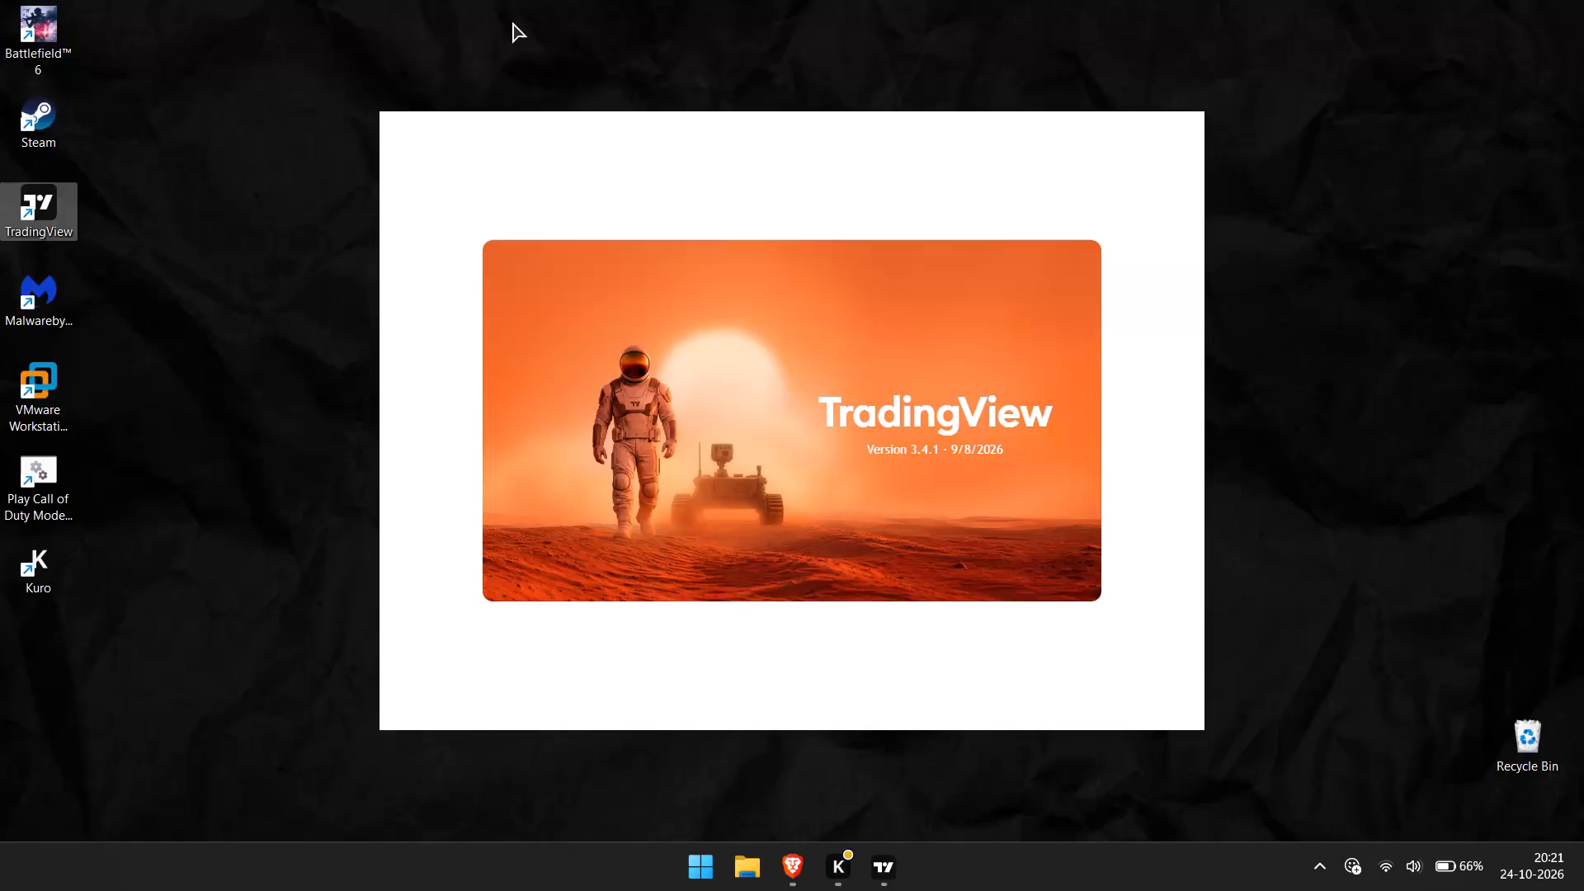
Dismiss the Diwali sale offer on the XAUUSD chart.
{"action": "left_click", "coordinate": [565, 102]}
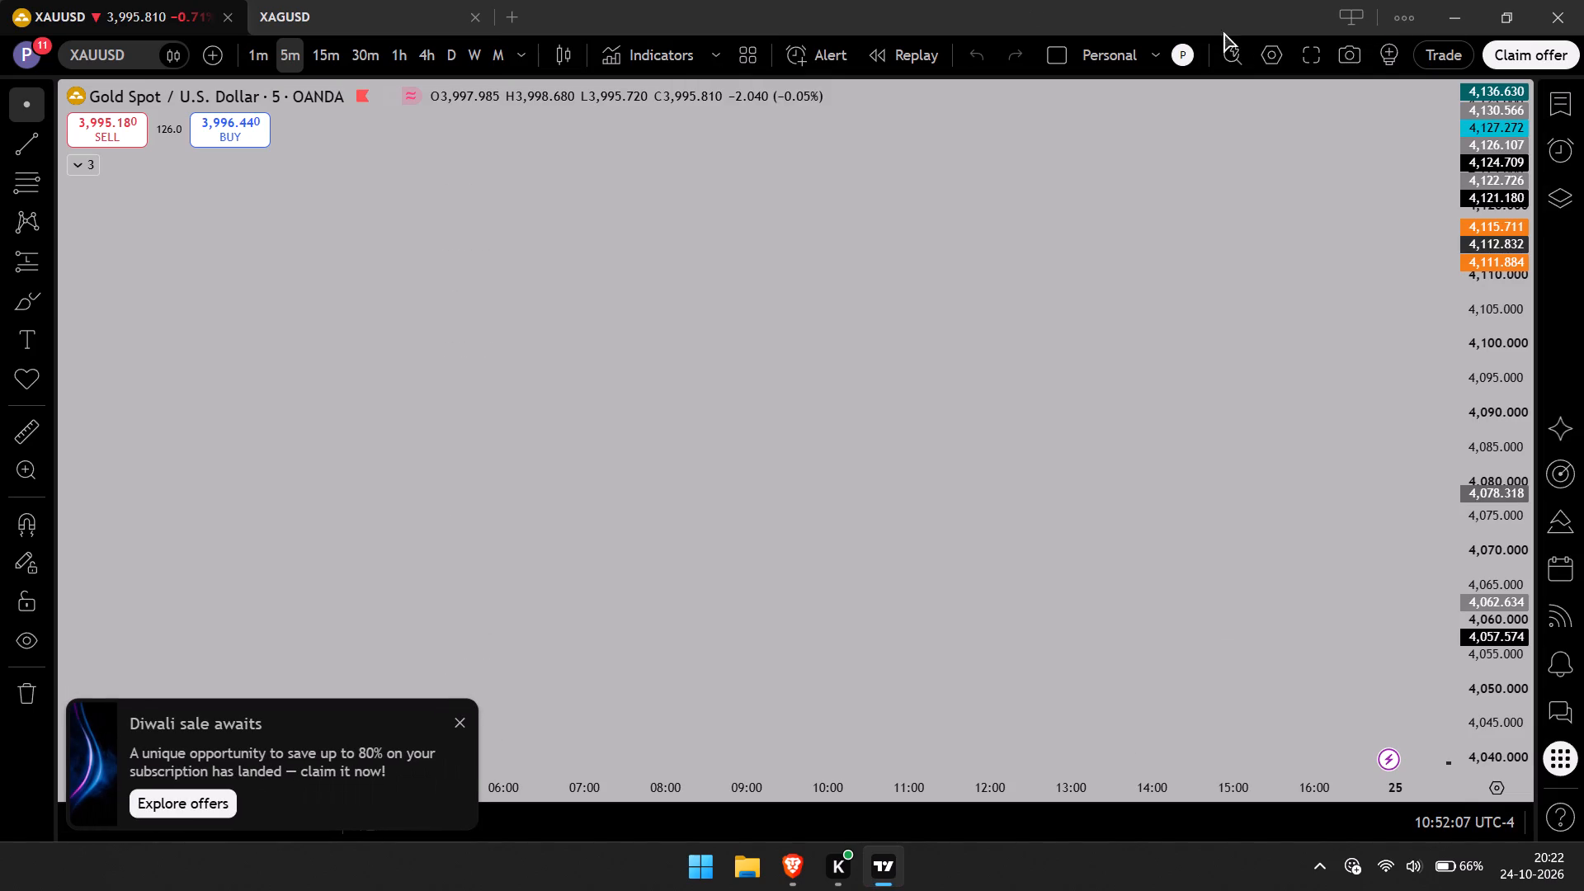
{"action": "left_click", "coordinate": [466, 723]}
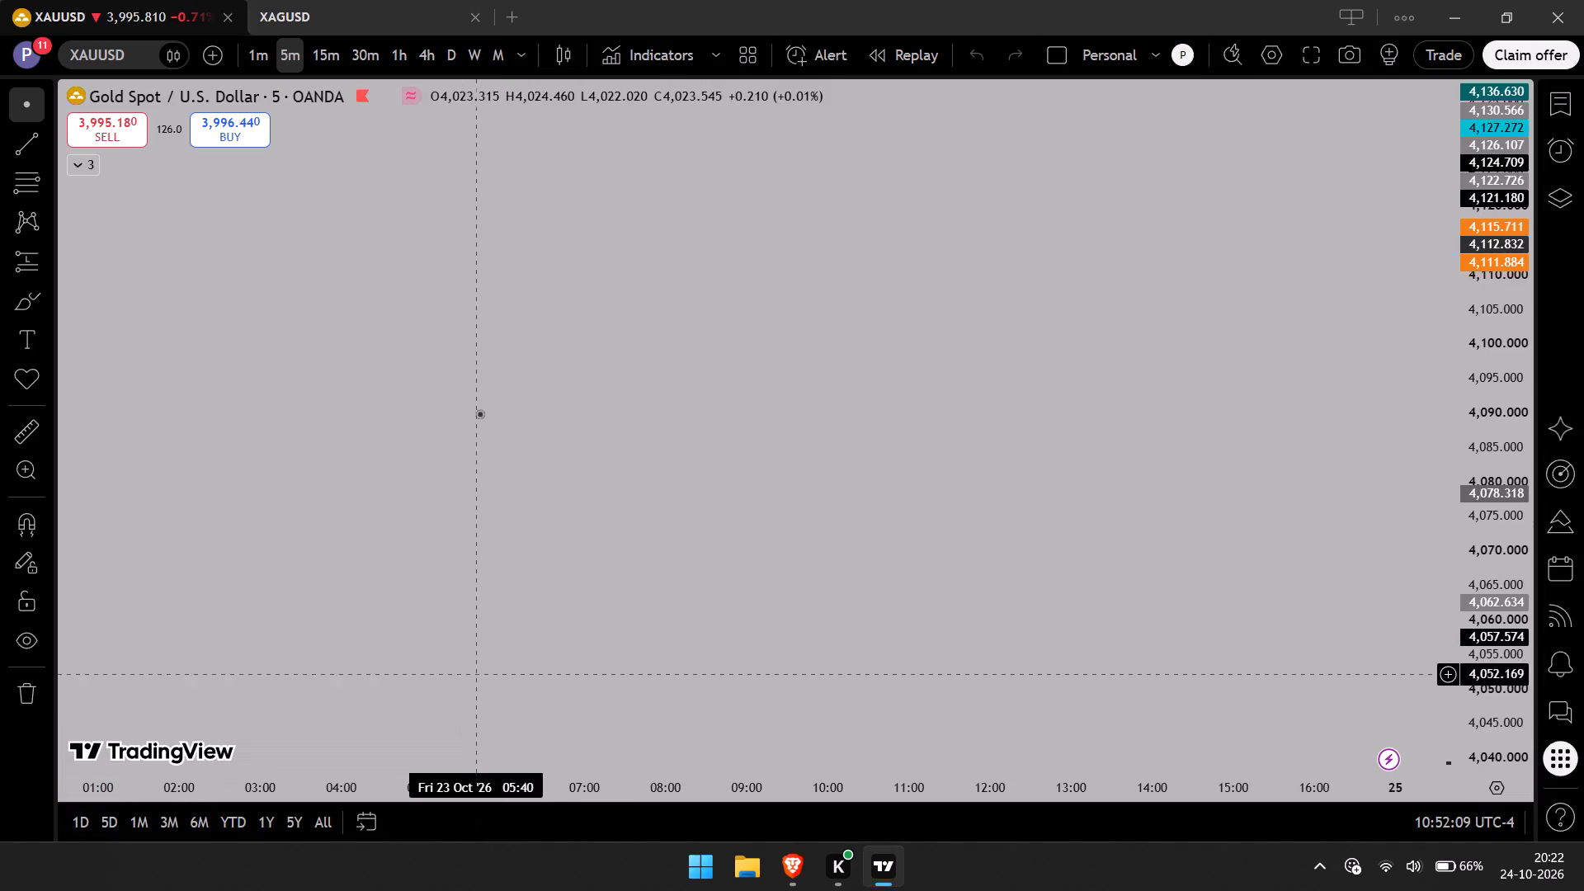
Bring the recent XAUUSD 5-minute candles into view and examine the marked trading sessions.
{"action": "left_click", "coordinate": [124, 0]}
{"action": "left_click", "coordinate": [123, 0]}
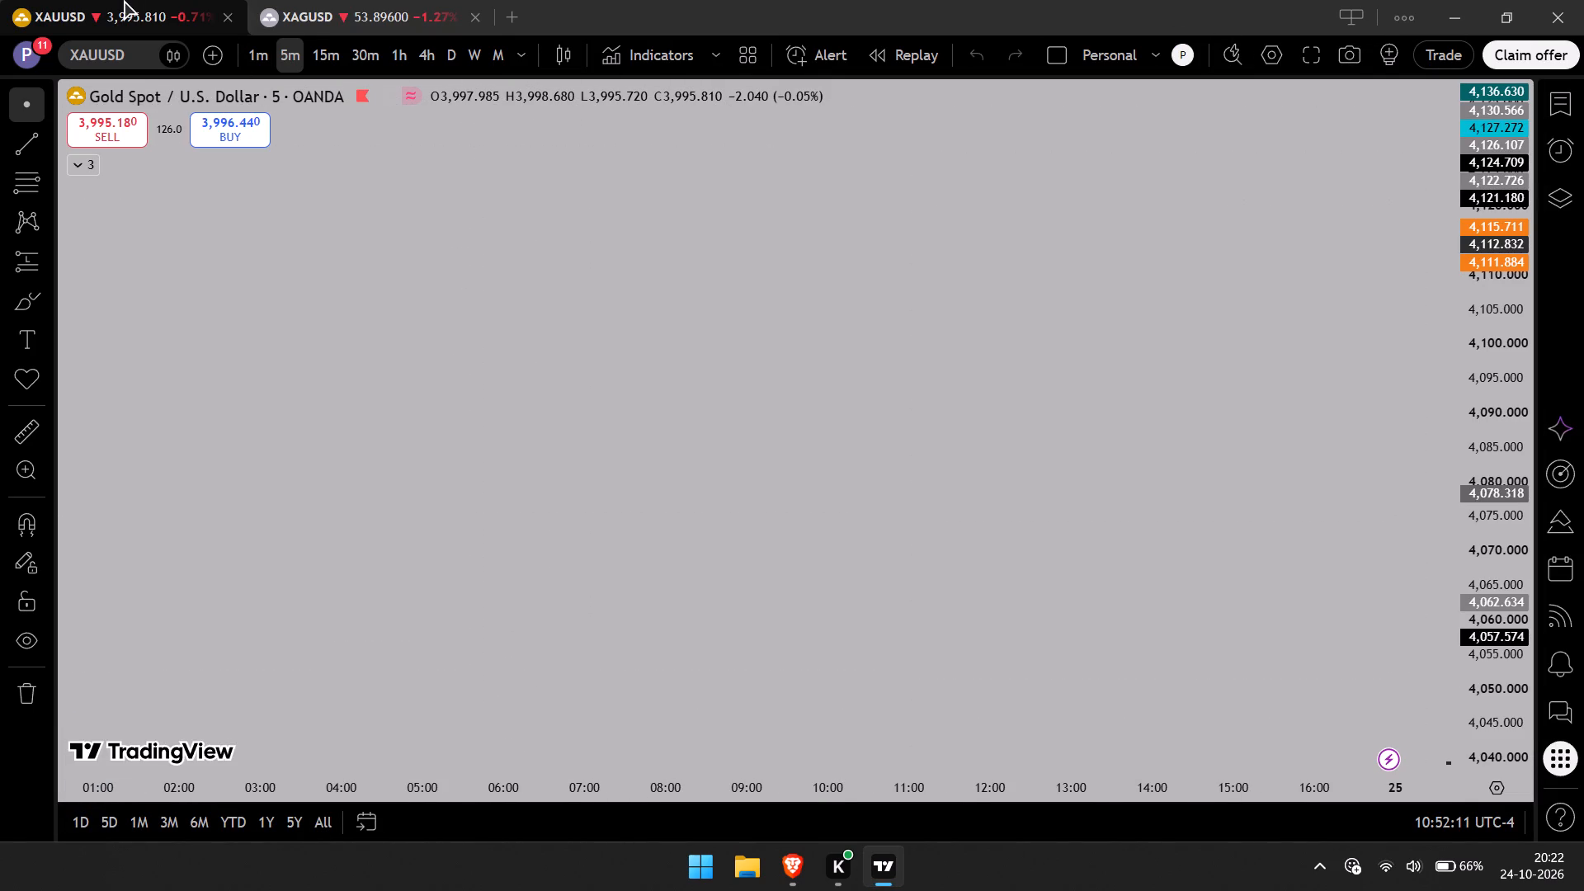
{"action": "scroll", "coordinate": [829, 361], "scroll_direction": "down", "scroll_amount": 6}
{"action": "scroll", "coordinate": [829, 361], "scroll_direction": "up", "scroll_amount": 7}
{"action": "scroll", "coordinate": [1372, 337], "scroll_direction": "down", "scroll_amount": 5}
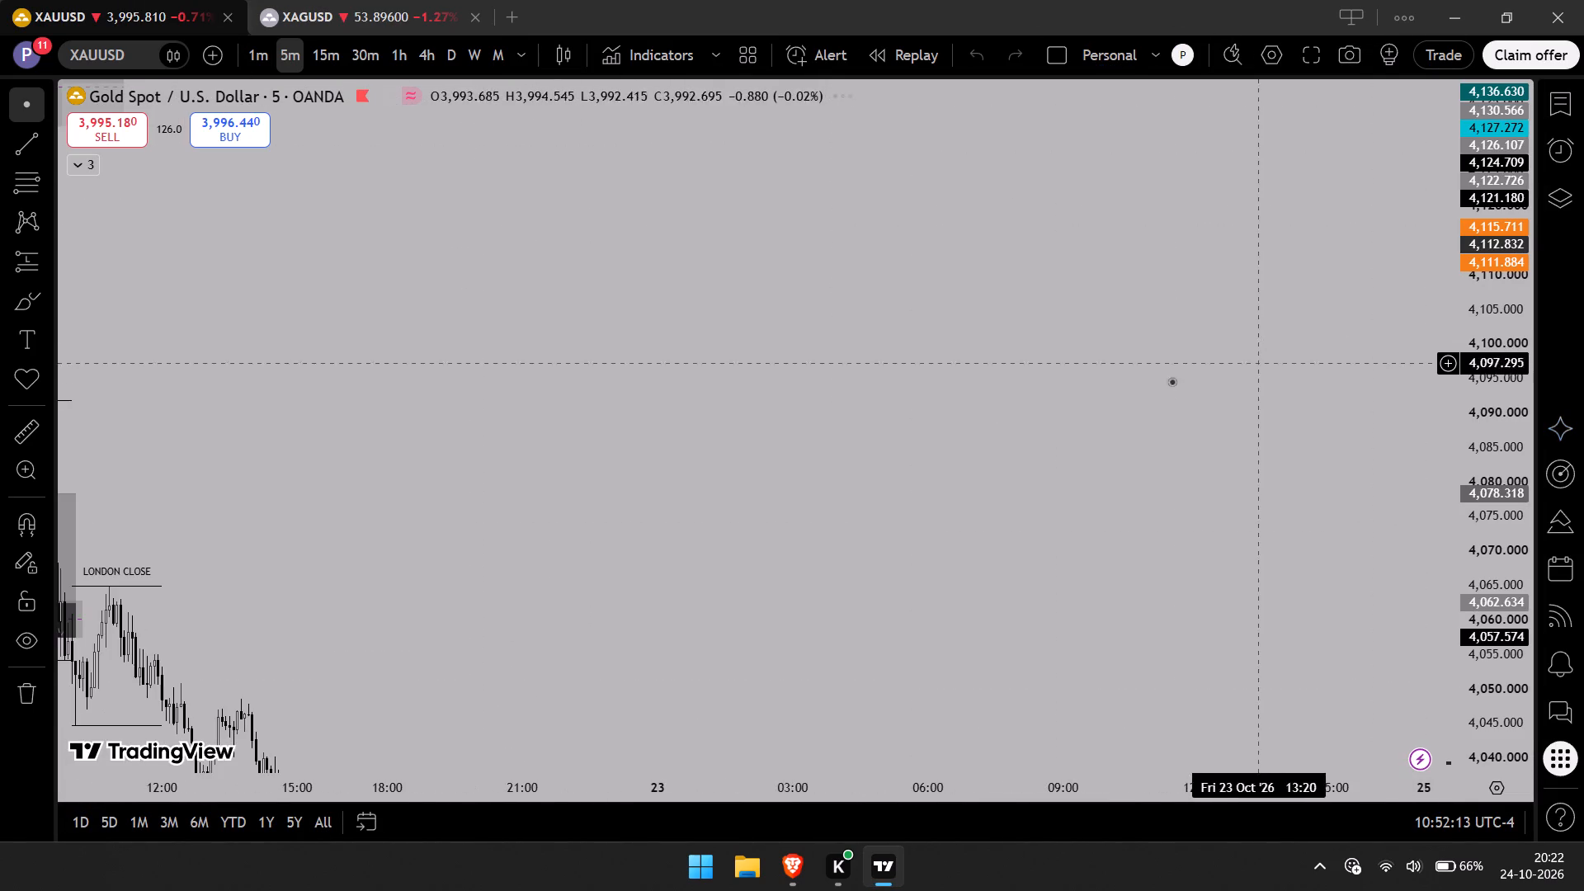
{"action": "left_click_drag", "start_coordinate": [503, 493], "coordinate": [658, 160]}
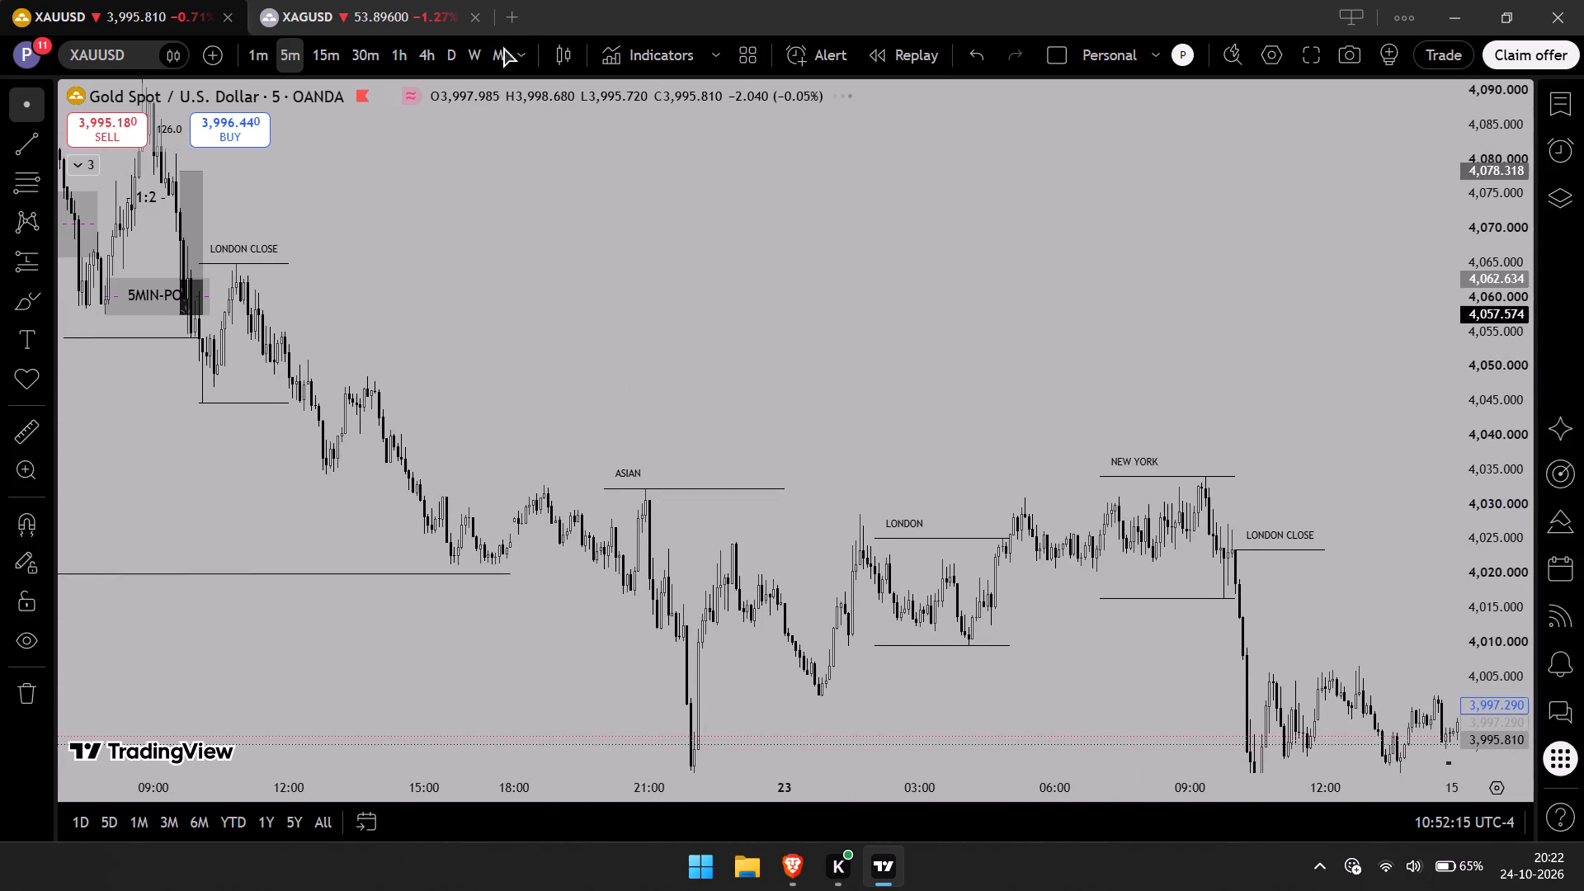
Switch XAUUSD to the monthly timeframe and examine the 2025–2026 candles at a readable price scale.
{"action": "left_click", "coordinate": [498, 45]}
{"action": "left_click_drag", "start_coordinate": [1500, 151], "coordinate": [1483, 530]}
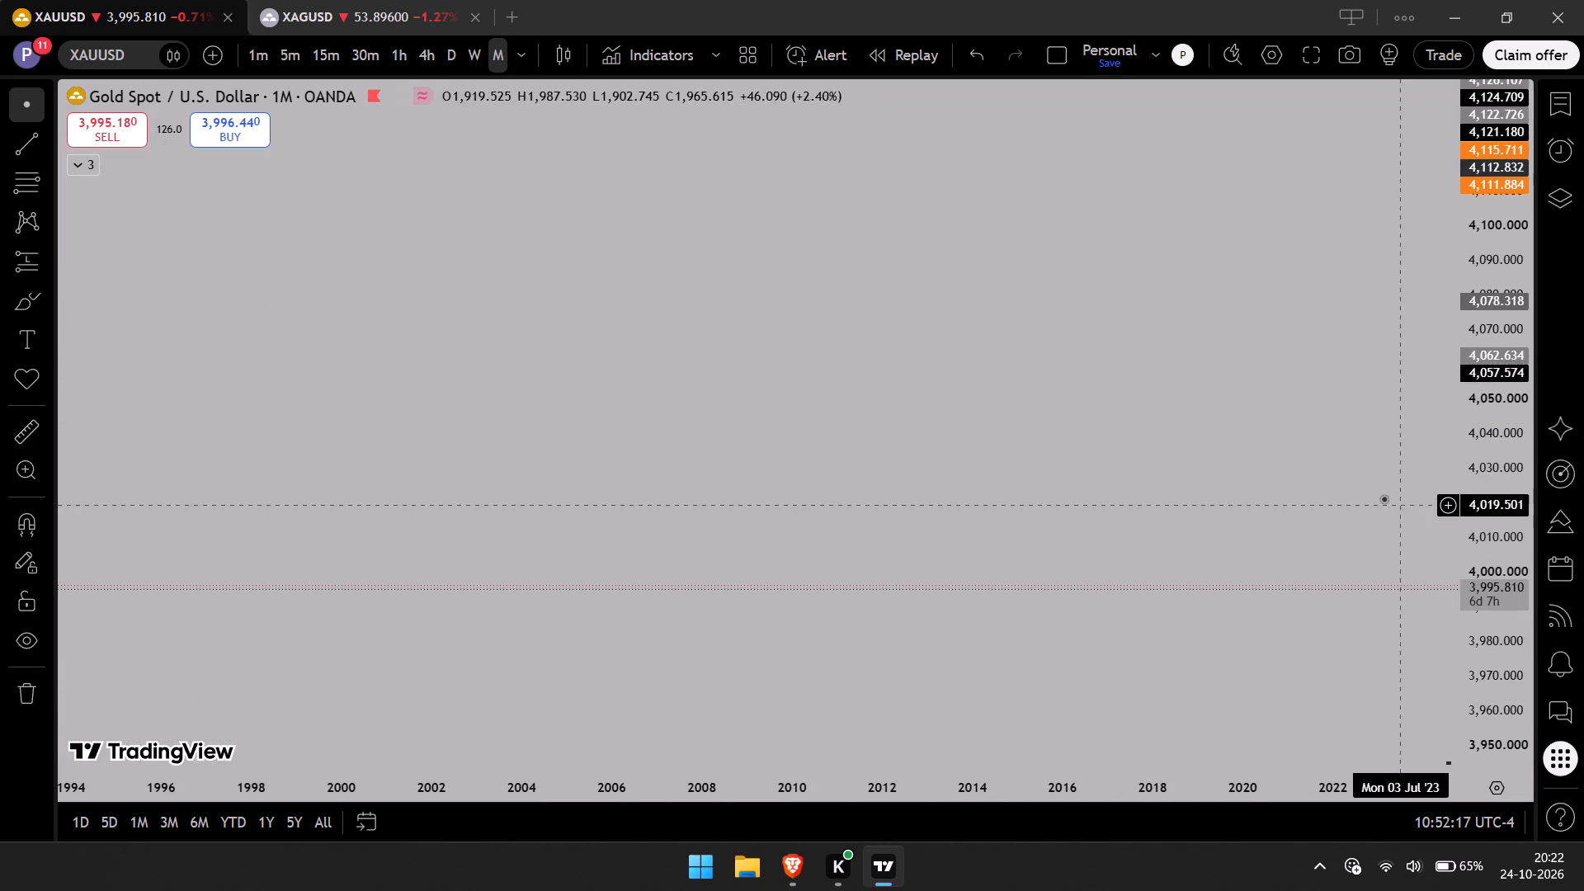
{"action": "left_click_drag", "start_coordinate": [1384, 498], "coordinate": [530, 323]}
{"action": "left_click_drag", "start_coordinate": [1523, 145], "coordinate": [1516, 351]}
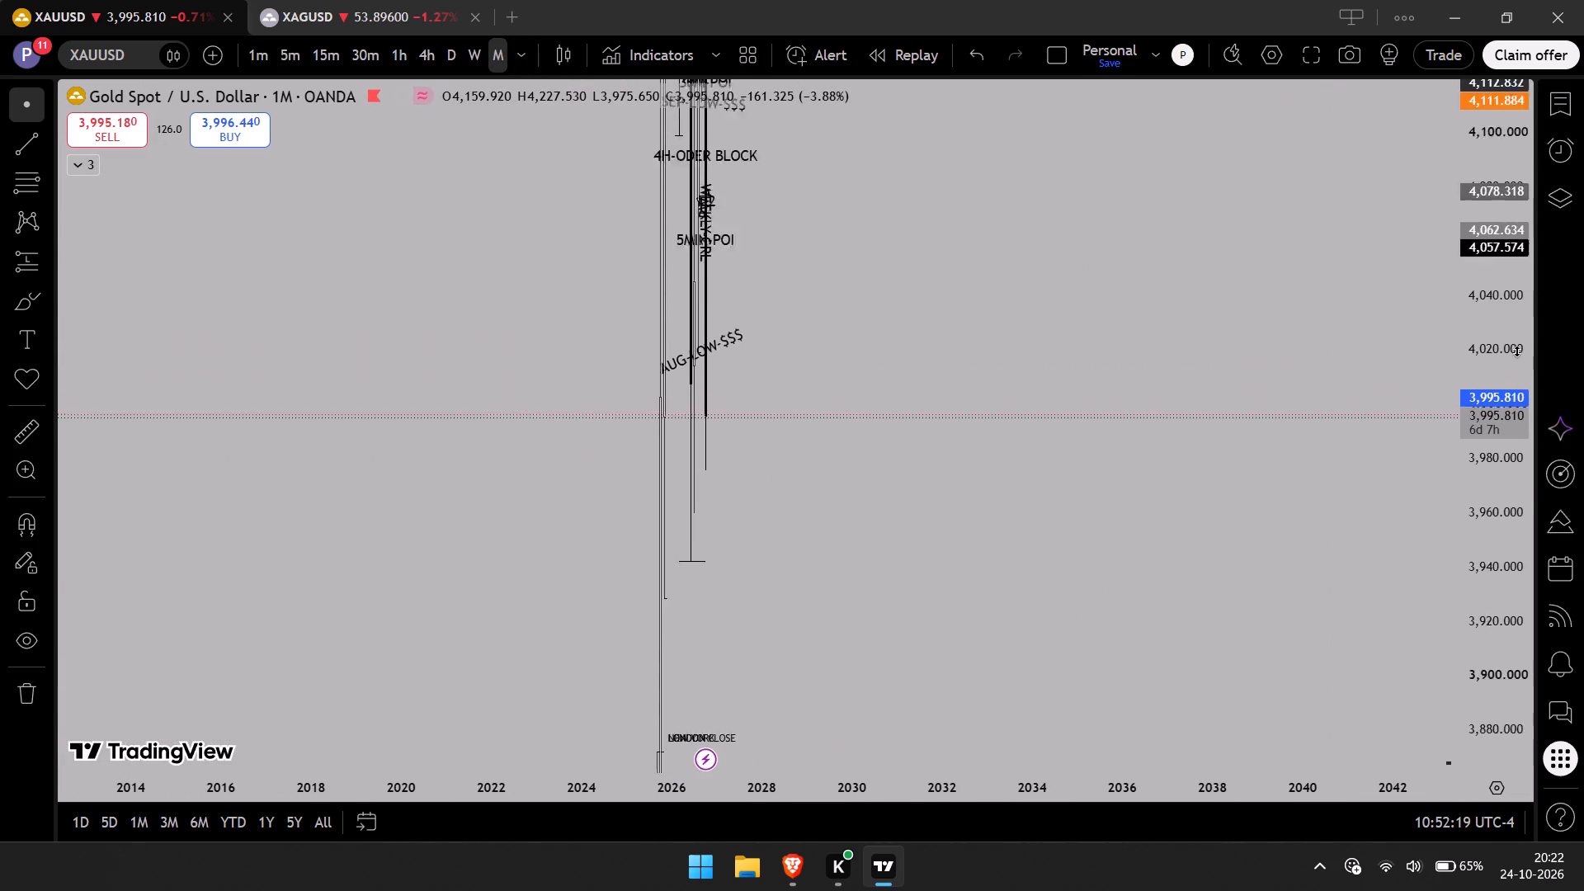
{"action": "left_click_drag", "start_coordinate": [1516, 351], "coordinate": [1498, 575]}
{"action": "left_click_drag", "start_coordinate": [1497, 266], "coordinate": [1468, 649]}
{"action": "scroll", "coordinate": [818, 518], "scroll_direction": "up", "scroll_amount": 7}
{"action": "left_click_drag", "start_coordinate": [681, 474], "coordinate": [1001, 477]}
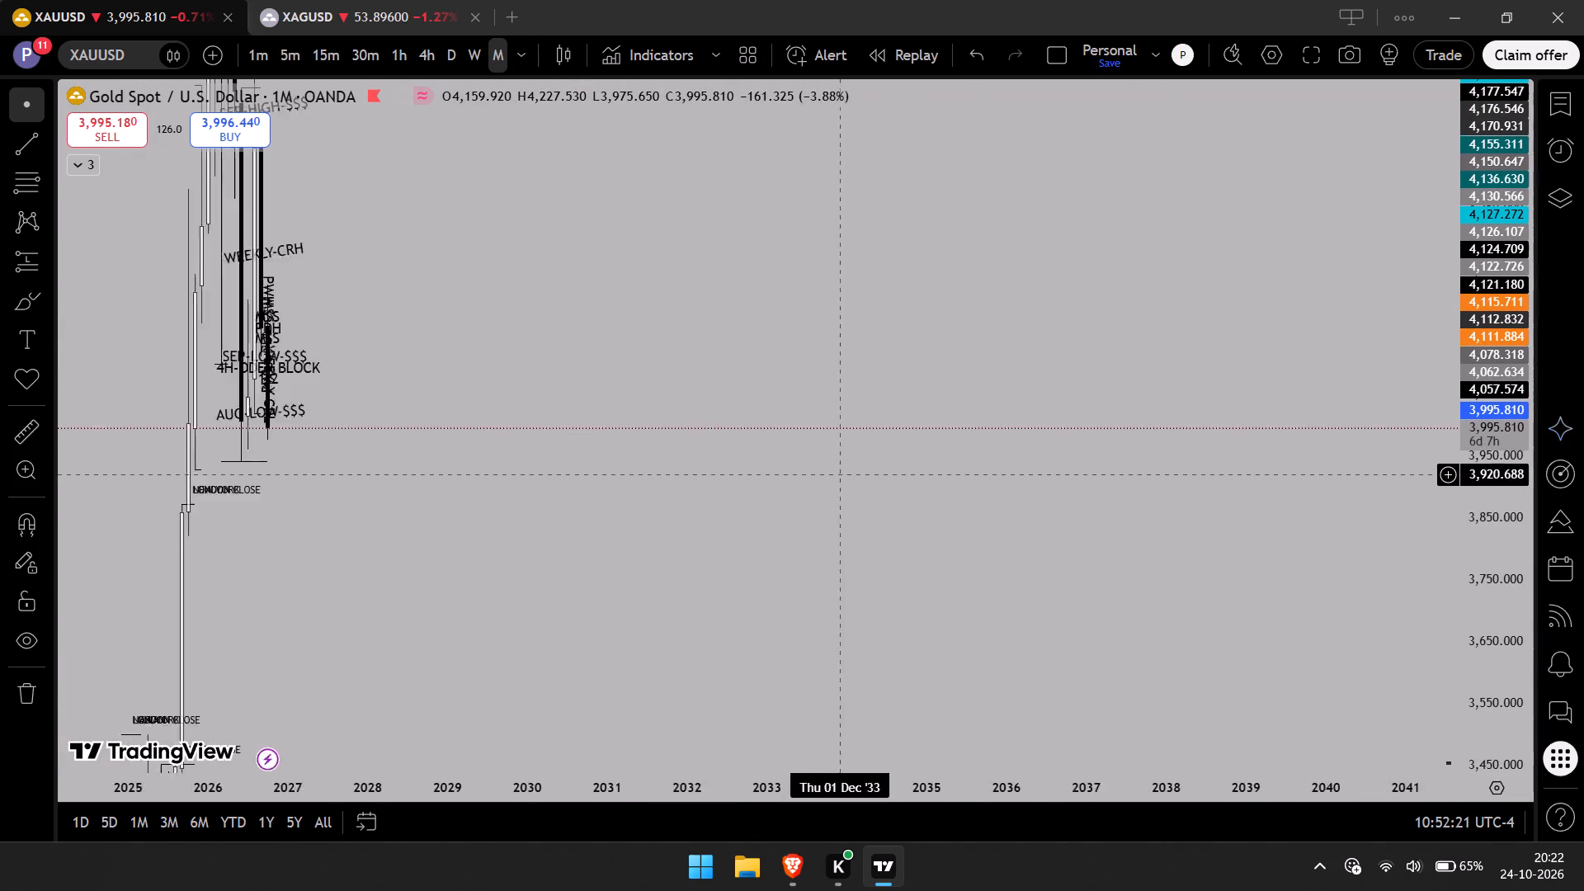
{"action": "left_click_drag", "start_coordinate": [1001, 477], "coordinate": [1349, 509]}
{"action": "left_click_drag", "start_coordinate": [1492, 294], "coordinate": [1500, 672]}
{"action": "scroll", "coordinate": [611, 459], "scroll_direction": "up", "scroll_amount": 6}
{"action": "left_click_drag", "start_coordinate": [611, 457], "coordinate": [1209, 457]}
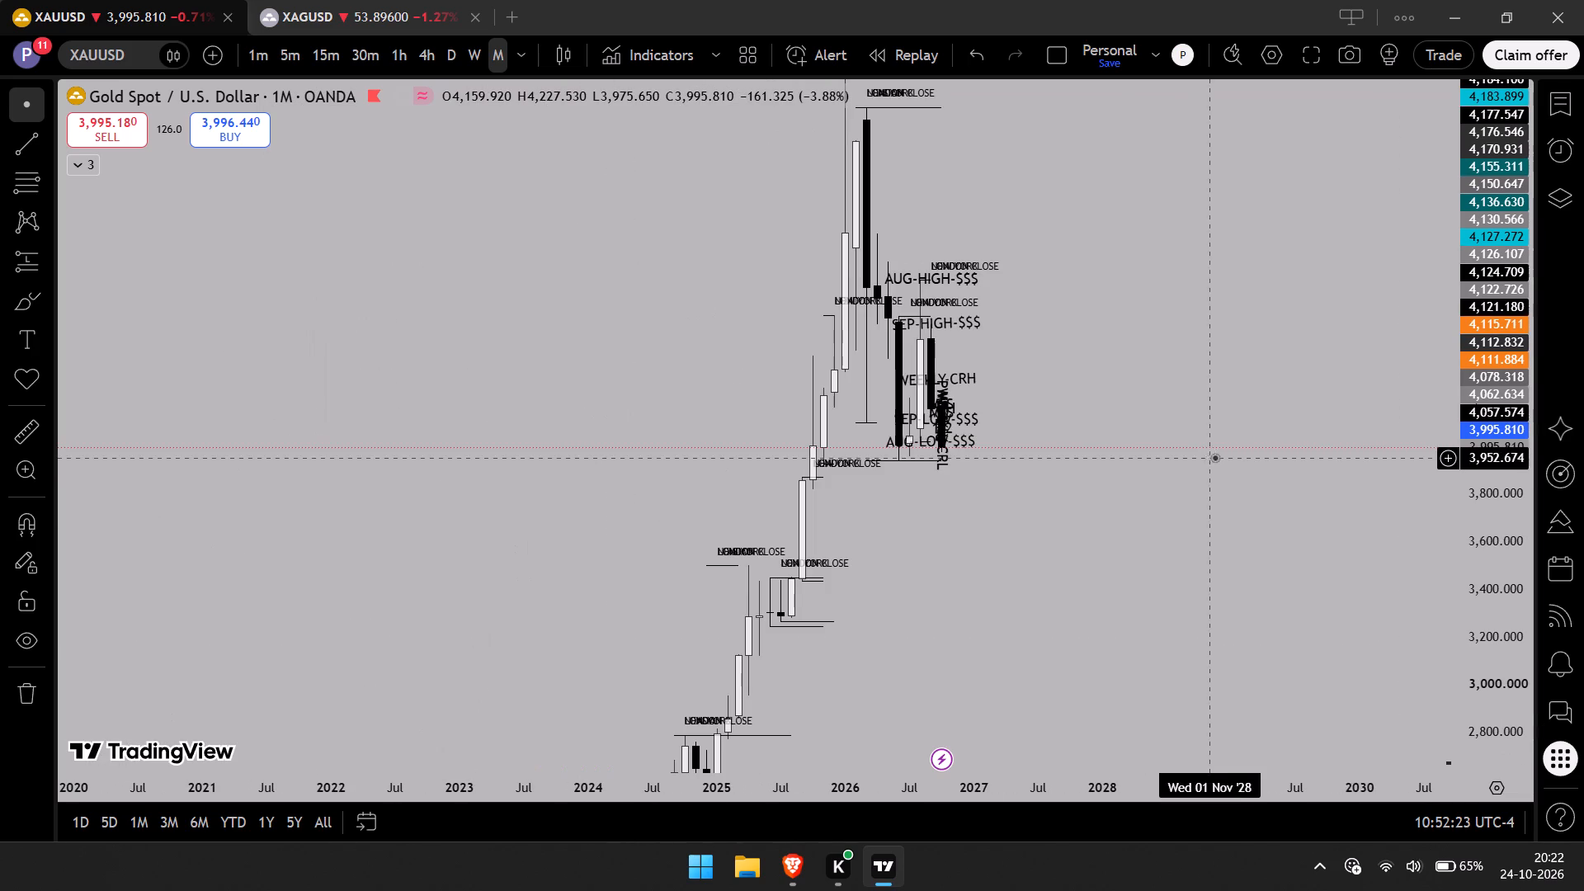
{"action": "left_click_drag", "start_coordinate": [1516, 267], "coordinate": [1534, 454]}
{"action": "scroll", "coordinate": [686, 493], "scroll_direction": "up", "scroll_amount": 7}
{"action": "left_click_drag", "start_coordinate": [608, 475], "coordinate": [798, 487]}
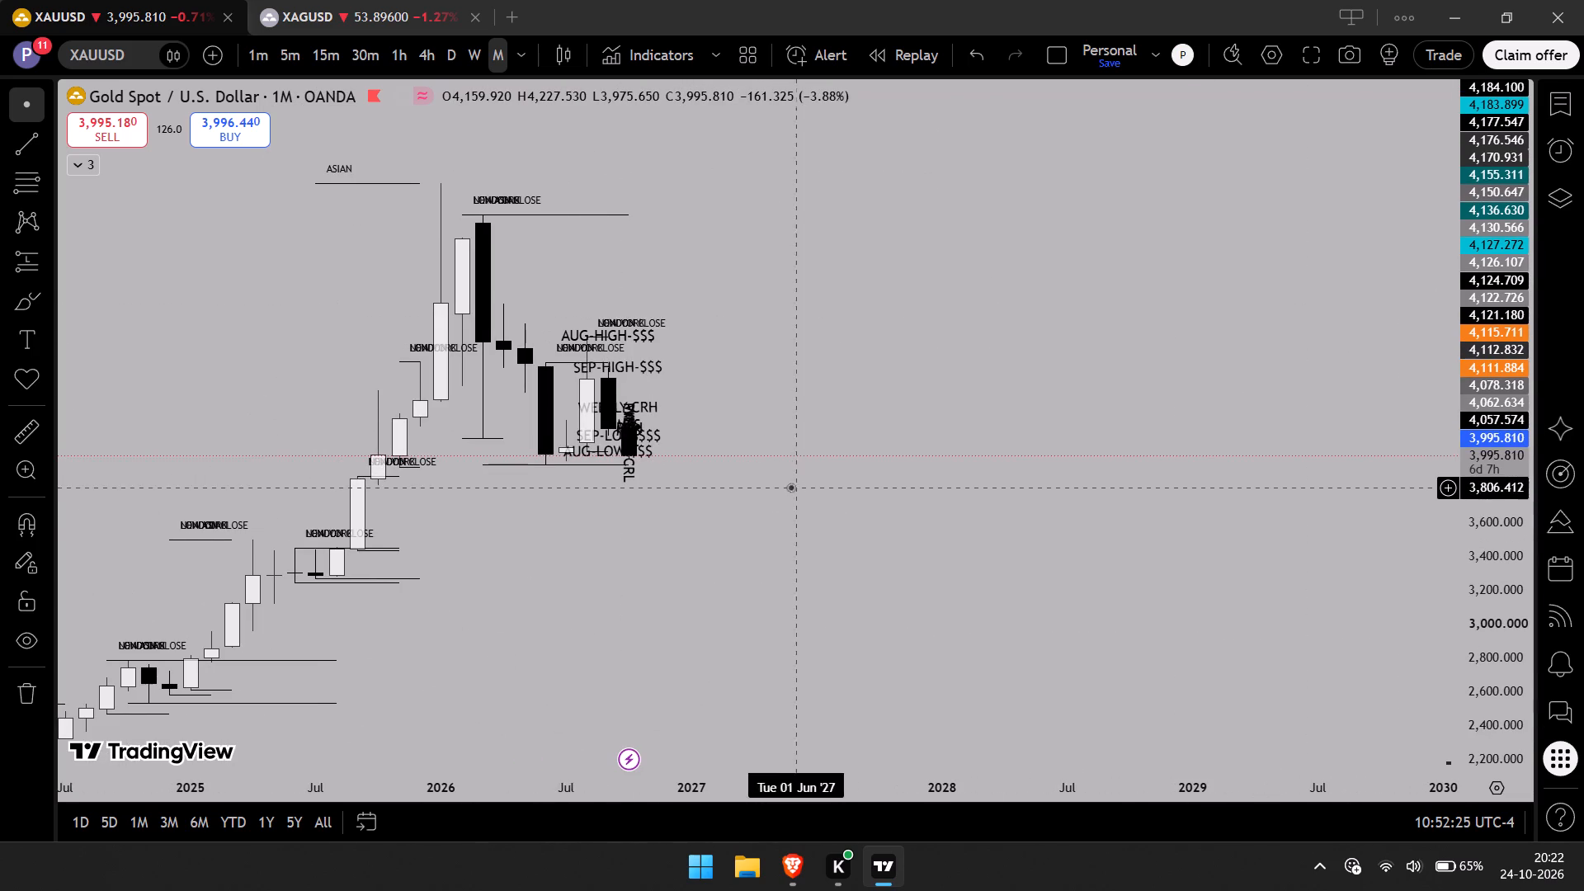
Hide all drawings and examine the bare monthly candles of 2026.
{"action": "left_click", "coordinate": [35, 640]}
{"action": "left_click_drag", "start_coordinate": [775, 486], "coordinate": [812, 563]}
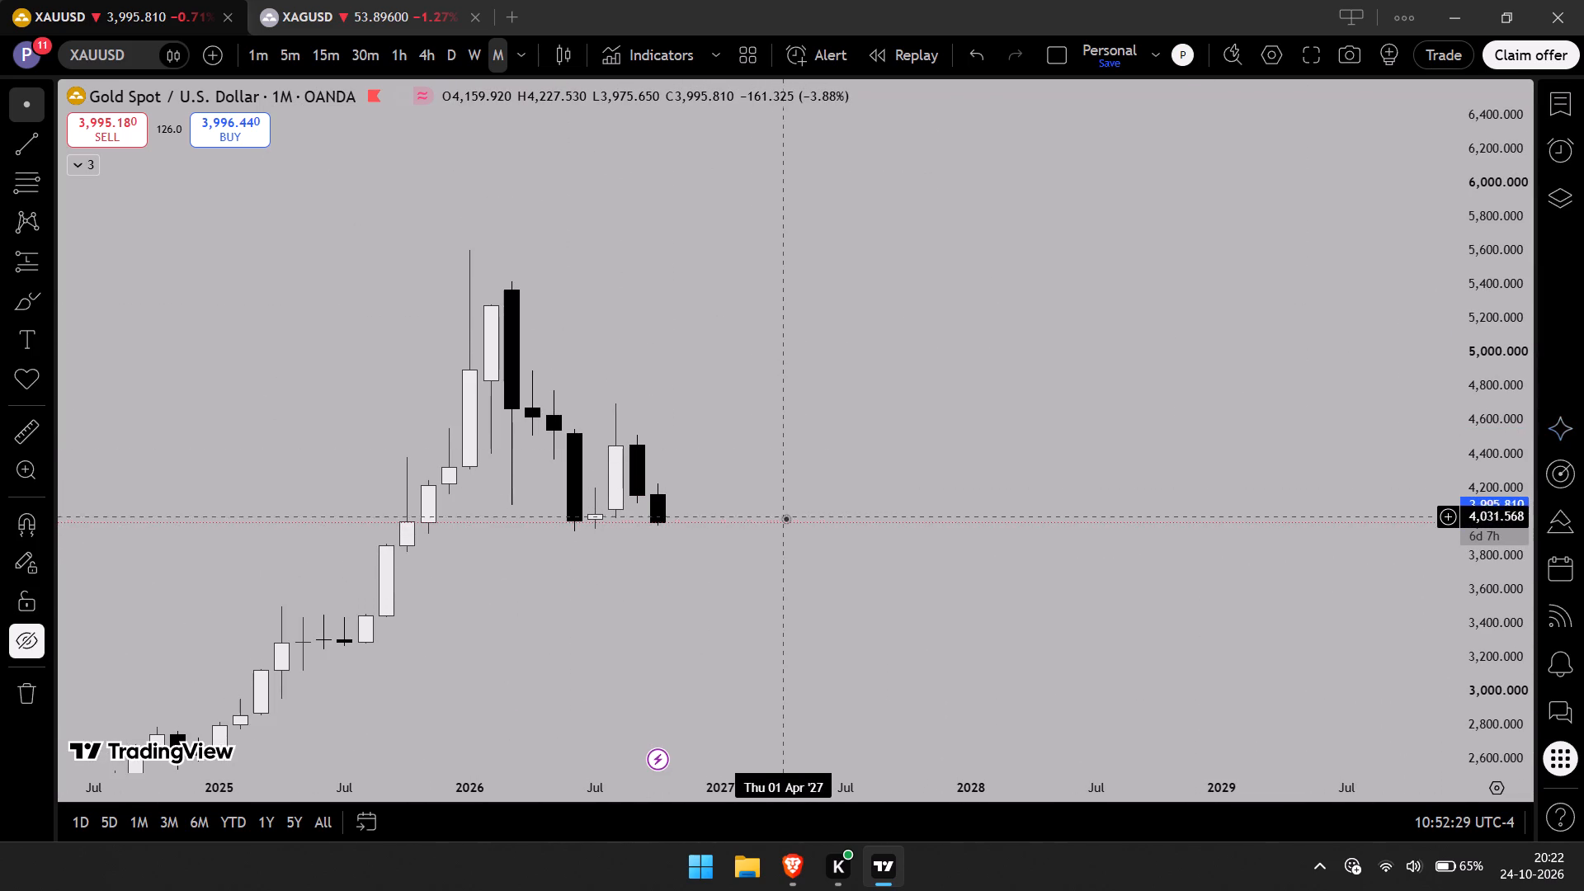
{"action": "scroll", "coordinate": [784, 518], "scroll_direction": "up", "scroll_amount": 2}
{"action": "scroll", "coordinate": [784, 518], "scroll_direction": "down", "scroll_amount": 2}
{"action": "scroll", "coordinate": [784, 518], "scroll_direction": "up", "scroll_amount": 1}
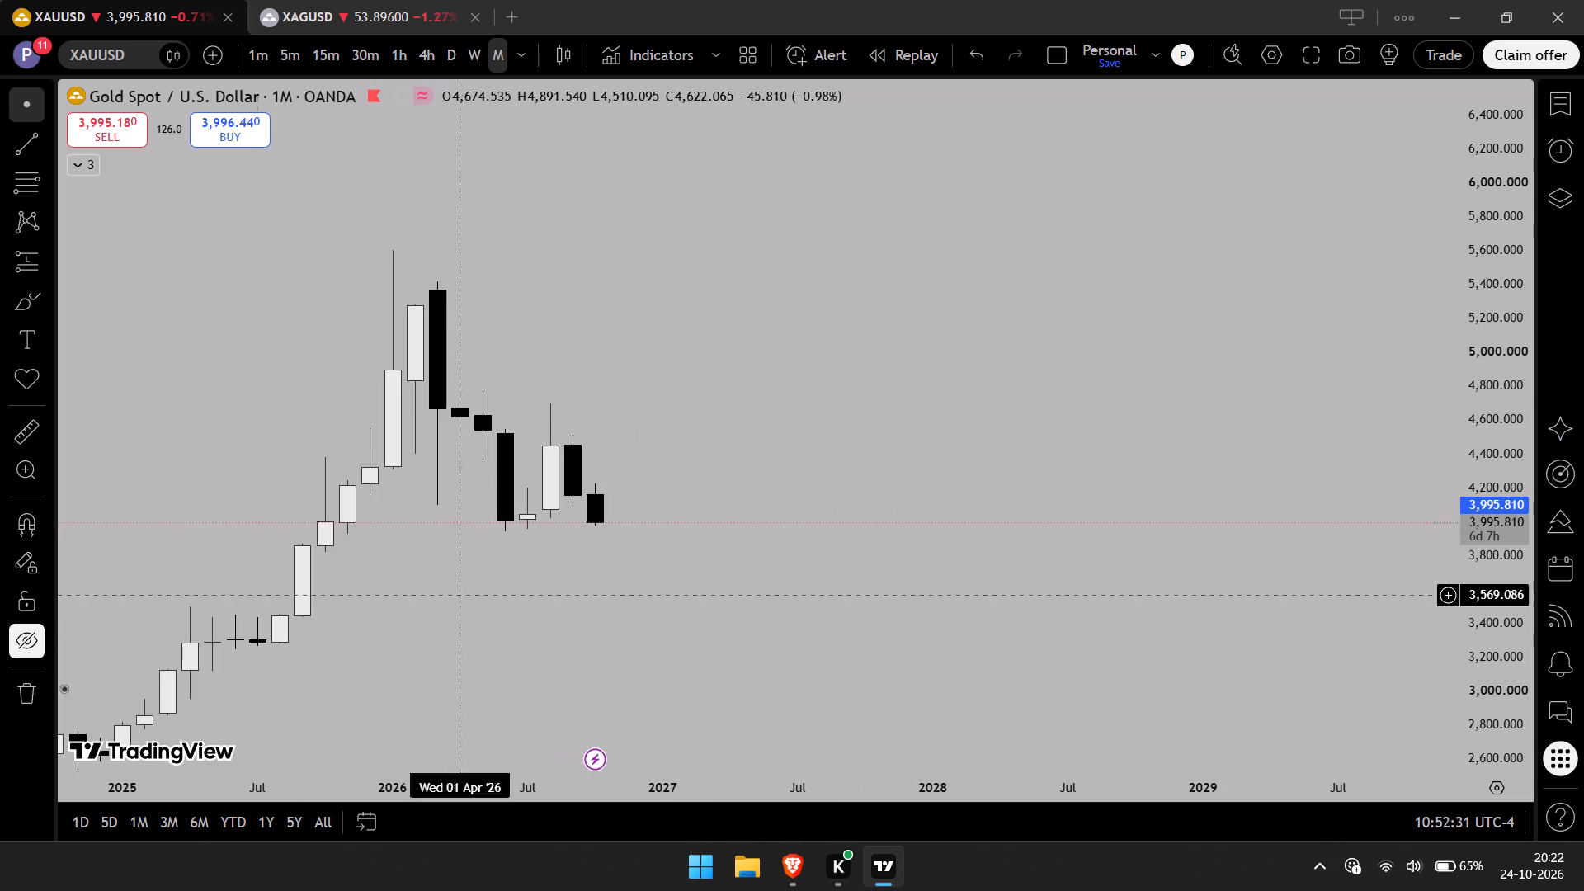
{"action": "left_click_drag", "start_coordinate": [1481, 709], "coordinate": [1497, 130]}
{"action": "left_click_drag", "start_coordinate": [1026, 489], "coordinate": [1124, 132]}
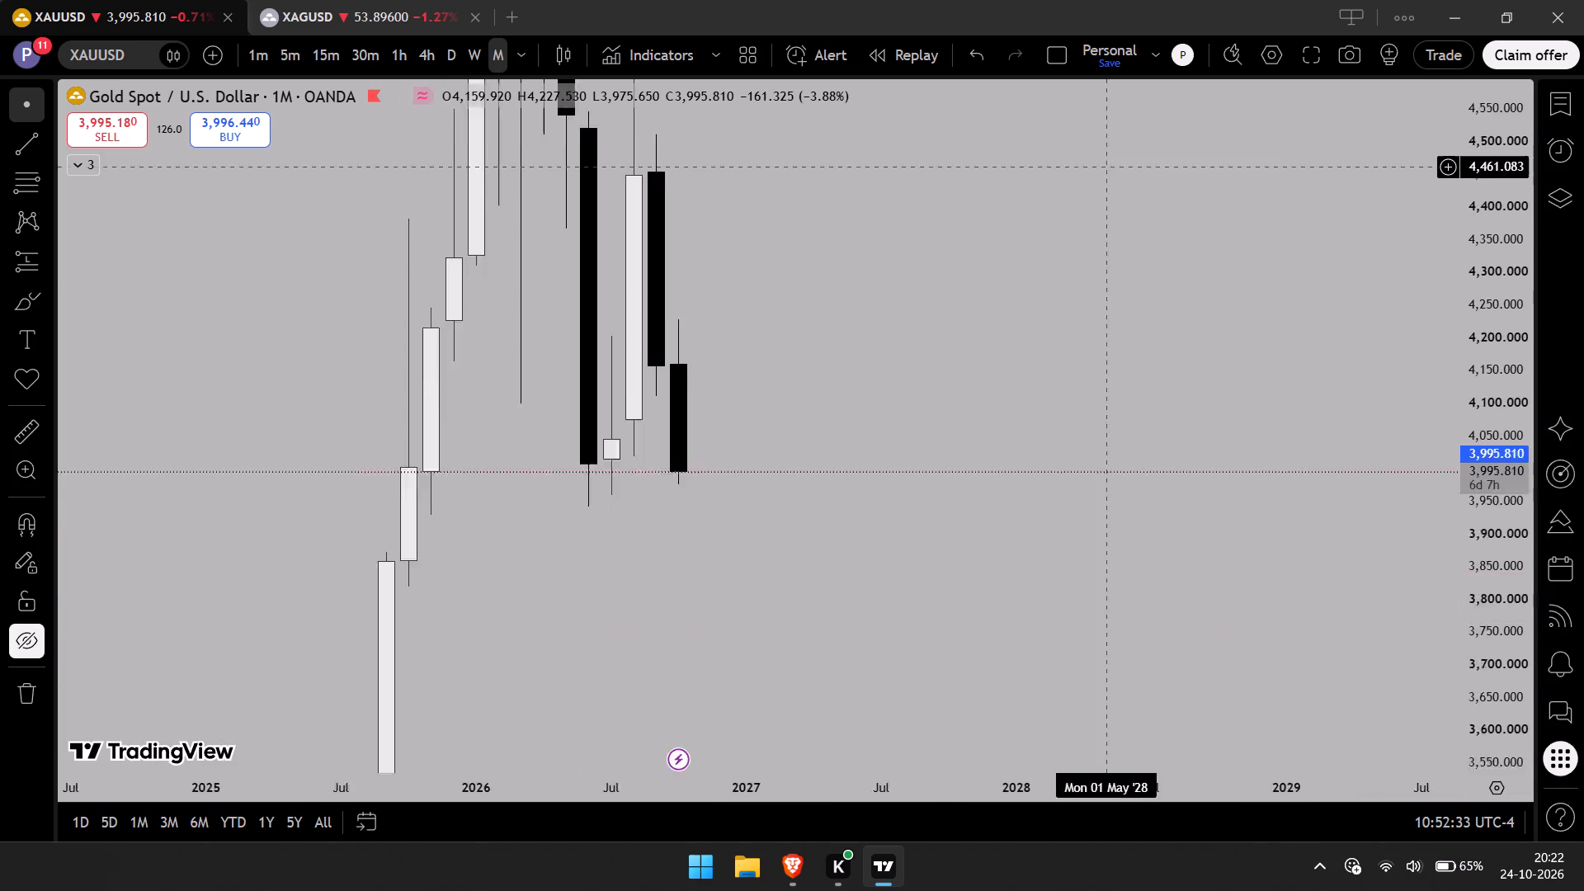
{"action": "left_click_drag", "start_coordinate": [1124, 132], "coordinate": [1140, 100]}
Show the drawings again and examine the monthly candles against the marked August and September highs and lows.
{"action": "left_click", "coordinate": [28, 643]}
{"action": "scroll", "coordinate": [498, 573], "scroll_direction": "up", "scroll_amount": 4}
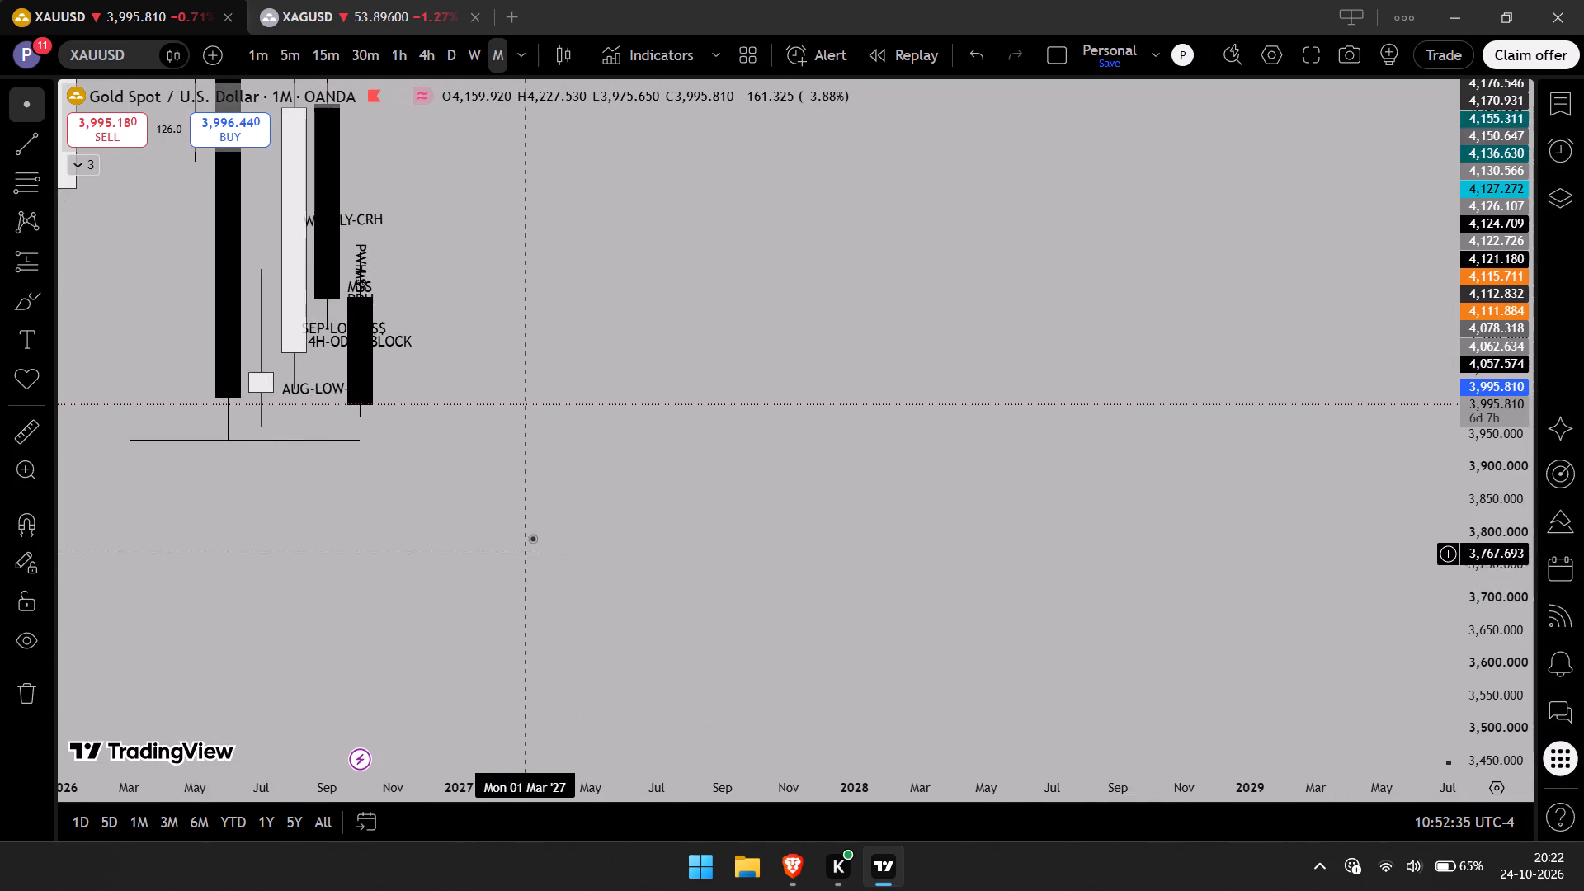
{"action": "left_click_drag", "start_coordinate": [540, 515], "coordinate": [586, 574]}
{"action": "left_click_drag", "start_coordinate": [592, 479], "coordinate": [649, 666]}
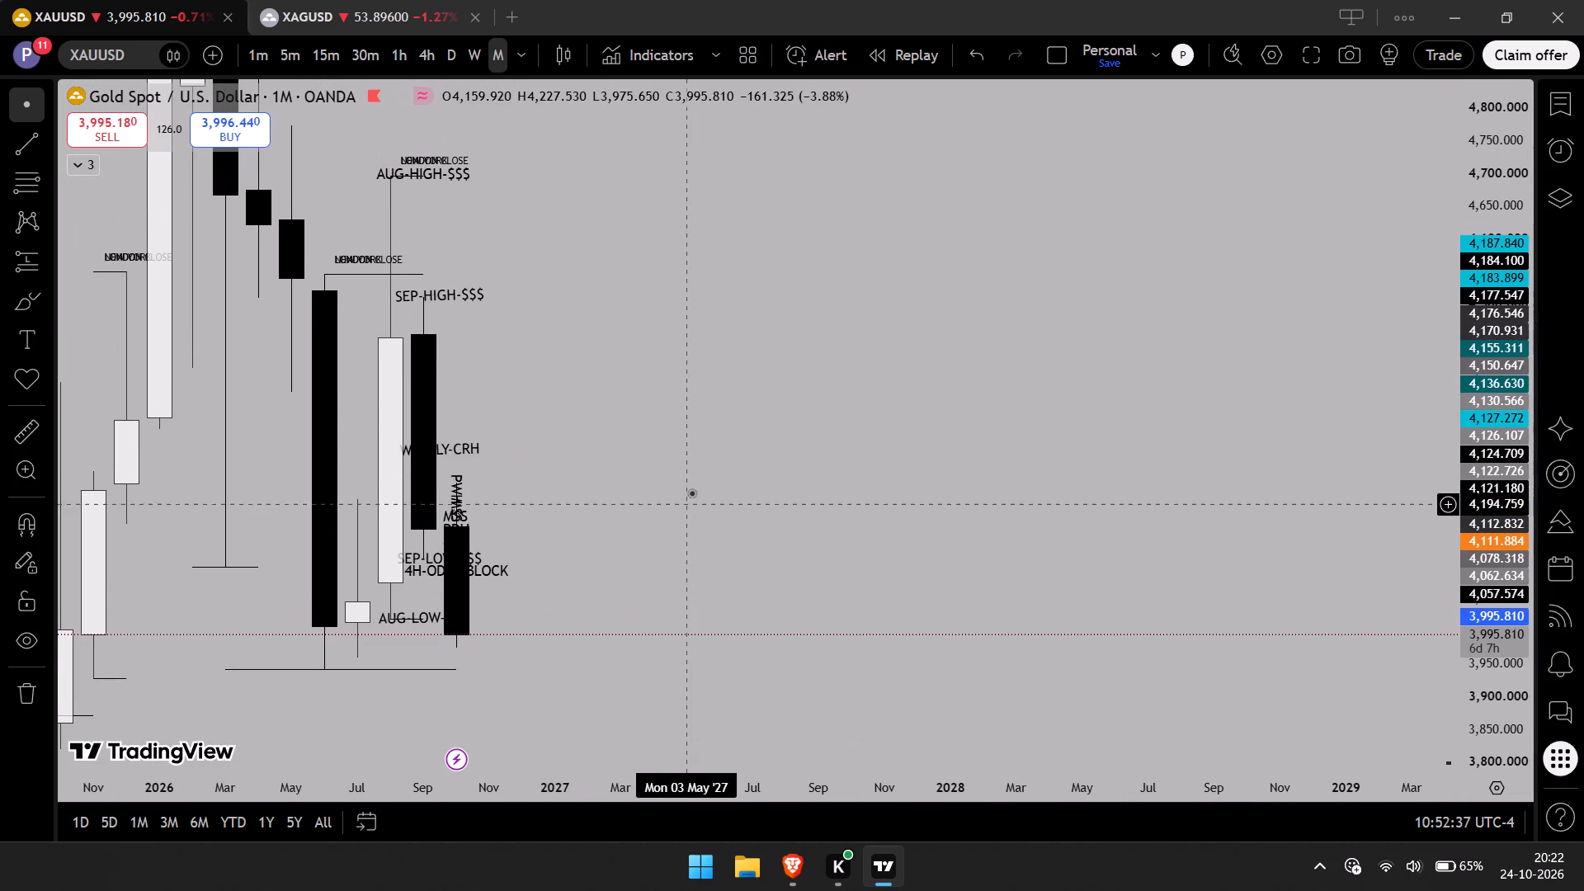
{"action": "left_click_drag", "start_coordinate": [1520, 408], "coordinate": [1468, 671]}
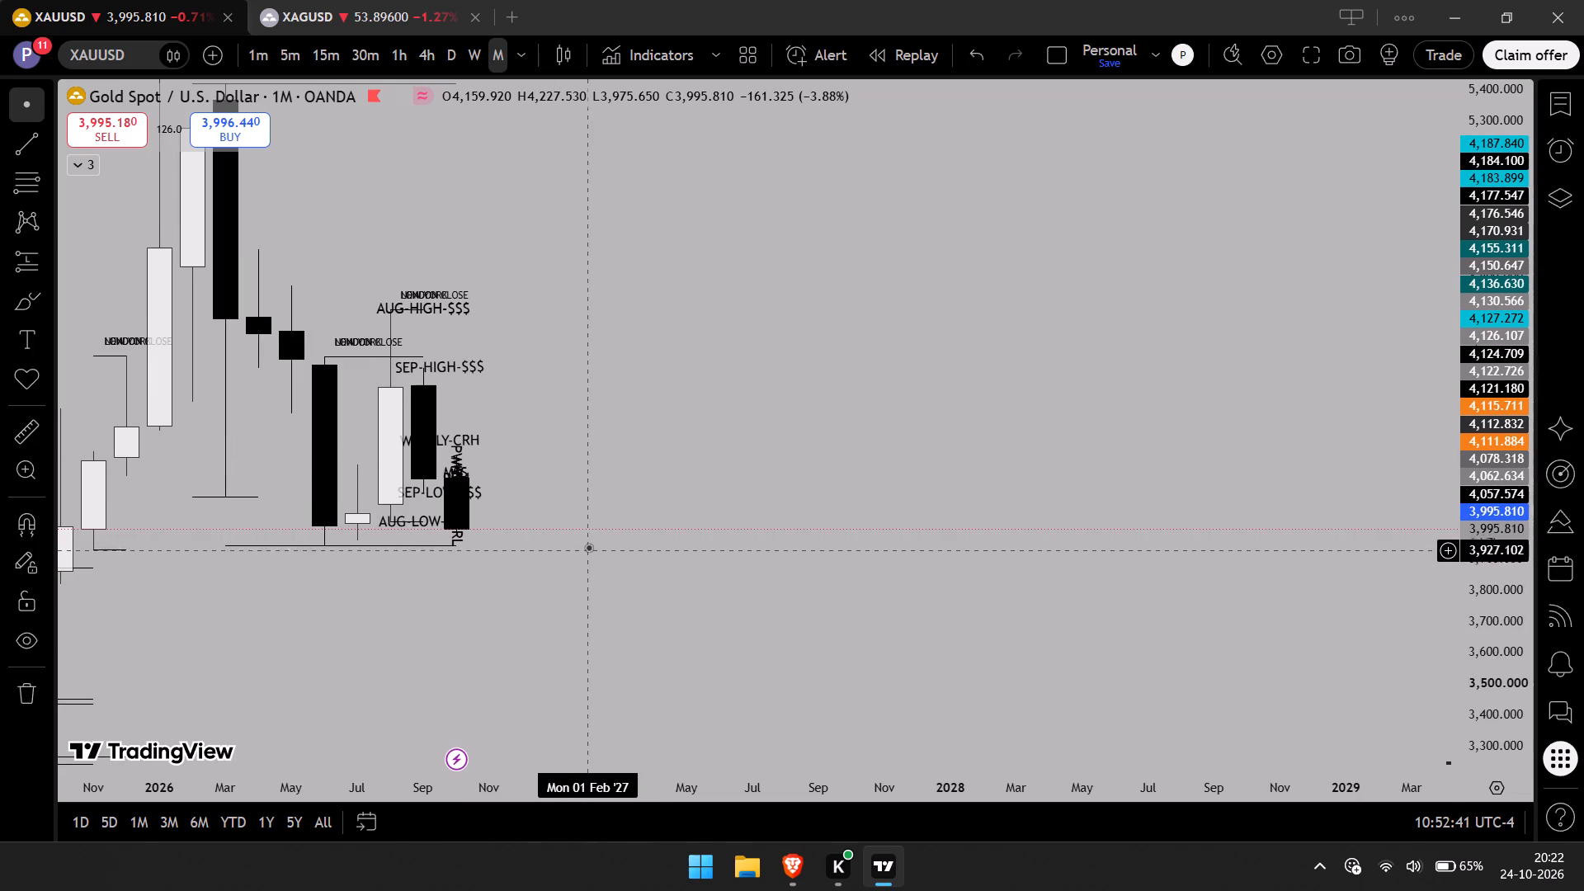
{"action": "left_click_drag", "start_coordinate": [601, 459], "coordinate": [624, 534]}
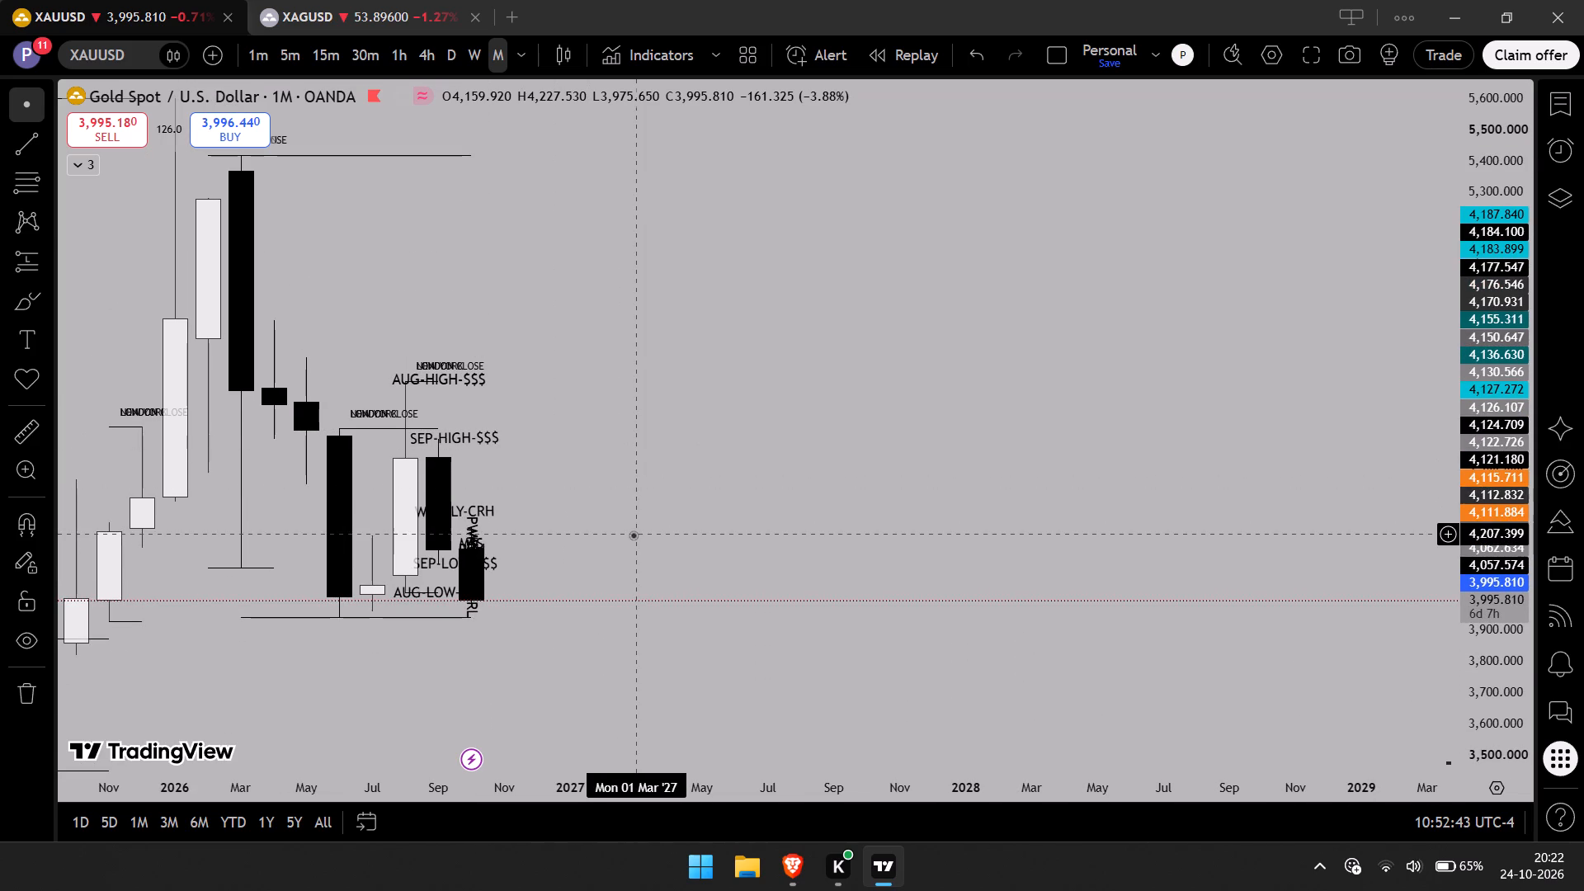
{"action": "left_click", "coordinate": [610, 617]}
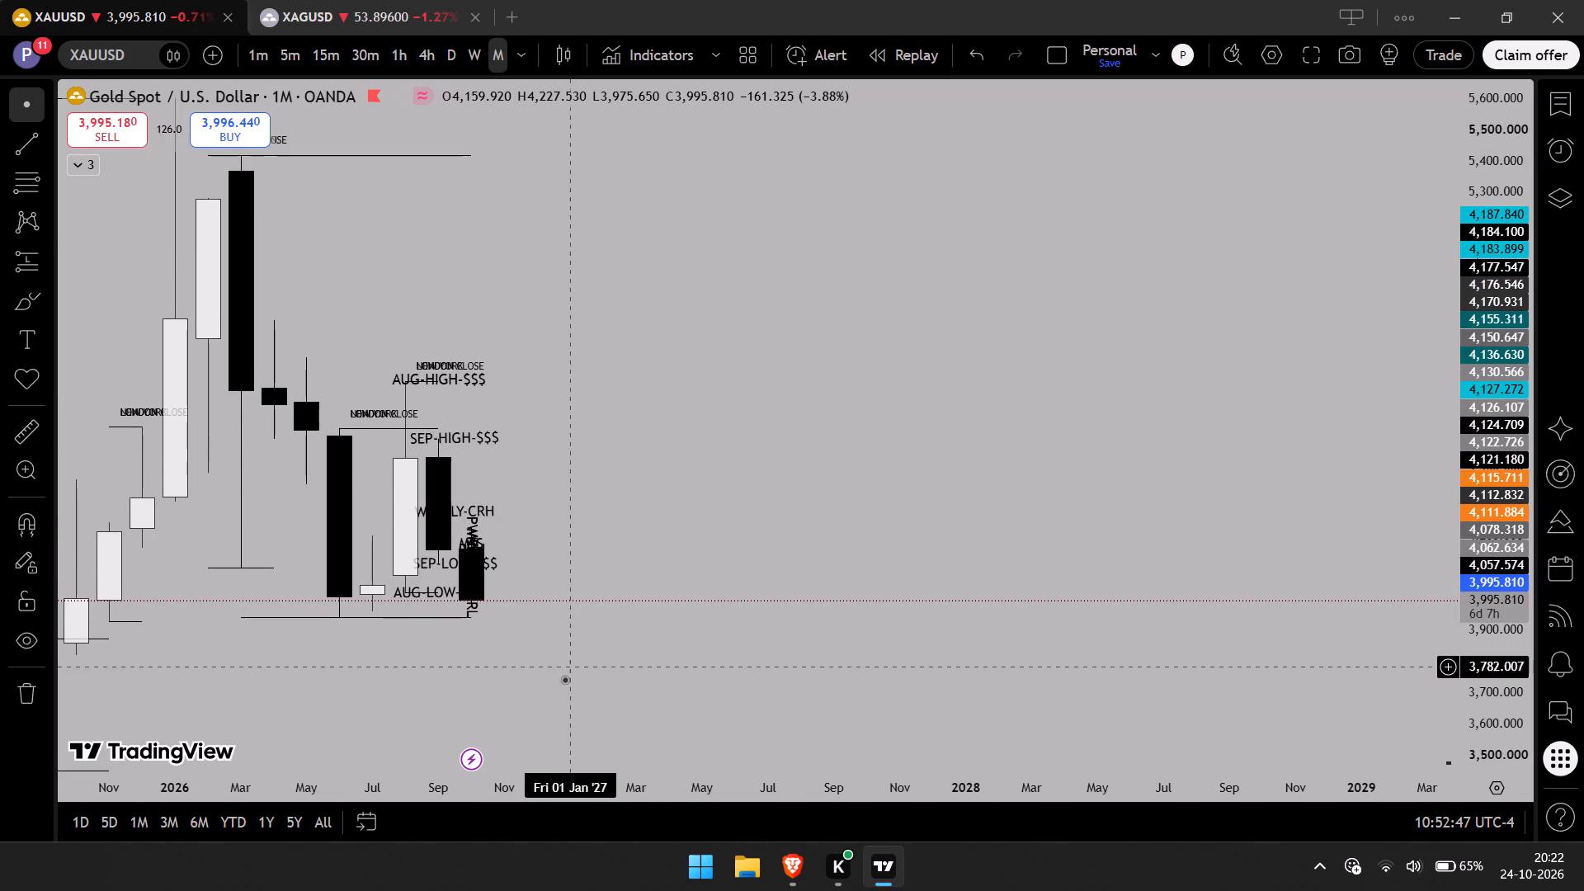
{"action": "left_click_drag", "start_coordinate": [535, 676], "coordinate": [845, 656]}
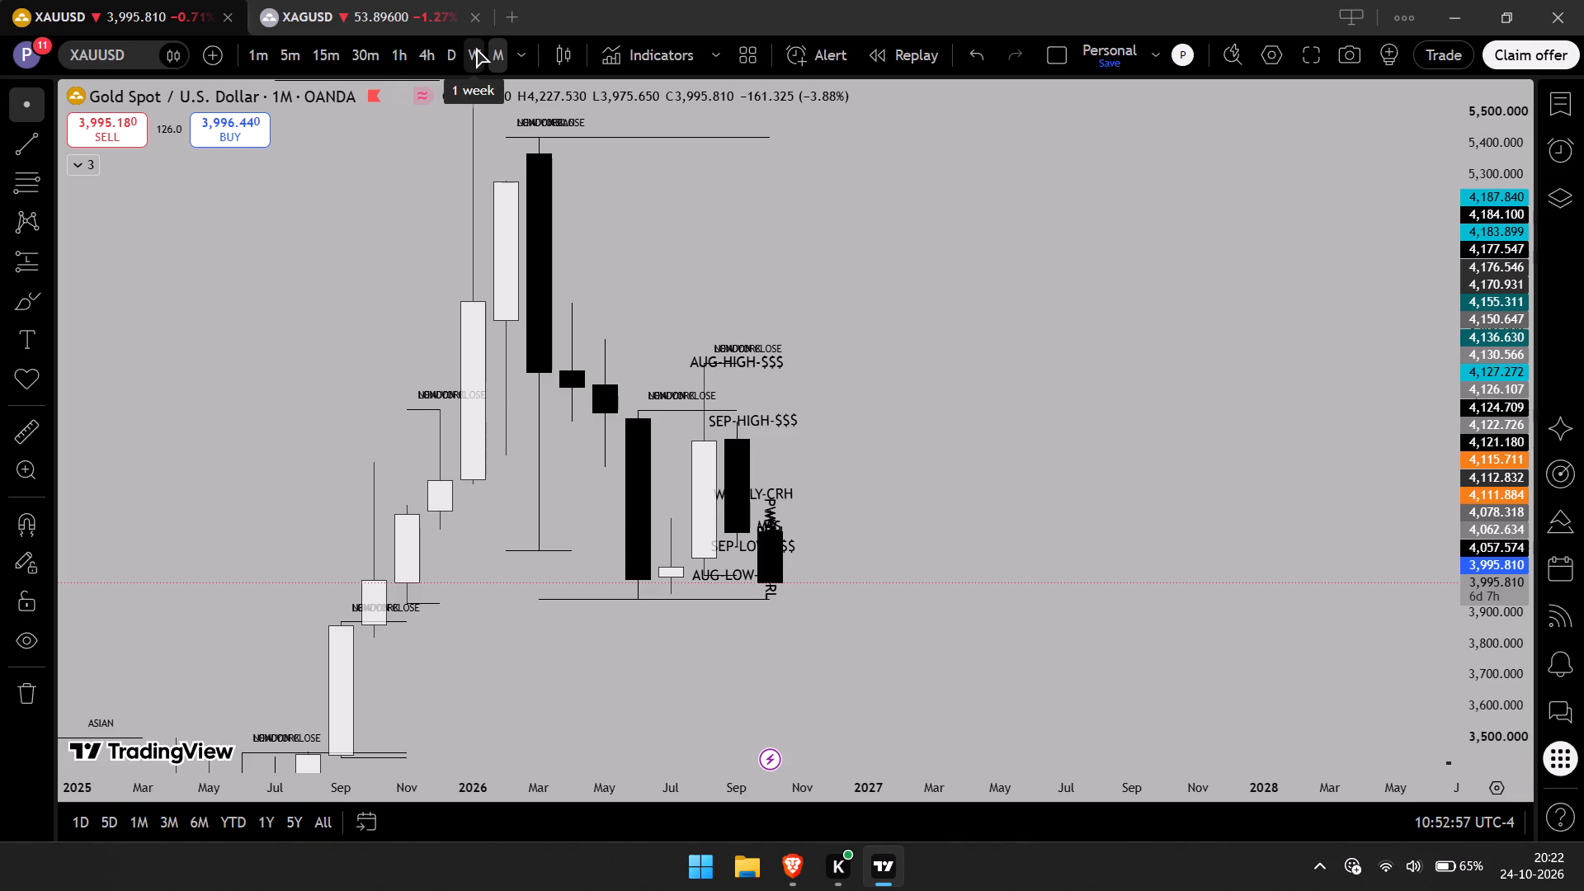
Switch to the weekly timeframe, hide the drawings, and examine the recent swing highs and lows.
{"action": "scroll", "coordinate": [1054, 610], "scroll_direction": "down", "scroll_amount": 3}
{"action": "left_click_drag", "start_coordinate": [1503, 677], "coordinate": [1454, 384]}
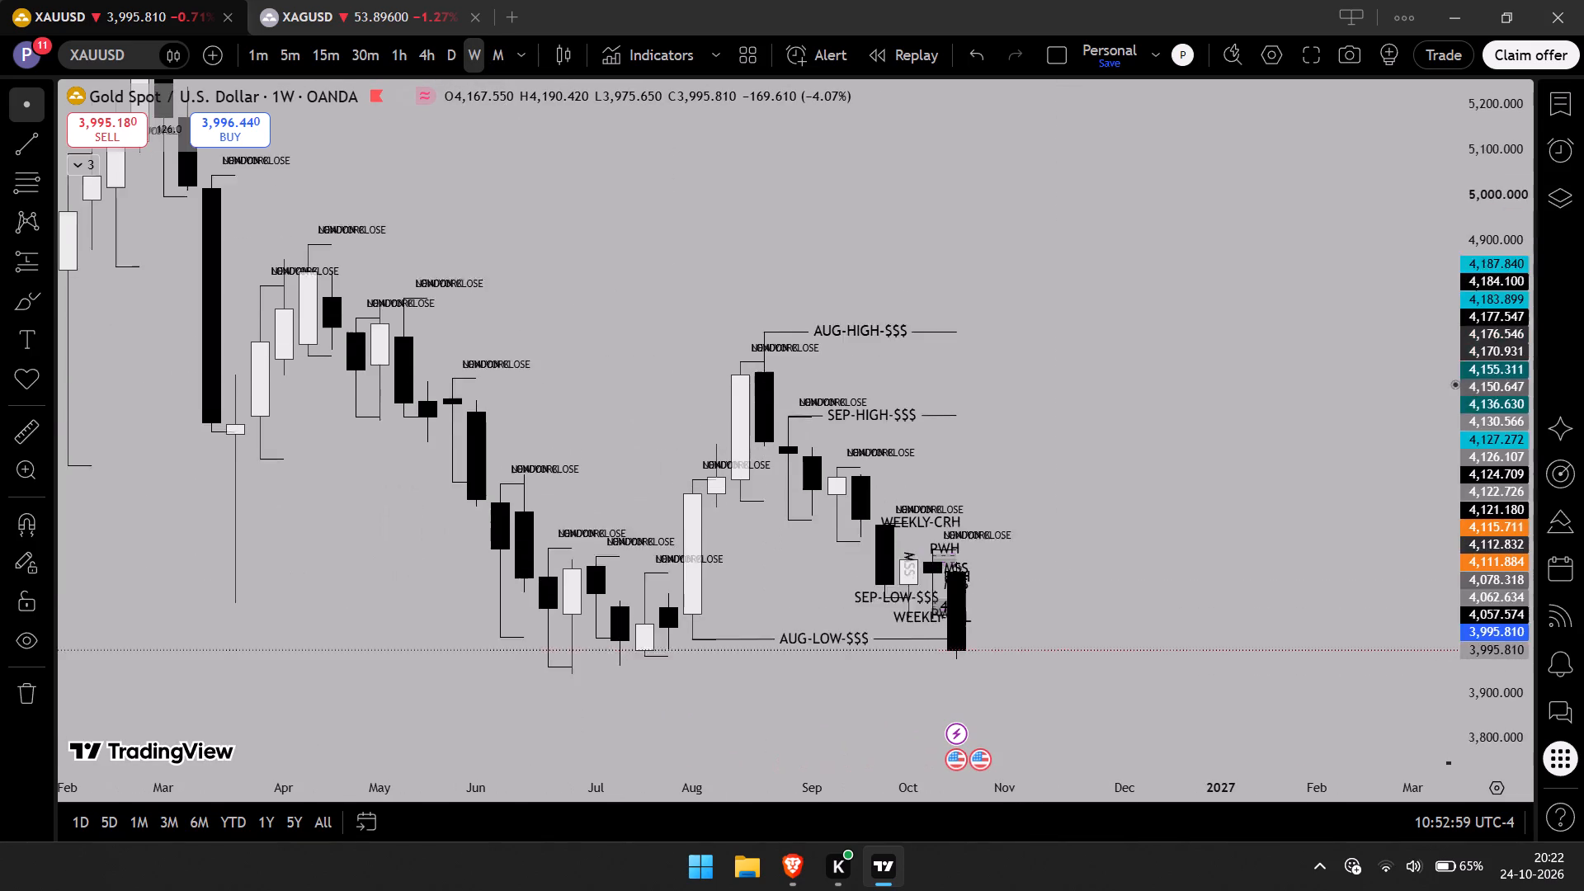
{"action": "left_click_drag", "start_coordinate": [1454, 384], "coordinate": [1454, 382]}
{"action": "left_click_drag", "start_coordinate": [1295, 517], "coordinate": [1223, 350]}
{"action": "left_click", "coordinate": [30, 643]}
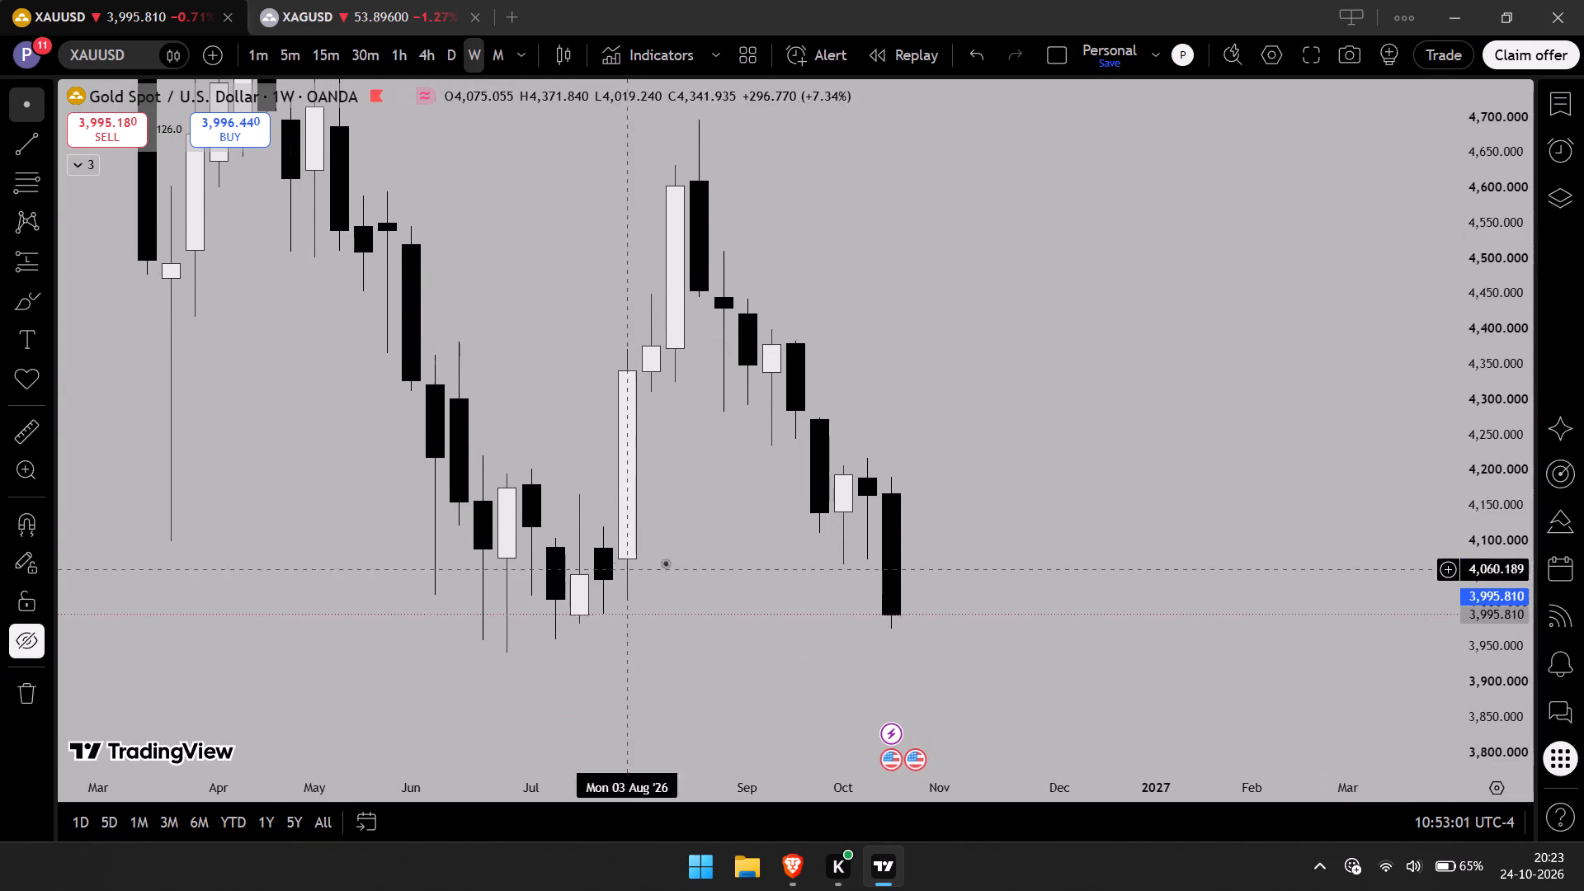
{"action": "left_click_drag", "start_coordinate": [1045, 502], "coordinate": [1117, 469]}
{"action": "left_click_drag", "start_coordinate": [1496, 281], "coordinate": [1506, 361]}
{"action": "left_click_drag", "start_coordinate": [1506, 292], "coordinate": [1514, 379]}
{"action": "left_click_drag", "start_coordinate": [1499, 315], "coordinate": [1501, 395]}
{"action": "left_click_drag", "start_coordinate": [1488, 328], "coordinate": [1493, 430]}
Compare the monthly candles with the weekly ones, dismissing the CoinDCX ad and ending on the weekly timeframe.
{"action": "left_click", "coordinate": [493, 59]}
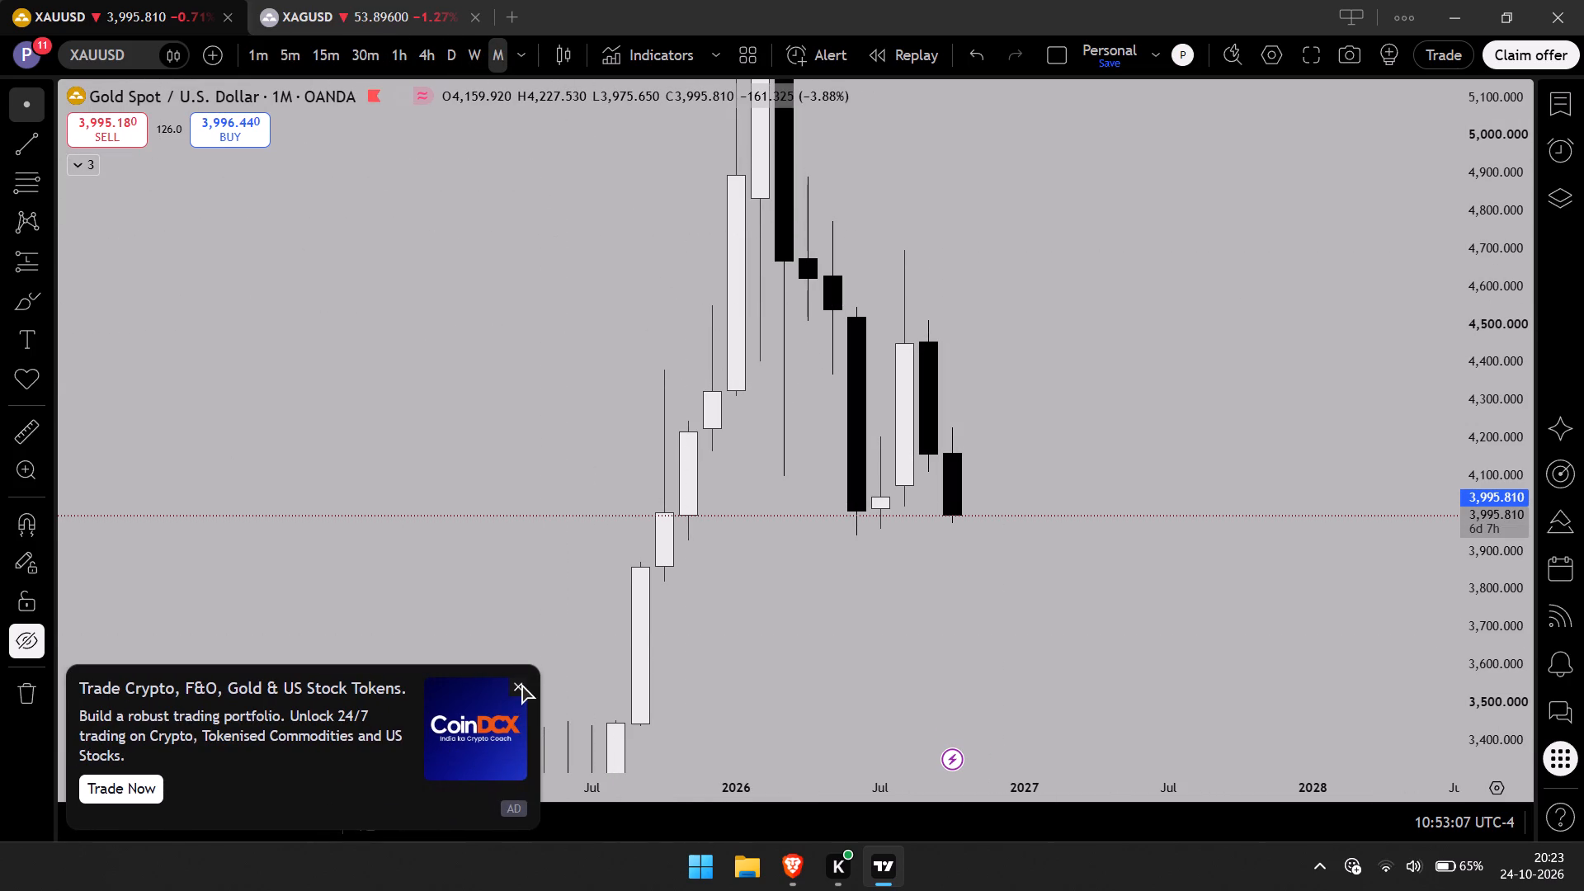
{"action": "left_click", "coordinate": [521, 684]}
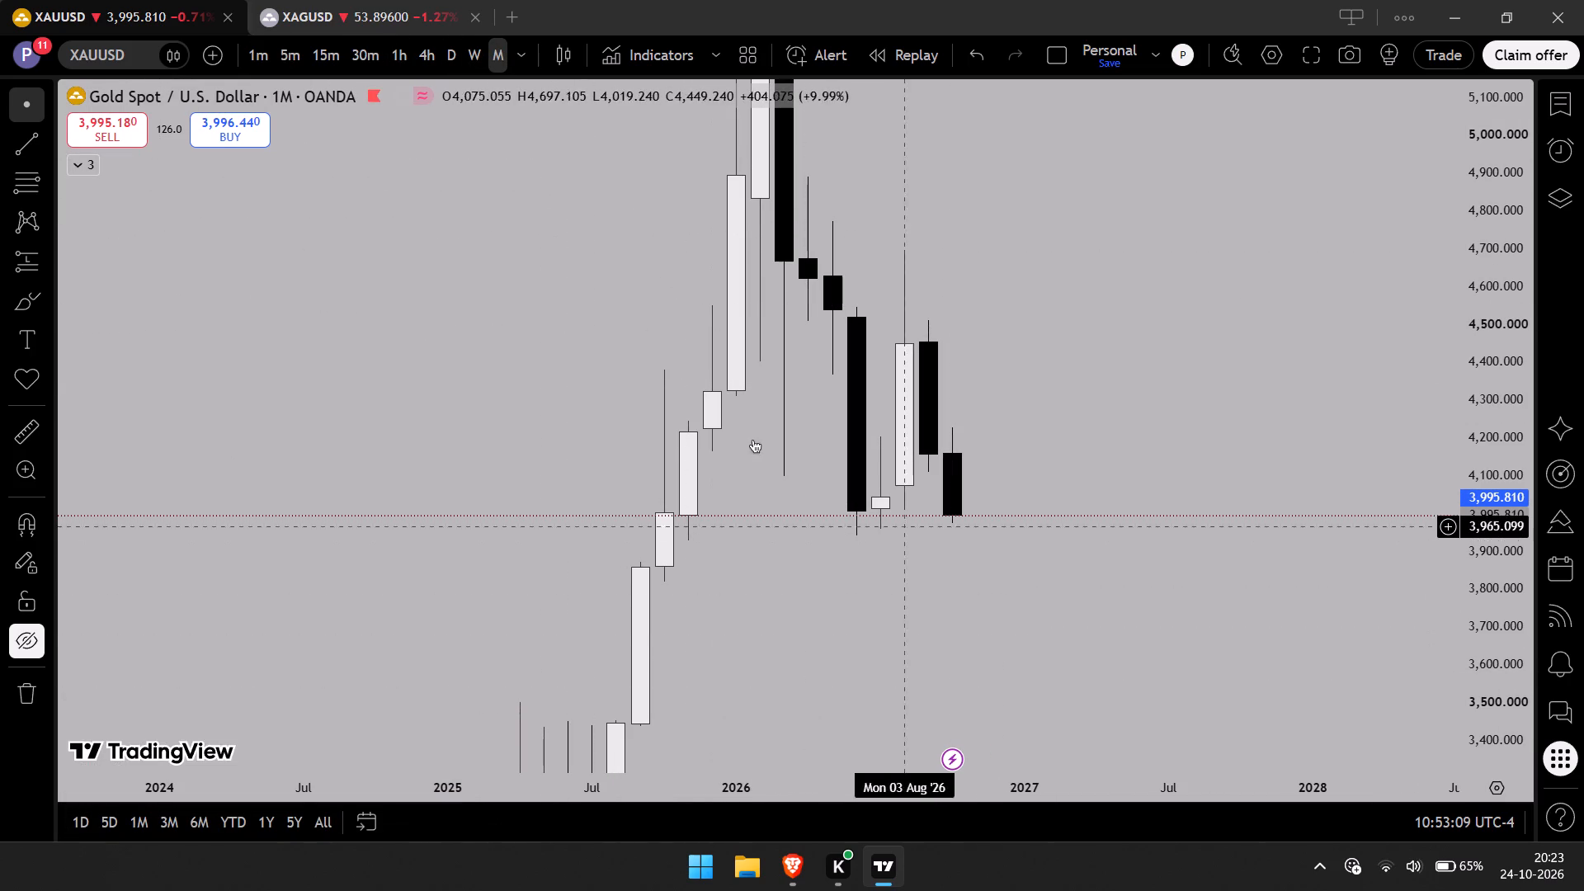
{"action": "left_click", "coordinate": [470, 57]}
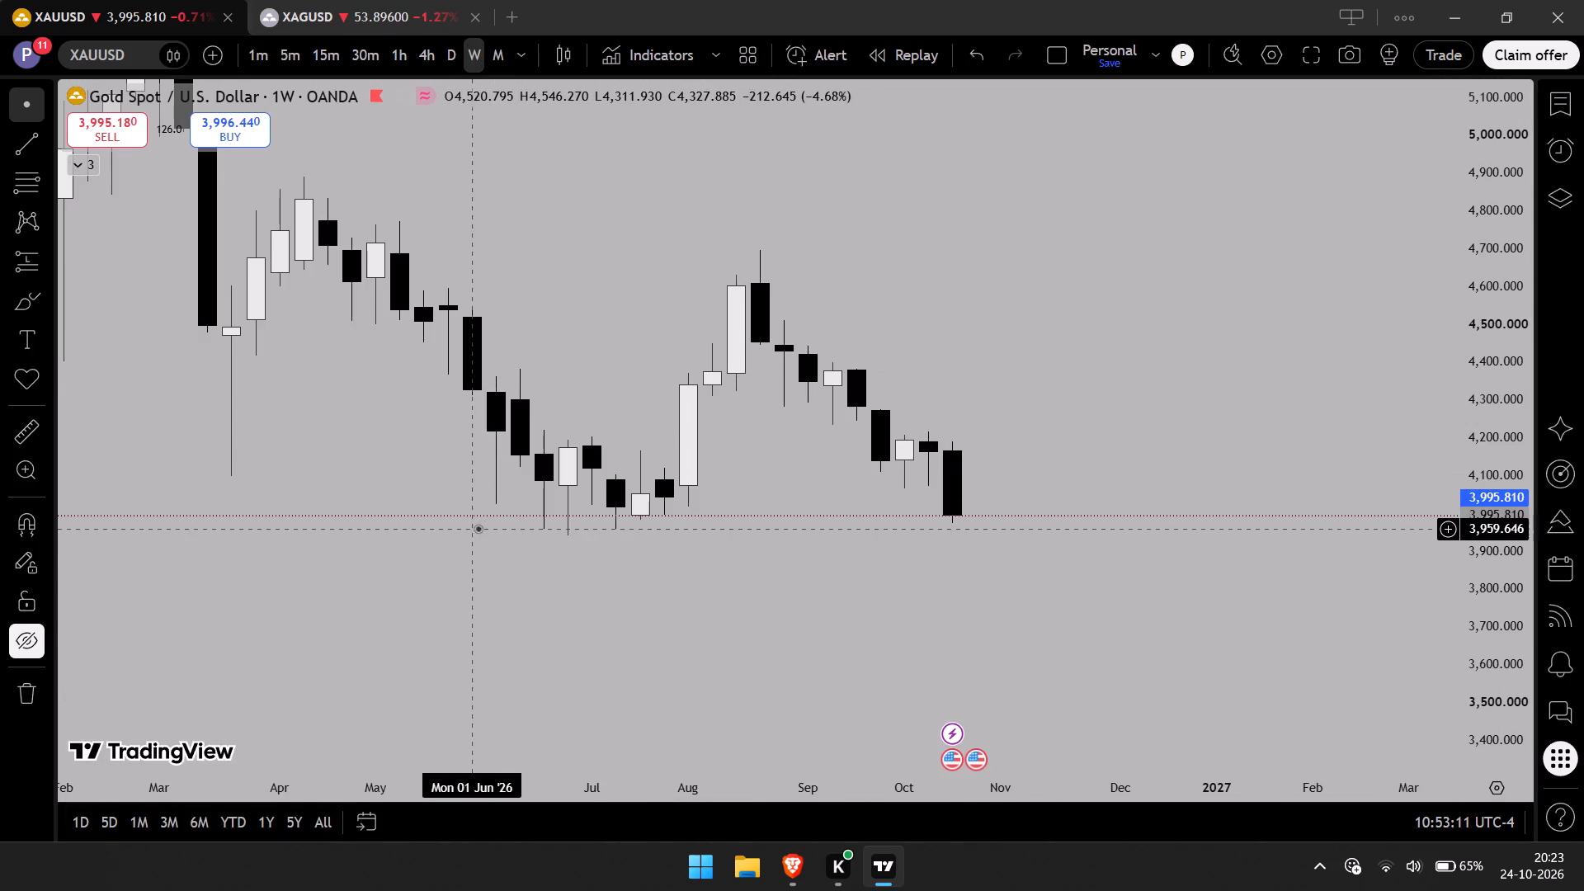
{"action": "left_click_drag", "start_coordinate": [1511, 640], "coordinate": [1488, 545]}
{"action": "left_click_drag", "start_coordinate": [1320, 370], "coordinate": [1296, 418]}
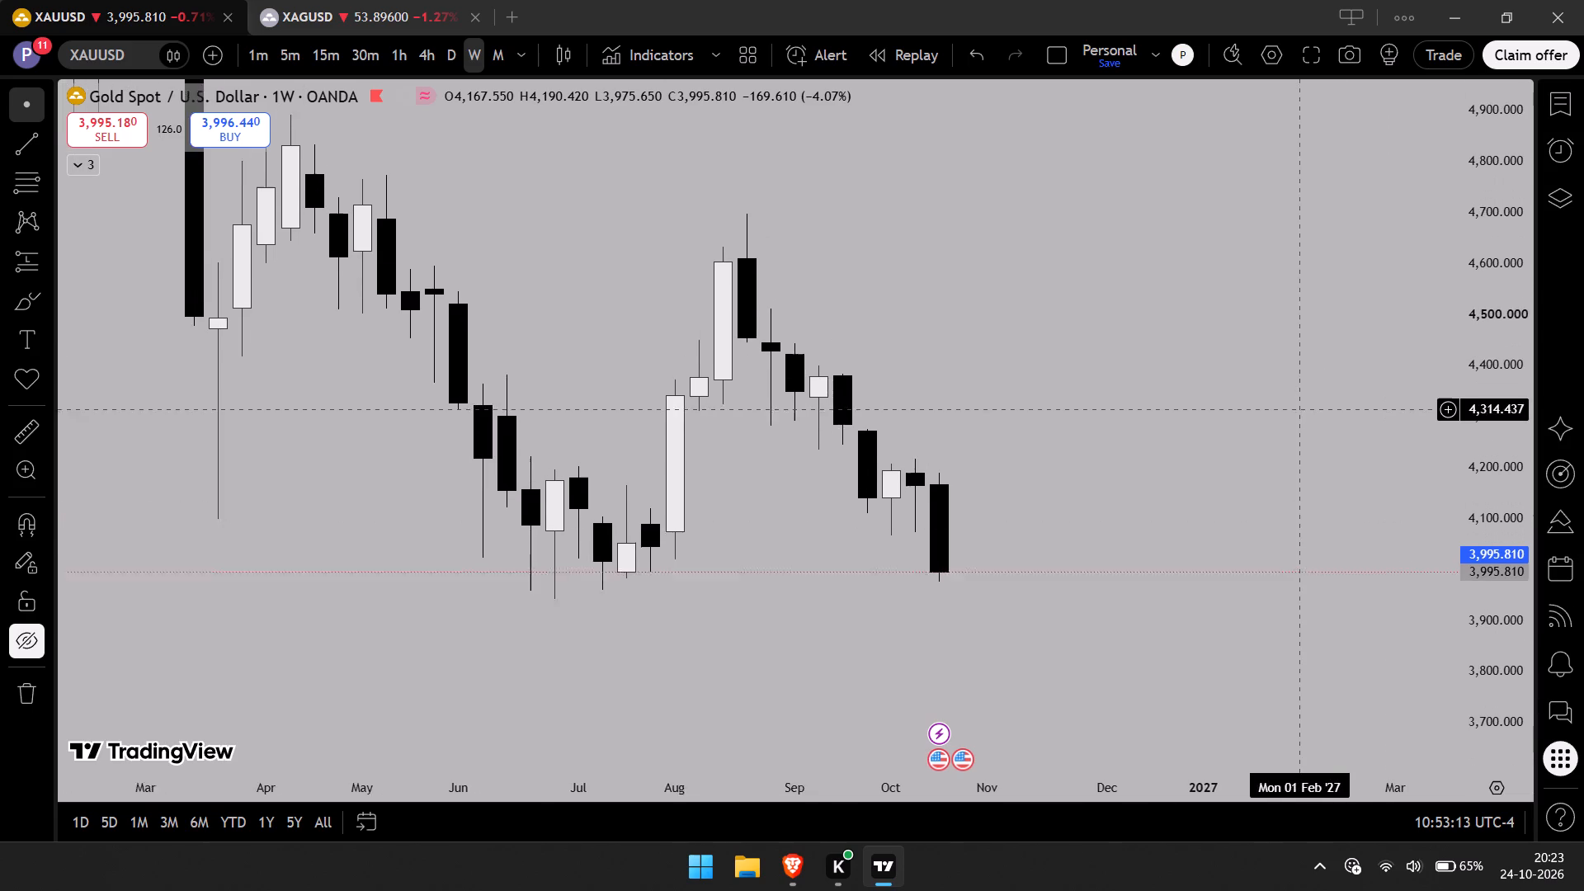
{"action": "left_click_drag", "start_coordinate": [1296, 418], "coordinate": [1285, 423]}
{"action": "scroll", "coordinate": [1210, 434], "scroll_direction": "down", "scroll_amount": 3}
{"action": "left_click_drag", "start_coordinate": [1219, 511], "coordinate": [1171, 514]}
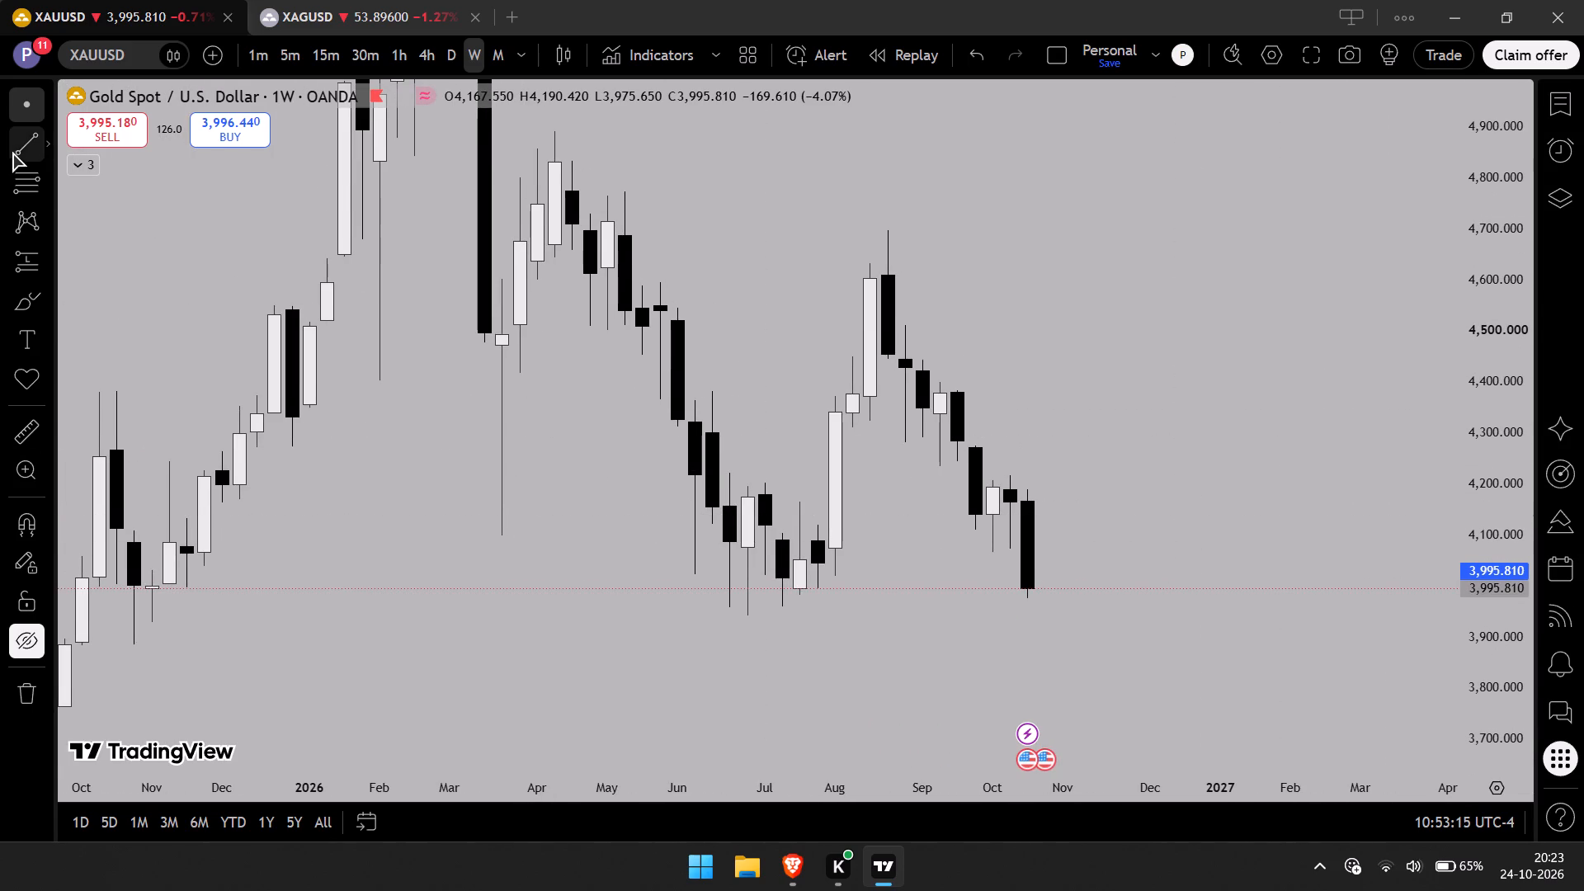
Draw a level trend line at about 3,934.5 from the 29 Jun '26 weekly low to 26 Oct '26.
{"action": "left_click", "coordinate": [12, 145]}
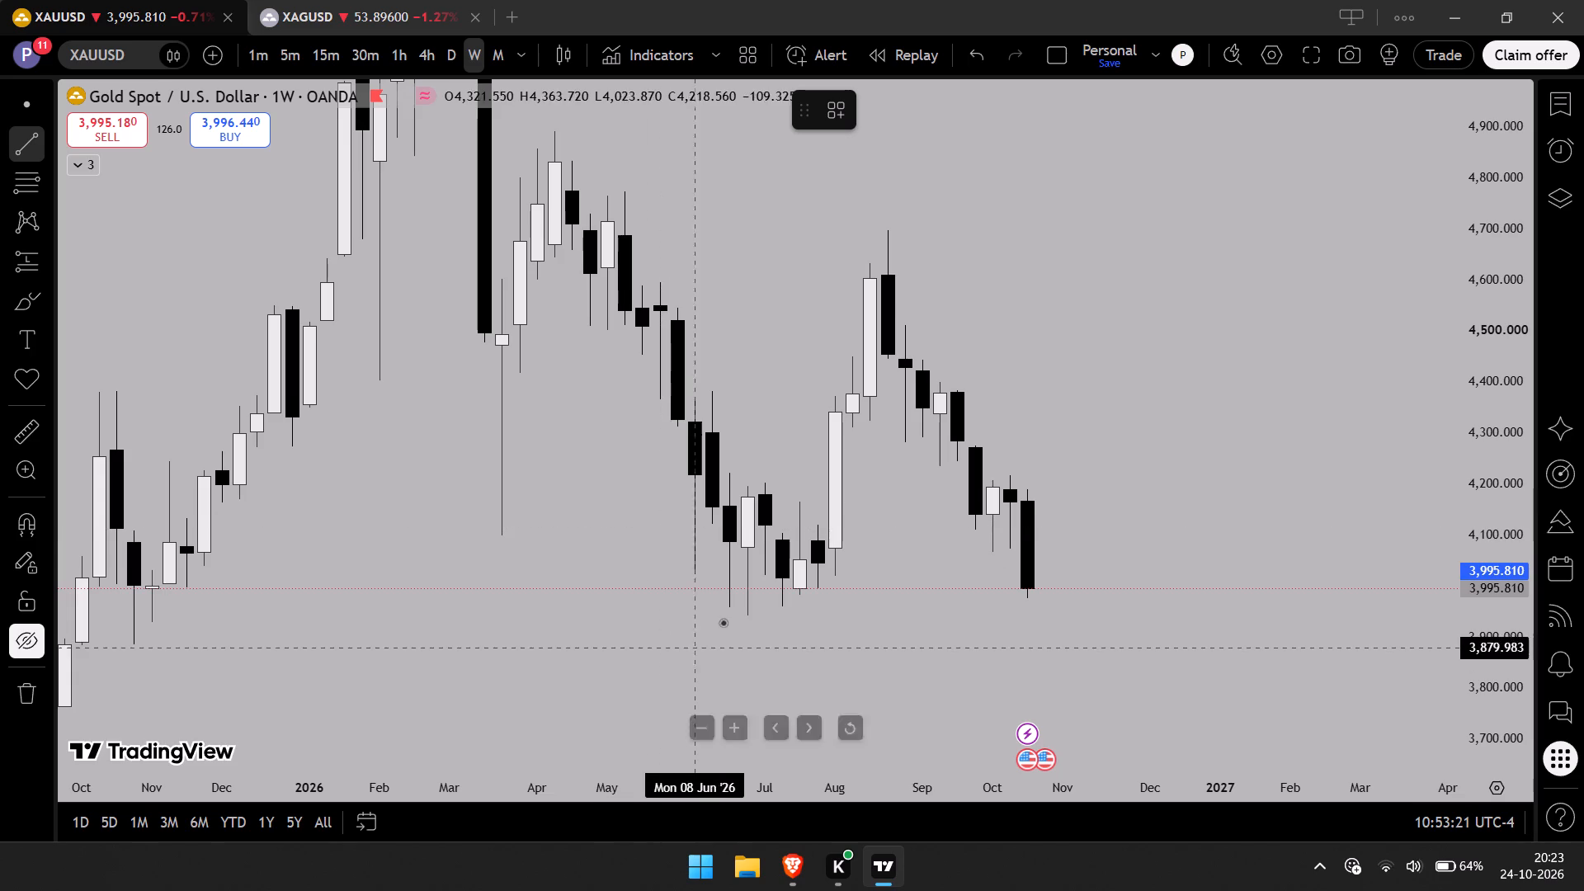
{"action": "left_click", "coordinate": [748, 619]}
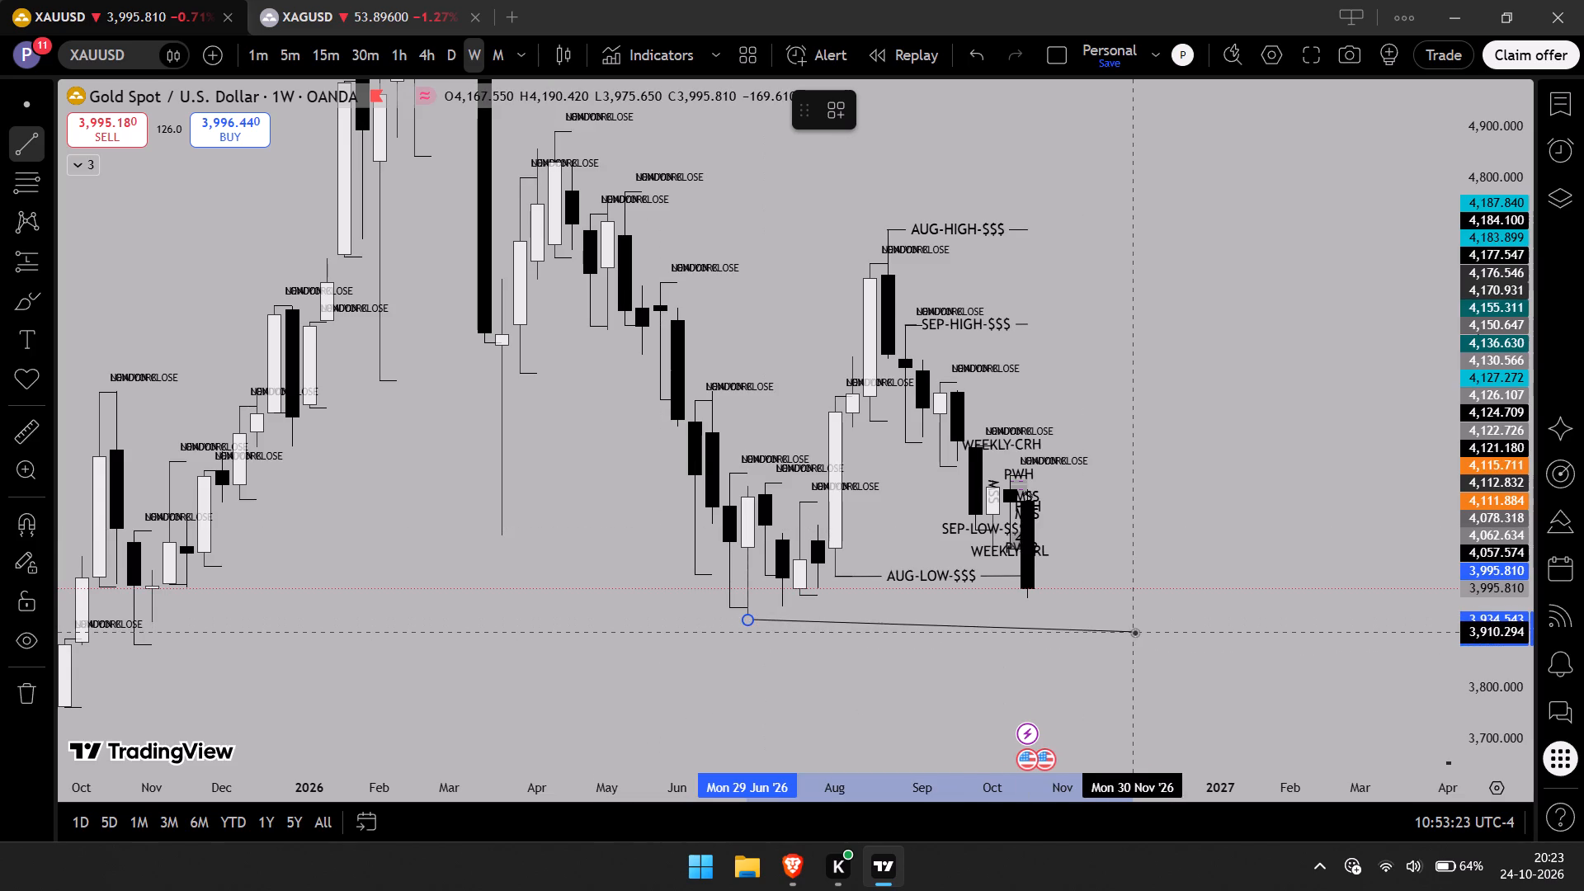
{"action": "left_click", "coordinate": [1049, 620]}
Label the new line under the late-June weekly low "MAJOR-$$$".
{"action": "left_click", "coordinate": [936, 623]}
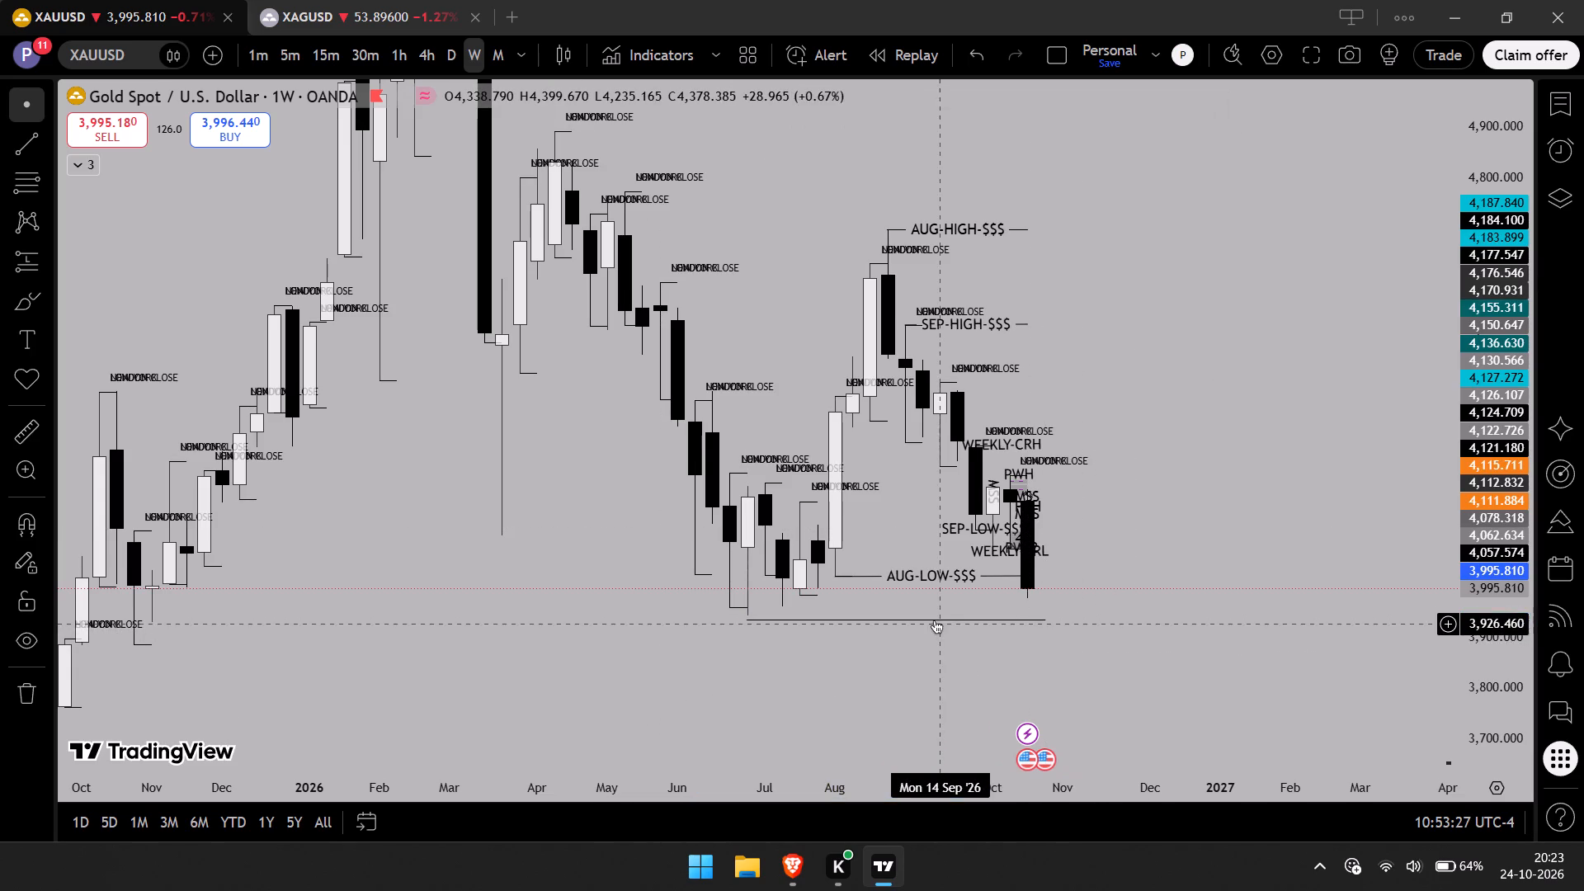
{"action": "left_click", "coordinate": [930, 618]}
{"action": "left_click", "coordinate": [929, 620]}
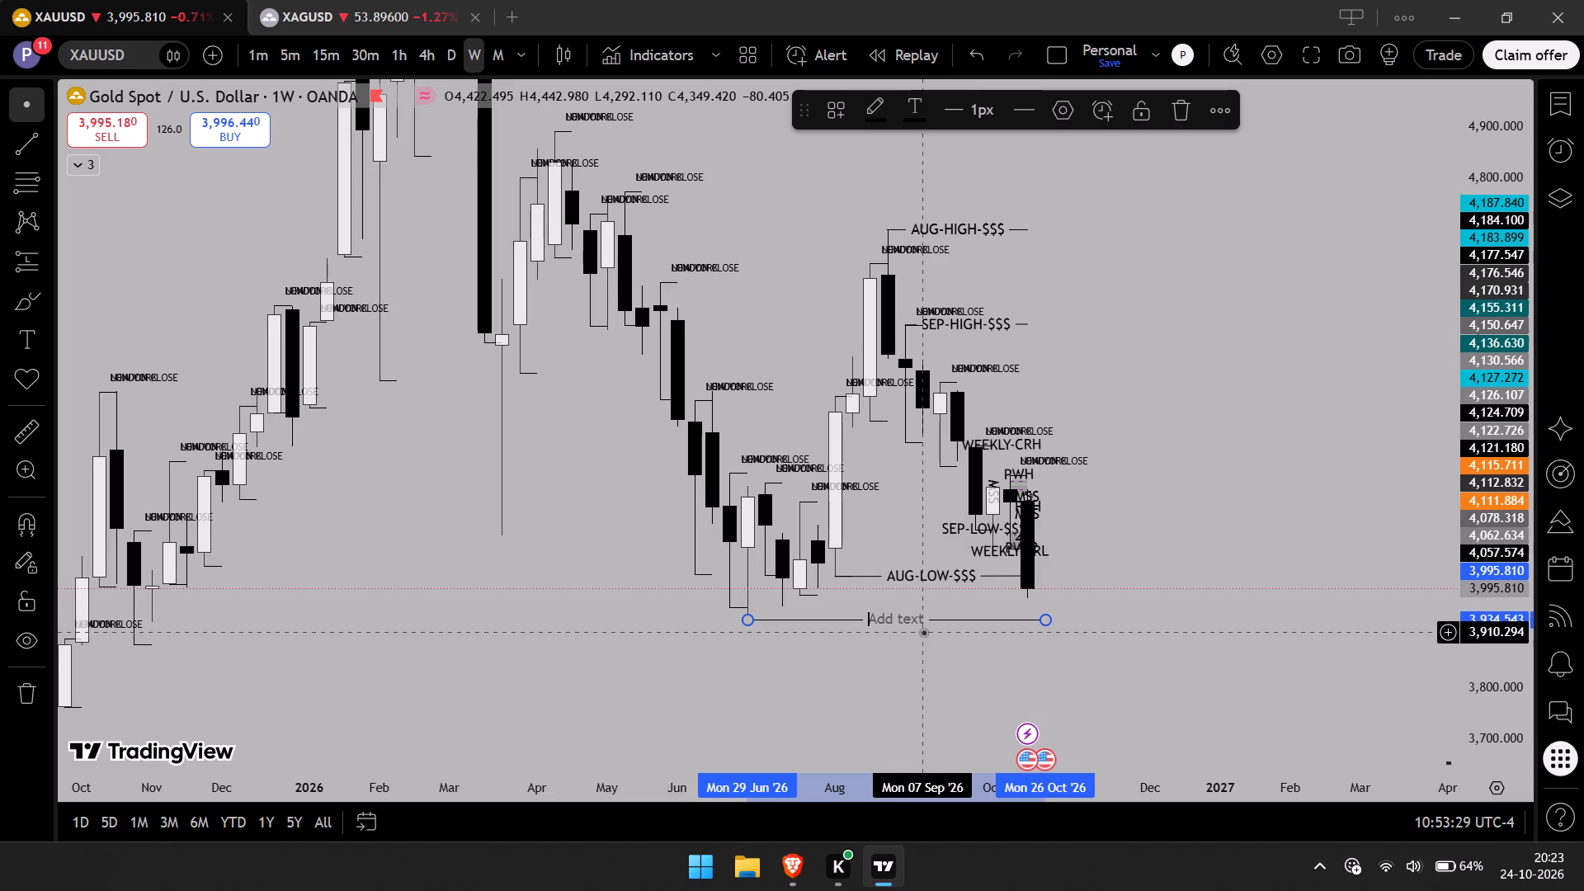
{"action": "type", "text": "MAjor"}
{"action": "key", "text": "BackSpace"}
{"action": "key", "text": "BackSpace"}
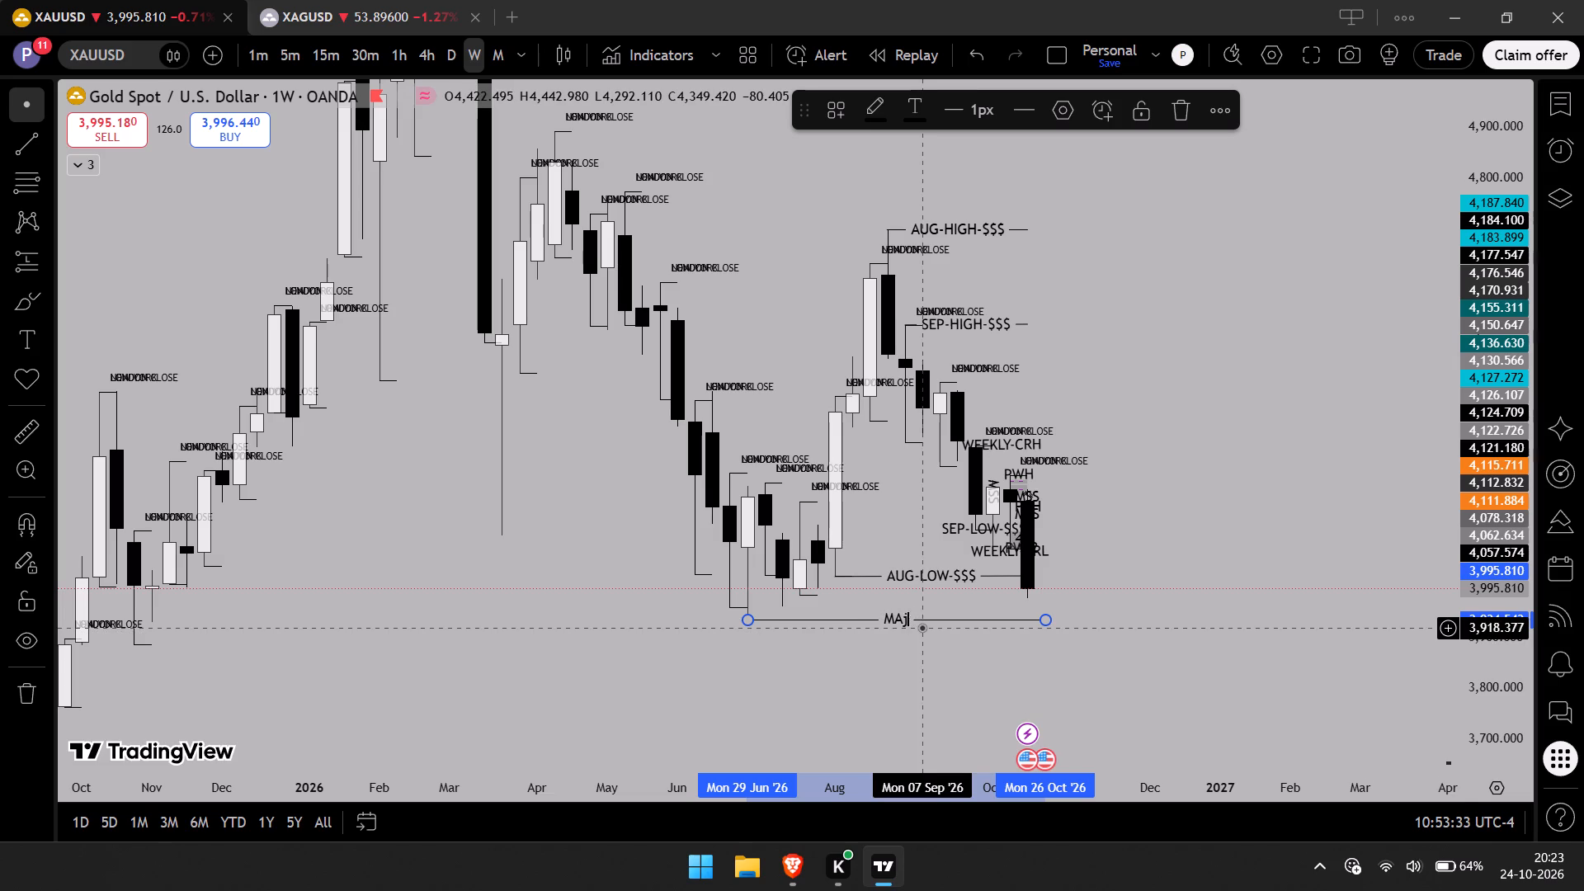
{"action": "key", "text": "BackSpace"}
{"action": "type", "text": "JOR"}
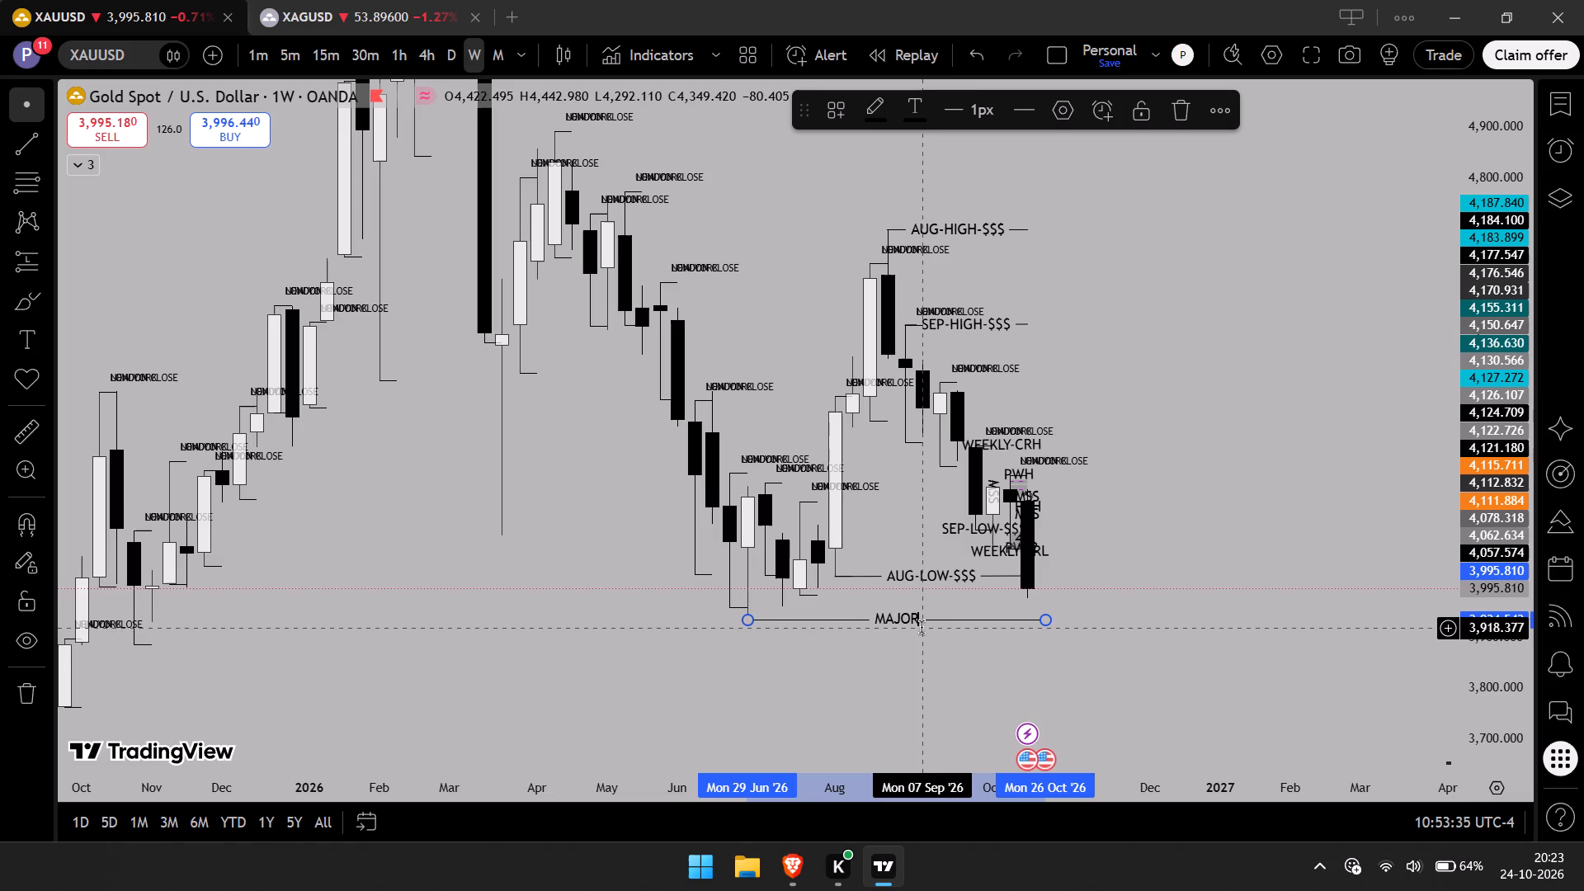
{"action": "type", "text": "-$$$"}
{"action": "left_click", "coordinate": [1240, 442]}
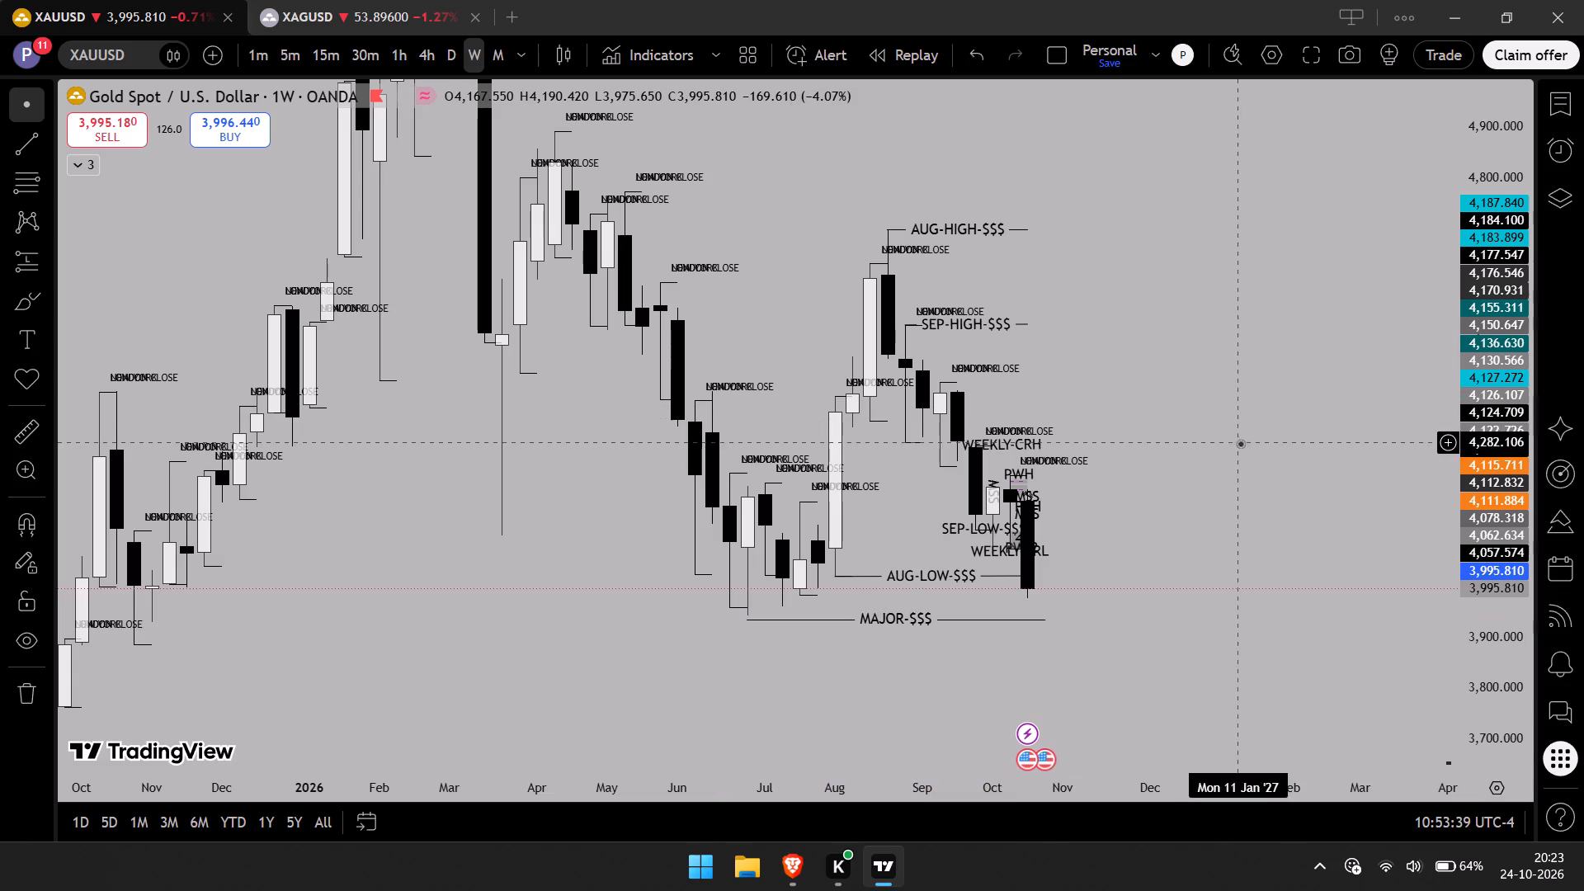
Hide the trading-session indicator that marks Asian, London and New York sessions on the weekly candles.
{"action": "scroll", "coordinate": [1169, 471], "scroll_direction": "up", "scroll_amount": 5}
{"action": "left_click_drag", "start_coordinate": [988, 502], "coordinate": [995, 526]}
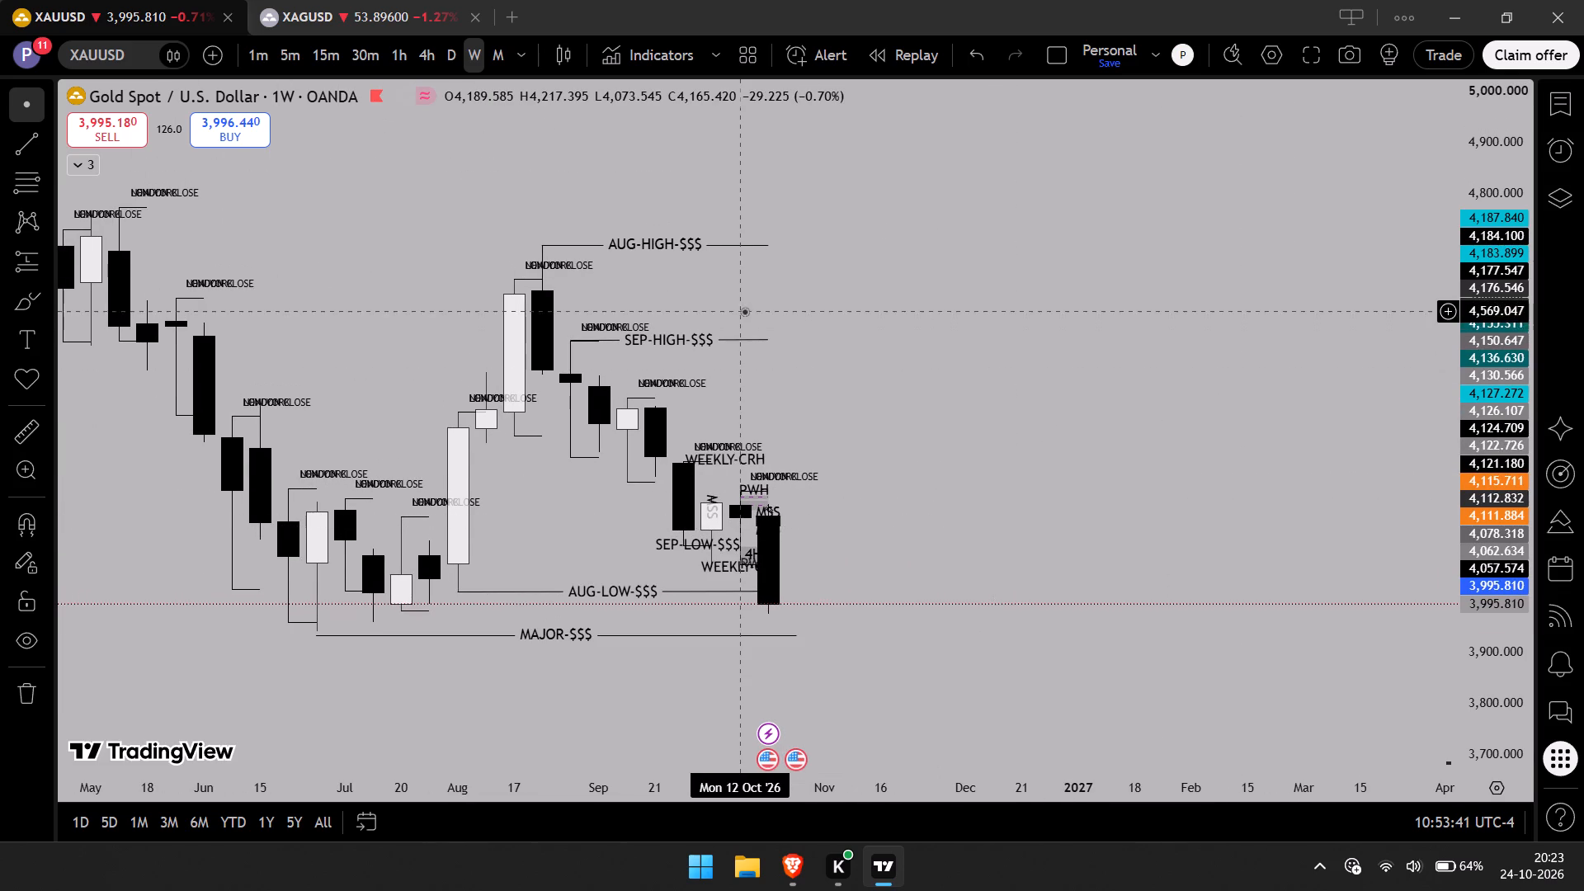
{"action": "scroll", "coordinate": [884, 498], "scroll_direction": "up", "scroll_amount": 2}
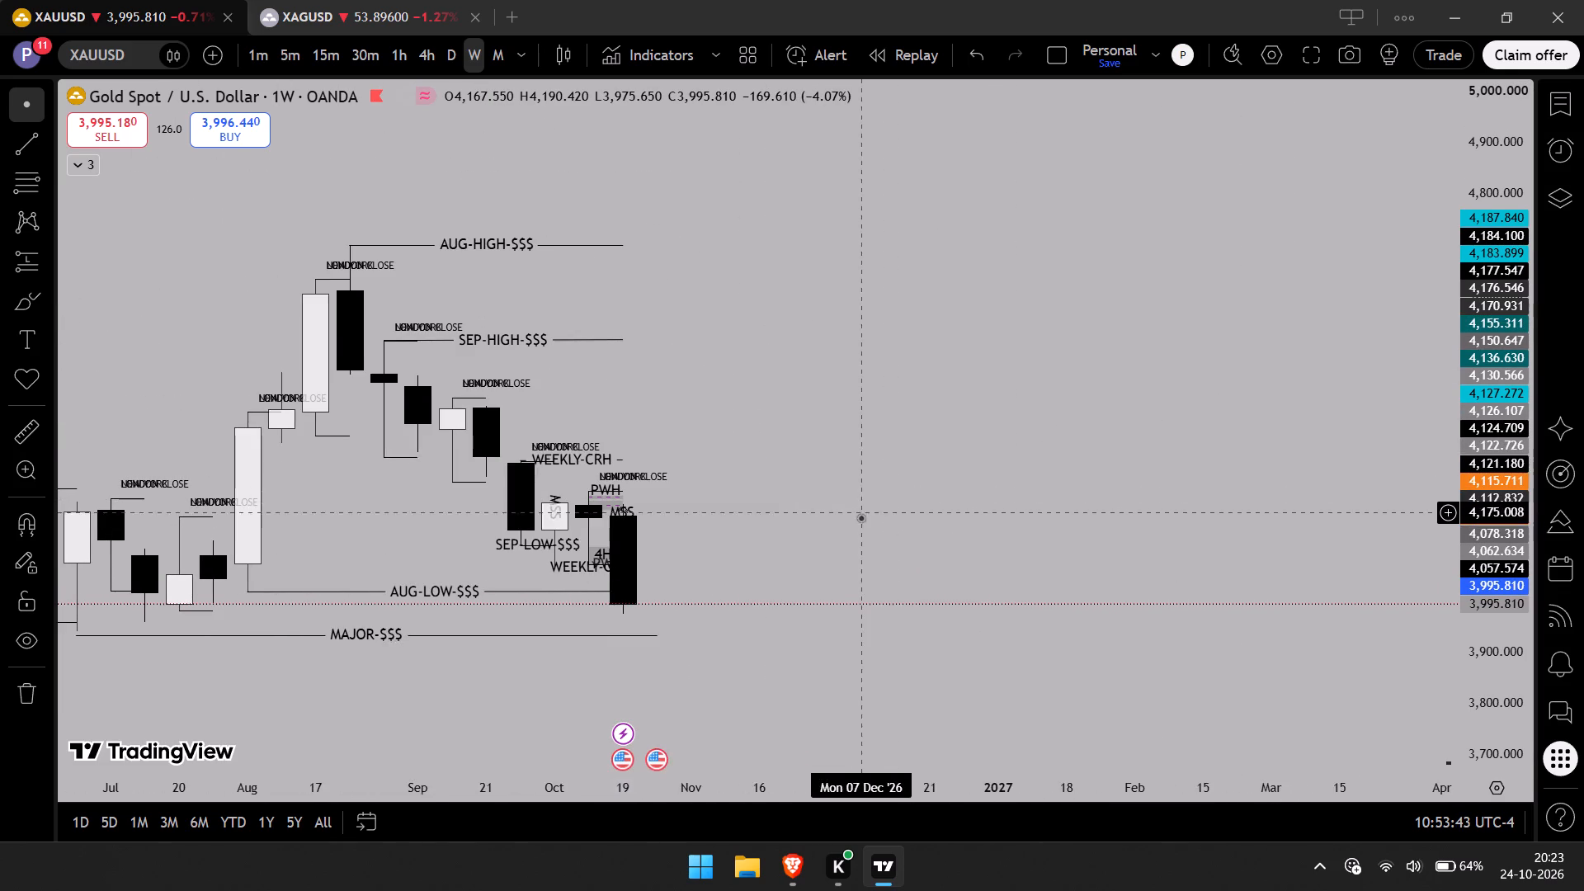
{"action": "left_click_drag", "start_coordinate": [860, 517], "coordinate": [884, 511]}
{"action": "left_click", "coordinate": [89, 169]}
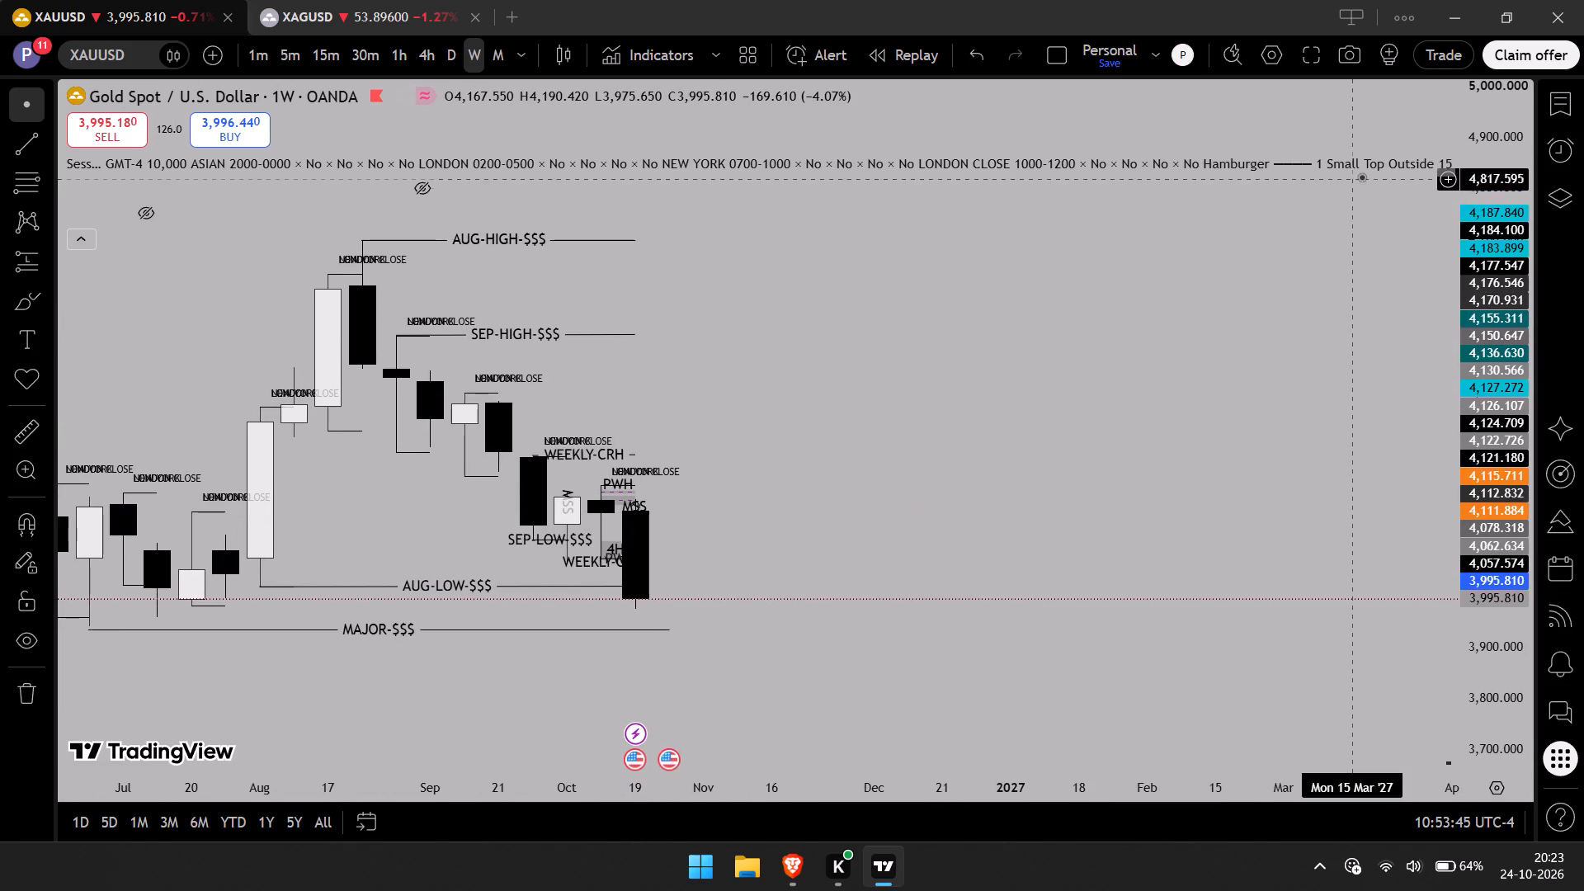
{"action": "left_click", "coordinate": [1325, 164]}
{"action": "left_click", "coordinate": [86, 236]}
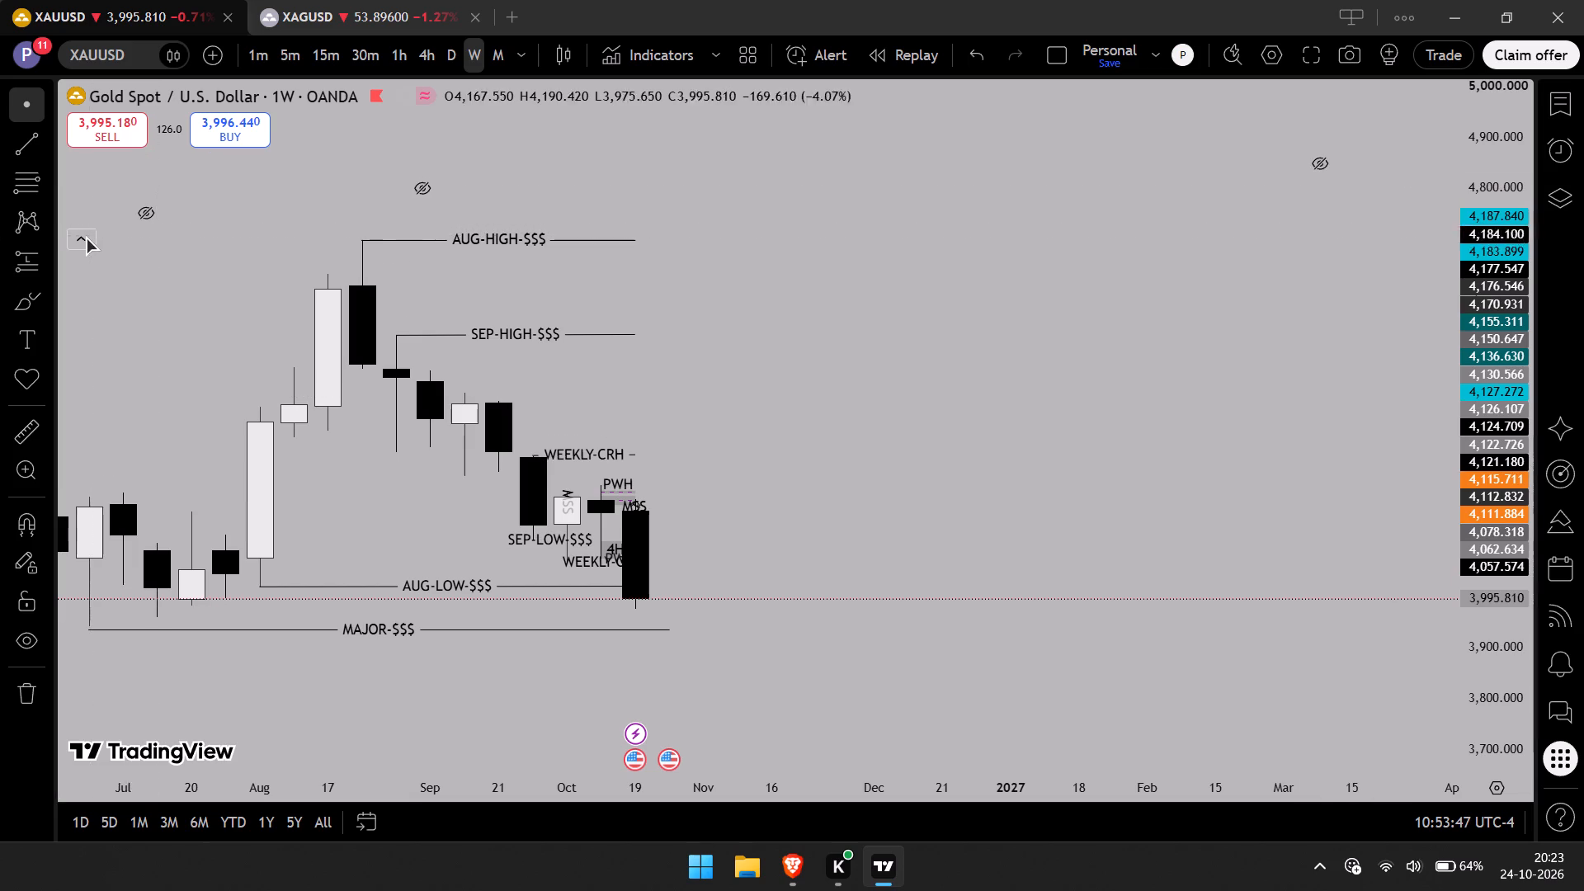
Delete the "WEEKLY-CRH" and "WEEKLY-CRL" lines beside the October candles.
{"action": "scroll", "coordinate": [864, 405], "scroll_direction": "down", "scroll_amount": 1}
{"action": "scroll", "coordinate": [864, 405], "scroll_direction": "up", "scroll_amount": 1}
{"action": "left_click_drag", "start_coordinate": [864, 436], "coordinate": [920, 311]}
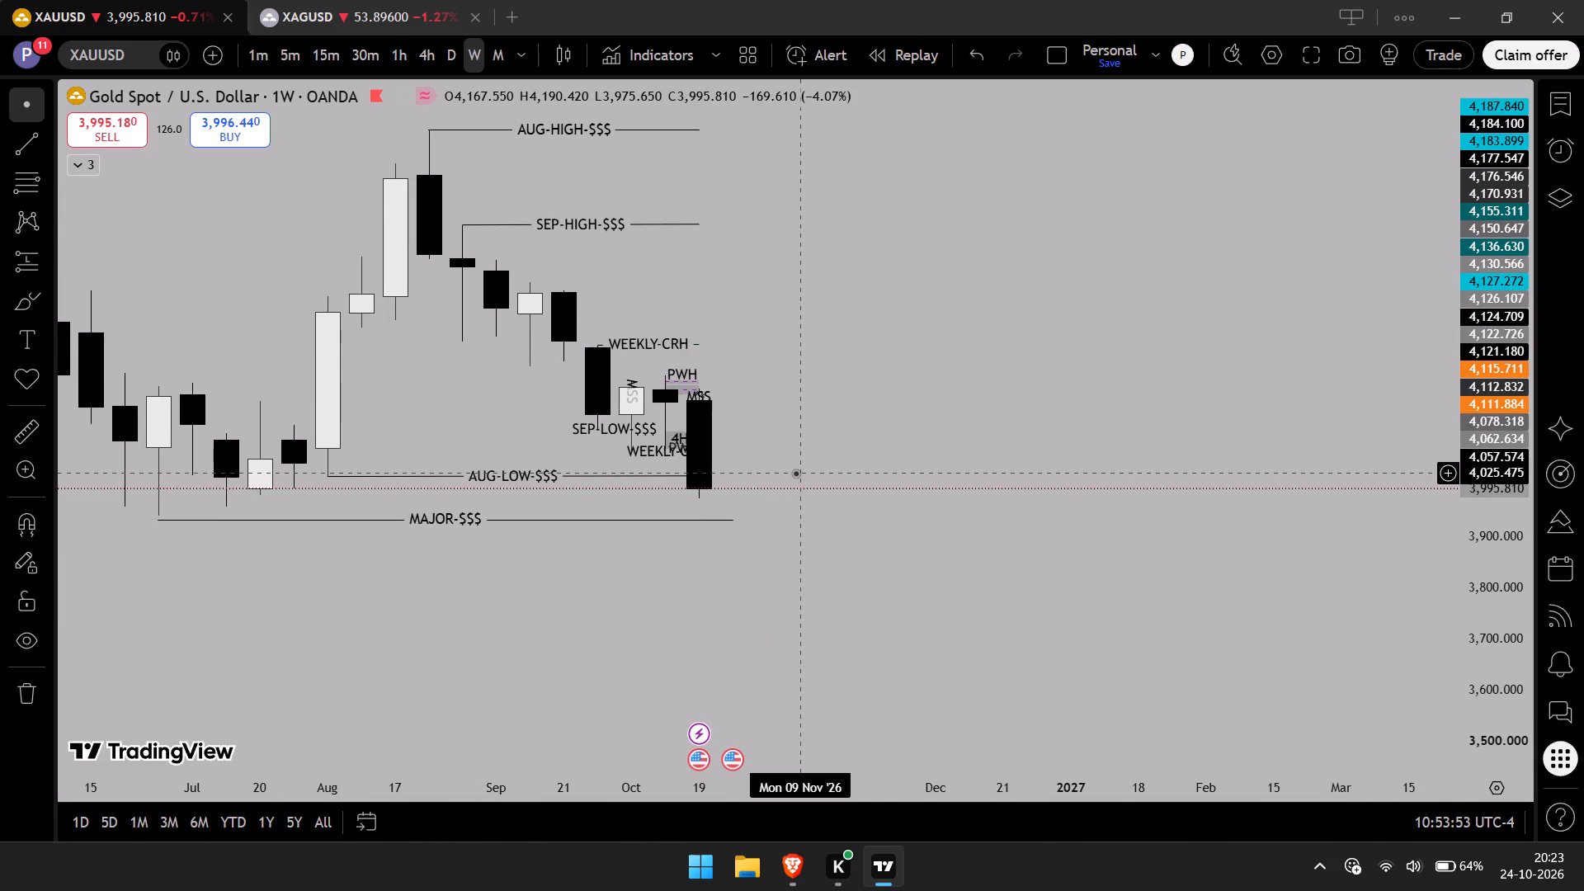
{"action": "left_click", "coordinate": [651, 349]}
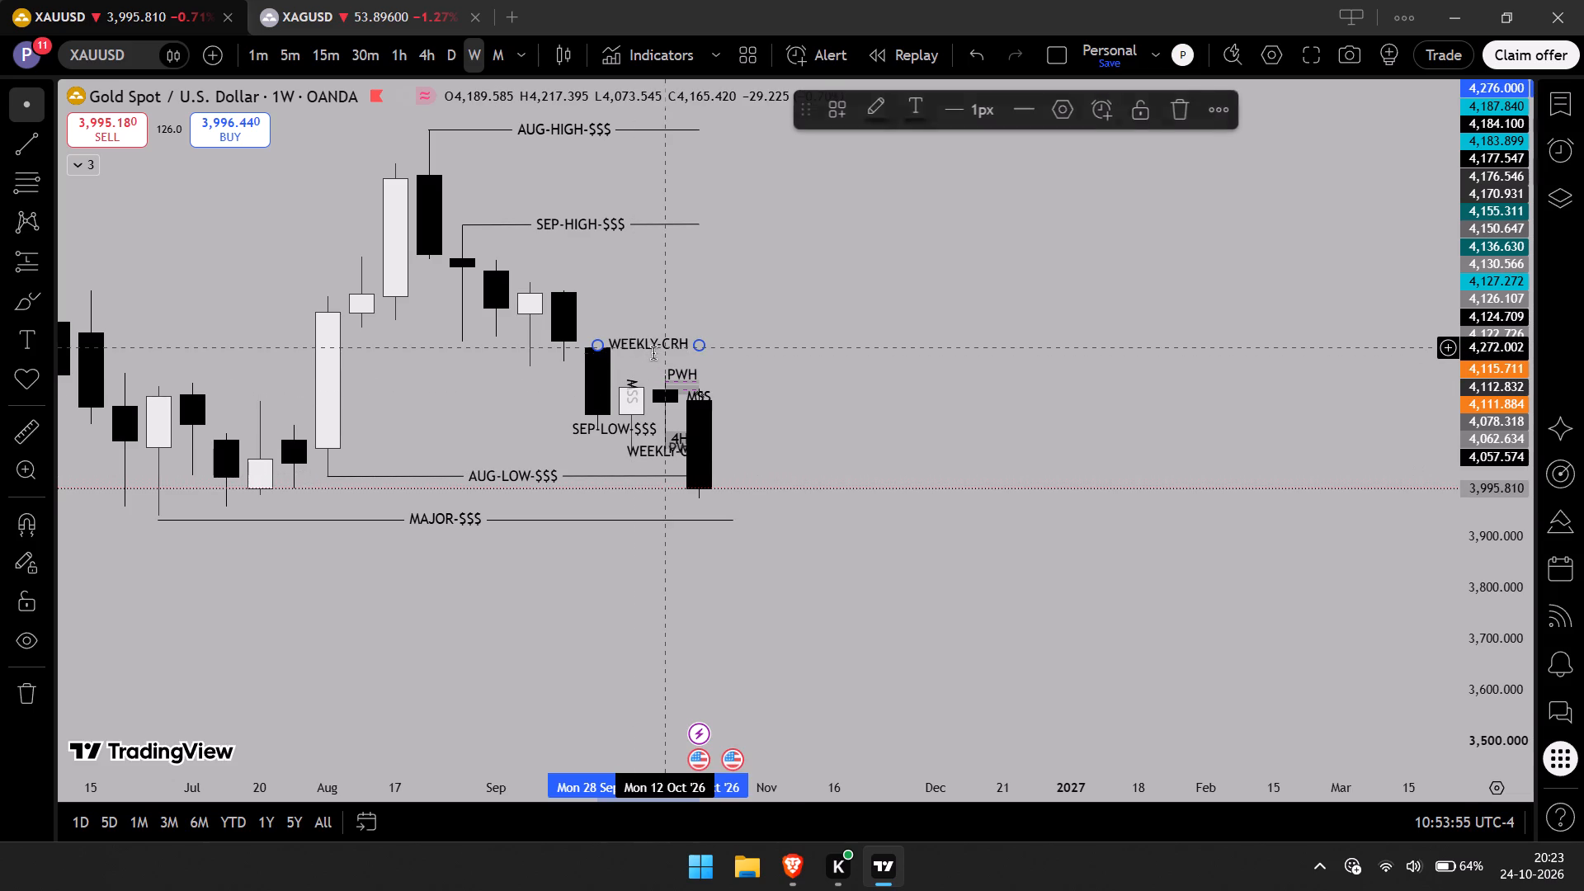
{"action": "key", "text": "BackSpace"}
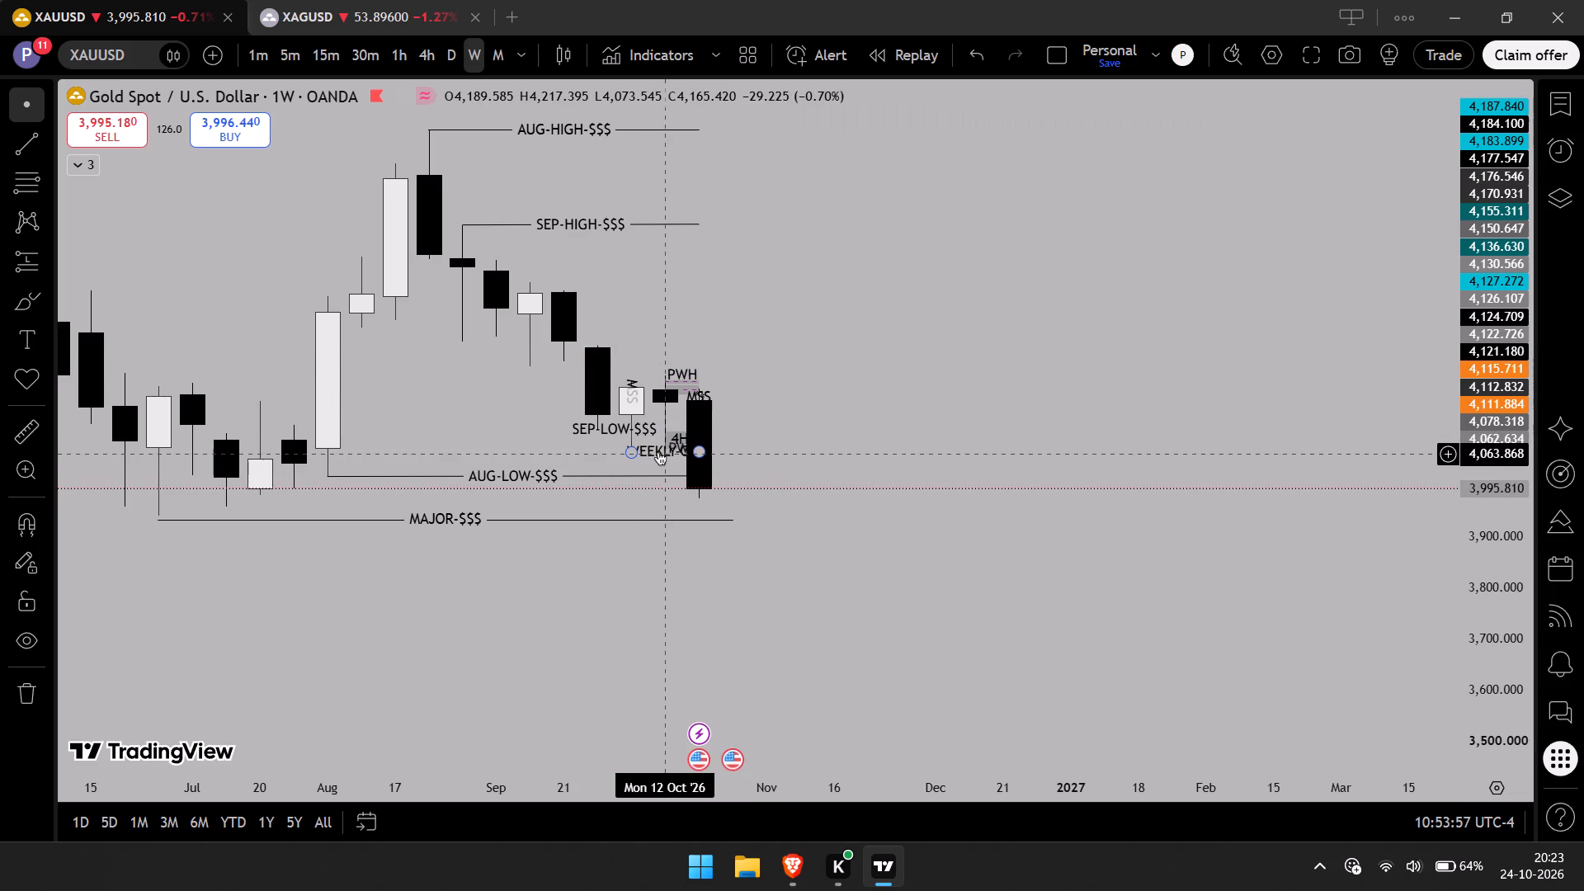
{"action": "left_click", "coordinate": [656, 454]}
{"action": "left_click", "coordinate": [1186, 101]}
Delete the outdated "PWH" and "PWL" lines that start at the 12 Oct '26 weekly candle.
{"action": "left_click_drag", "start_coordinate": [1063, 342], "coordinate": [1056, 297]}
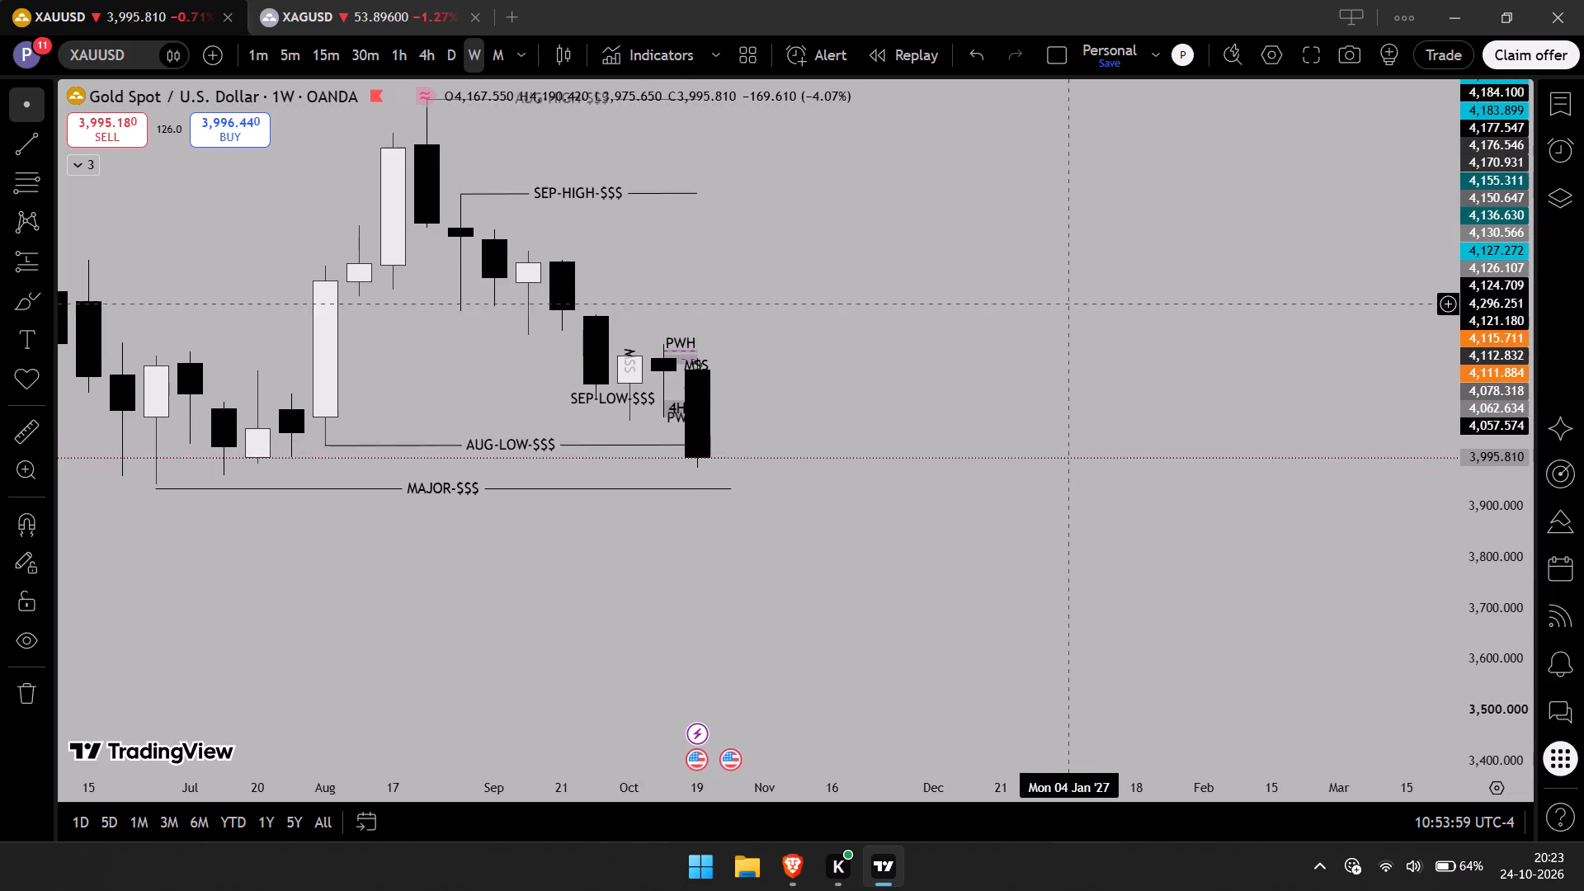
{"action": "left_click_drag", "start_coordinate": [1056, 297], "coordinate": [1064, 270]}
{"action": "left_click", "coordinate": [692, 304]}
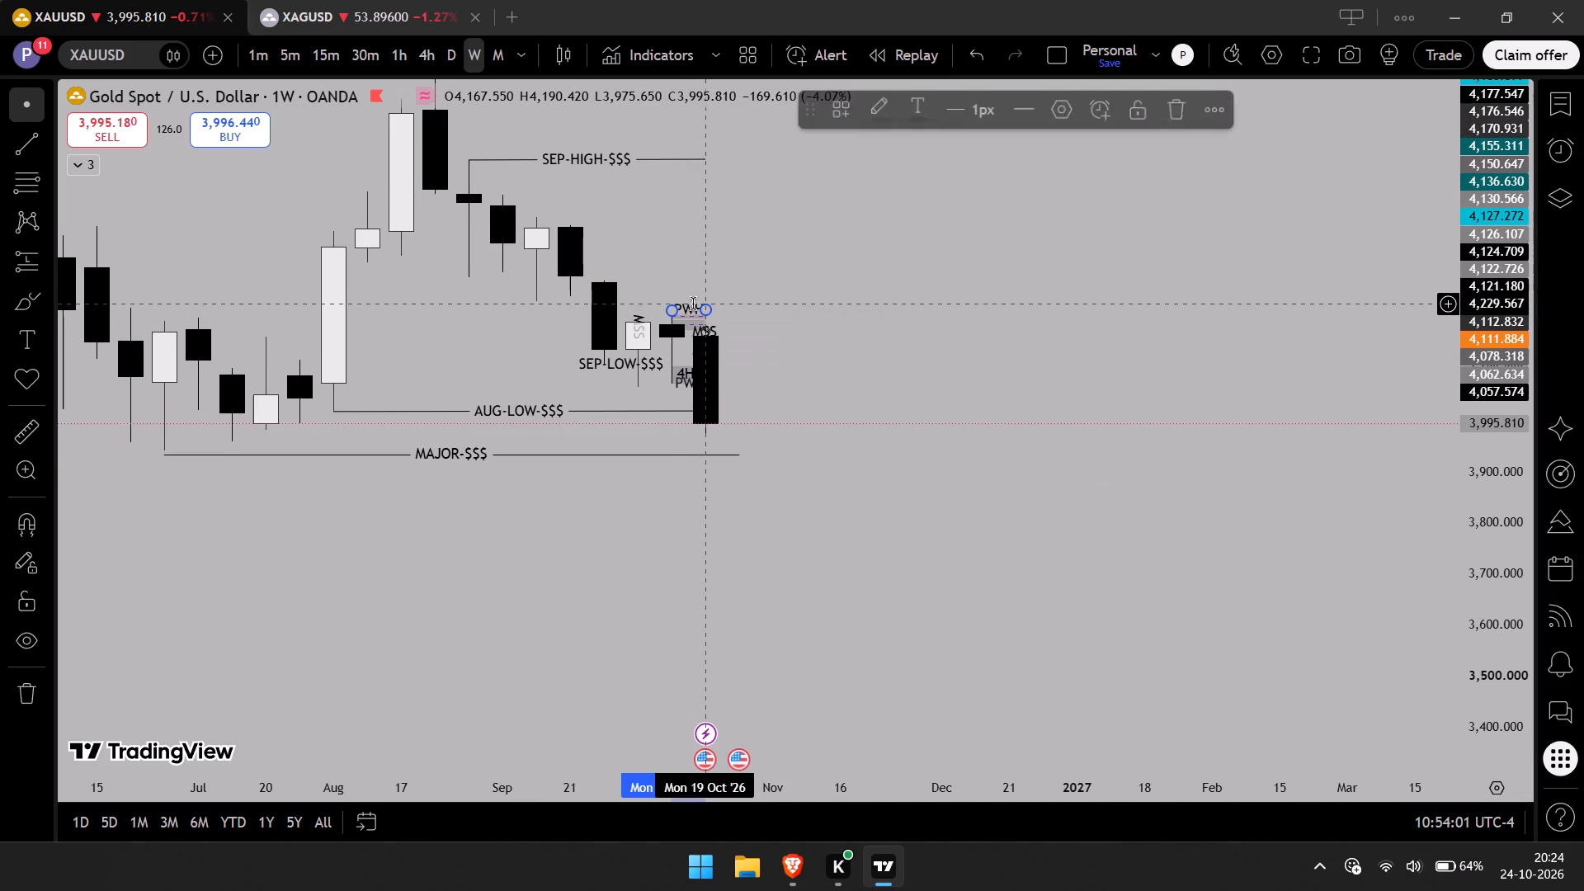
{"action": "left_click", "coordinate": [1186, 108]}
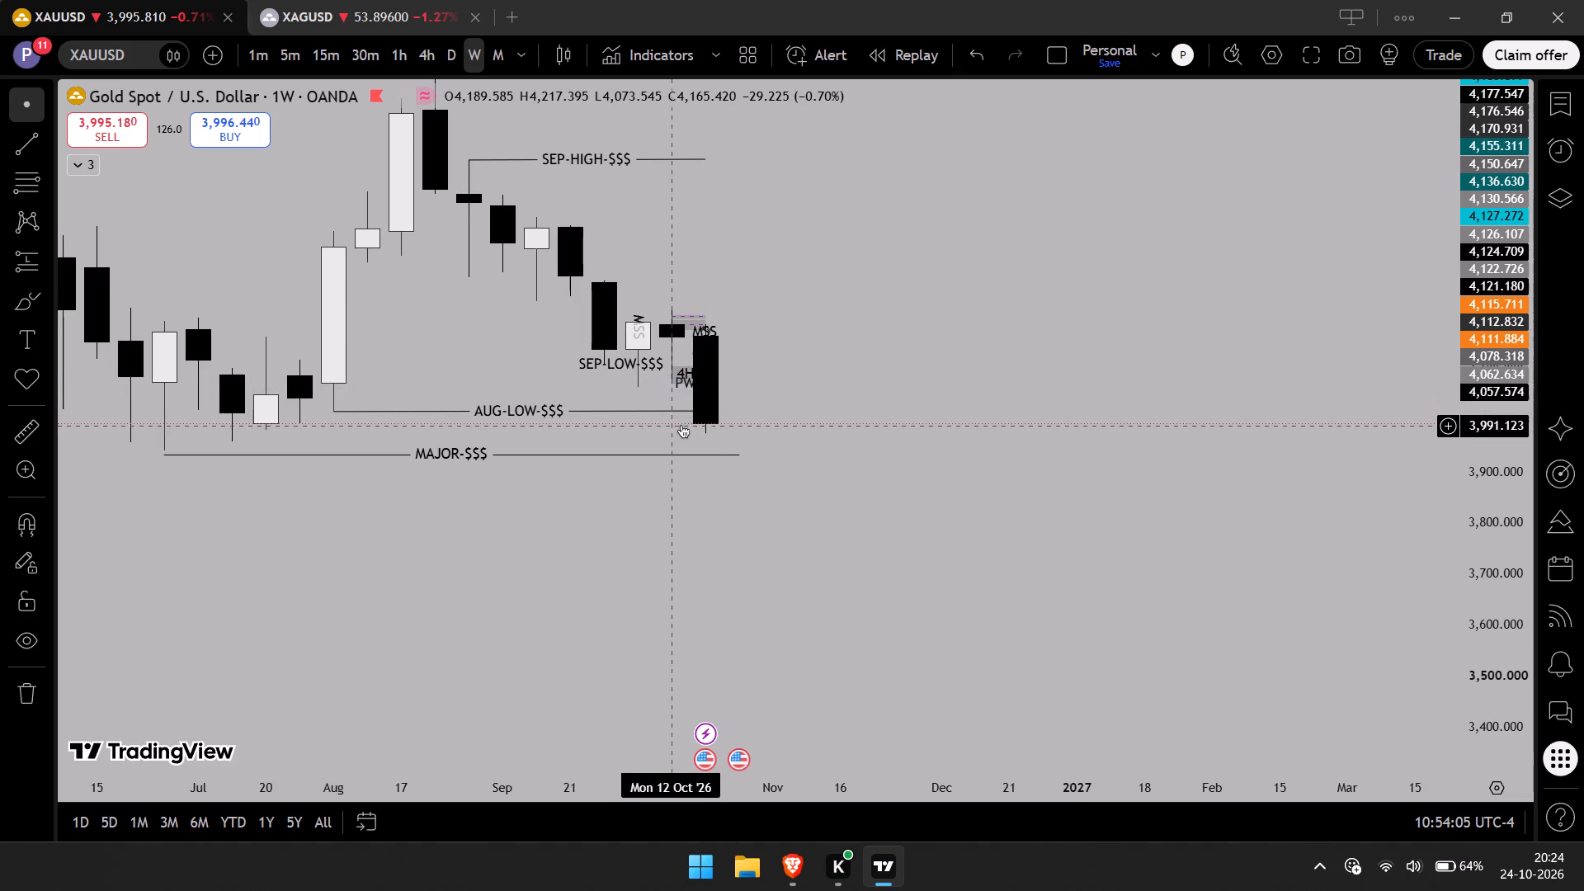
{"action": "scroll", "coordinate": [681, 426], "scroll_direction": "up", "scroll_amount": 5}
{"action": "left_click_drag", "start_coordinate": [672, 428], "coordinate": [924, 430]}
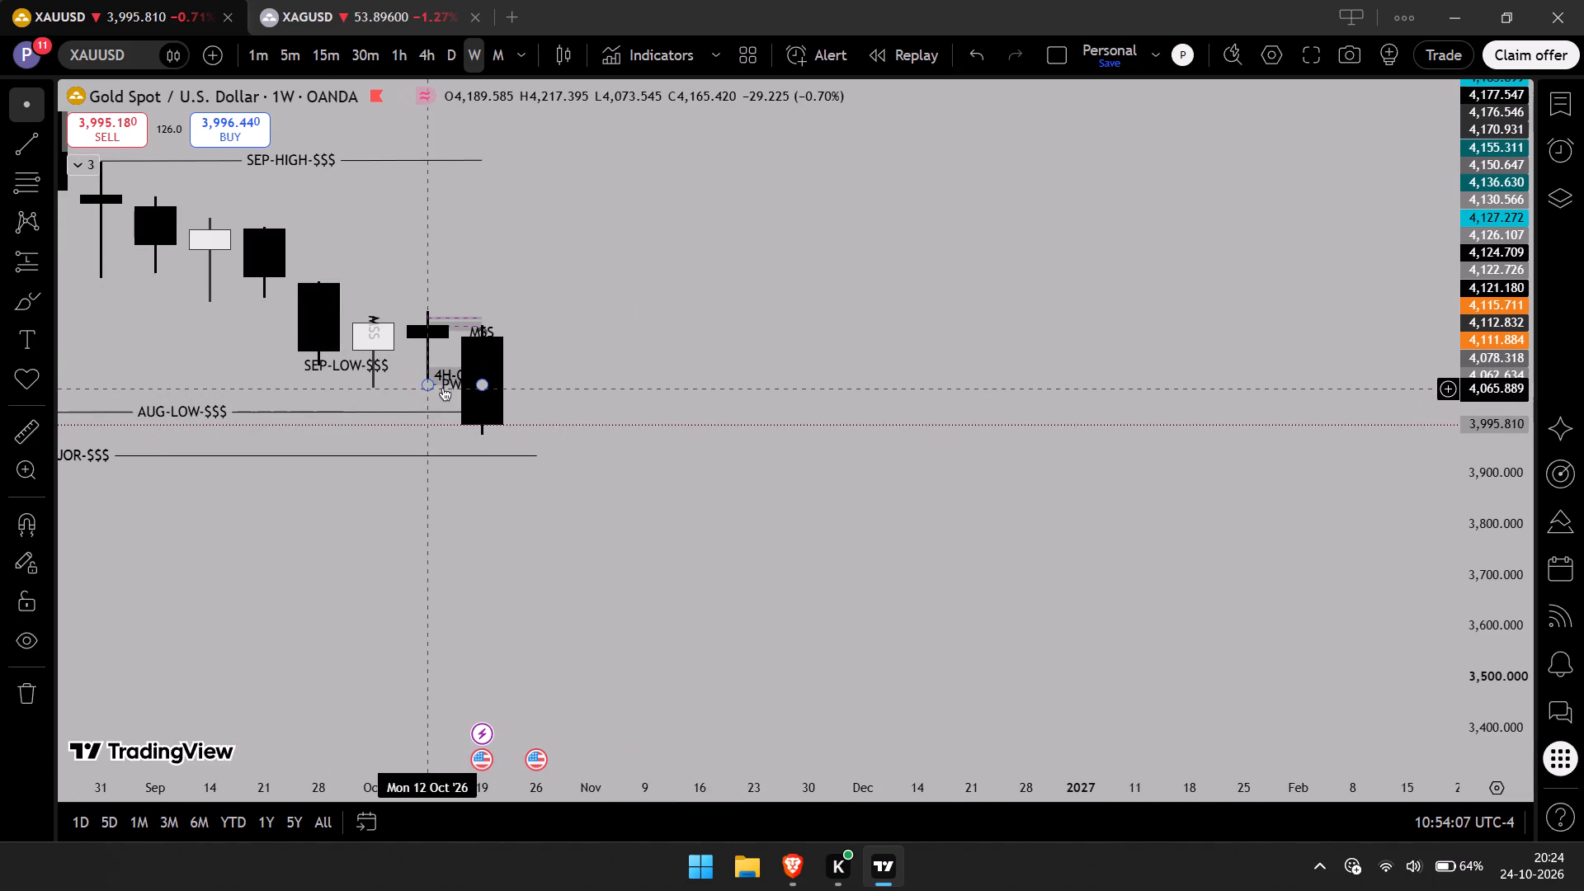
{"action": "left_click", "coordinate": [441, 390]}
{"action": "left_click", "coordinate": [1173, 118]}
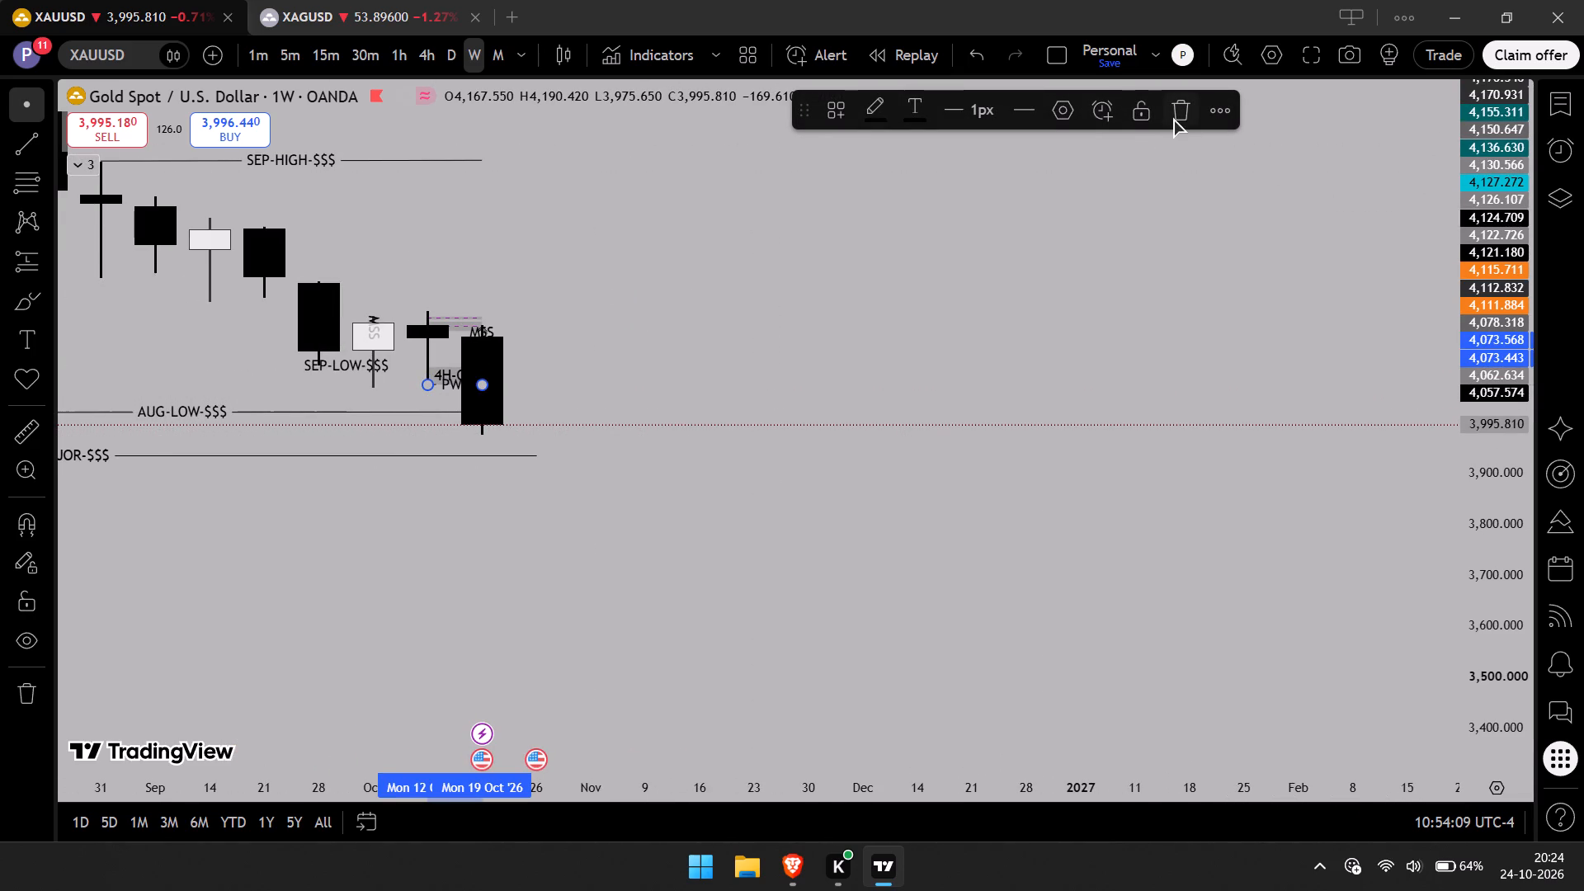
Examine the weekly price action from the August high down to the latest October candle.
{"action": "scroll", "coordinate": [703, 318], "scroll_direction": "down", "scroll_amount": 3}
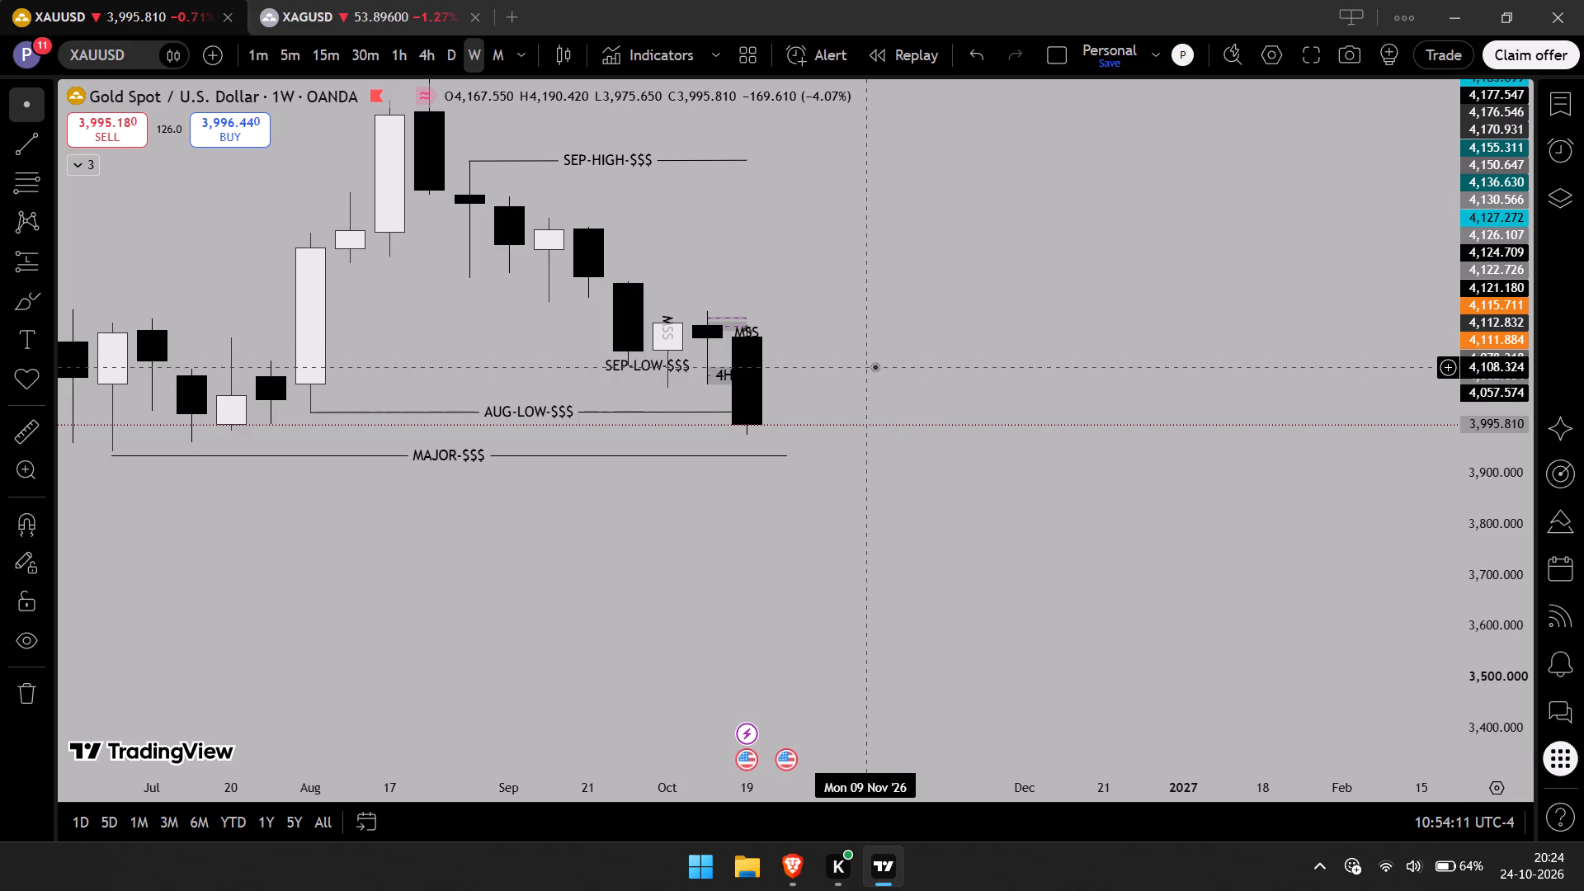
{"action": "scroll", "coordinate": [874, 366], "scroll_direction": "down", "scroll_amount": 4}
{"action": "scroll", "coordinate": [874, 366], "scroll_direction": "up", "scroll_amount": 2}
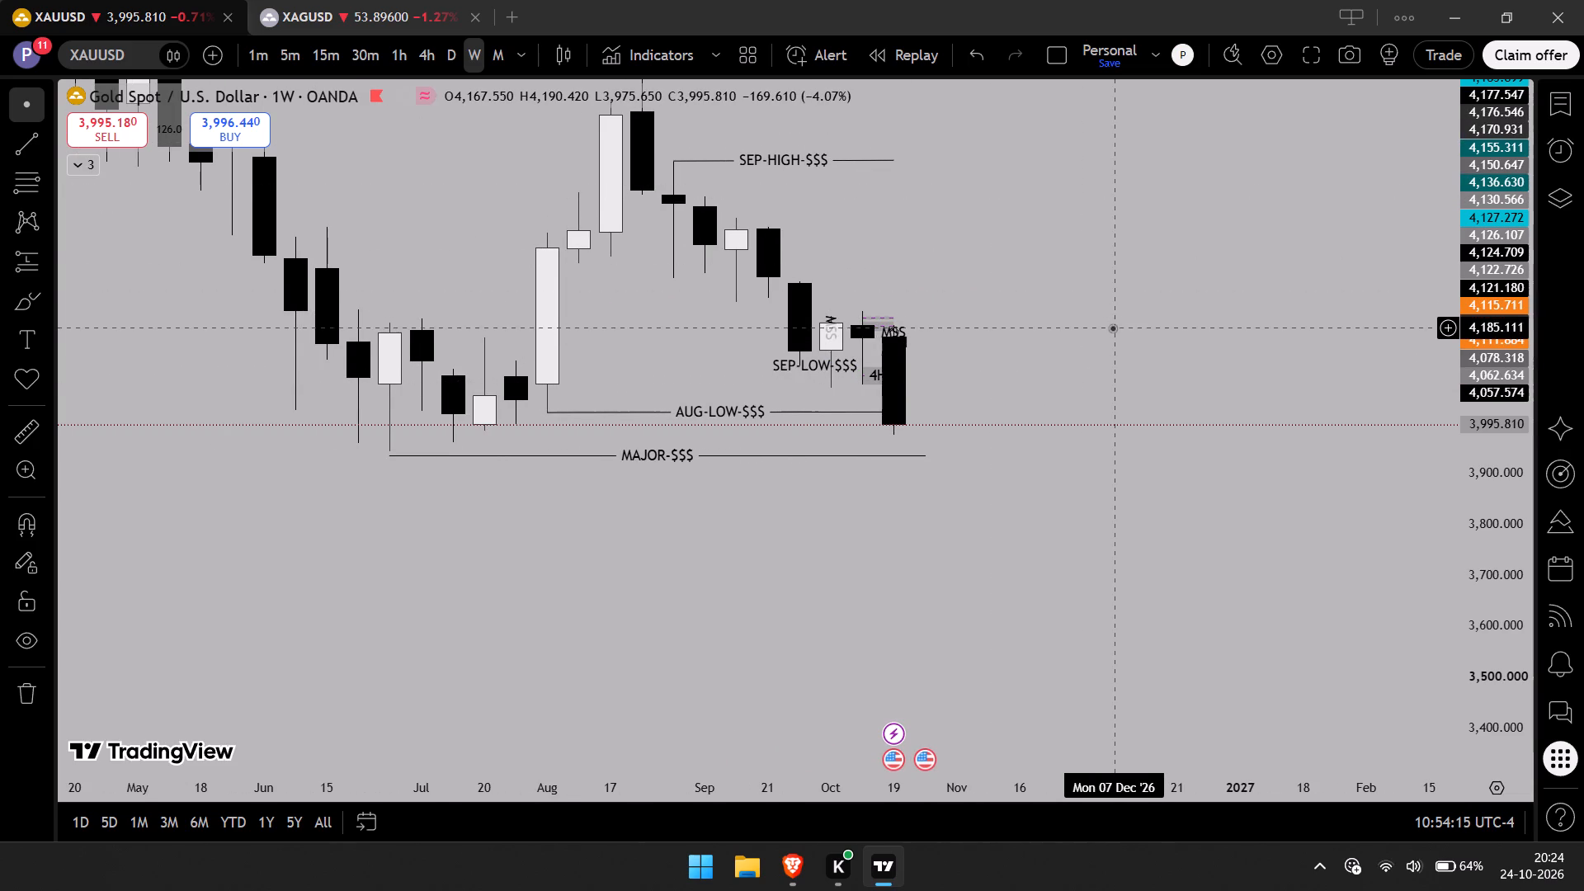
{"action": "left_click_drag", "start_coordinate": [1112, 328], "coordinate": [1098, 327]}
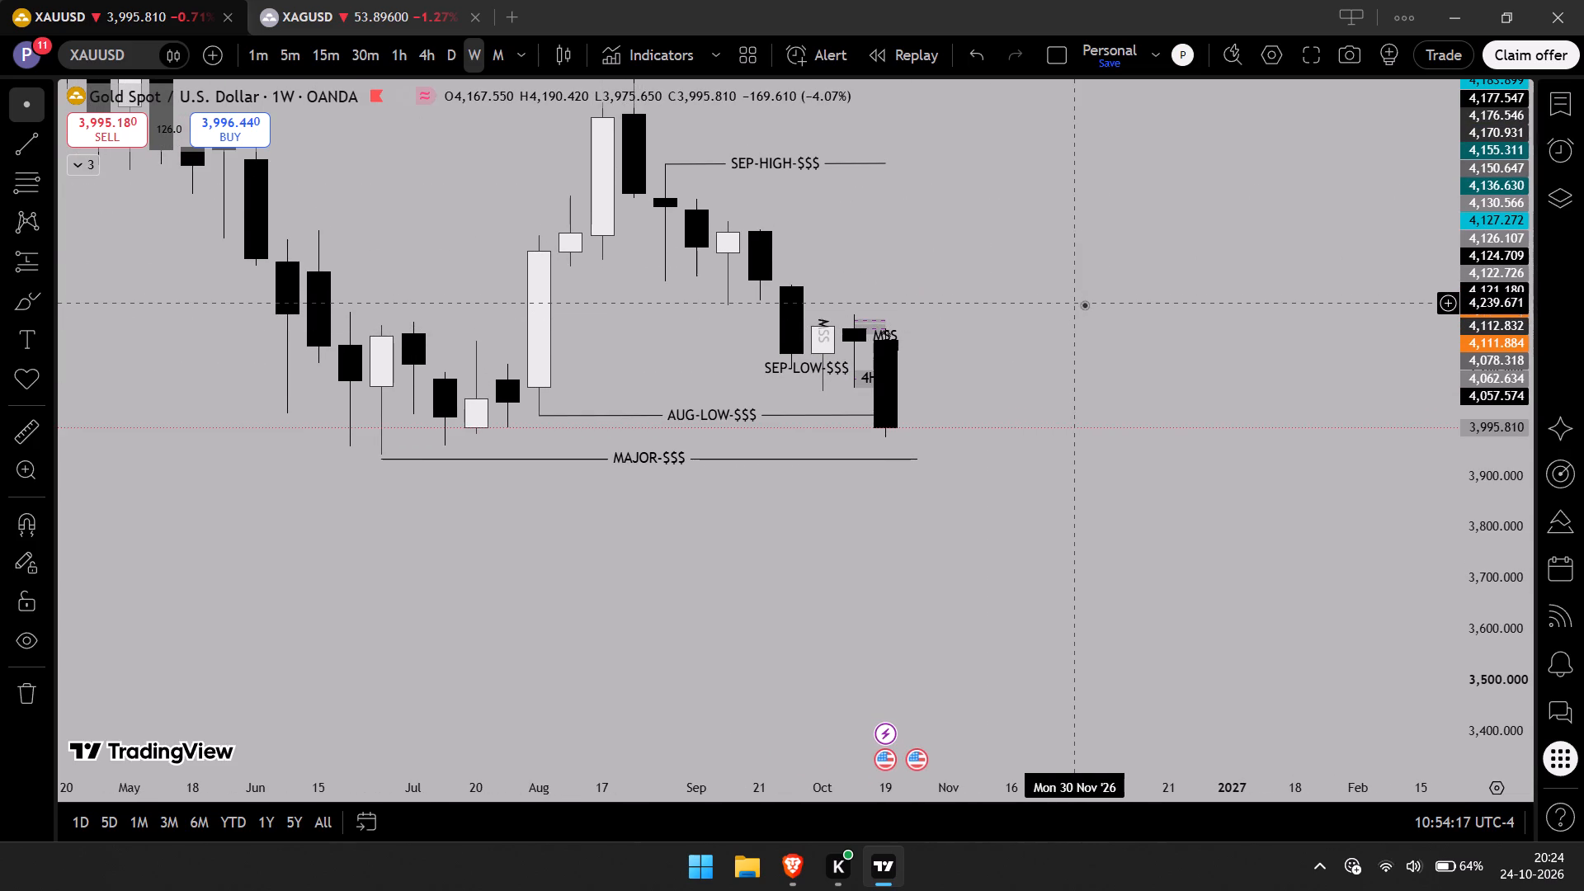
{"action": "left_click", "coordinate": [1117, 435]}
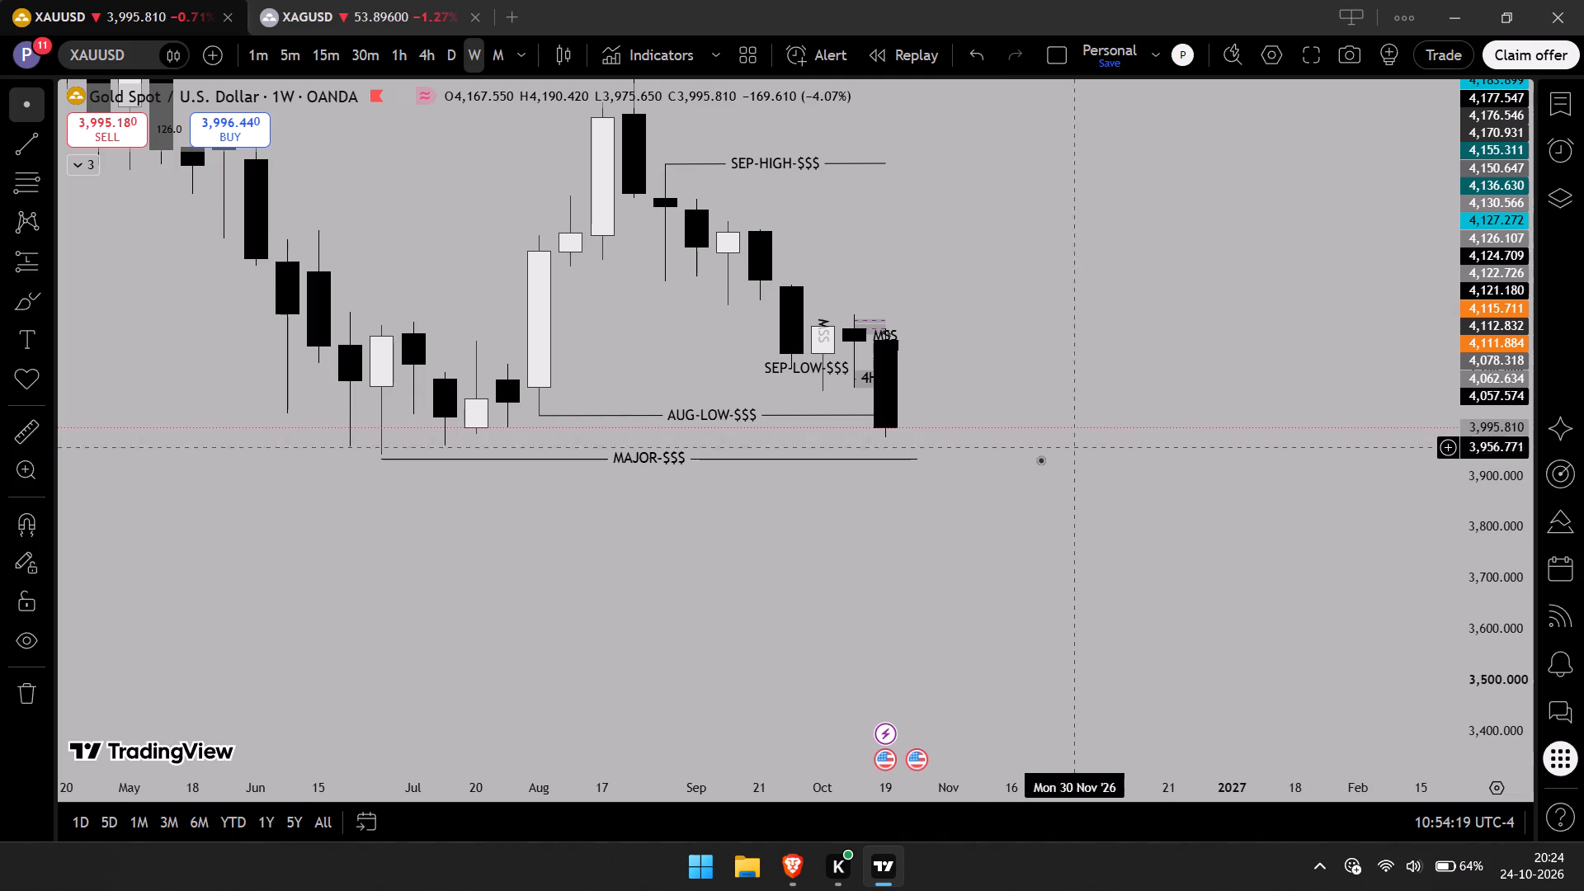
{"action": "left_click_drag", "start_coordinate": [1034, 368], "coordinate": [1030, 417]}
{"action": "left_click_drag", "start_coordinate": [1044, 418], "coordinate": [1034, 422]}
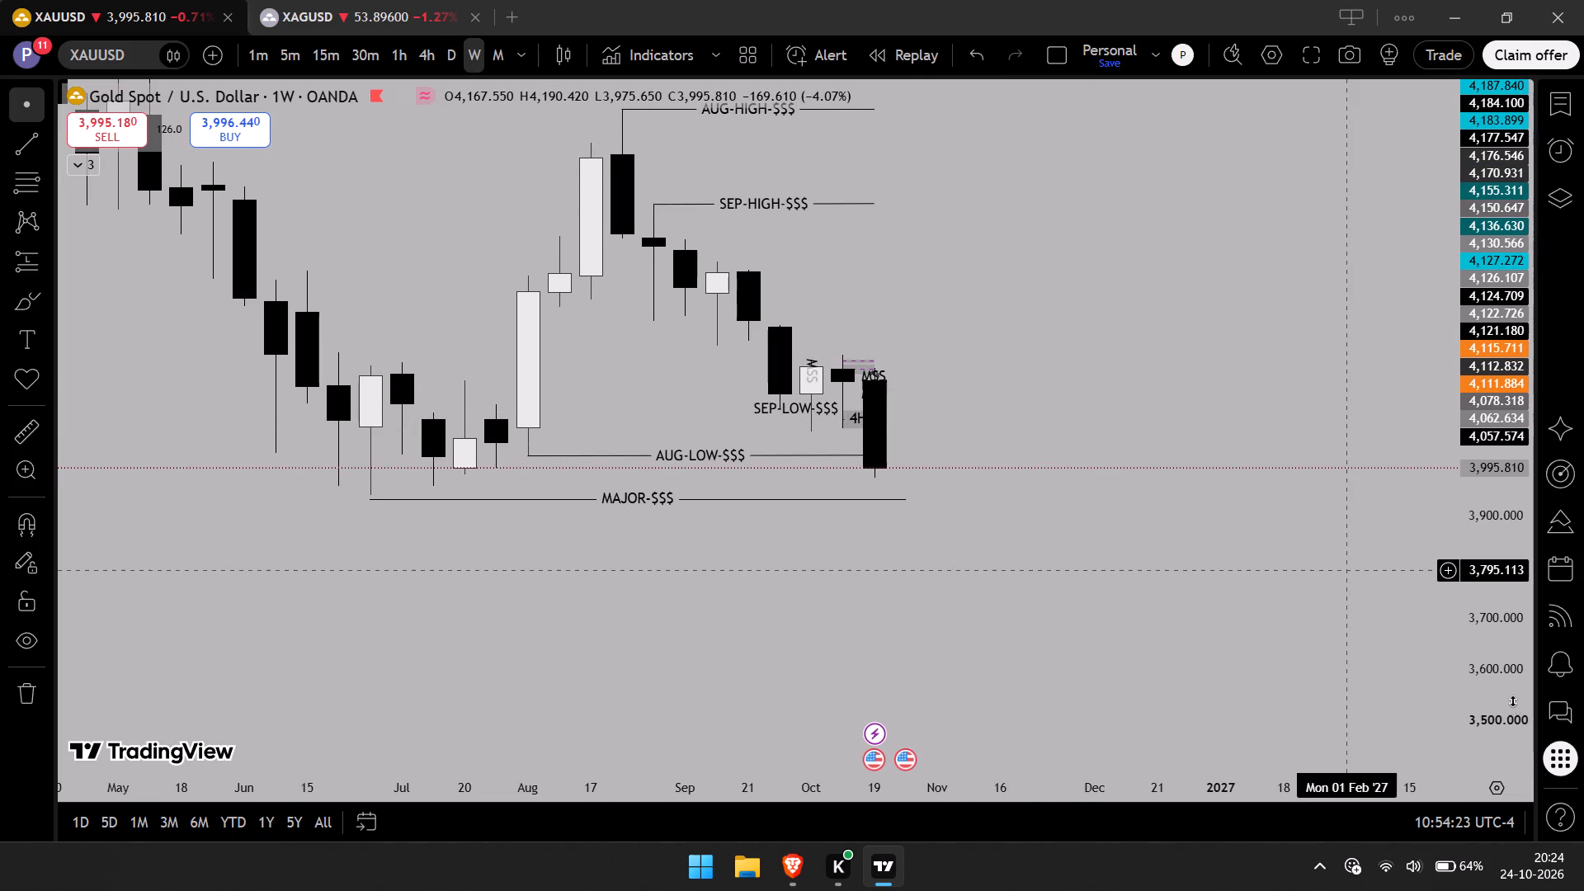
Draw a level trend line at about 4,191.6 from the 19 Oct '26 candle's high to 26 Oct '26, labelled "PWH".
{"action": "left_click_drag", "start_coordinate": [1508, 709], "coordinate": [1471, 570]}
{"action": "left_click_drag", "start_coordinate": [1247, 460], "coordinate": [1237, 504]}
{"action": "scroll", "coordinate": [1041, 502], "scroll_direction": "up", "scroll_amount": 2}
{"action": "left_click_drag", "start_coordinate": [942, 485], "coordinate": [935, 523]}
{"action": "scroll", "coordinate": [929, 521], "scroll_direction": "up", "scroll_amount": 2}
{"action": "left_click", "coordinate": [34, 143]}
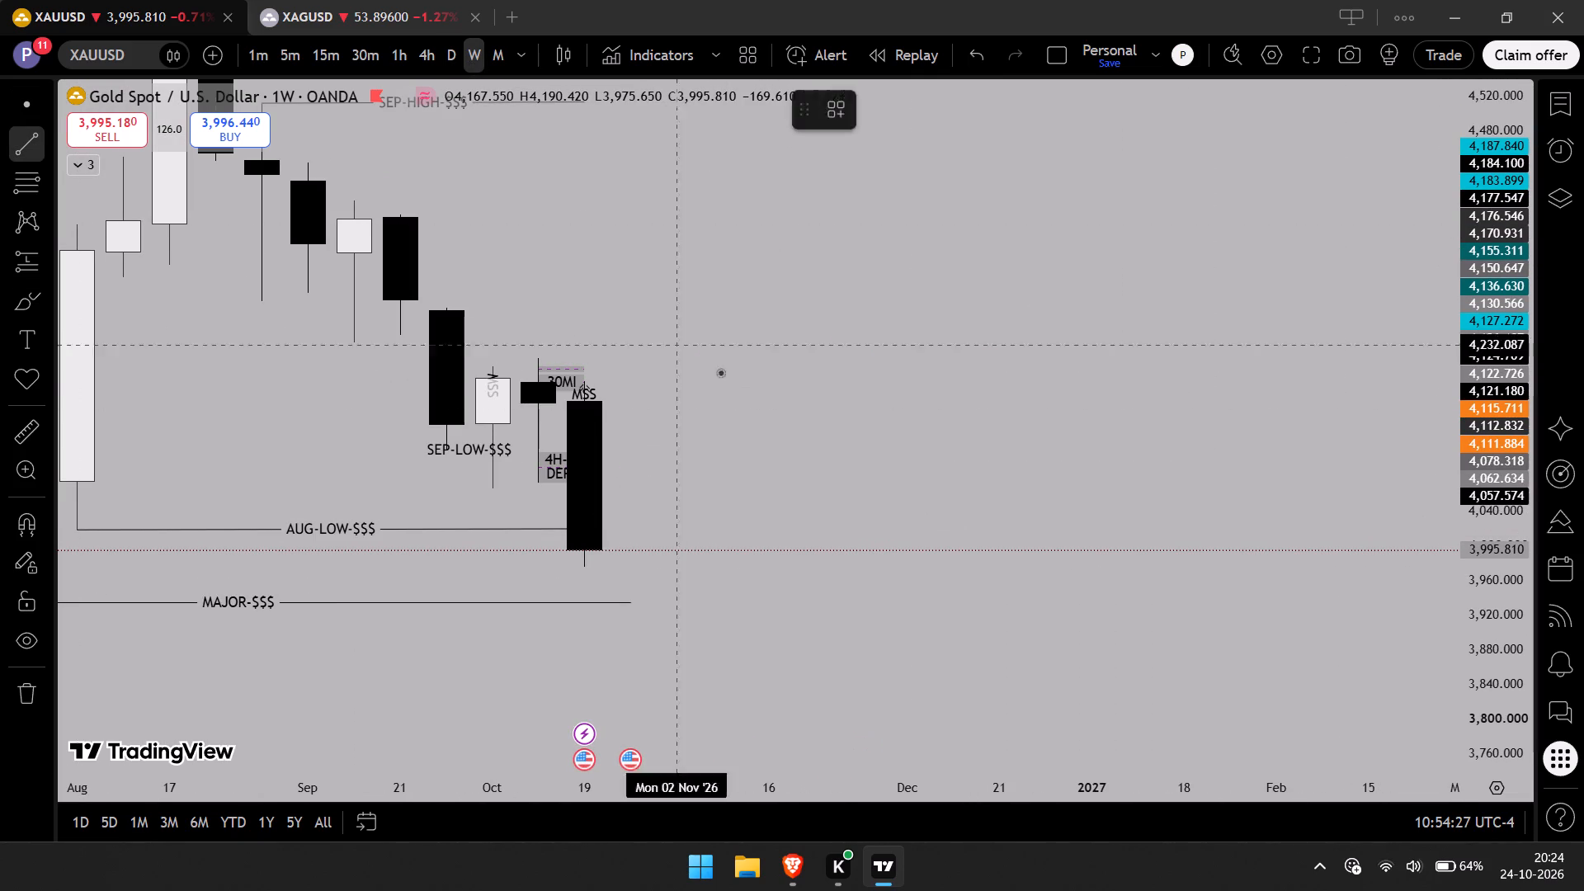
{"action": "left_click", "coordinate": [582, 379]}
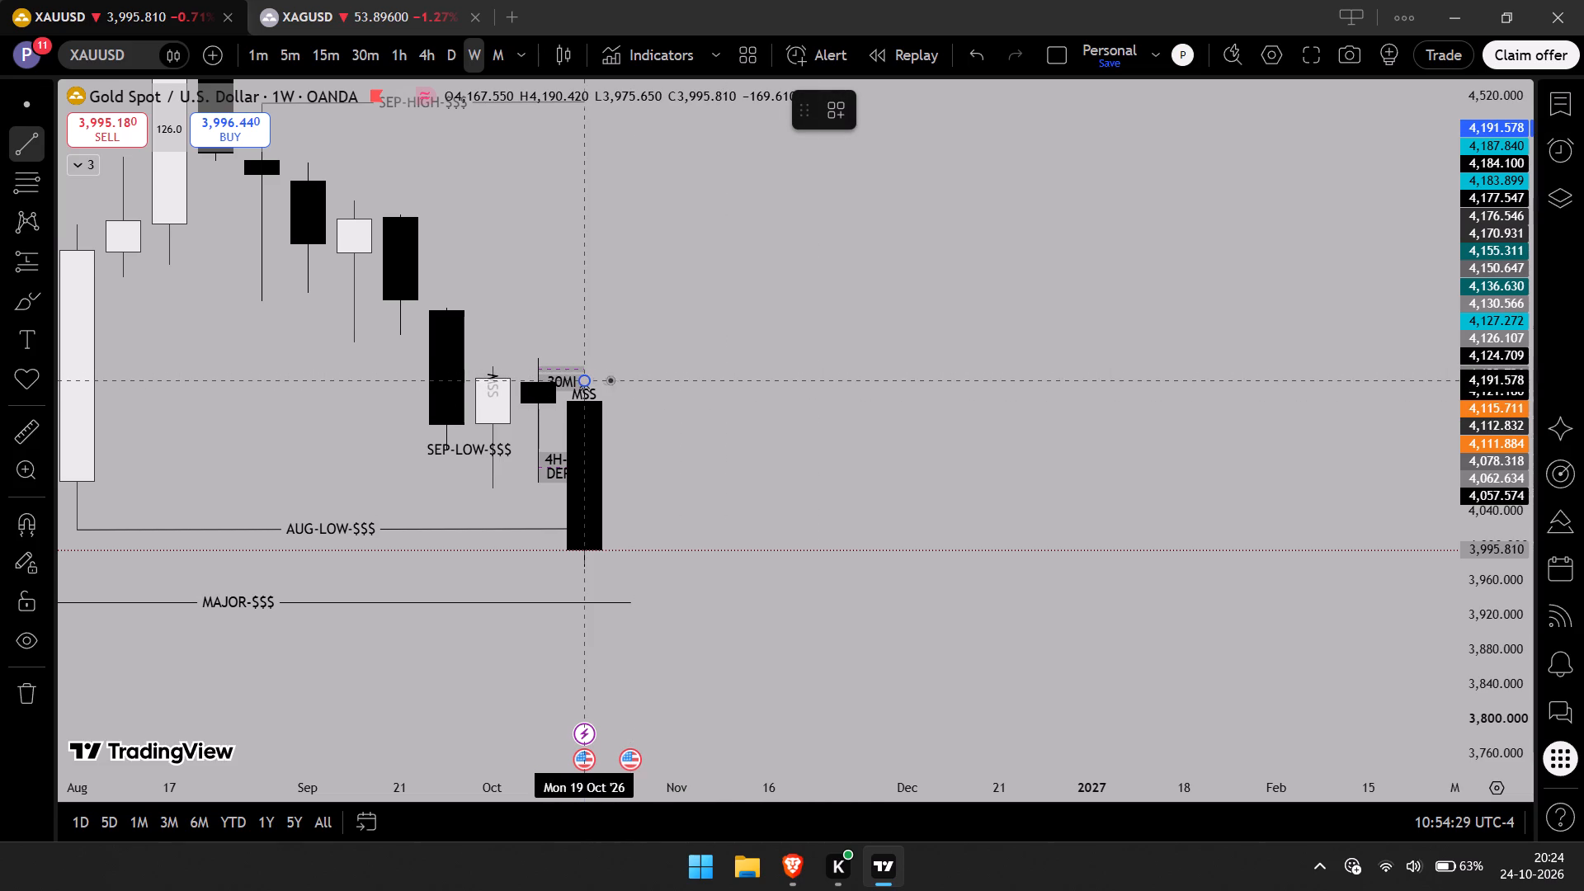
{"action": "left_click", "coordinate": [626, 379]}
{"action": "left_click", "coordinate": [616, 380]}
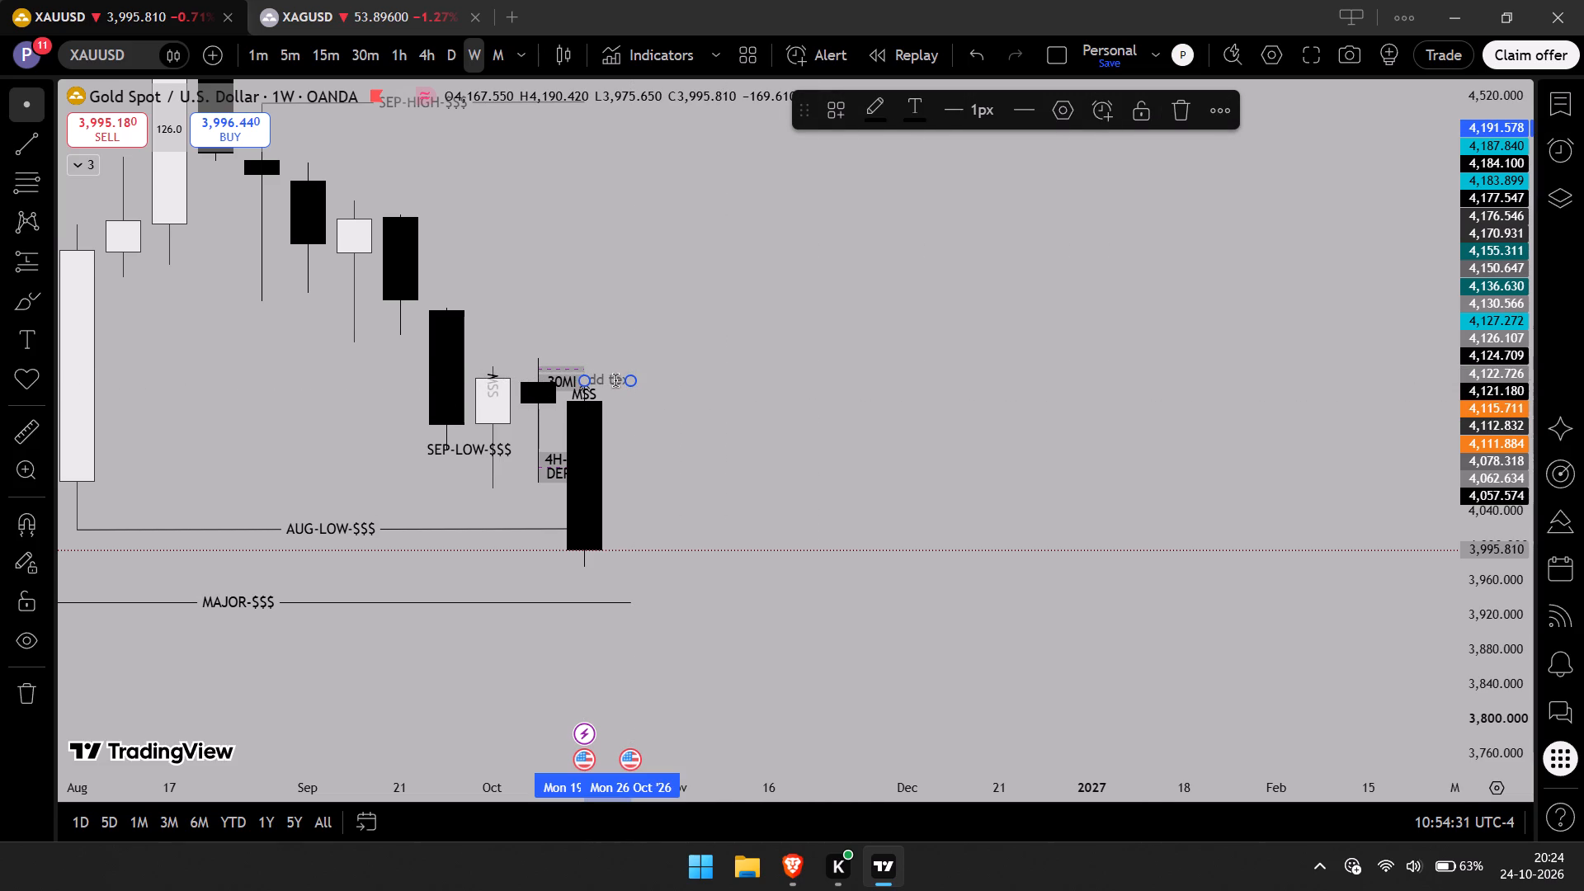
{"action": "type", "text": "PWH"}
{"action": "left_click", "coordinate": [690, 469]}
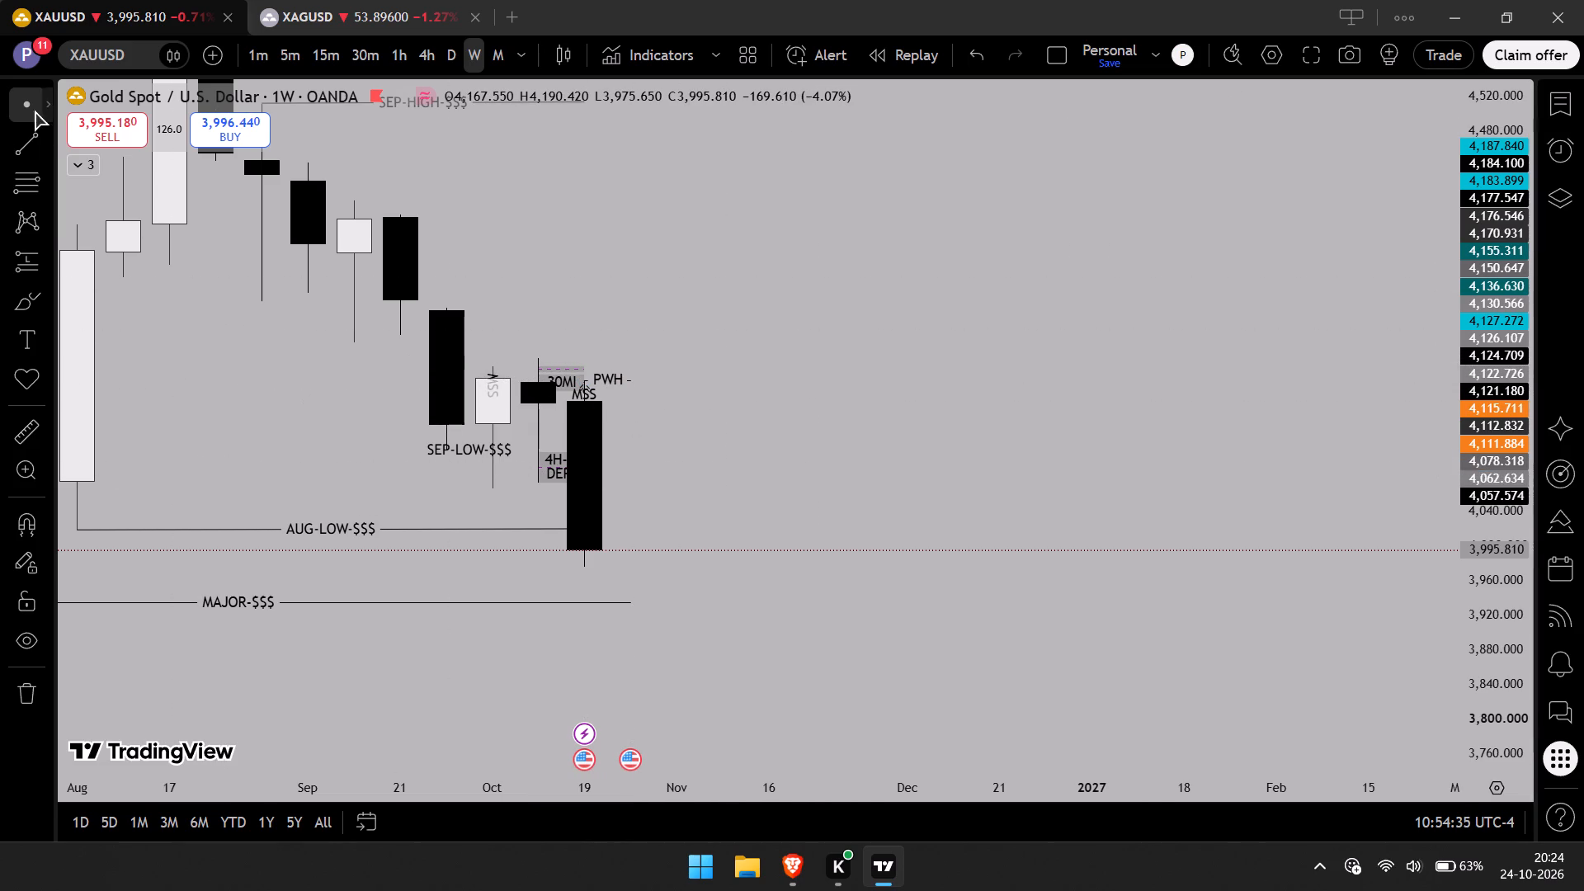
Draw a near-level trend line at about 3,972 from the 19 Oct '26 candle's low to 26 Oct '26, labelled "PWL".
{"action": "left_click", "coordinate": [16, 139]}
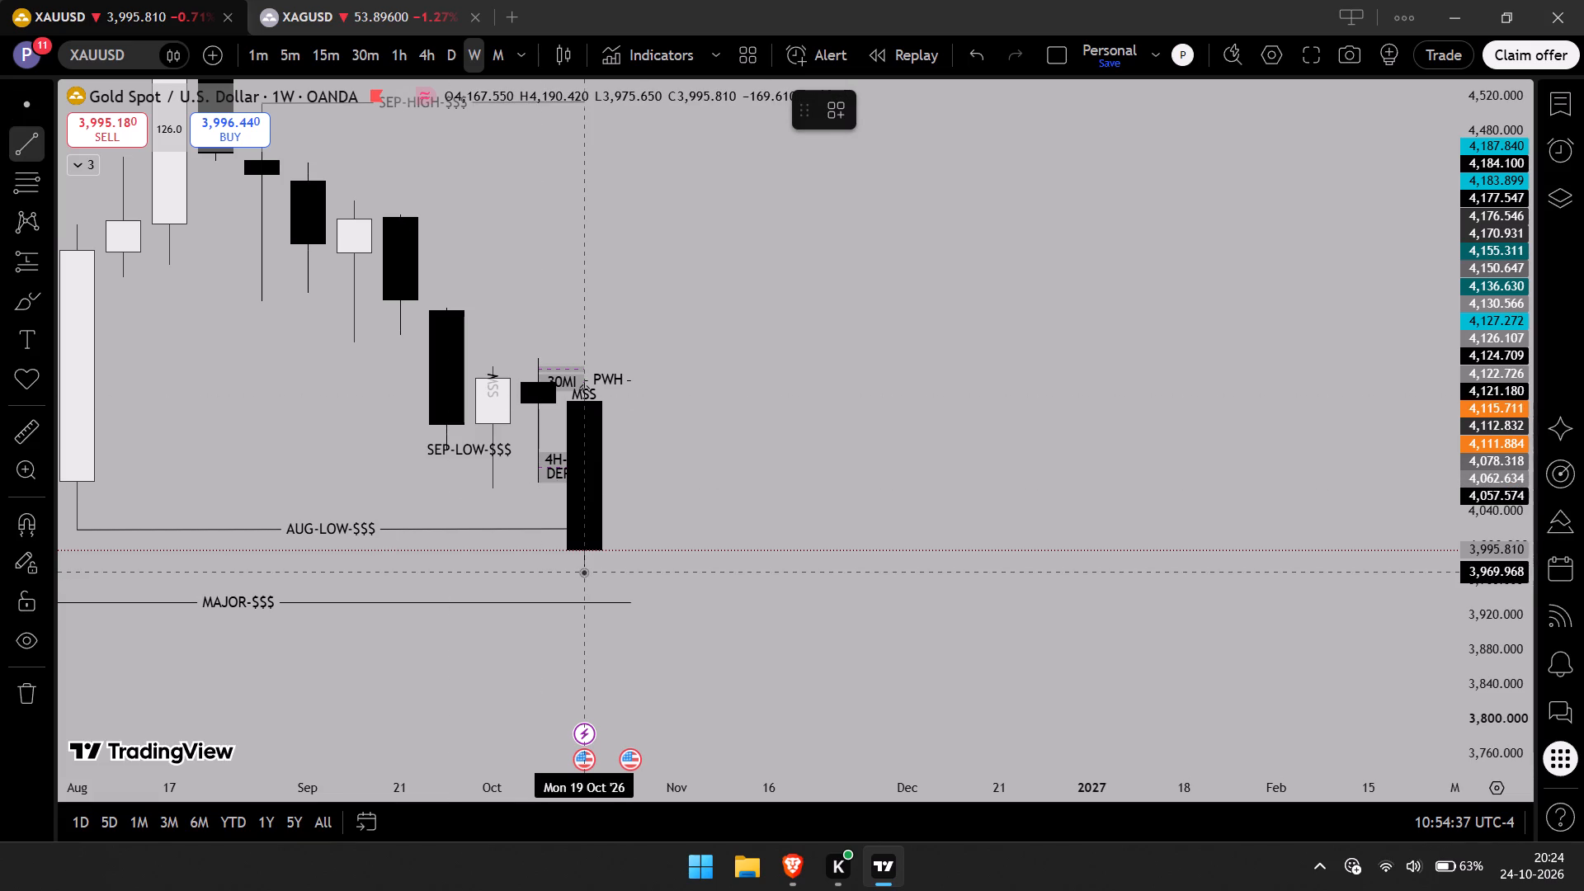
{"action": "left_click", "coordinate": [586, 569]}
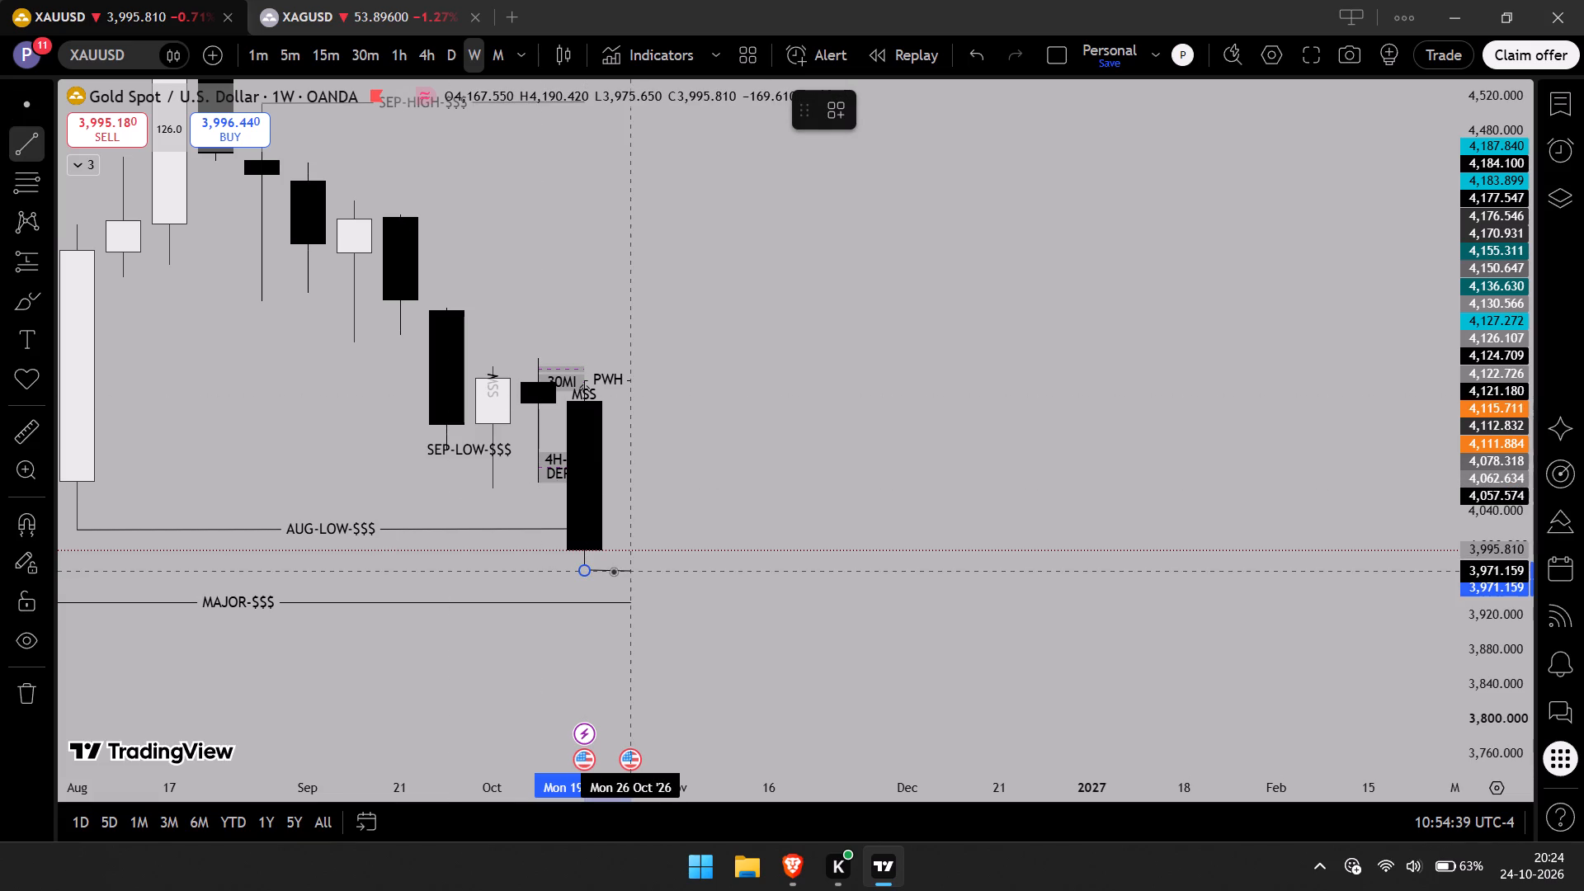
{"action": "left_click", "coordinate": [613, 571]}
{"action": "left_click", "coordinate": [608, 571]}
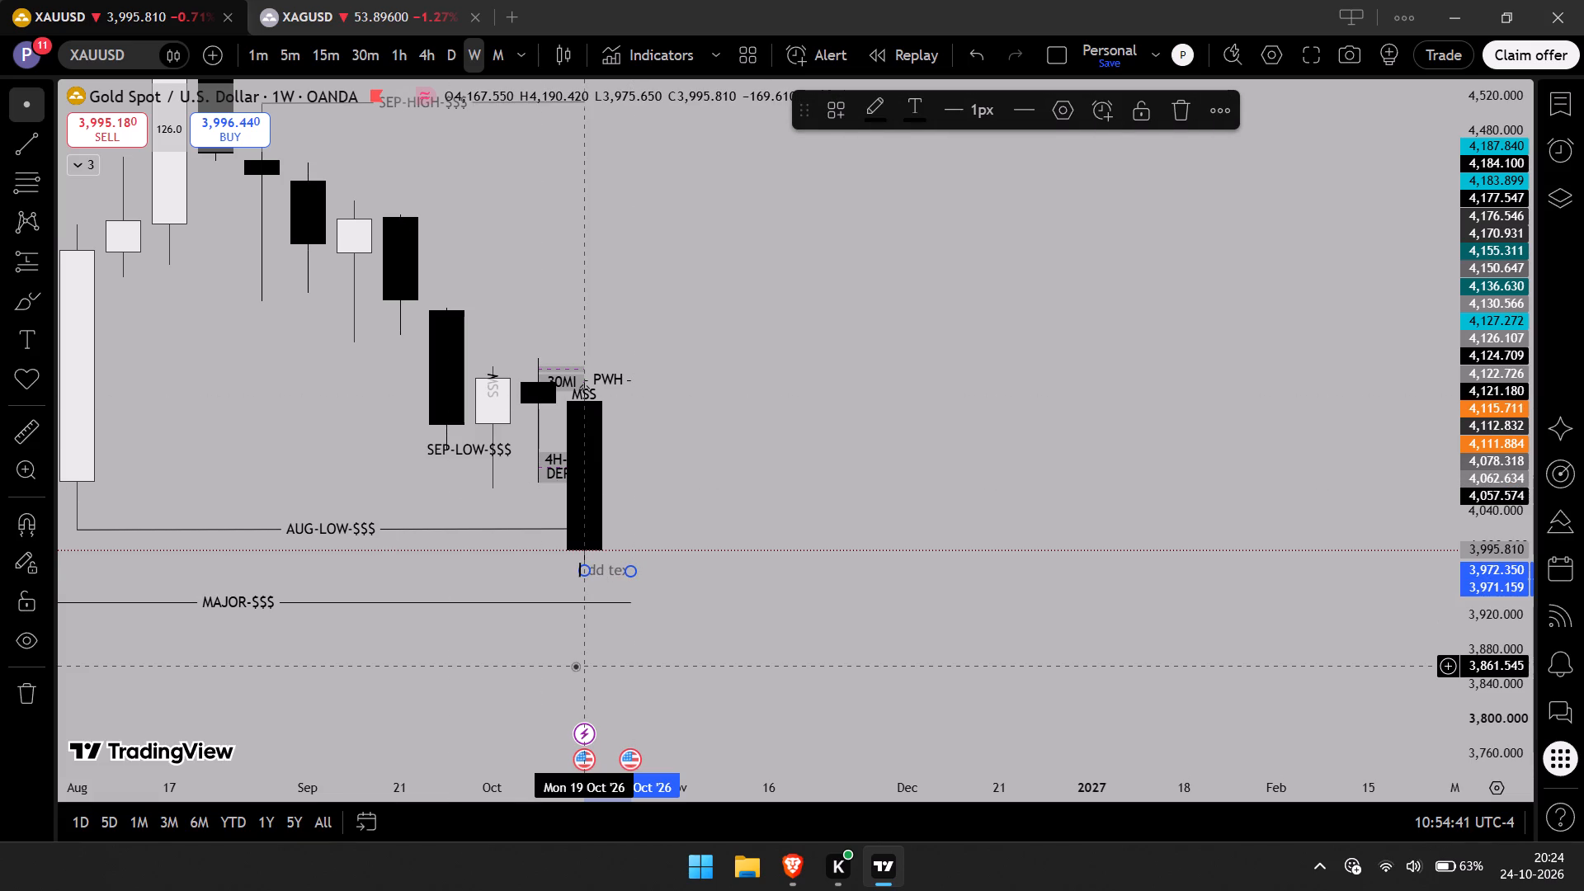
{"action": "type", "text": "PWL"}
{"action": "scroll", "coordinate": [575, 666], "scroll_direction": "up", "scroll_amount": 1}
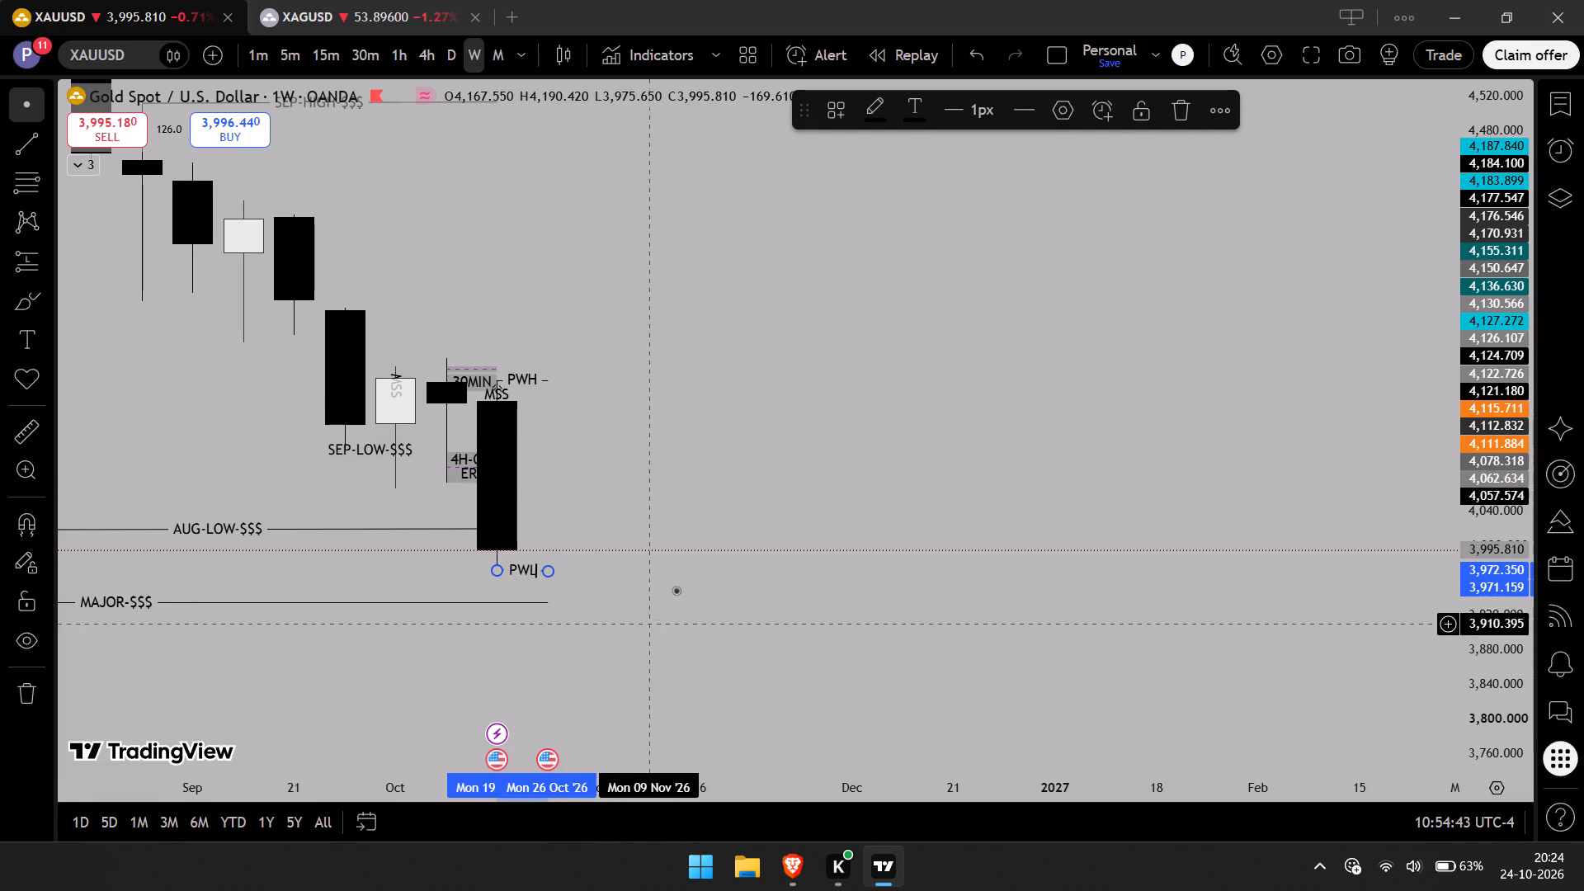
{"action": "left_click", "coordinate": [700, 464]}
Shift the "MAJOR-$$$" line up slightly so it meets the wick tip of the late-June weekly low.
{"action": "left_click_drag", "start_coordinate": [581, 479], "coordinate": [865, 474]}
{"action": "scroll", "coordinate": [865, 474], "scroll_direction": "down", "scroll_amount": 4}
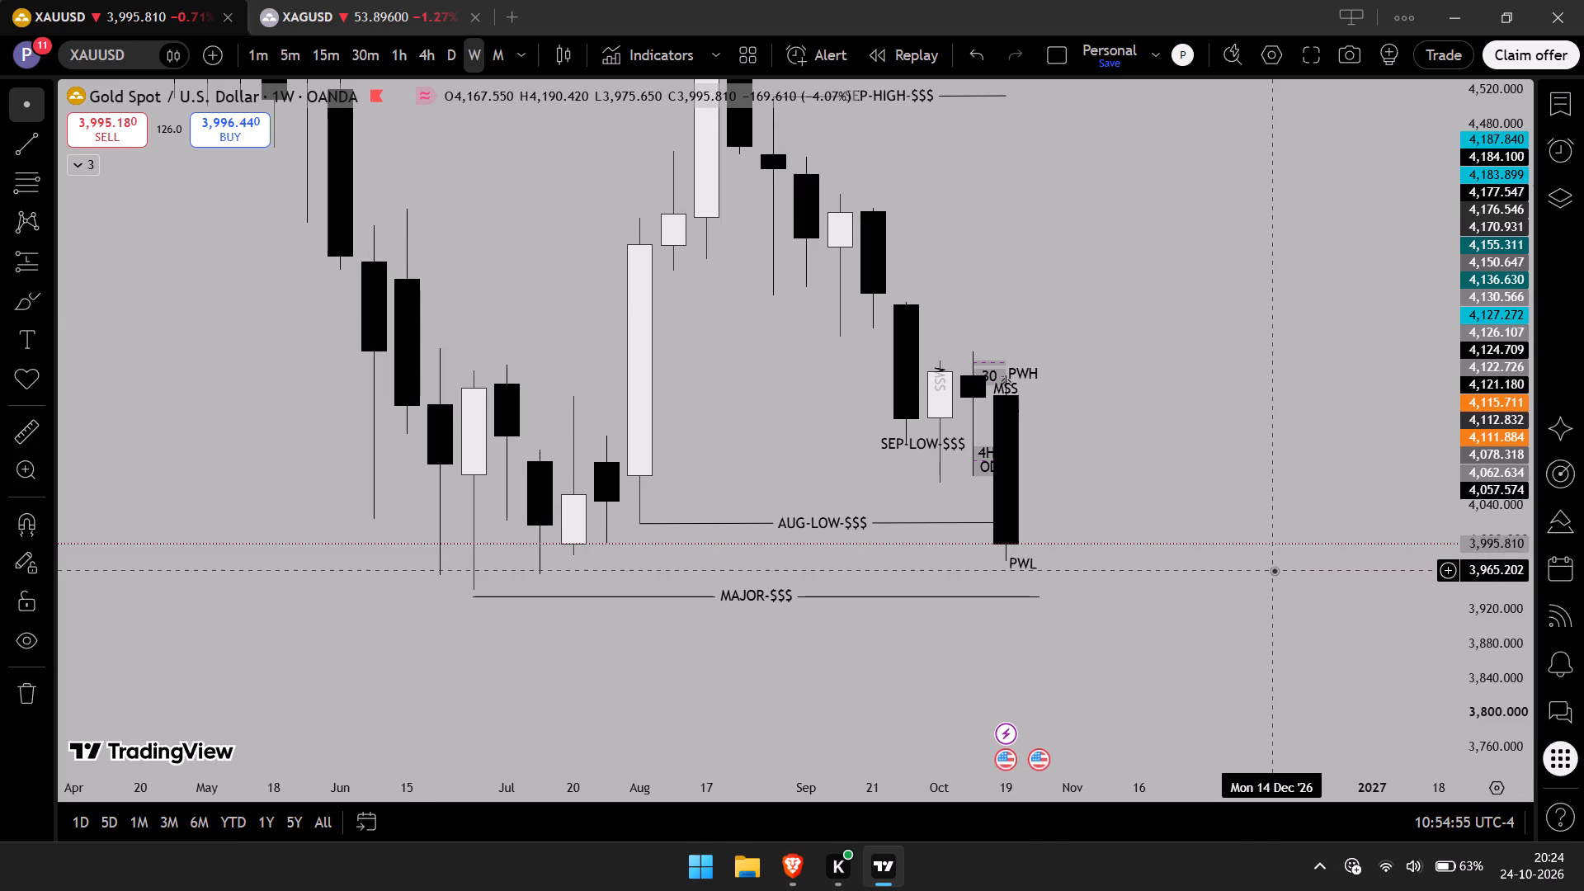
{"action": "left_click", "coordinate": [761, 596]}
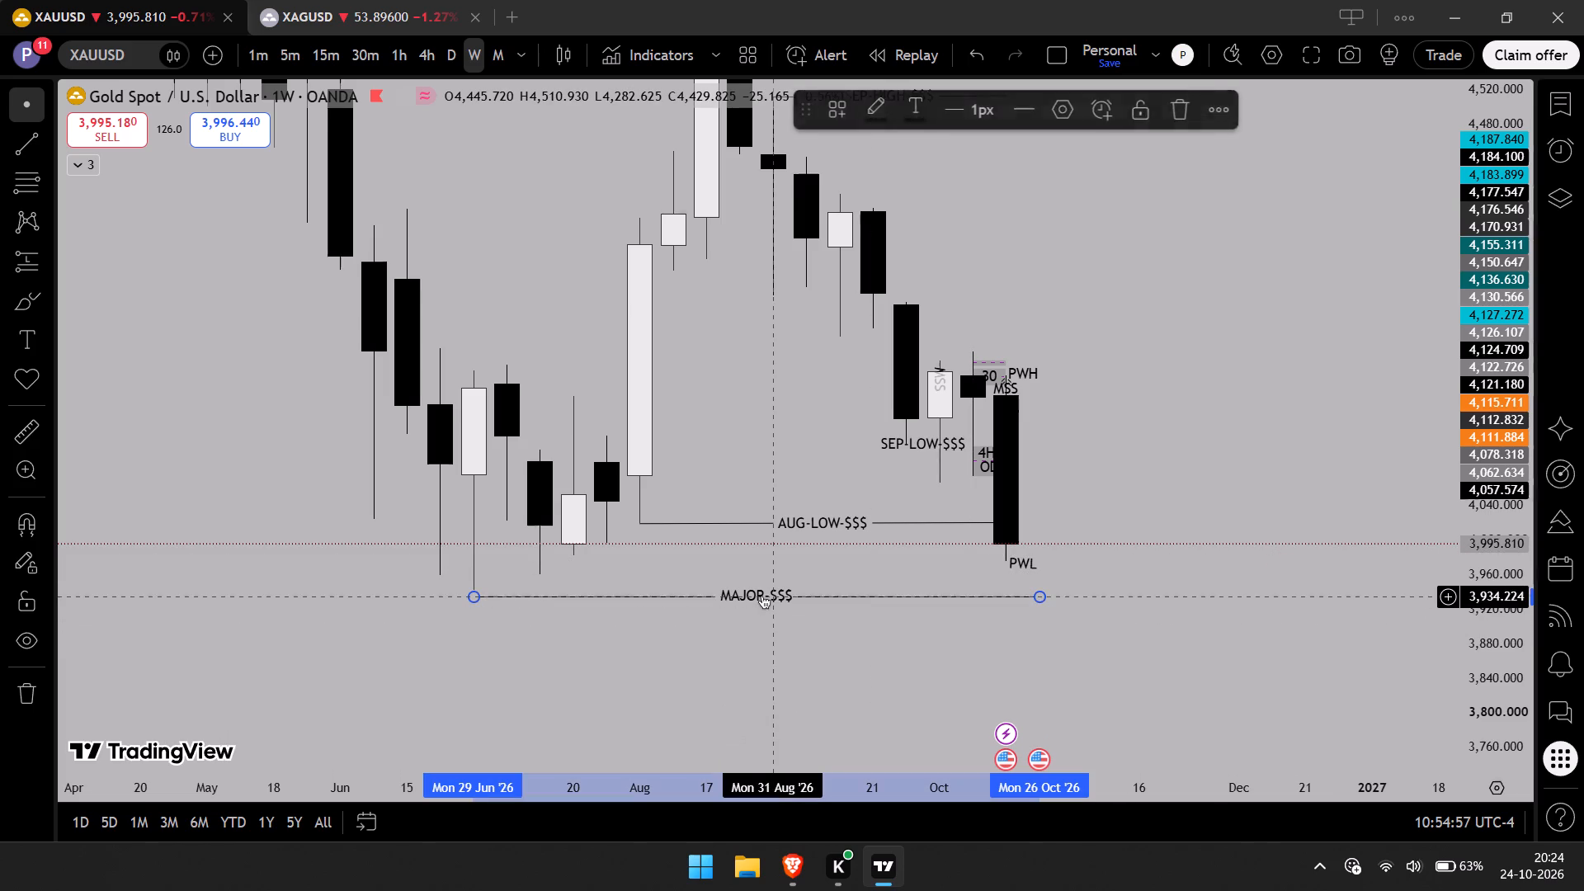
{"action": "left_click", "coordinate": [774, 571]}
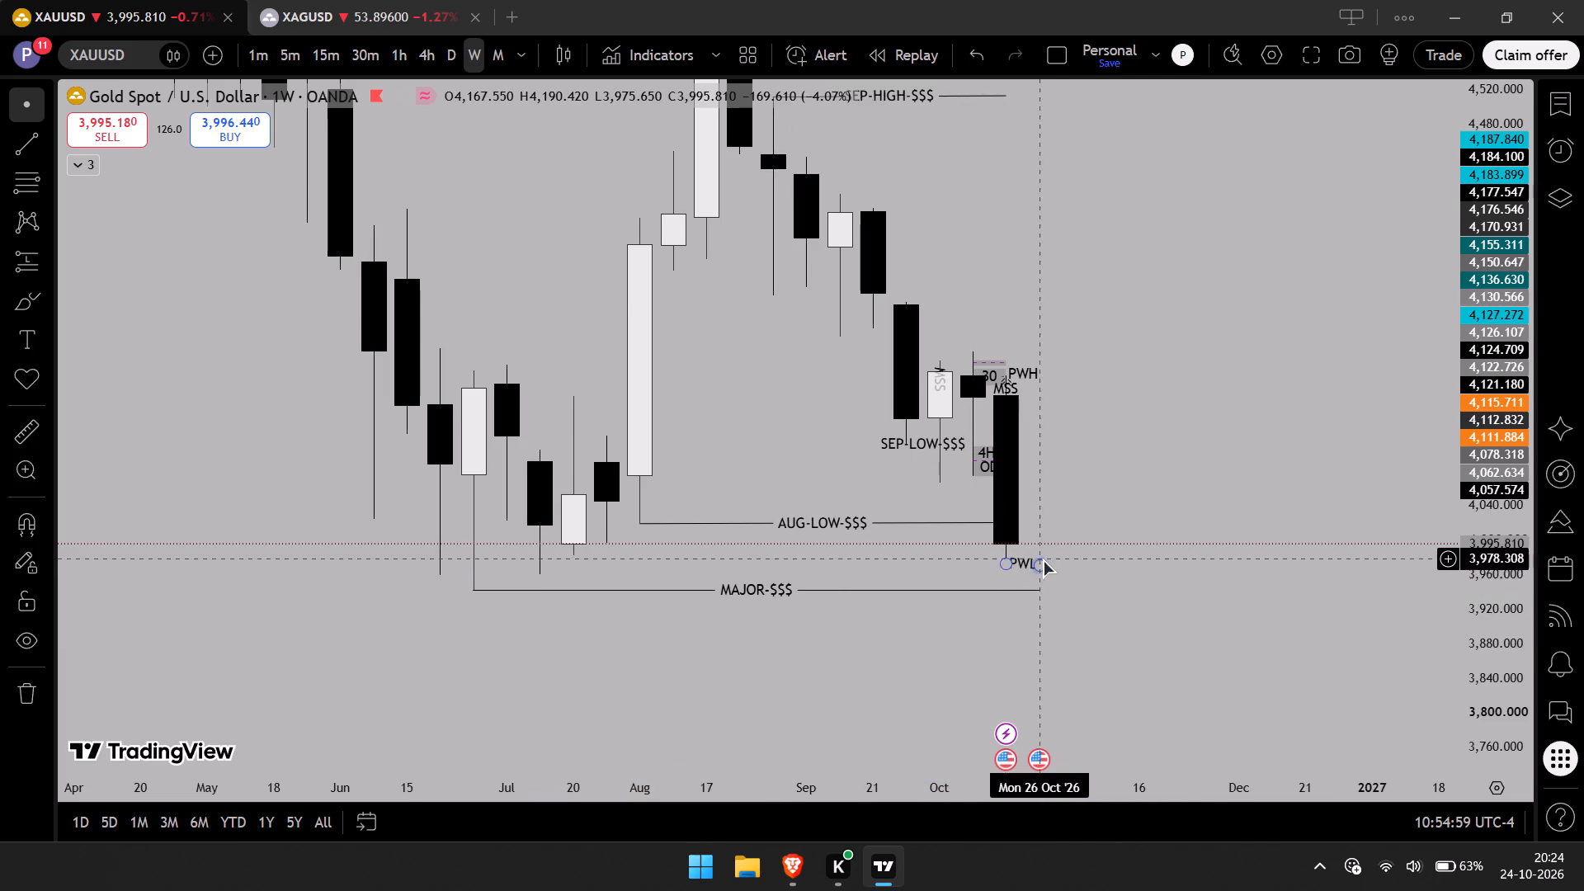
Measure the price range from the August high at the 24 Aug '26 candle down to the "PWL" line.
{"action": "scroll", "coordinate": [1128, 545], "scroll_direction": "up", "scroll_amount": 1}
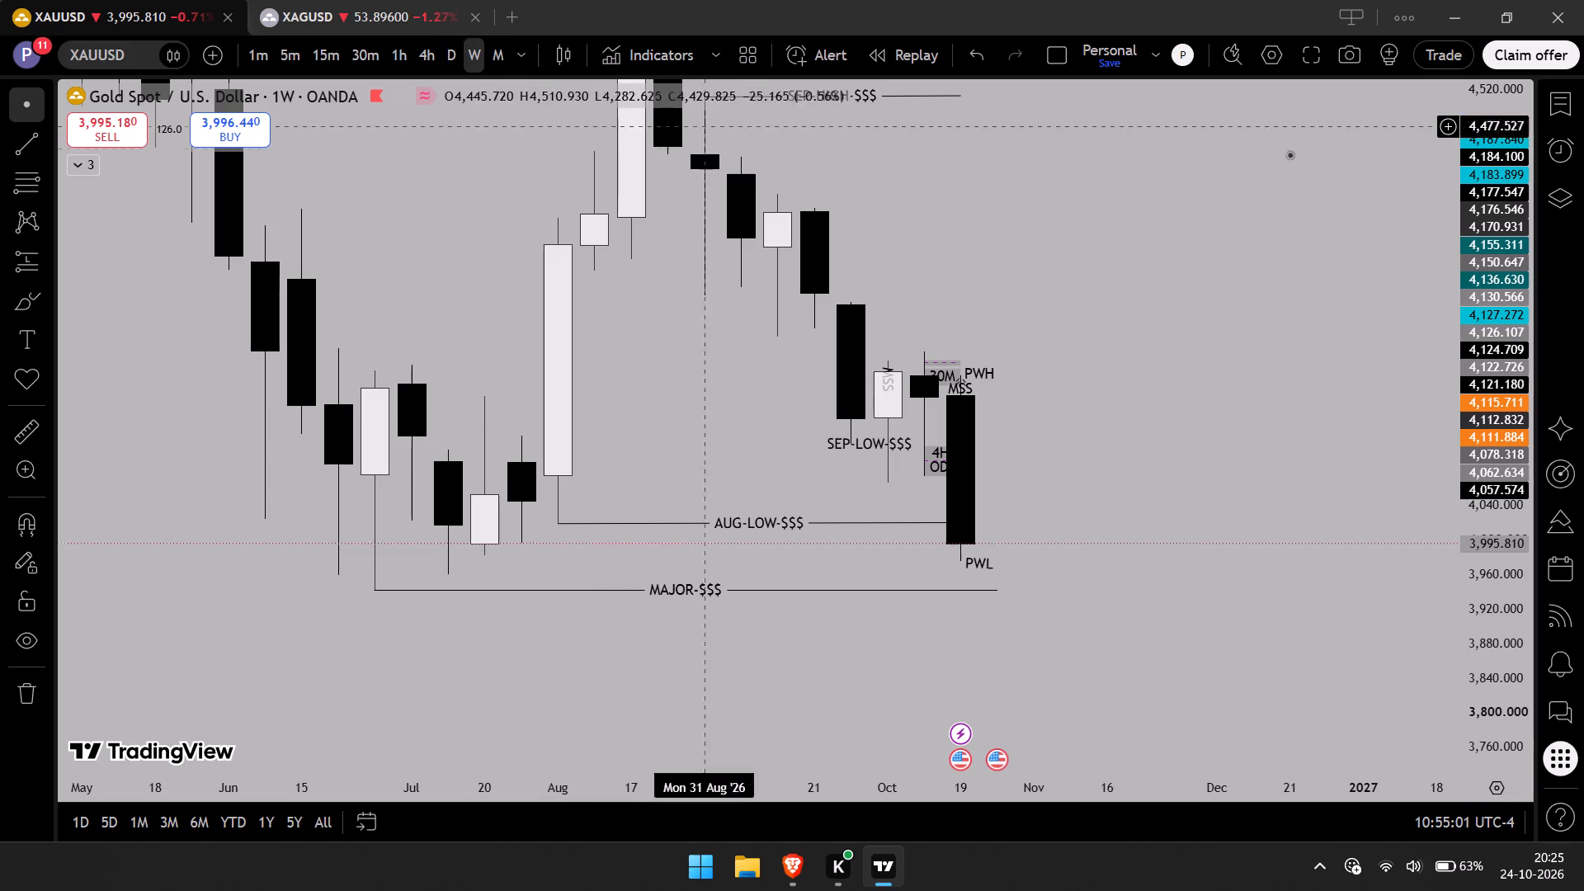
{"action": "left_click_drag", "start_coordinate": [1468, 167], "coordinate": [1426, 385]}
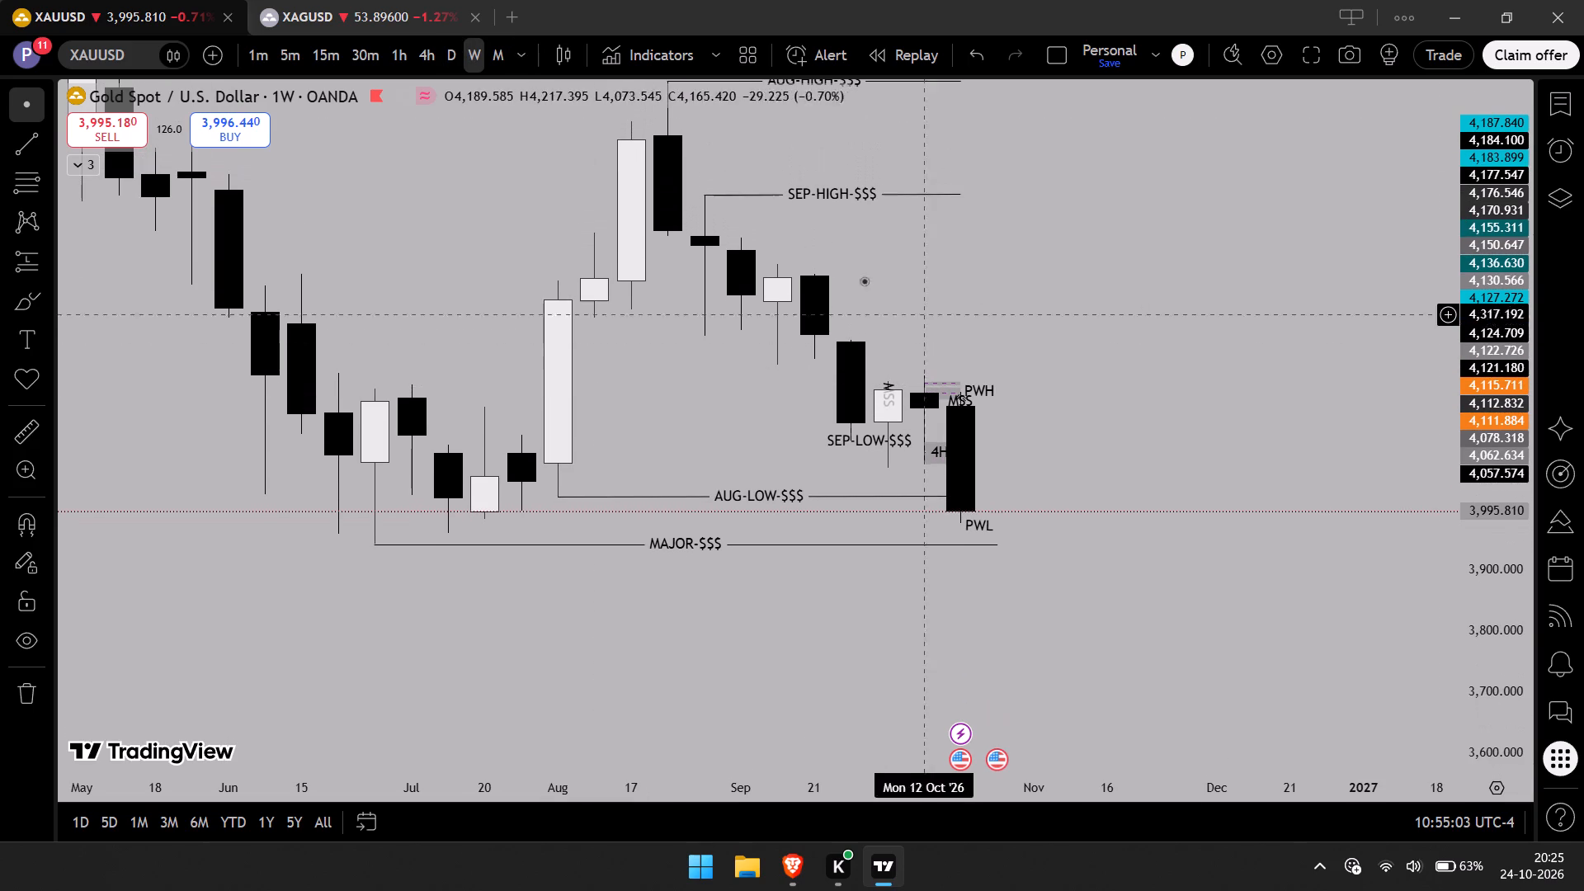
{"action": "left_click_drag", "start_coordinate": [1252, 312], "coordinate": [1044, 450]}
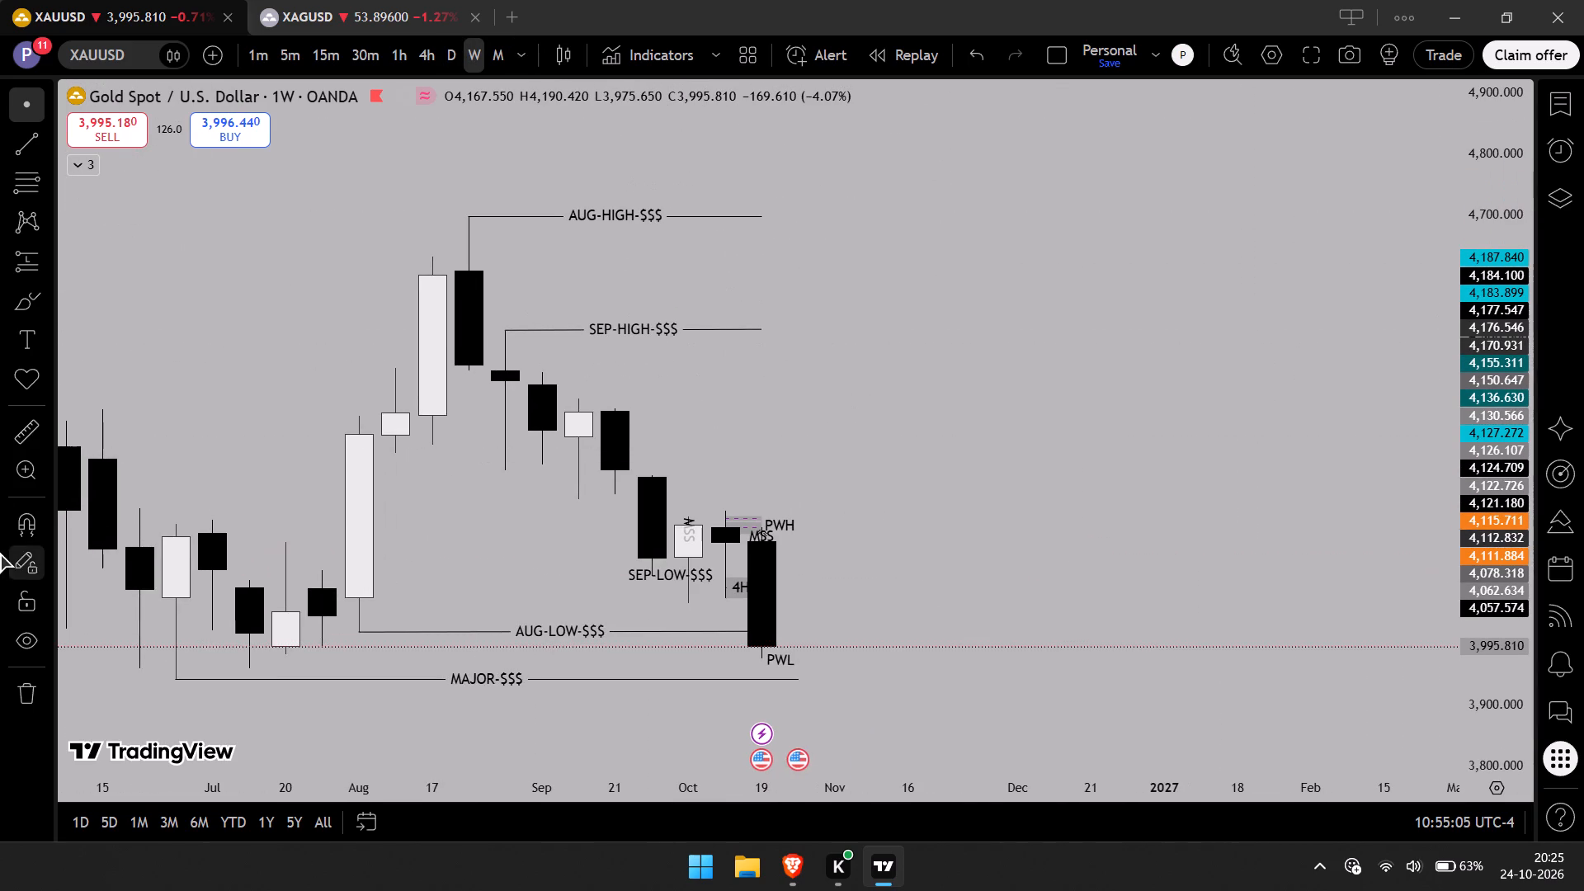
{"action": "left_click", "coordinate": [19, 427]}
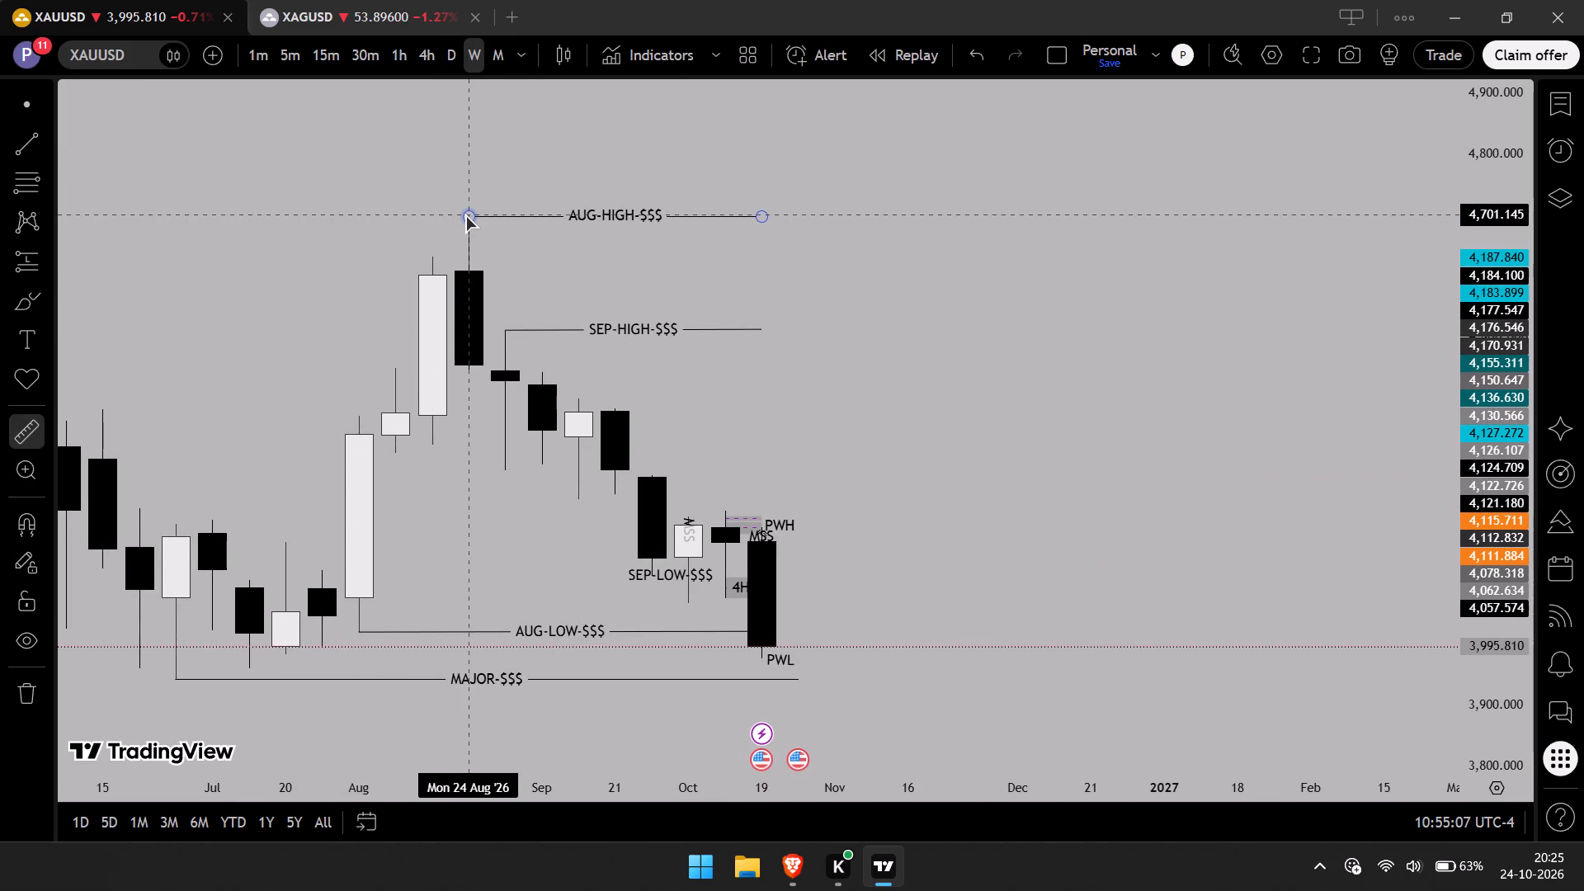
{"action": "left_click", "coordinate": [465, 214]}
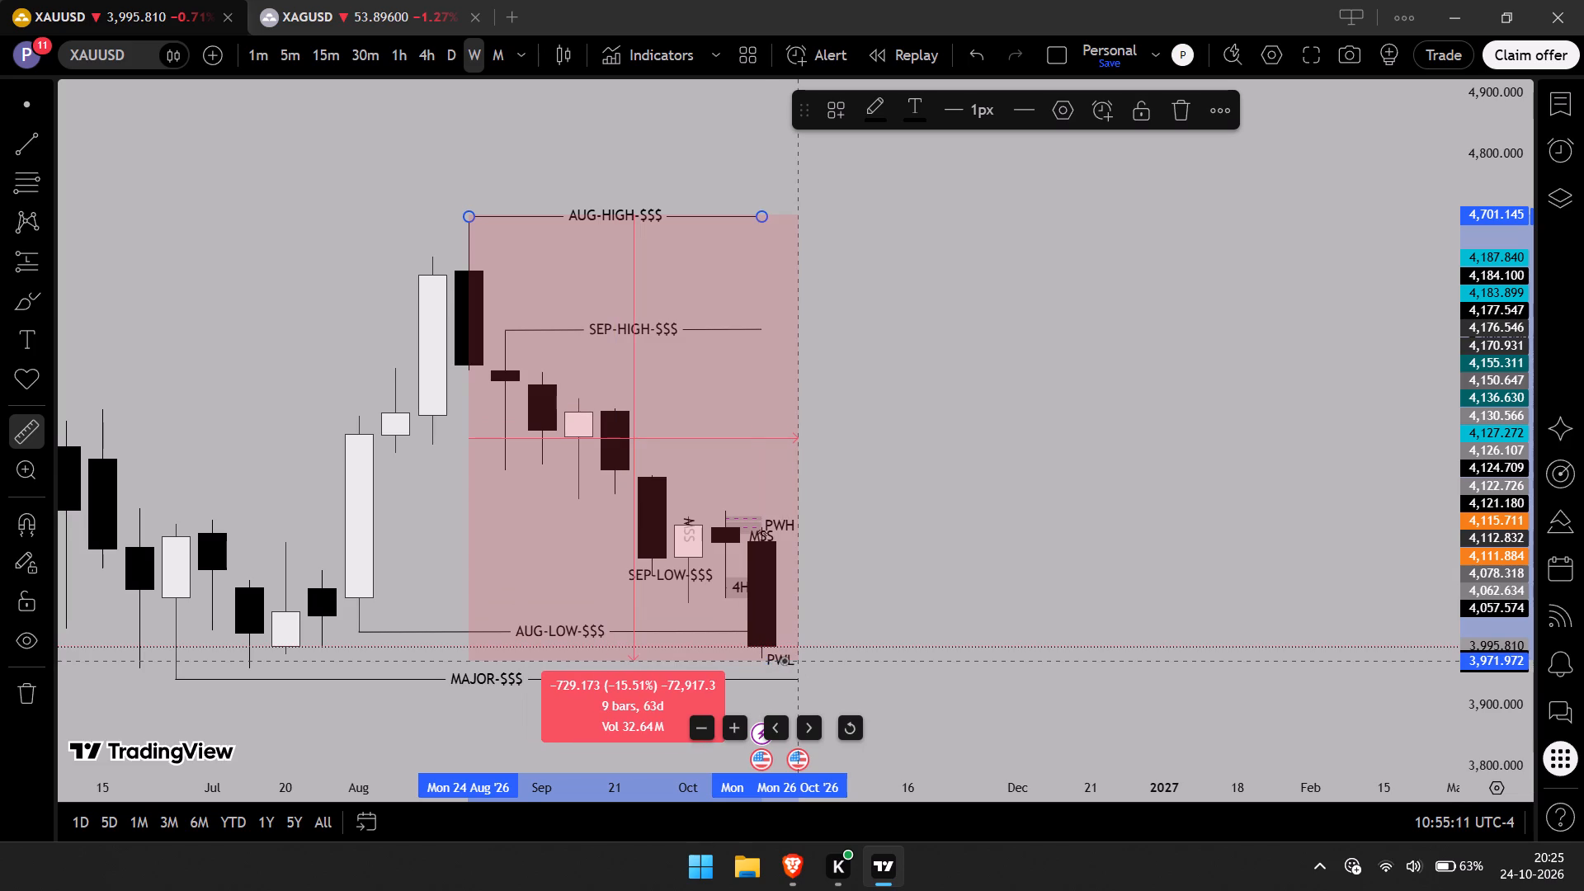
{"action": "left_click", "coordinate": [784, 660]}
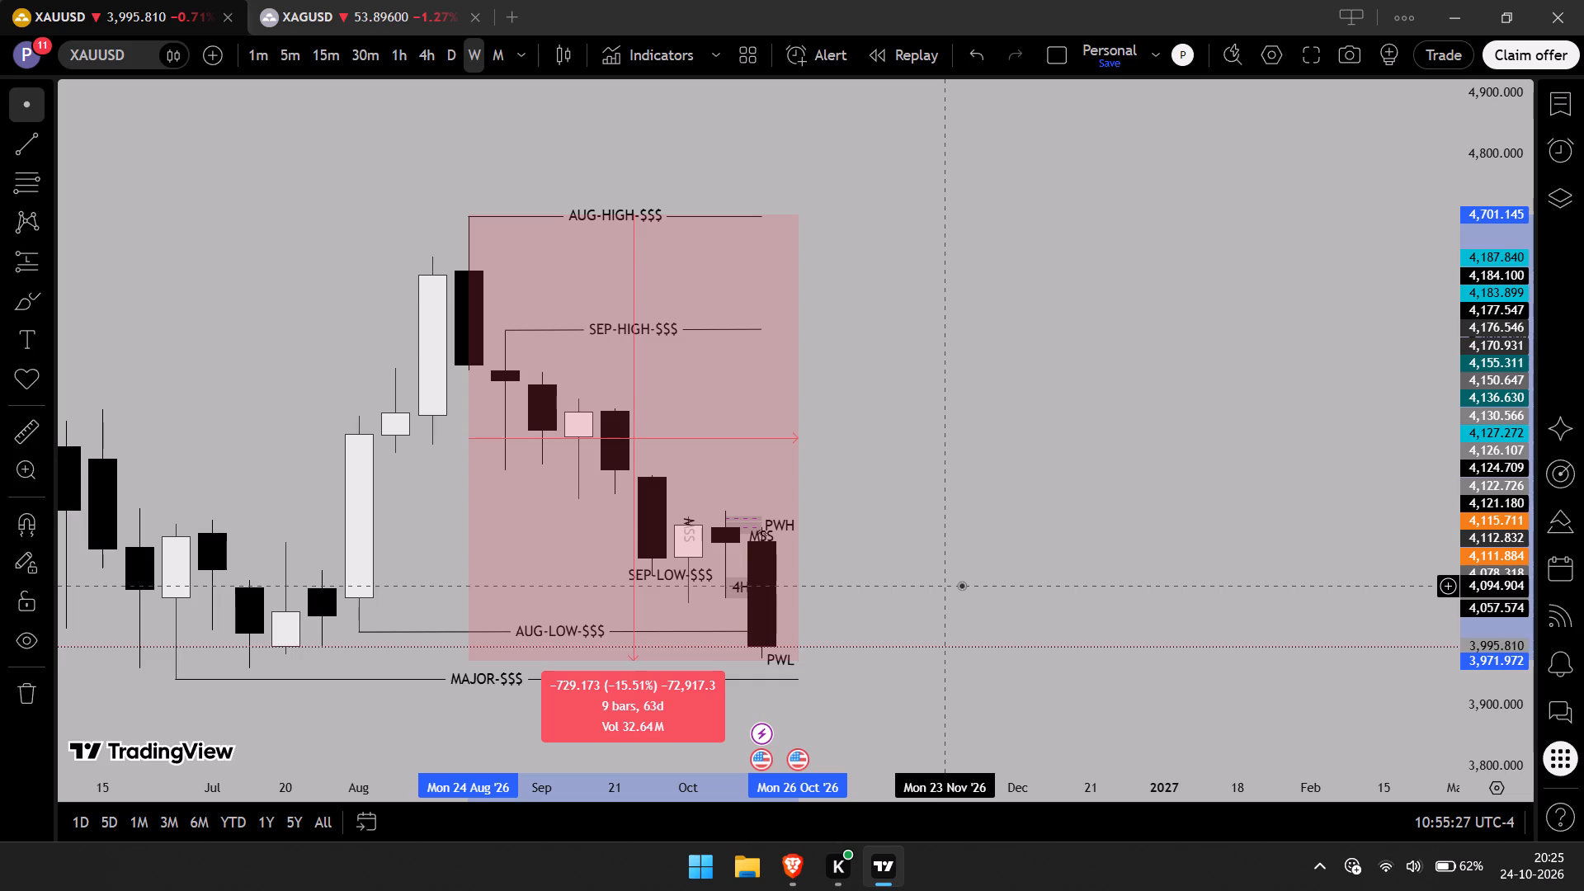
Switch the chart to the daily timeframe and look over the marked levels against price action back to February '26.
{"action": "left_click", "coordinate": [444, 64]}
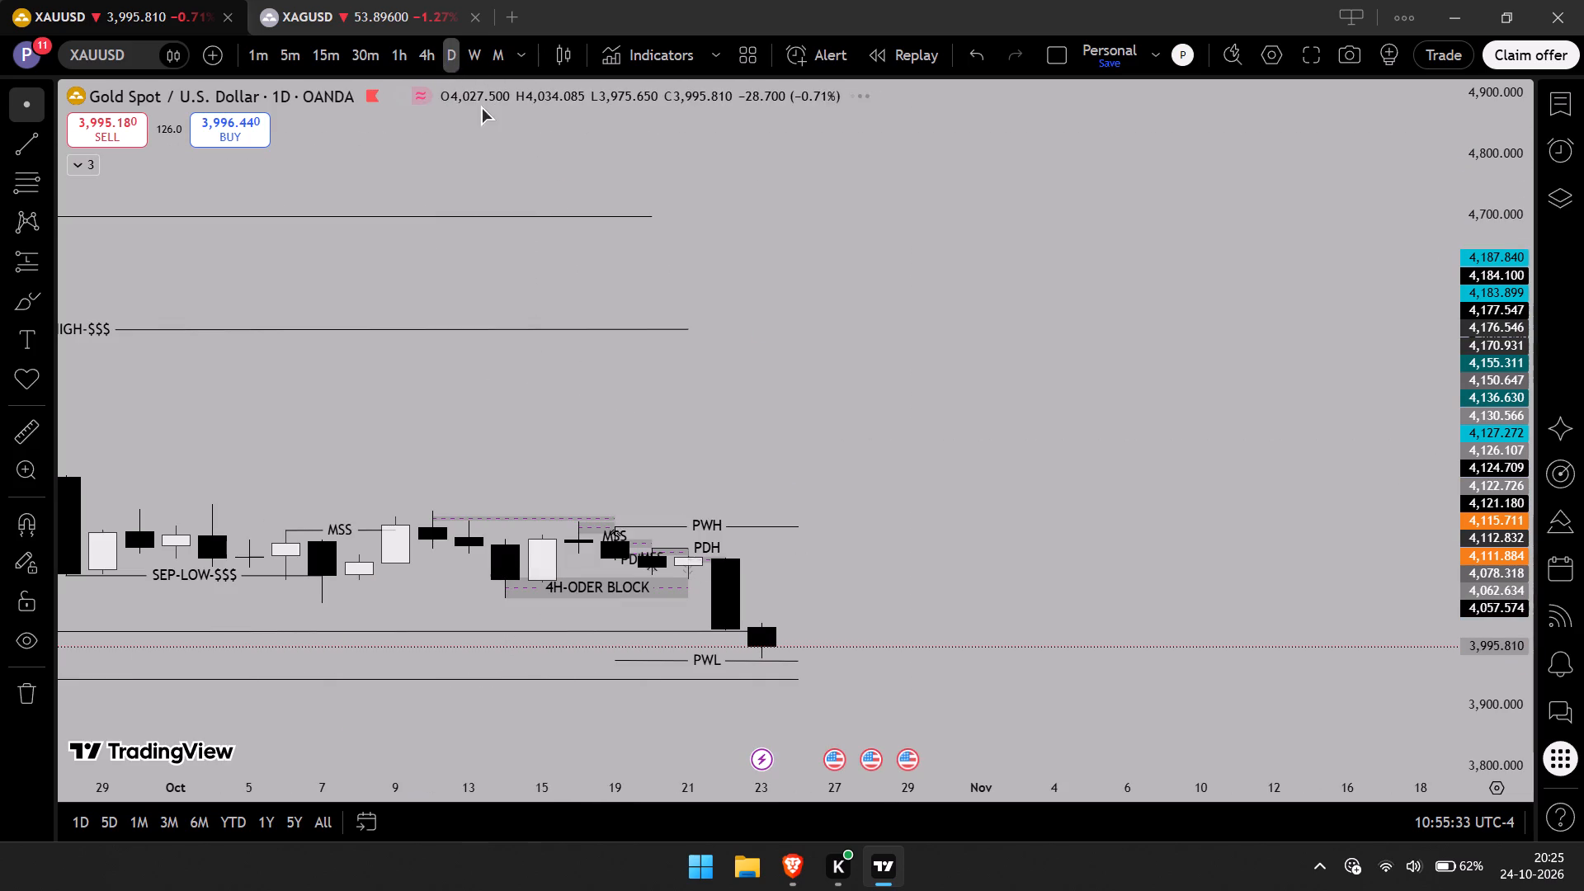
{"action": "scroll", "coordinate": [766, 447], "scroll_direction": "down", "scroll_amount": 6}
{"action": "left_click_drag", "start_coordinate": [1008, 440], "coordinate": [1038, 323]}
{"action": "scroll", "coordinate": [1038, 323], "scroll_direction": "down", "scroll_amount": 2}
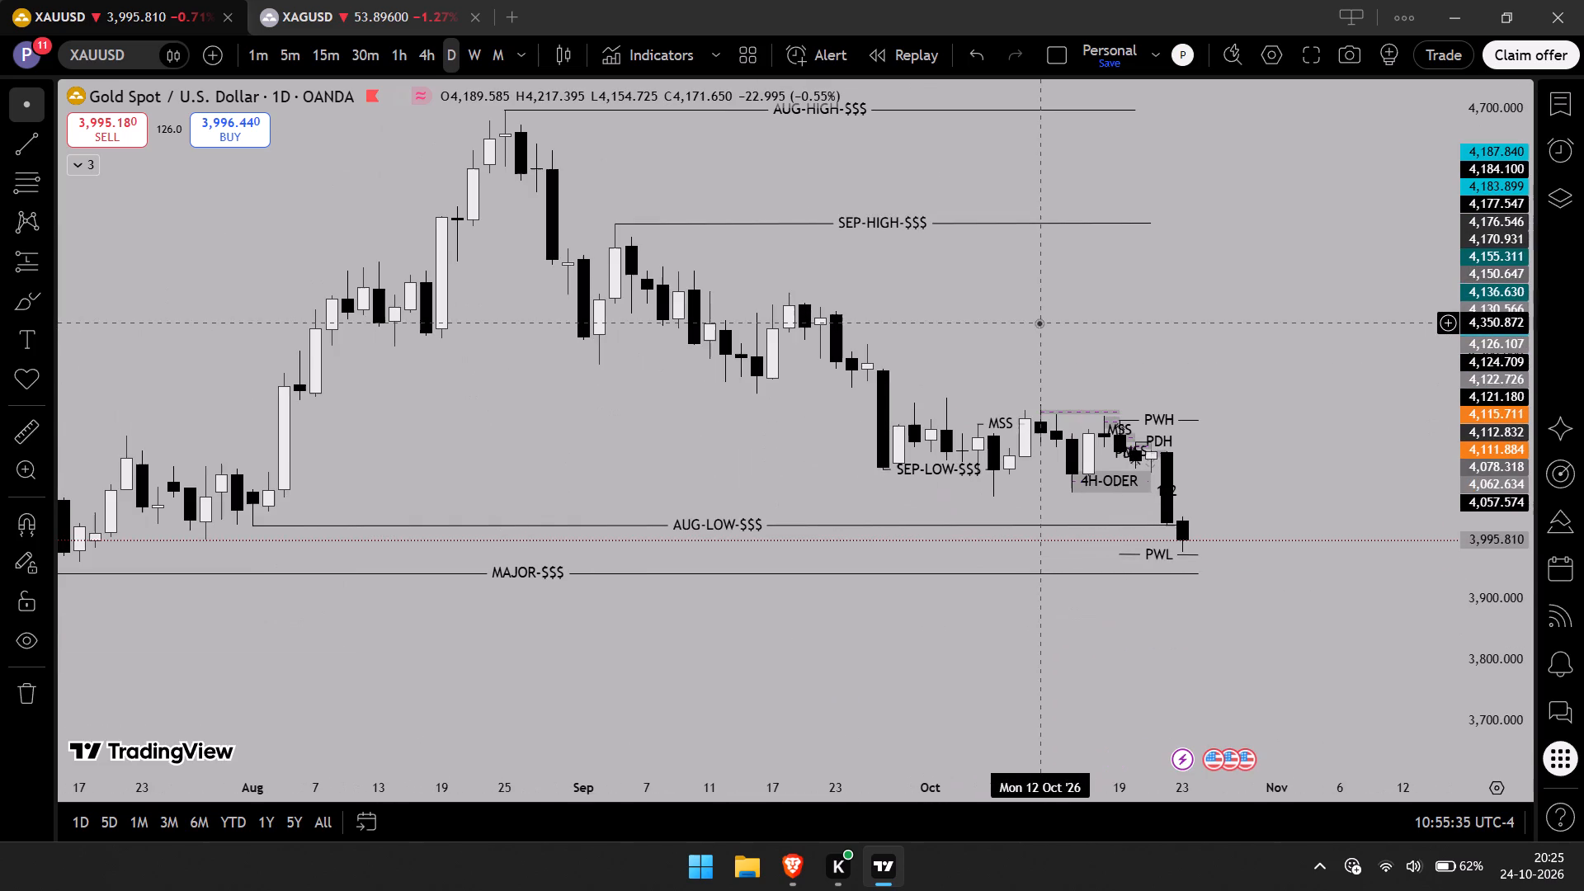
{"action": "left_click_drag", "start_coordinate": [1039, 314], "coordinate": [959, 345]}
{"action": "scroll", "coordinate": [959, 345], "scroll_direction": "down", "scroll_amount": 3}
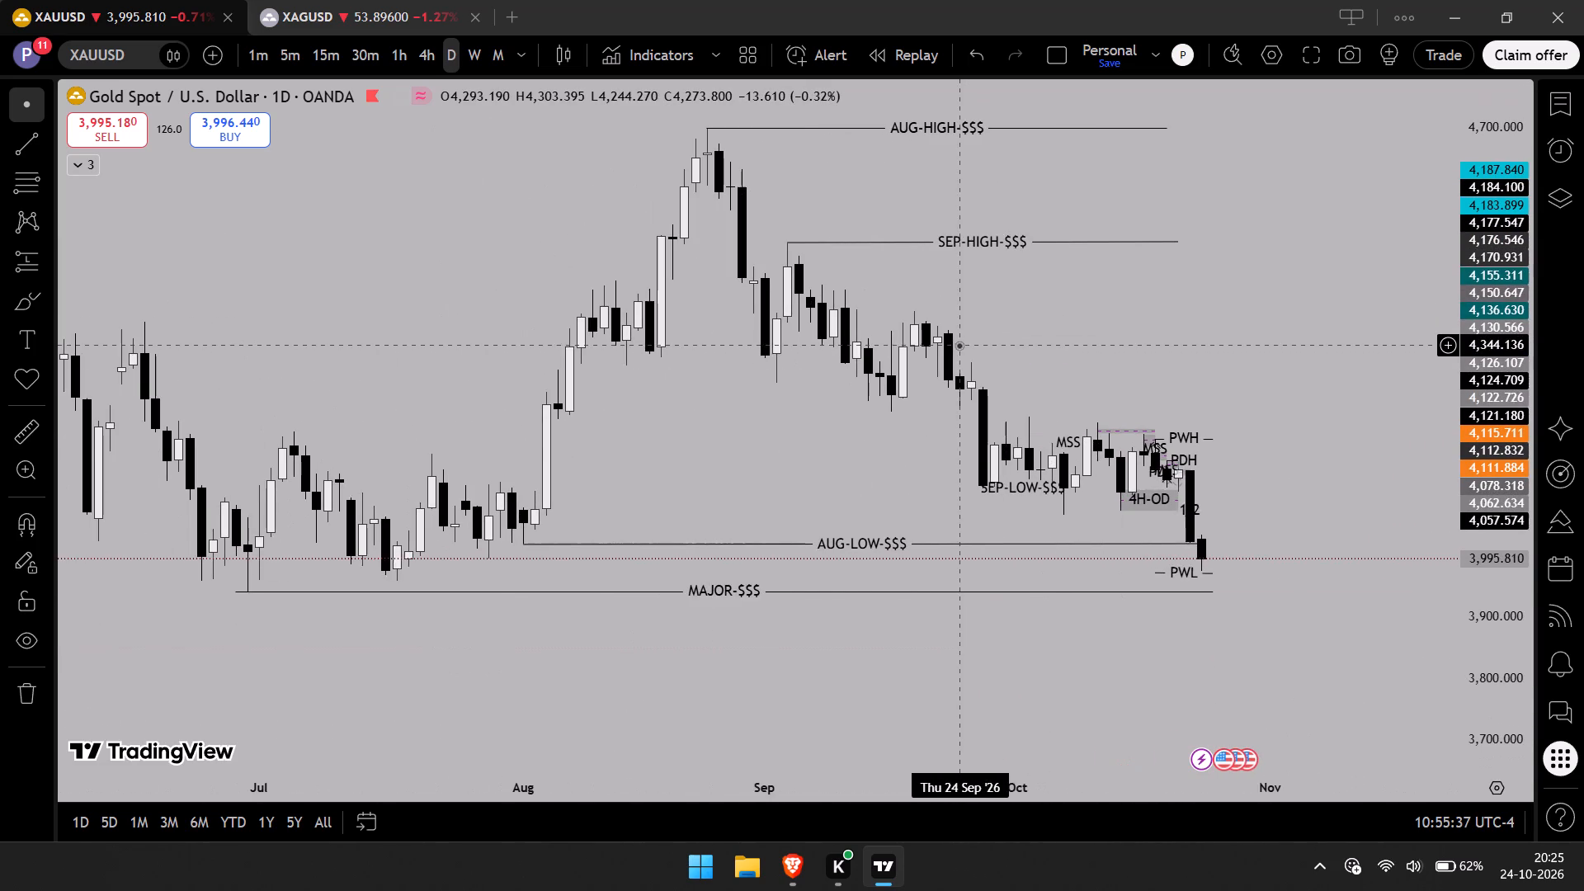
{"action": "scroll", "coordinate": [647, 447], "scroll_direction": "down", "scroll_amount": 6}
{"action": "left_click_drag", "start_coordinate": [856, 267], "coordinate": [788, 473]}
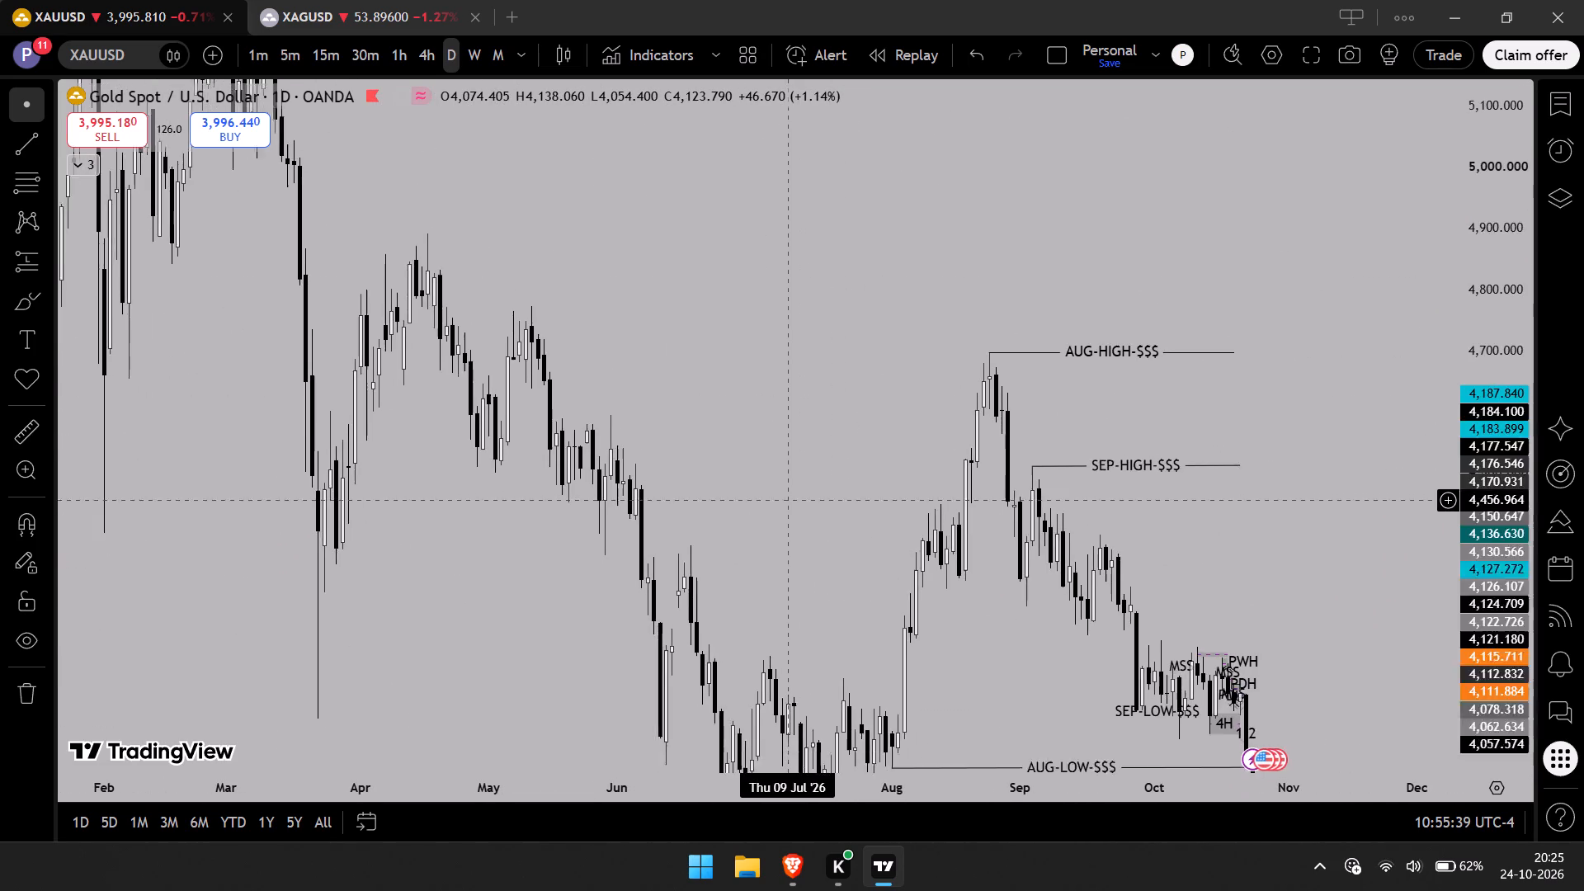
{"action": "left_click_drag", "start_coordinate": [788, 473], "coordinate": [796, 341]}
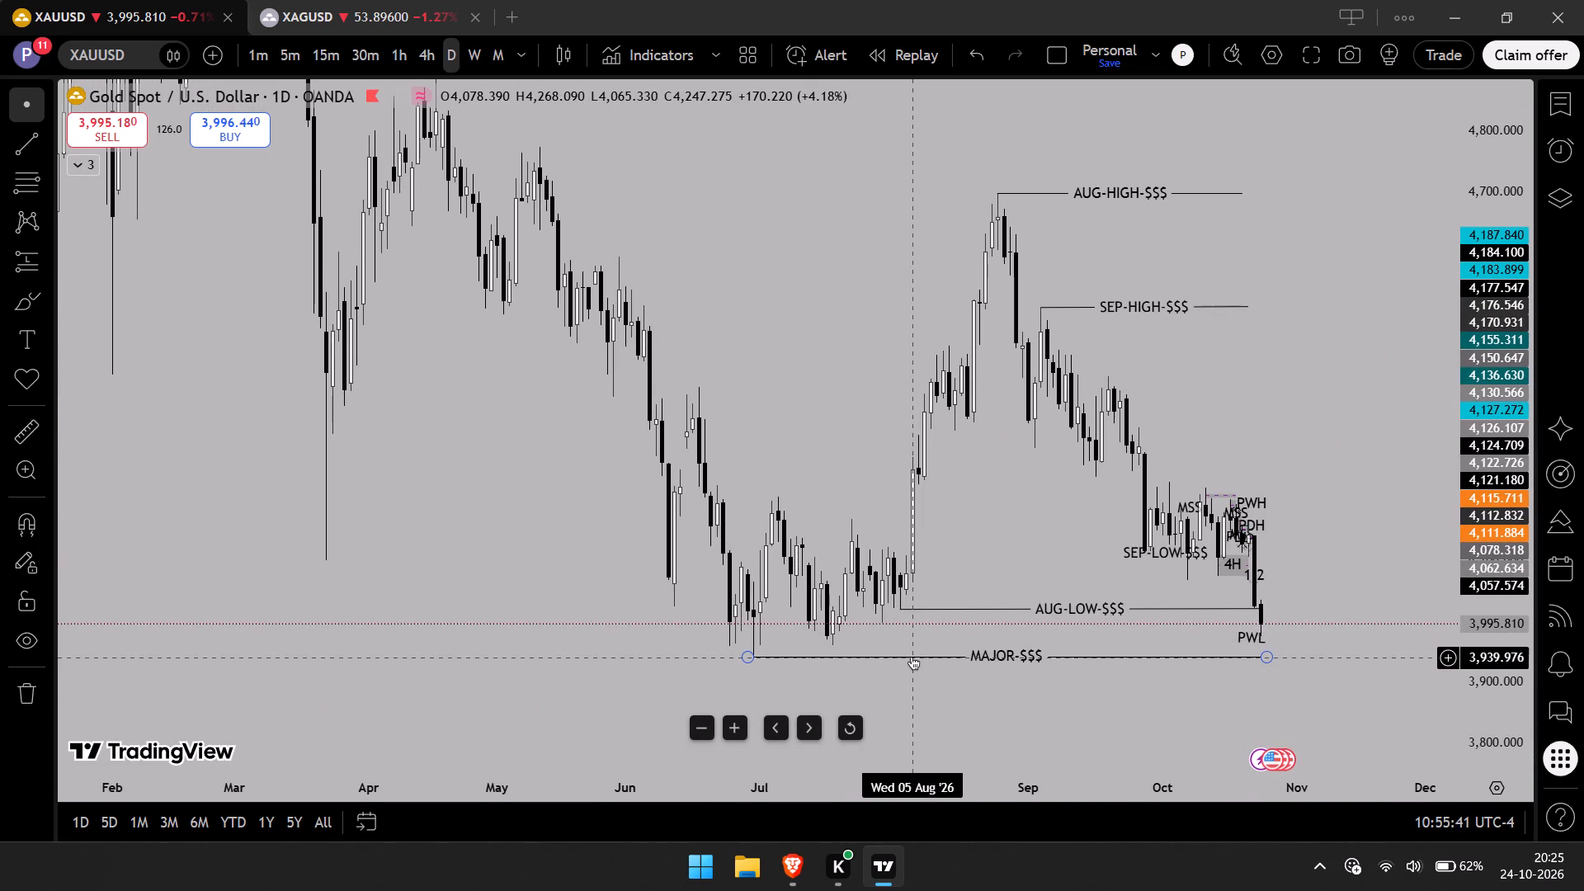
Shift the "MAJOR-$$$" line slightly later in time so its start meets the wick of the late-June '26 daily low.
{"action": "scroll", "coordinate": [900, 656], "scroll_direction": "up", "scroll_amount": 2}
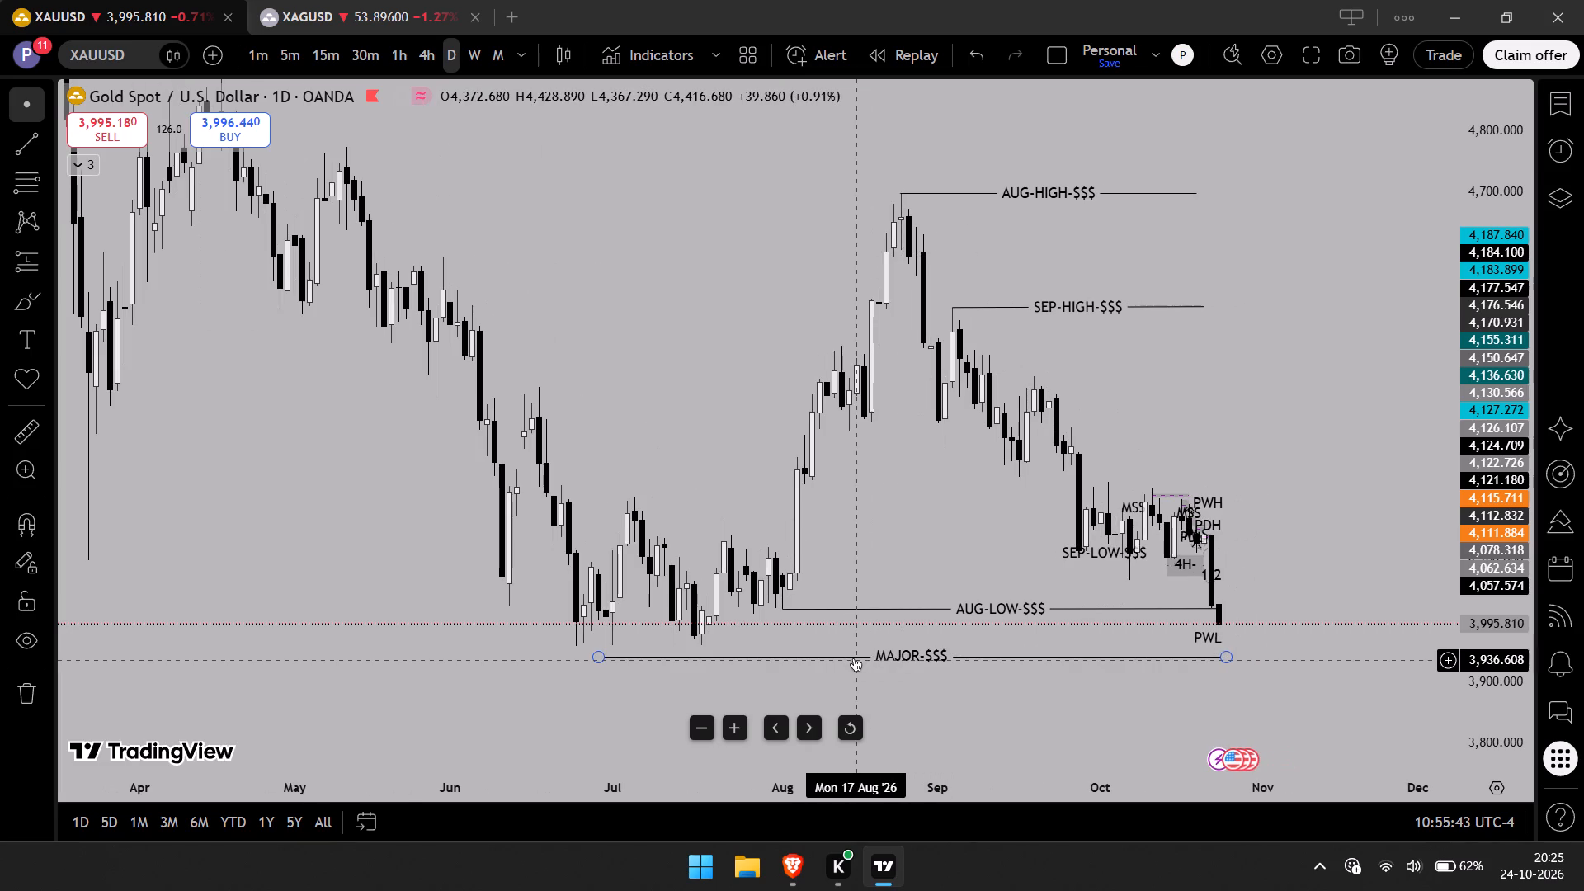
{"action": "left_click", "coordinate": [851, 658]}
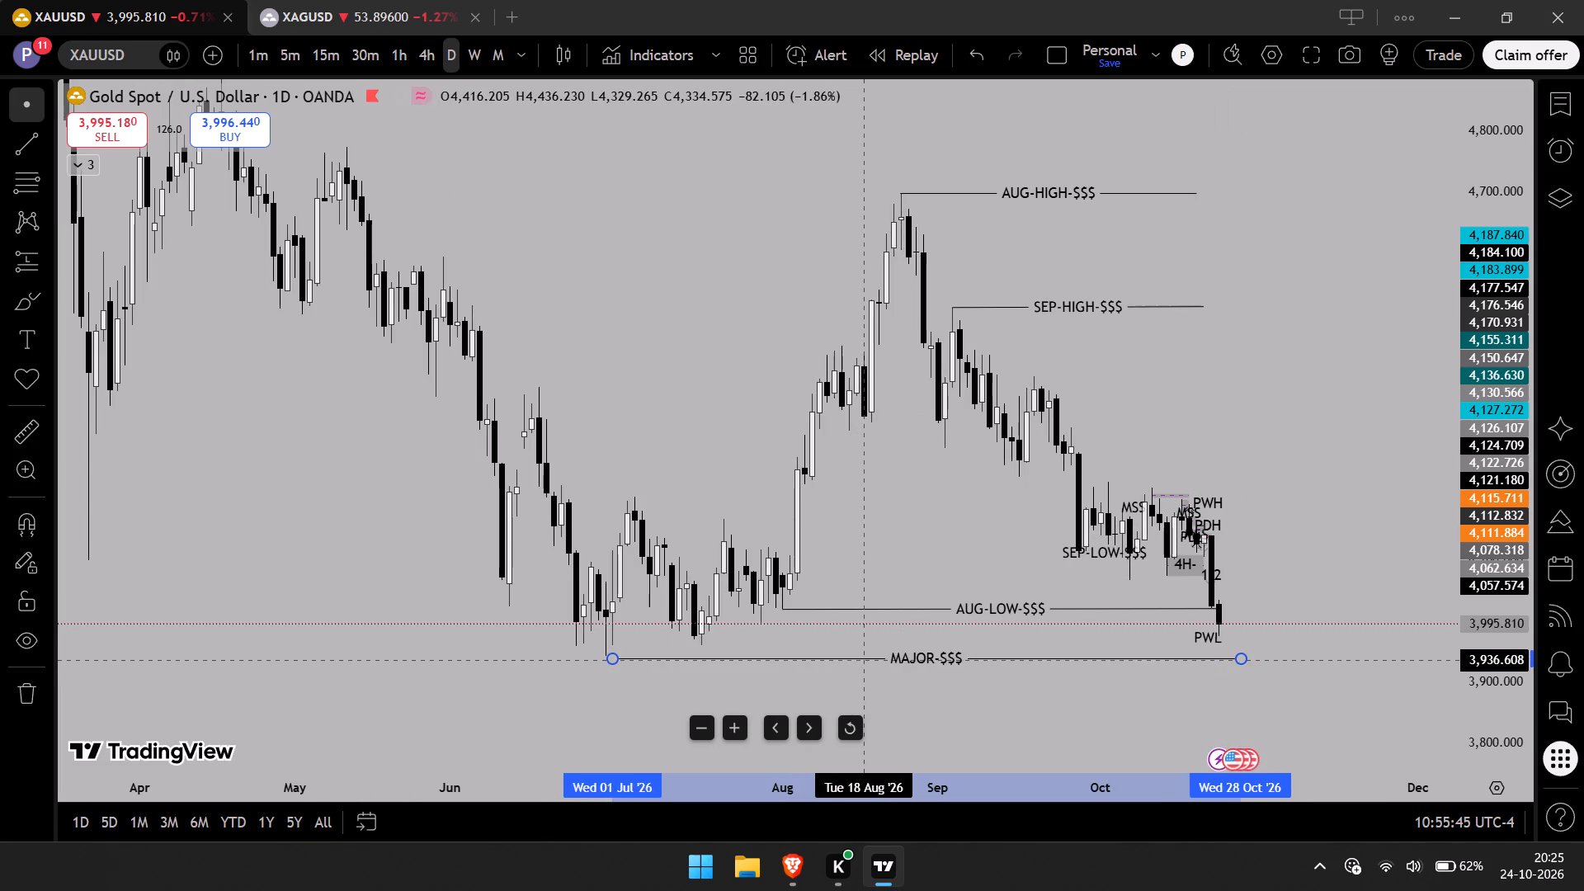
{"action": "left_click", "coordinate": [871, 589]}
Move the "PWL" line so it starts at the low wick of the 23 Oct '26 daily candle.
{"action": "left_click_drag", "start_coordinate": [938, 580], "coordinate": [821, 577]}
{"action": "scroll", "coordinate": [1037, 616], "scroll_direction": "up", "scroll_amount": 4}
{"action": "left_click_drag", "start_coordinate": [931, 639], "coordinate": [973, 633]}
{"action": "left_click", "coordinate": [991, 572]}
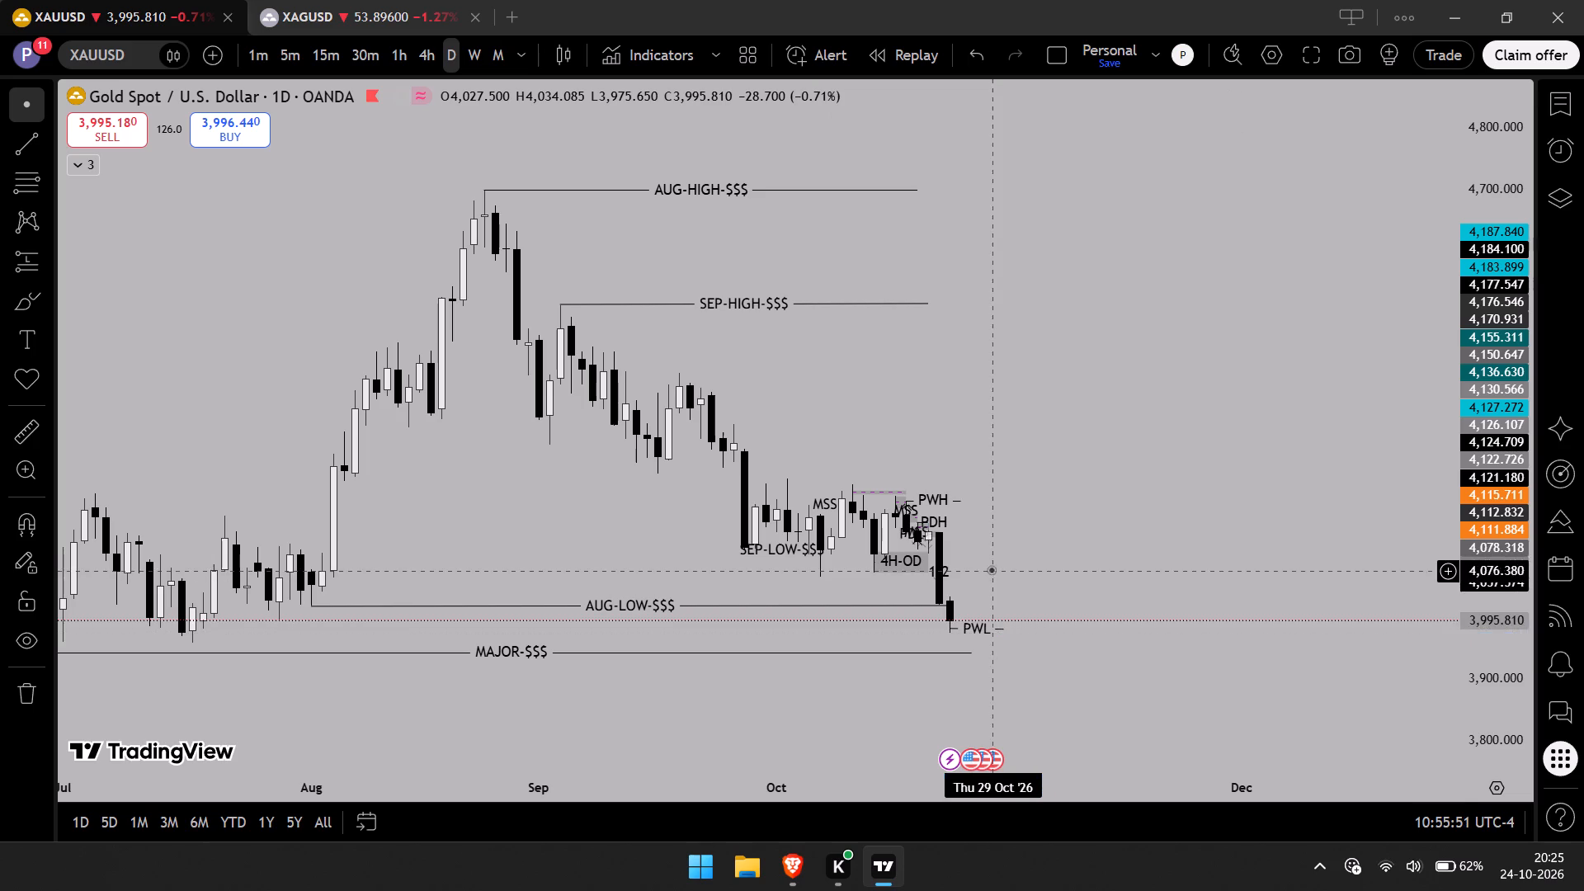
{"action": "left_click", "coordinate": [974, 626]}
{"action": "left_click", "coordinate": [993, 563]}
Delete the outdated "PDH" line just below "PWH" near the 22 Oct '26 candle.
{"action": "left_click_drag", "start_coordinate": [993, 563], "coordinate": [982, 597]}
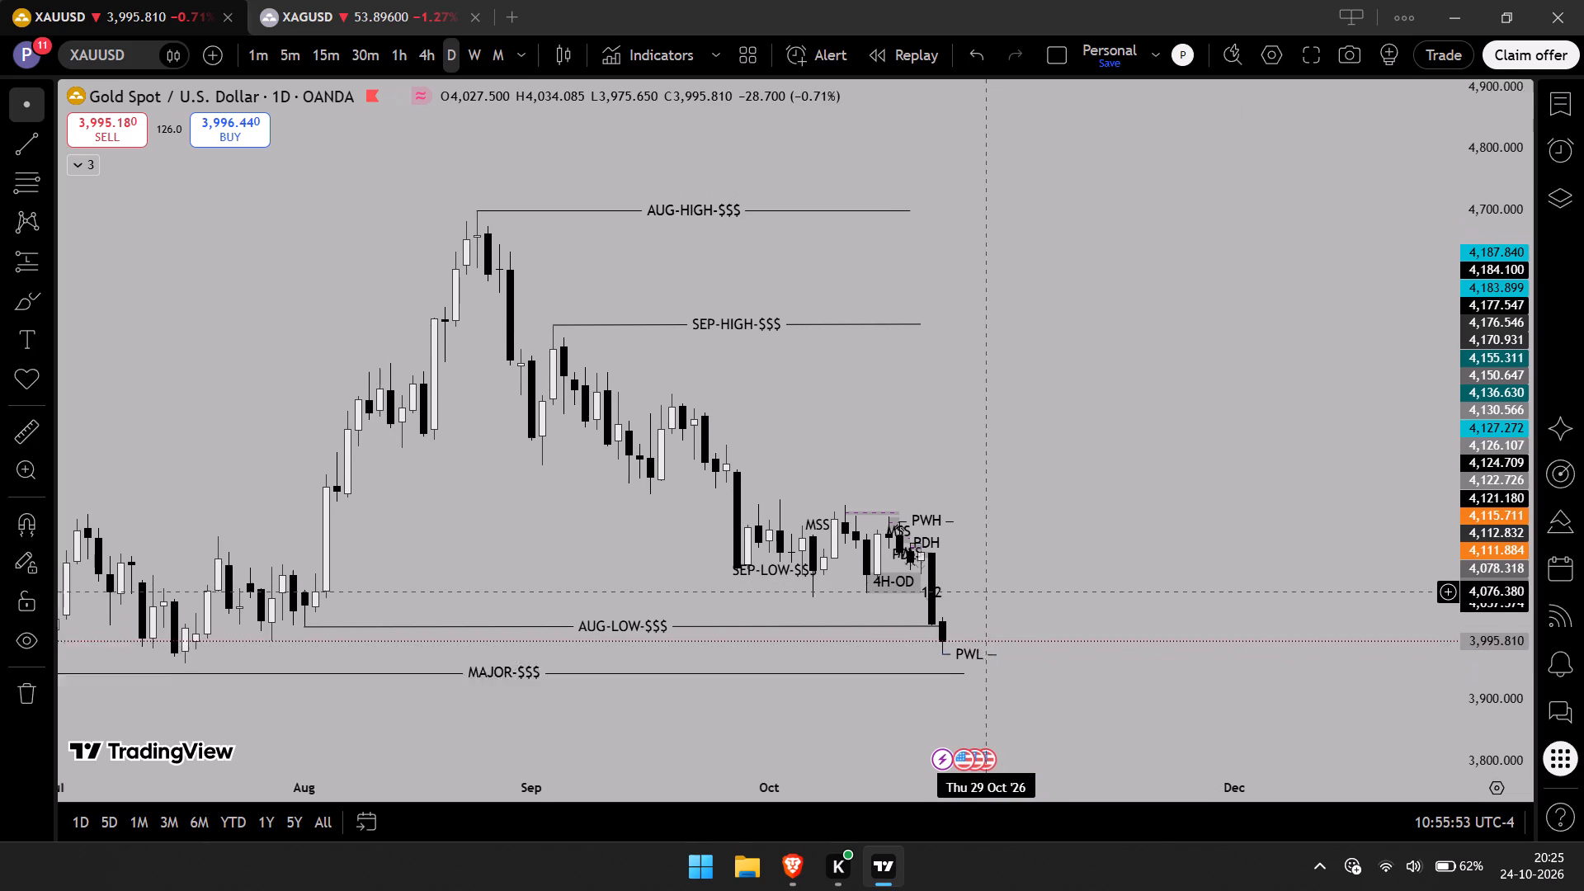
{"action": "left_click_drag", "start_coordinate": [982, 597], "coordinate": [978, 607]}
{"action": "scroll", "coordinate": [969, 569], "scroll_direction": "up", "scroll_amount": 5}
{"action": "left_click_drag", "start_coordinate": [775, 579], "coordinate": [843, 587]}
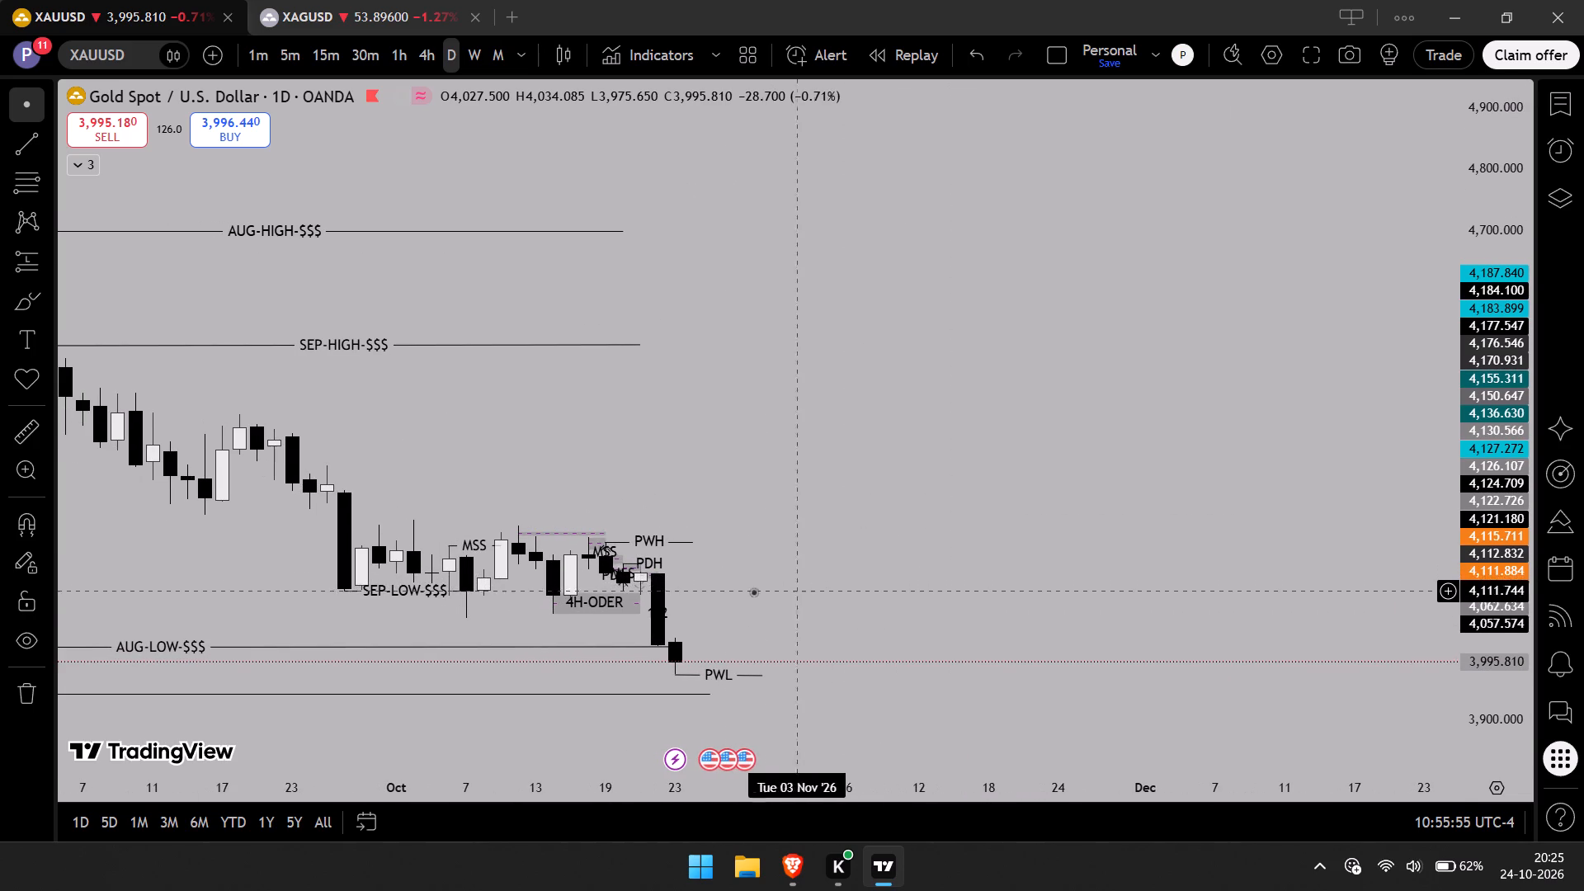
{"action": "left_click", "coordinate": [656, 560]}
{"action": "key", "text": "BackSpace"}
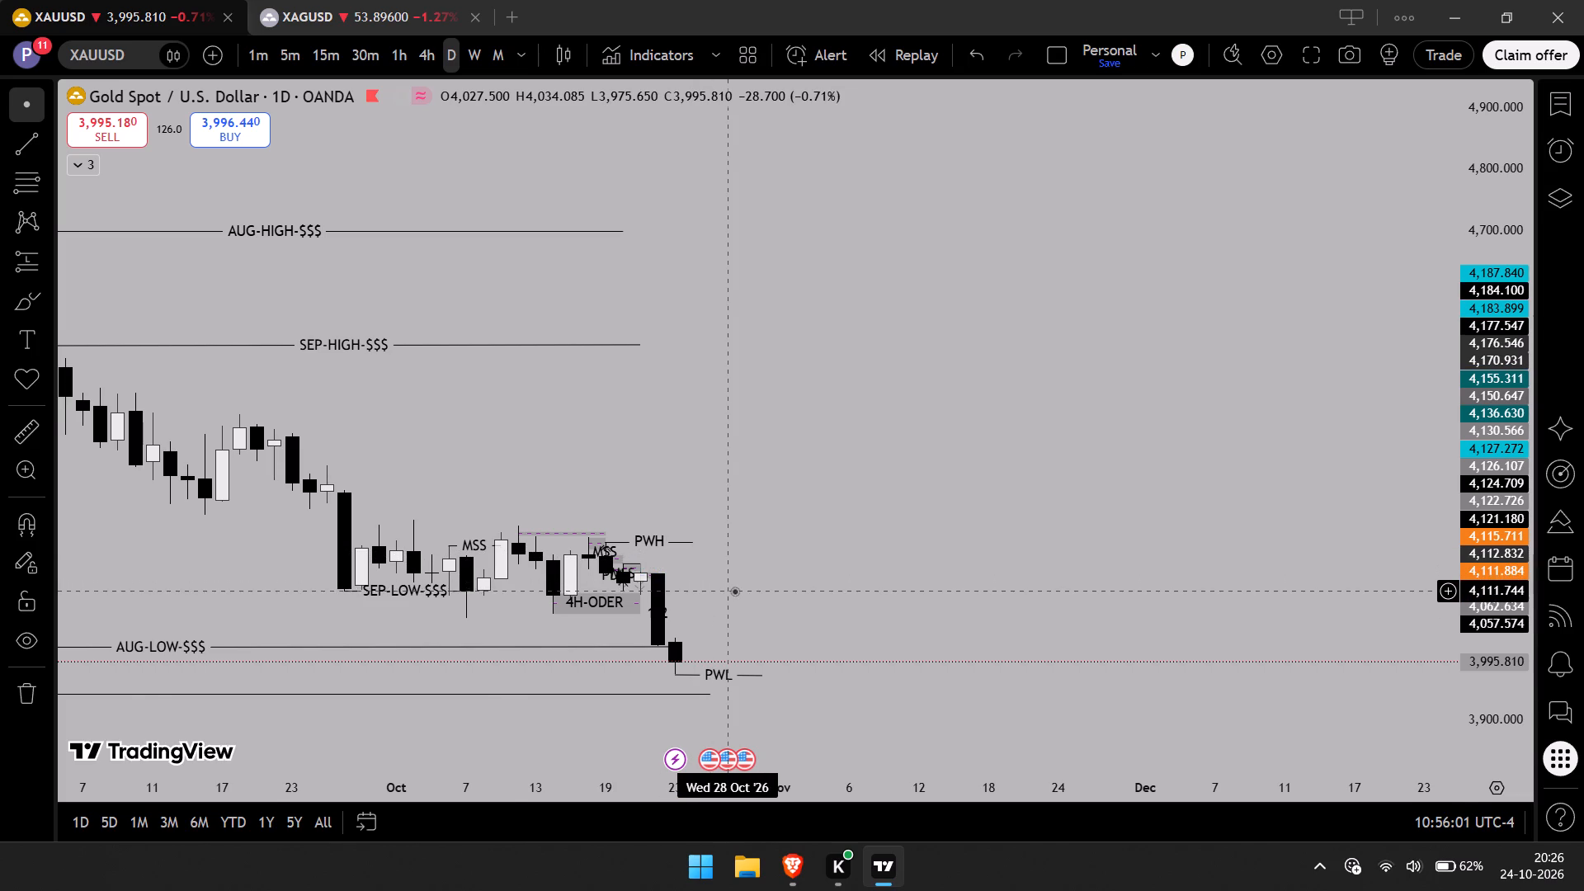
Examine the daily price structure from late 2025 through October '26, including the major swing highs and lows.
{"action": "scroll", "coordinate": [734, 591], "scroll_direction": "down", "scroll_amount": 4}
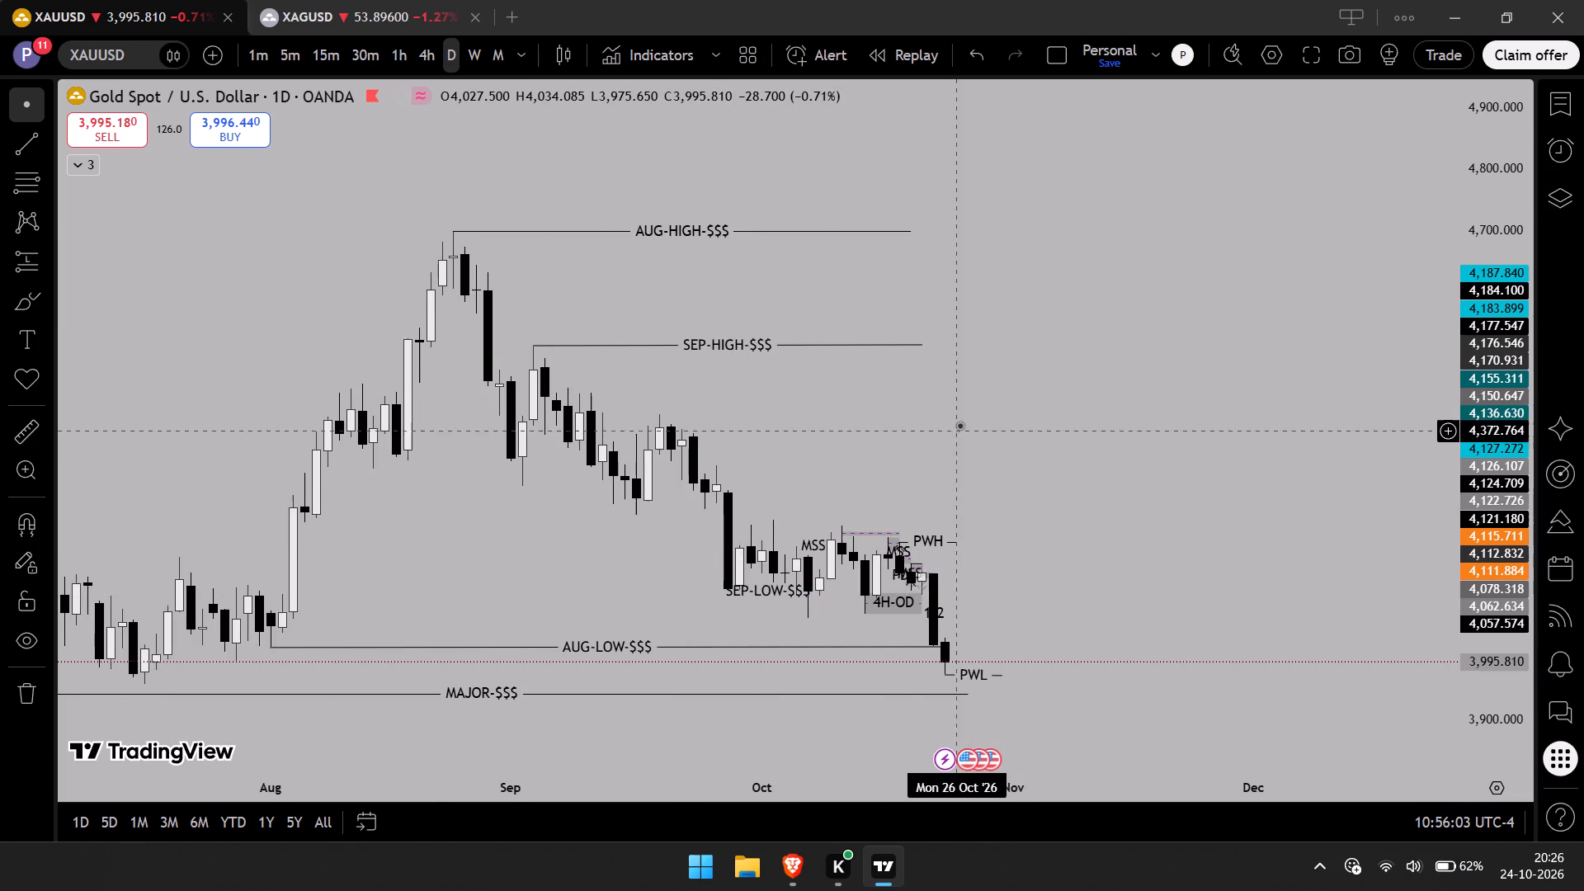
{"action": "left_click_drag", "start_coordinate": [959, 424], "coordinate": [1121, 409]}
{"action": "scroll", "coordinate": [527, 488], "scroll_direction": "down", "scroll_amount": 3}
{"action": "left_click_drag", "start_coordinate": [638, 329], "coordinate": [752, 493]}
{"action": "scroll", "coordinate": [790, 430], "scroll_direction": "down", "scroll_amount": 5}
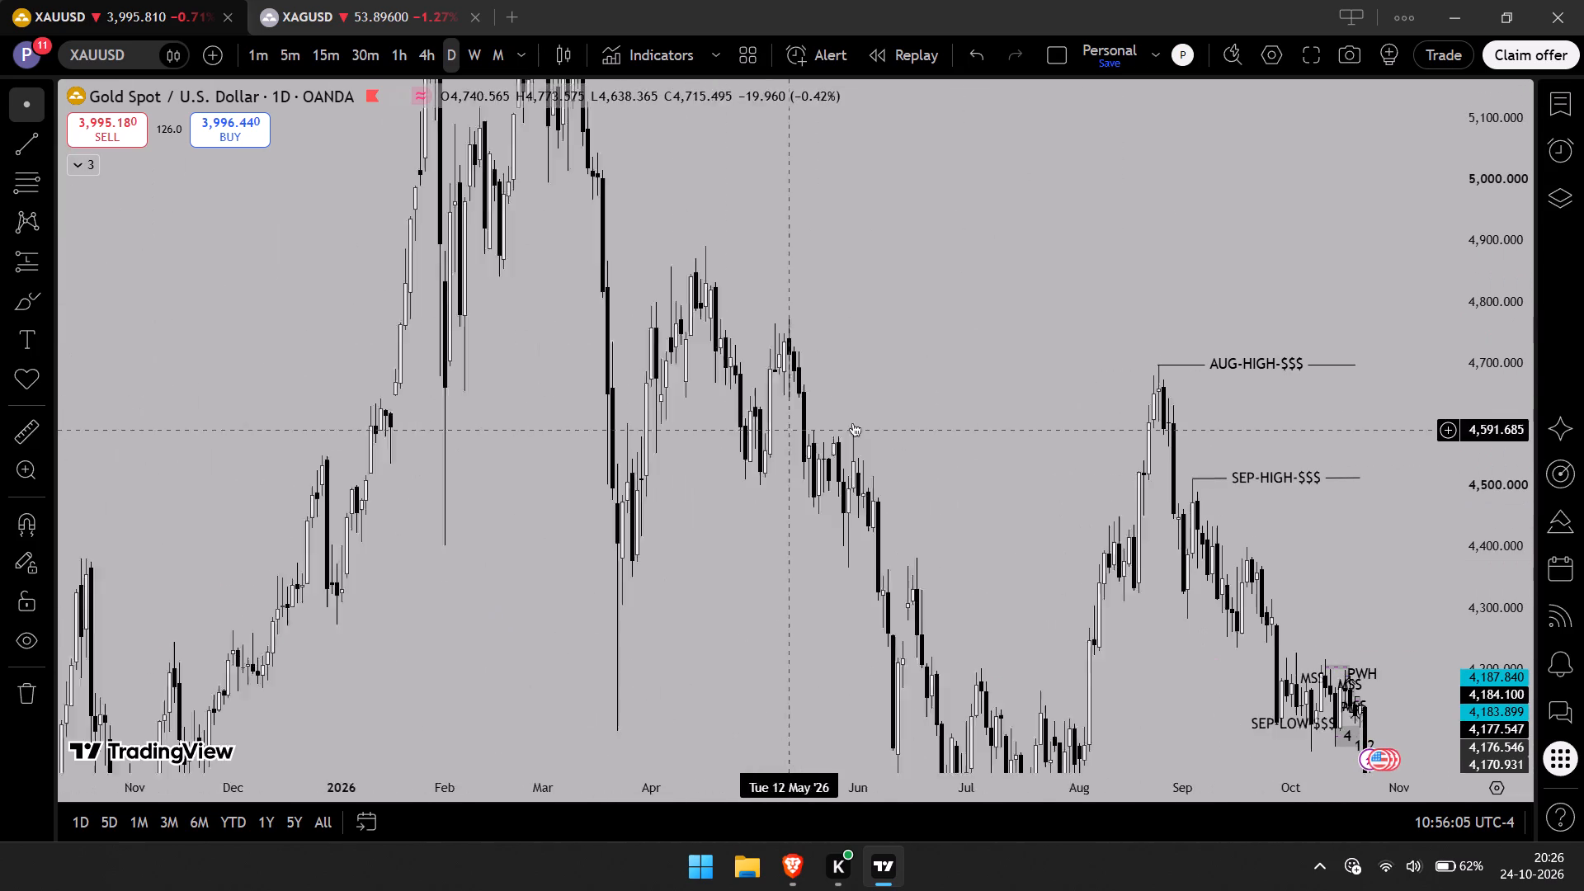
{"action": "scroll", "coordinate": [852, 424], "scroll_direction": "down", "scroll_amount": 1}
{"action": "left_click_drag", "start_coordinate": [1492, 240], "coordinate": [1474, 644]}
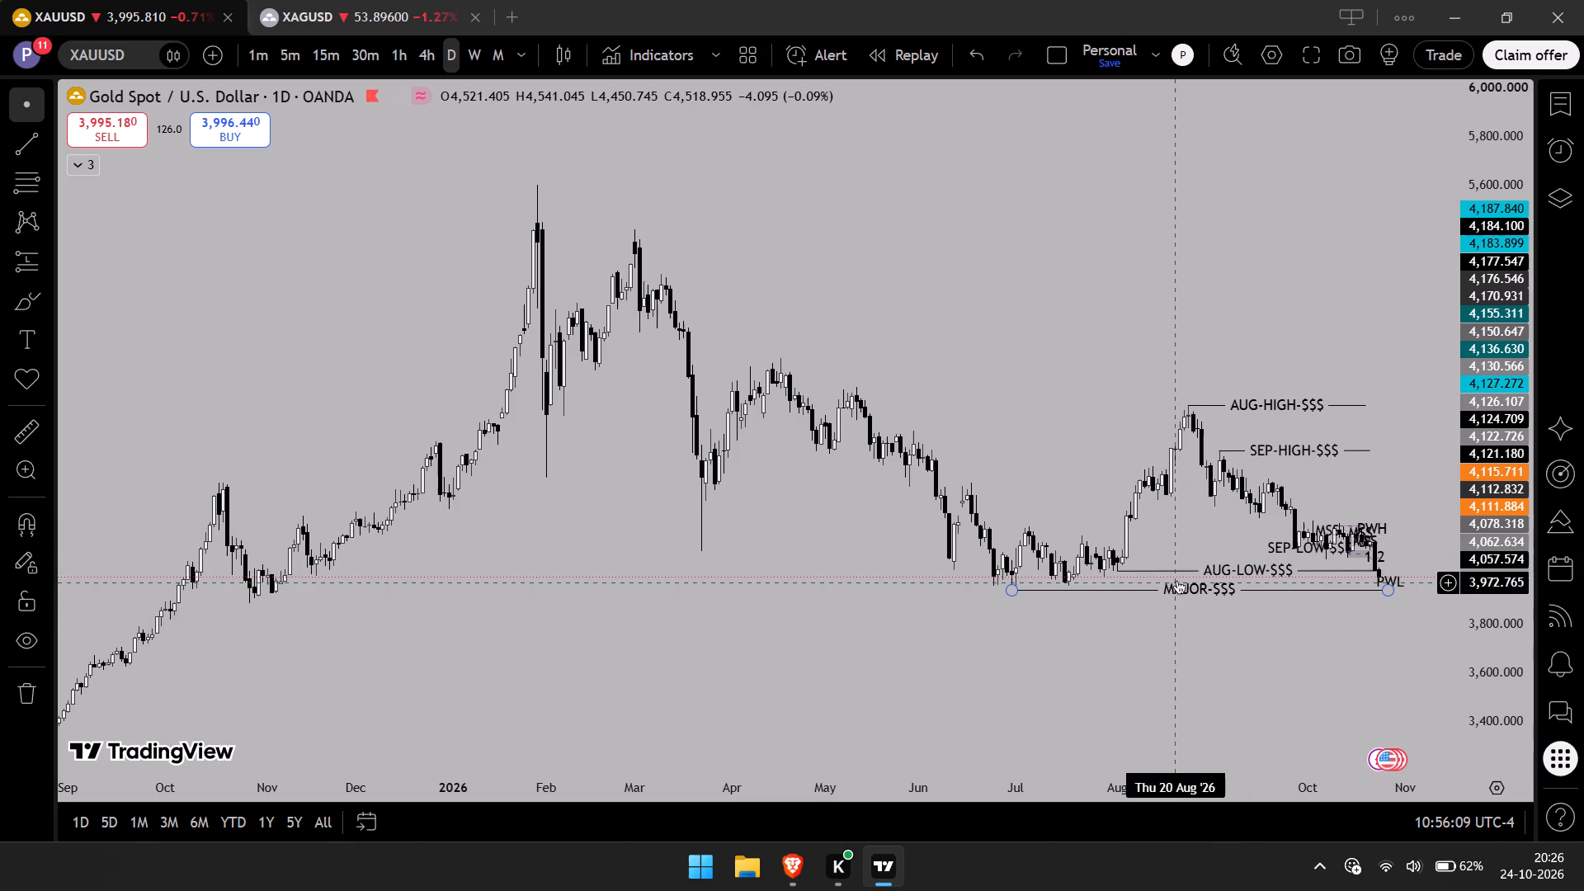
{"action": "left_click_drag", "start_coordinate": [1061, 398], "coordinate": [801, 403]}
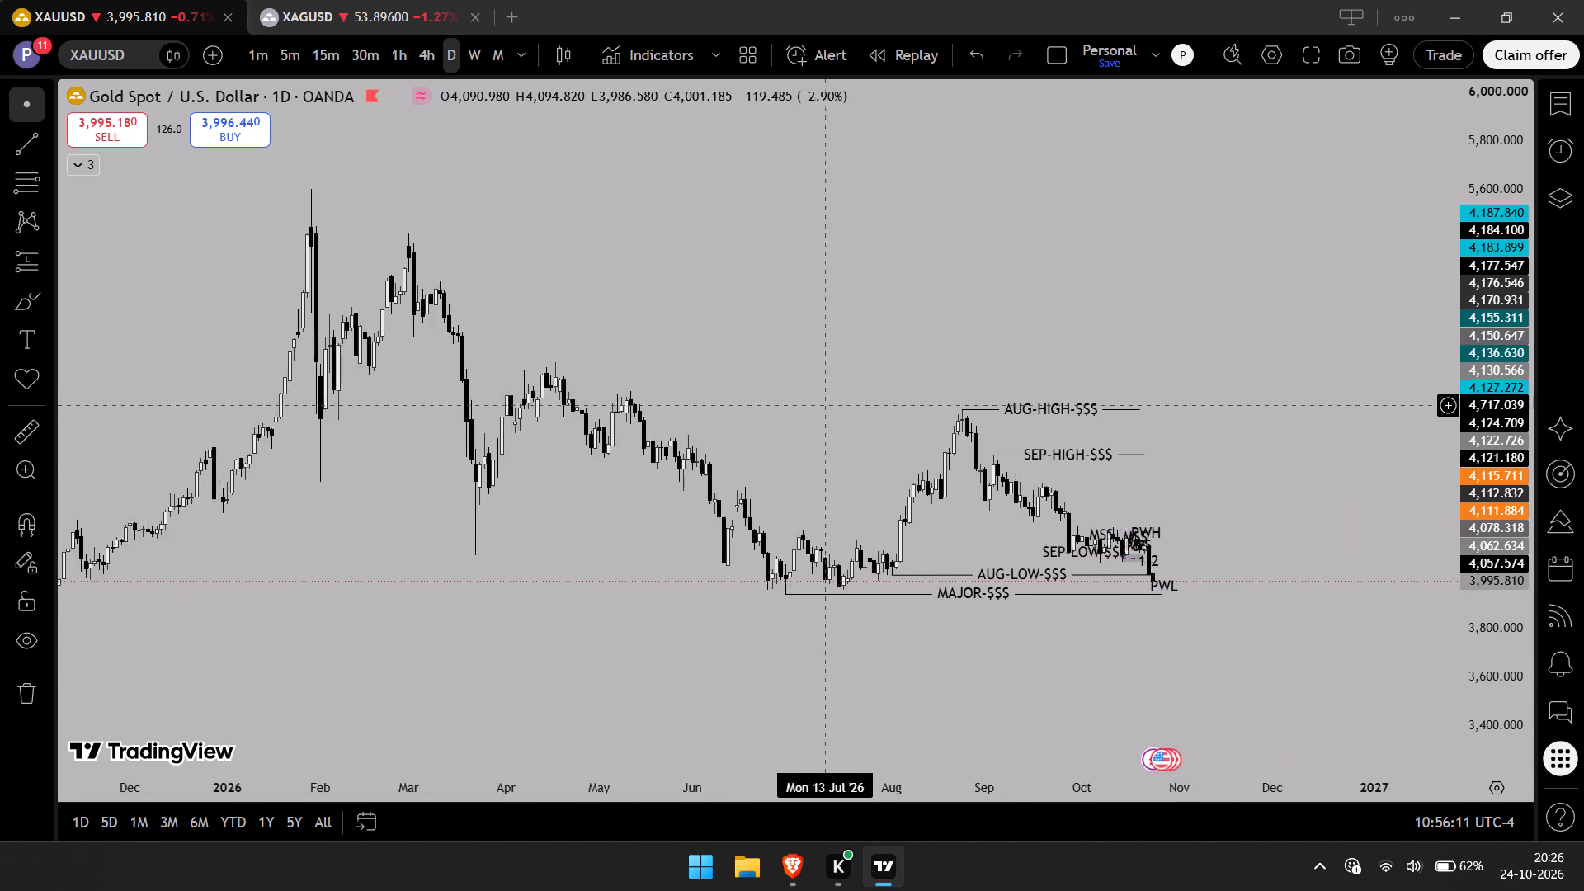
{"action": "left_click_drag", "start_coordinate": [801, 403], "coordinate": [780, 403]}
{"action": "left_click_drag", "start_coordinate": [780, 387], "coordinate": [767, 422]}
{"action": "left_click_drag", "start_coordinate": [764, 333], "coordinate": [625, 331]}
{"action": "left_click_drag", "start_coordinate": [628, 341], "coordinate": [894, 365]}
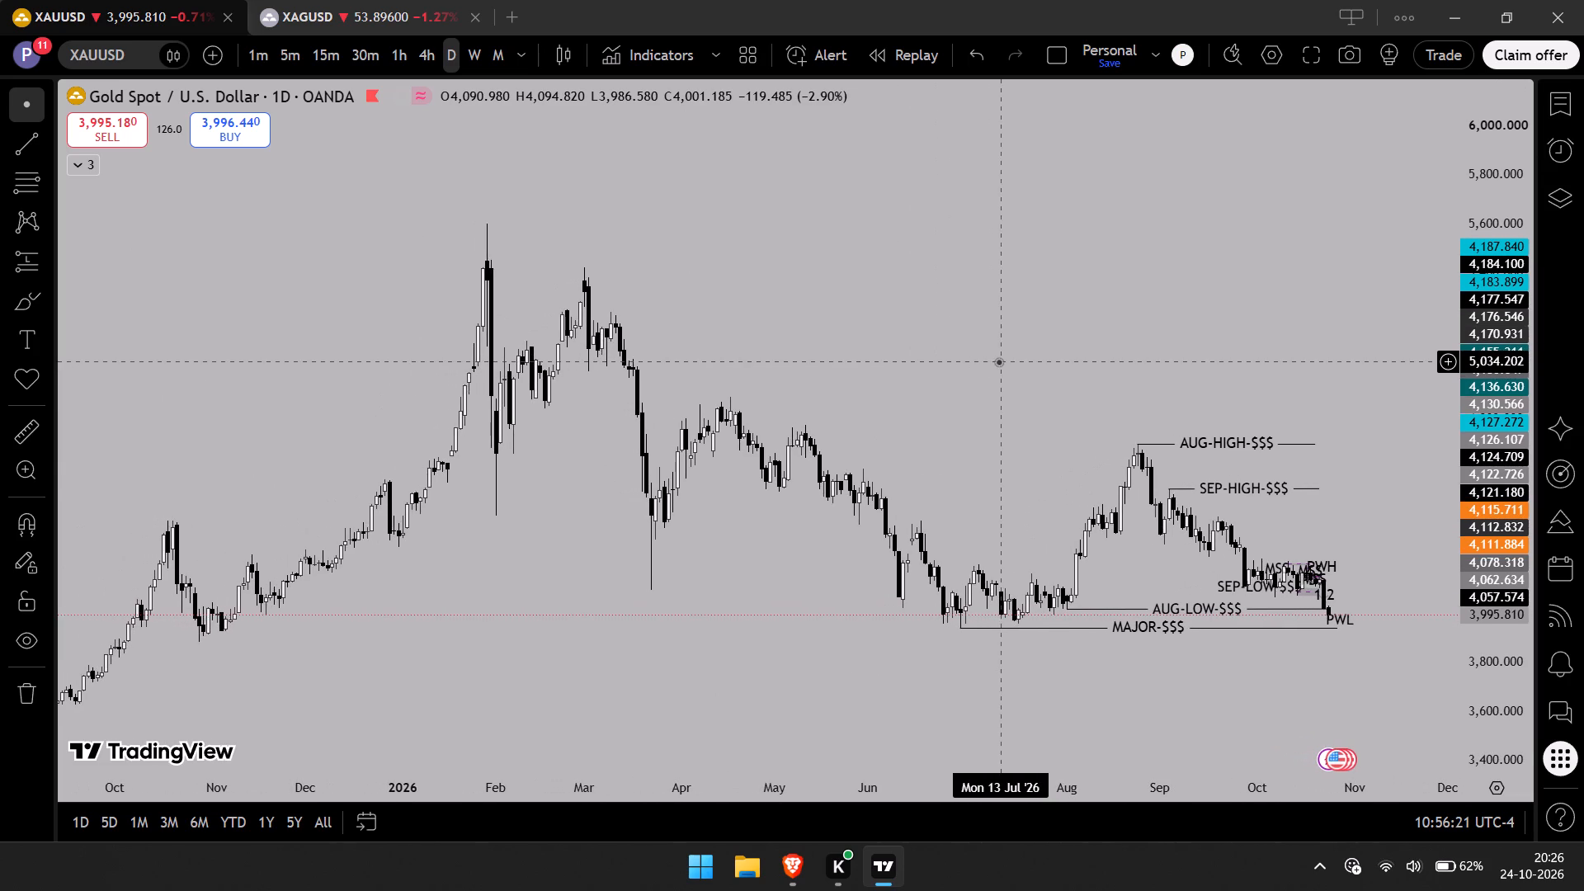
{"action": "left_click_drag", "start_coordinate": [961, 409], "coordinate": [960, 429]}
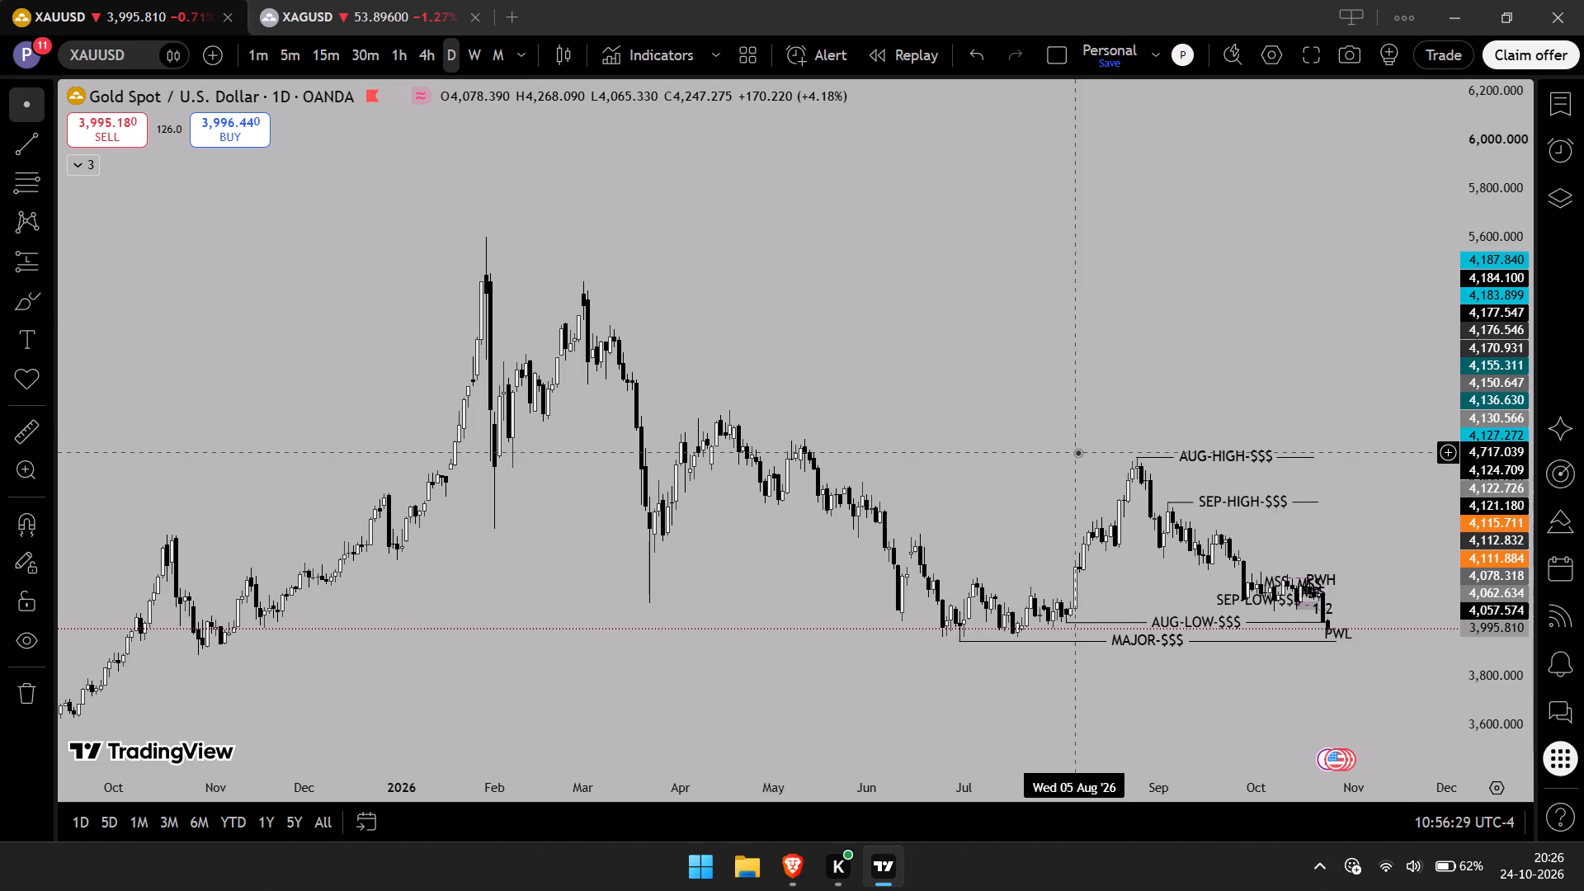
{"action": "scroll", "coordinate": [1077, 452], "scroll_direction": "up", "scroll_amount": 1}
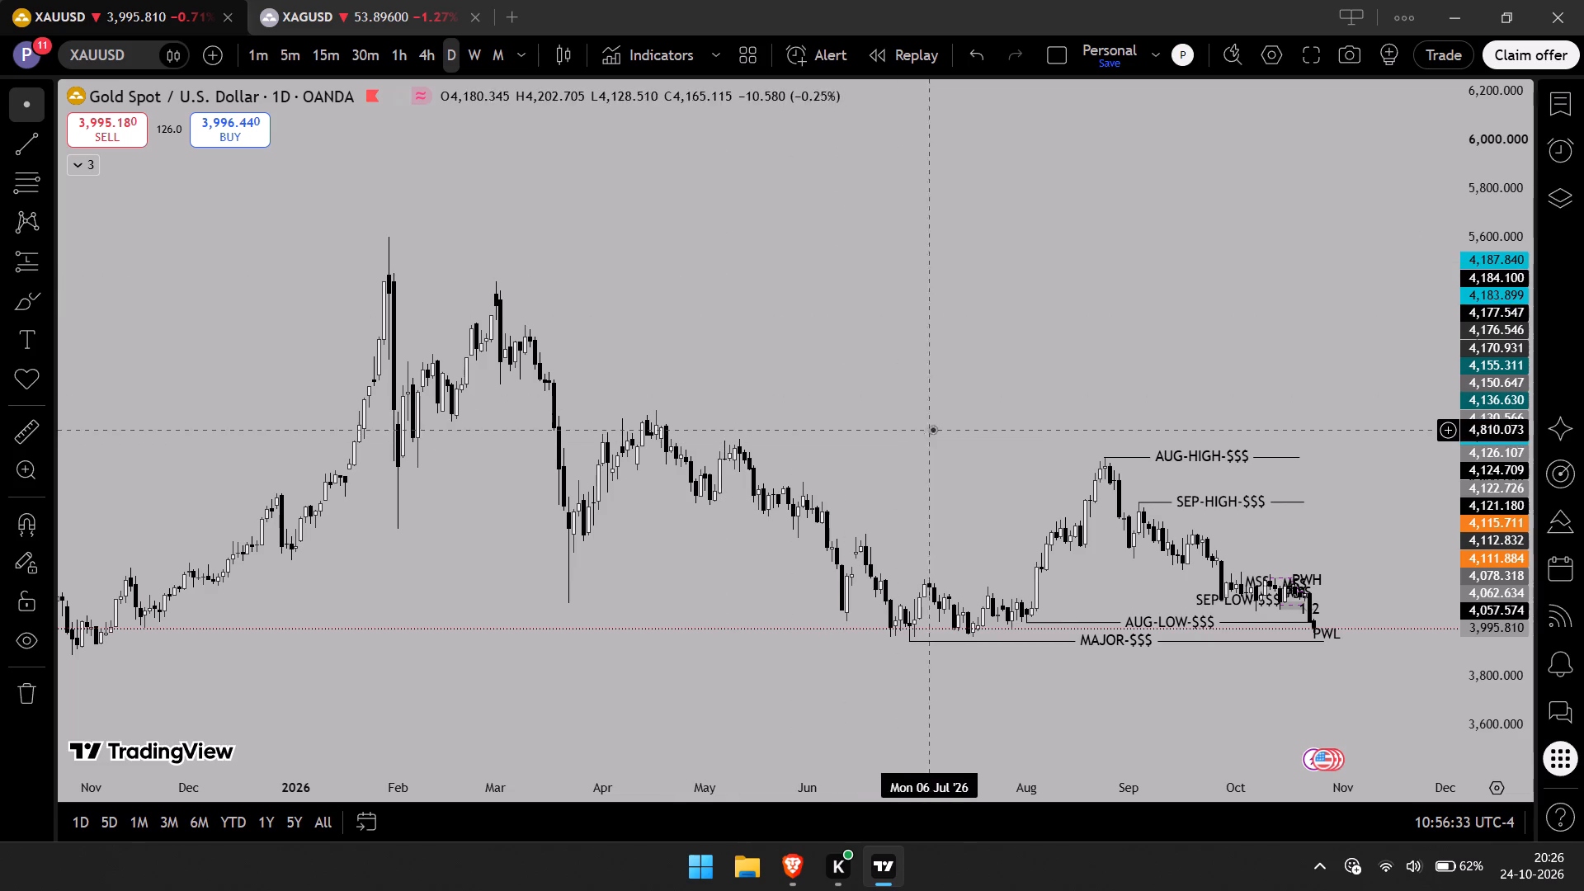
{"action": "left_click_drag", "start_coordinate": [940, 428], "coordinate": [922, 426]}
{"action": "left_click_drag", "start_coordinate": [488, 385], "coordinate": [639, 305]}
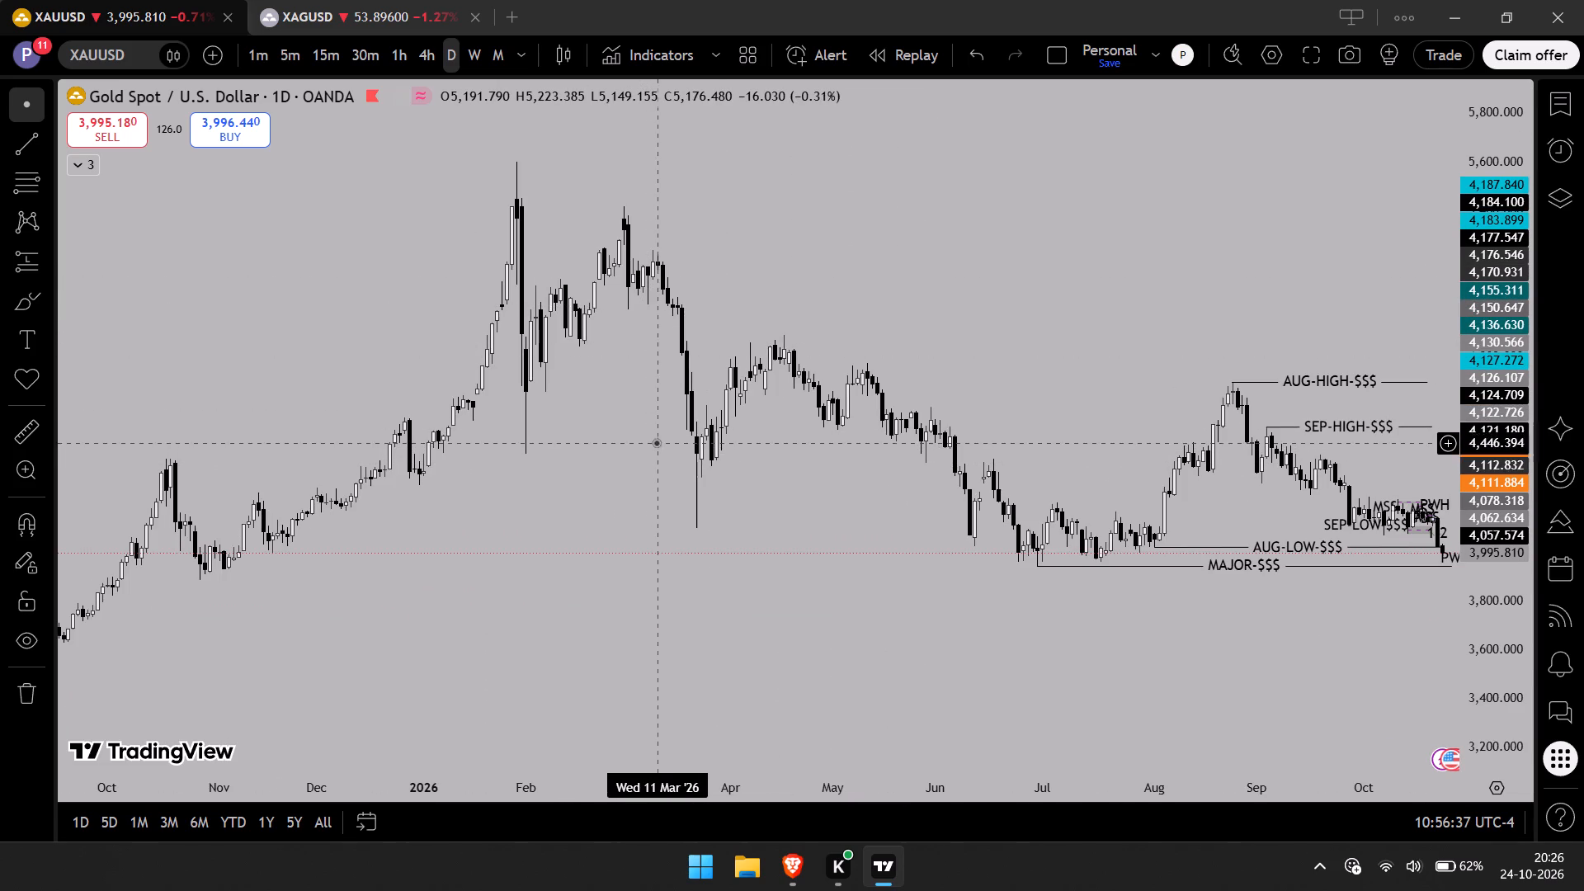
{"action": "left_click_drag", "start_coordinate": [656, 437], "coordinate": [633, 437]}
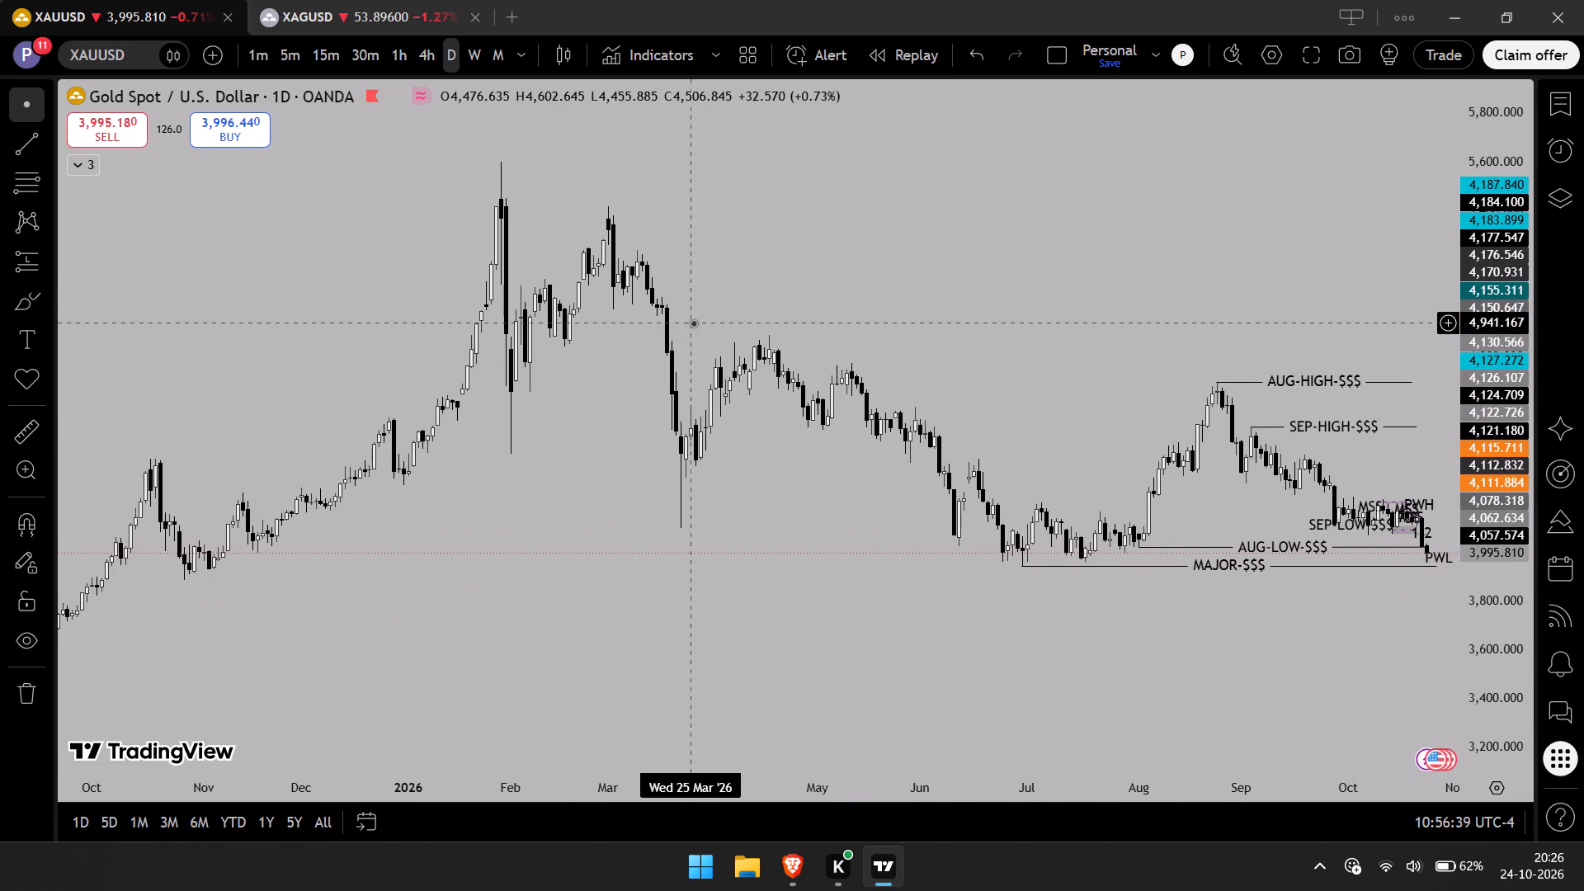
{"action": "left_click_drag", "start_coordinate": [700, 345], "coordinate": [604, 351]}
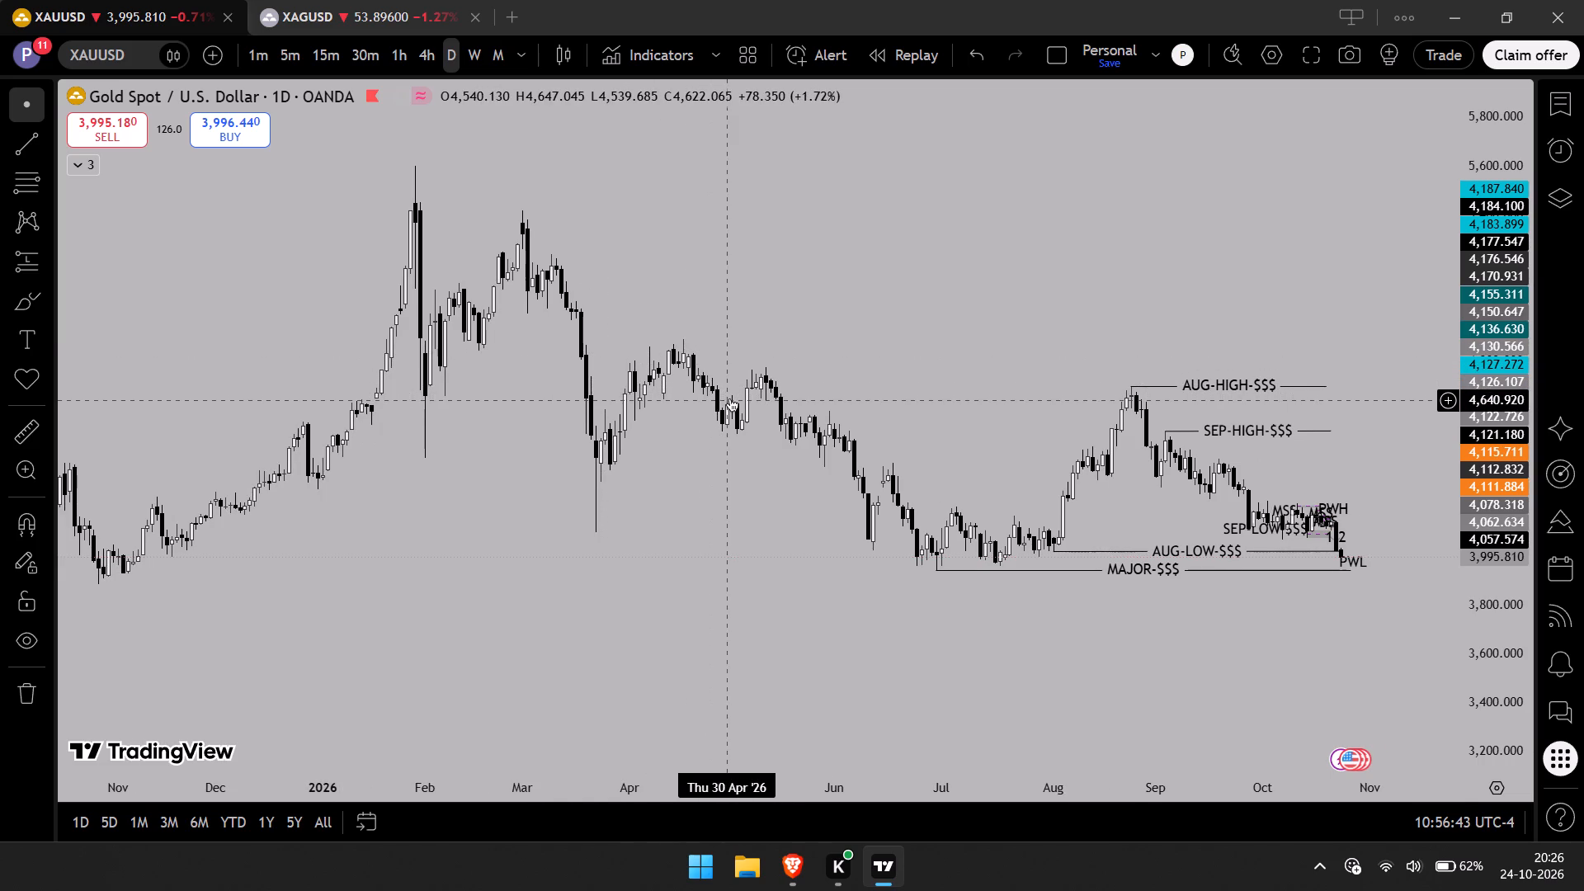
{"action": "left_click_drag", "start_coordinate": [729, 399], "coordinate": [578, 394]}
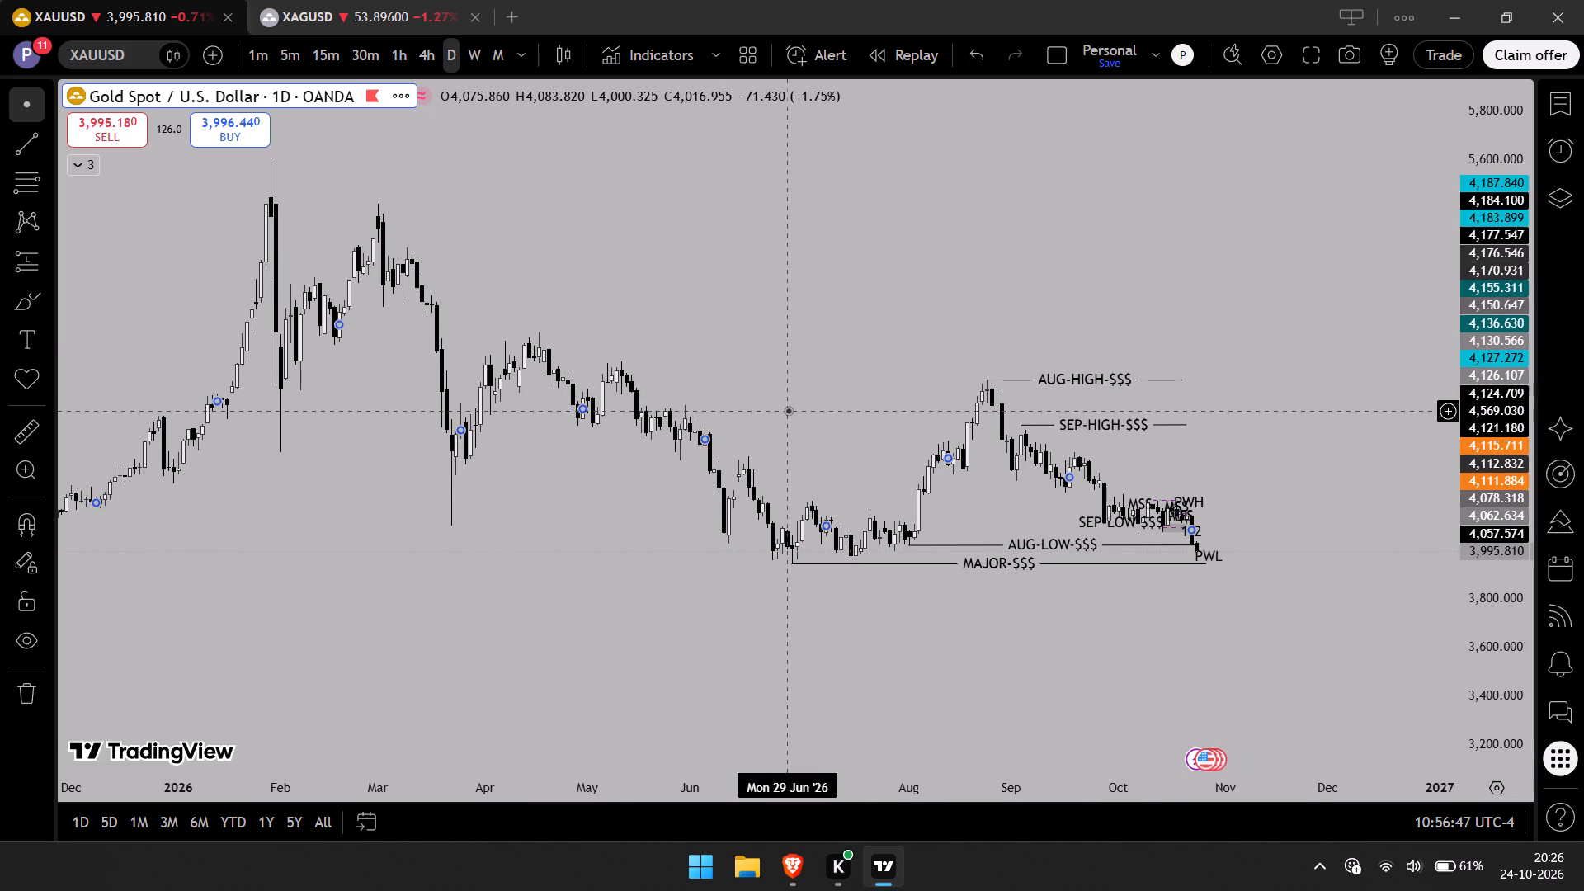
{"action": "left_click_drag", "start_coordinate": [789, 410], "coordinate": [682, 398]}
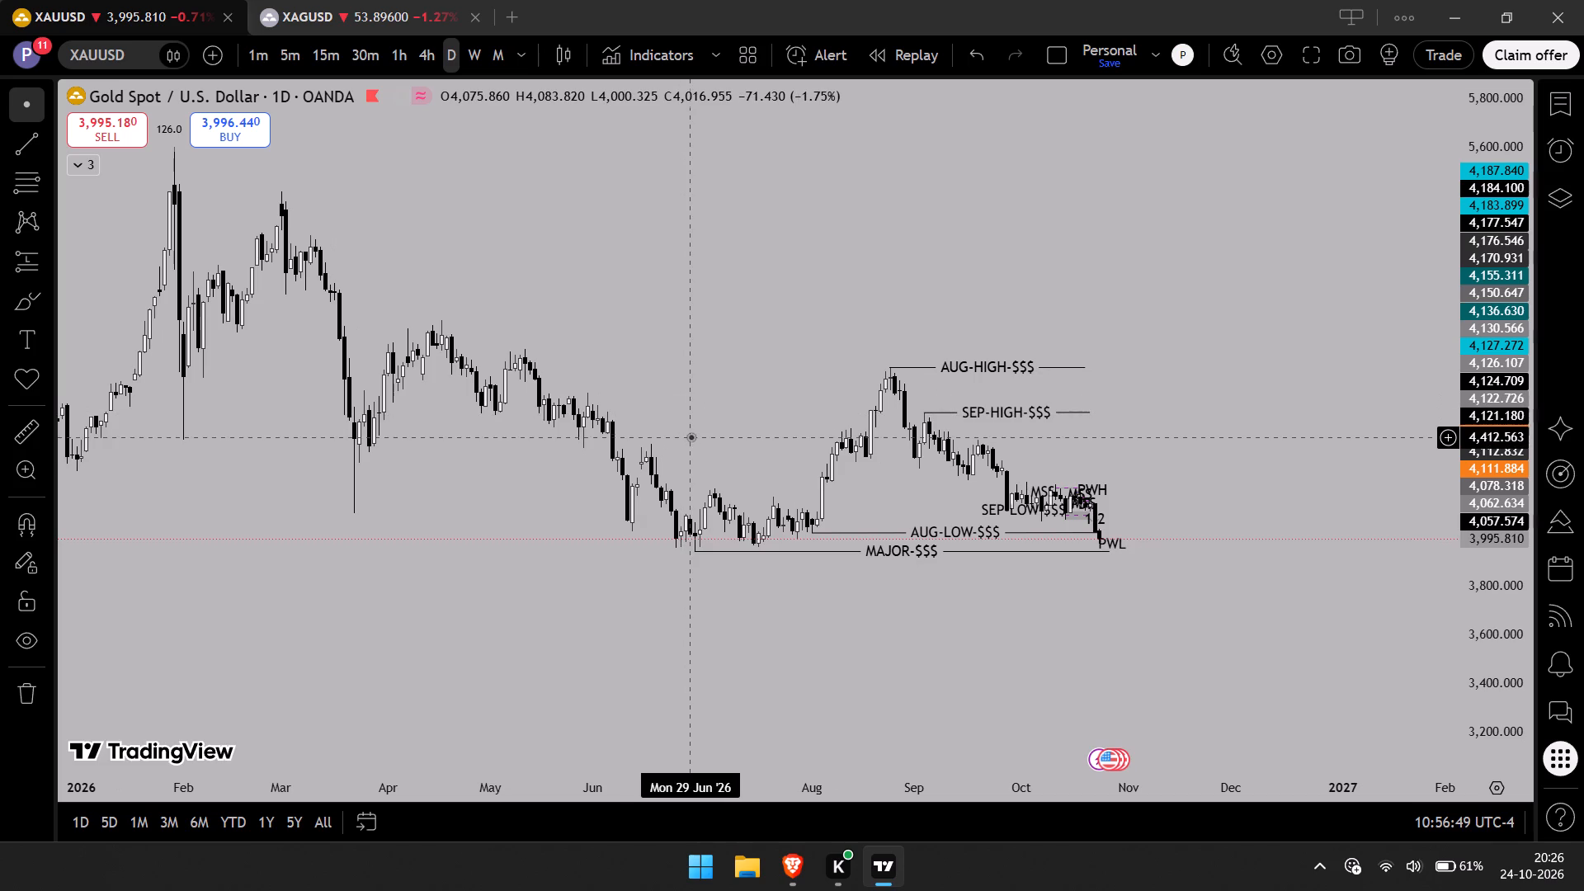
Examine the daily move from the August high to the current price relative to the "AUG-LOW-$$$", "MAJOR-$$$" and "PWL" levels.
{"action": "left_click_drag", "start_coordinate": [1506, 615], "coordinate": [1482, 505]}
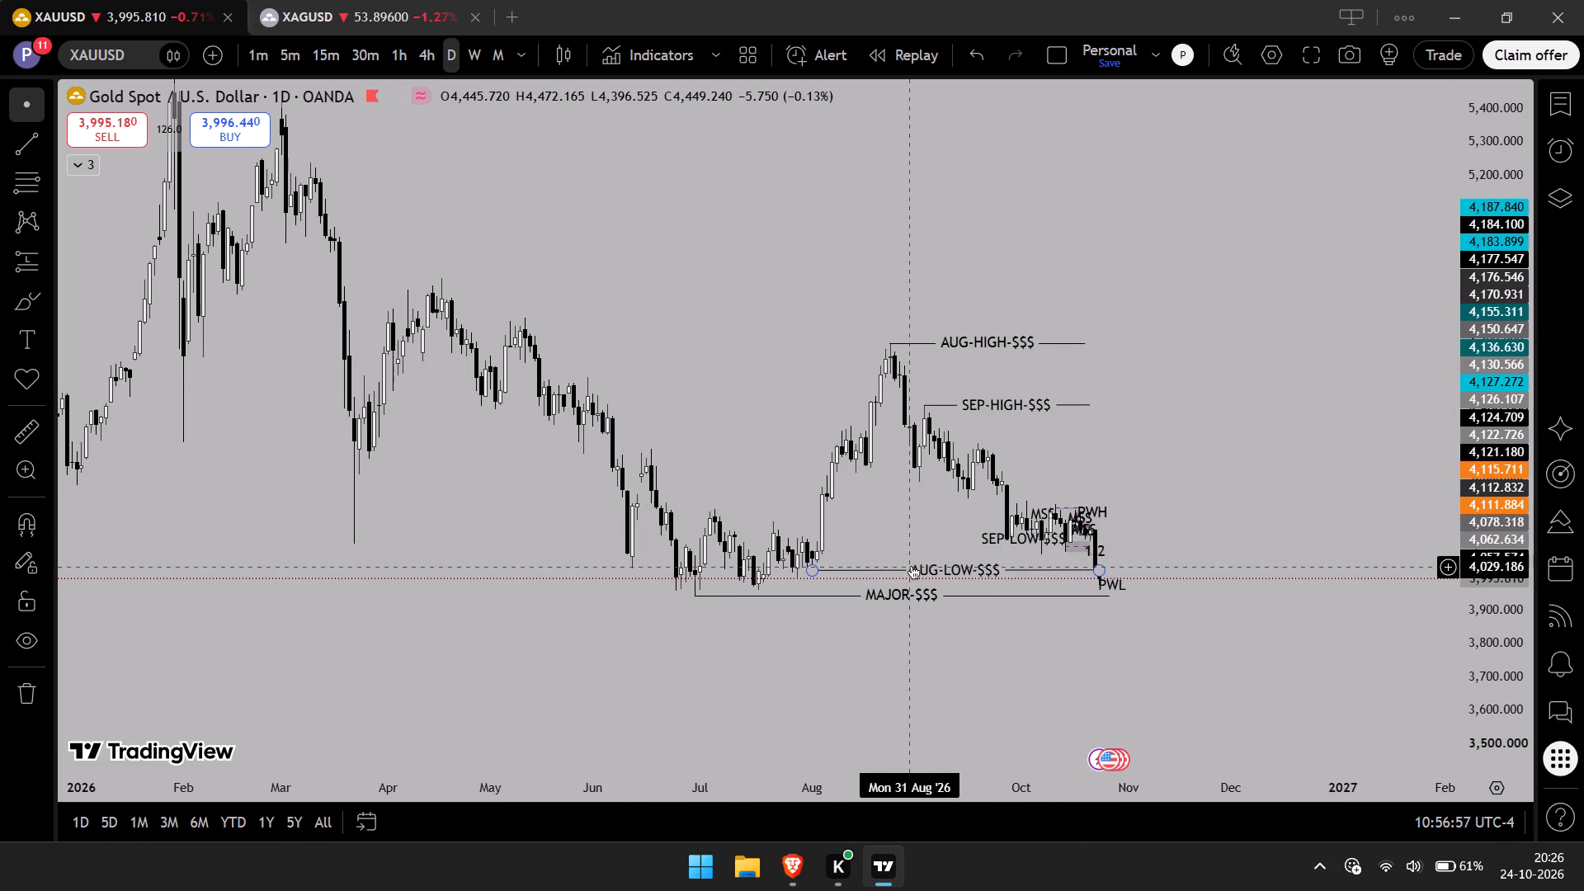
{"action": "left_click_drag", "start_coordinate": [917, 504], "coordinate": [823, 486]}
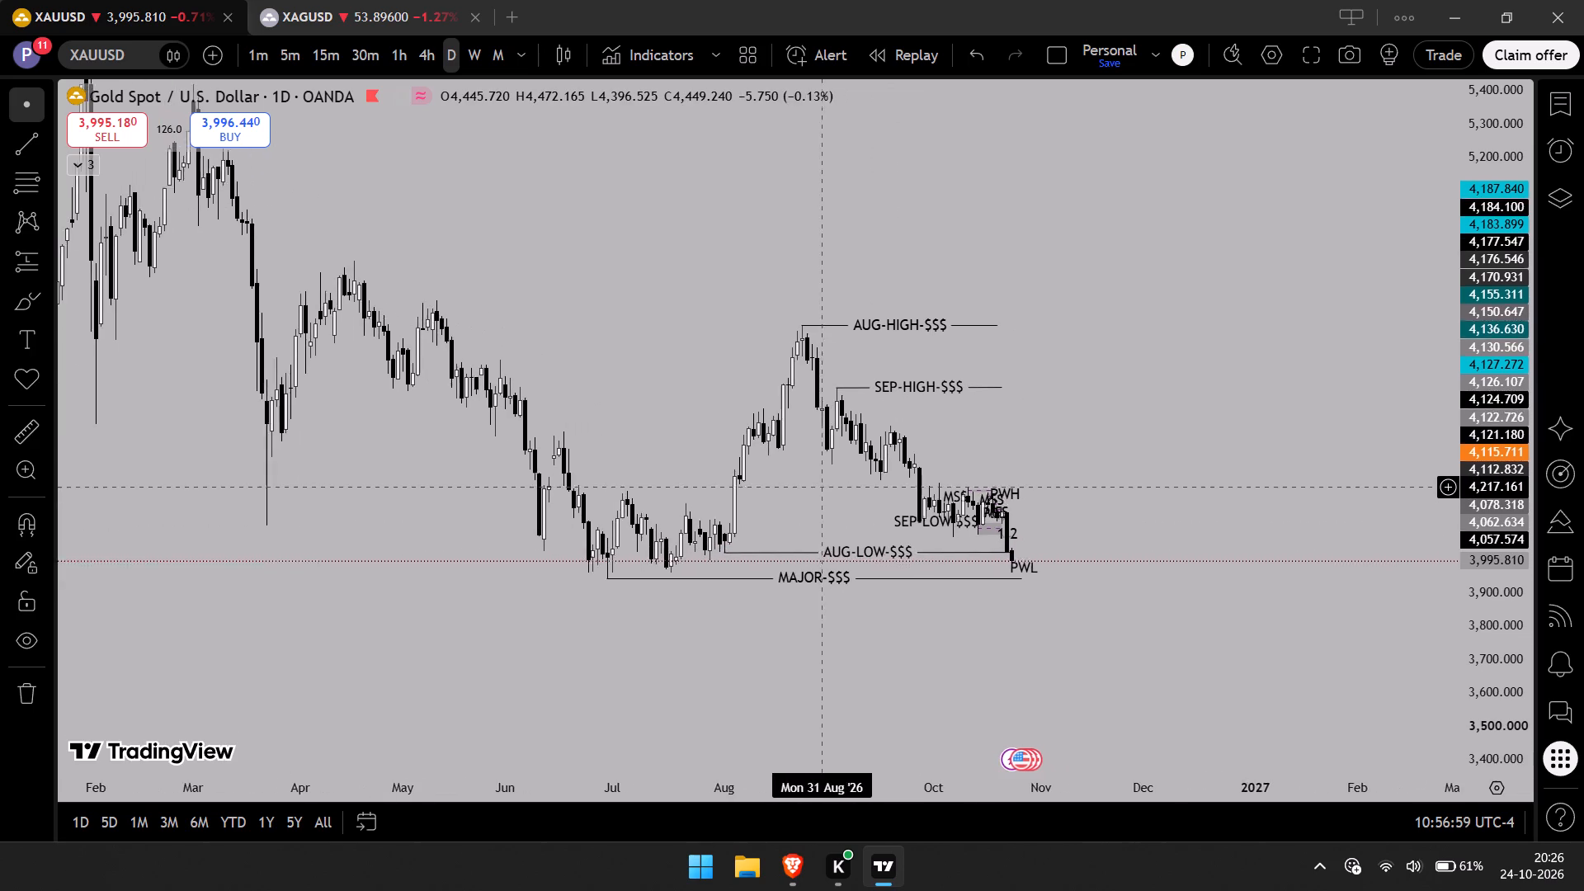
{"action": "left_click_drag", "start_coordinate": [823, 486], "coordinate": [822, 485]}
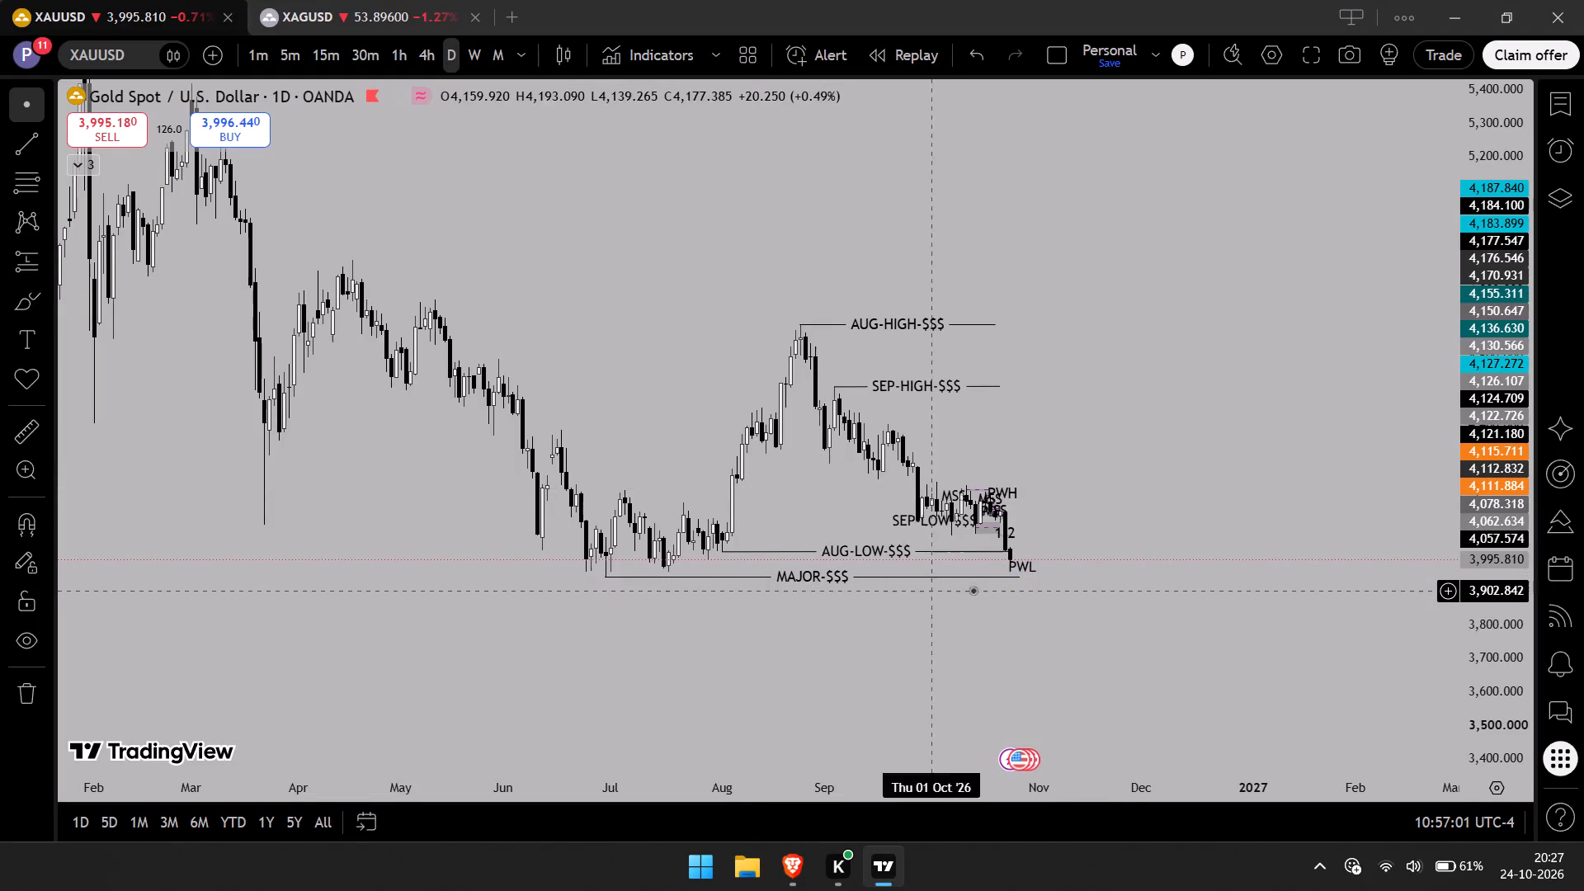
{"action": "left_click_drag", "start_coordinate": [1090, 549], "coordinate": [986, 539]}
{"action": "scroll", "coordinate": [1031, 492], "scroll_direction": "up", "scroll_amount": 1}
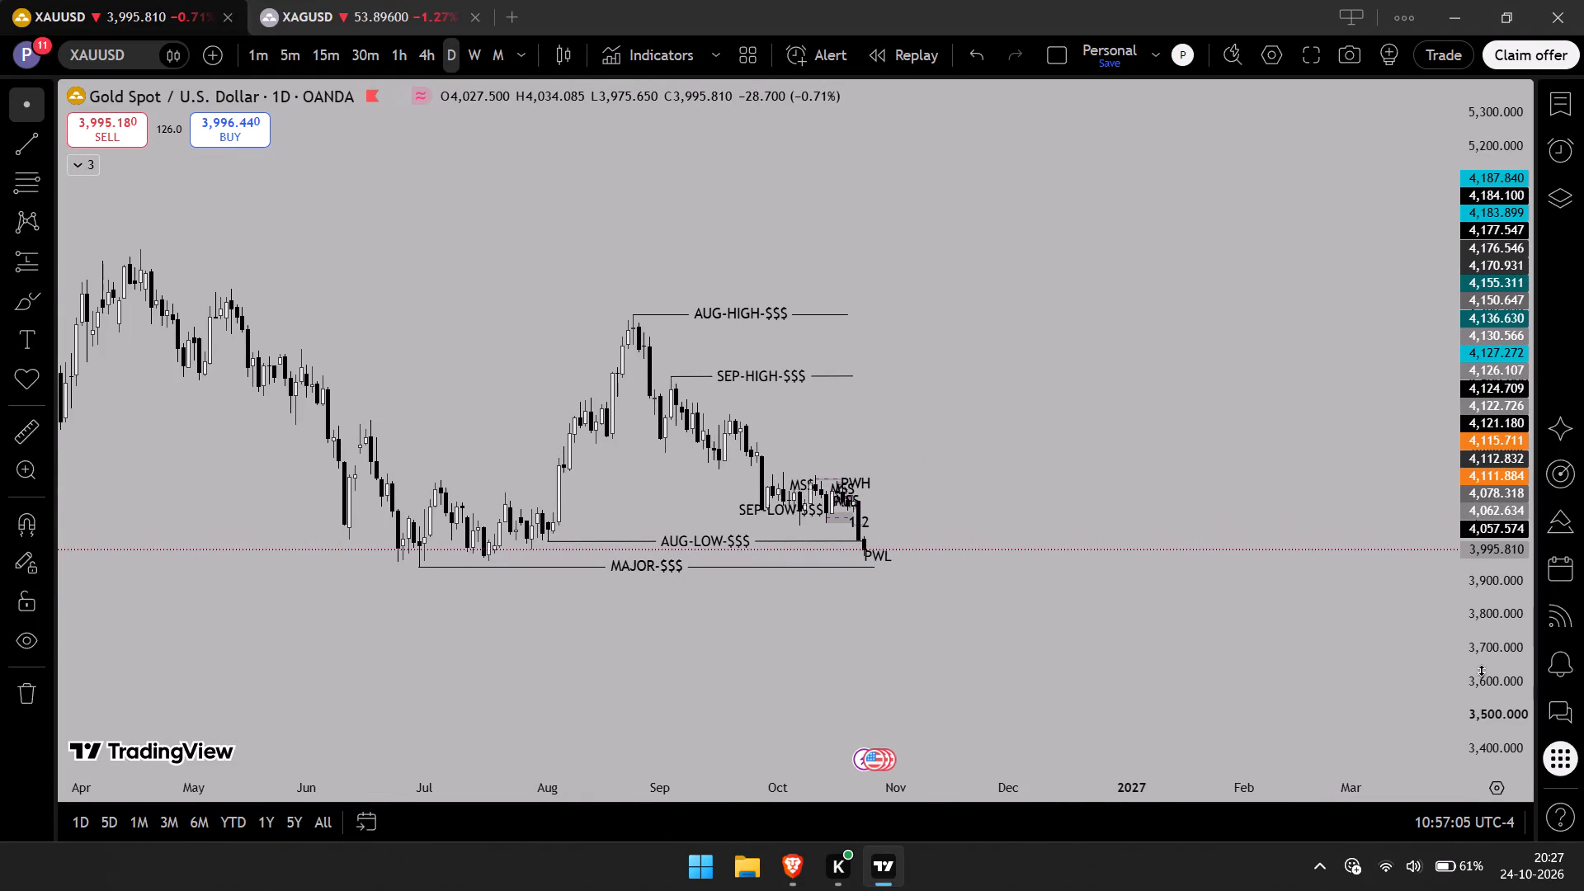
{"action": "left_click_drag", "start_coordinate": [1481, 668], "coordinate": [1472, 535]}
{"action": "left_click_drag", "start_coordinate": [983, 405], "coordinate": [974, 443]}
{"action": "scroll", "coordinate": [957, 430], "scroll_direction": "up", "scroll_amount": 1}
{"action": "left_click_drag", "start_coordinate": [924, 440], "coordinate": [917, 404]}
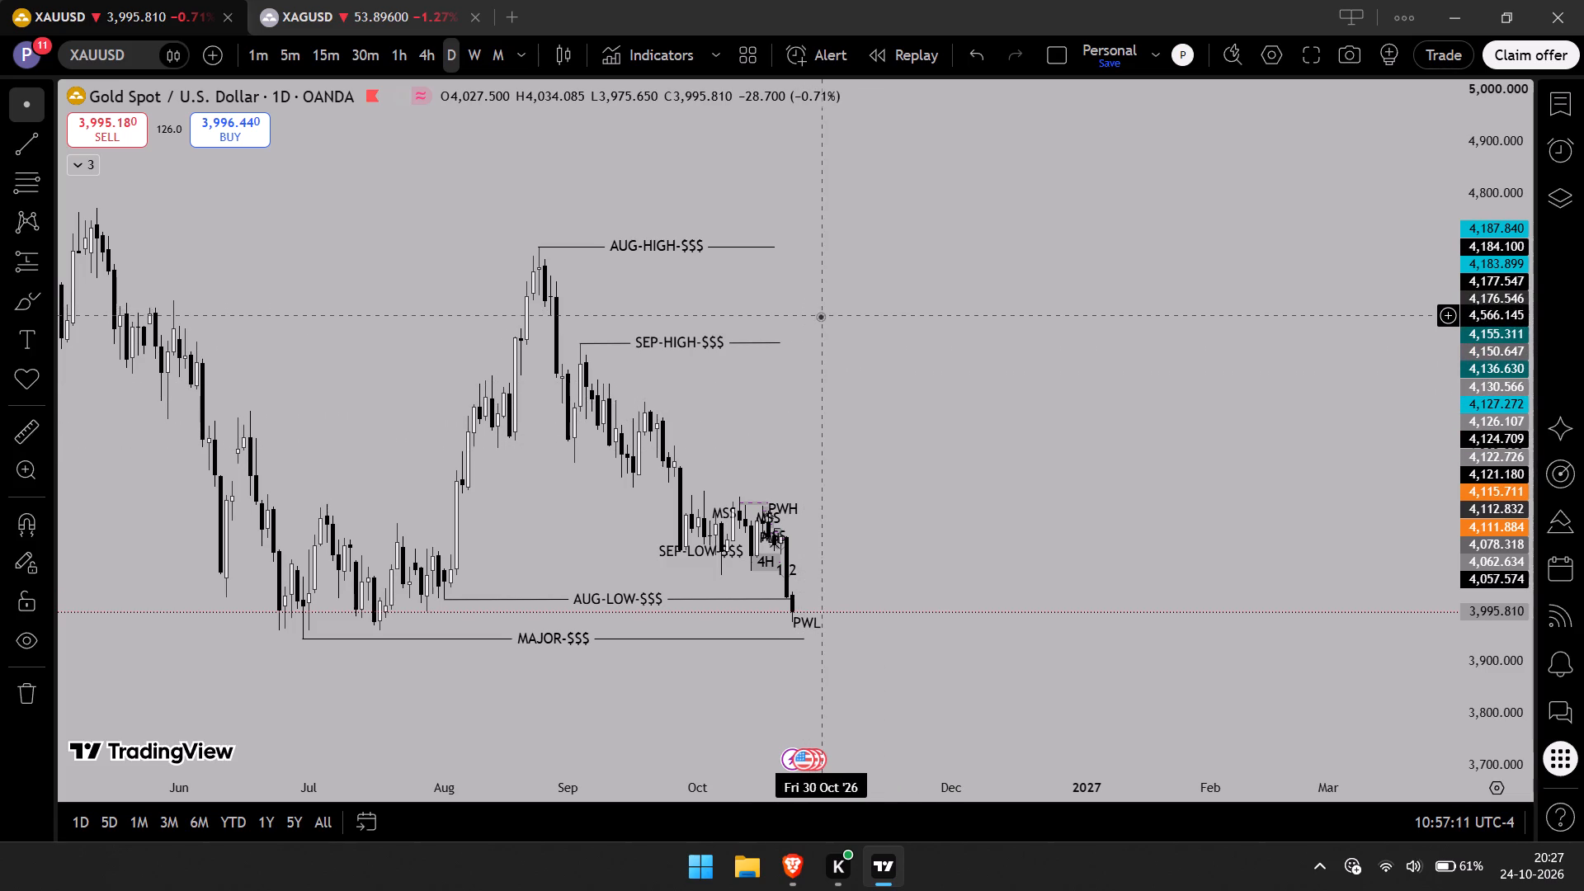
{"action": "left_click", "coordinate": [845, 414]}
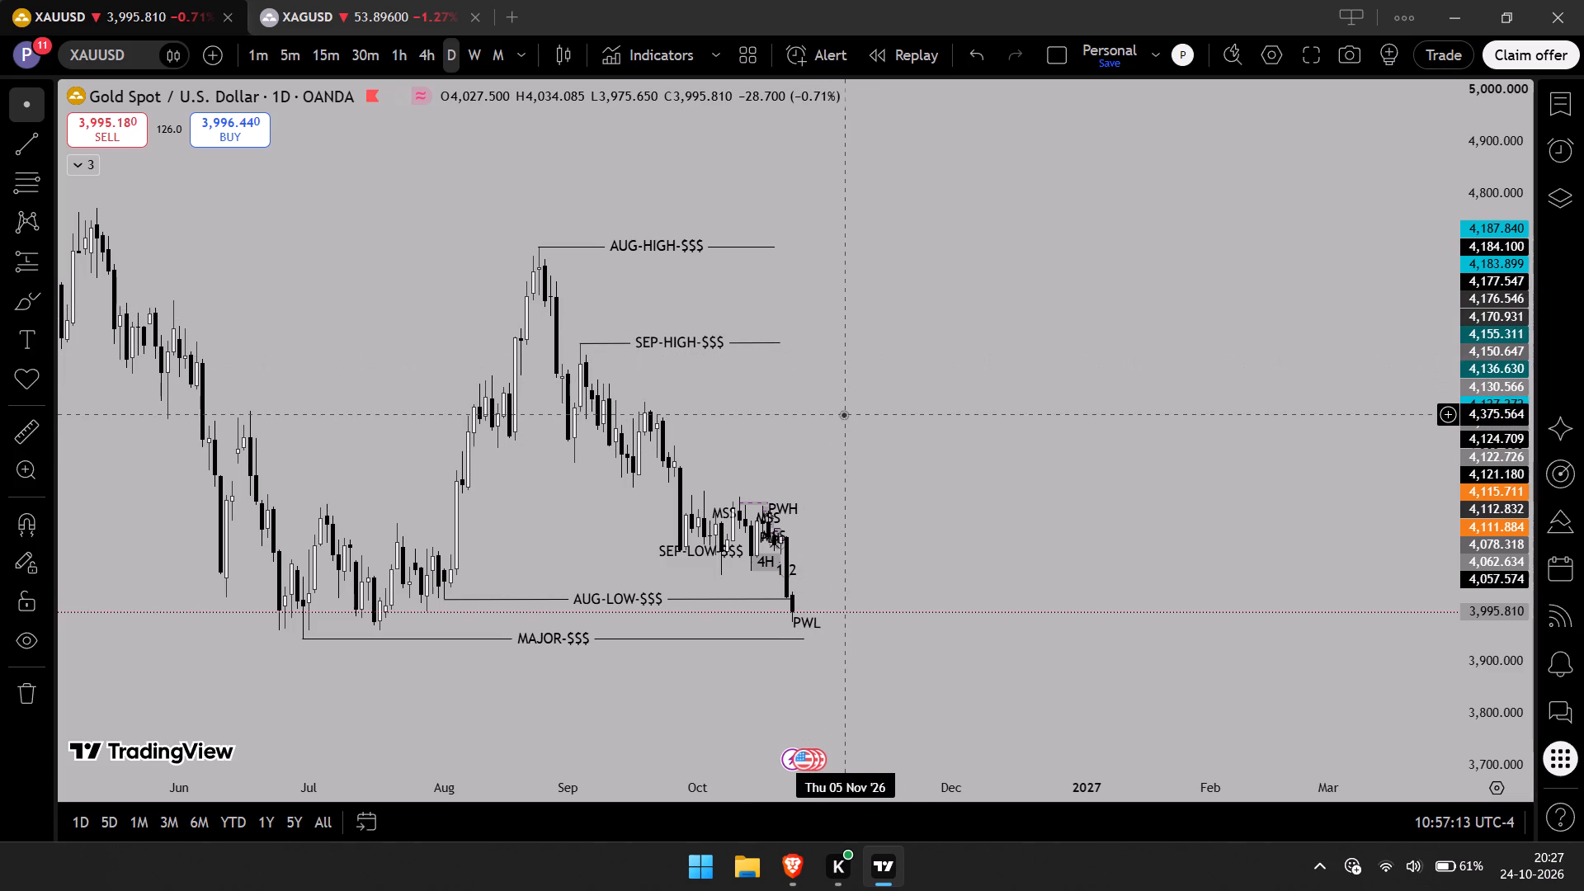
{"action": "left_click_drag", "start_coordinate": [843, 417], "coordinate": [807, 388]}
{"action": "scroll", "coordinate": [790, 361], "scroll_direction": "up", "scroll_amount": 2}
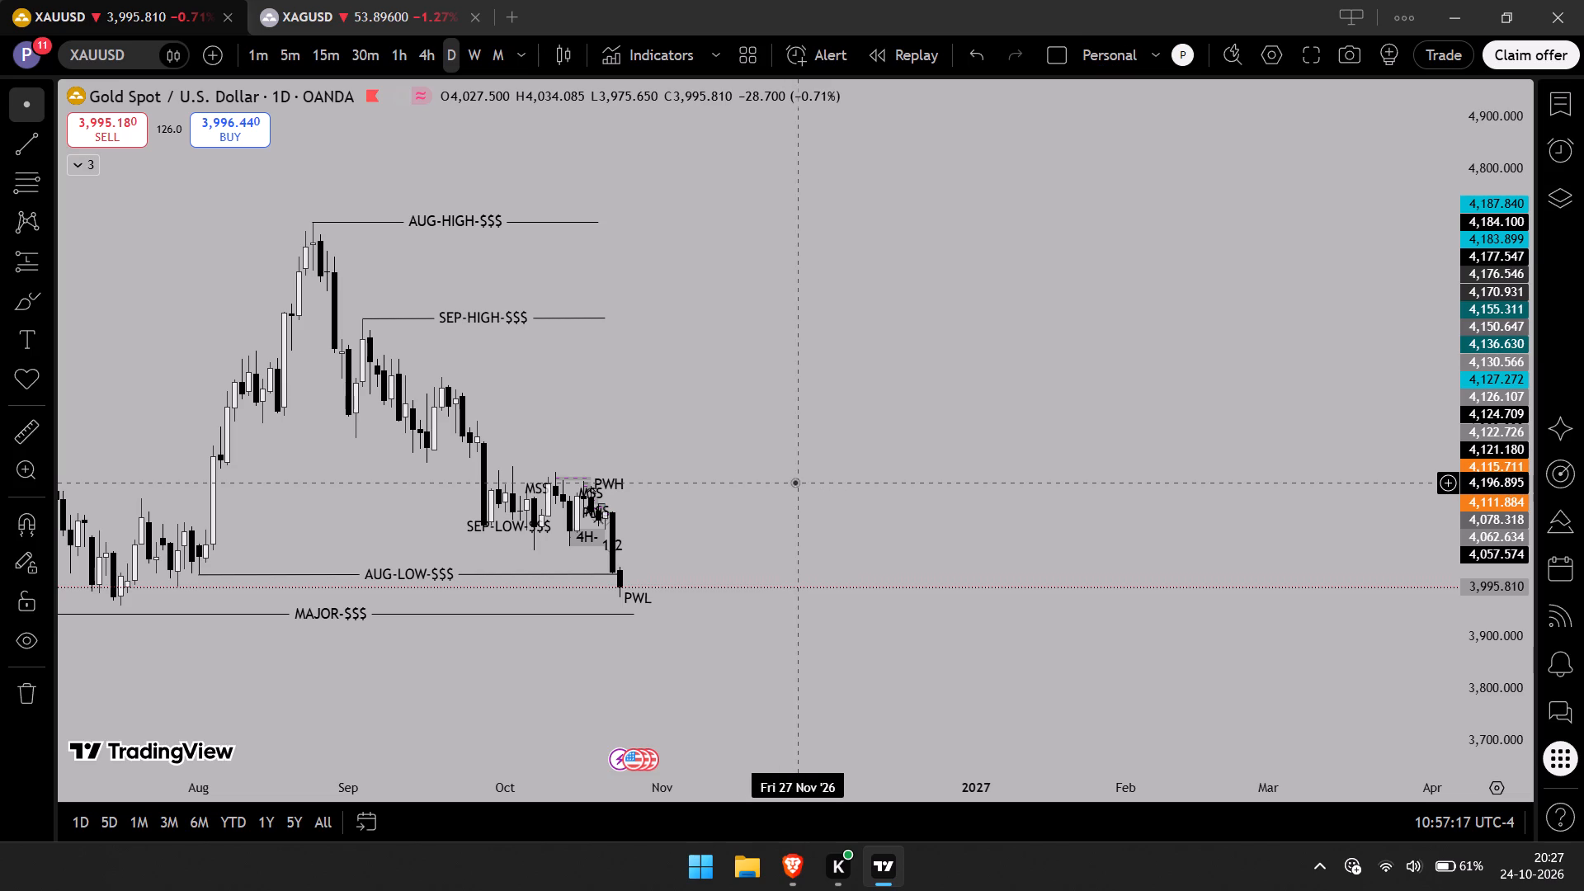
{"action": "scroll", "coordinate": [794, 482], "scroll_direction": "up", "scroll_amount": 2}
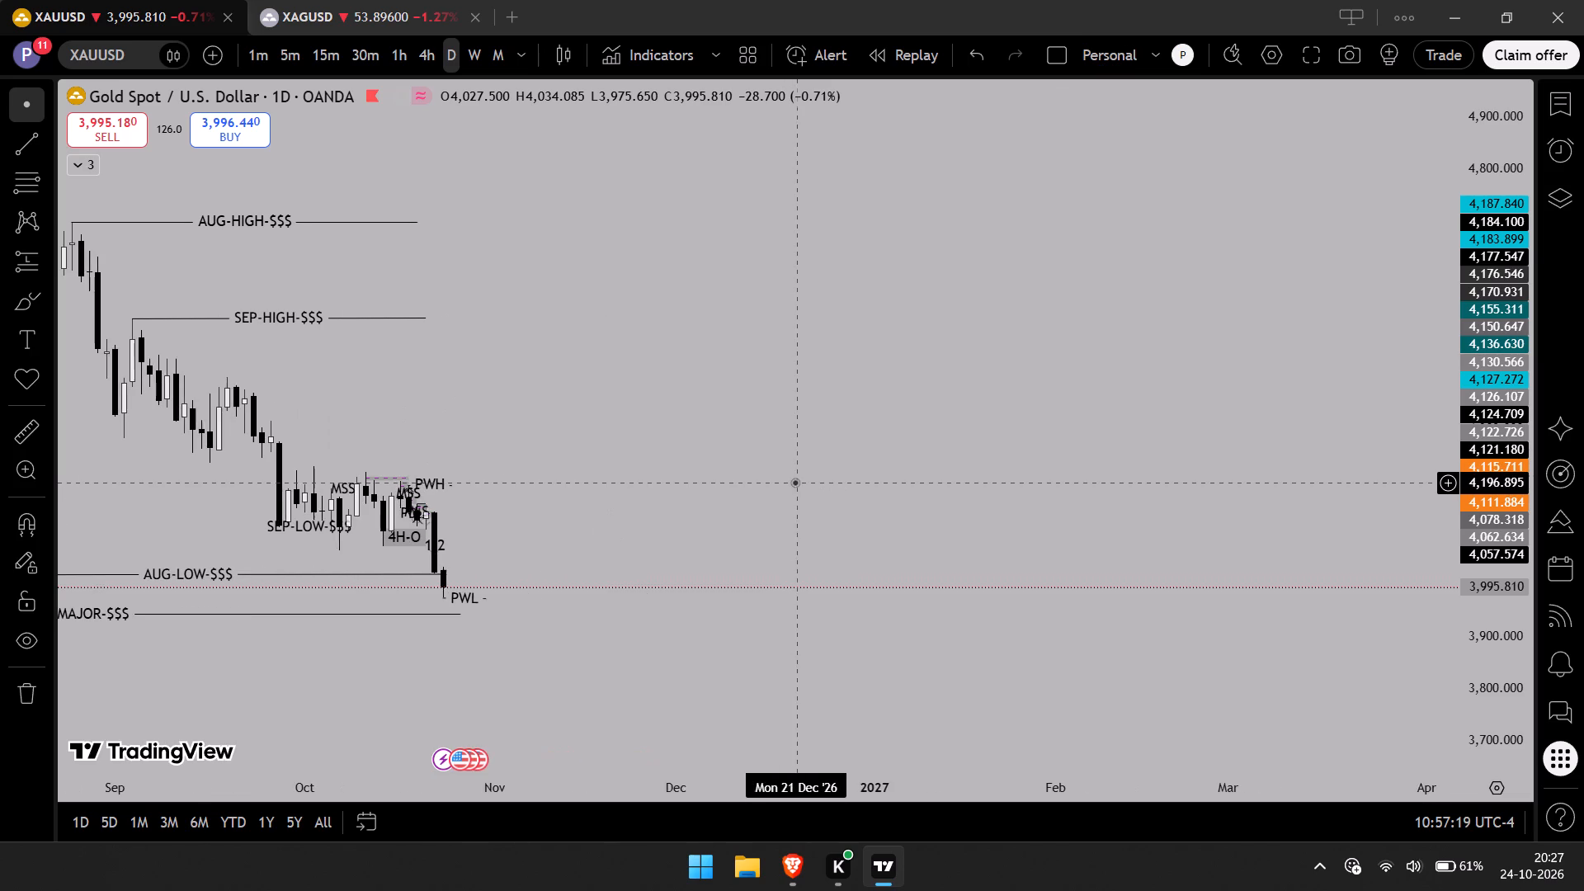
Draw a short horizontal trendline at the 23 Oct '26 daily candle's high, about 4,038, ending 27 Oct, and label it "PDH".
{"action": "left_click_drag", "start_coordinate": [689, 500], "coordinate": [1058, 500]}
{"action": "left_click_drag", "start_coordinate": [1483, 601], "coordinate": [1473, 487]}
{"action": "left_click_drag", "start_coordinate": [1288, 552], "coordinate": [1270, 412]}
{"action": "scroll", "coordinate": [898, 502], "scroll_direction": "up", "scroll_amount": 3}
{"action": "left_click_drag", "start_coordinate": [755, 483], "coordinate": [956, 469]}
{"action": "scroll", "coordinate": [809, 499], "scroll_direction": "up", "scroll_amount": 3}
{"action": "left_click_drag", "start_coordinate": [717, 479], "coordinate": [1033, 469]}
{"action": "scroll", "coordinate": [950, 457], "scroll_direction": "up", "scroll_amount": 3}
{"action": "left_click_drag", "start_coordinate": [756, 442], "coordinate": [1103, 450]}
{"action": "scroll", "coordinate": [1055, 443], "scroll_direction": "up", "scroll_amount": 3}
{"action": "left_click_drag", "start_coordinate": [872, 435], "coordinate": [1095, 433]}
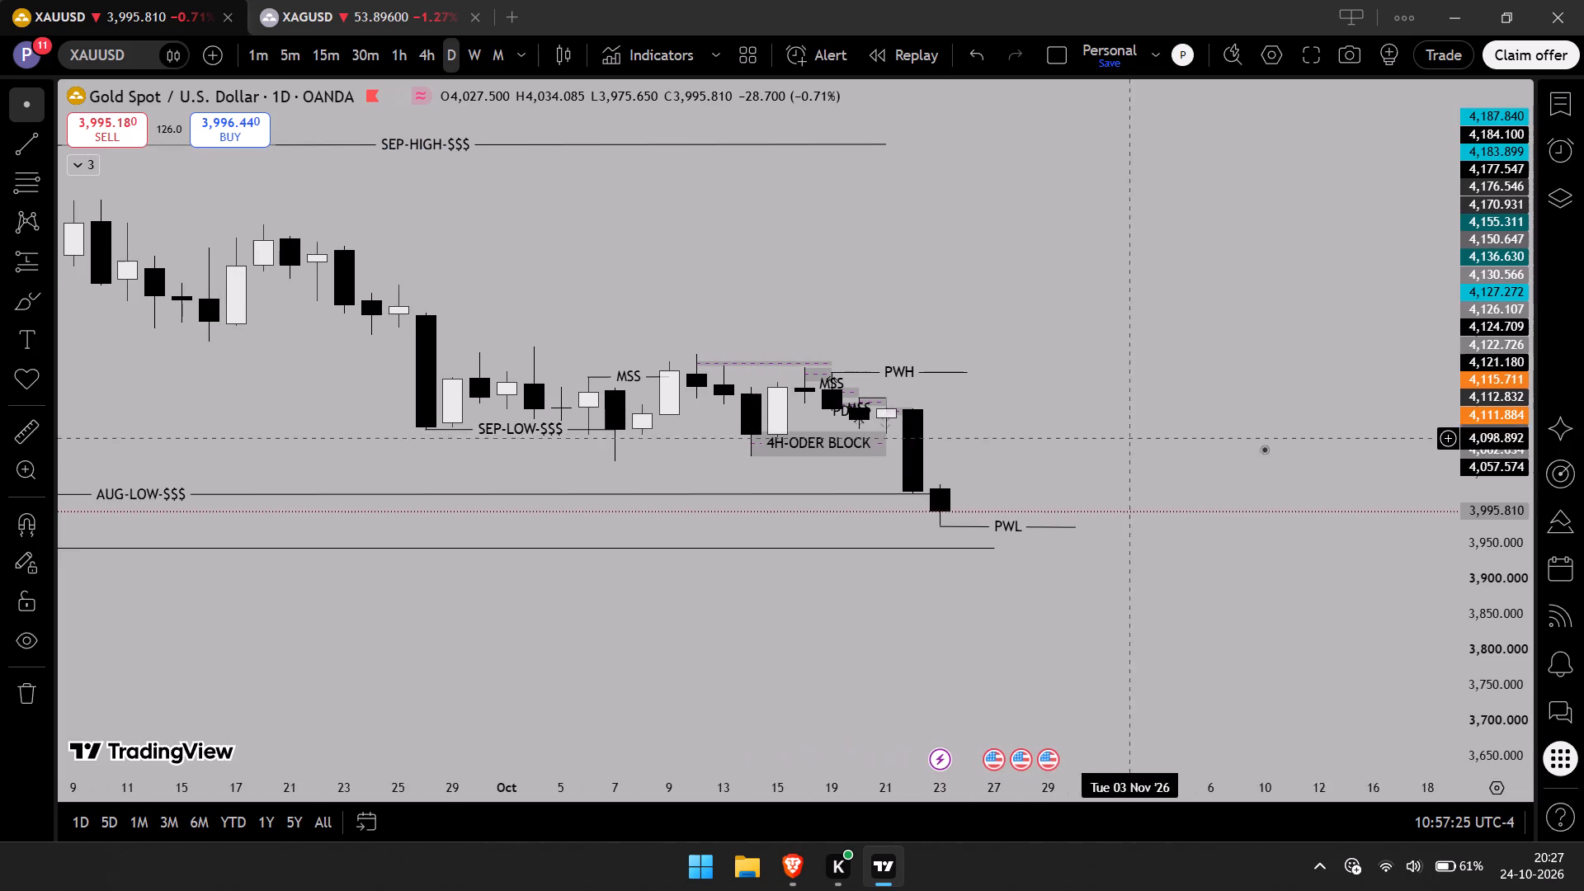
{"action": "left_click_drag", "start_coordinate": [1491, 665], "coordinate": [1480, 495]}
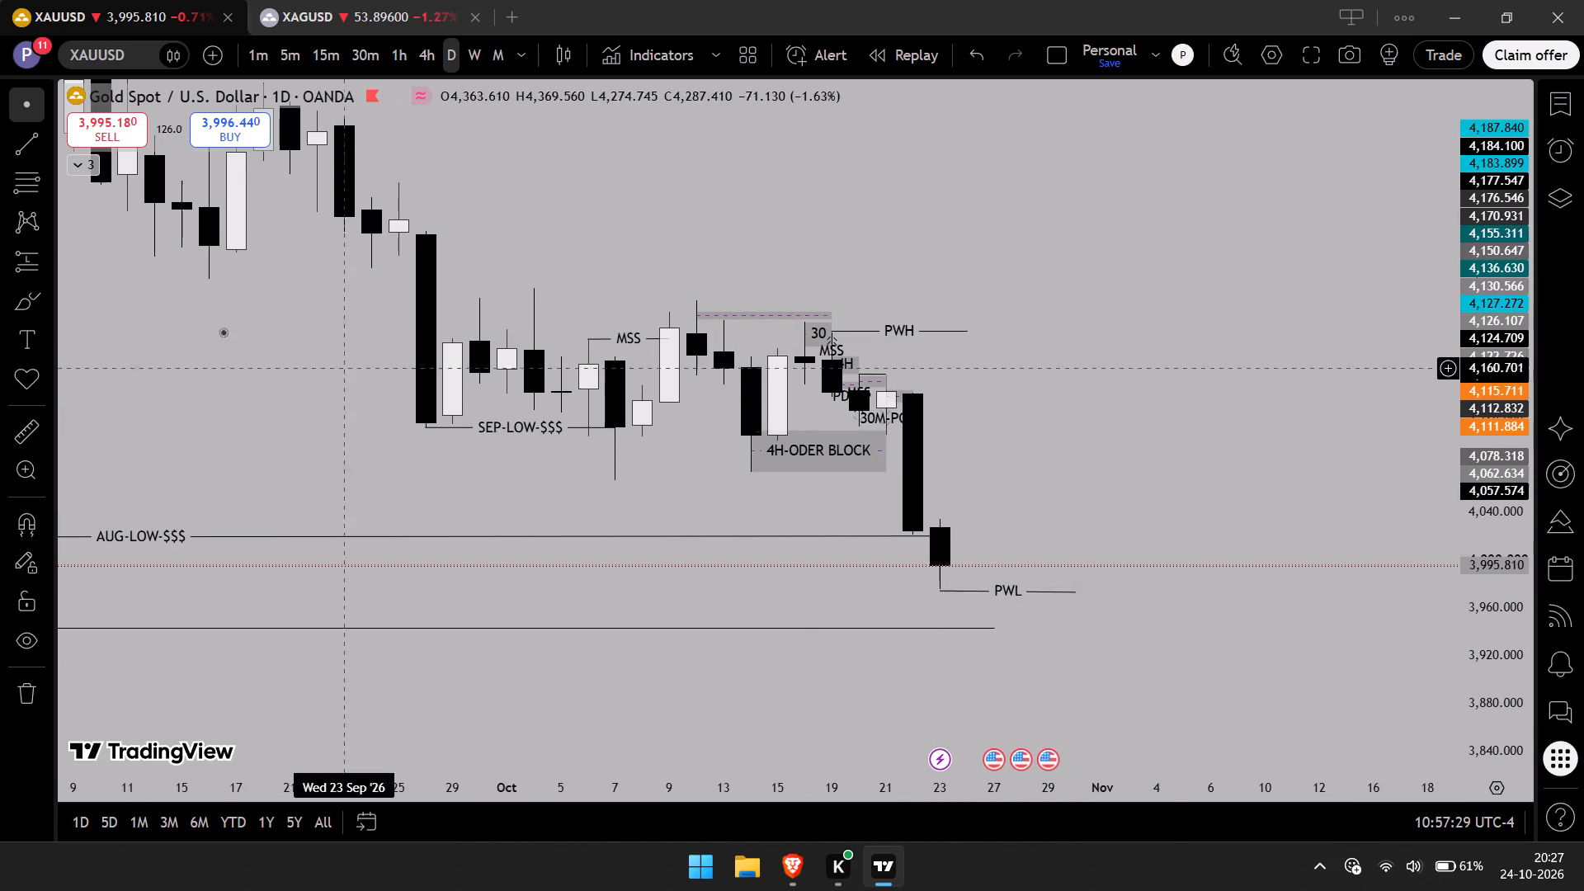
{"action": "left_click", "coordinate": [17, 144]}
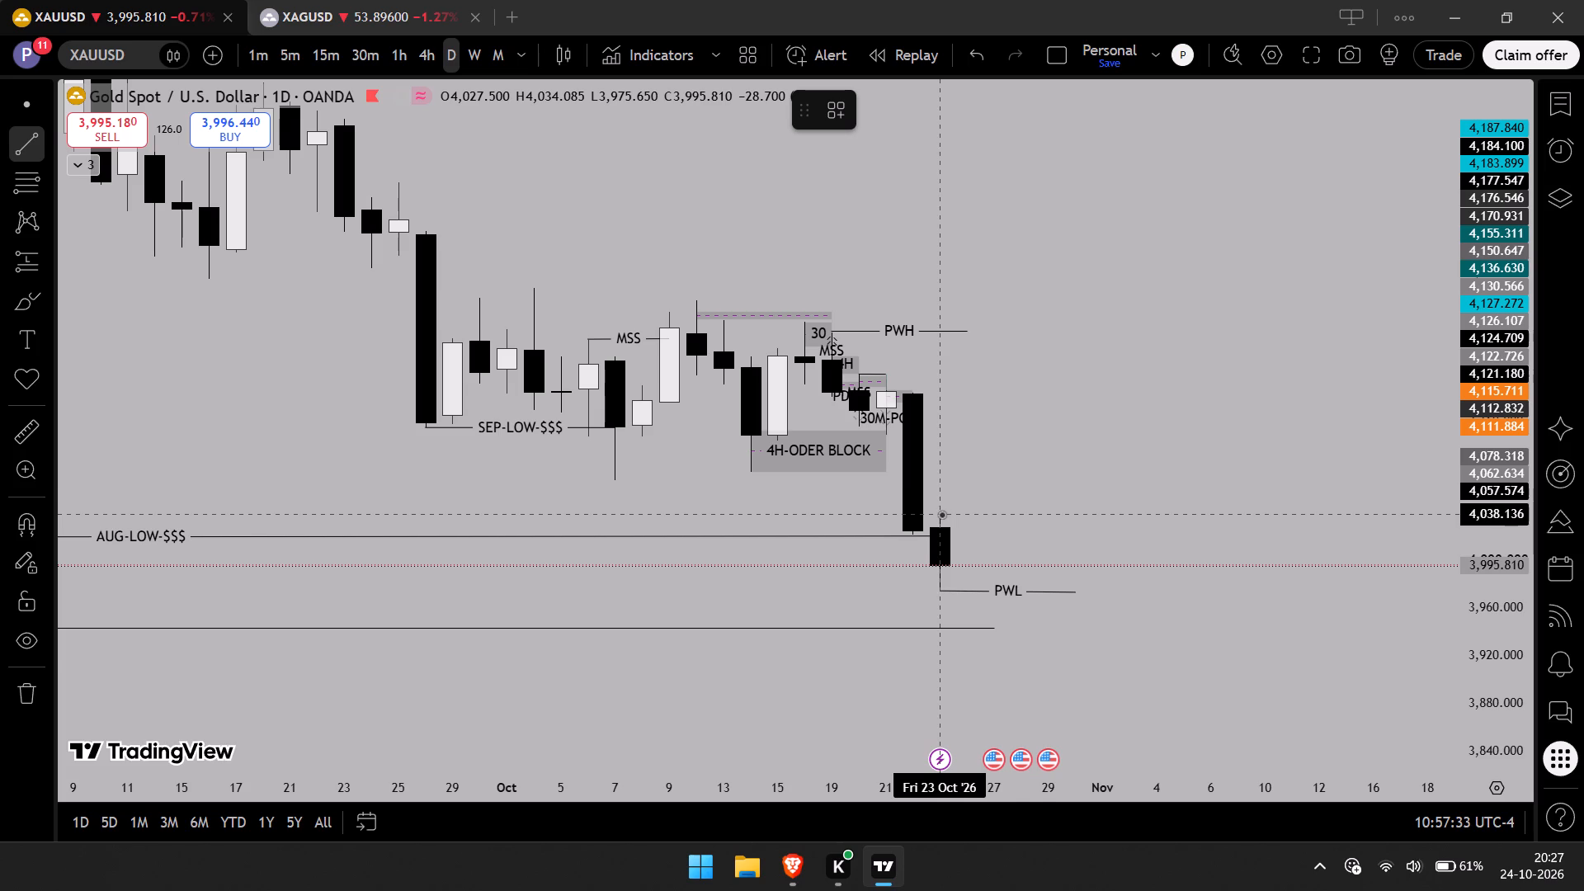
{"action": "left_click", "coordinate": [940, 514]}
{"action": "left_click", "coordinate": [991, 514]}
{"action": "left_click", "coordinate": [982, 510]}
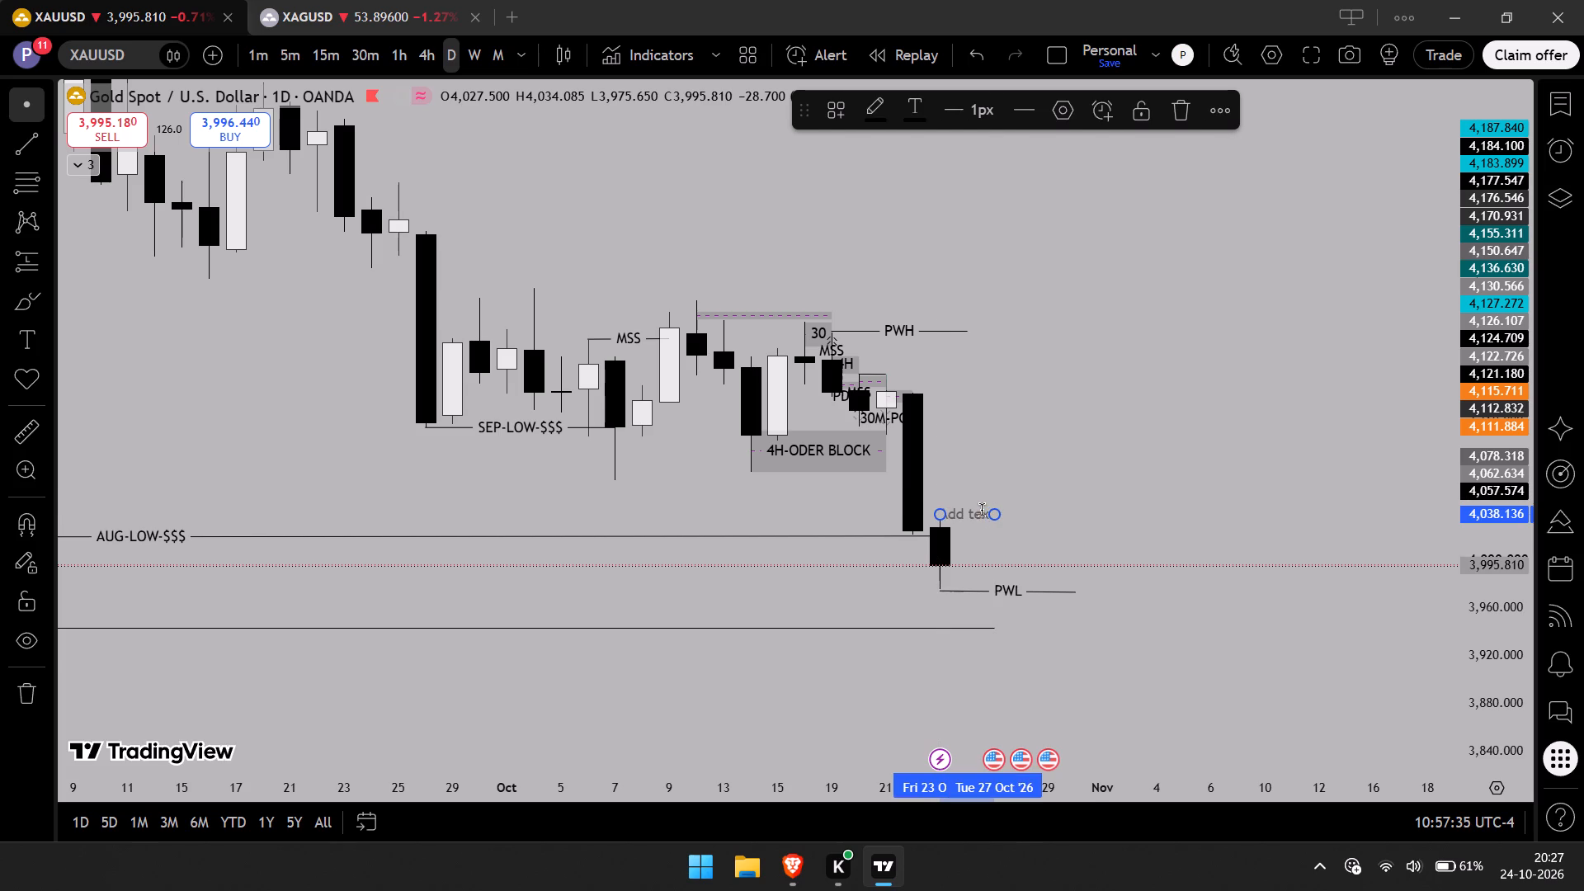
{"action": "type", "text": "PDH"}
Change the label of the "PWL" line below the 23 Oct '26 candle to "PWL-PDL".
{"action": "scroll", "coordinate": [1156, 643], "scroll_direction": "up", "scroll_amount": 1}
{"action": "left_click", "coordinate": [979, 594]}
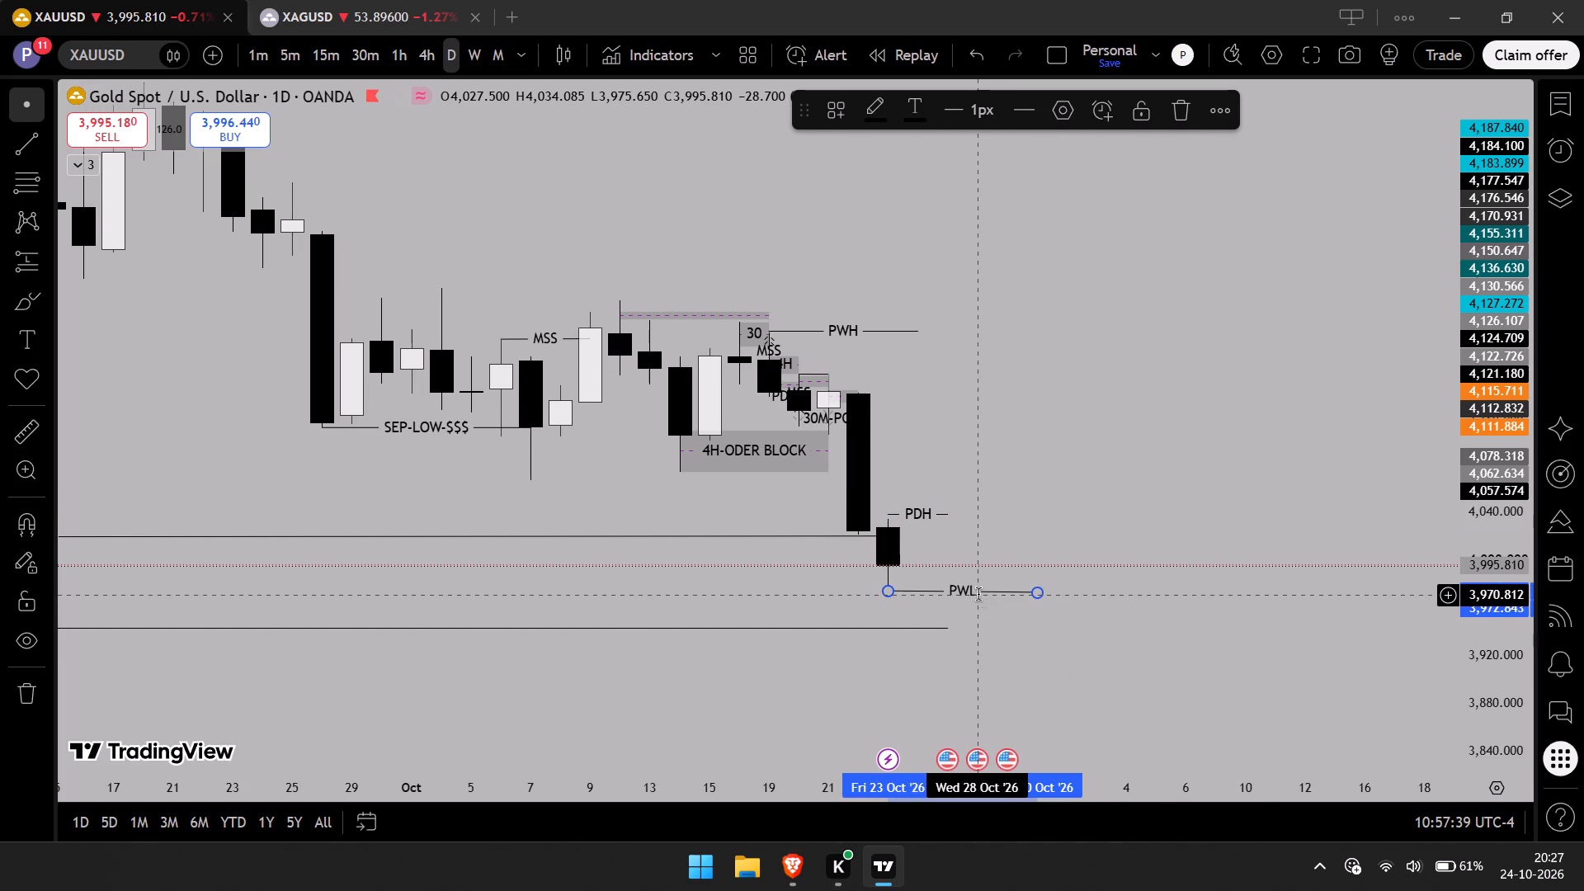
{"action": "left_click", "coordinate": [977, 594]}
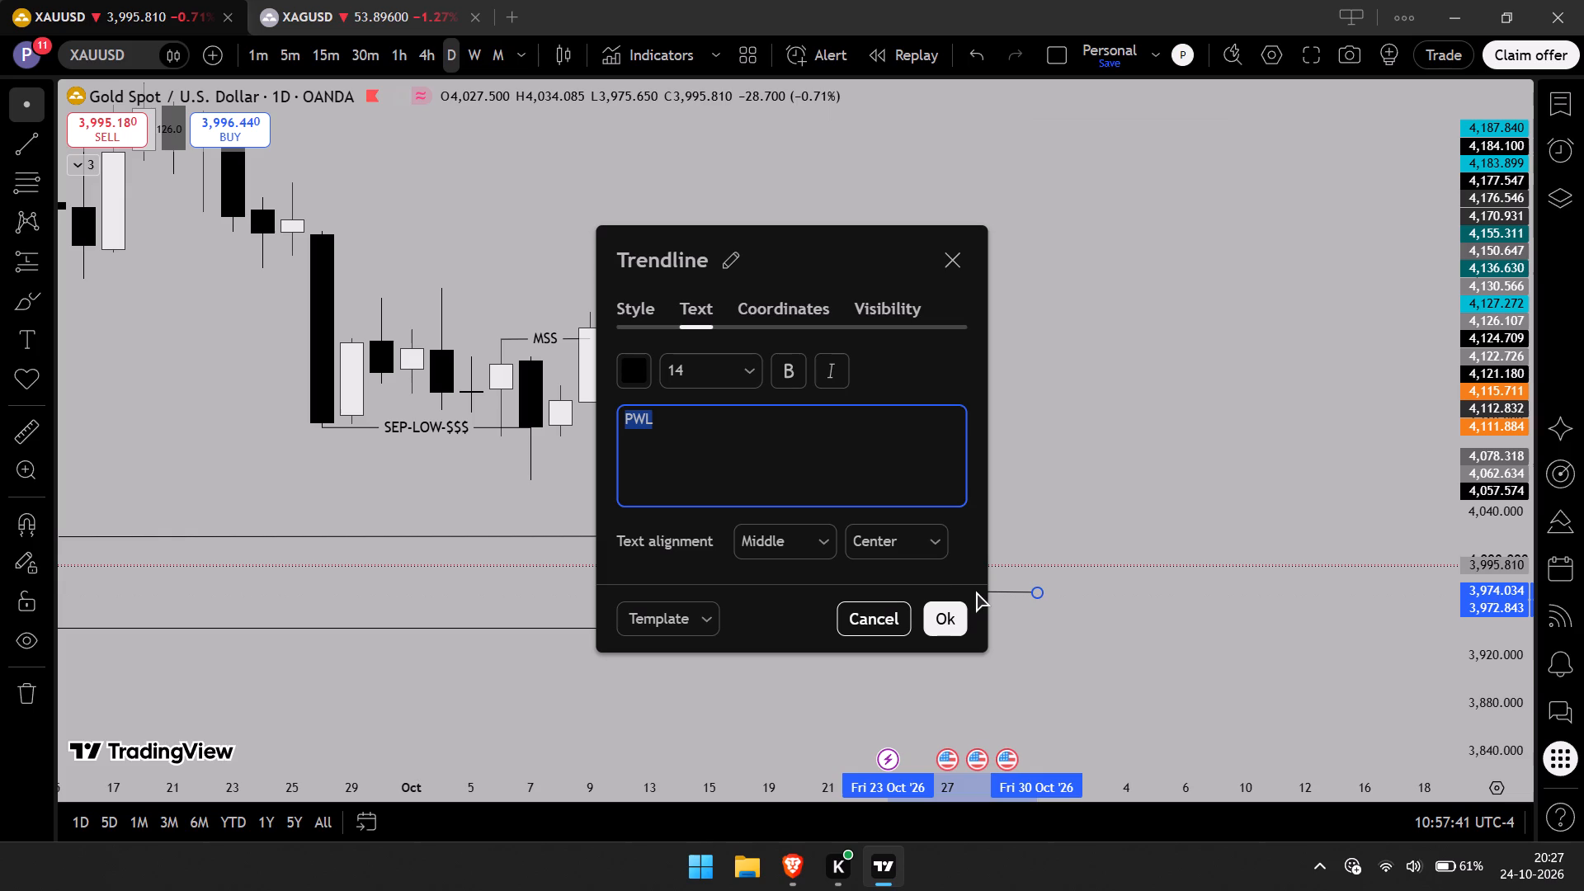
{"action": "left_click", "coordinate": [877, 469]}
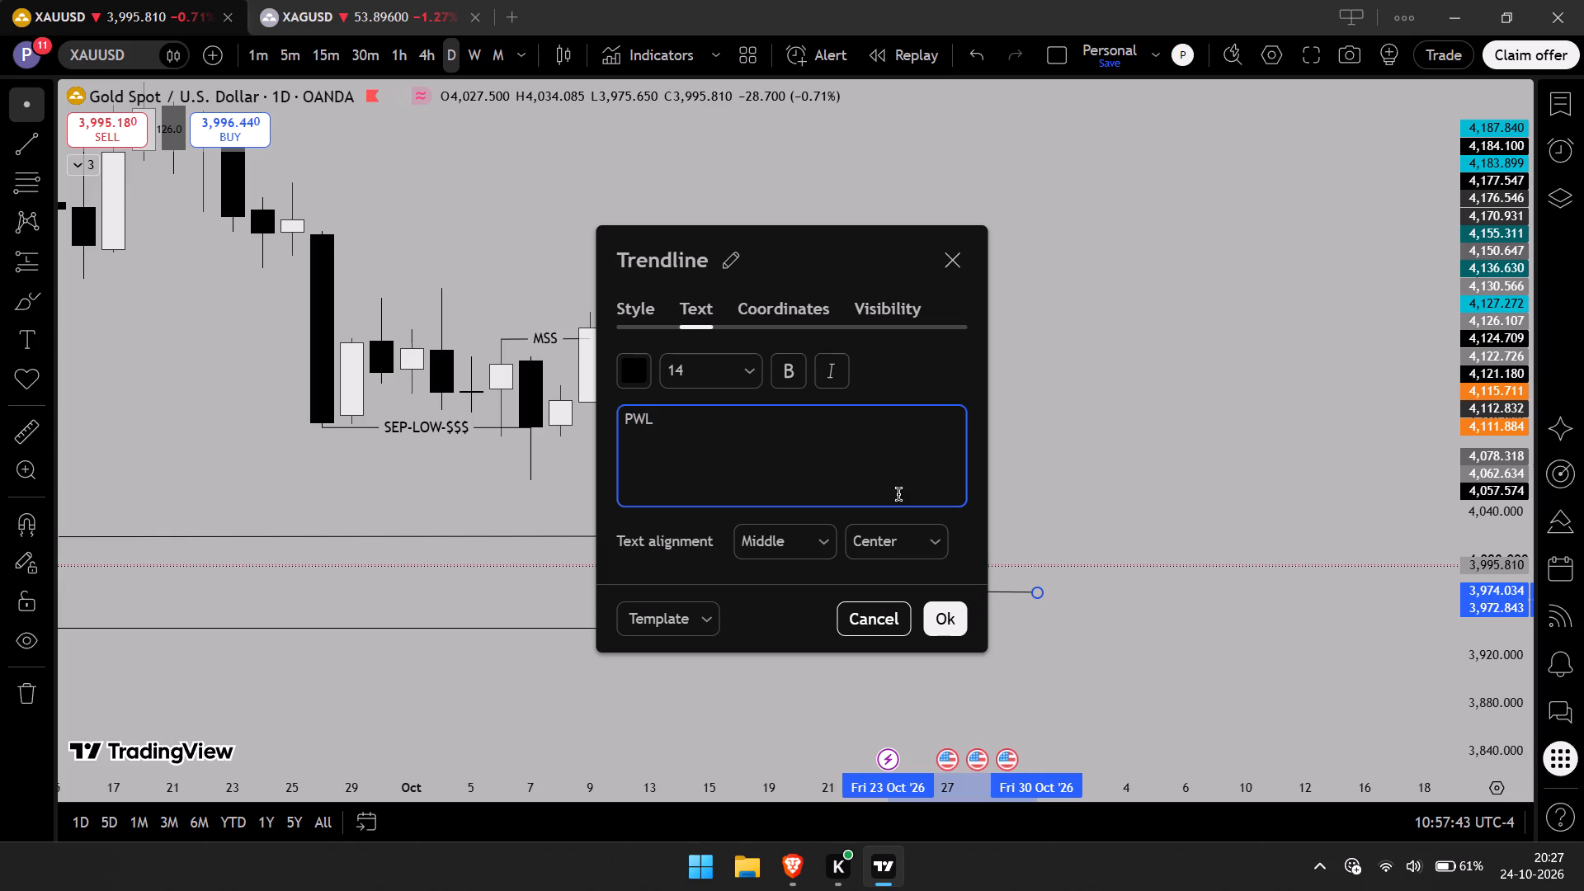
{"action": "key", "text": "minus"}
{"action": "key", "text": "p"}
{"action": "type", "text": "DL"}
{"action": "left_click", "coordinate": [936, 611]}
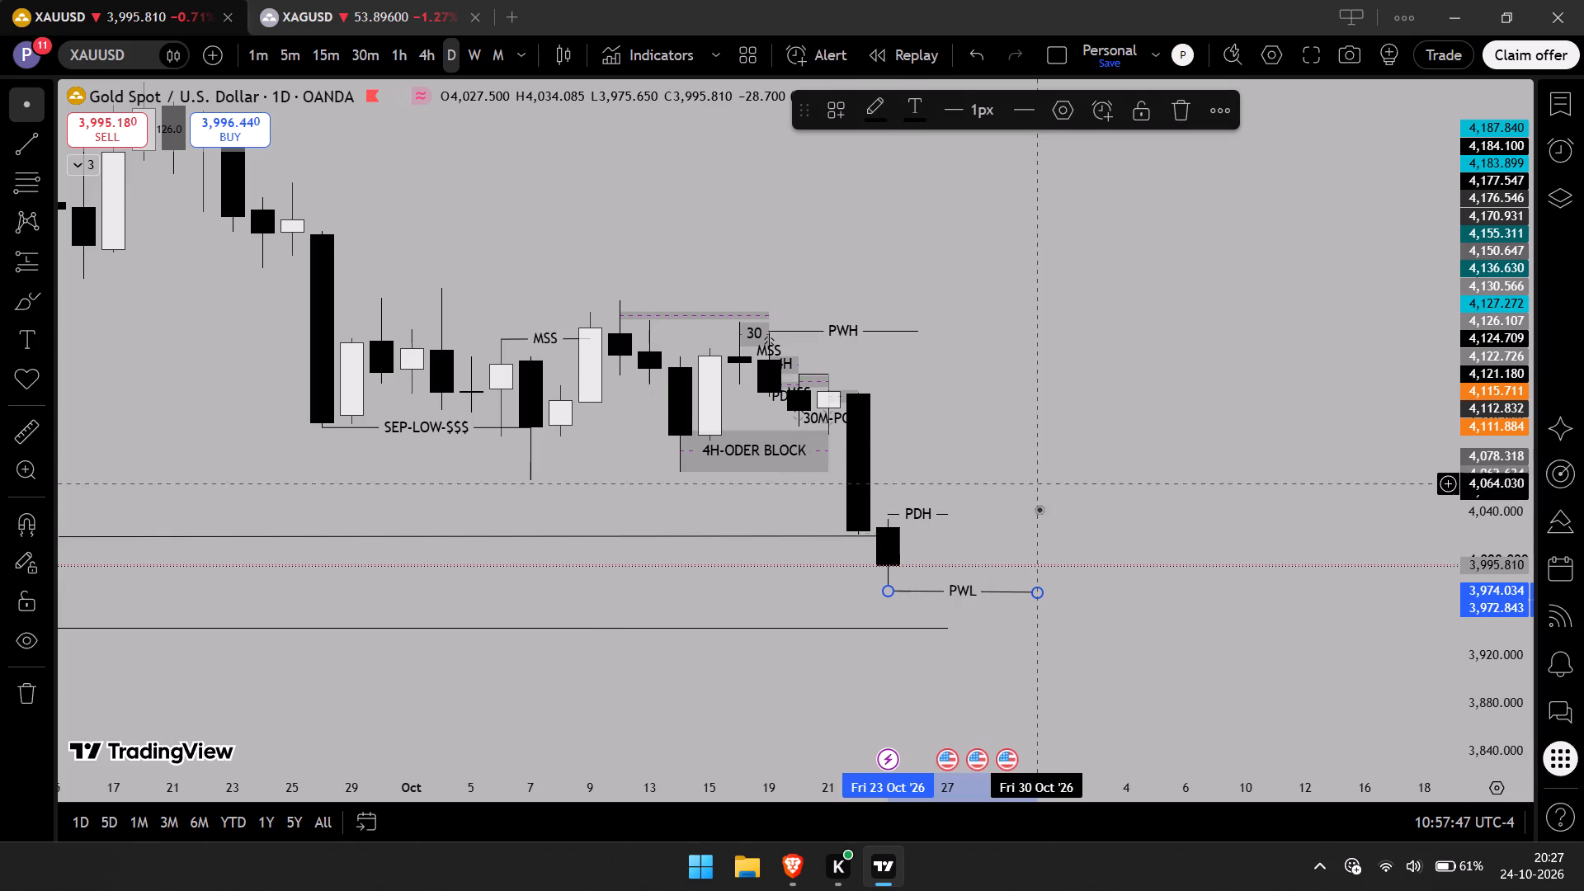
{"action": "left_click", "coordinate": [1021, 455]}
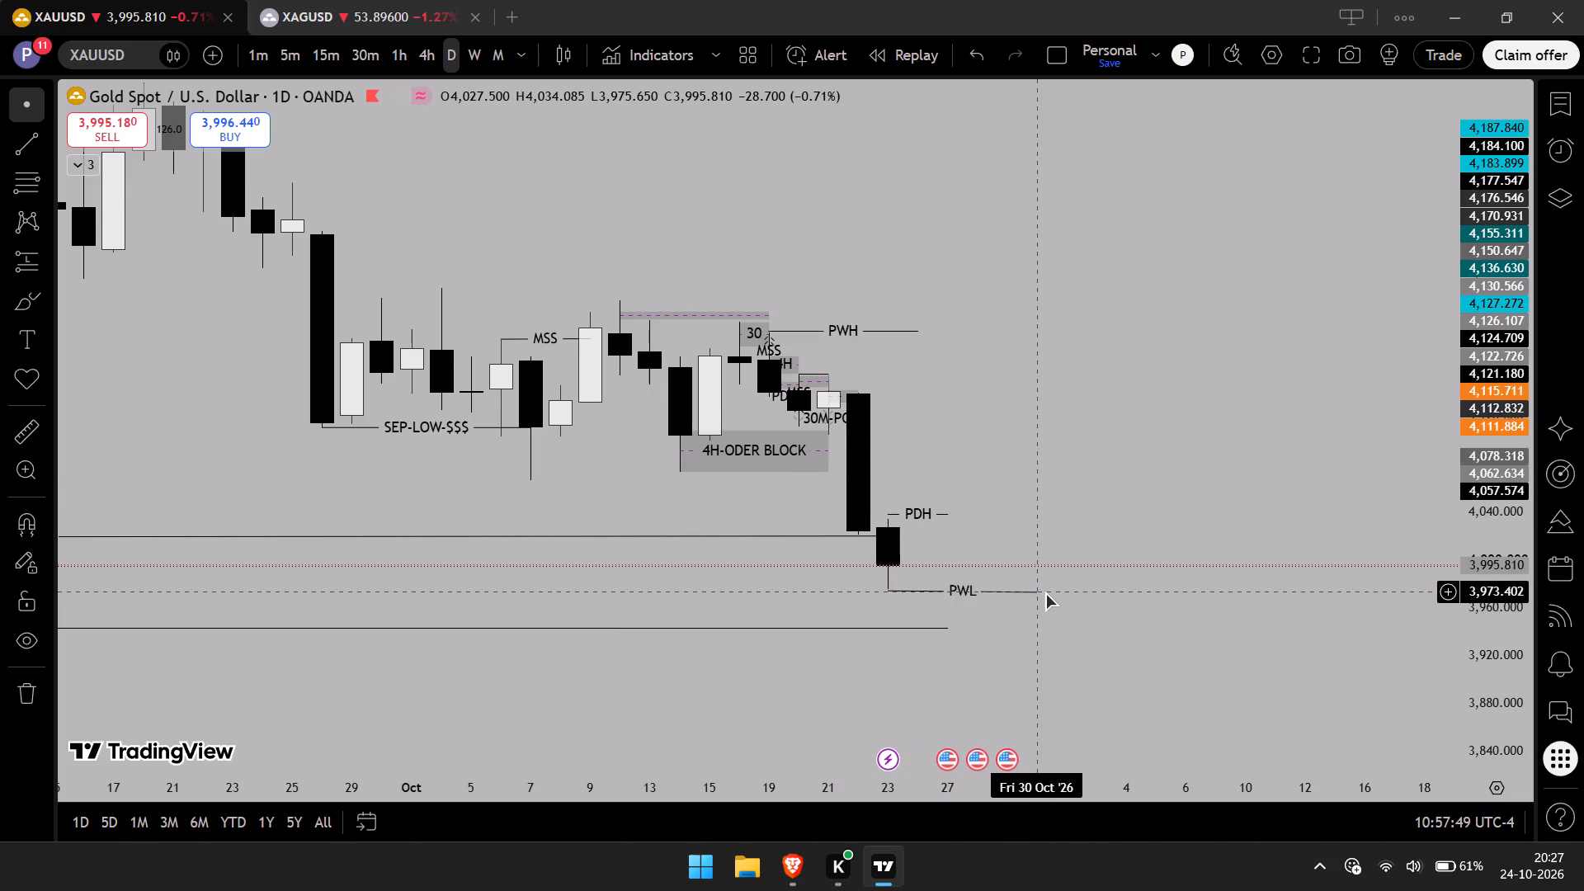
Shorten the "PWL-PDL" line by pulling its right end back to 29 Oct '26.
{"action": "left_click_drag", "start_coordinate": [1044, 592], "coordinate": [1014, 591]}
{"action": "left_click", "coordinate": [1036, 514]}
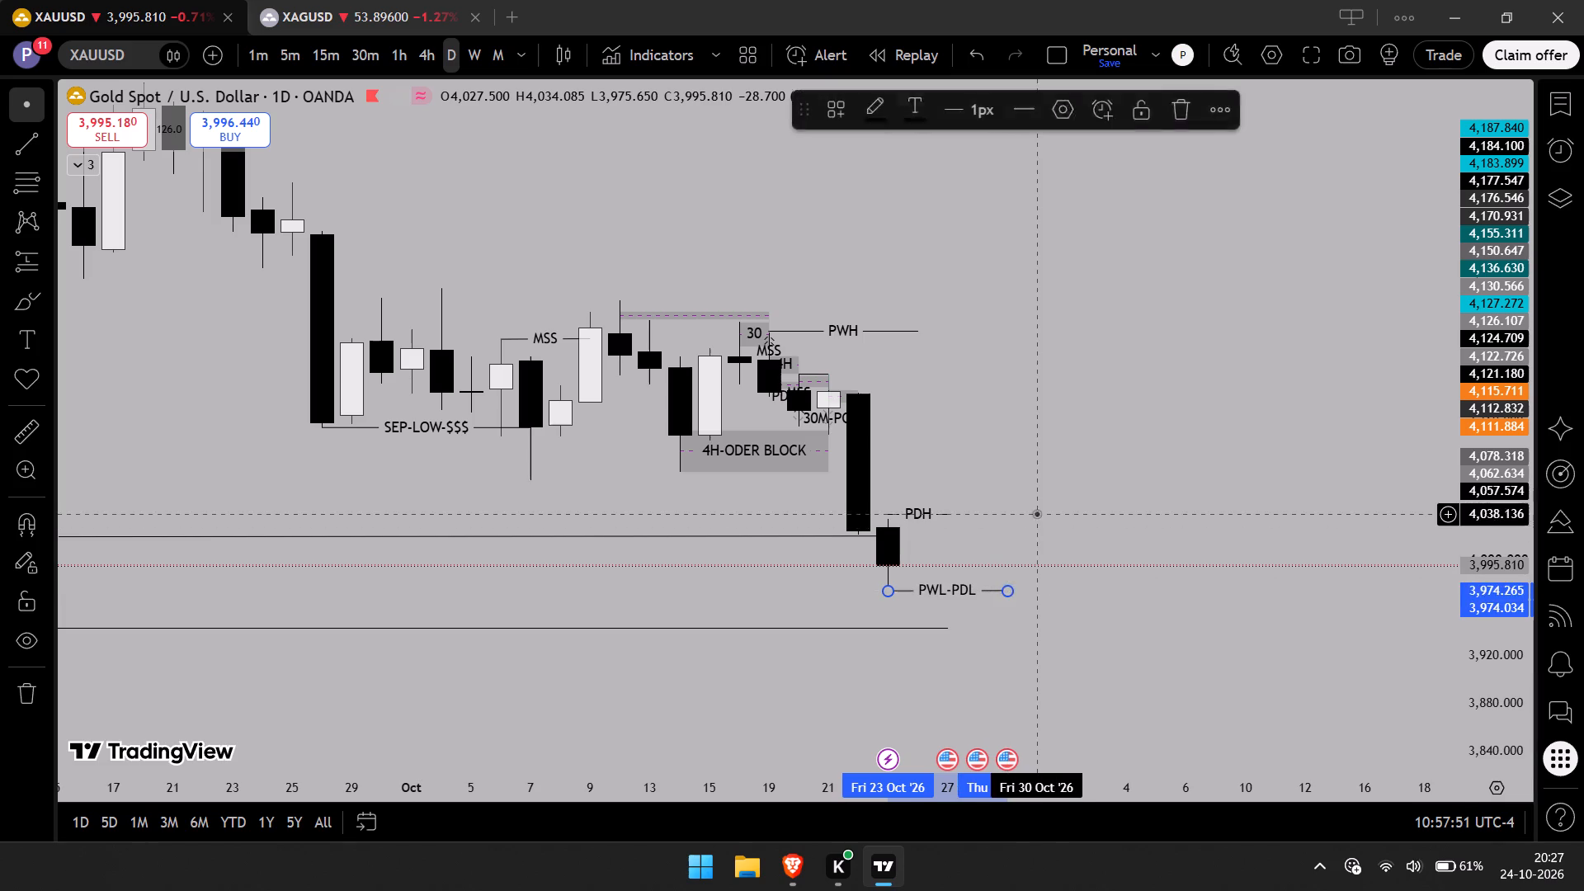
Examine the daily and weekly structure since May '26 against the marked monthly highs and lows, "MAJOR-$$$", "PDH" and "PWL-PDL" levels.
{"action": "scroll", "coordinate": [1039, 502], "scroll_direction": "down", "scroll_amount": 14}
{"action": "left_click_drag", "start_coordinate": [1044, 346], "coordinate": [999, 431]}
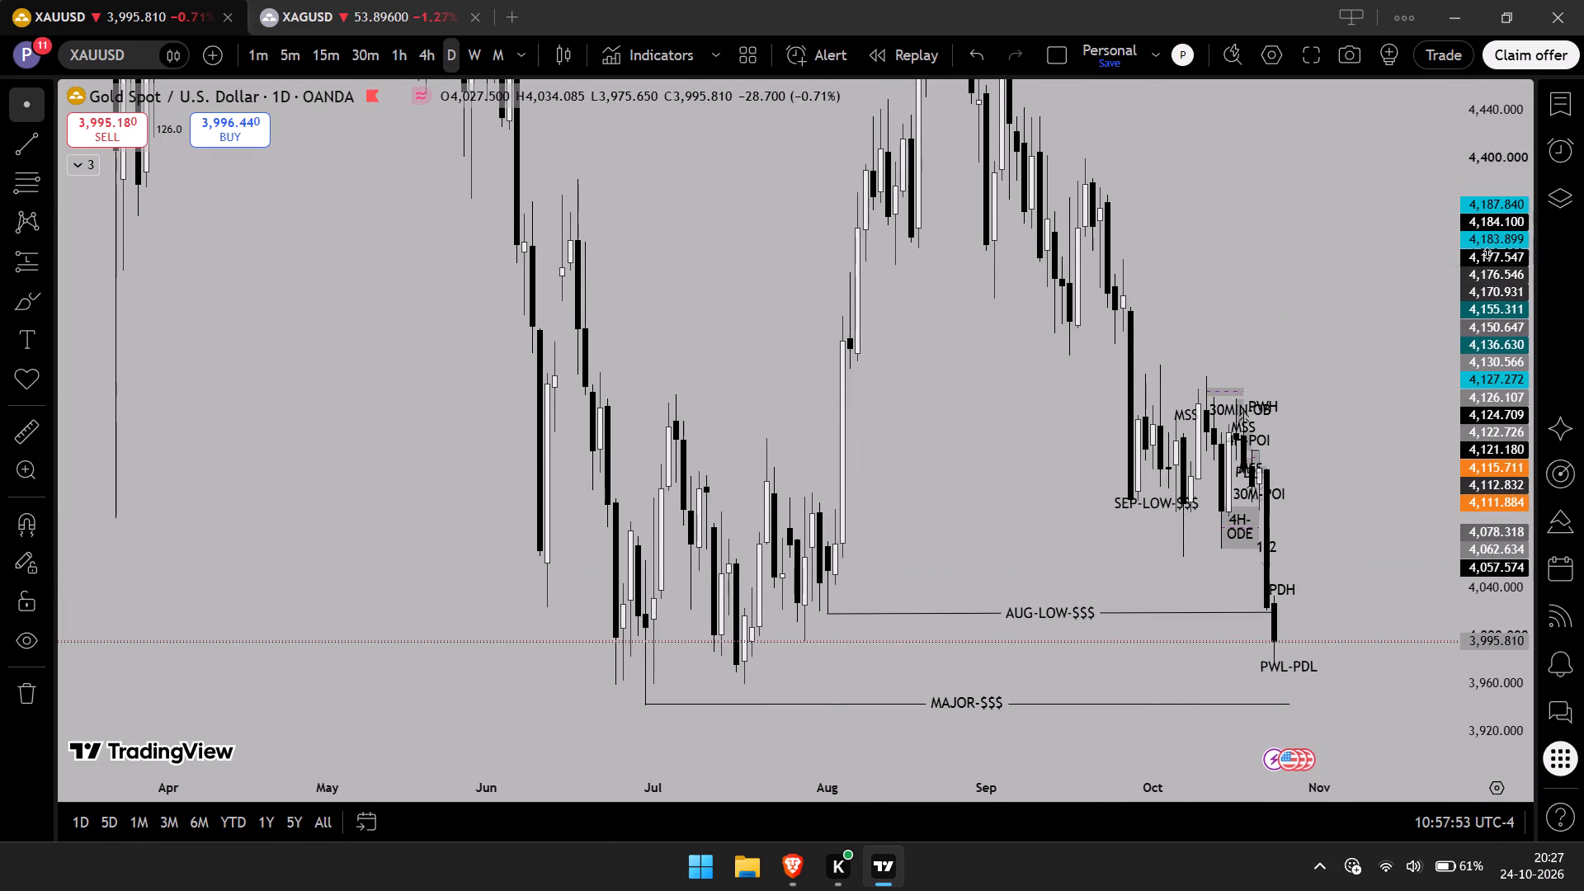
{"action": "left_click_drag", "start_coordinate": [1487, 252], "coordinate": [1442, 526]}
{"action": "left_click_drag", "start_coordinate": [1349, 344], "coordinate": [1167, 350]}
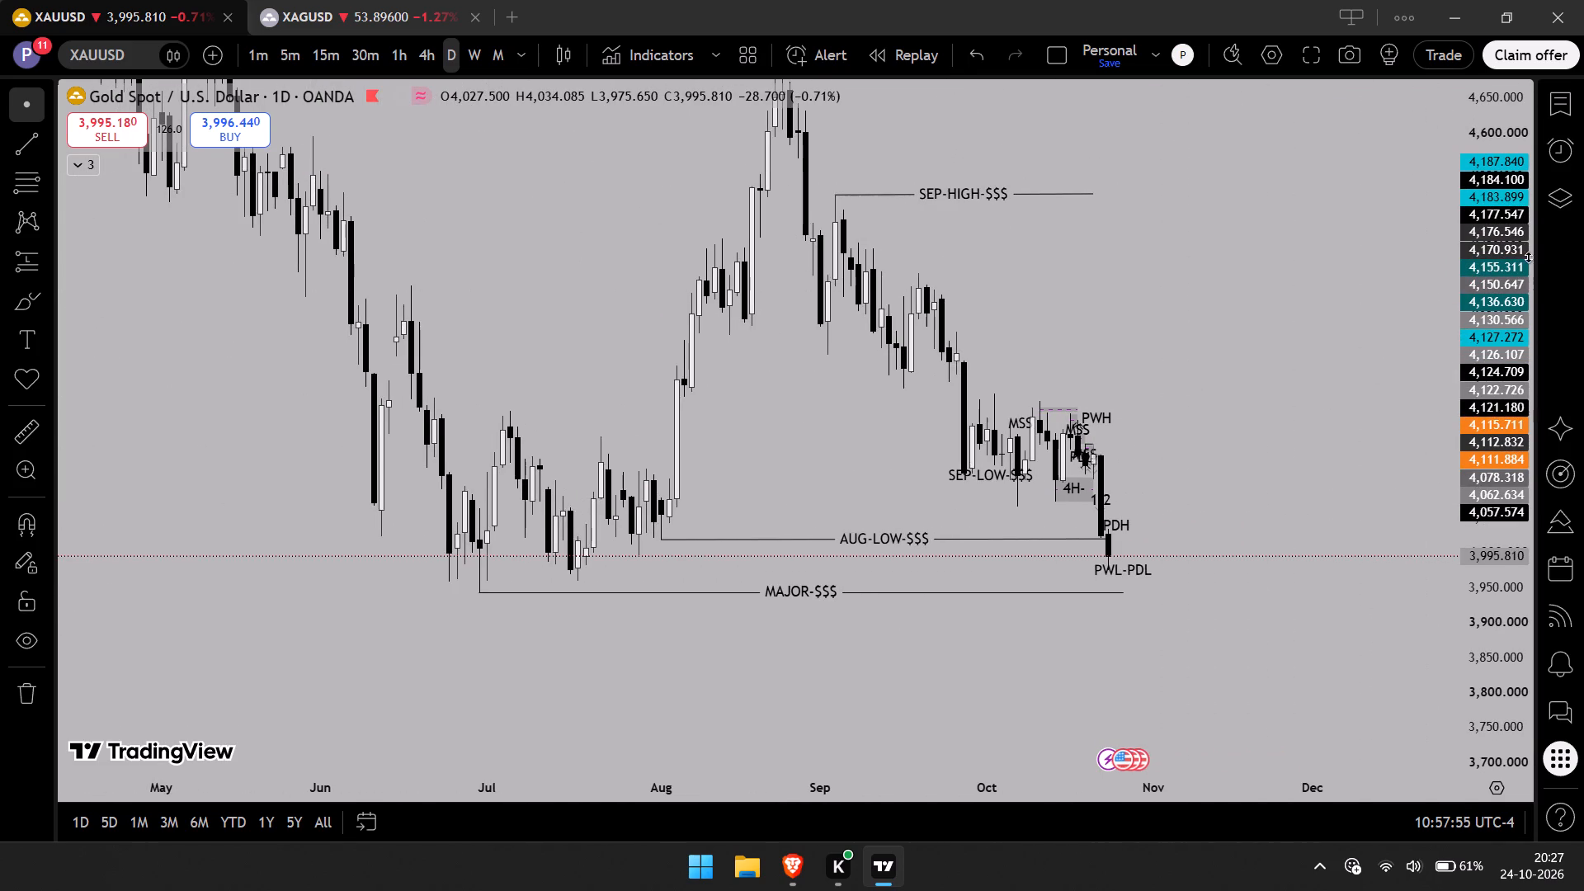
{"action": "left_click_drag", "start_coordinate": [1513, 252], "coordinate": [1506, 343]}
{"action": "left_click_drag", "start_coordinate": [1302, 288], "coordinate": [1233, 323]}
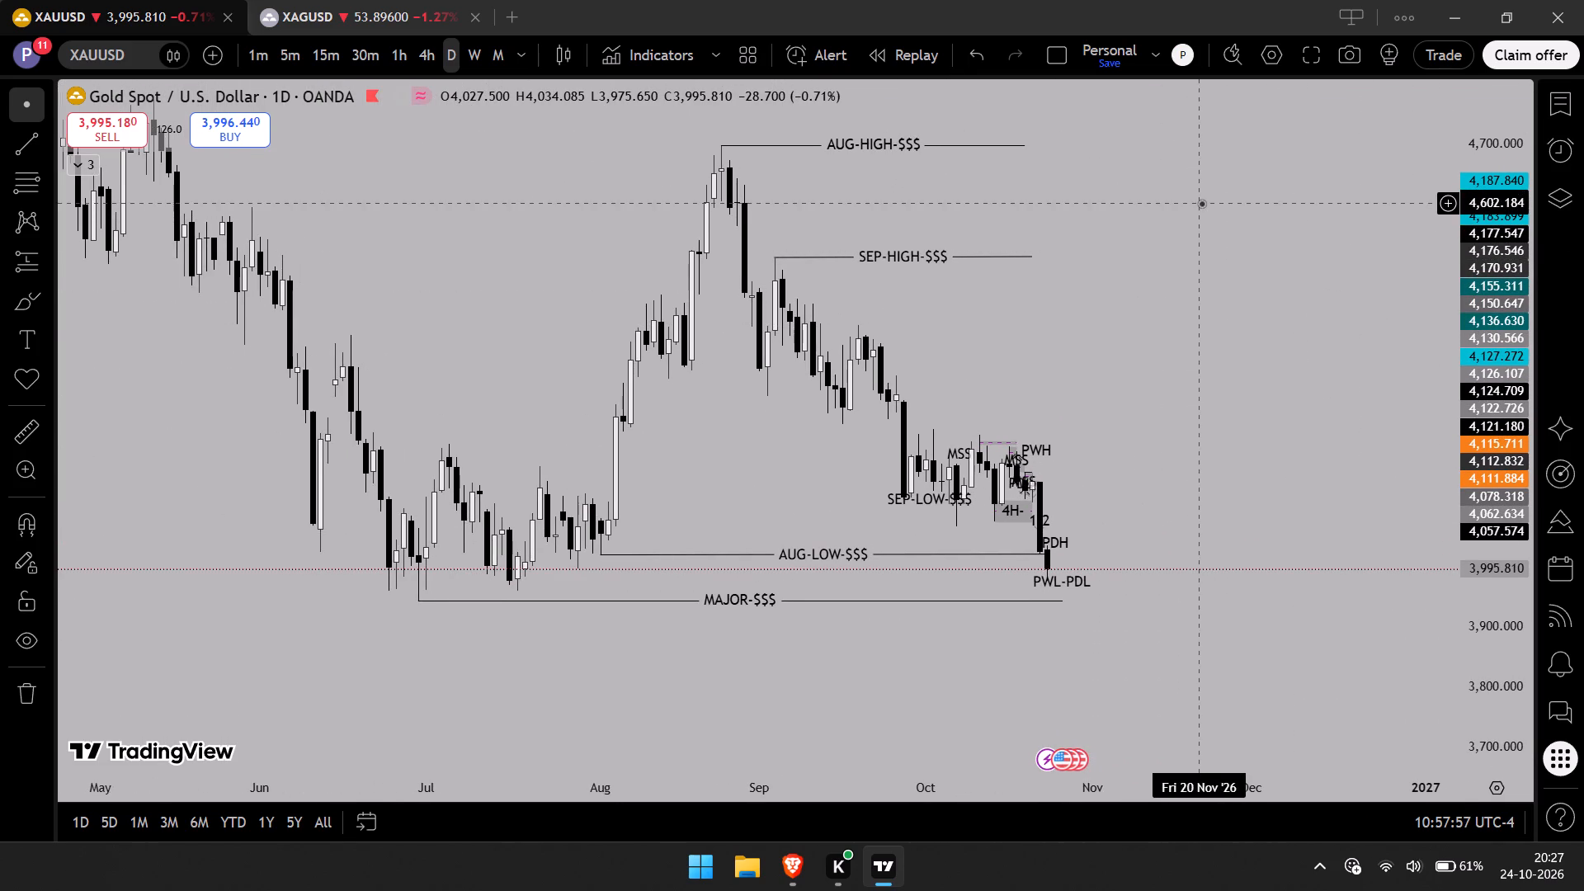
{"action": "left_click", "coordinate": [478, 57]}
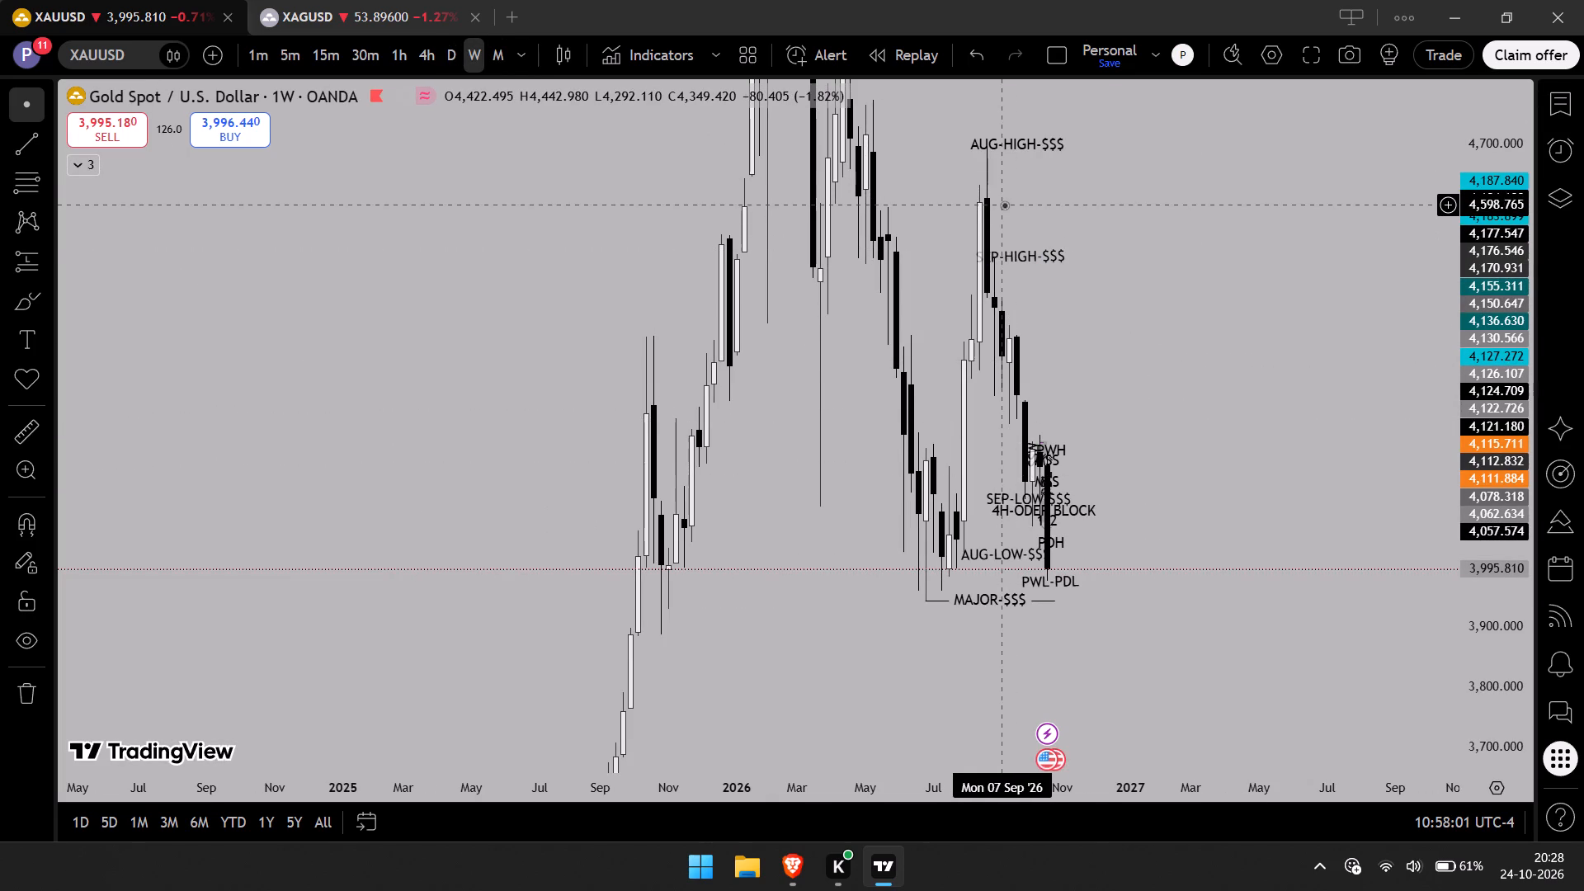
{"action": "scroll", "coordinate": [1136, 309], "scroll_direction": "up", "scroll_amount": 1}
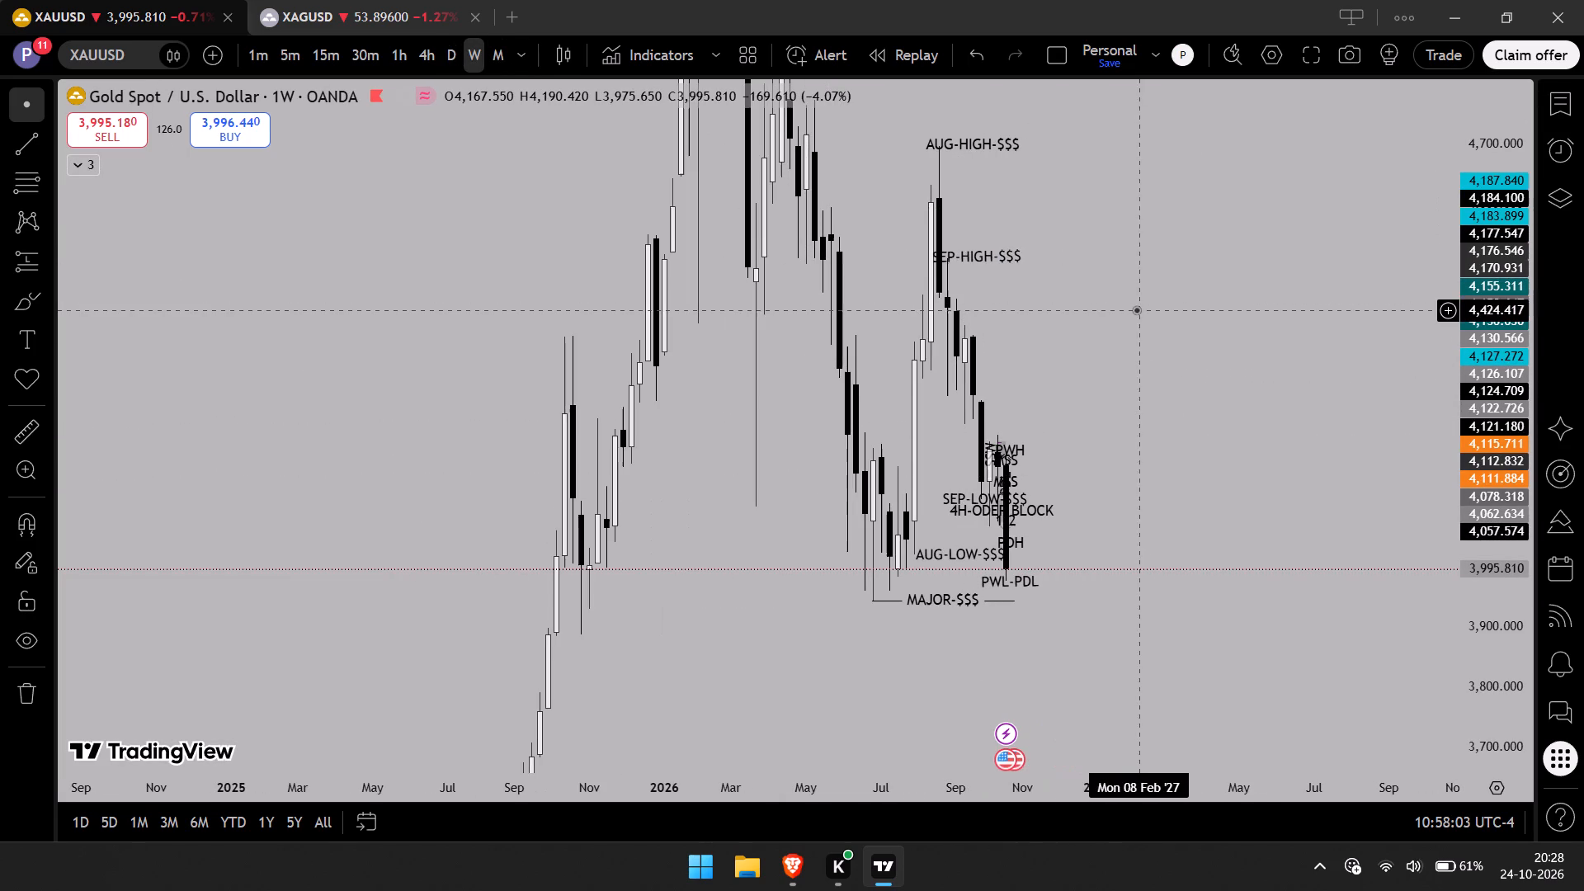
{"action": "left_click", "coordinate": [458, 58]}
{"action": "left_click_drag", "start_coordinate": [1082, 379], "coordinate": [943, 335]}
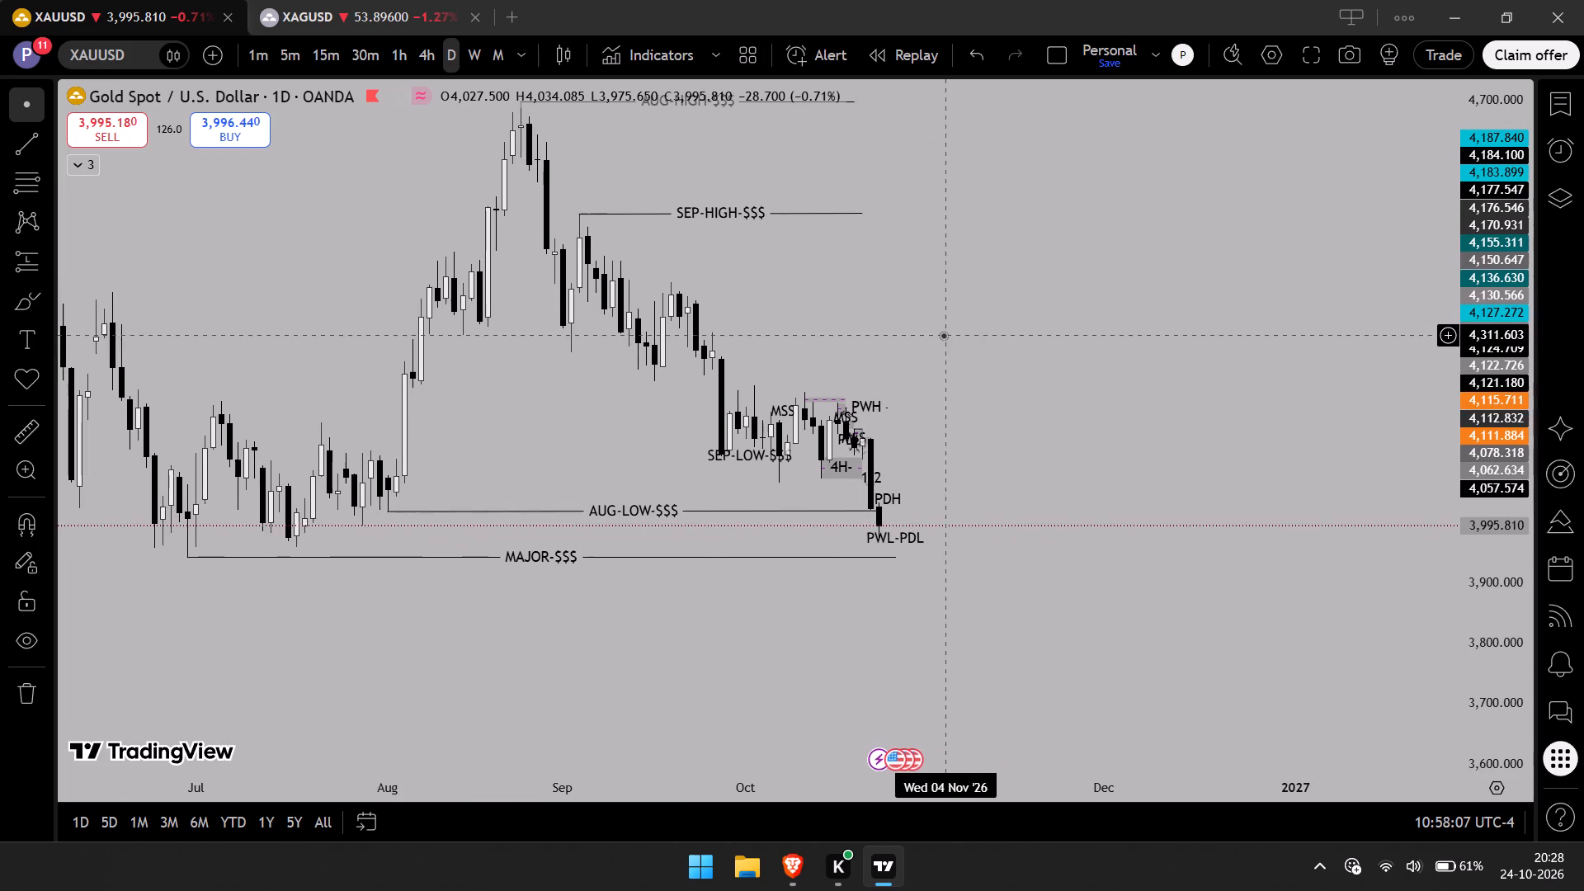
{"action": "scroll", "coordinate": [1071, 436], "scroll_direction": "up", "scroll_amount": 1}
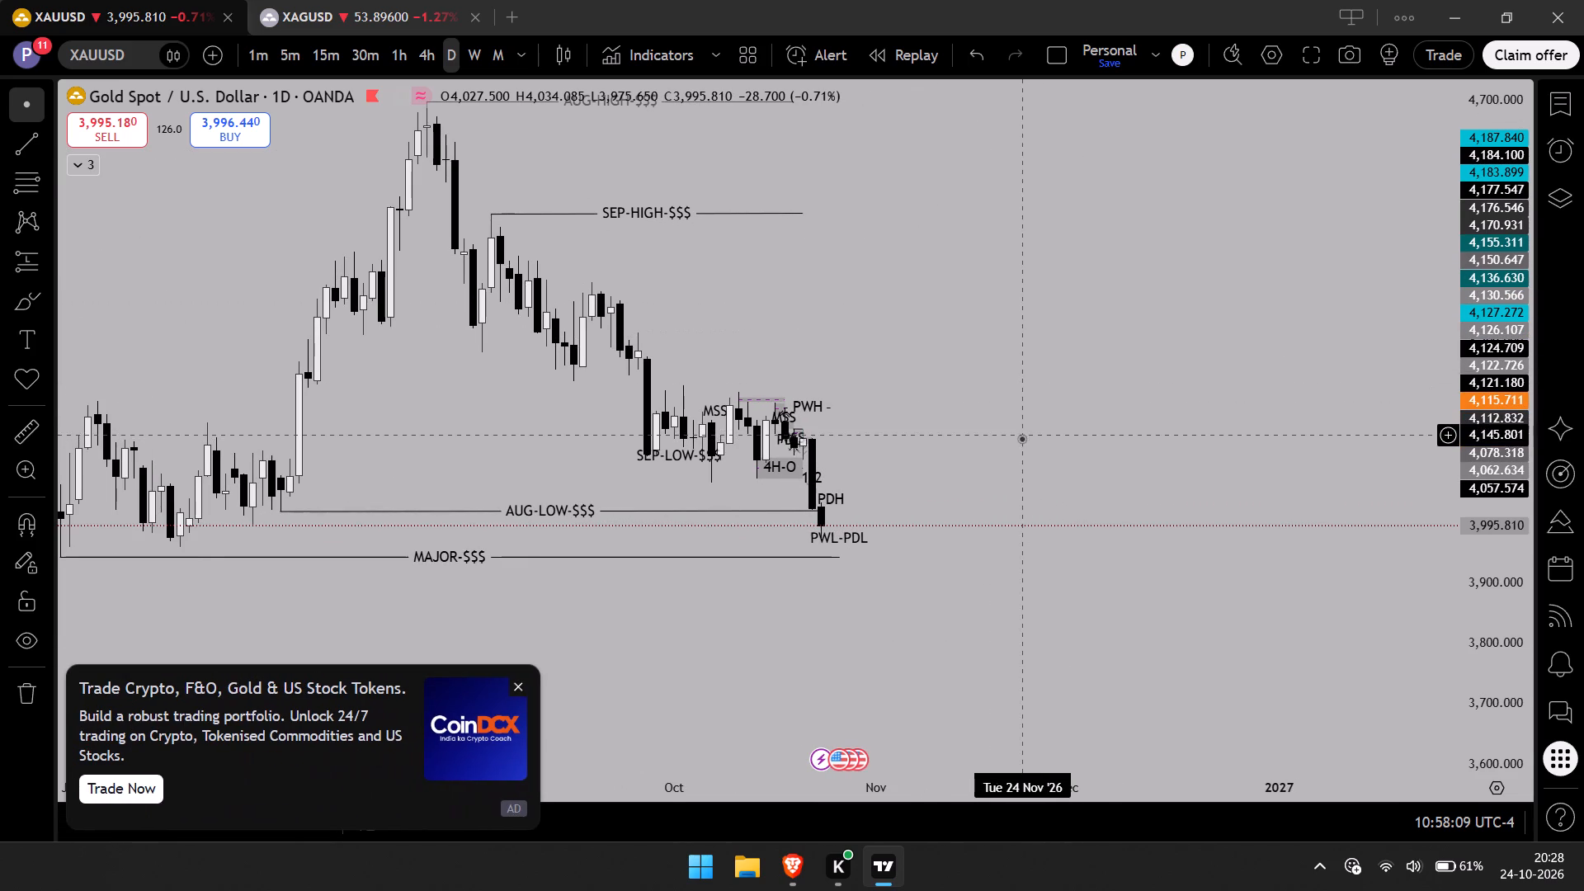
Hide all drawings to examine the bare daily candles from August to October '26, dismiss the advert, and show the drawings again.
{"action": "left_click", "coordinate": [8, 635]}
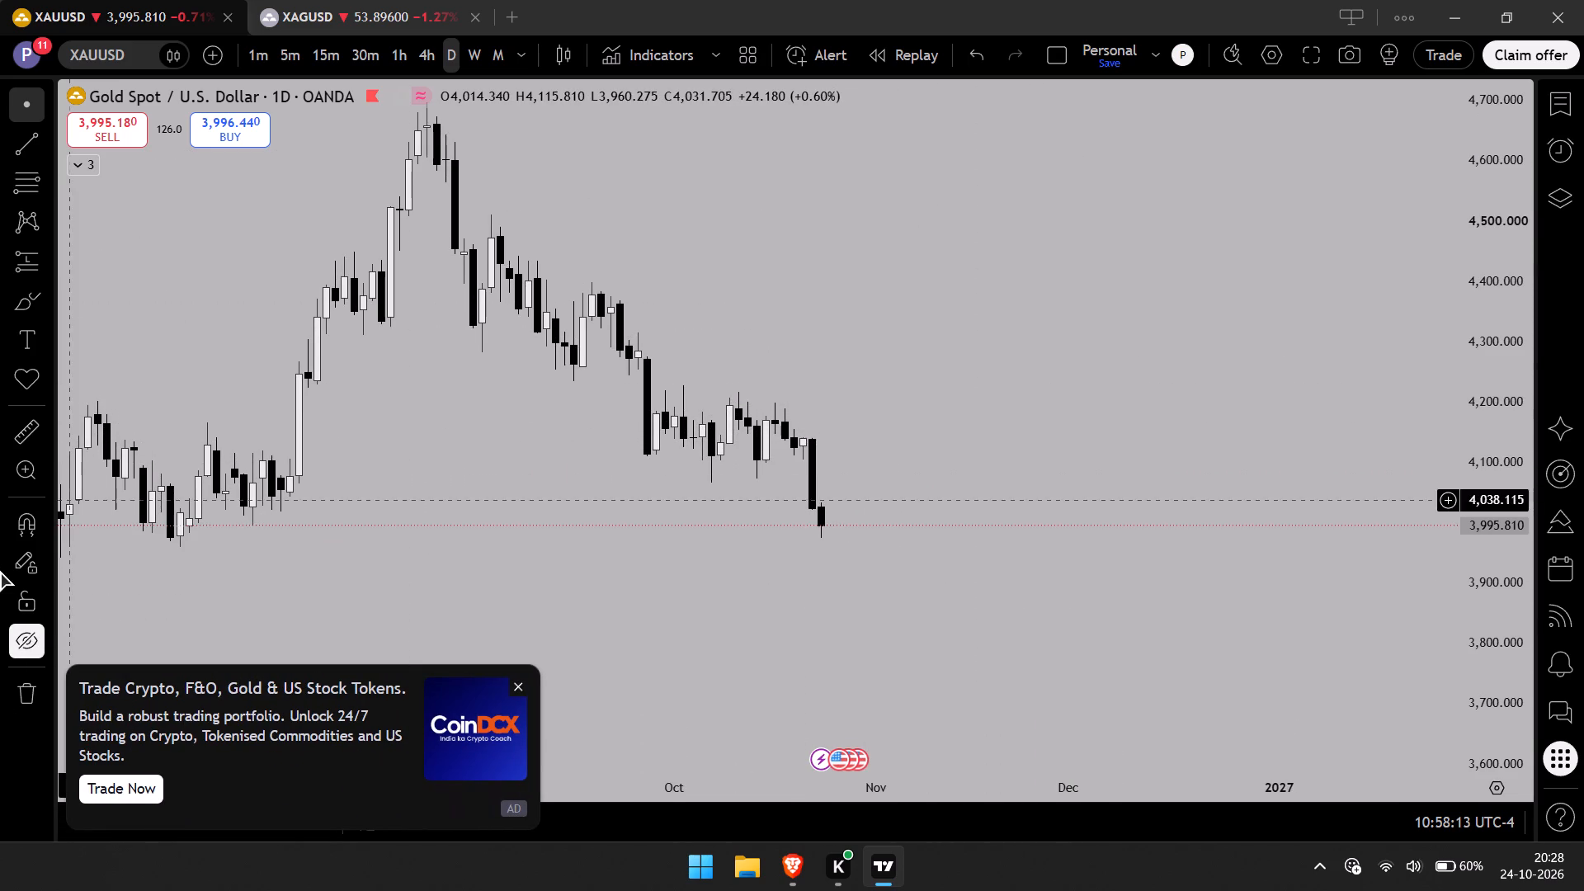
{"action": "left_click", "coordinate": [34, 633]}
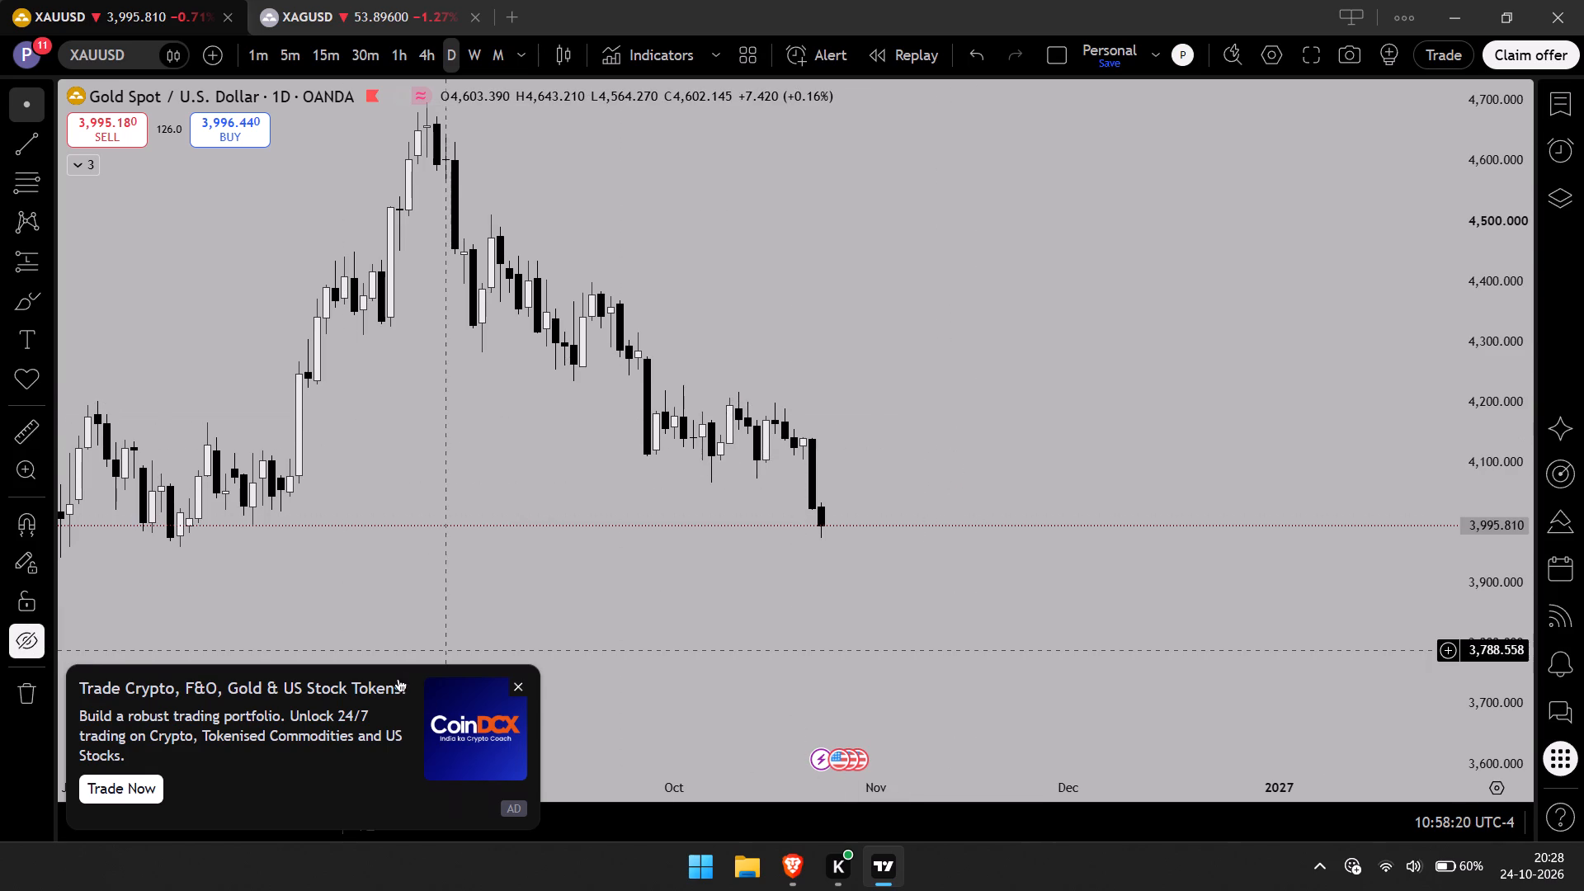
{"action": "left_click", "coordinate": [514, 689]}
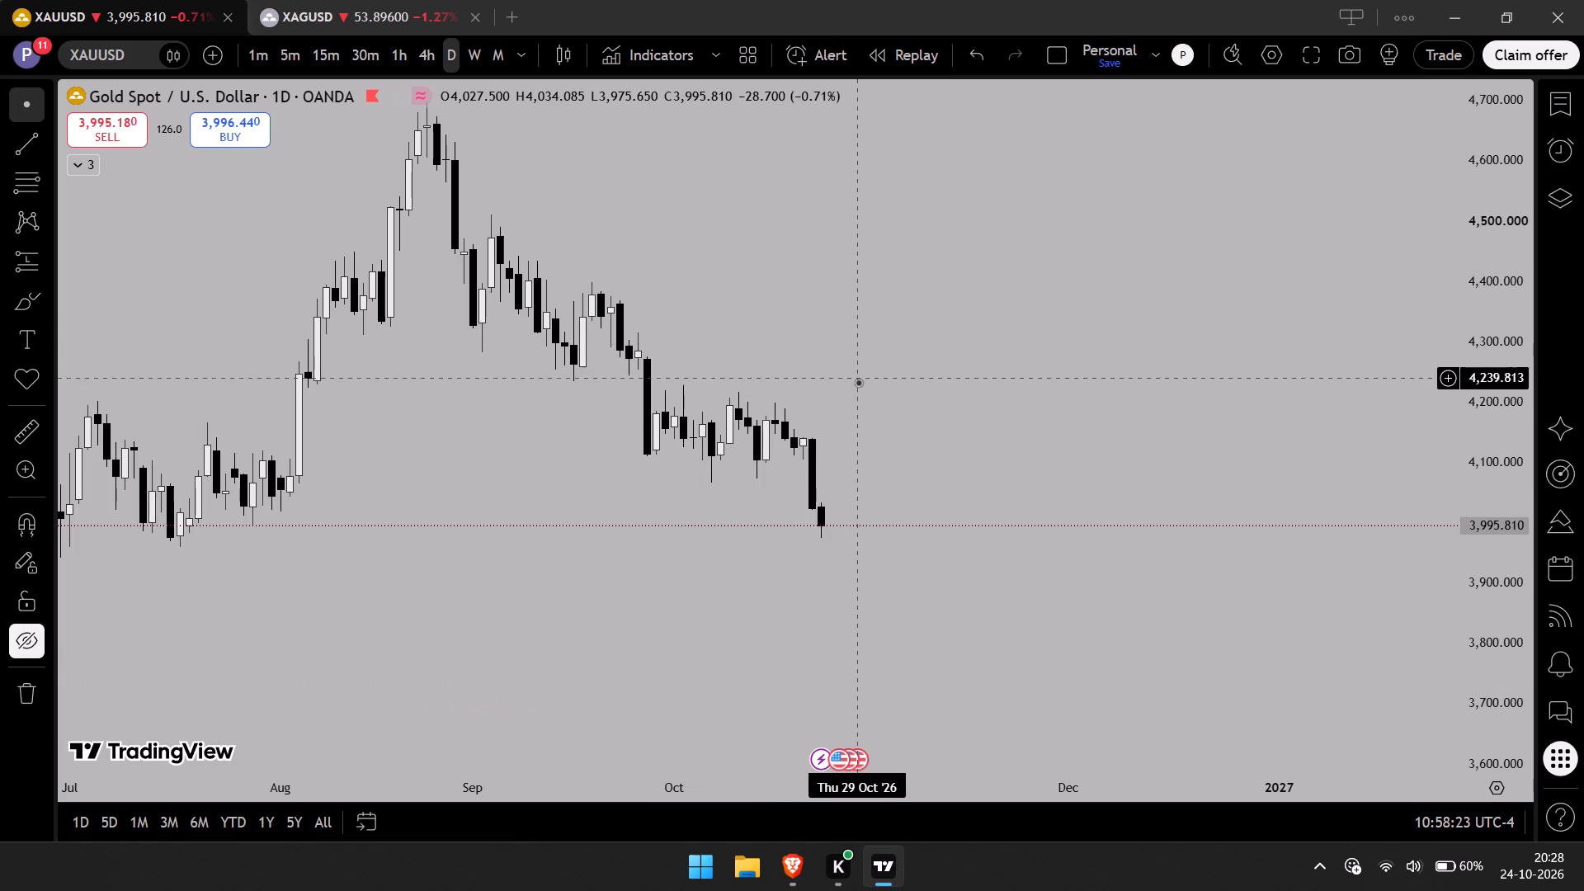
{"action": "scroll", "coordinate": [852, 408], "scroll_direction": "up", "scroll_amount": 2}
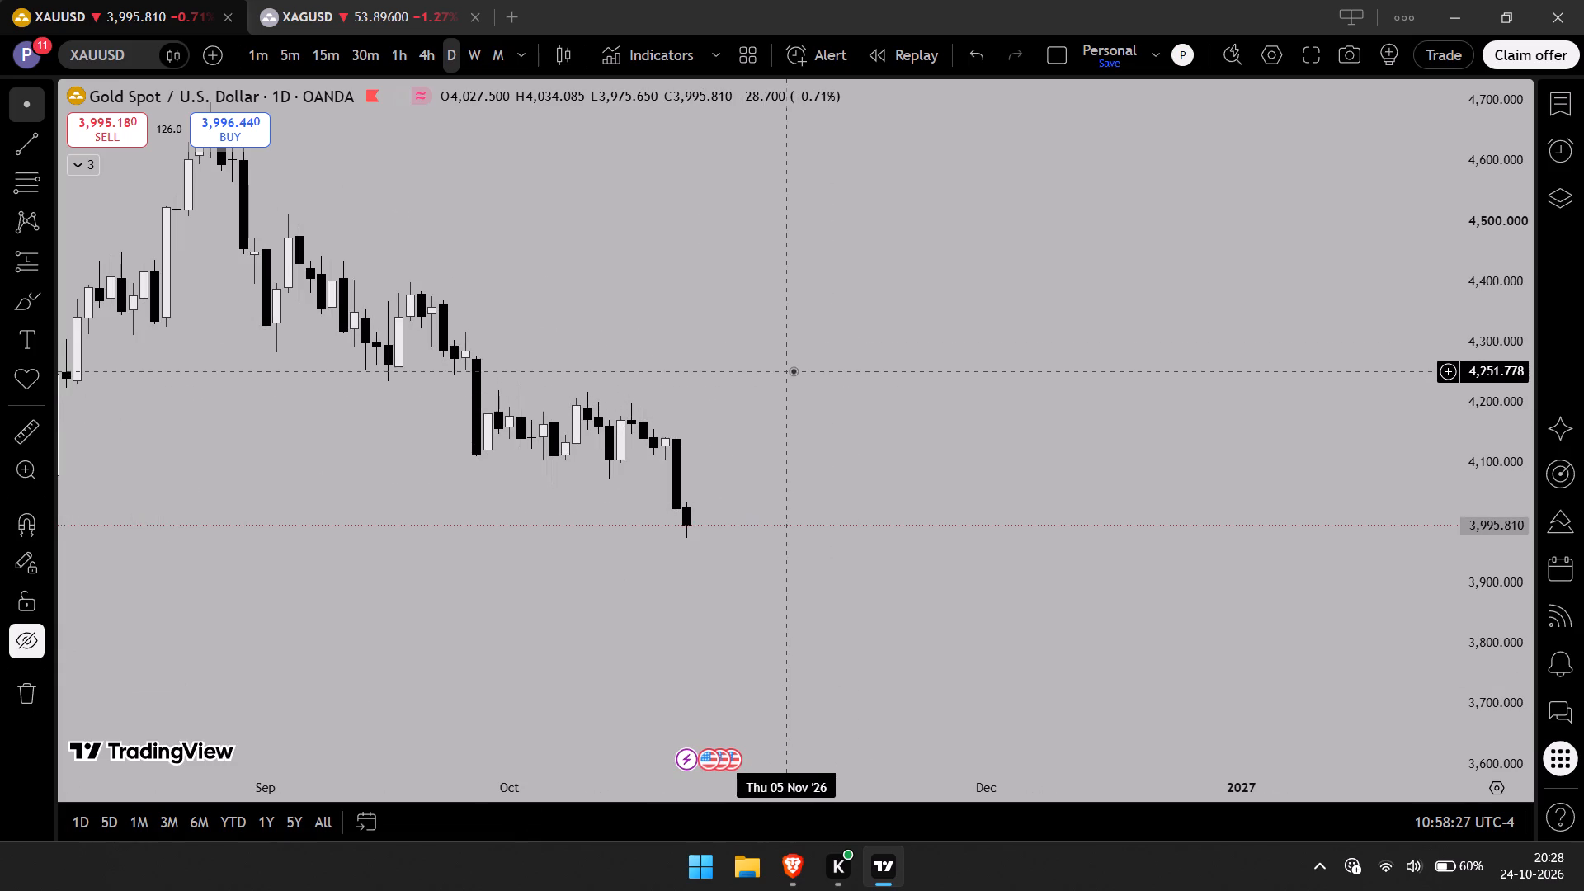
{"action": "left_click", "coordinate": [16, 632]}
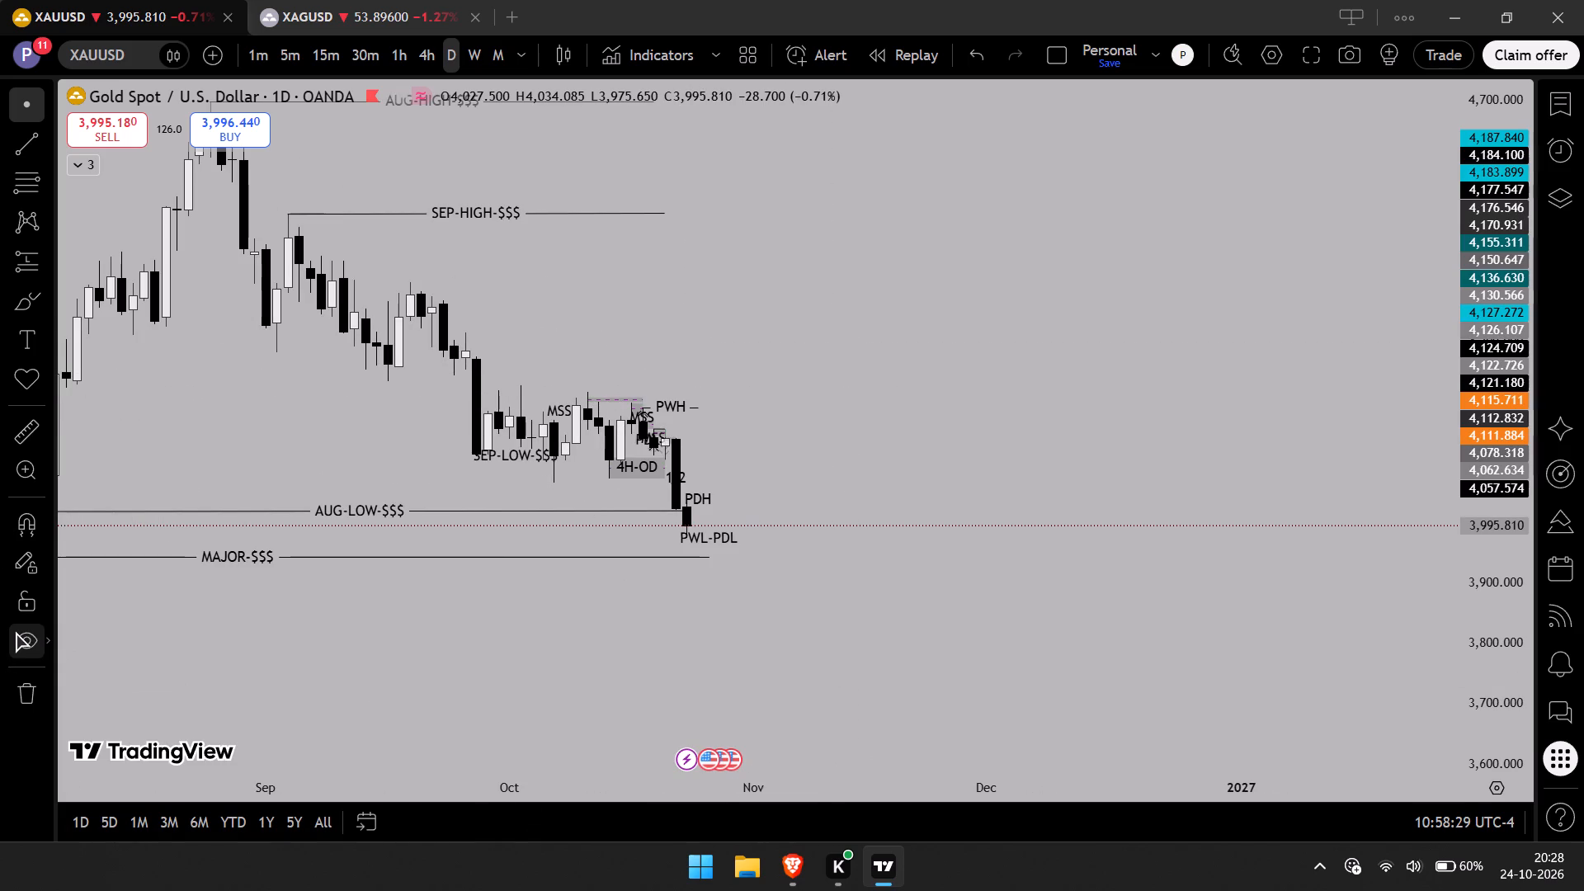
{"action": "left_click", "coordinate": [16, 632]}
{"action": "left_click", "coordinate": [16, 632]}
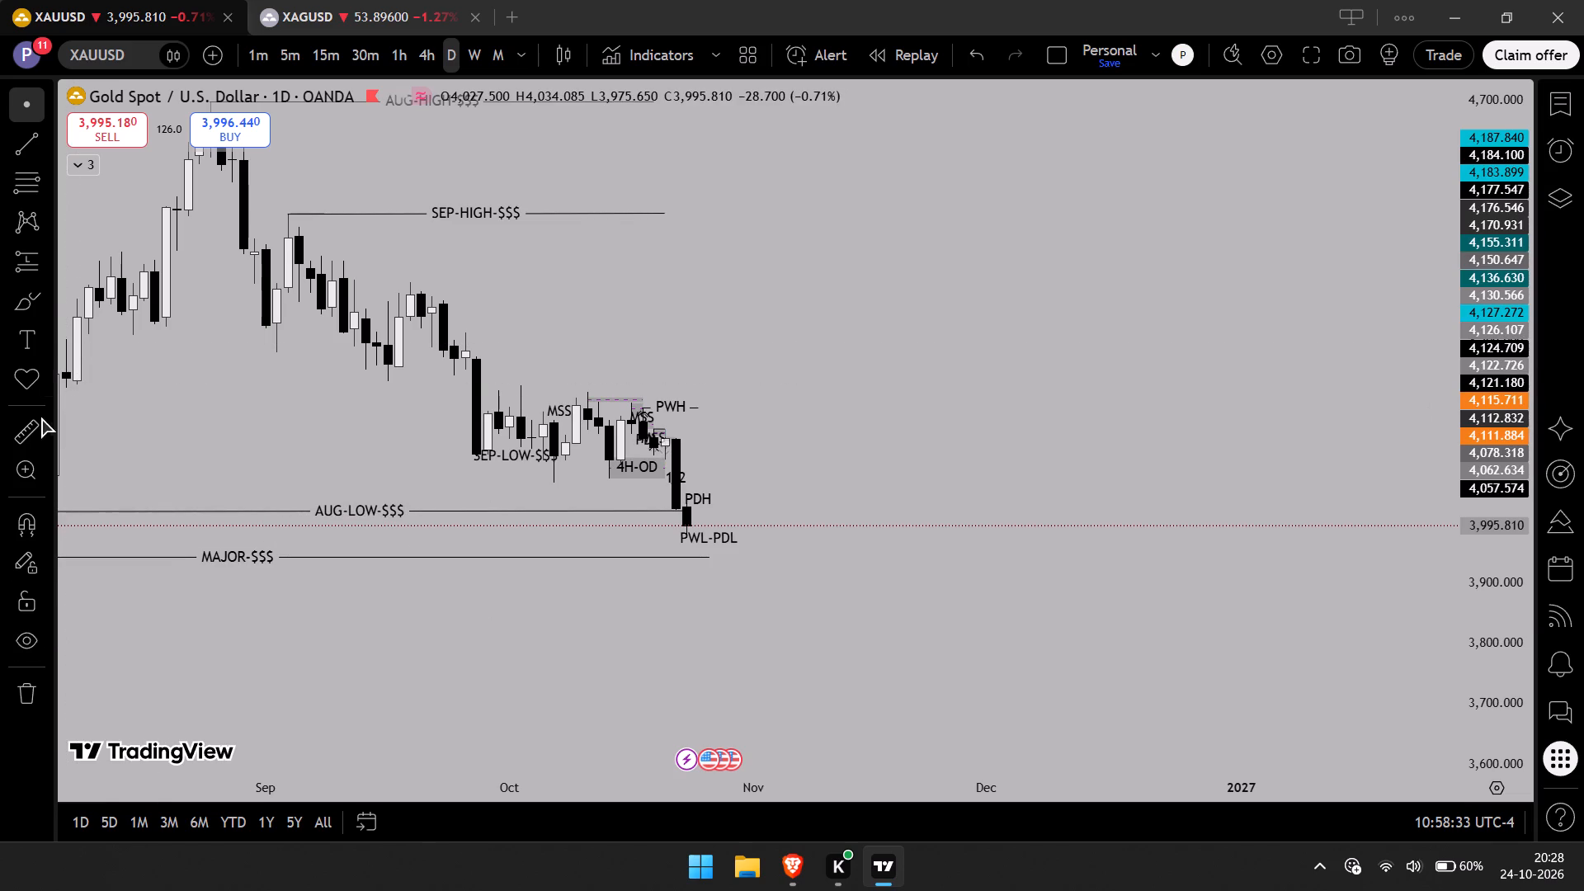
Draw a rectangle zone from the 25 Sep '26 daily candle to 5 Nov '26, spanning about 4,320 to 4,252.
{"action": "left_click", "coordinate": [51, 298]}
{"action": "left_click", "coordinate": [74, 437]}
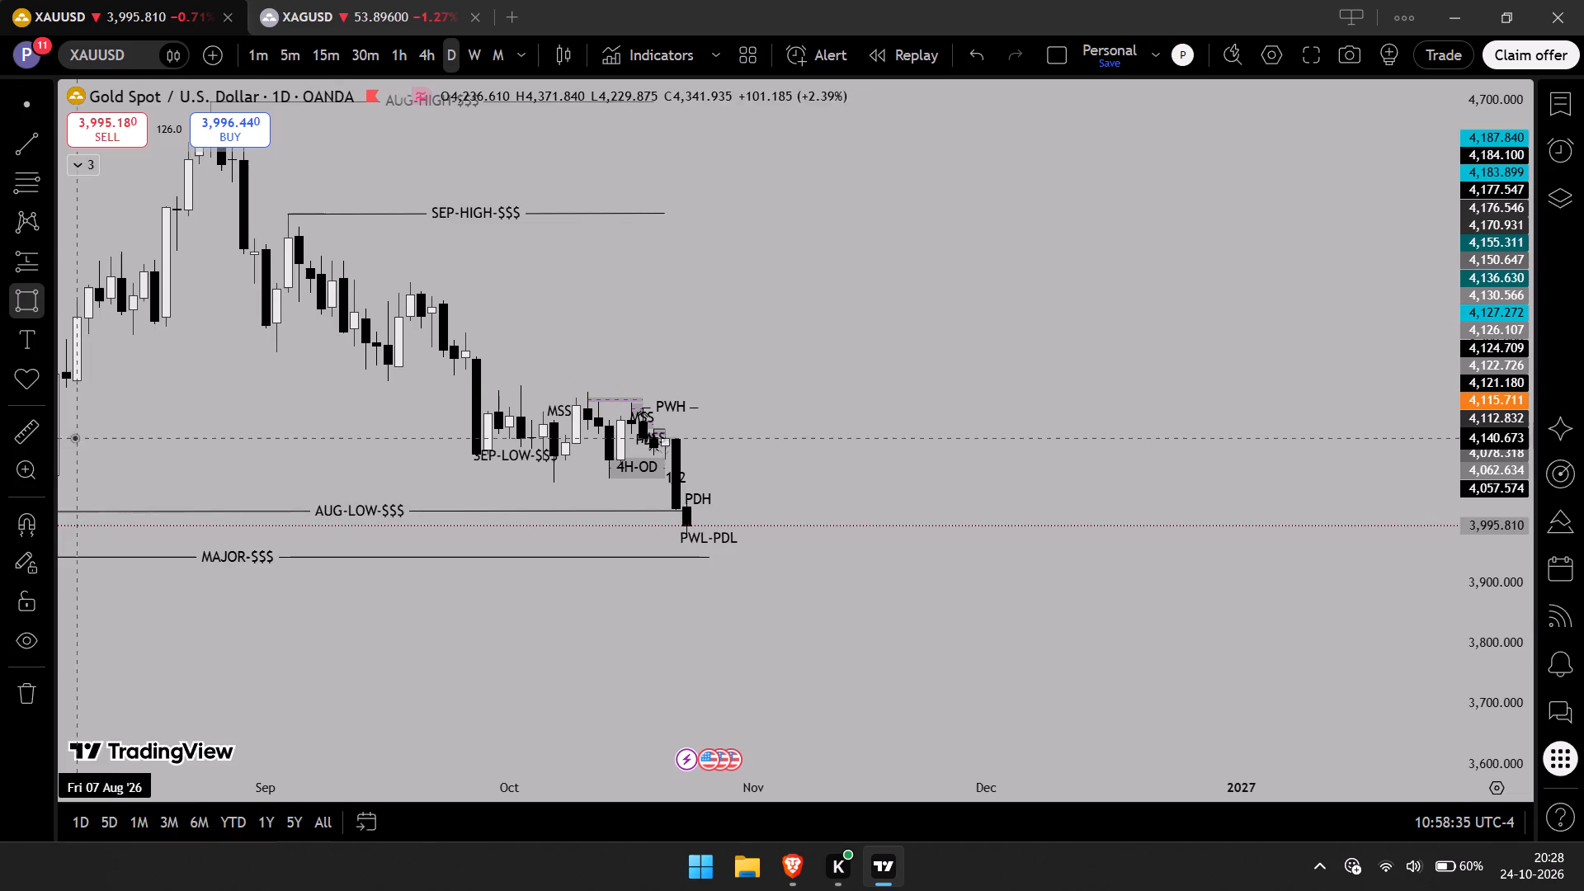
{"action": "left_click", "coordinate": [469, 329]}
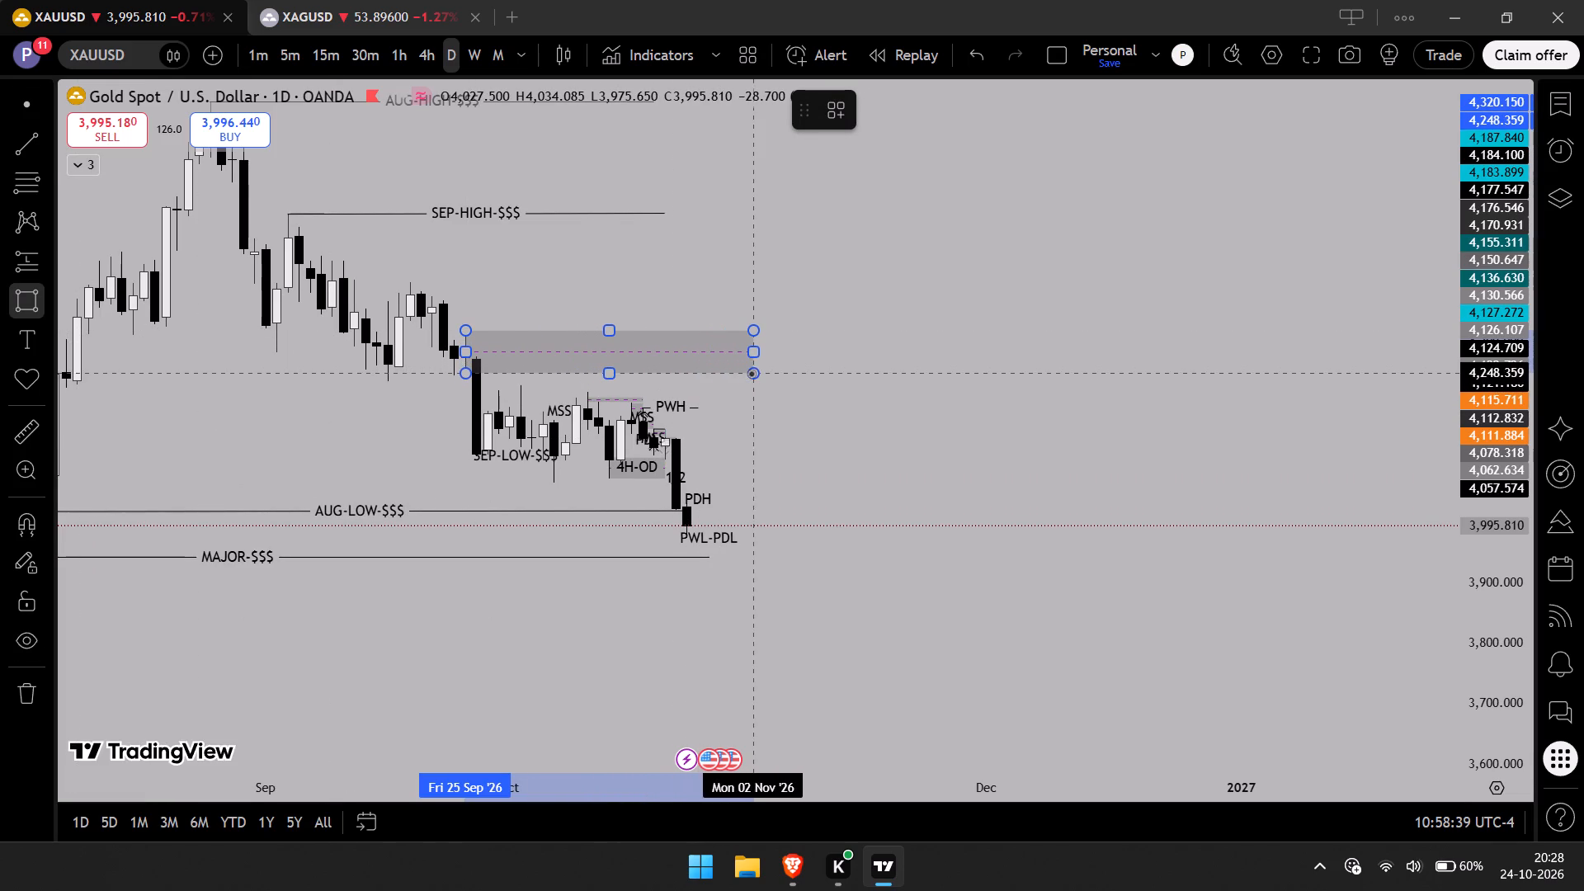
{"action": "left_click", "coordinate": [748, 375]}
{"action": "left_click", "coordinate": [786, 365]}
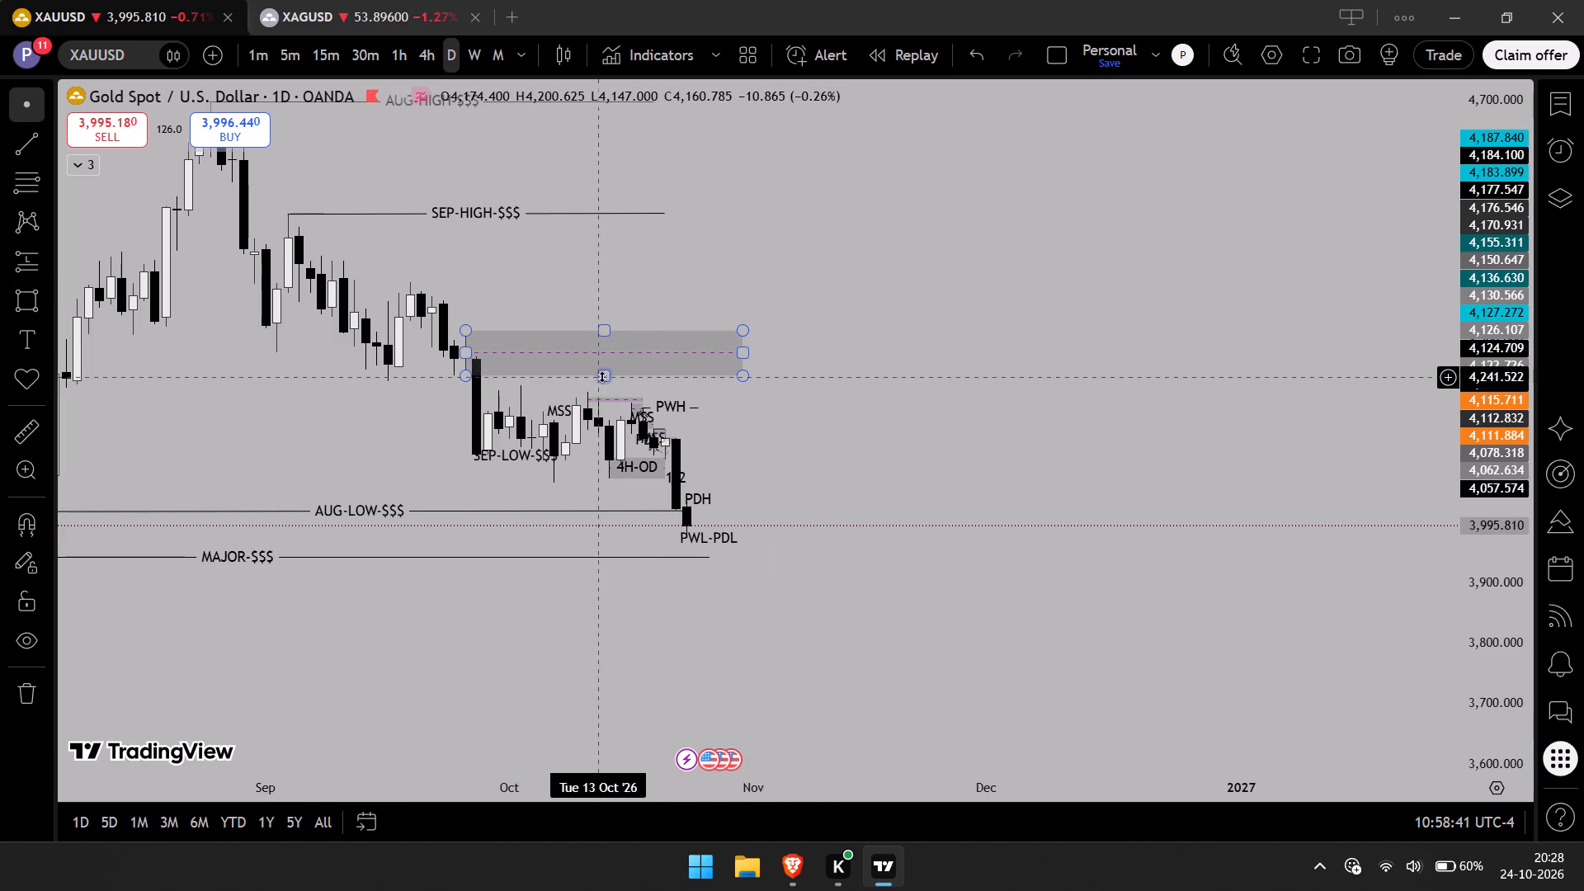
{"action": "left_click", "coordinate": [604, 375]}
{"action": "left_click", "coordinate": [771, 359]}
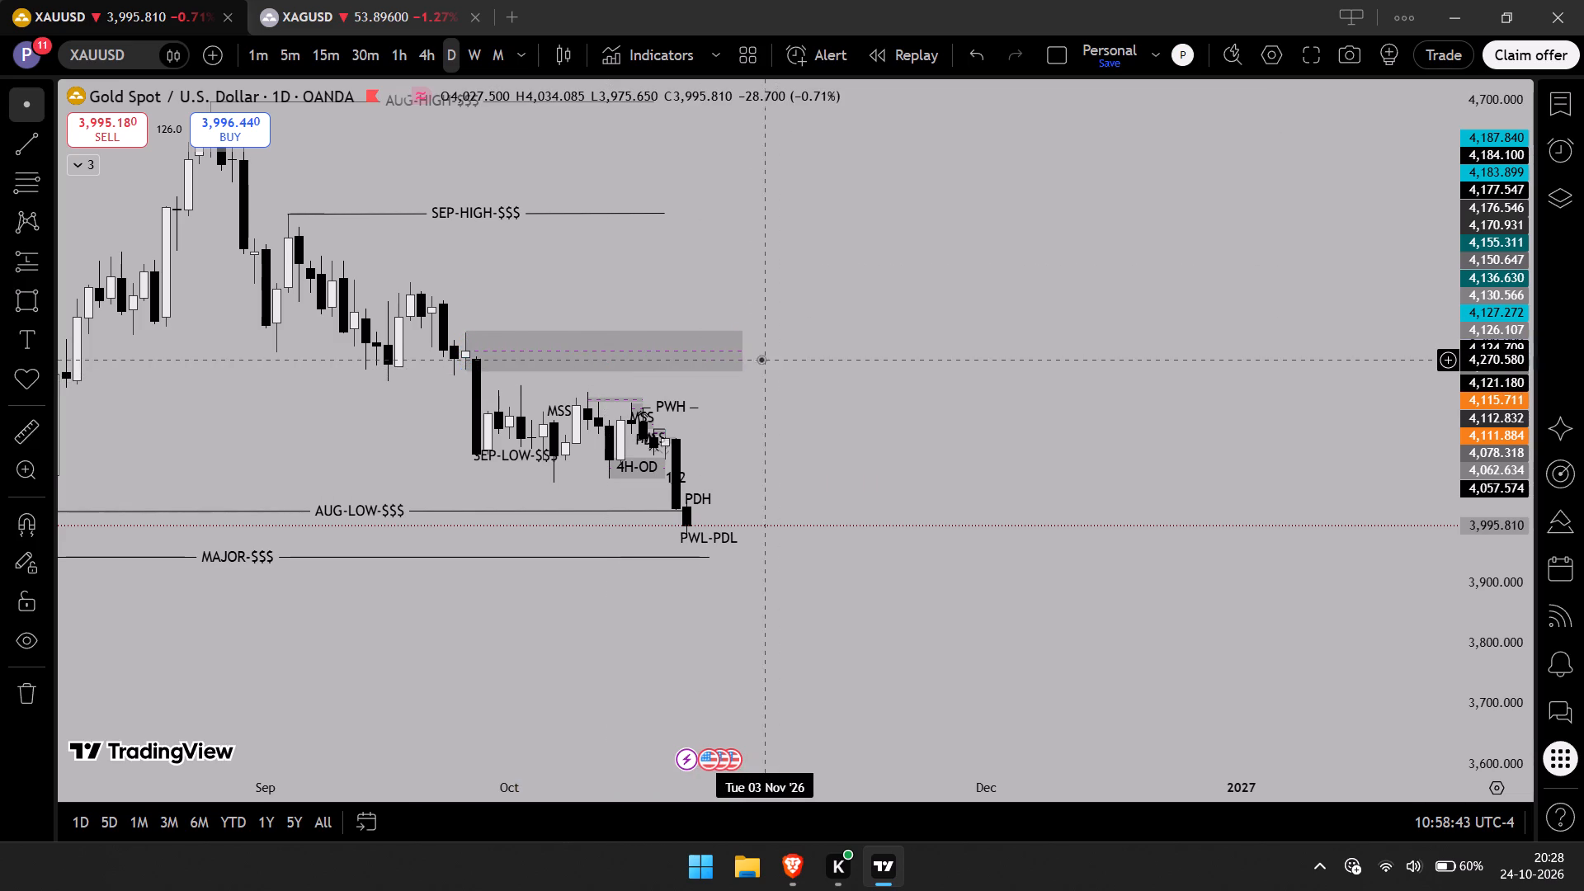
{"action": "left_click_drag", "start_coordinate": [747, 350], "coordinate": [792, 357]}
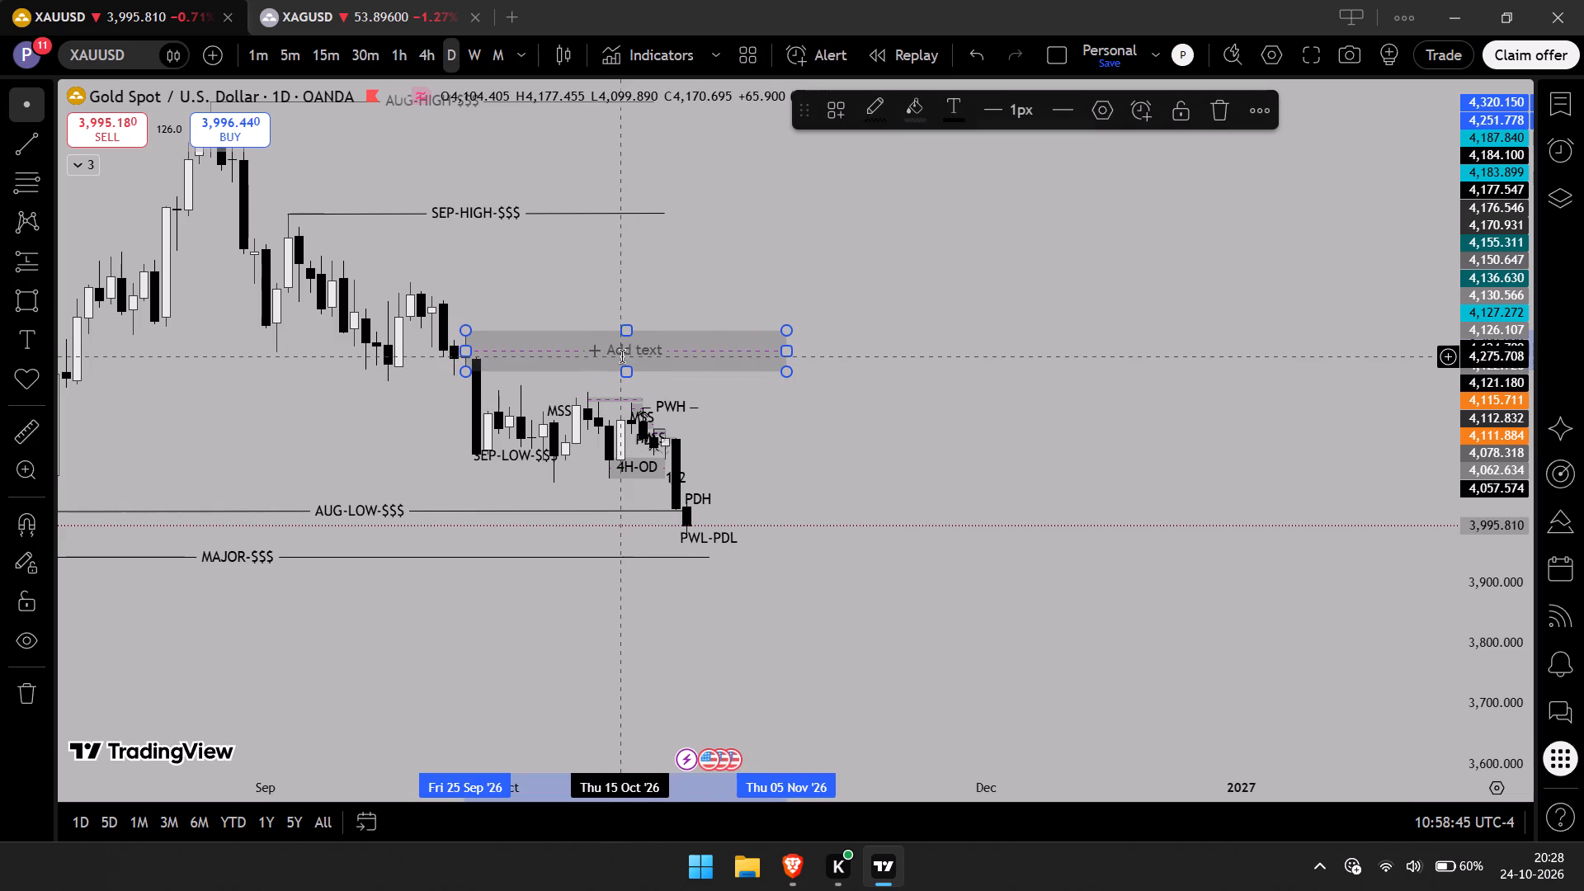
Label the new rectangle zone starting at the 25 Sep '26 candle "D-OB".
{"action": "left_click", "coordinate": [623, 352]}
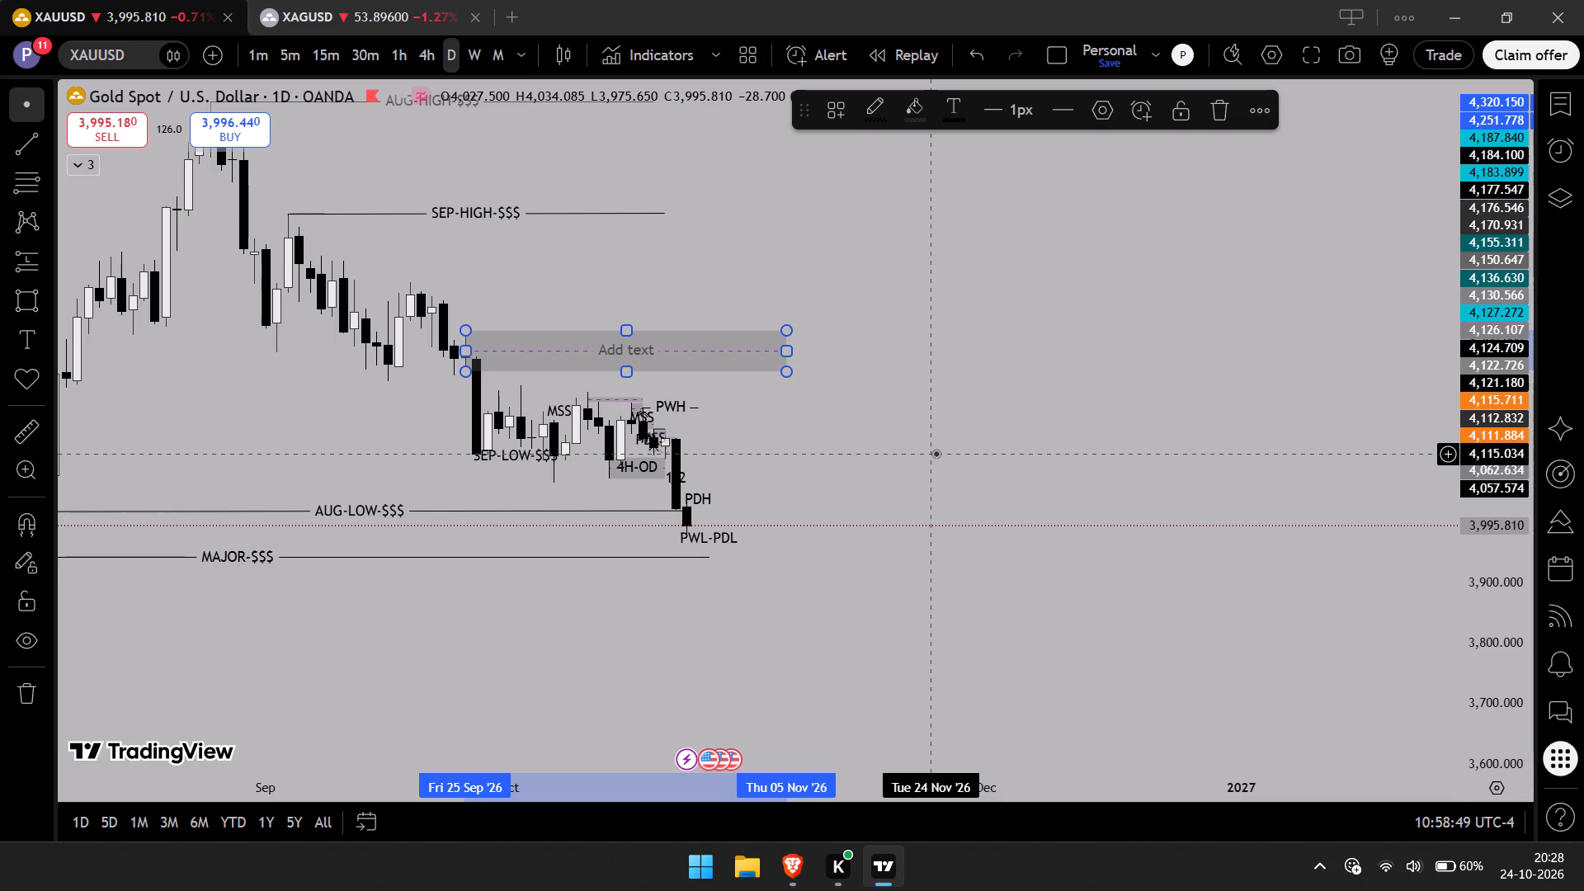
{"action": "key", "text": "d"}
{"action": "type", "text": "-OB"}
{"action": "left_click", "coordinate": [922, 446]}
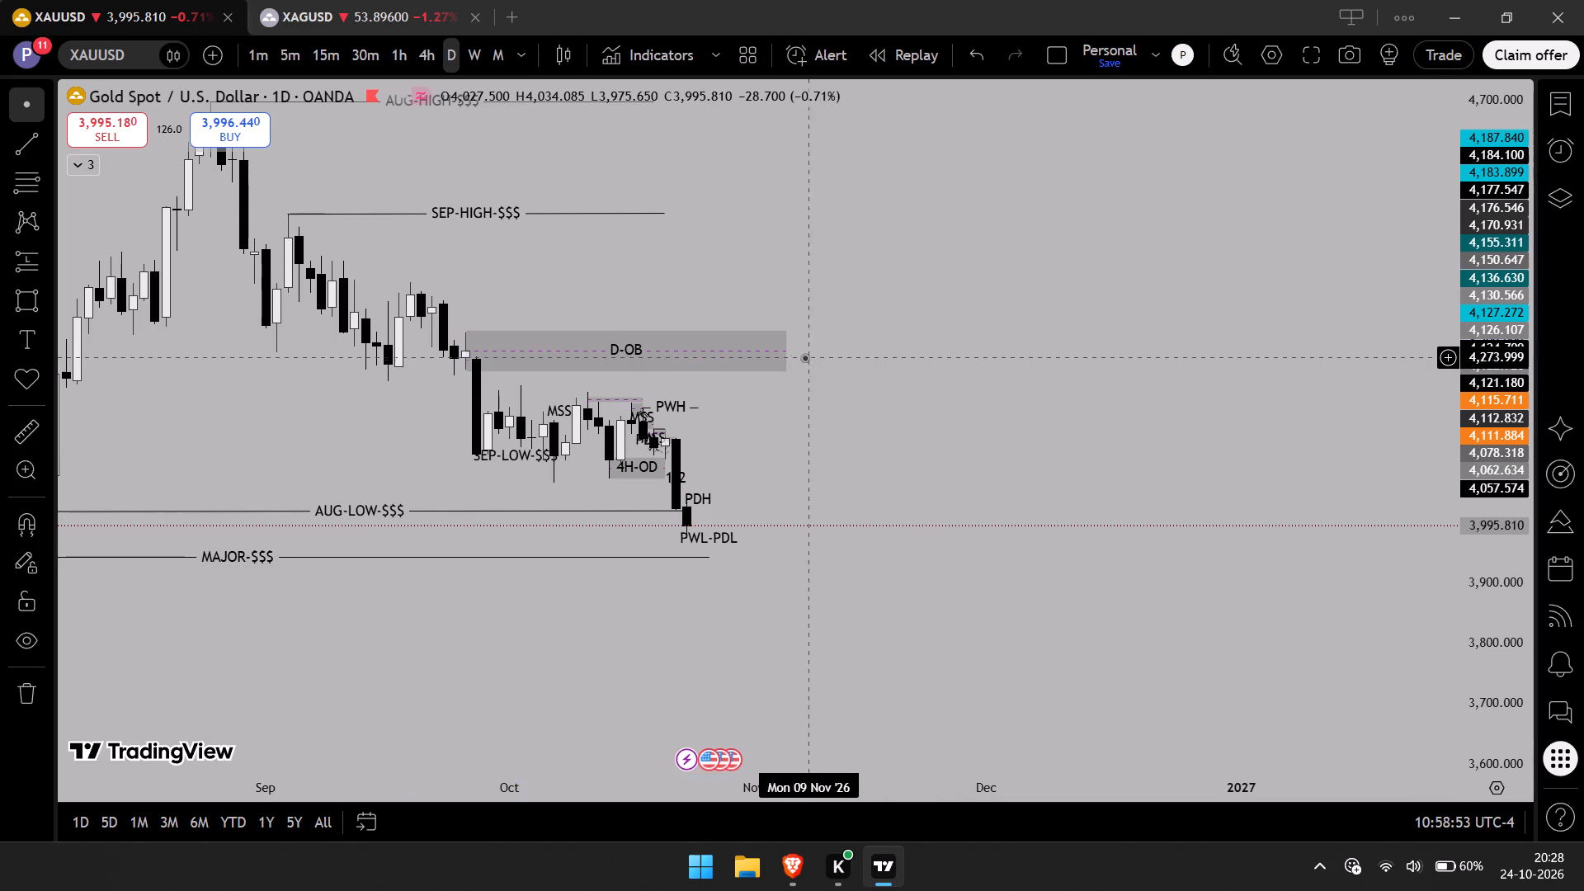
Extend the right edge of the "D-OB" zone to 6 Nov '26.
{"action": "left_click", "coordinate": [784, 349]}
{"action": "left_click_drag", "start_coordinate": [789, 350], "coordinate": [799, 351]}
{"action": "left_click", "coordinate": [798, 440]}
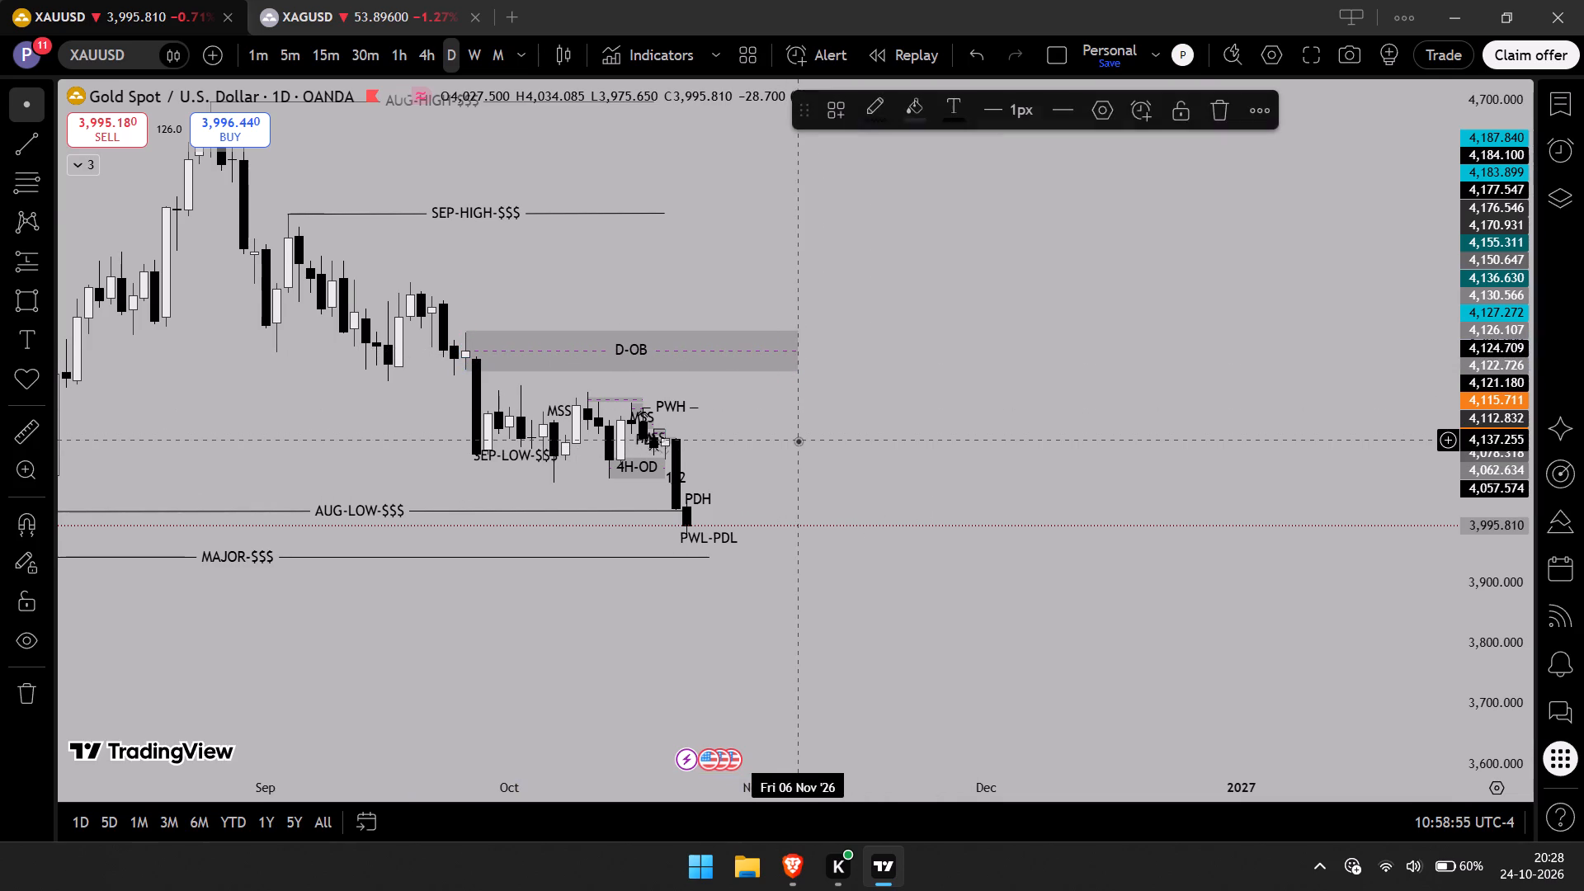
Draw a horizontal line at about 4,202 from the 16 Oct '26 daily candle to 6 Nov '26.
{"action": "scroll", "coordinate": [794, 443], "scroll_direction": "up", "scroll_amount": 1}
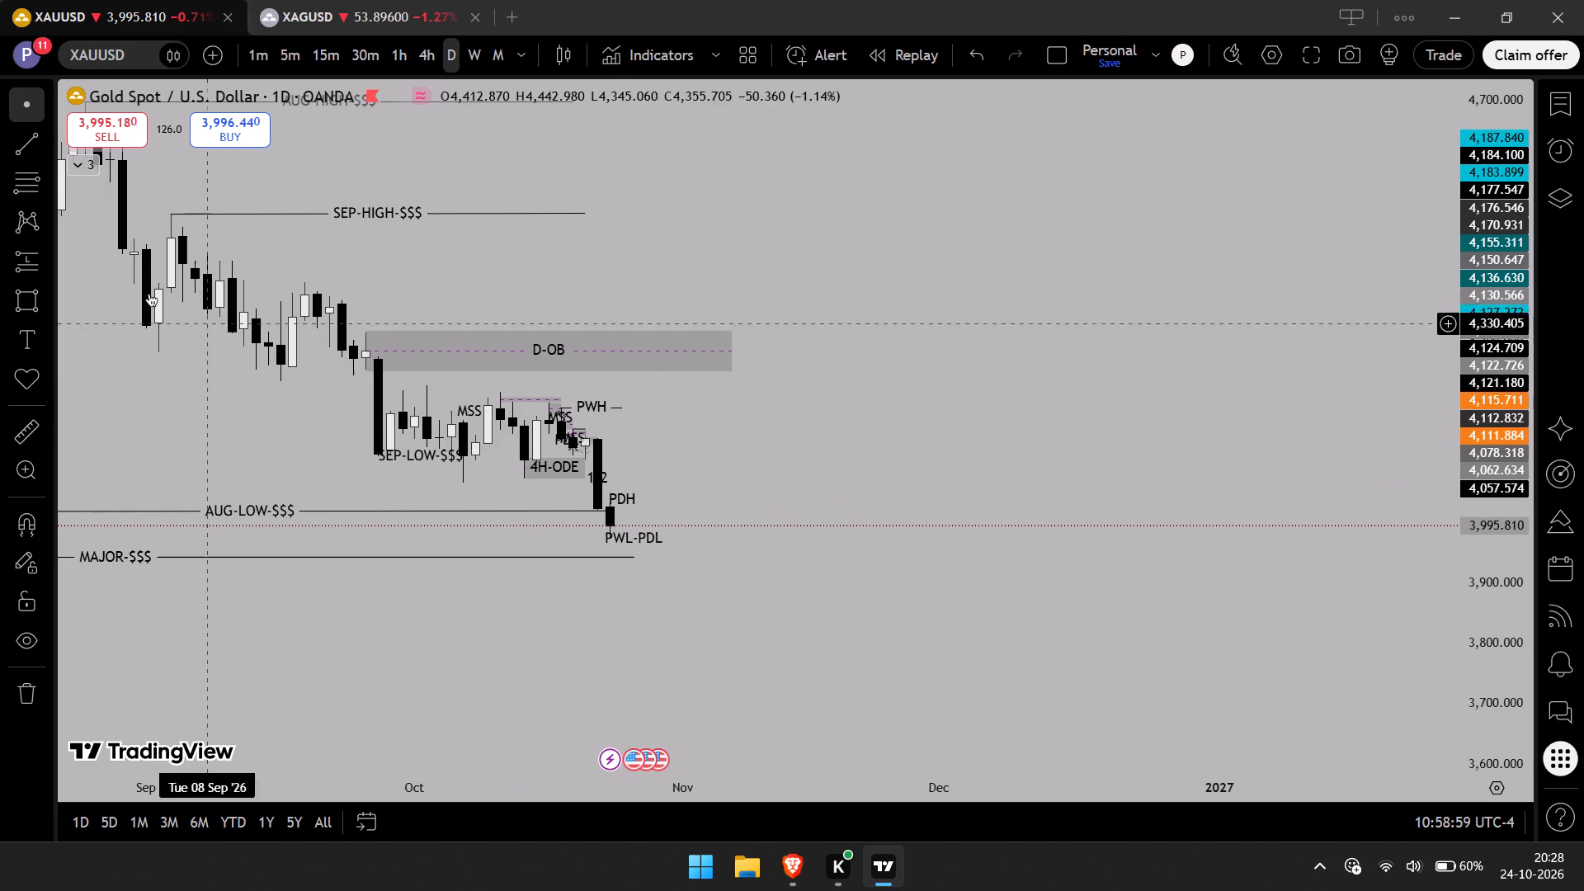
{"action": "left_click", "coordinate": [30, 139]}
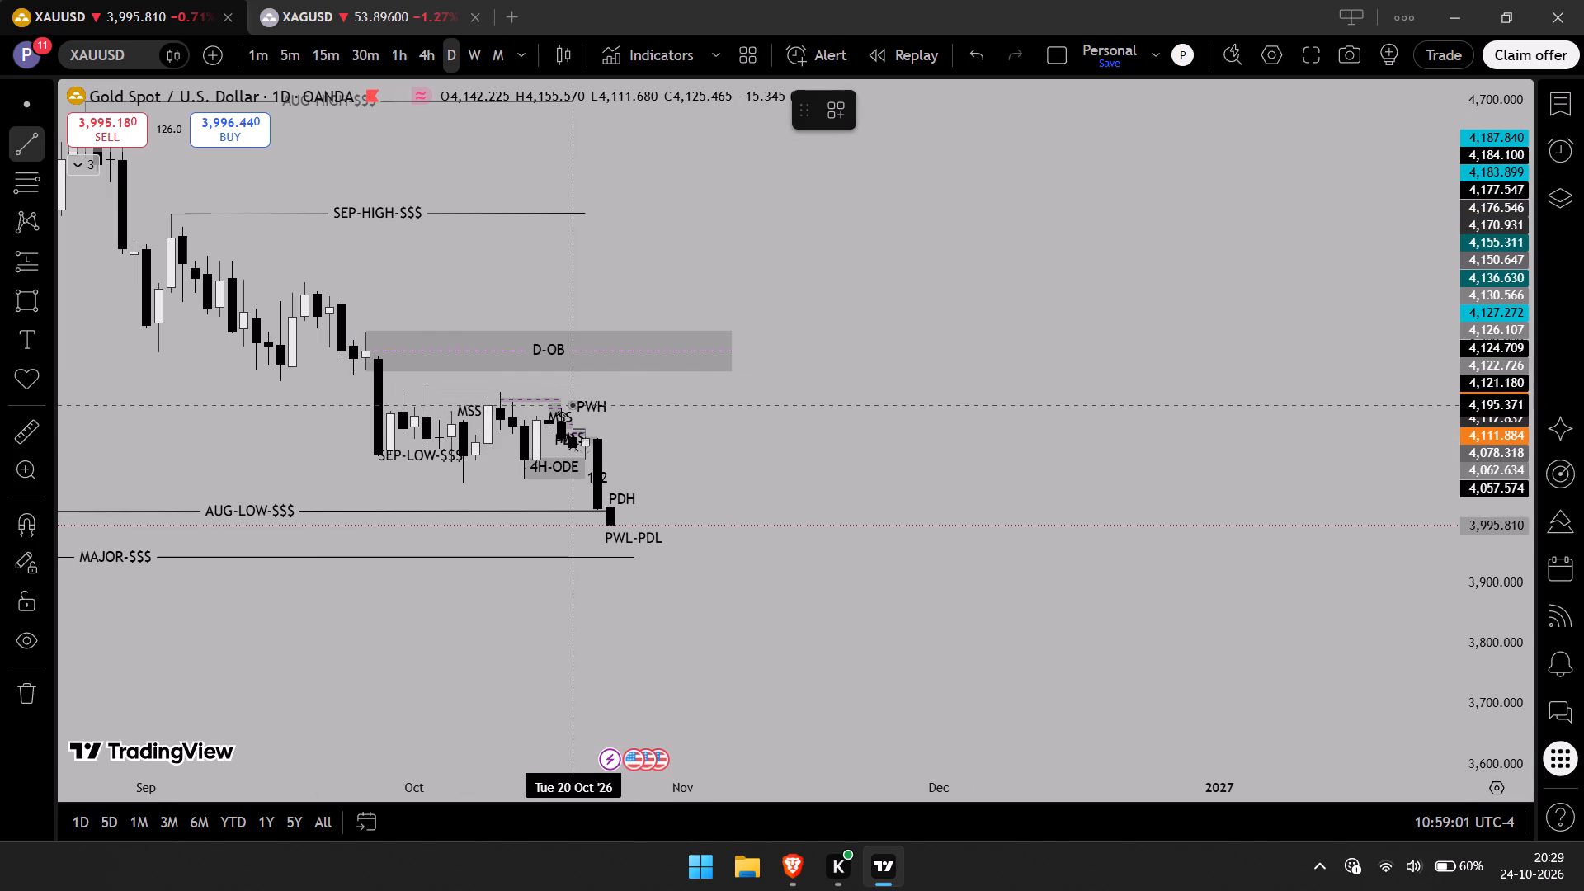
{"action": "left_click", "coordinate": [550, 400]}
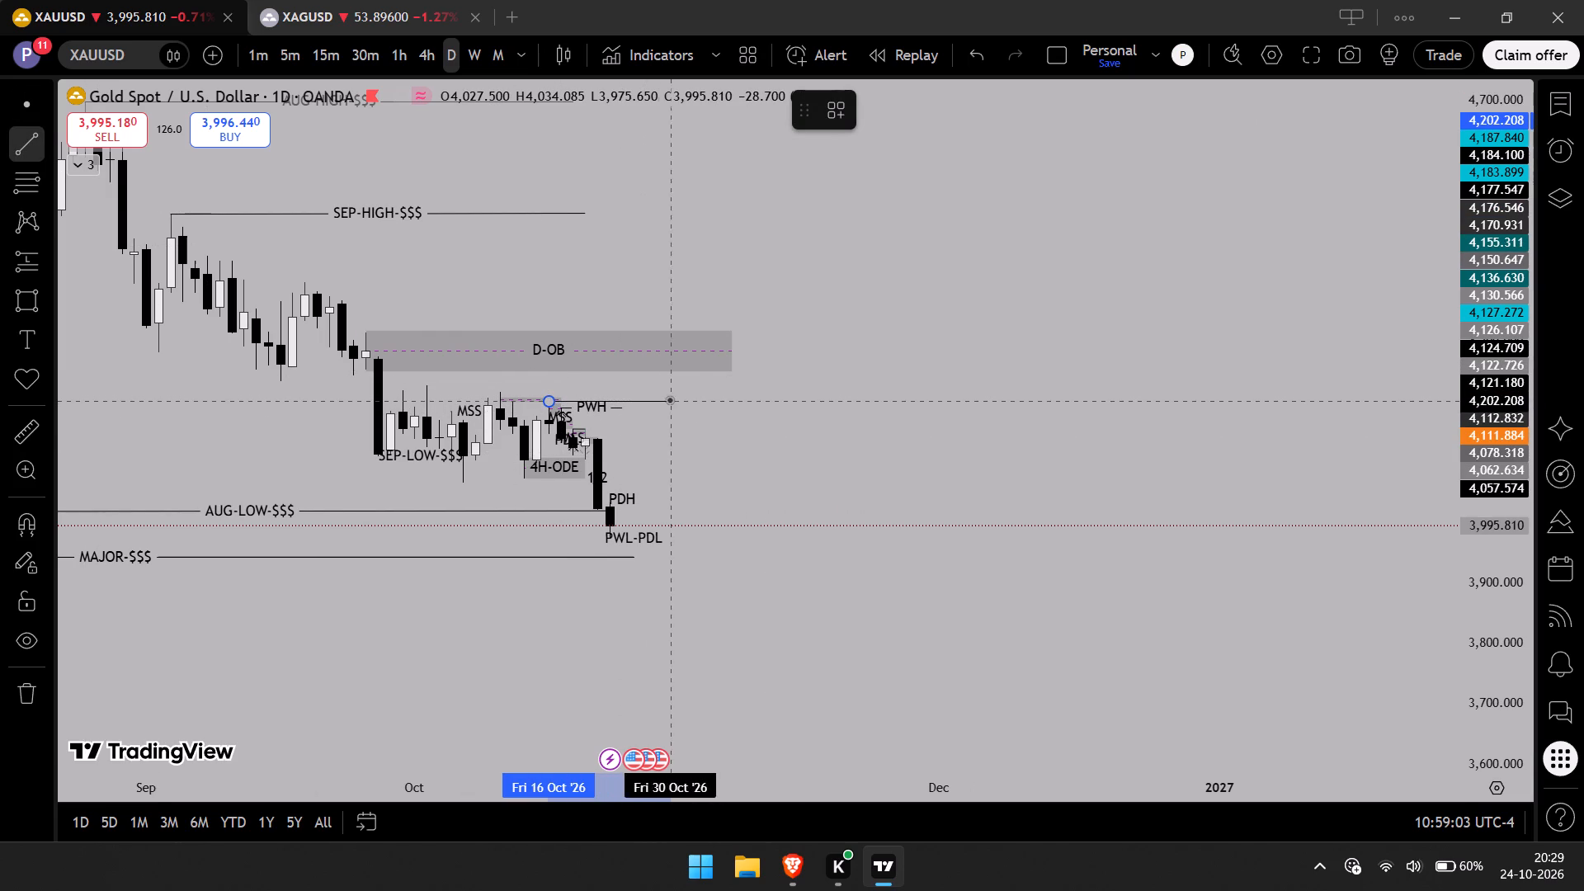
{"action": "left_click", "coordinate": [733, 401]}
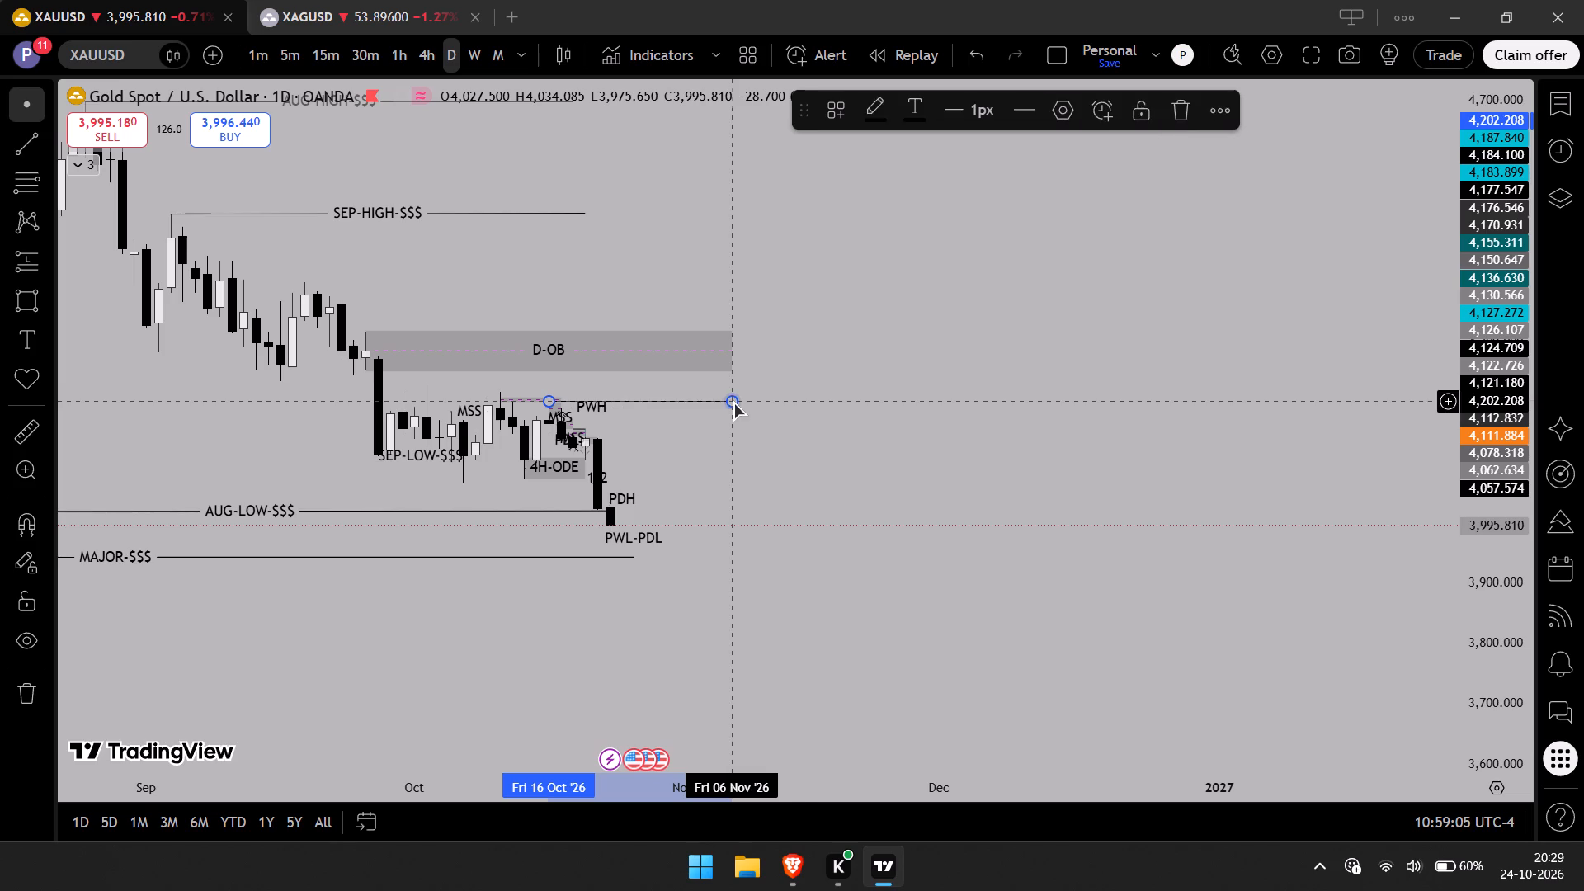
{"action": "left_click", "coordinate": [753, 461]}
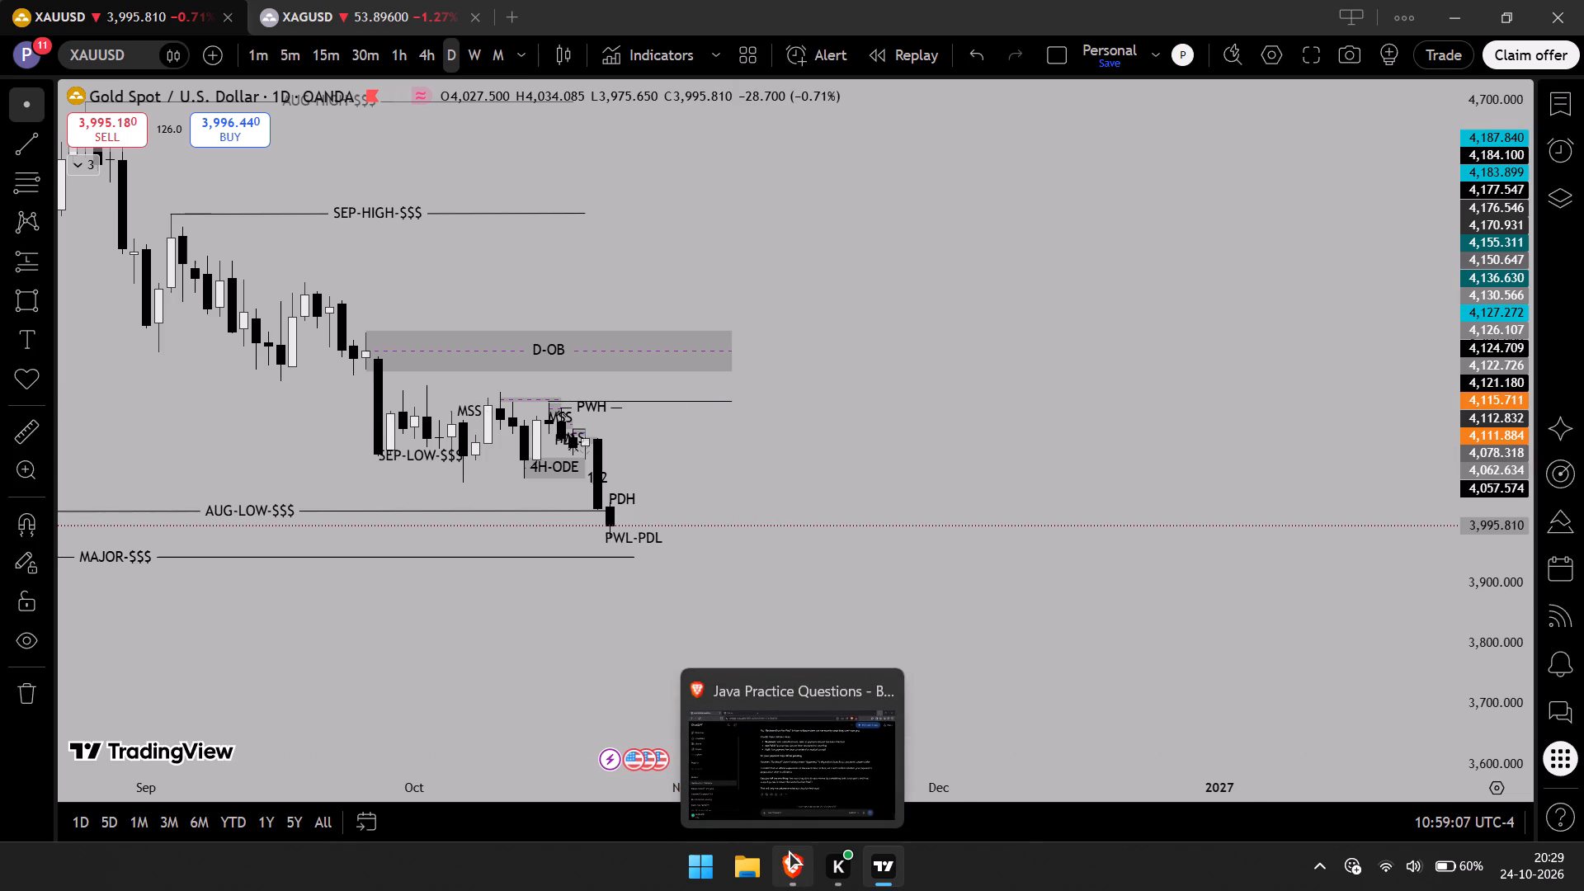
Examine the daily candles from spring to October '26 against the marked liquidity levels and the "D-OB" zone.
{"action": "scroll", "coordinate": [725, 538], "scroll_direction": "up", "scroll_amount": 3}
{"action": "scroll", "coordinate": [725, 538], "scroll_direction": "down", "scroll_amount": 1}
{"action": "left_click_drag", "start_coordinate": [691, 548], "coordinate": [1188, 559]}
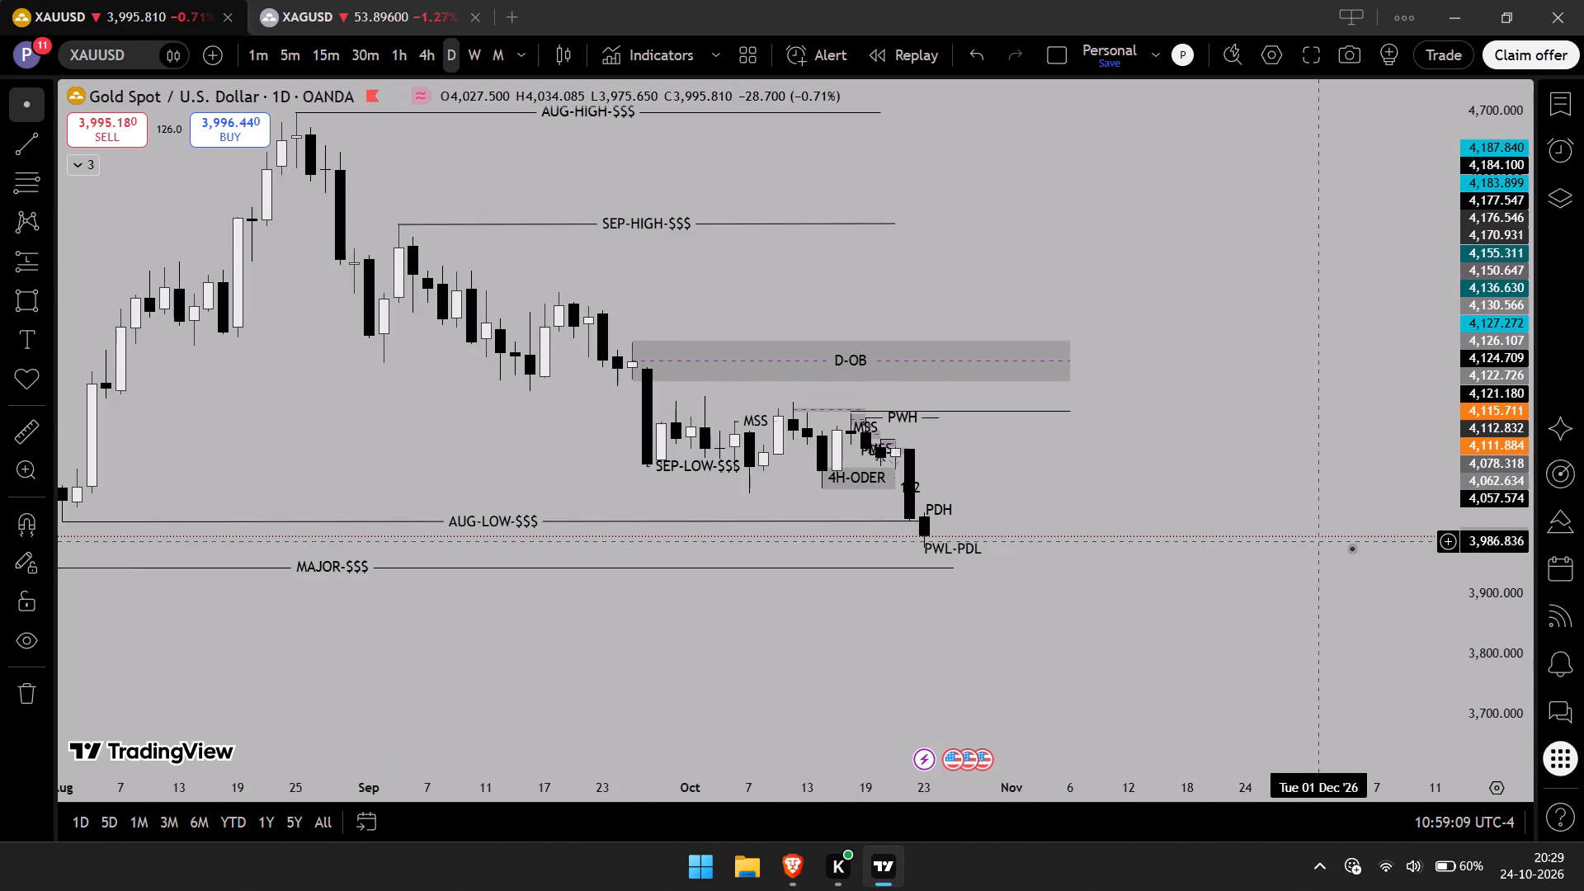
{"action": "left_click_drag", "start_coordinate": [1508, 657], "coordinate": [1505, 600]}
{"action": "scroll", "coordinate": [1046, 581], "scroll_direction": "up", "scroll_amount": 2}
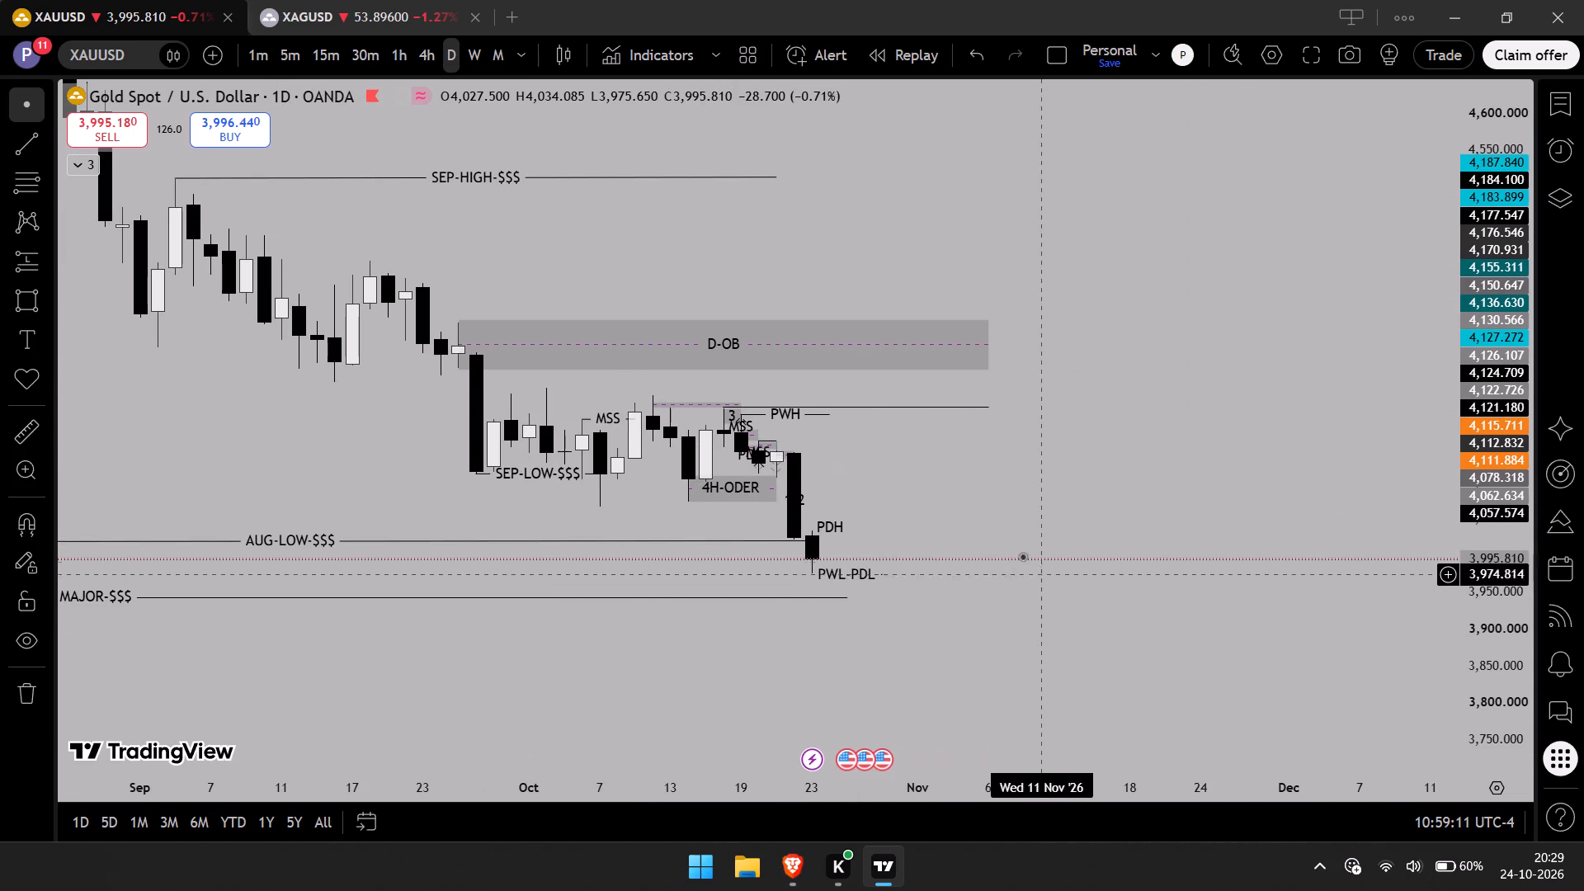
{"action": "left_click_drag", "start_coordinate": [982, 511], "coordinate": [983, 544]}
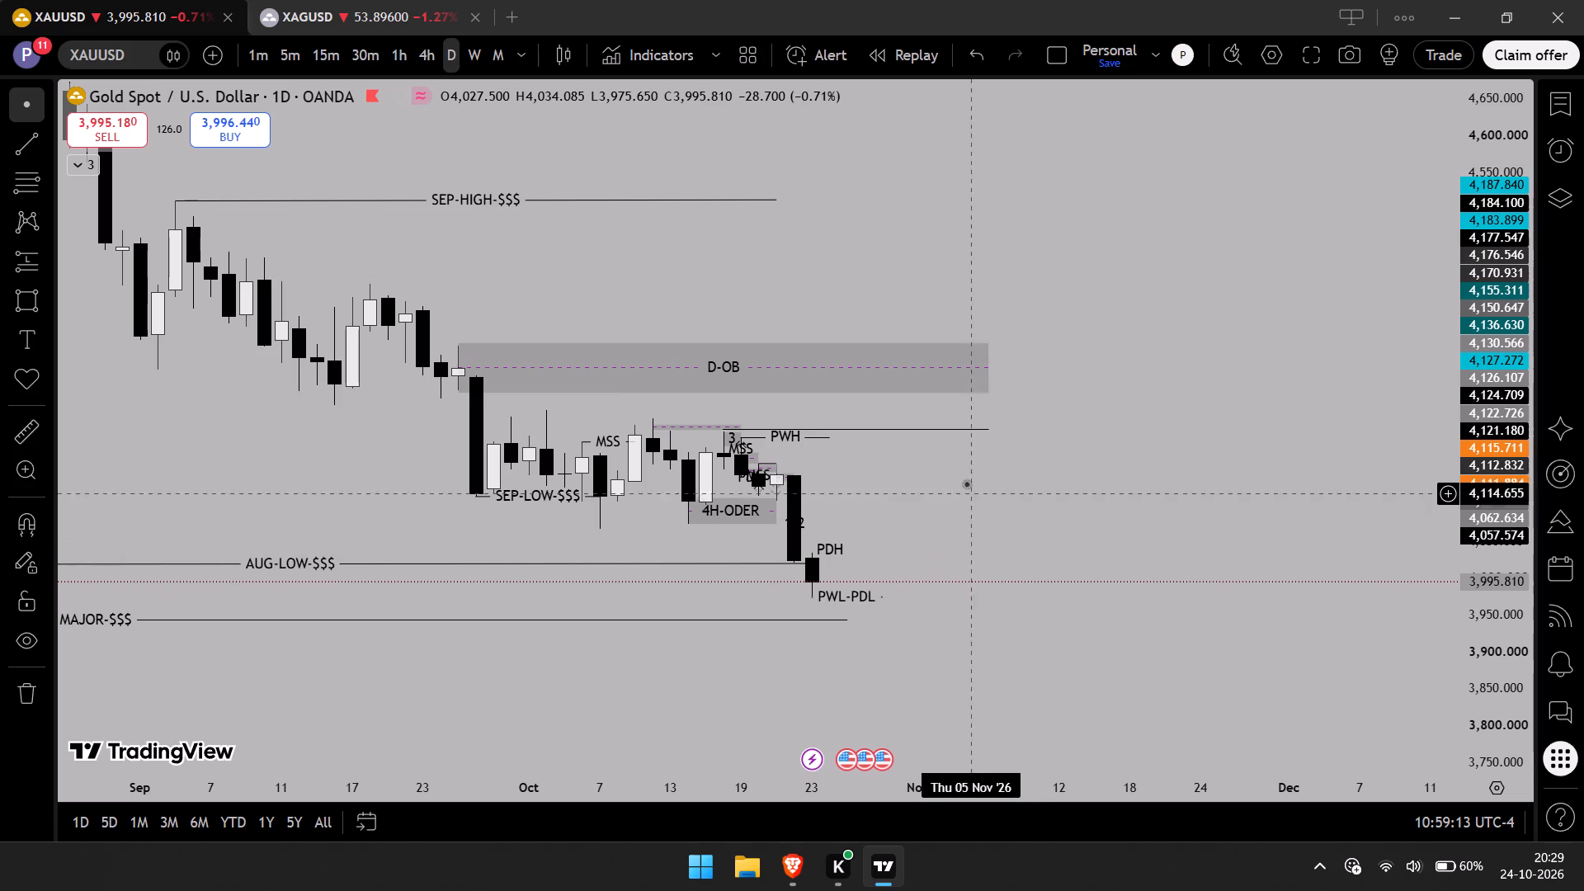
{"action": "left_click_drag", "start_coordinate": [940, 597], "coordinate": [938, 573]}
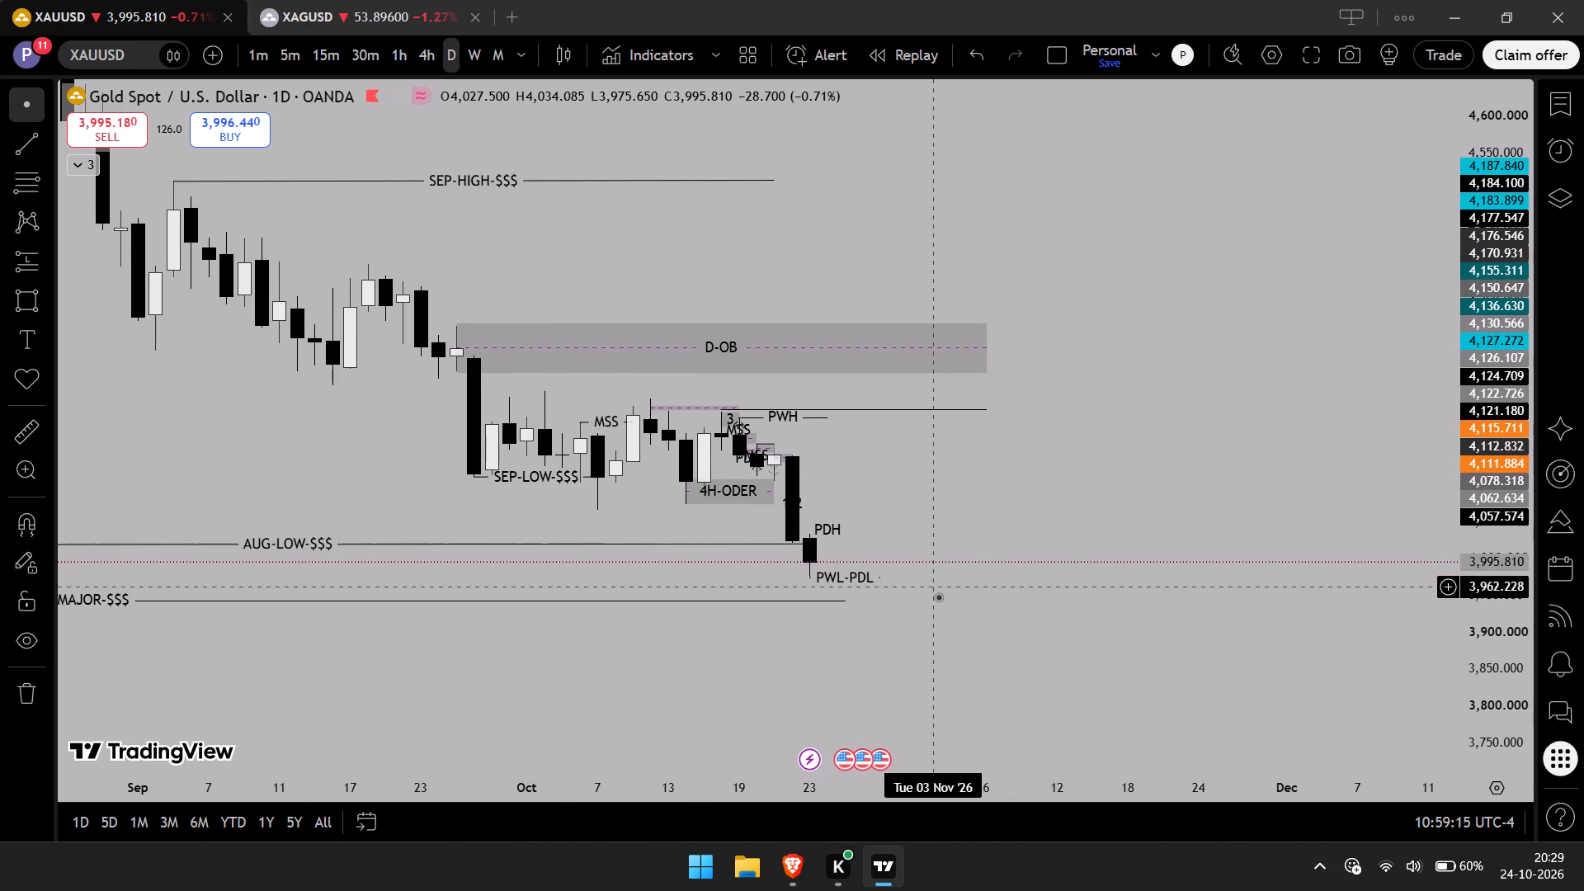
{"action": "scroll", "coordinate": [452, 844], "scroll_direction": "down", "scroll_amount": 6}
{"action": "scroll", "coordinate": [1057, 535], "scroll_direction": "down", "scroll_amount": 5}
{"action": "scroll", "coordinate": [1044, 696], "scroll_direction": "down", "scroll_amount": 4}
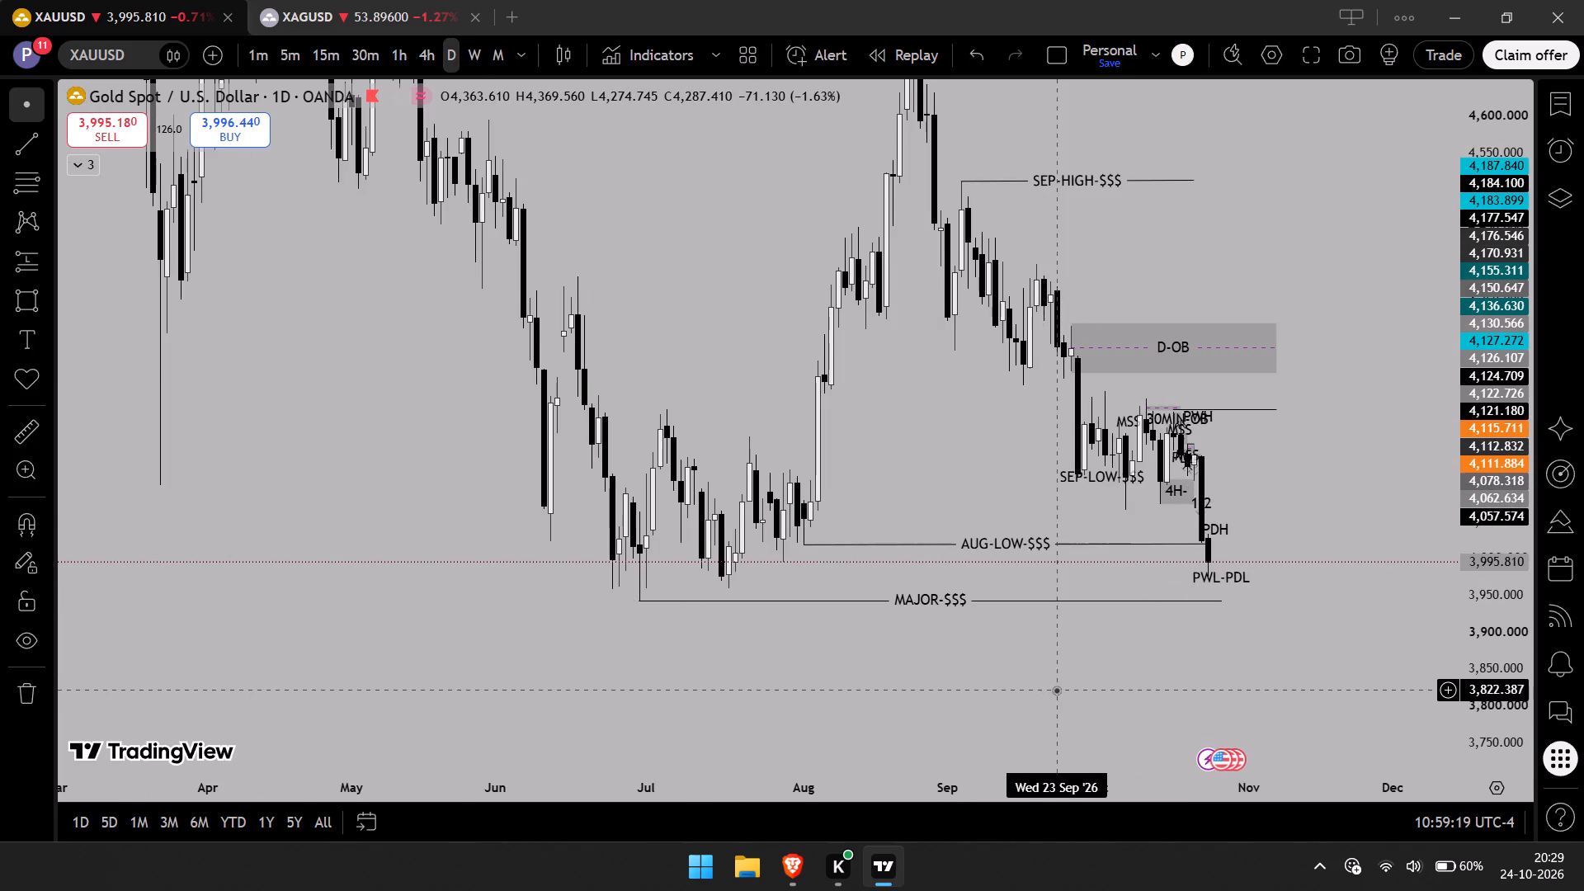
{"action": "left_click_drag", "start_coordinate": [1056, 690], "coordinate": [830, 662]}
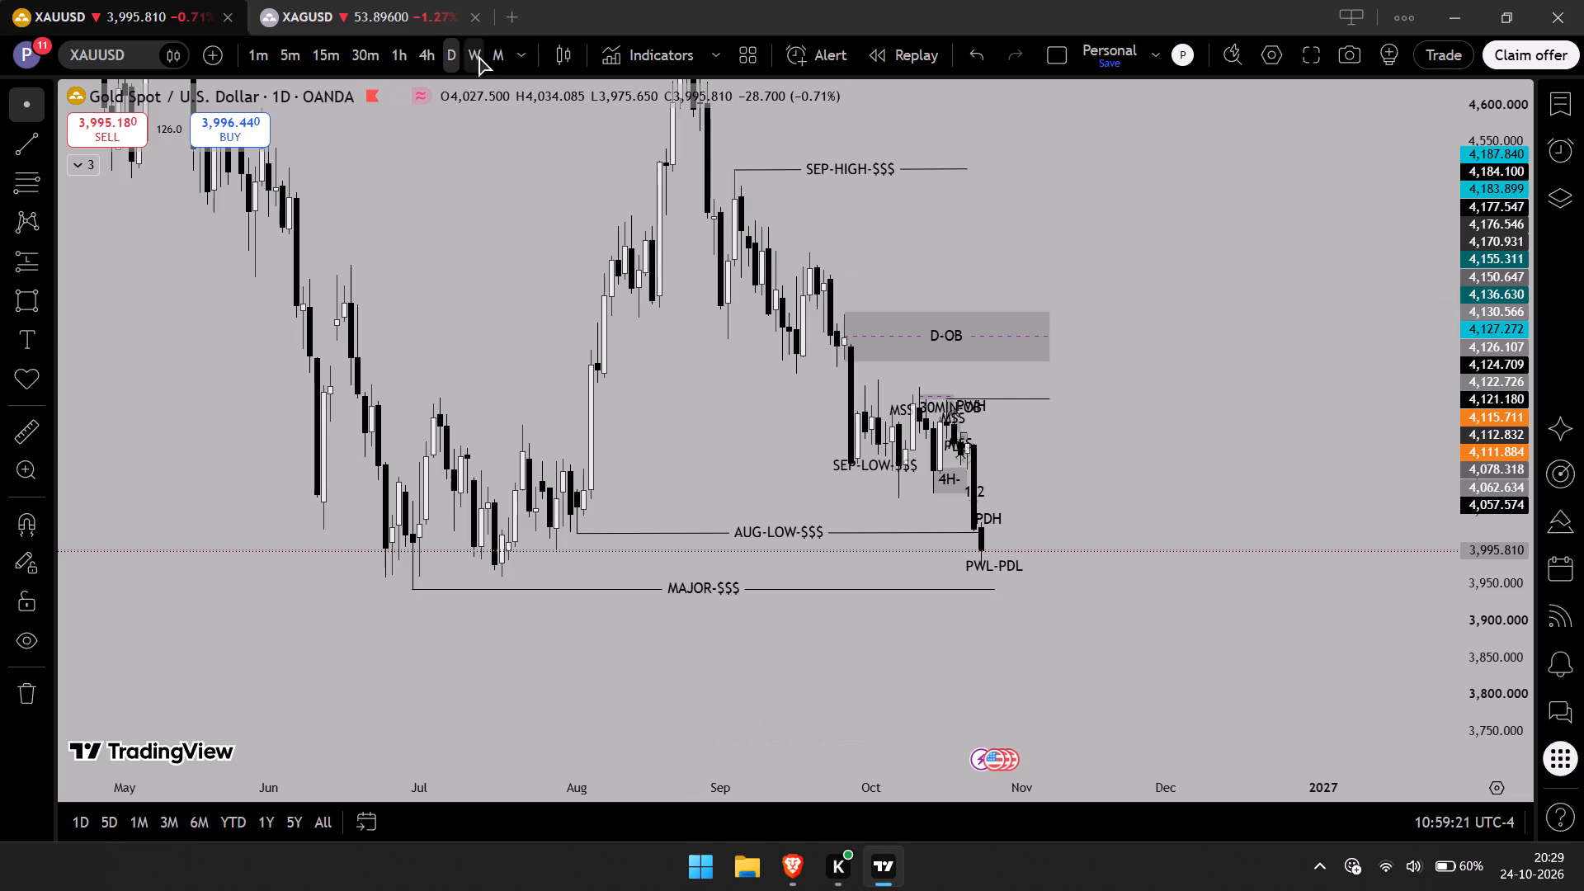
Switch to the 4-hour timeframe and realign the unlabelled line near "PWH" with the 16 Oct '26 high at about 4,199.
{"action": "left_click", "coordinate": [432, 54]}
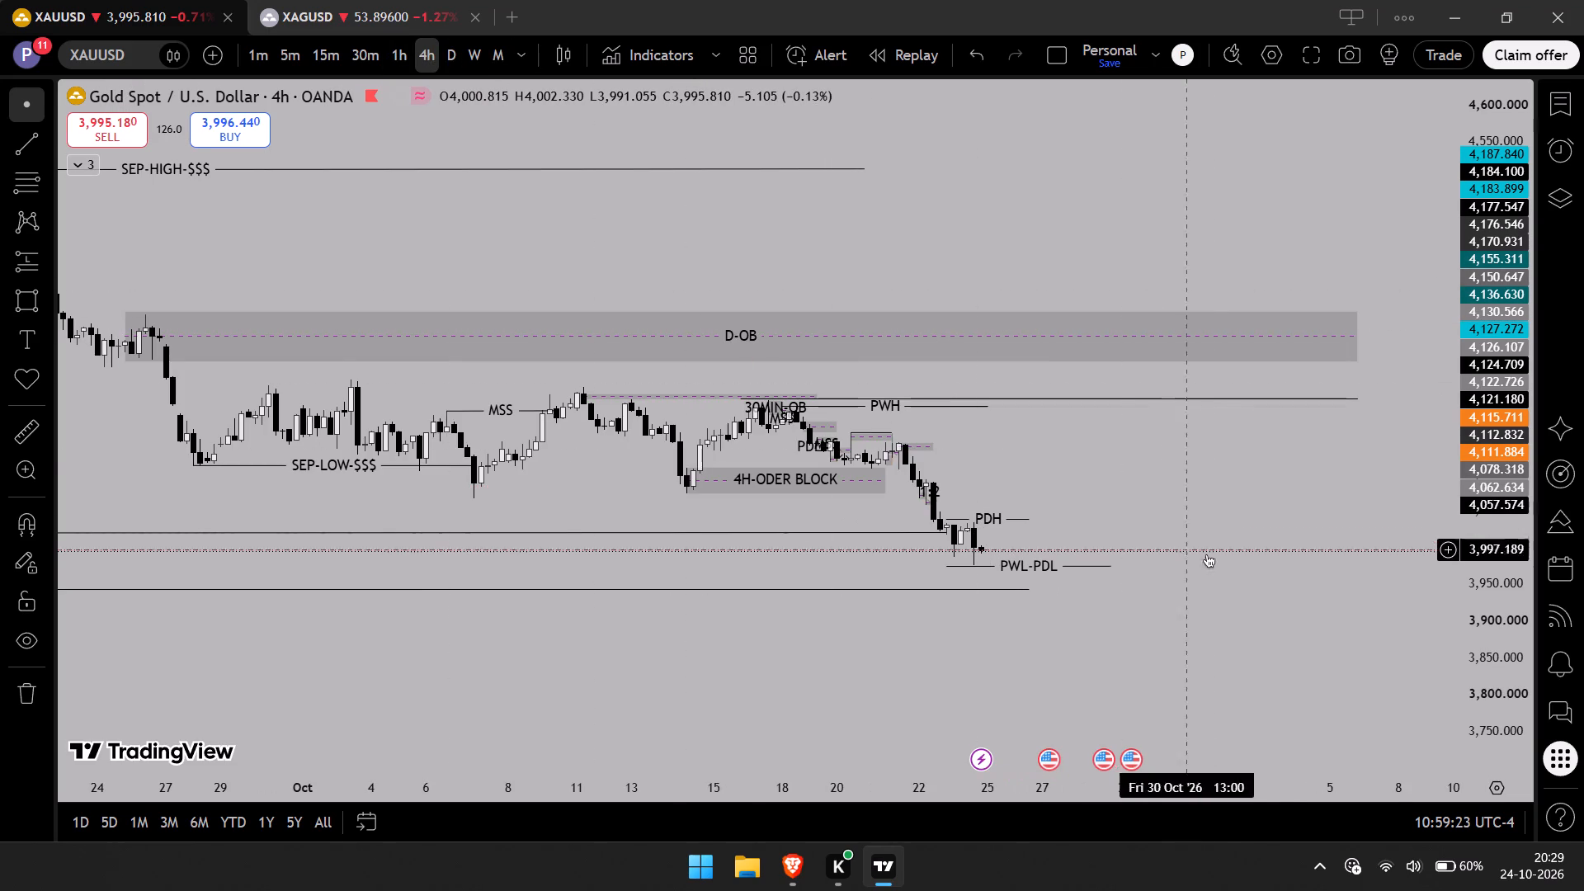
{"action": "left_click_drag", "start_coordinate": [1469, 690], "coordinate": [1441, 411]}
{"action": "left_click_drag", "start_coordinate": [1287, 522], "coordinate": [1118, 388]}
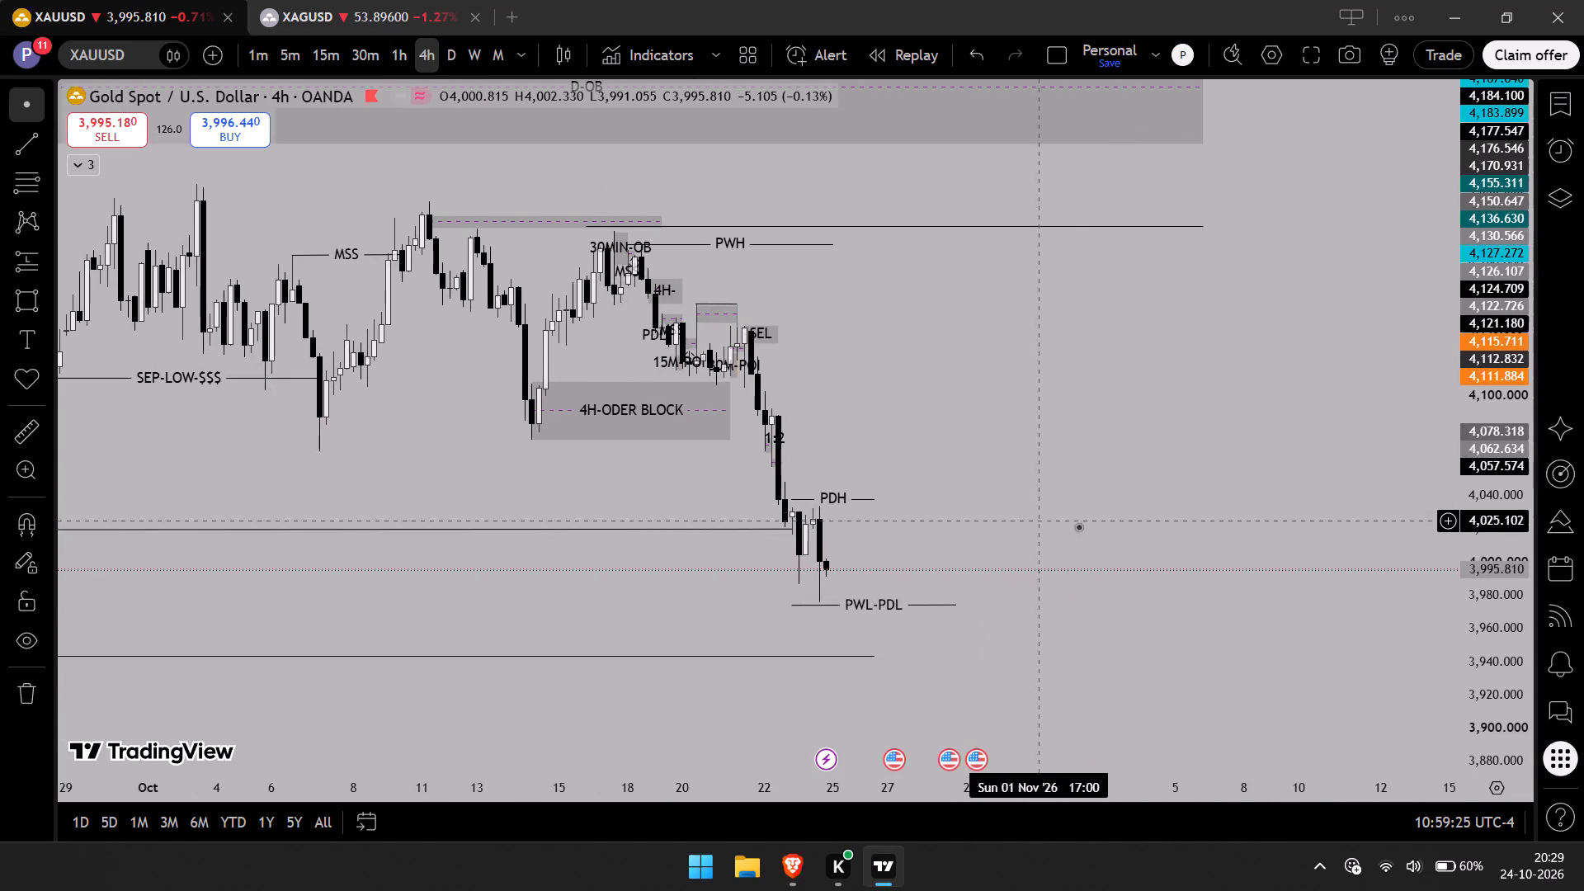
{"action": "left_click_drag", "start_coordinate": [1505, 642], "coordinate": [1499, 595]}
{"action": "left_click_drag", "start_coordinate": [1067, 422], "coordinate": [1068, 485]}
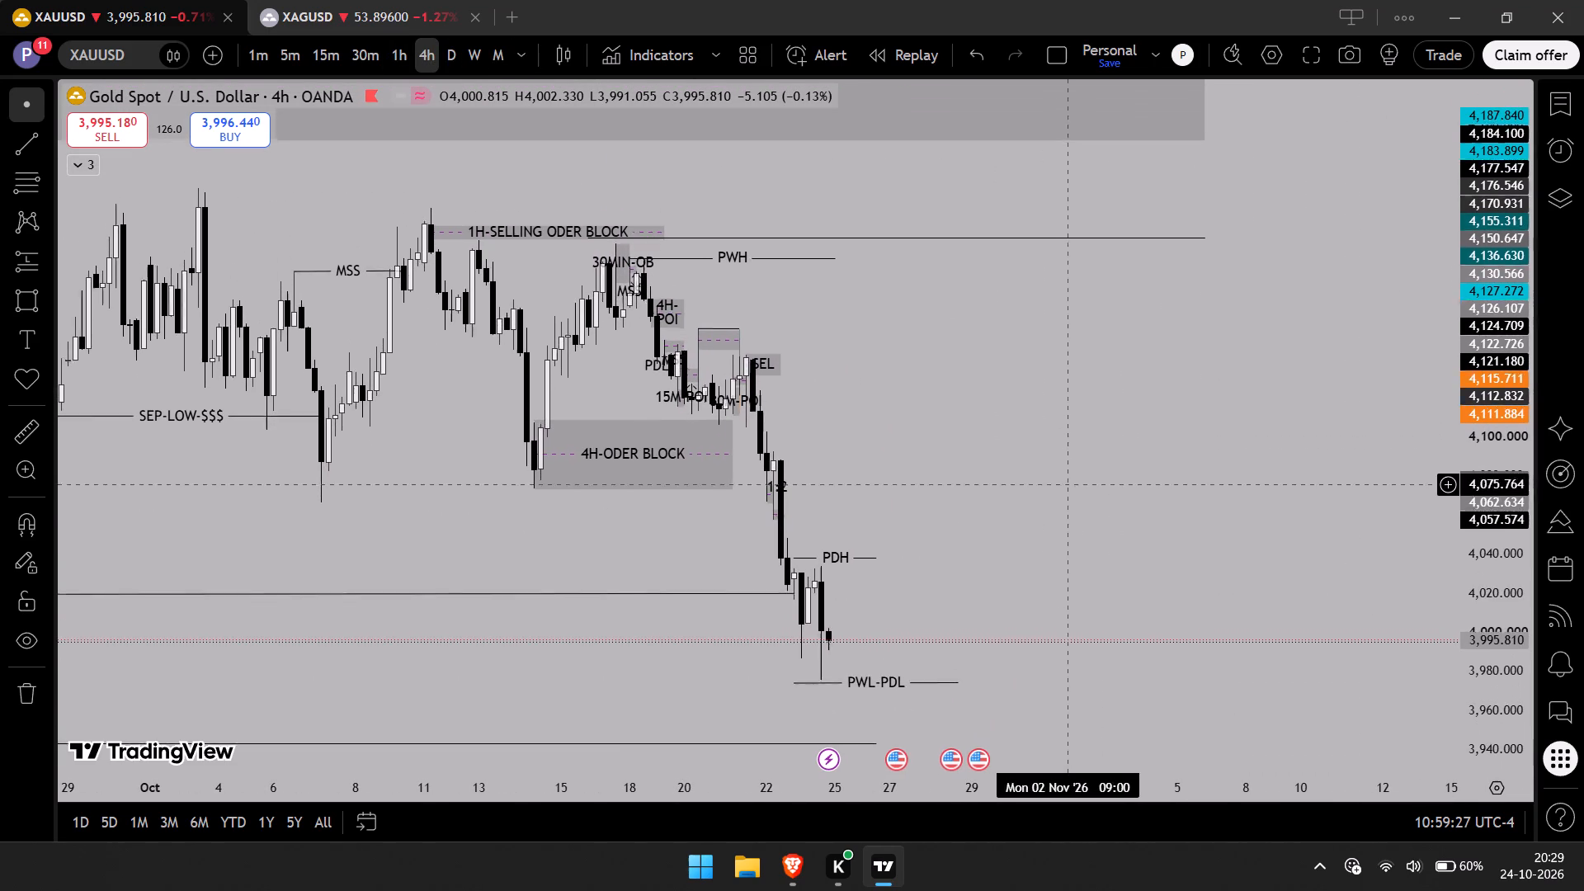
{"action": "left_click_drag", "start_coordinate": [1068, 485], "coordinate": [1068, 486]}
{"action": "left_click_drag", "start_coordinate": [833, 241], "coordinate": [858, 244]}
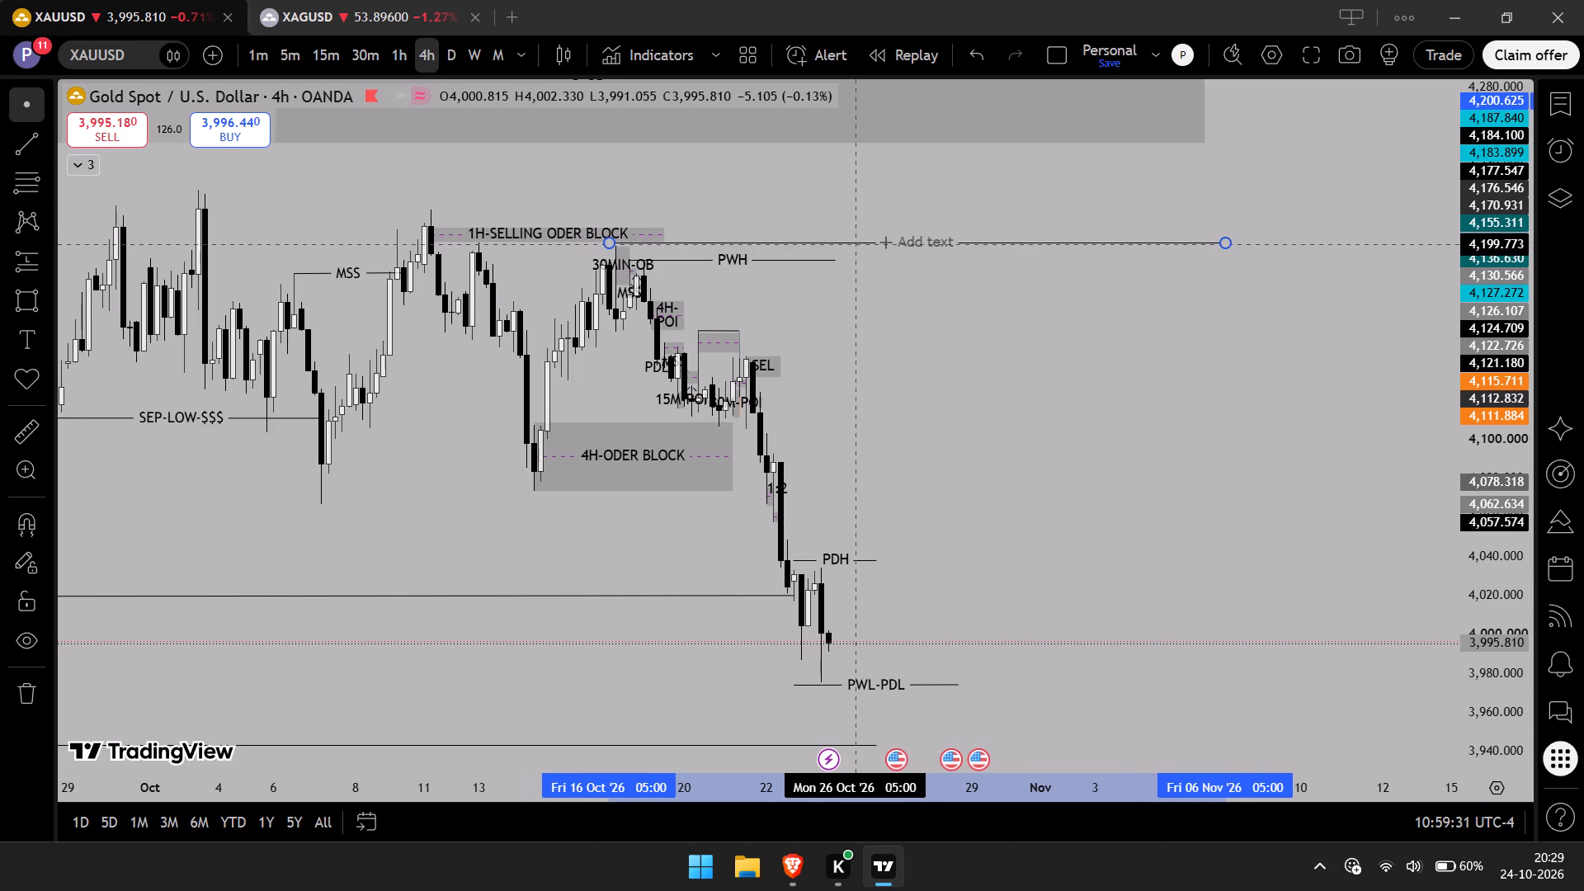
{"action": "left_click_drag", "start_coordinate": [858, 244], "coordinate": [860, 247]}
{"action": "left_click", "coordinate": [947, 321]}
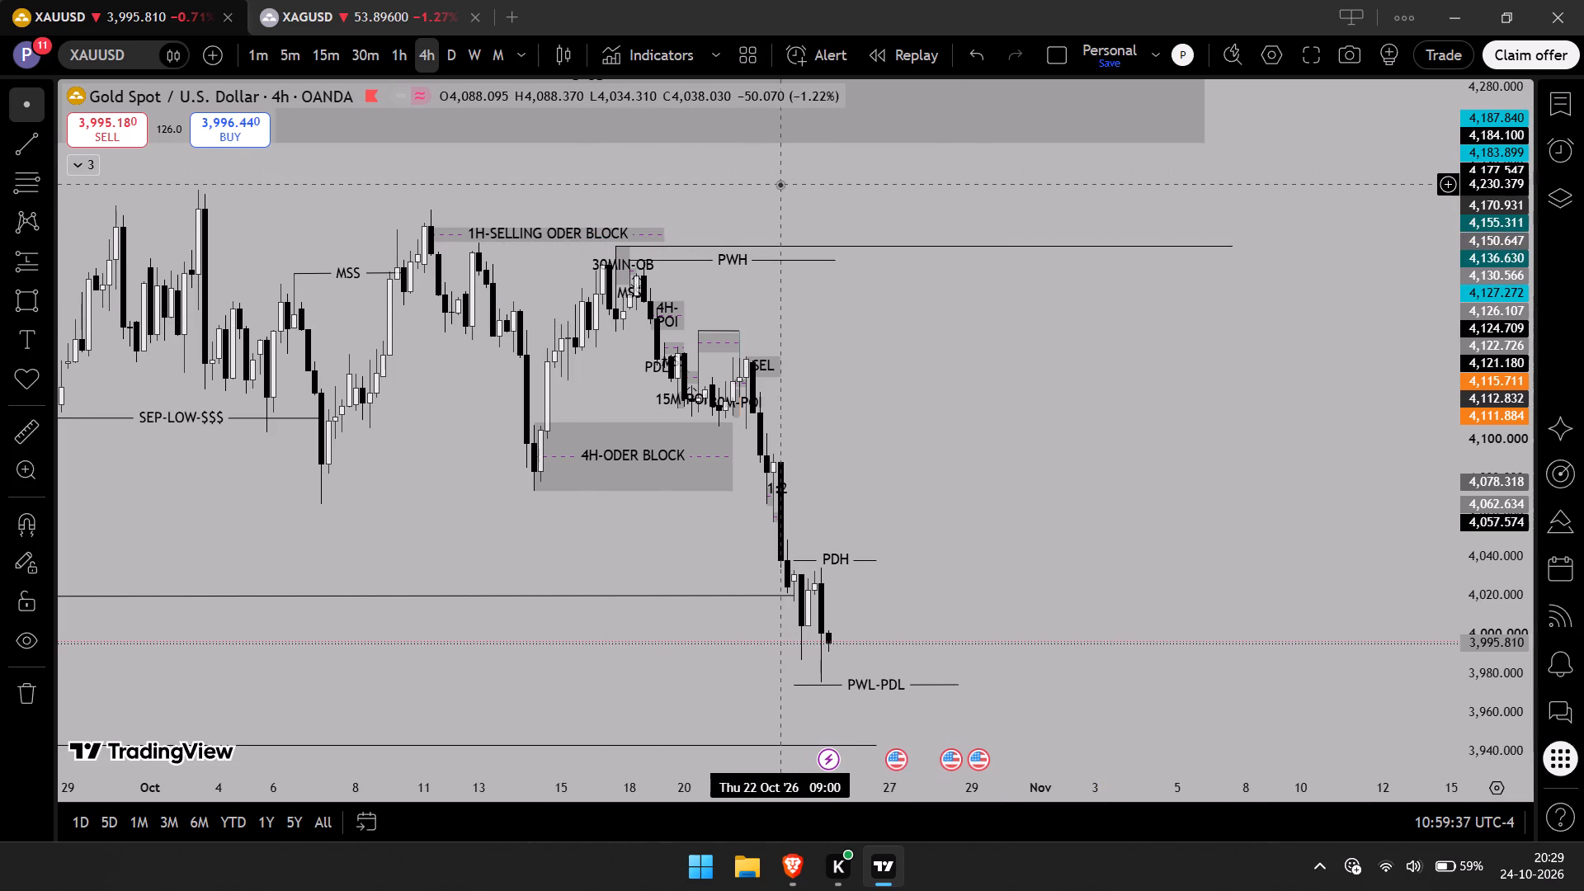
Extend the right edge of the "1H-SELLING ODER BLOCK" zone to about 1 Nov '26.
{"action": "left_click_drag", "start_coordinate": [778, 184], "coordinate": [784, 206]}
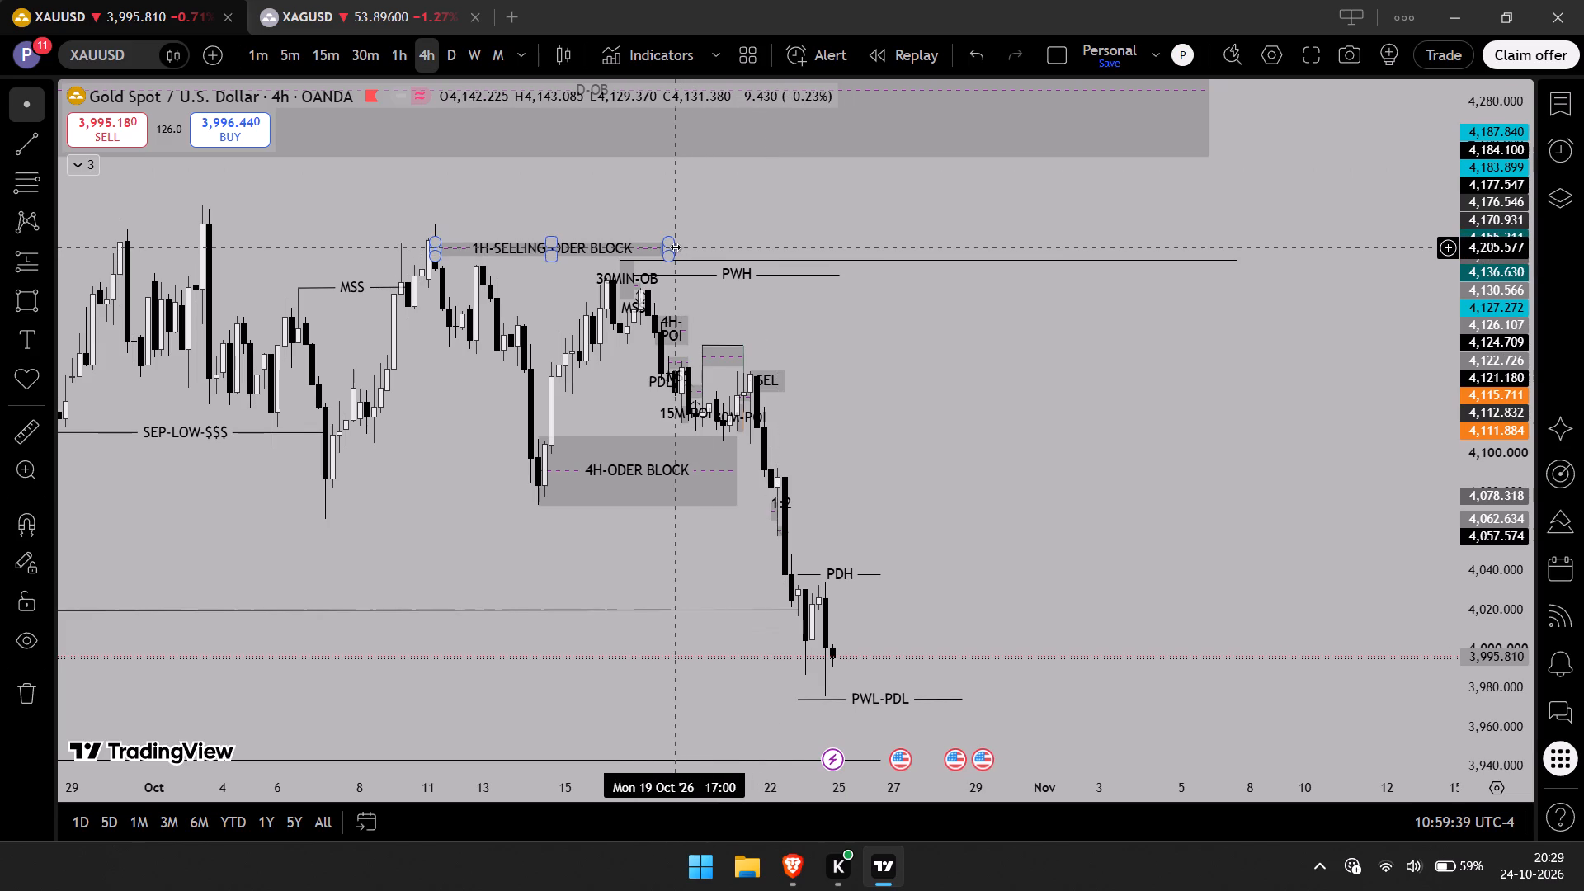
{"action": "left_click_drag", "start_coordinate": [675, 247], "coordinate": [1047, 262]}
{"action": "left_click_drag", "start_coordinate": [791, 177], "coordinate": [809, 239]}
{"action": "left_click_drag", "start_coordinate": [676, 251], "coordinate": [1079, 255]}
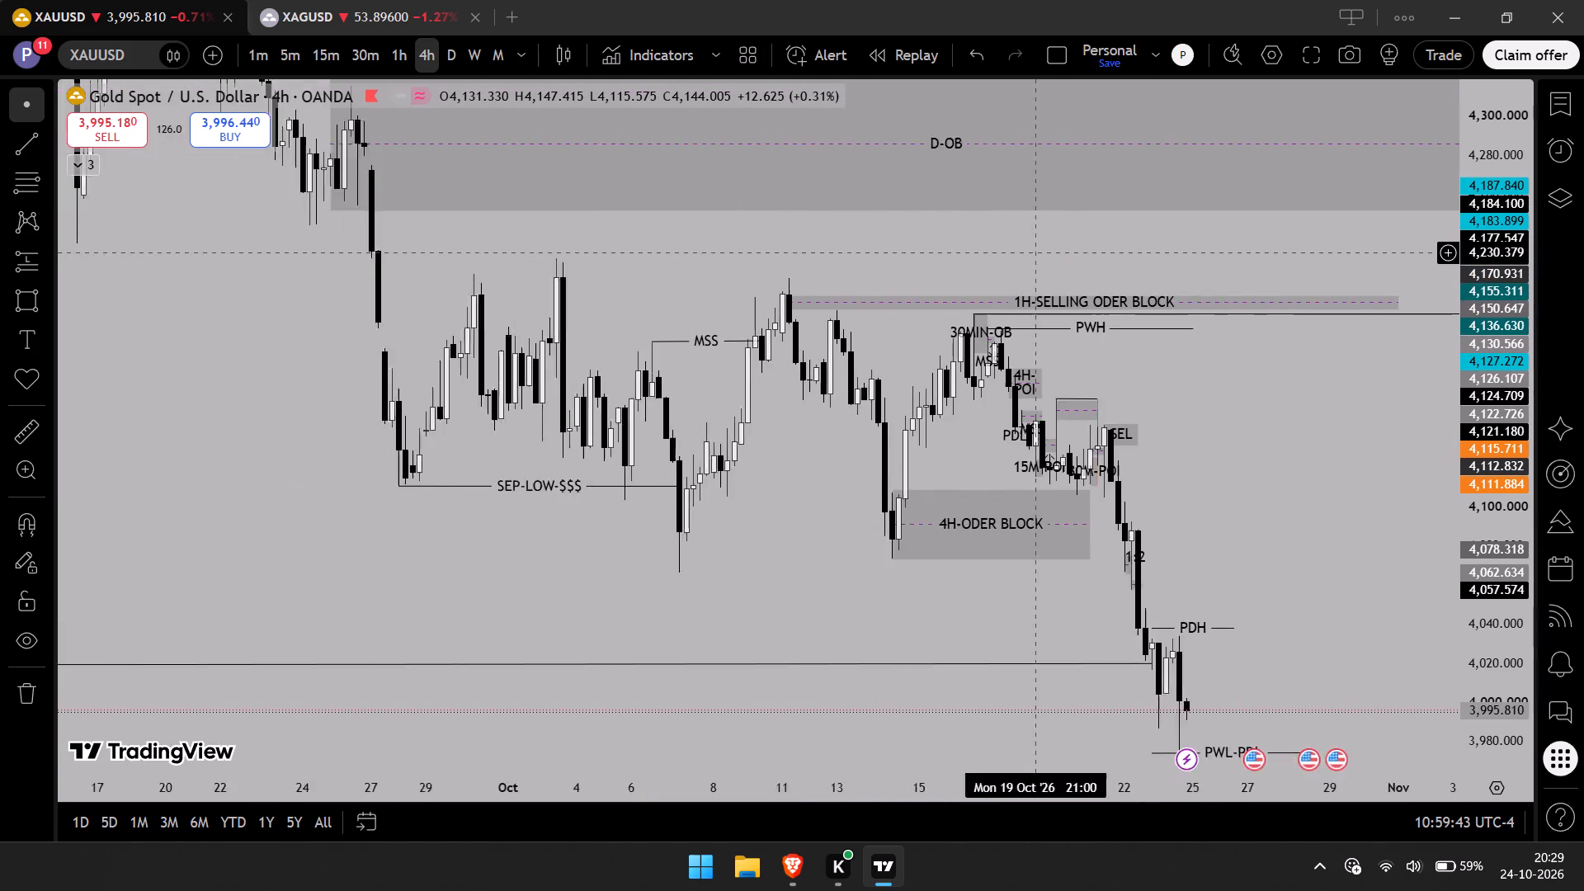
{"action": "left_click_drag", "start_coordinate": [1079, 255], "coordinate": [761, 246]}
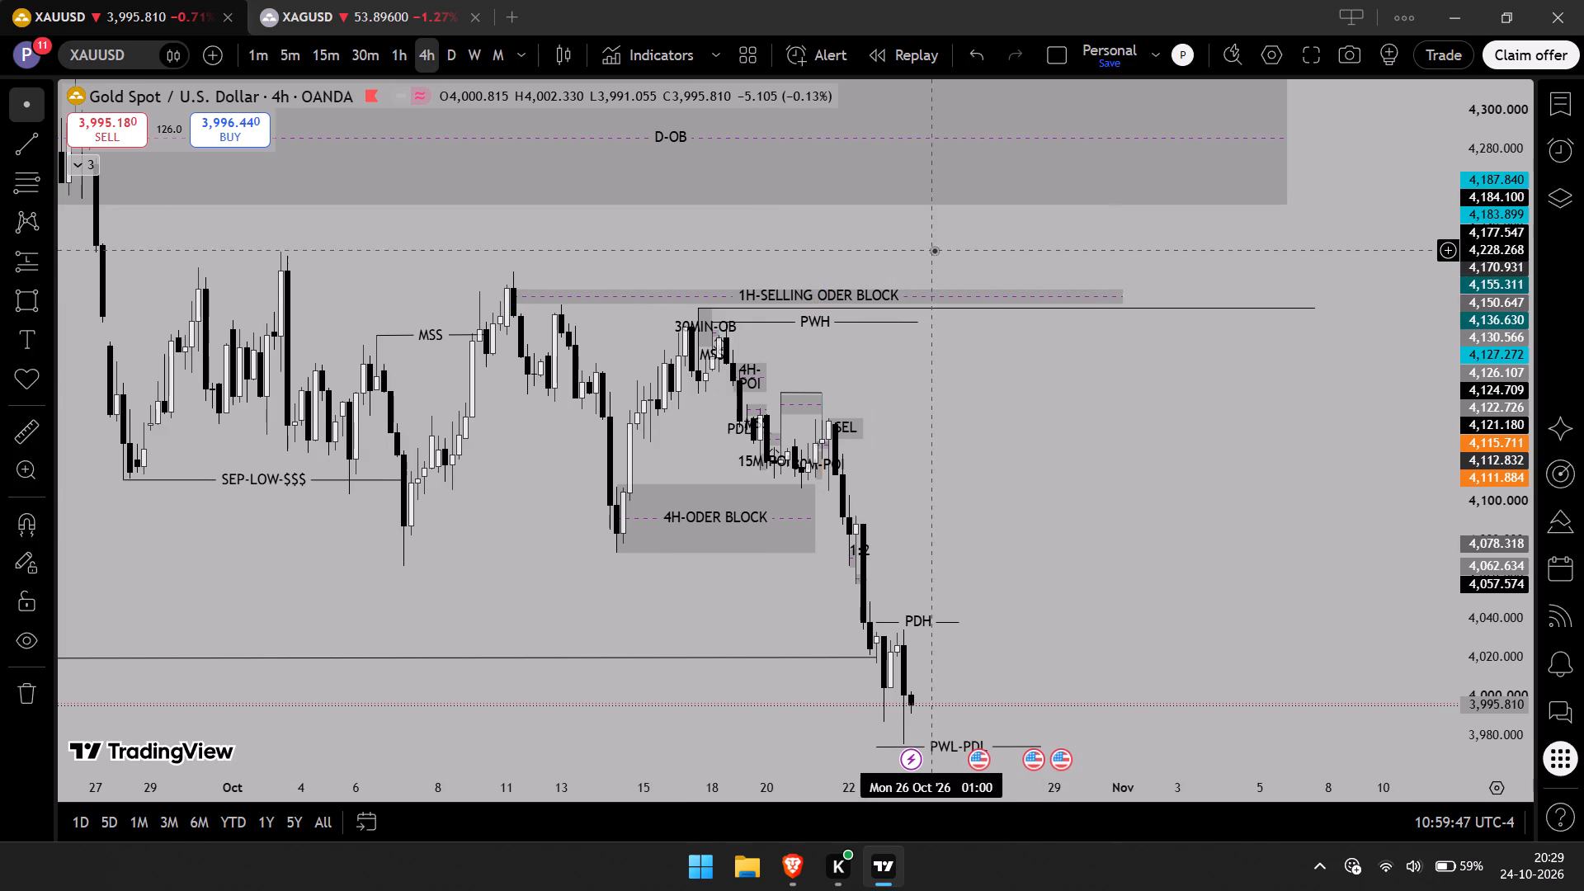
Delete the "1H-SELLING ODER BLOCK" zone.
{"action": "left_click", "coordinate": [1082, 290]}
{"action": "left_click", "coordinate": [1219, 112]}
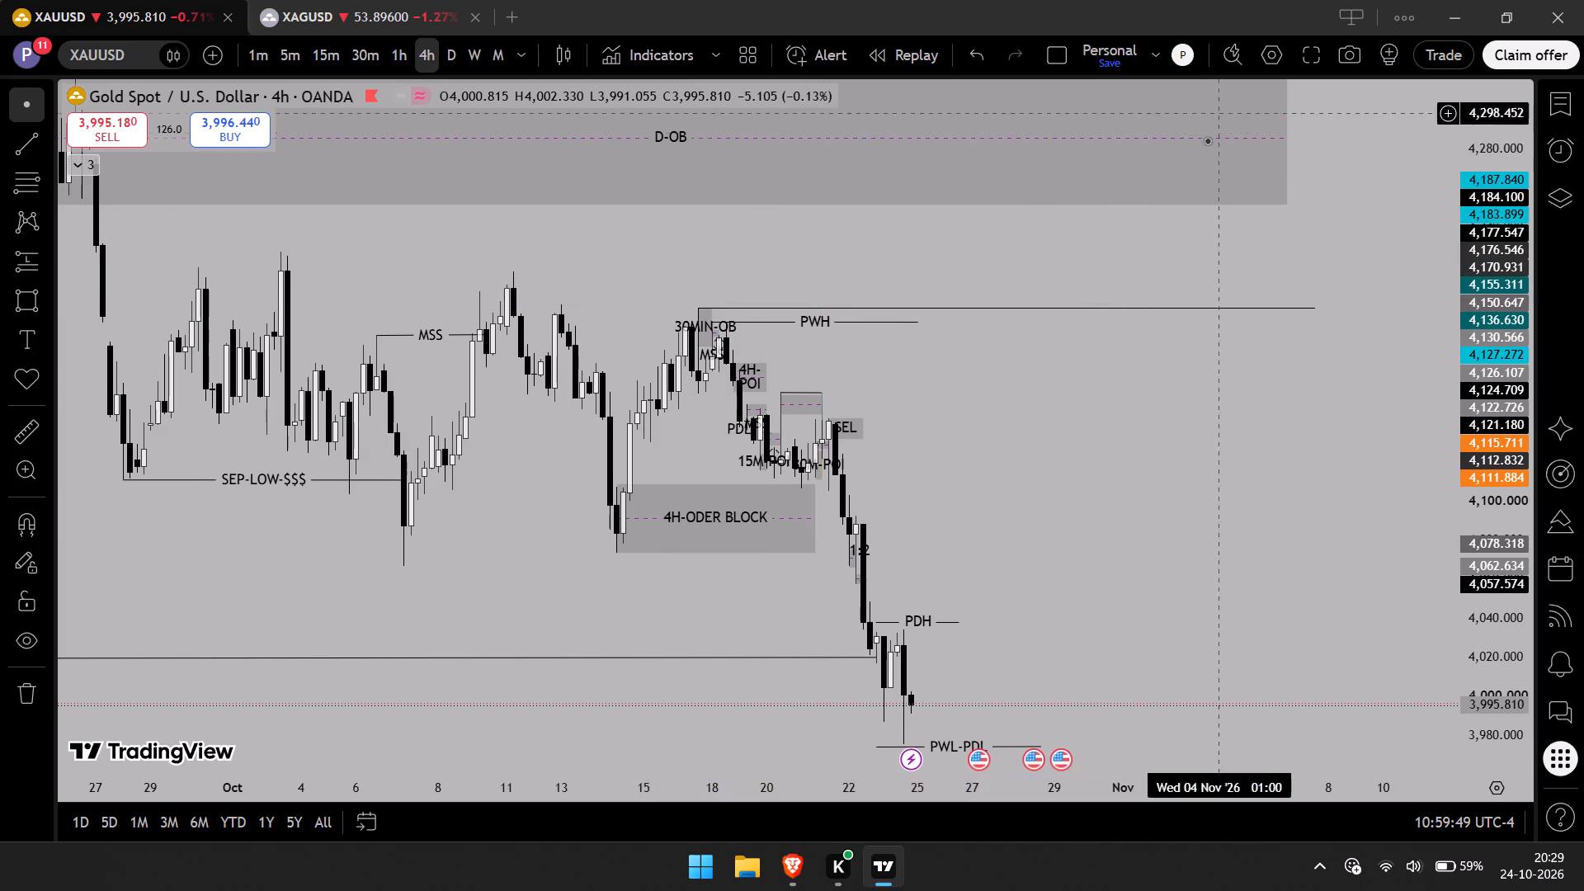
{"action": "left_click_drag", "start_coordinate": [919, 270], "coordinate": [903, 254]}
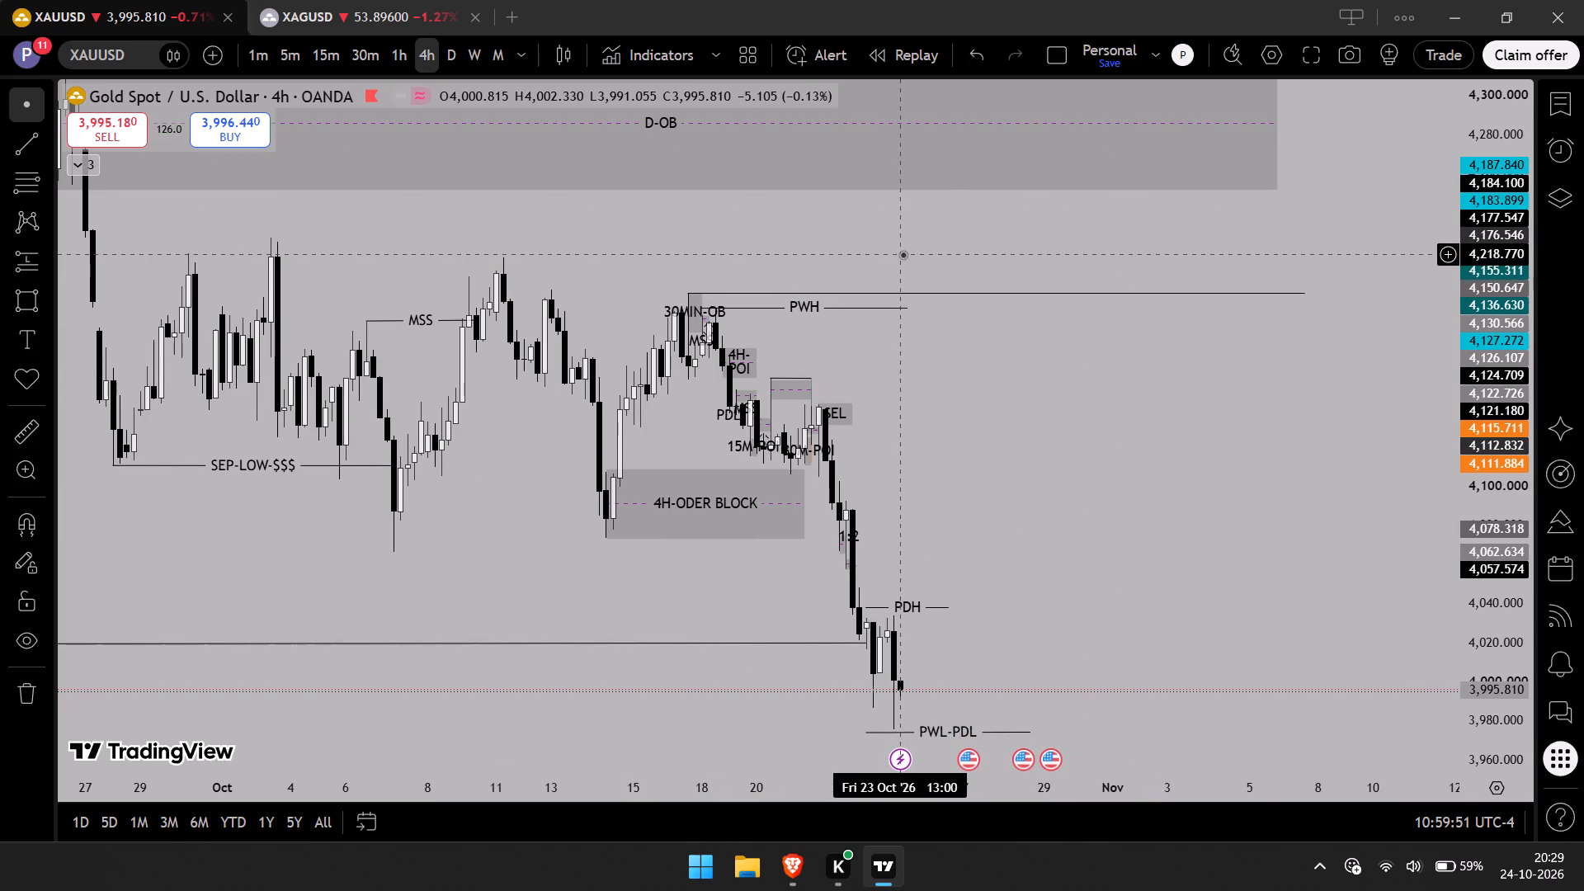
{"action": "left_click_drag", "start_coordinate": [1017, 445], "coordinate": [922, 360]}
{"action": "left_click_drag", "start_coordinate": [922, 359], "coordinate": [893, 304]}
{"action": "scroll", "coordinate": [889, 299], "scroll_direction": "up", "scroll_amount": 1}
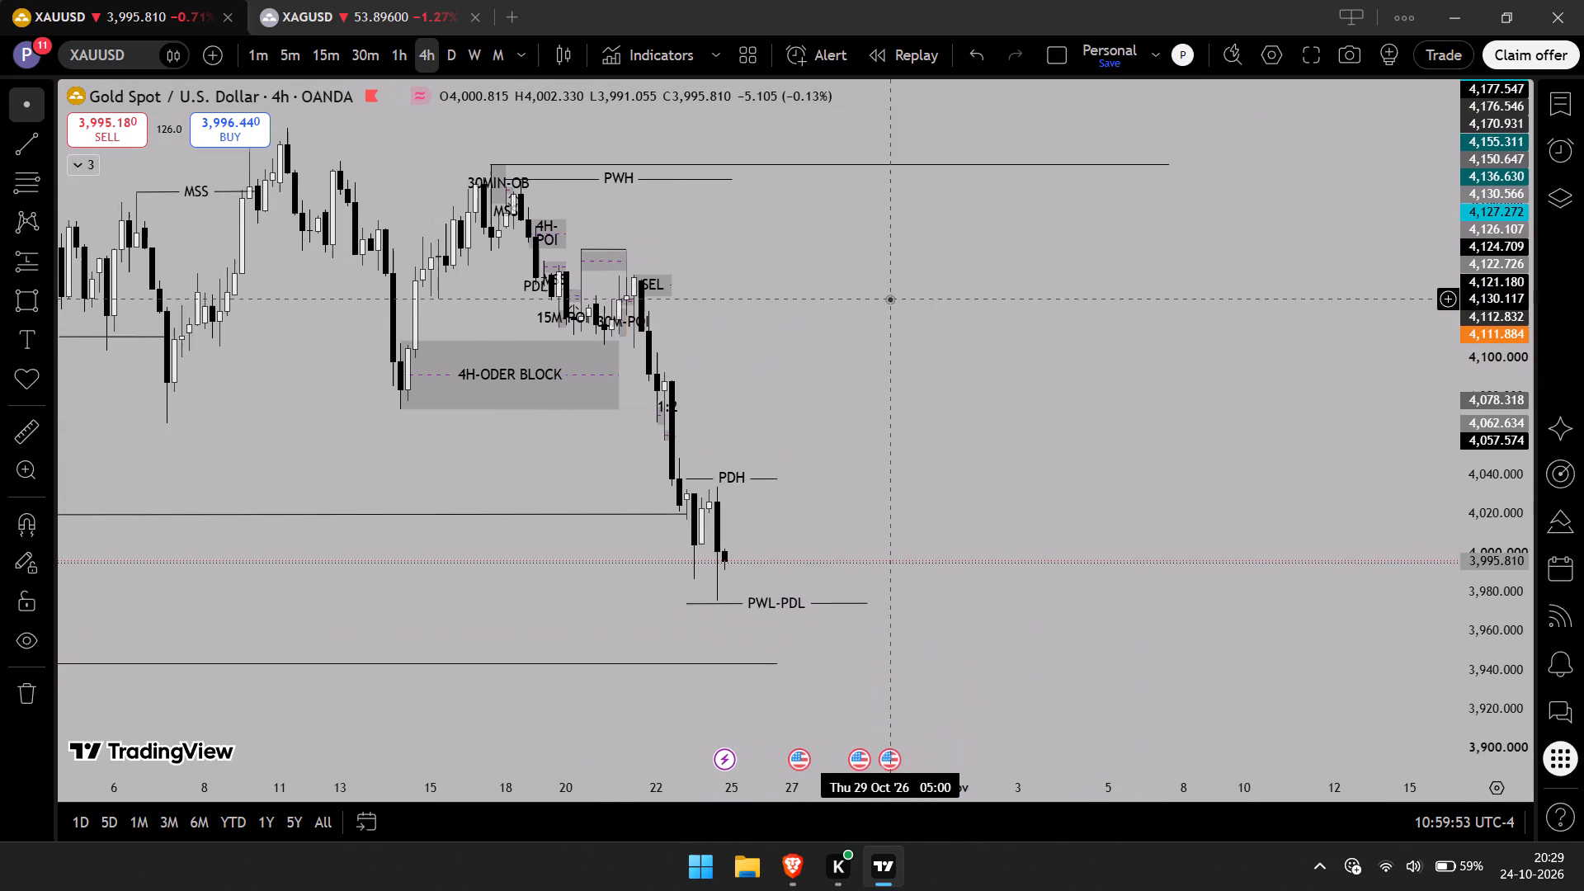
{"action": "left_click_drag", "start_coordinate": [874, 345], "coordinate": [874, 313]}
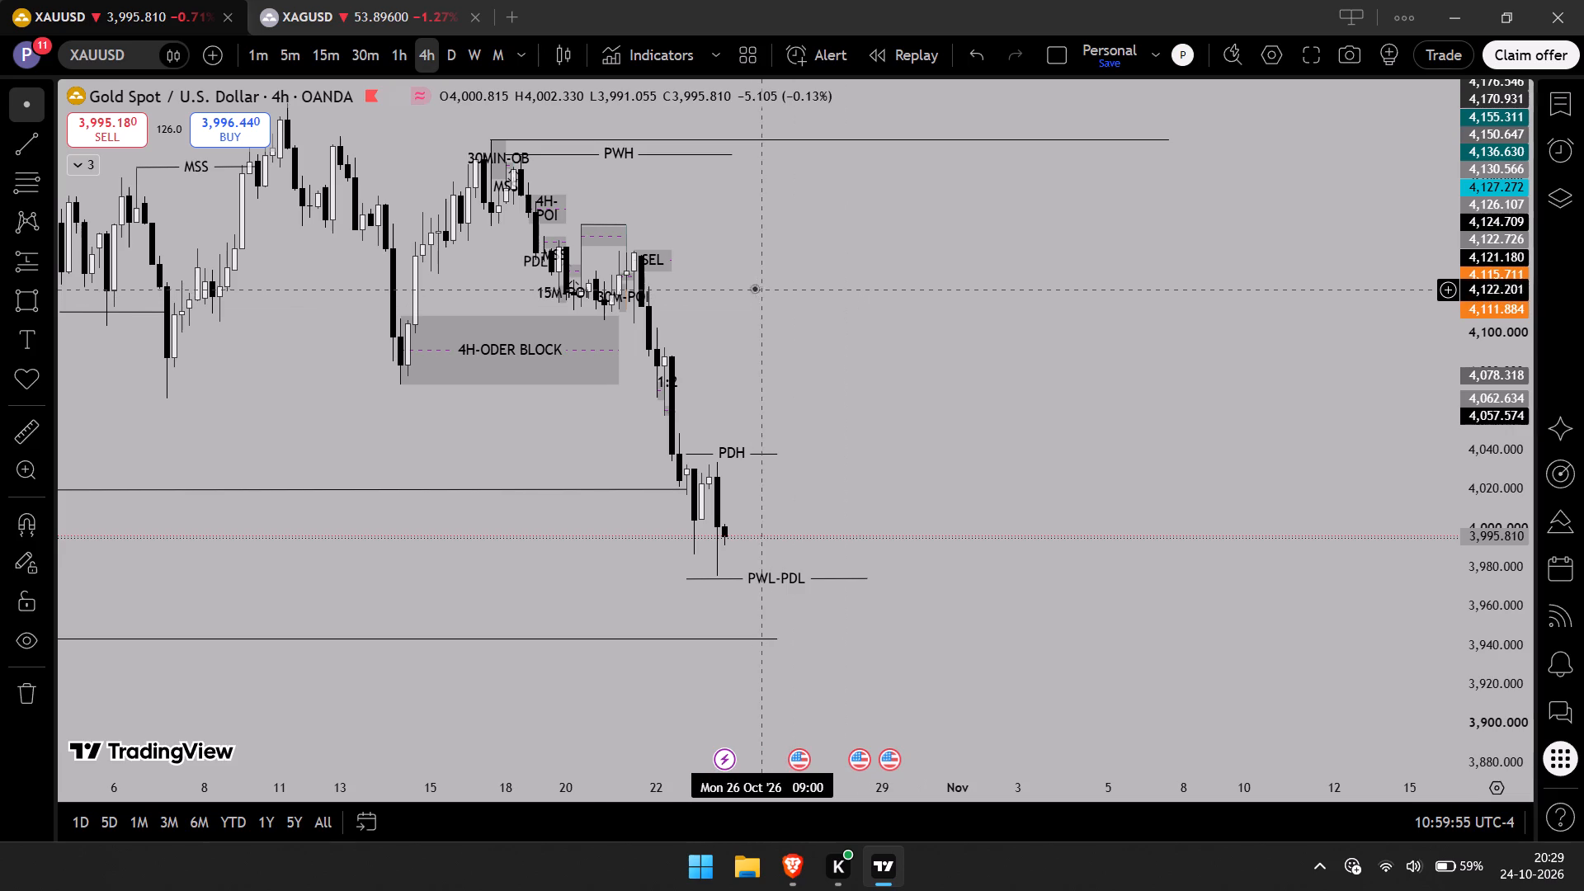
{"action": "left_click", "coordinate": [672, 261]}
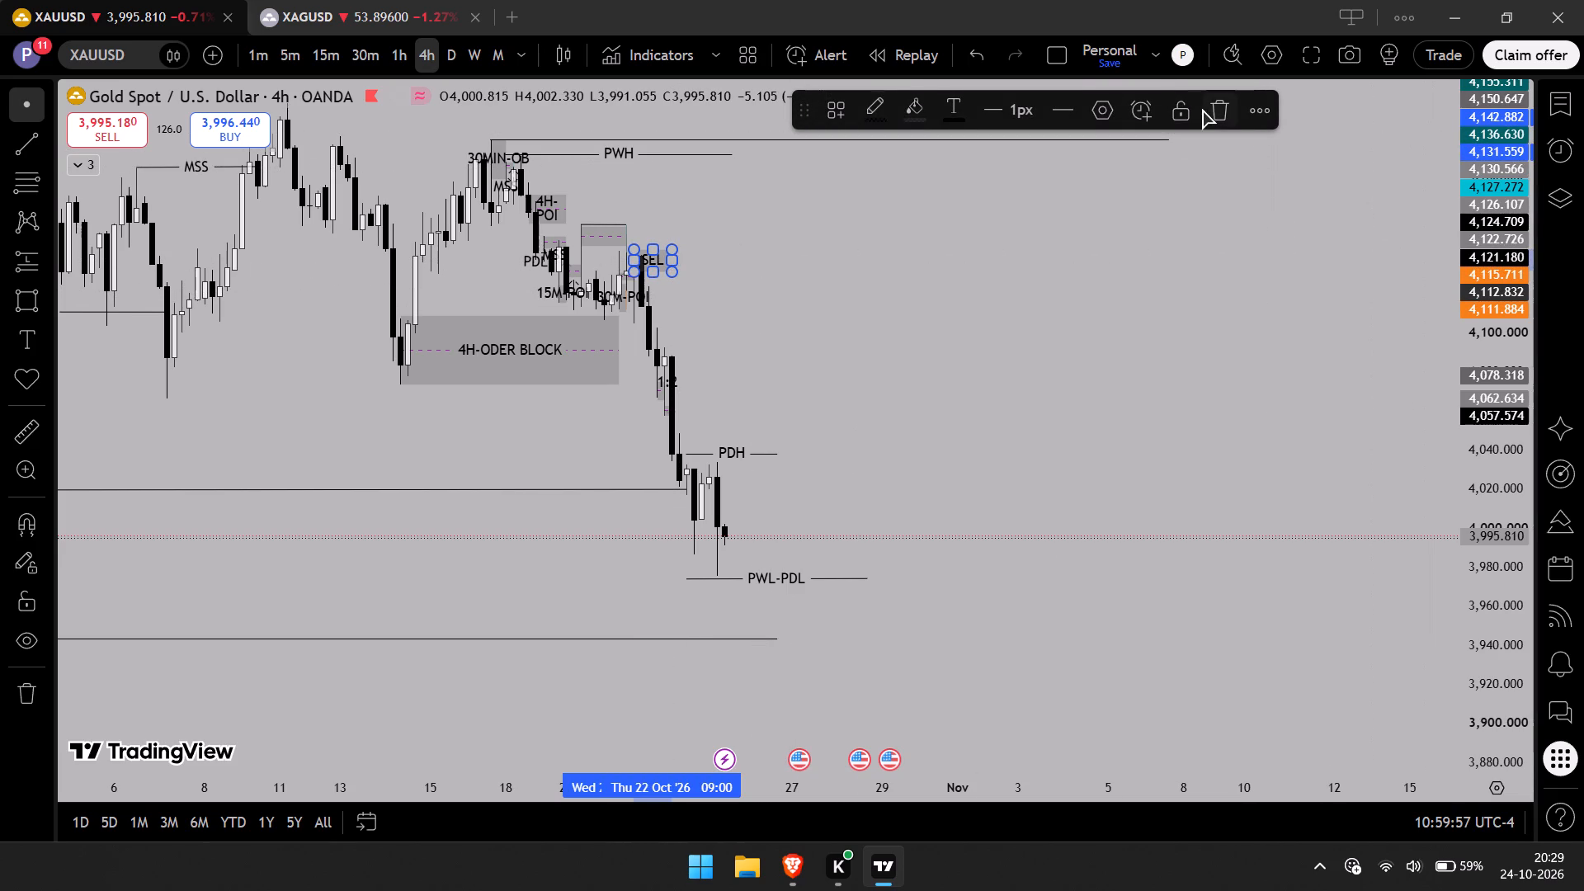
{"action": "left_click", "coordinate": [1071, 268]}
Move the "PDH" line to start at the 23 Oct '26 4-hour candle high, at about 4,034.
{"action": "left_click_drag", "start_coordinate": [996, 345], "coordinate": [980, 240]}
{"action": "scroll", "coordinate": [859, 285], "scroll_direction": "up", "scroll_amount": 2}
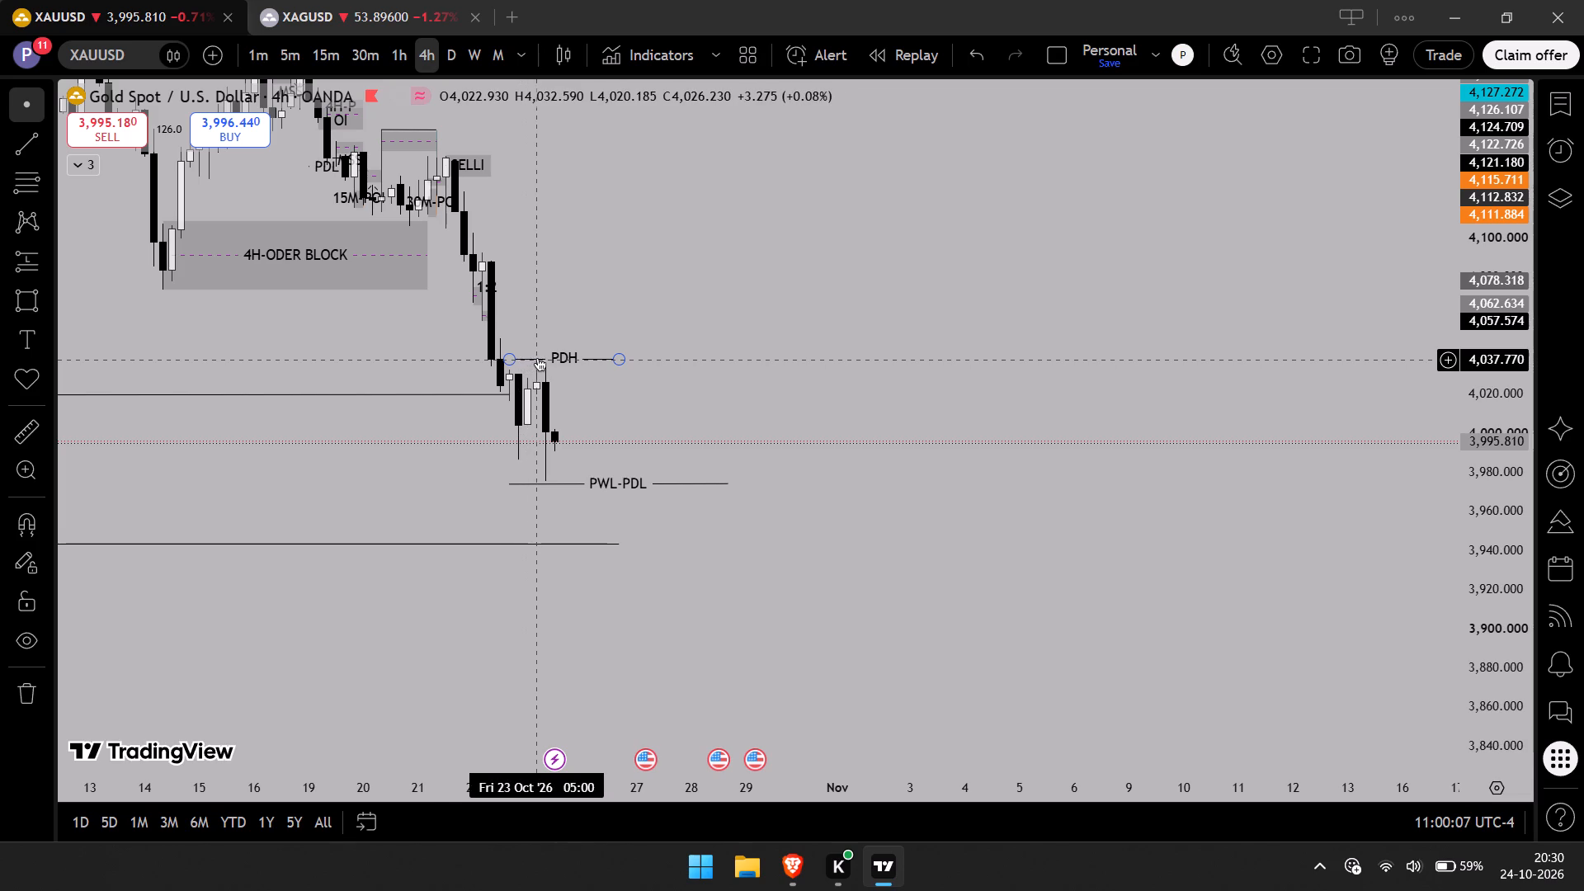
{"action": "left_click_drag", "start_coordinate": [547, 357], "coordinate": [589, 362]}
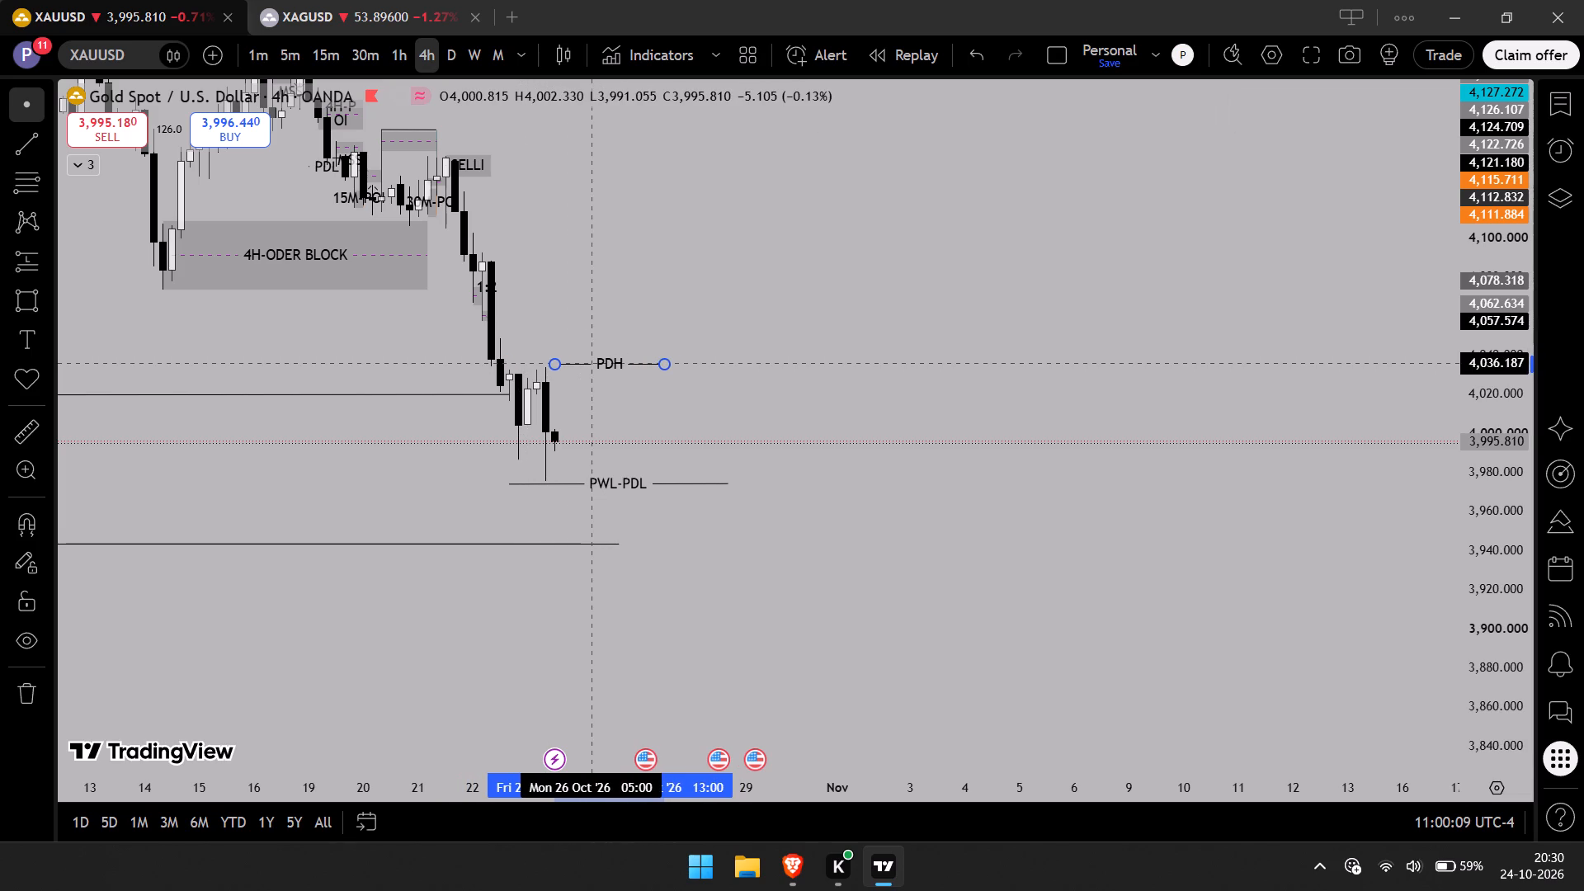
{"action": "left_click_drag", "start_coordinate": [589, 362], "coordinate": [584, 364]}
{"action": "left_click", "coordinate": [622, 340]}
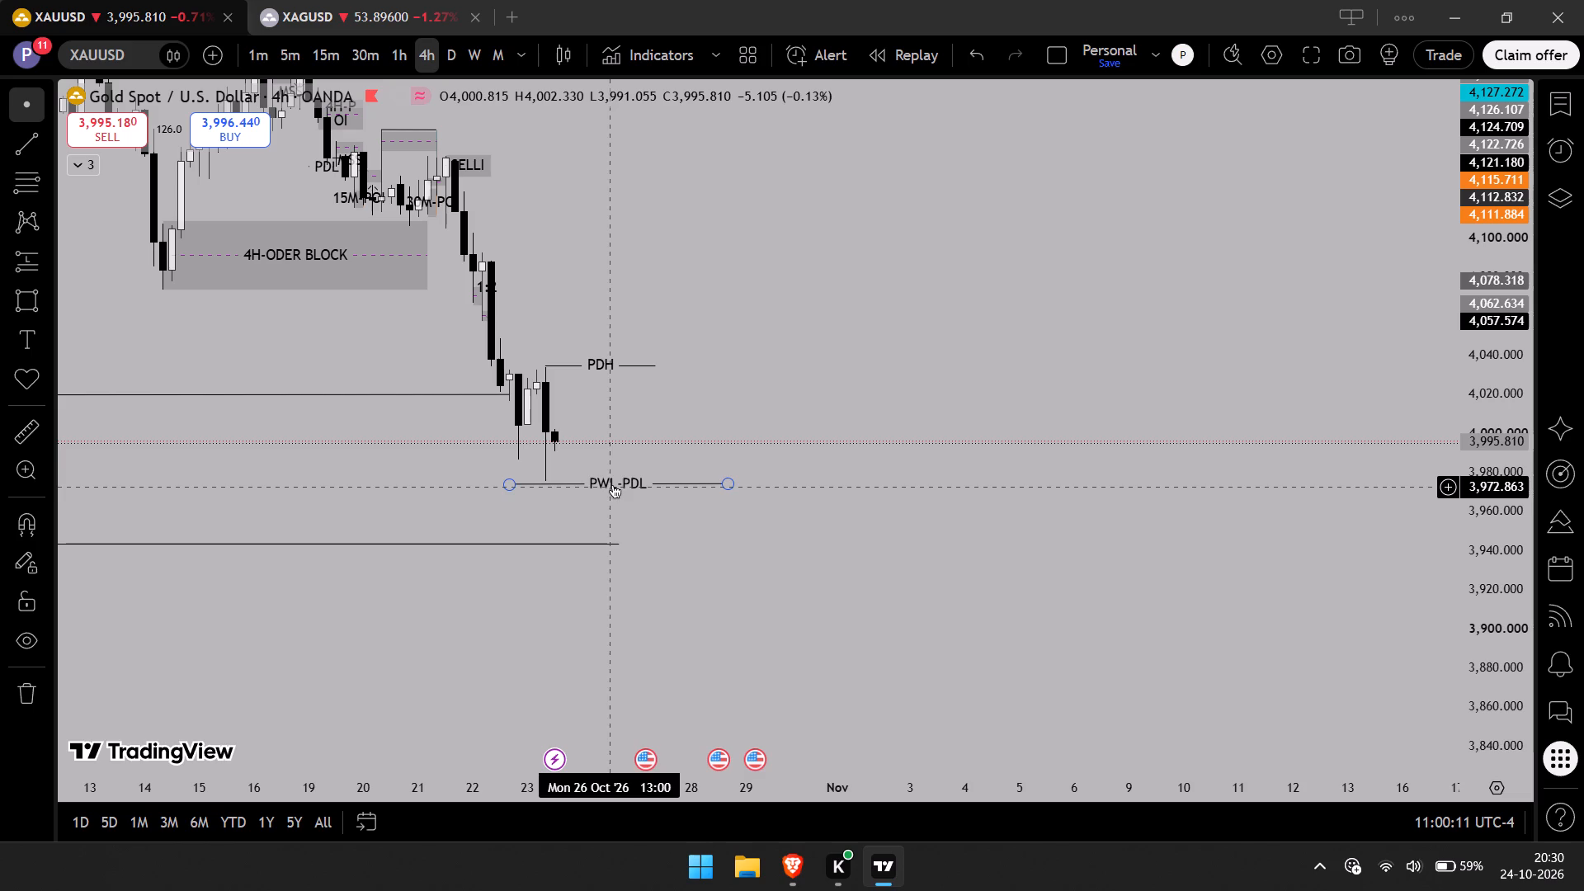
Move the "PWL-PDL" line to the 23 Oct '26 low at about 3,975 and shorten its right end to 27 Oct '26.
{"action": "left_click_drag", "start_coordinate": [612, 486], "coordinate": [648, 484]}
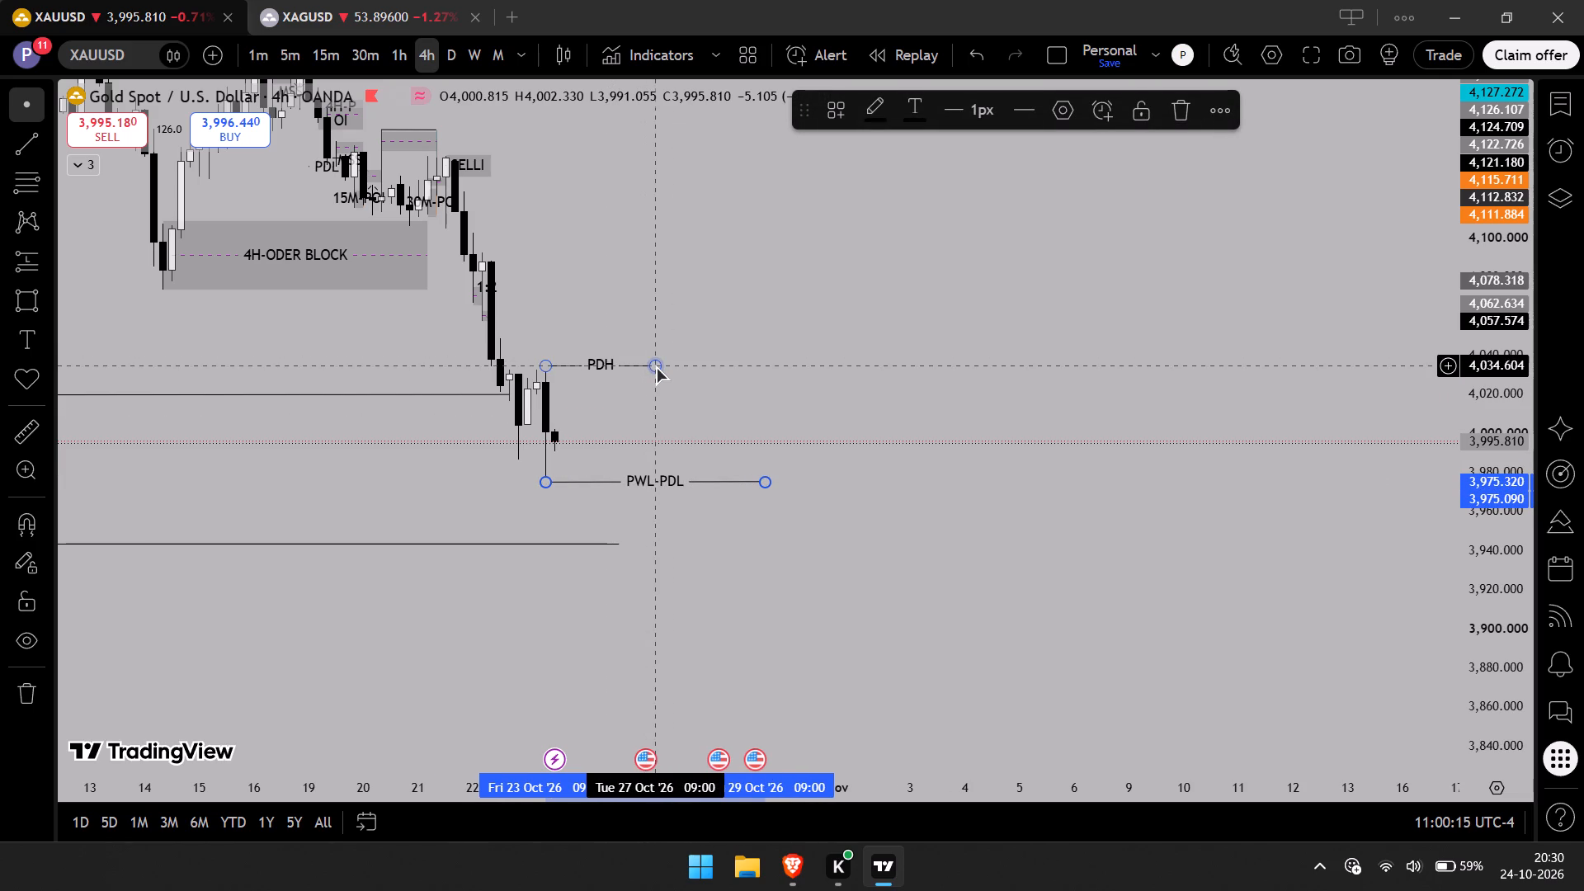
{"action": "left_click", "coordinate": [656, 365]}
{"action": "left_click", "coordinate": [642, 329]}
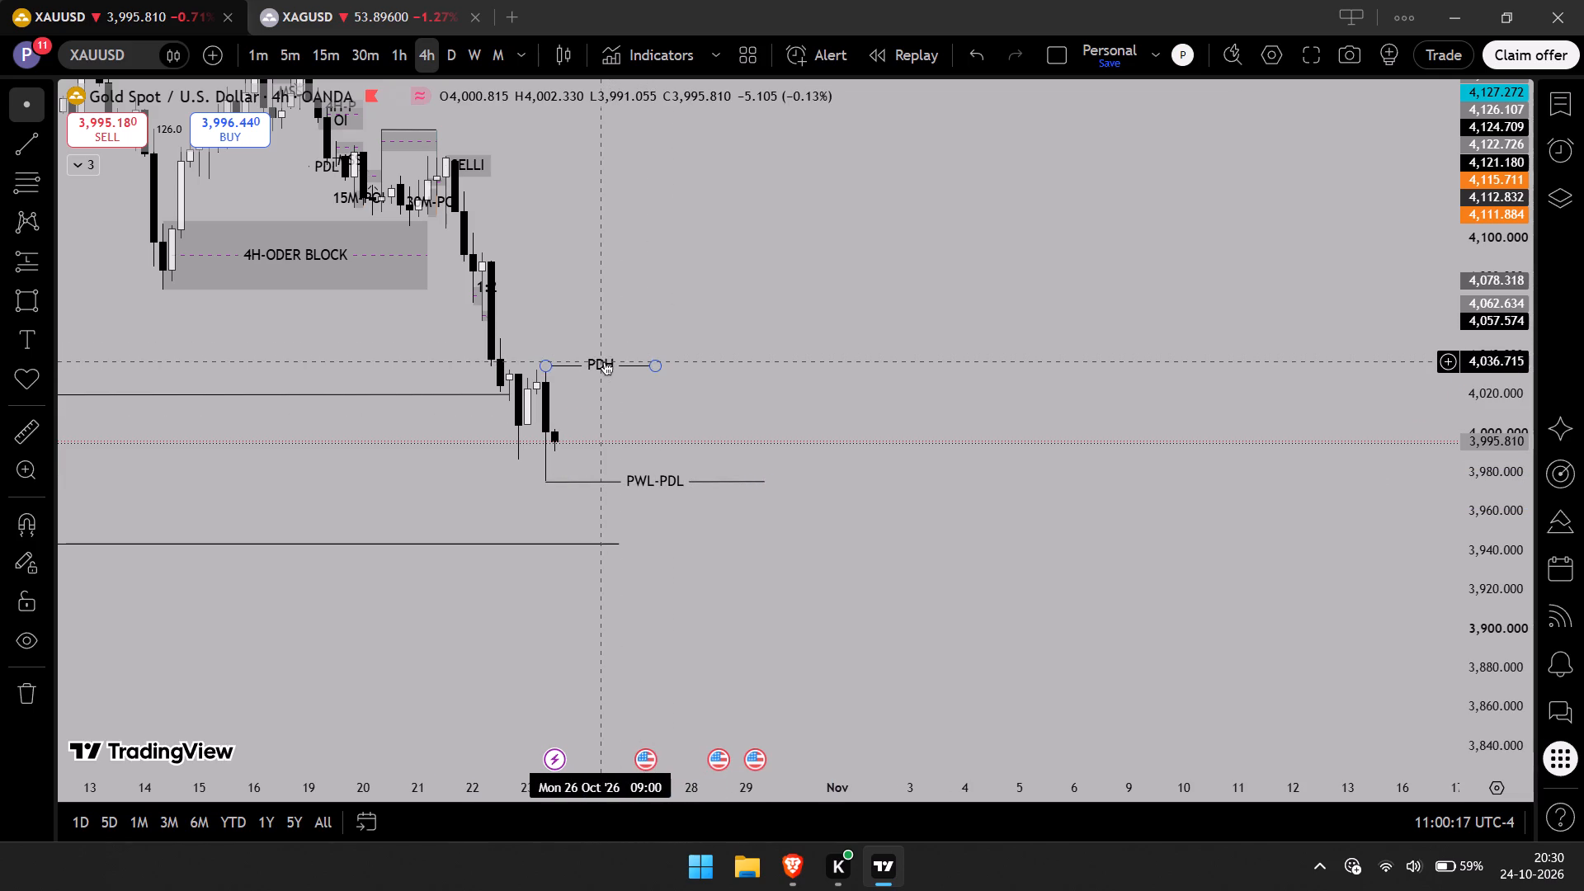
{"action": "left_click", "coordinate": [604, 363]}
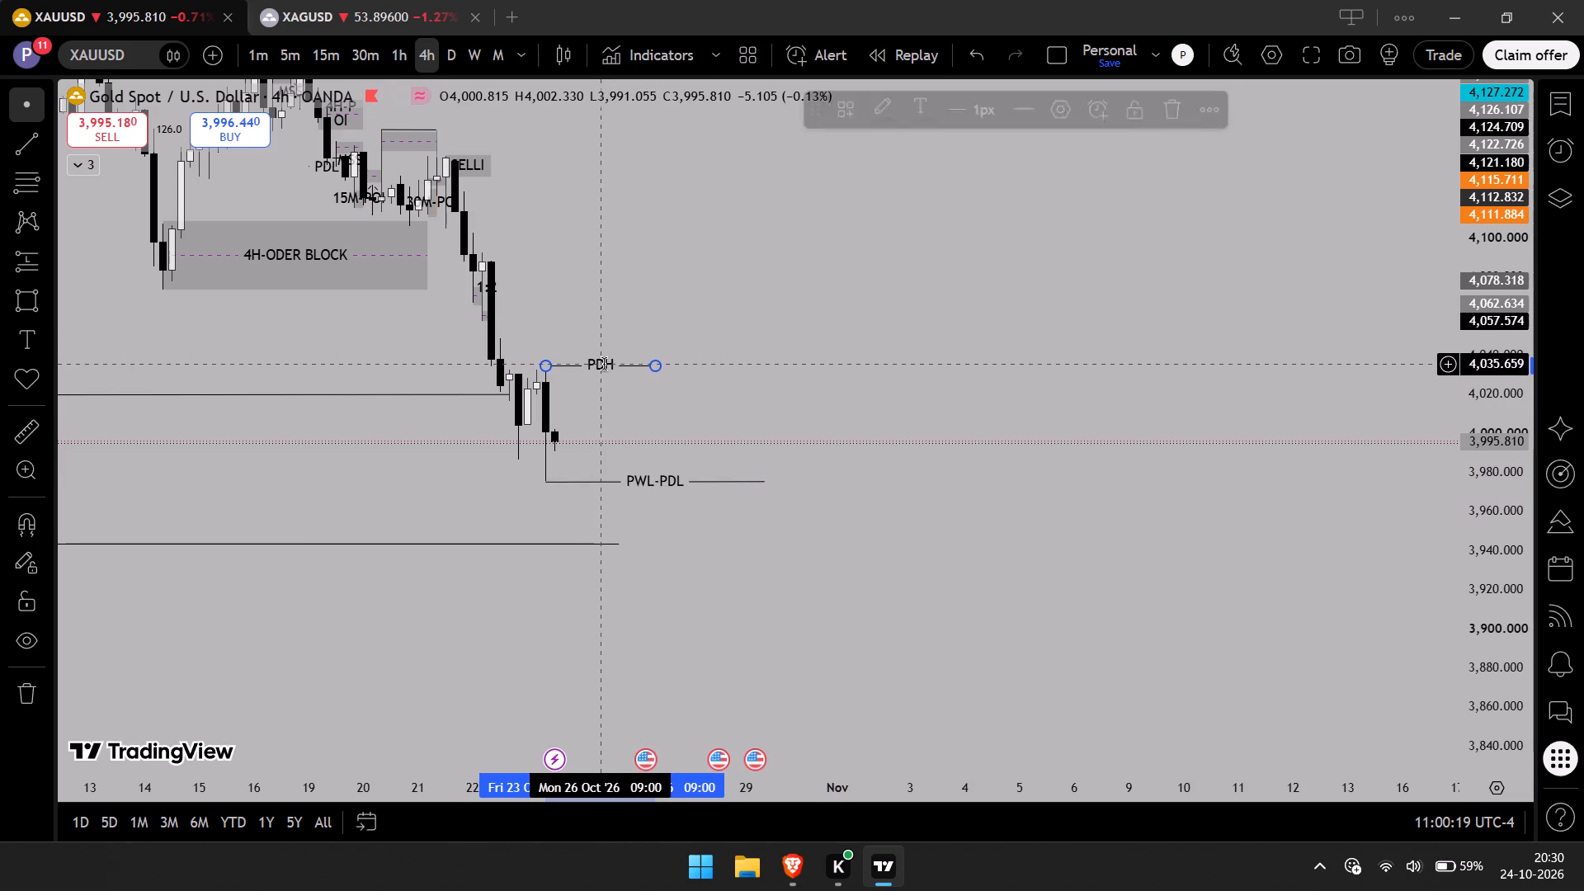
{"action": "left_click", "coordinate": [614, 339]}
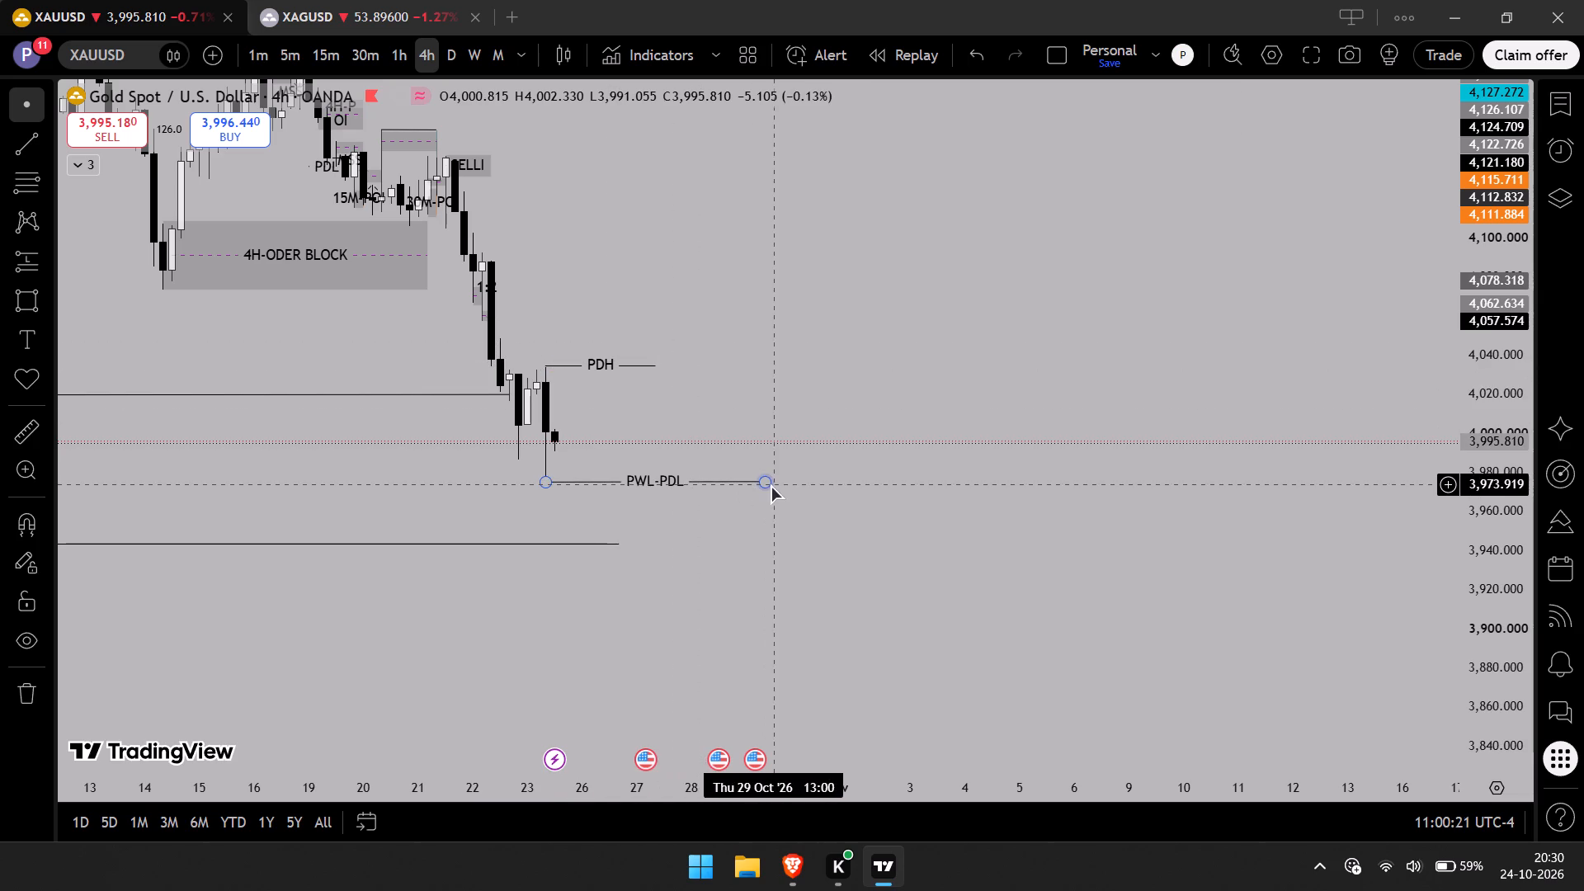
{"action": "left_click_drag", "start_coordinate": [767, 484], "coordinate": [654, 480]}
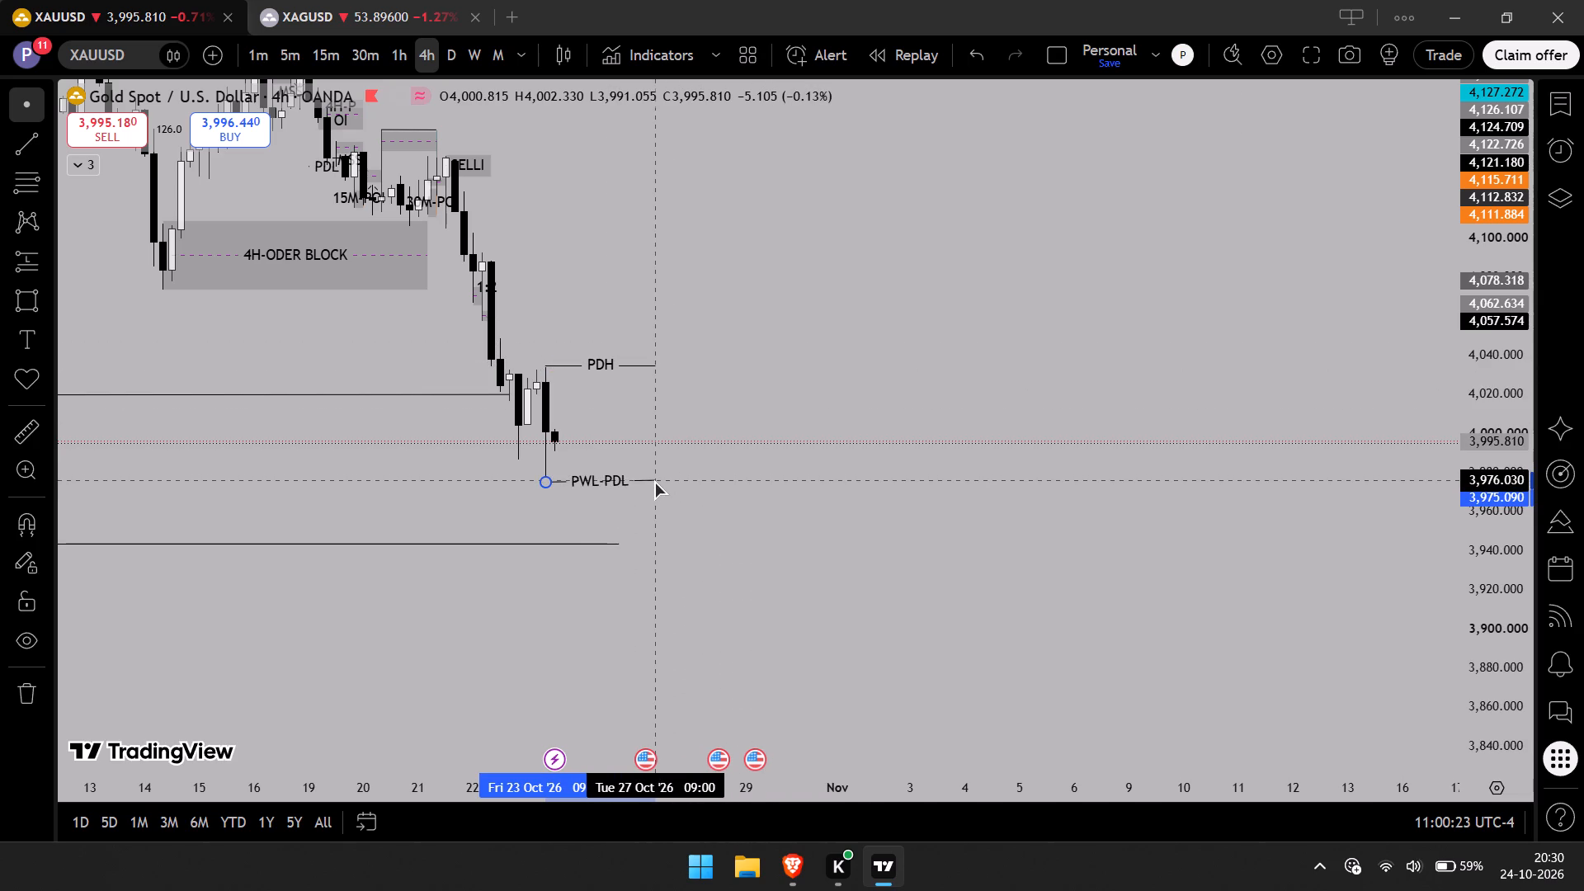
{"action": "left_click_drag", "start_coordinate": [654, 480], "coordinate": [656, 482]}
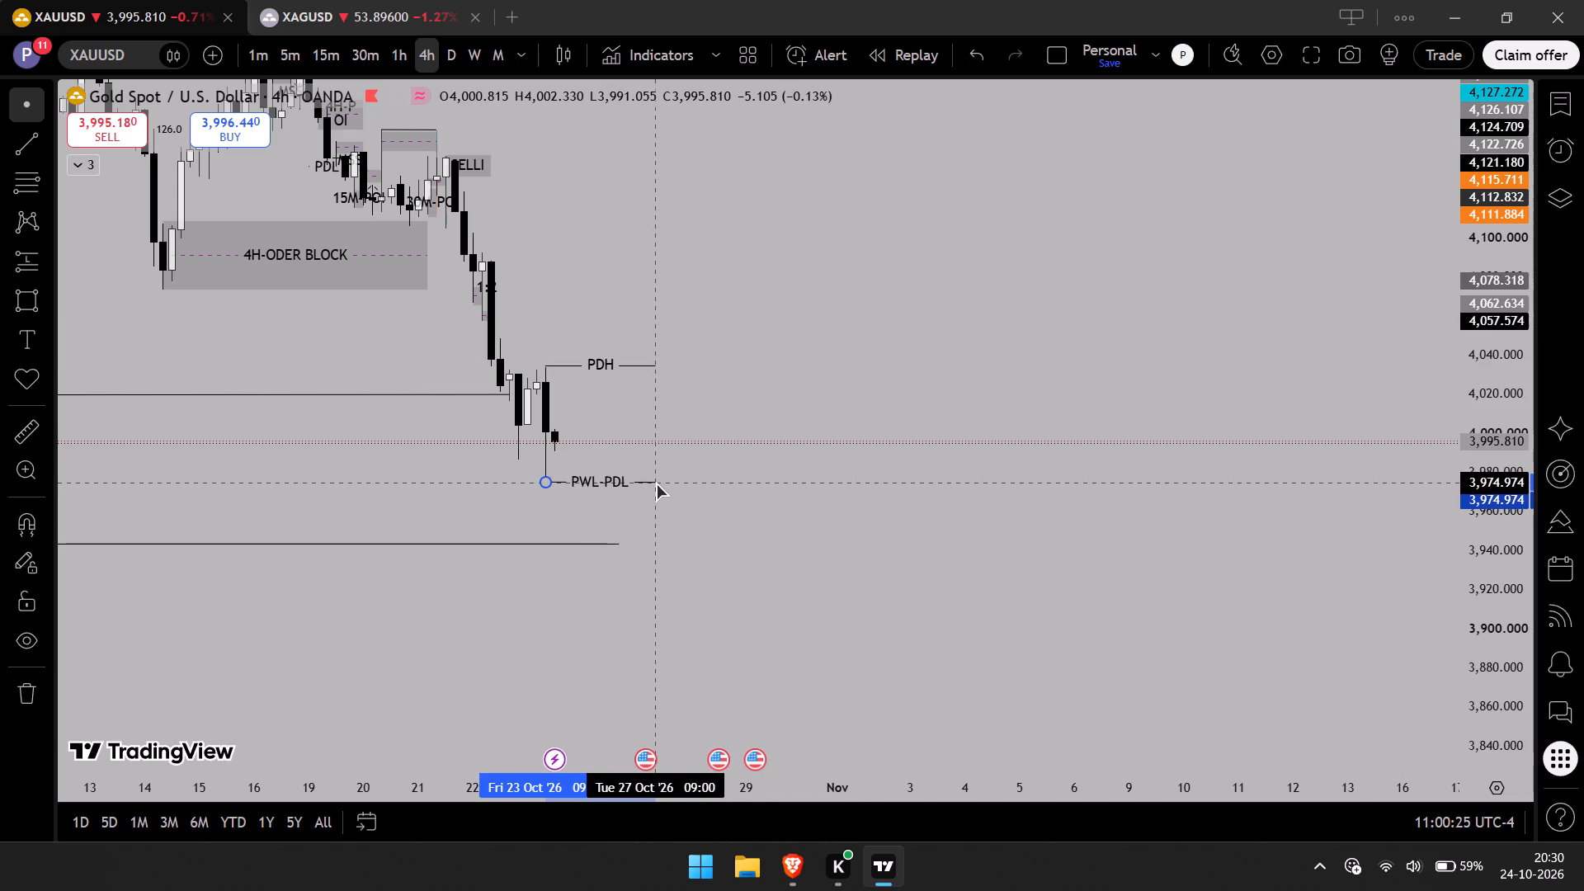
{"action": "left_click_drag", "start_coordinate": [656, 482], "coordinate": [657, 481]}
{"action": "left_click", "coordinate": [692, 425]}
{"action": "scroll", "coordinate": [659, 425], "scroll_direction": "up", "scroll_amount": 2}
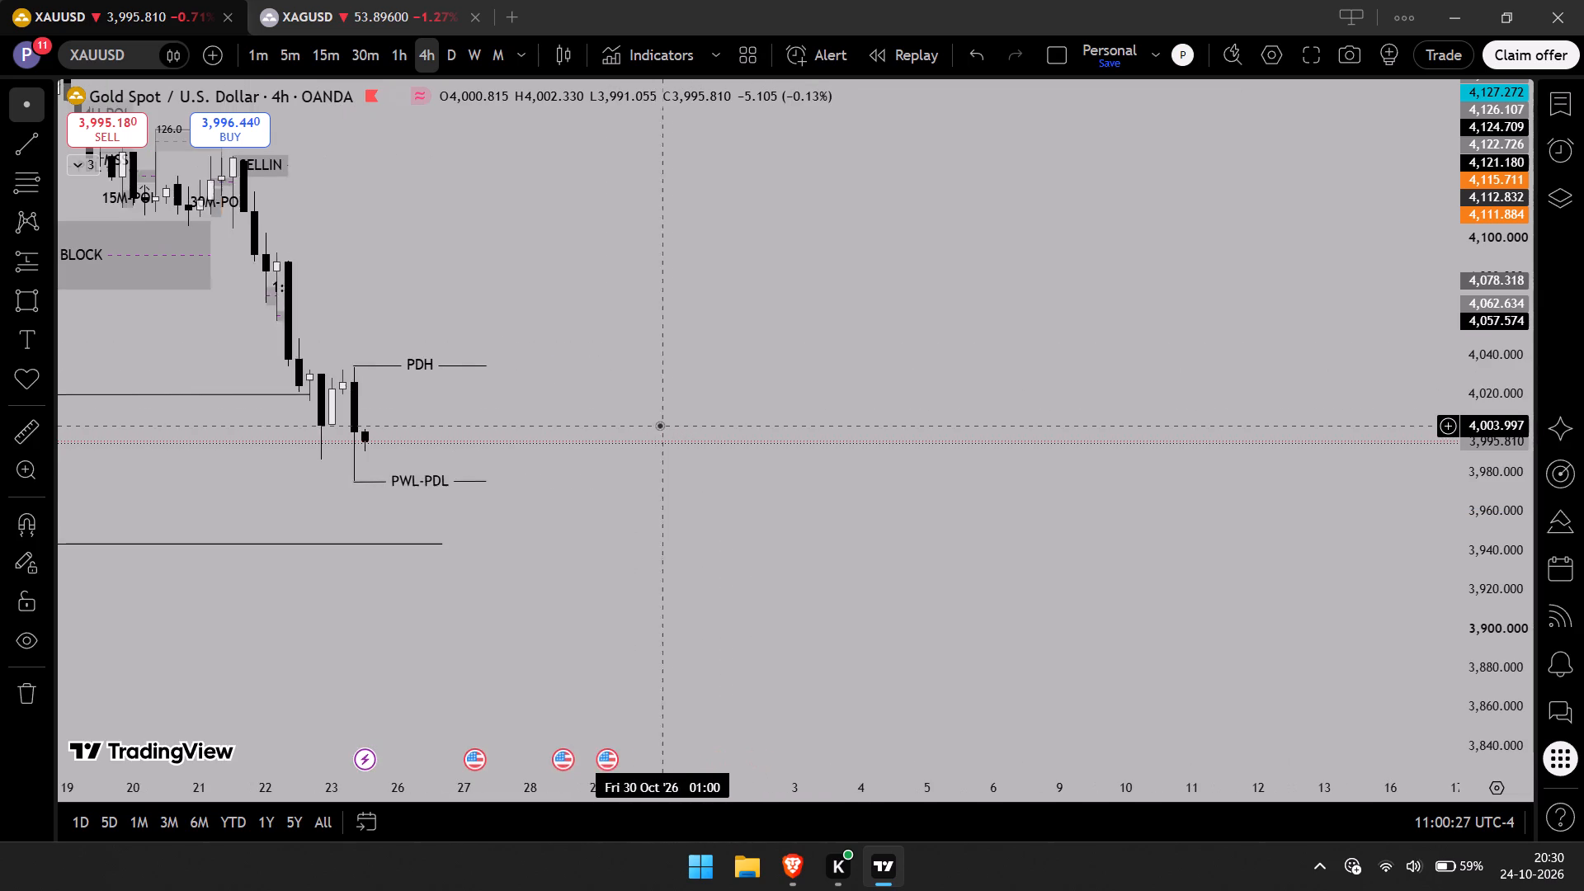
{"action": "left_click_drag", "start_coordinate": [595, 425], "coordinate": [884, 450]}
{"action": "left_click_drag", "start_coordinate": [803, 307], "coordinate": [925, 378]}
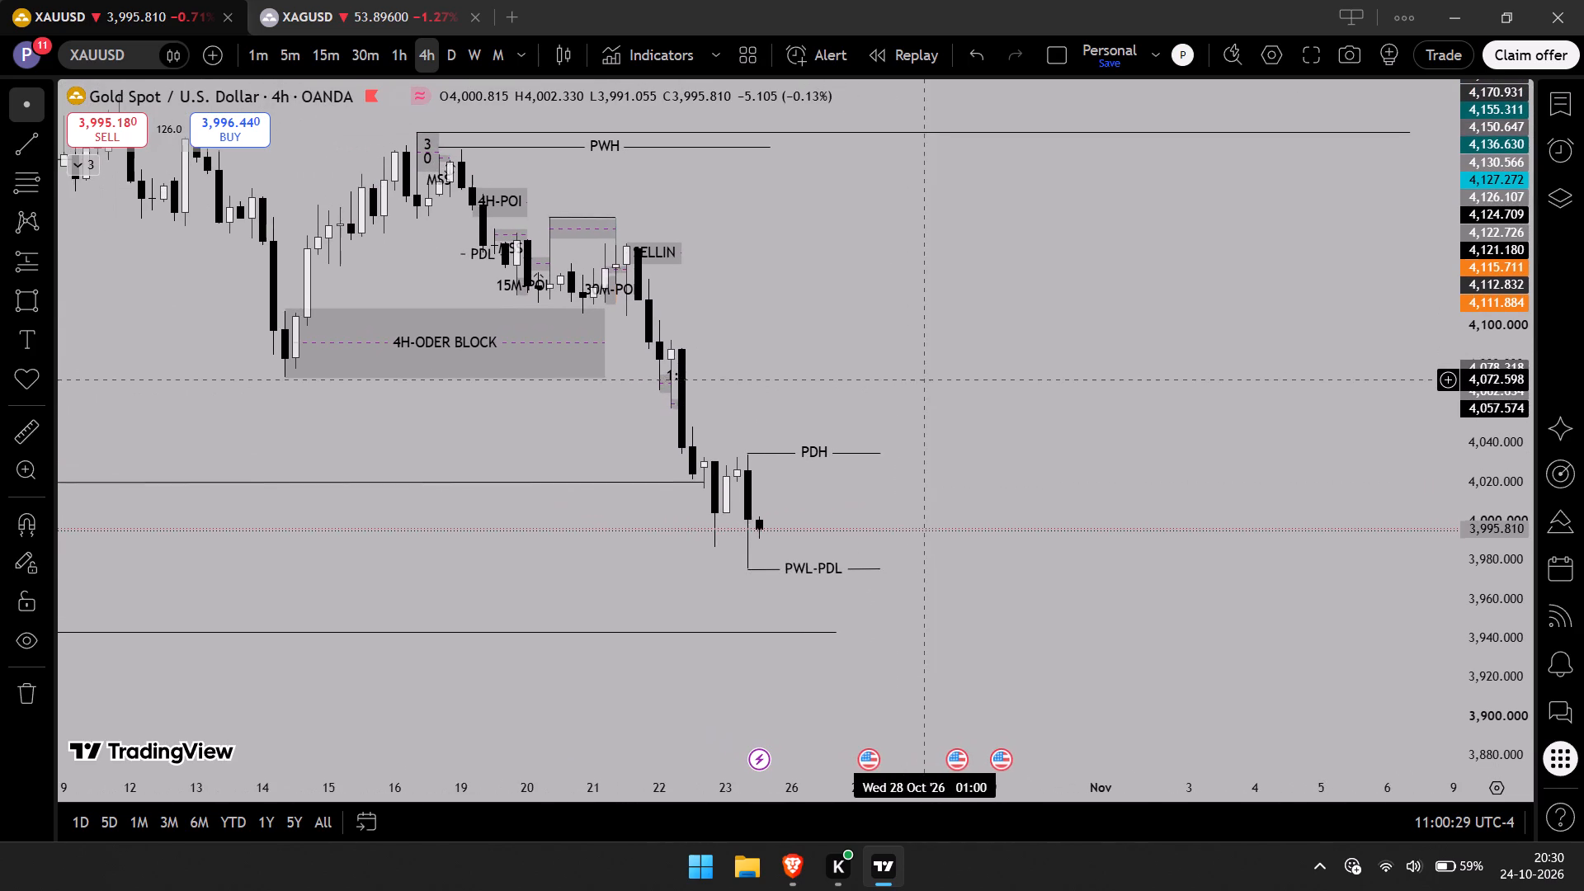
Examine the 4-hour chart from the late-September swings to the current price around the PDH and PWL-PDL levels.
{"action": "left_click_drag", "start_coordinate": [925, 378], "coordinate": [926, 377]}
{"action": "scroll", "coordinate": [898, 374], "scroll_direction": "up", "scroll_amount": 1}
{"action": "left_click_drag", "start_coordinate": [868, 387], "coordinate": [940, 370]}
{"action": "scroll", "coordinate": [940, 370], "scroll_direction": "up", "scroll_amount": 3}
{"action": "left_click_drag", "start_coordinate": [708, 369], "coordinate": [799, 365]}
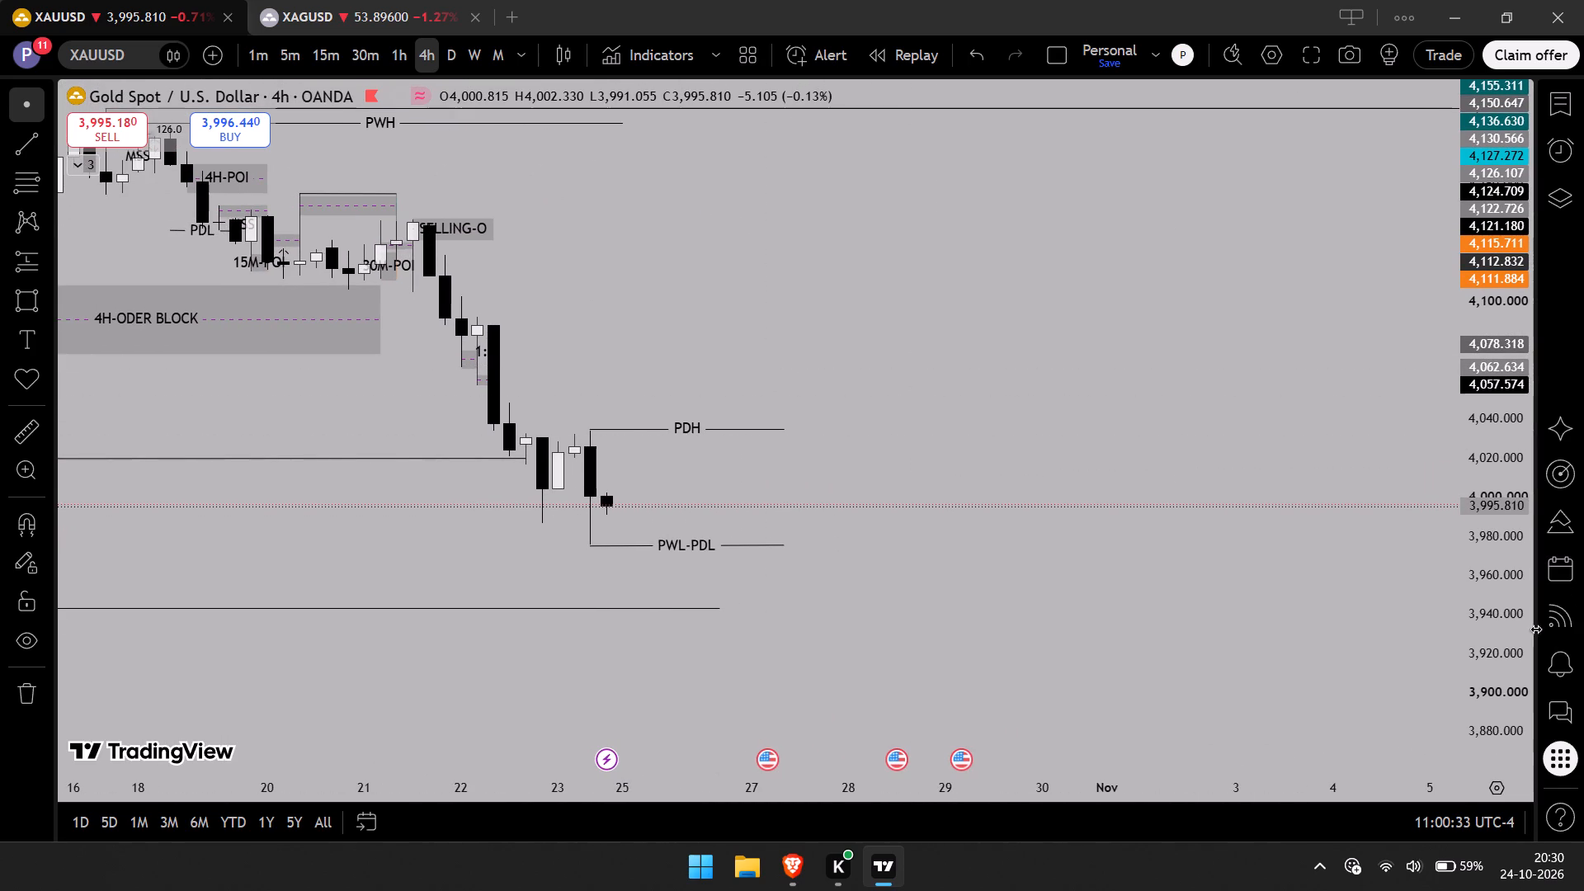
{"action": "left_click_drag", "start_coordinate": [1512, 632], "coordinate": [1498, 591]}
{"action": "left_click_drag", "start_coordinate": [710, 311], "coordinate": [727, 355]}
{"action": "scroll", "coordinate": [735, 353], "scroll_direction": "down", "scroll_amount": 1}
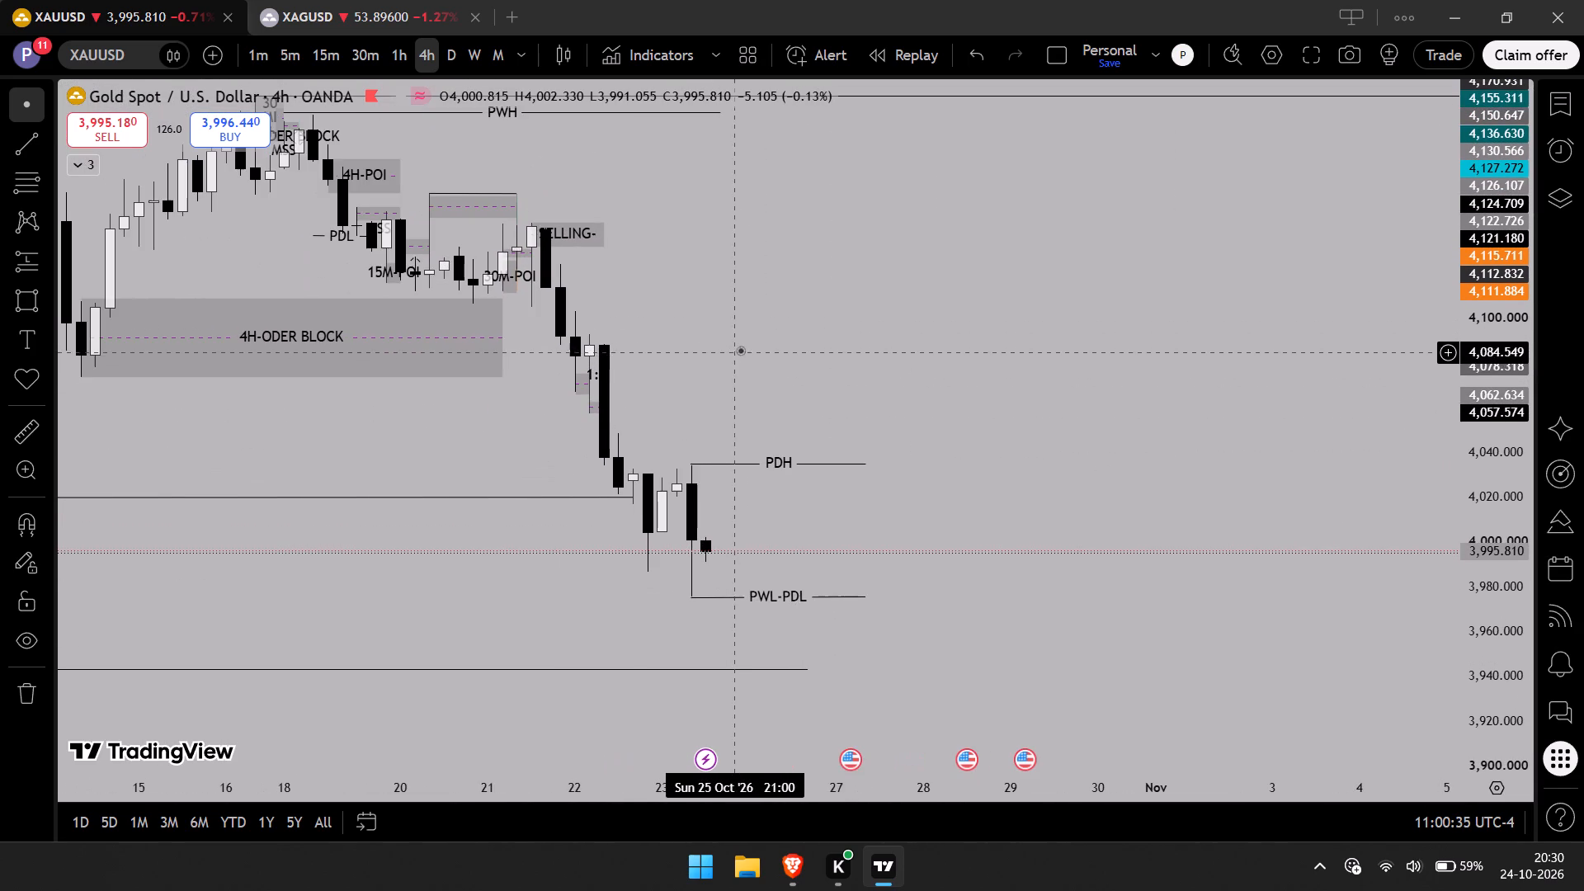
{"action": "left_click_drag", "start_coordinate": [884, 533], "coordinate": [950, 517]}
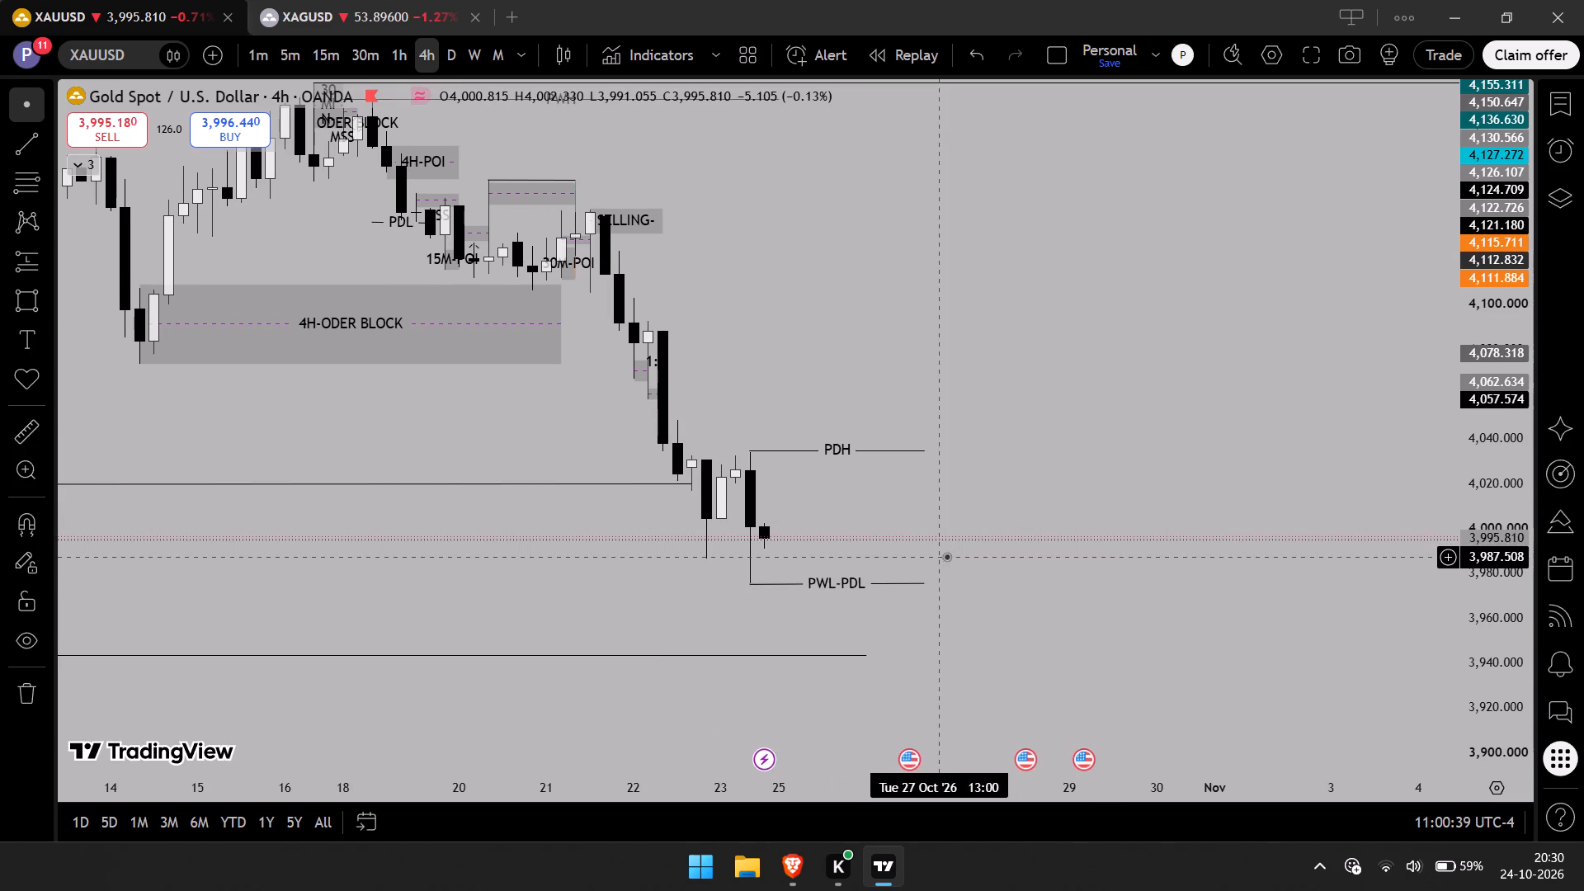
{"action": "left_click_drag", "start_coordinate": [775, 294], "coordinate": [1017, 324]}
{"action": "scroll", "coordinate": [1021, 324], "scroll_direction": "down", "scroll_amount": 3}
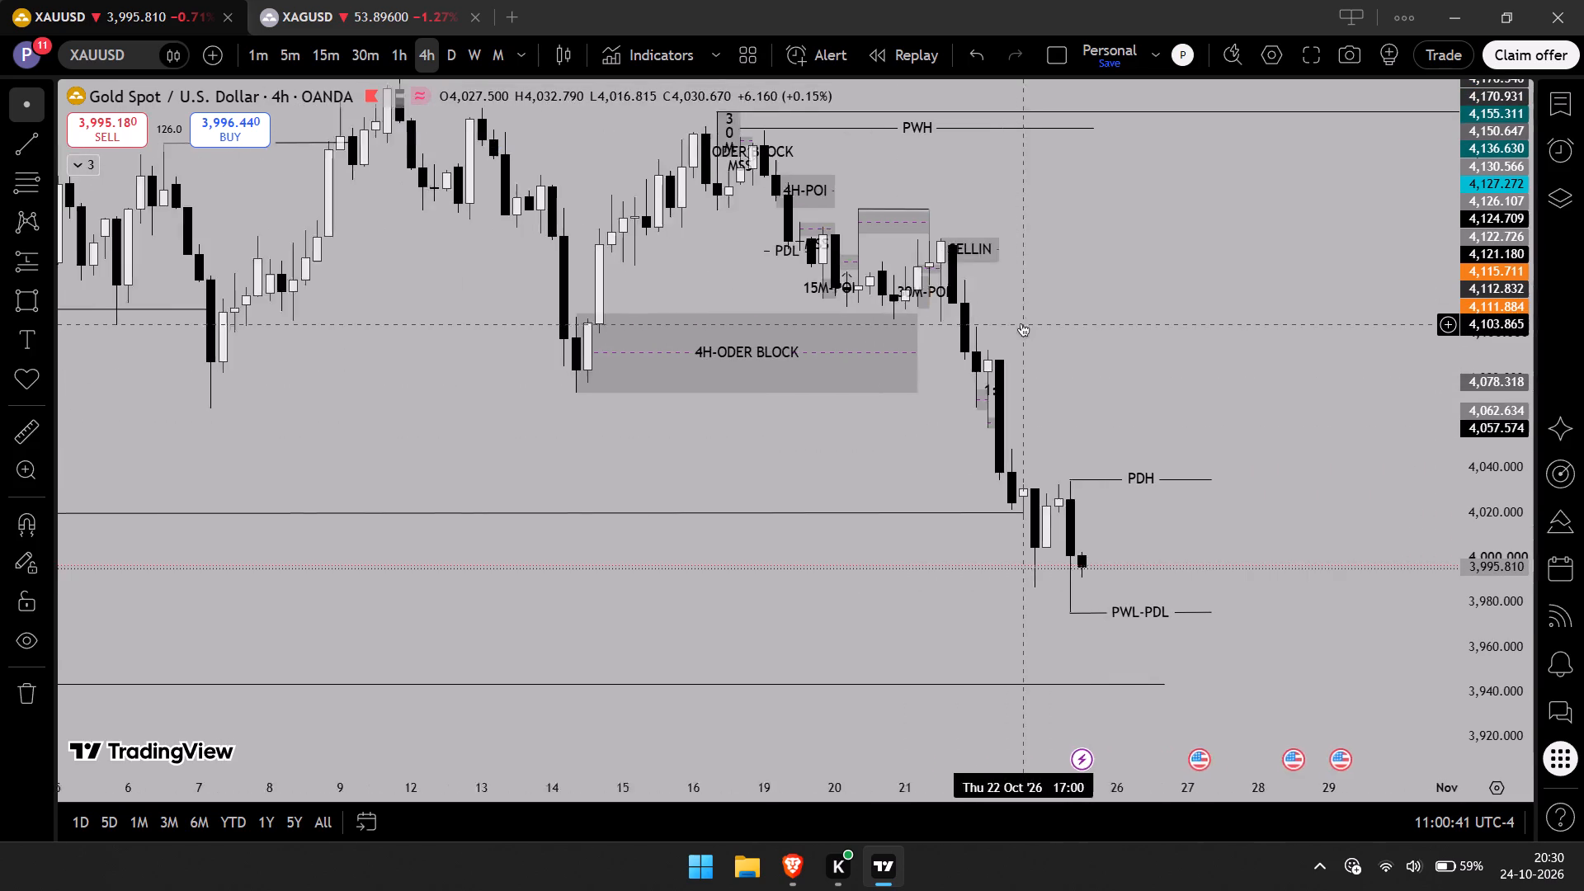
{"action": "scroll", "coordinate": [1021, 324], "scroll_direction": "down", "scroll_amount": 2}
{"action": "left_click_drag", "start_coordinate": [668, 372], "coordinate": [731, 568]}
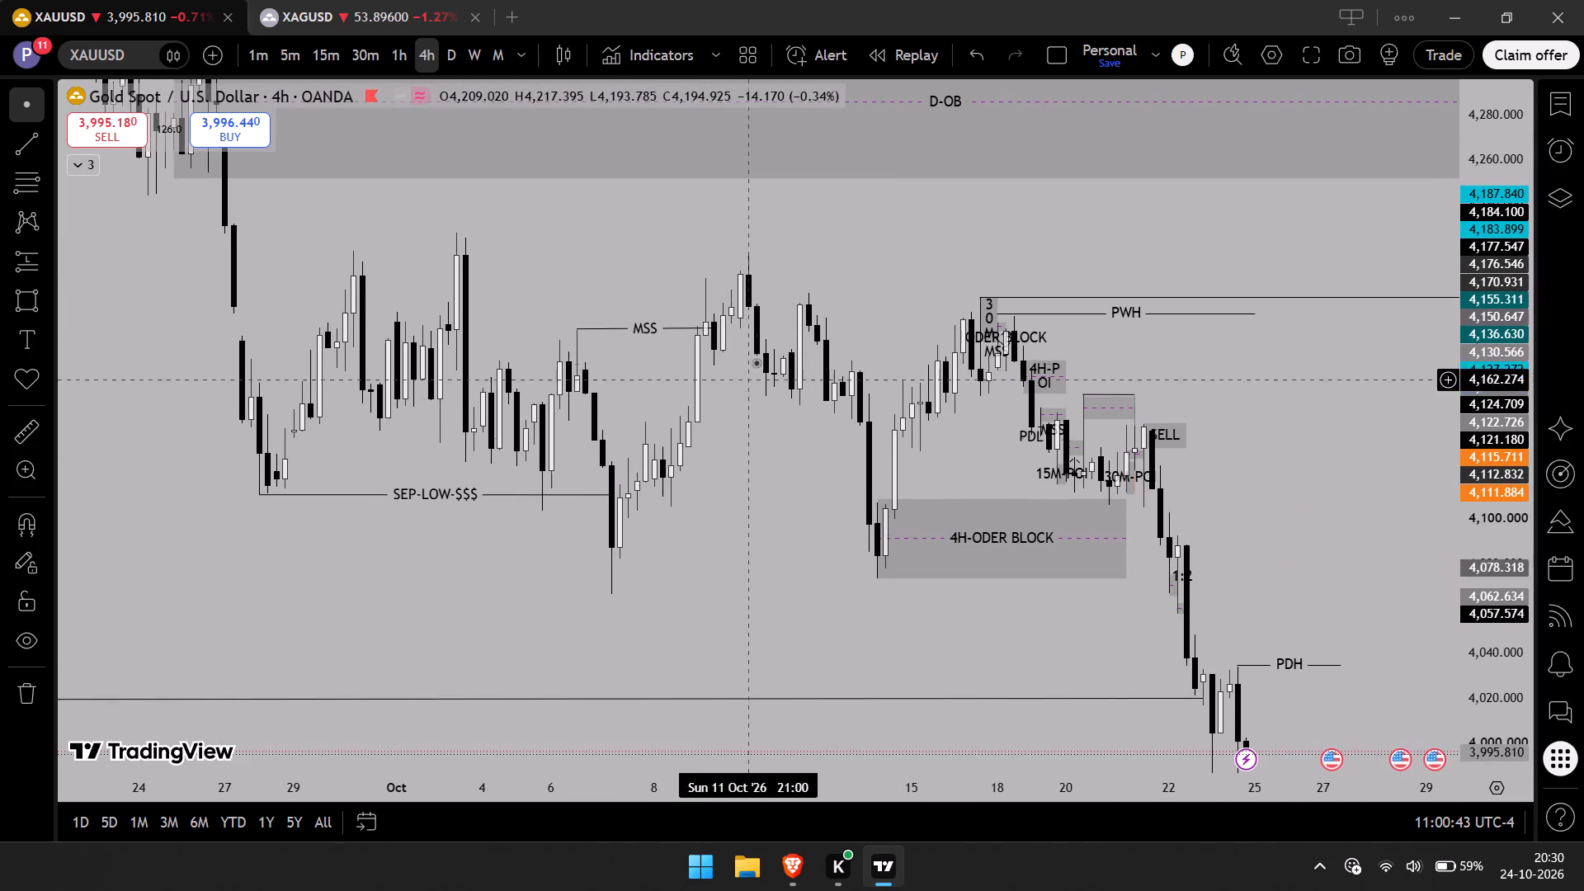
{"action": "left_click_drag", "start_coordinate": [716, 594], "coordinate": [485, 542]}
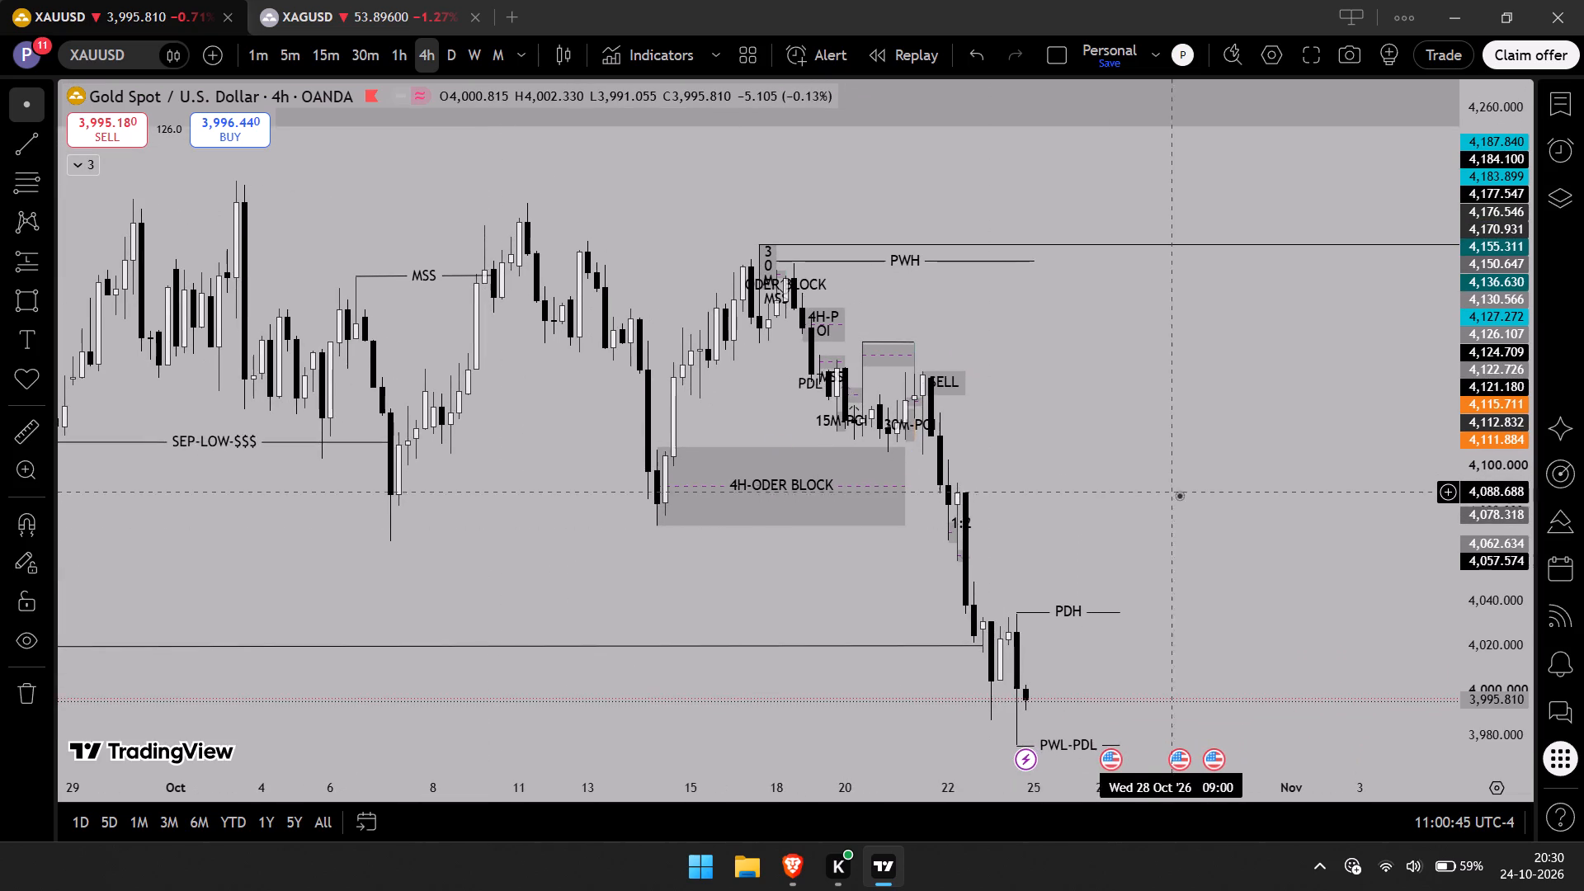
{"action": "left_click_drag", "start_coordinate": [1181, 495], "coordinate": [1003, 446]}
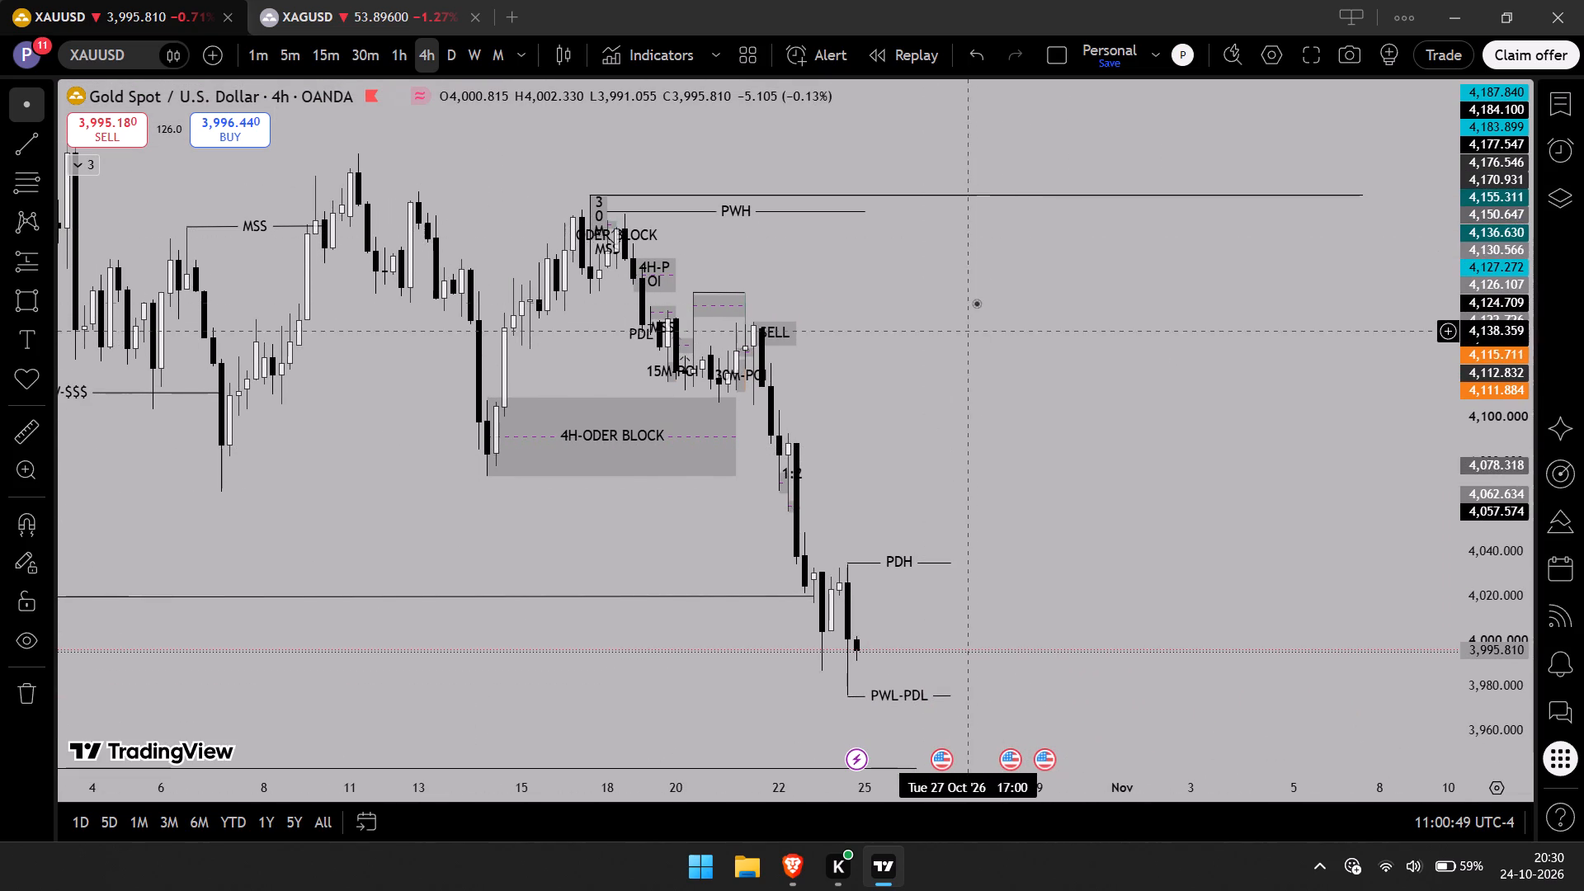
{"action": "left_click_drag", "start_coordinate": [997, 487], "coordinate": [984, 411]}
Label the unlabelled horizontal line just above PWH, at about 4,199, as "$$$".
{"action": "left_click_drag", "start_coordinate": [1038, 244], "coordinate": [772, 407]}
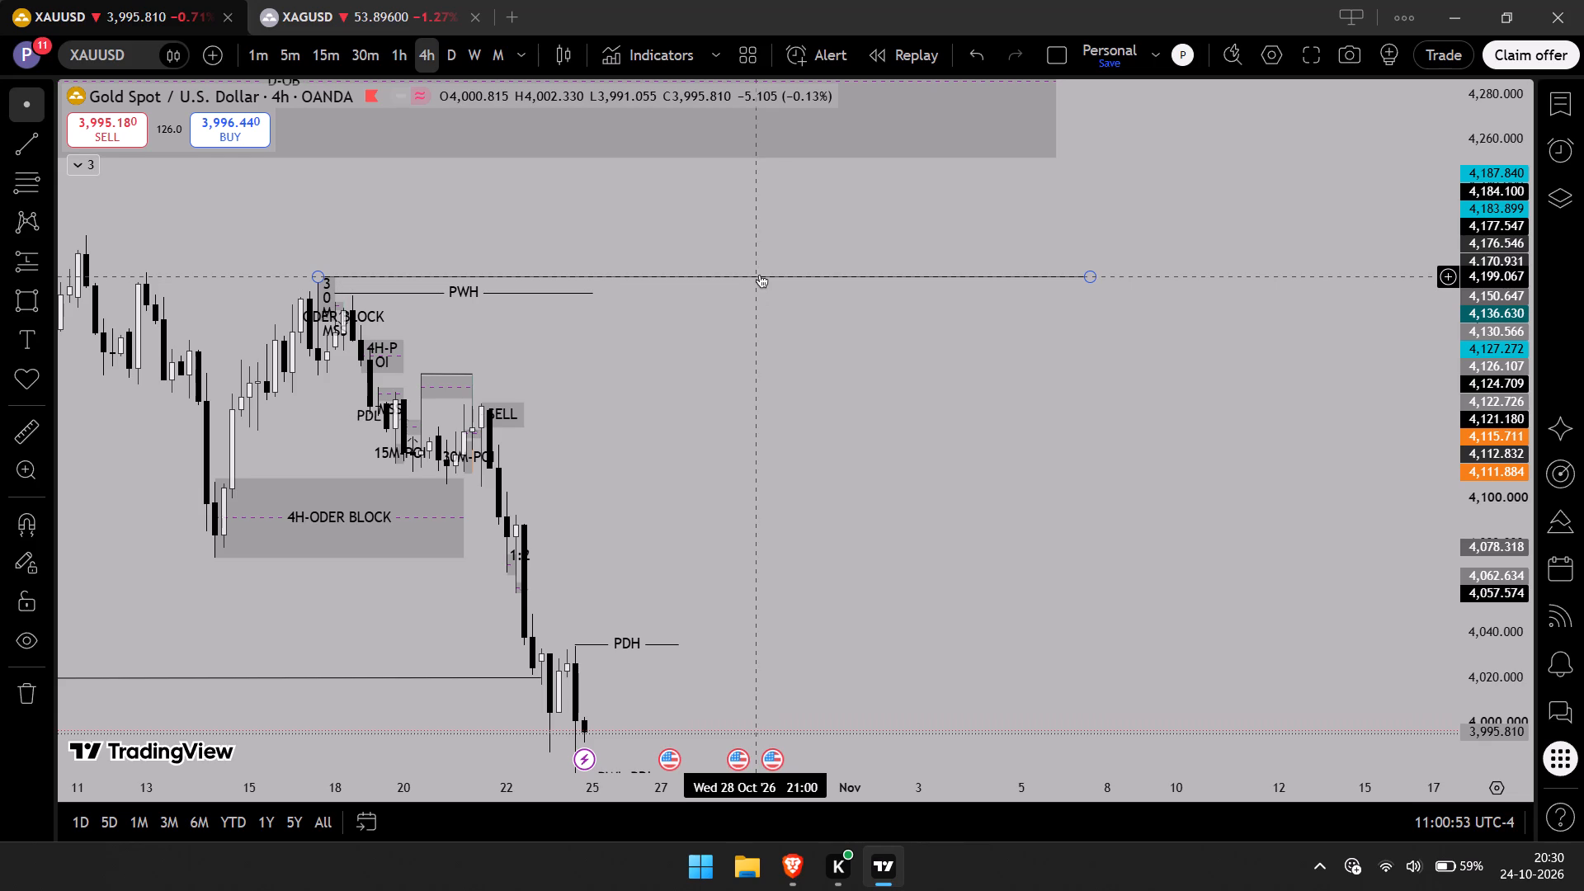
{"action": "left_click", "coordinate": [749, 277]}
{"action": "left_click", "coordinate": [734, 277]}
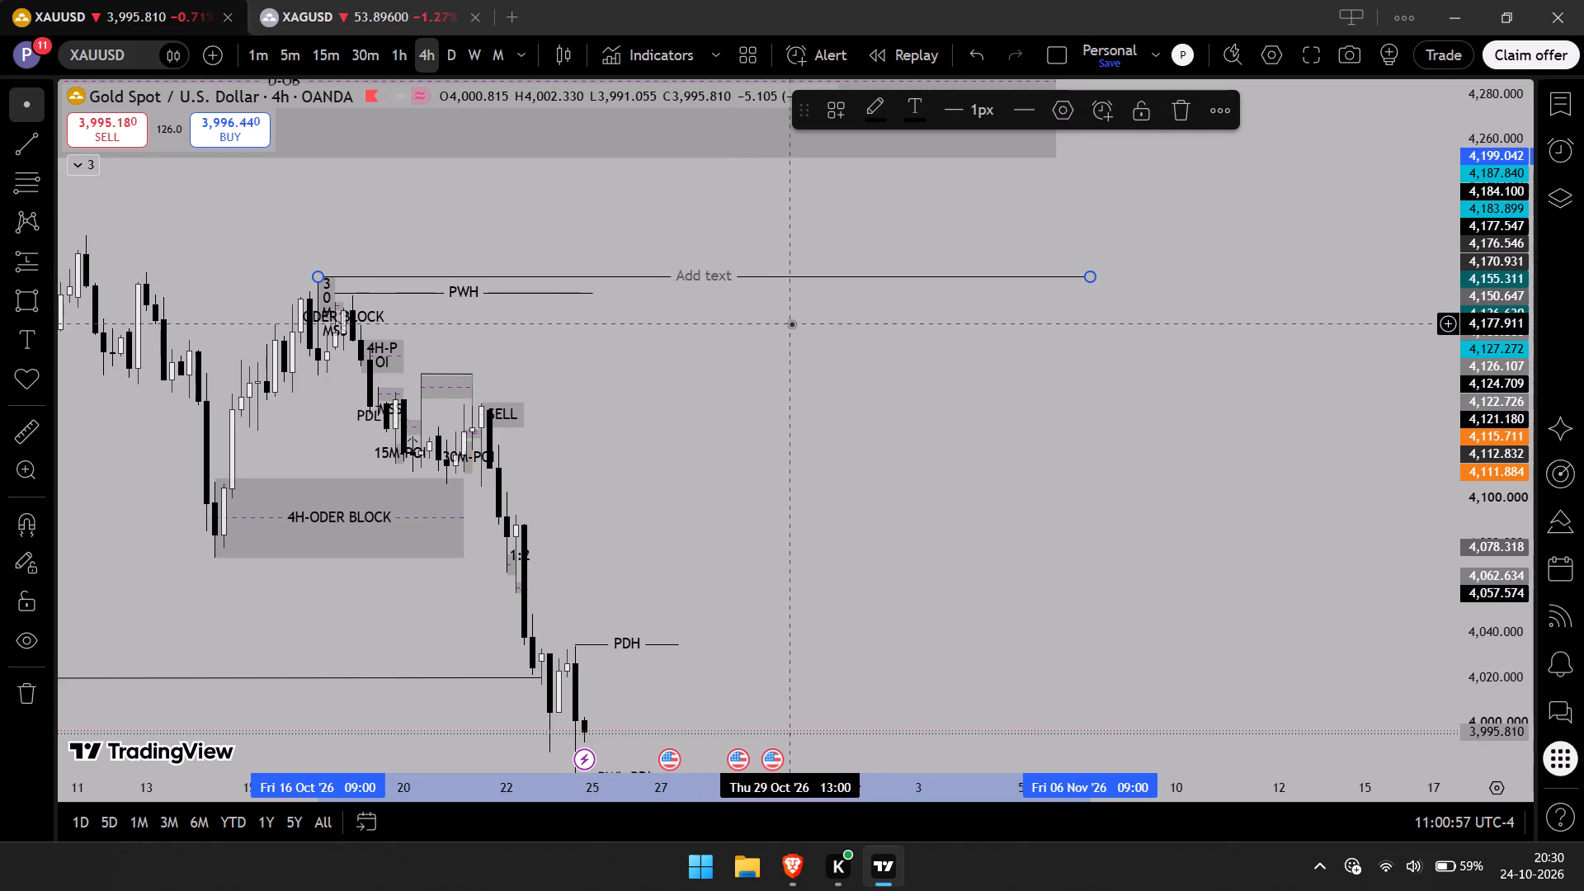
{"action": "type", "text": "$$$"}
{"action": "left_click", "coordinate": [747, 415]}
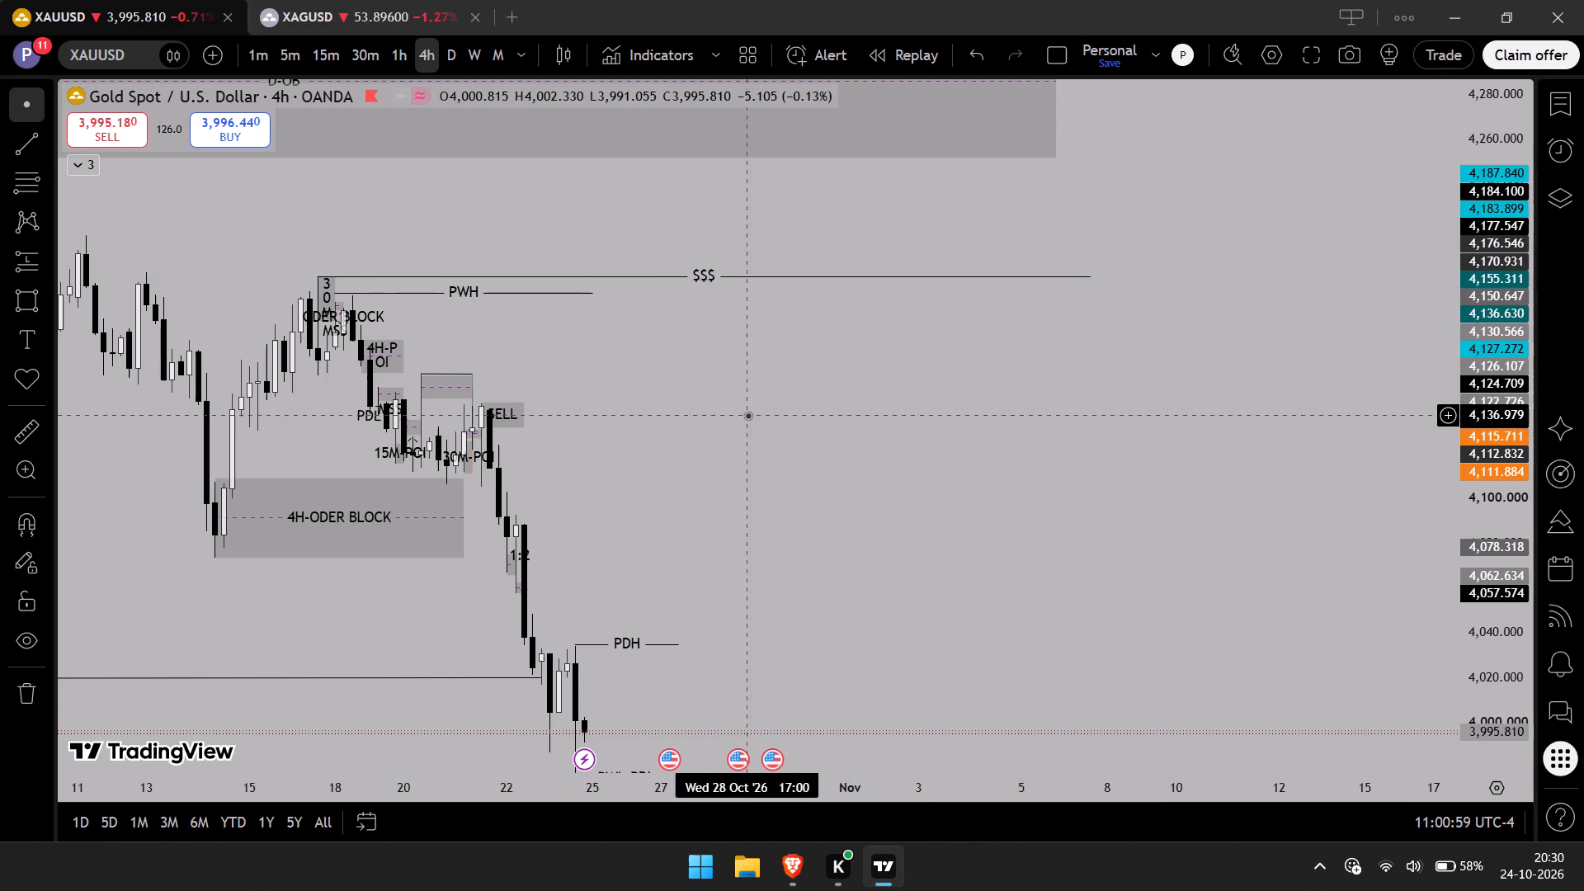
Switch to the 1-hour timeframe and examine price action around the PDH and PWL-PDL levels.
{"action": "left_click_drag", "start_coordinate": [762, 416], "coordinate": [860, 243]}
{"action": "left_click_drag", "start_coordinate": [893, 598], "coordinate": [912, 561]}
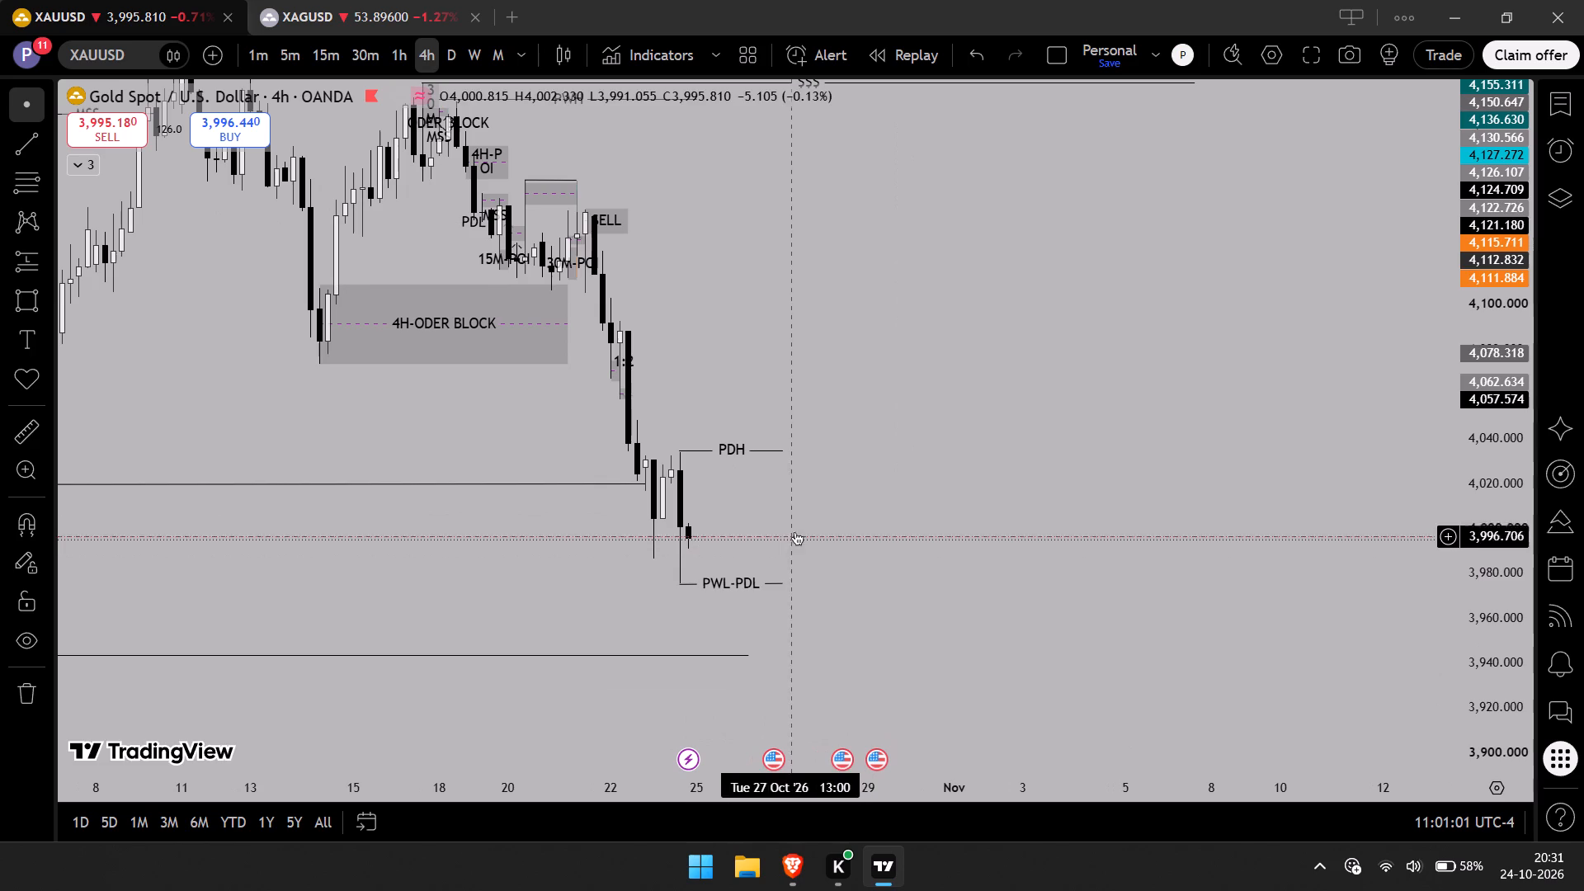
{"action": "left_click", "coordinate": [395, 52]}
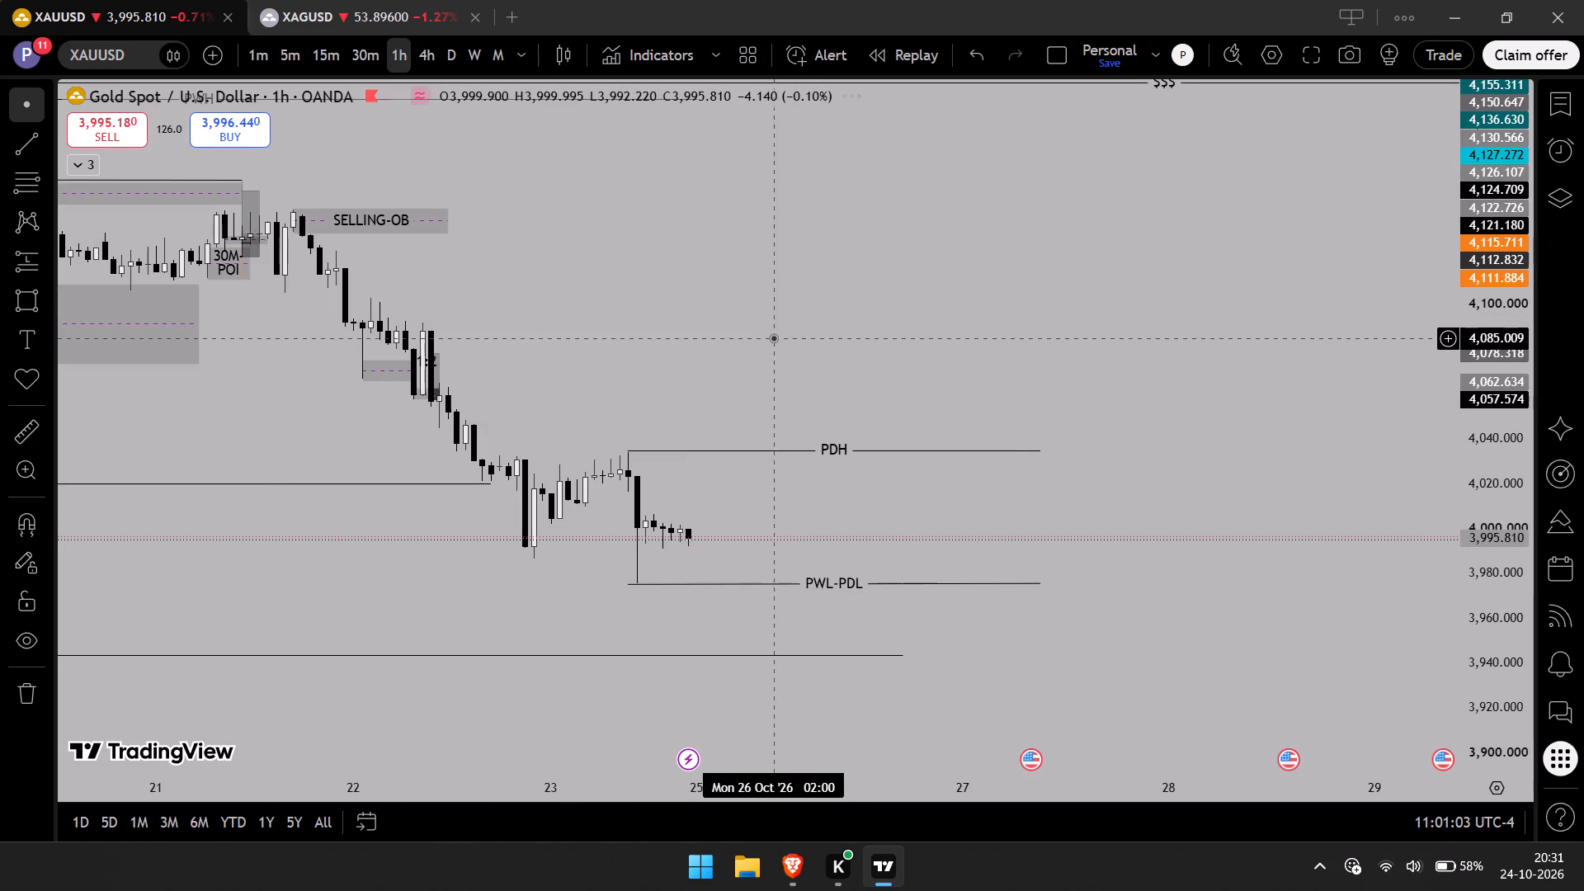
{"action": "scroll", "coordinate": [779, 337], "scroll_direction": "down", "scroll_amount": 3}
{"action": "scroll", "coordinate": [931, 316], "scroll_direction": "up", "scroll_amount": 2}
{"action": "left_click_drag", "start_coordinate": [901, 345], "coordinate": [919, 320]}
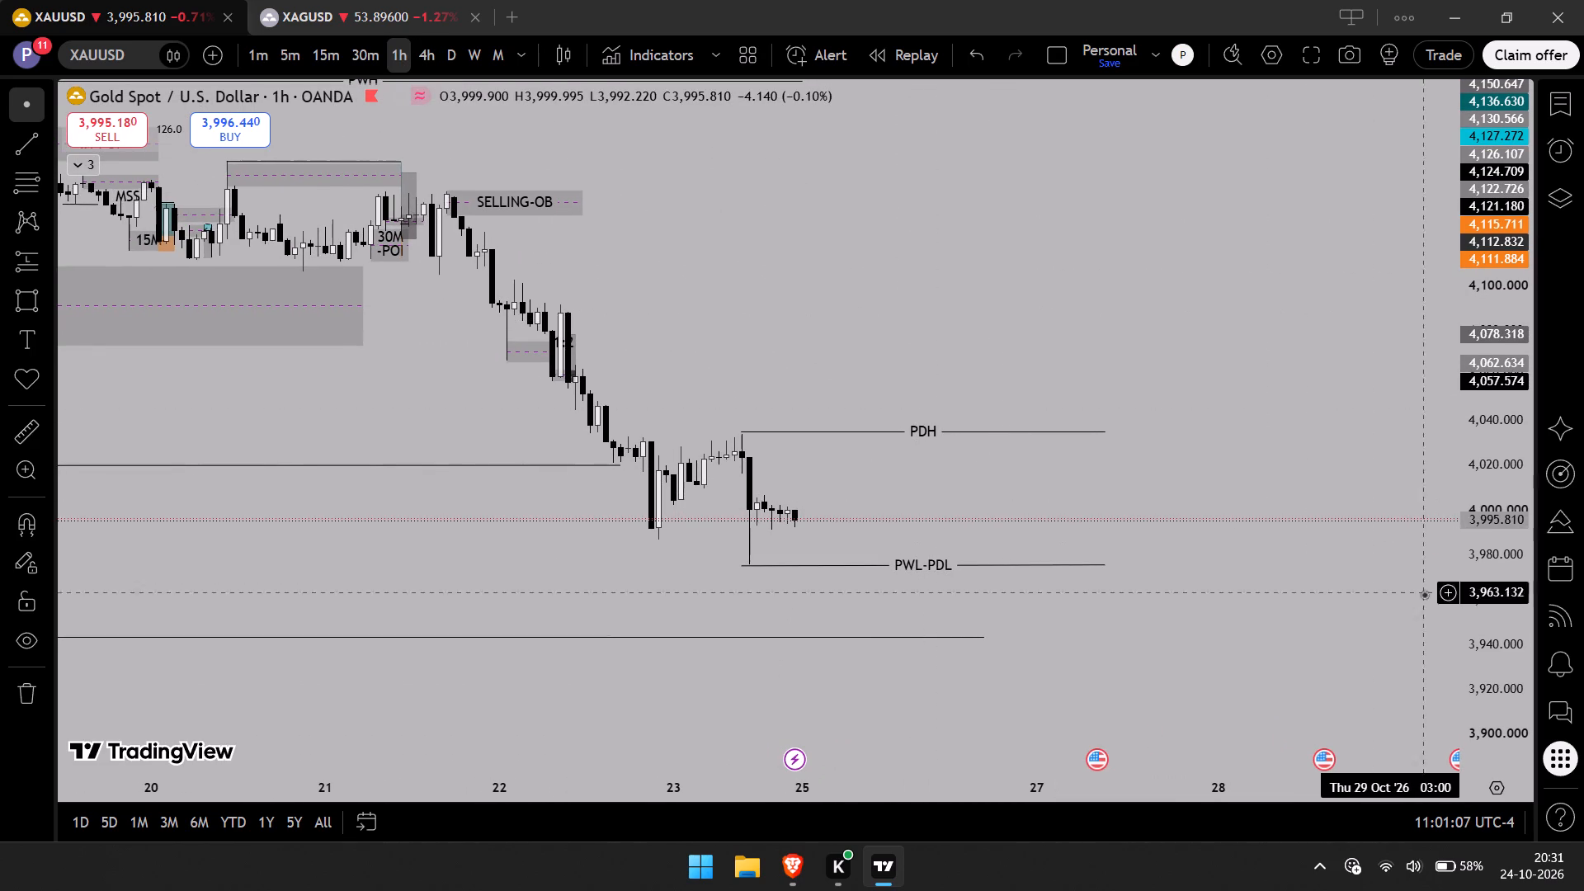
{"action": "left_click_drag", "start_coordinate": [1487, 641], "coordinate": [1489, 622]}
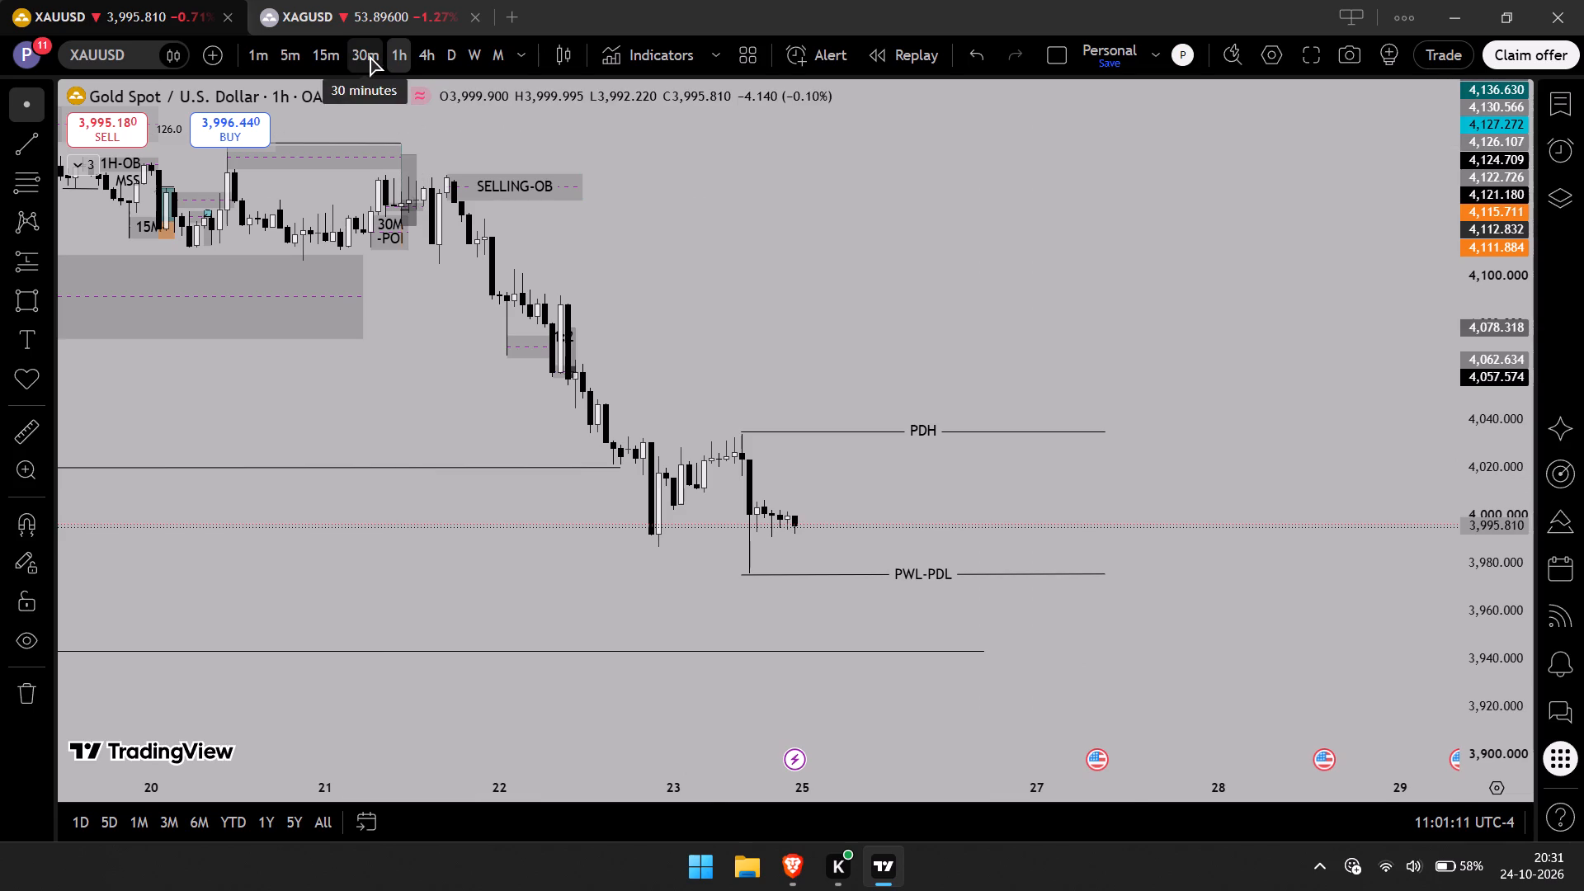
{"action": "left_click_drag", "start_coordinate": [1473, 666], "coordinate": [1501, 526]}
{"action": "left_click_drag", "start_coordinate": [1287, 584], "coordinate": [1223, 484]}
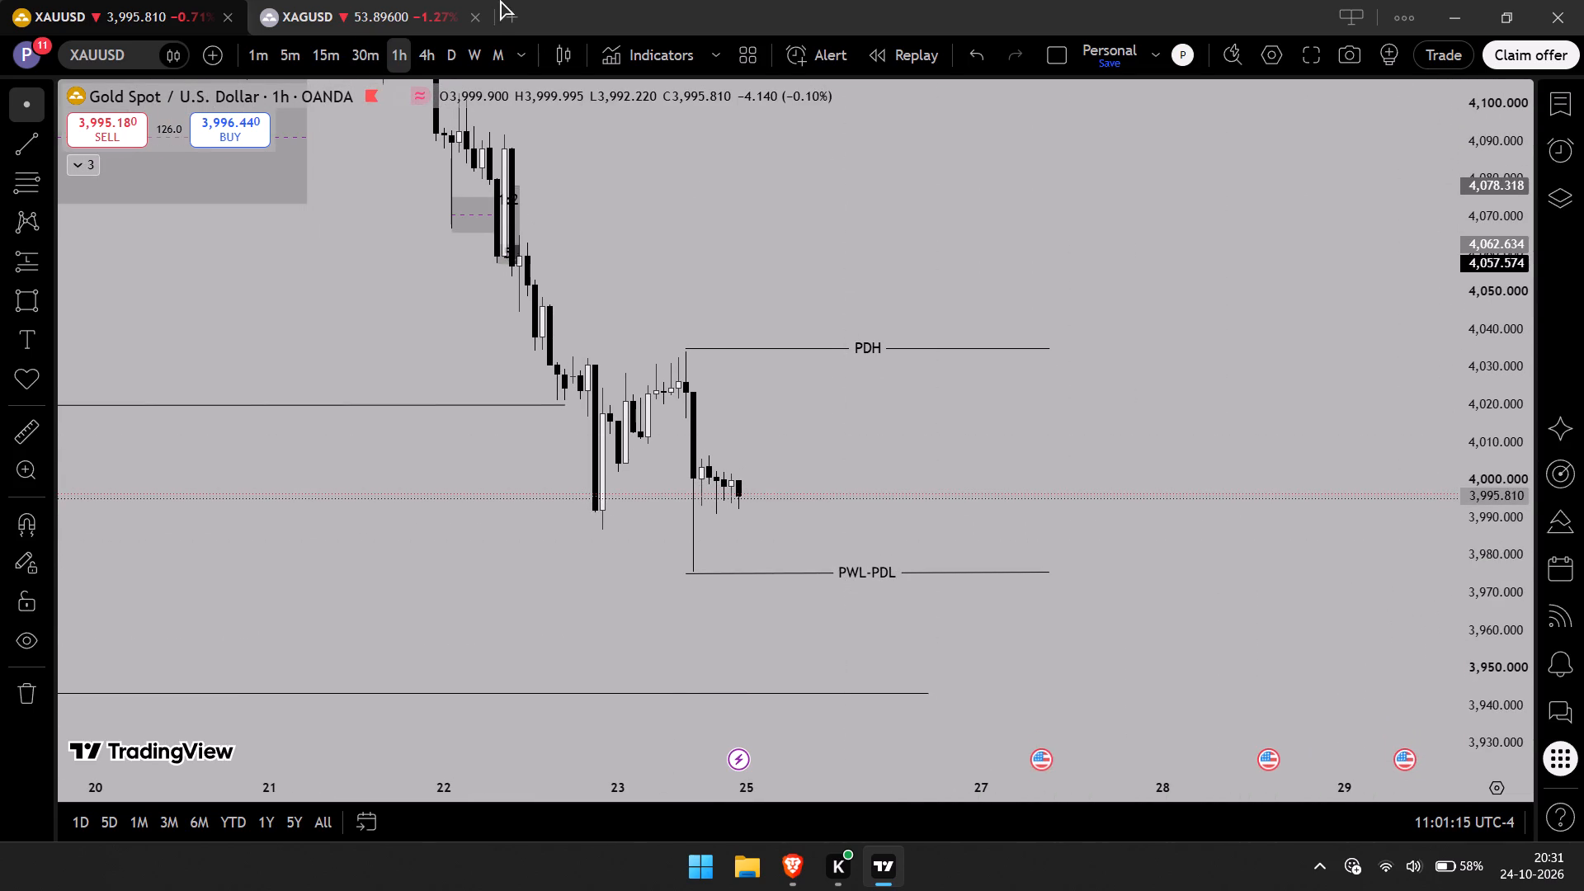
Switch to the 30-minute timeframe and examine recent price action between the PDH and PWL-PDL lines.
{"action": "left_click", "coordinate": [365, 52]}
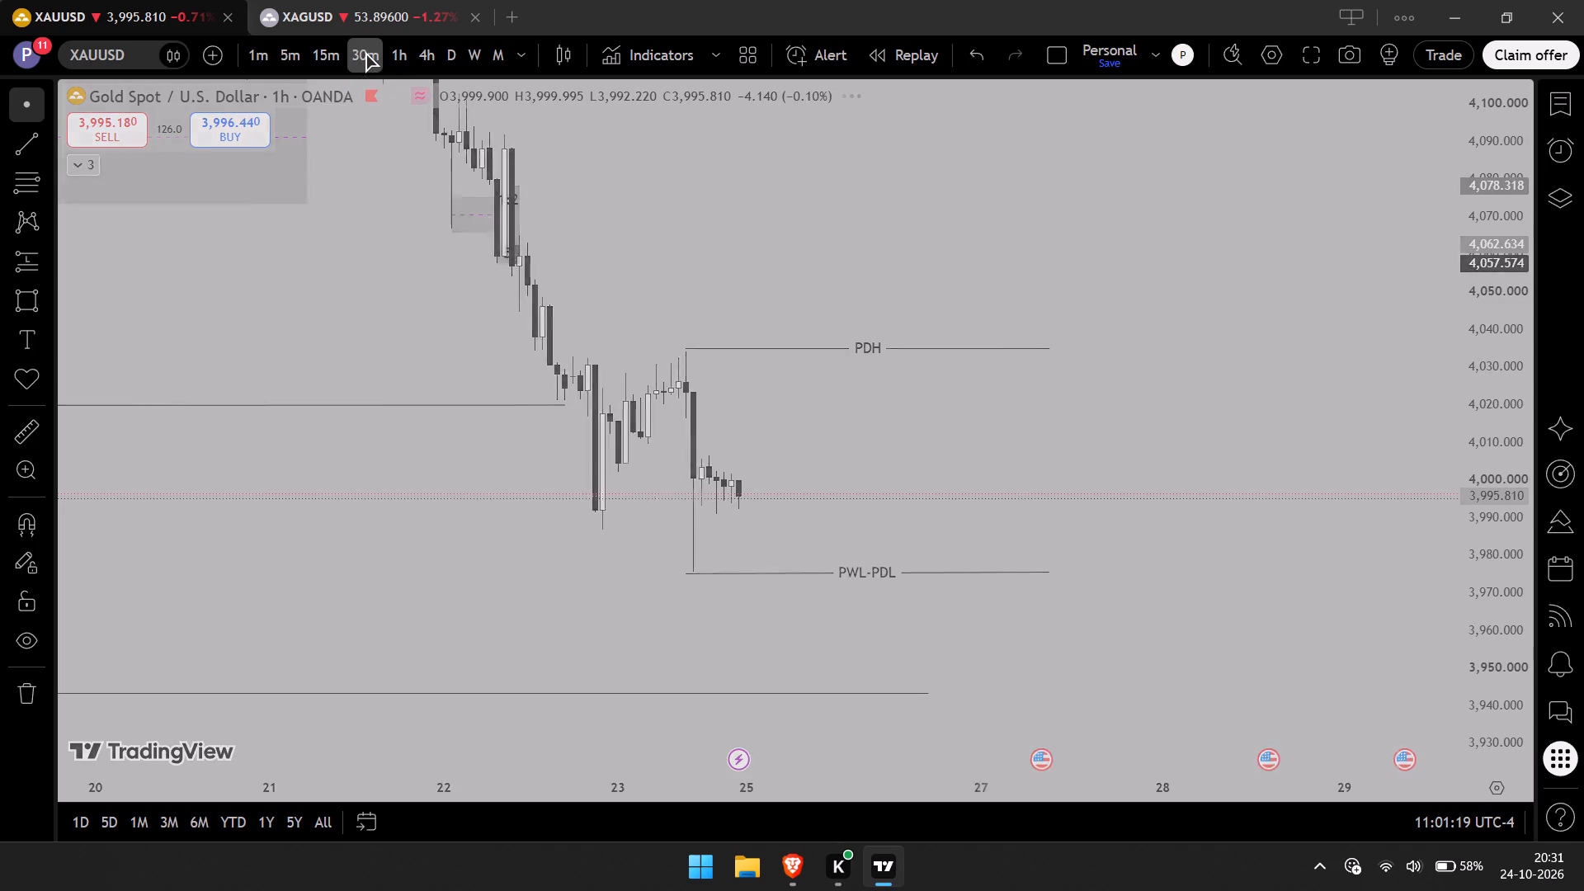
{"action": "left_click_drag", "start_coordinate": [920, 466], "coordinate": [687, 465]}
{"action": "scroll", "coordinate": [686, 461], "scroll_direction": "down", "scroll_amount": 2}
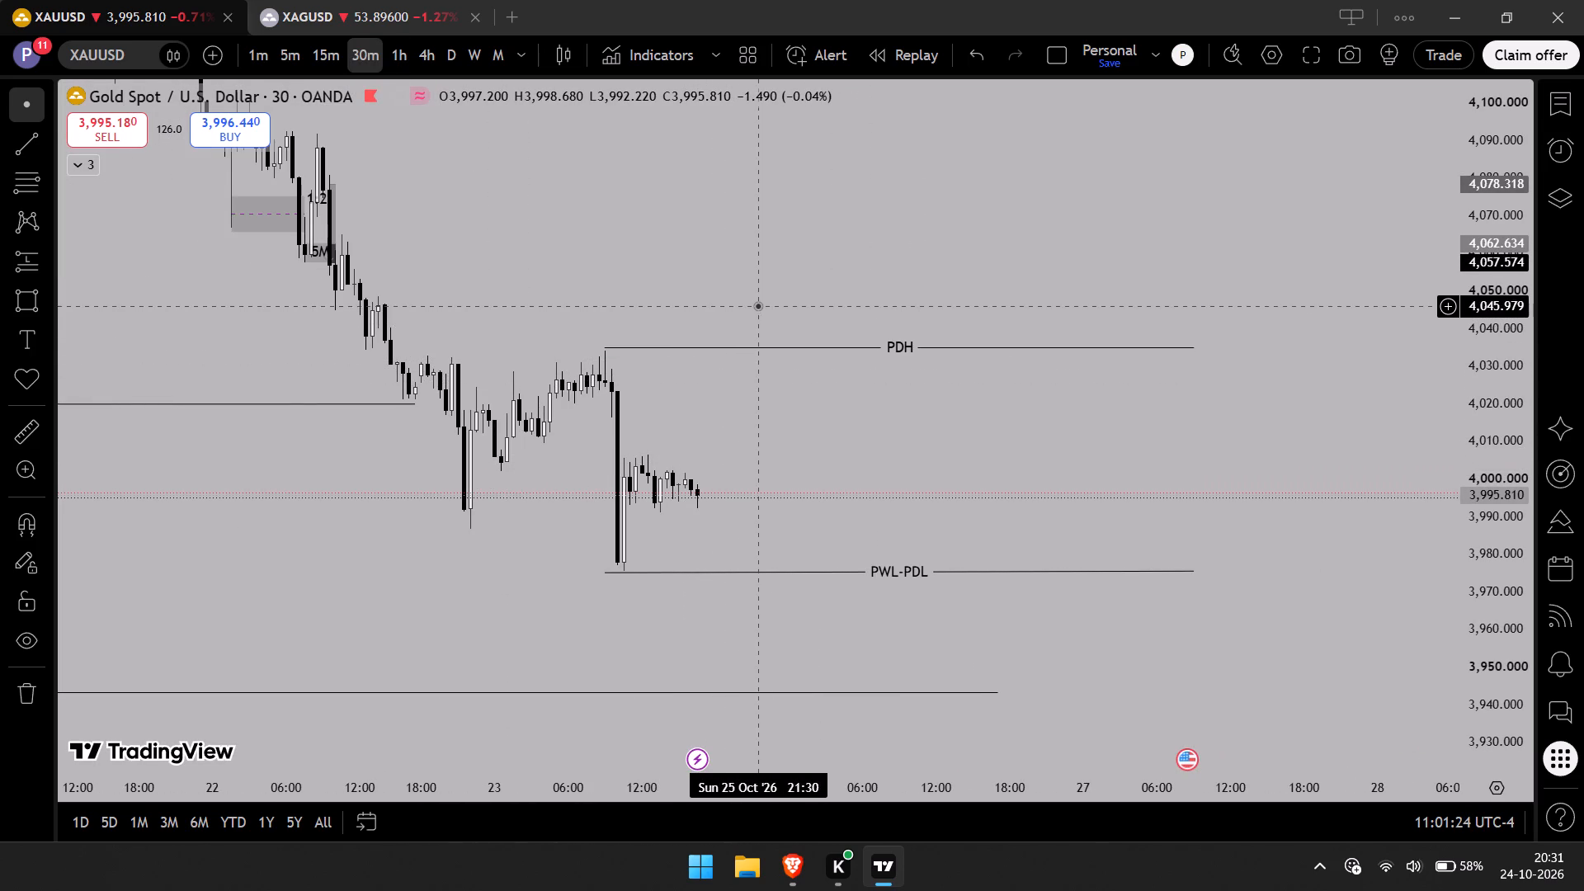
{"action": "left_click_drag", "start_coordinate": [757, 305], "coordinate": [759, 313]}
{"action": "left_click_drag", "start_coordinate": [780, 196], "coordinate": [778, 235]}
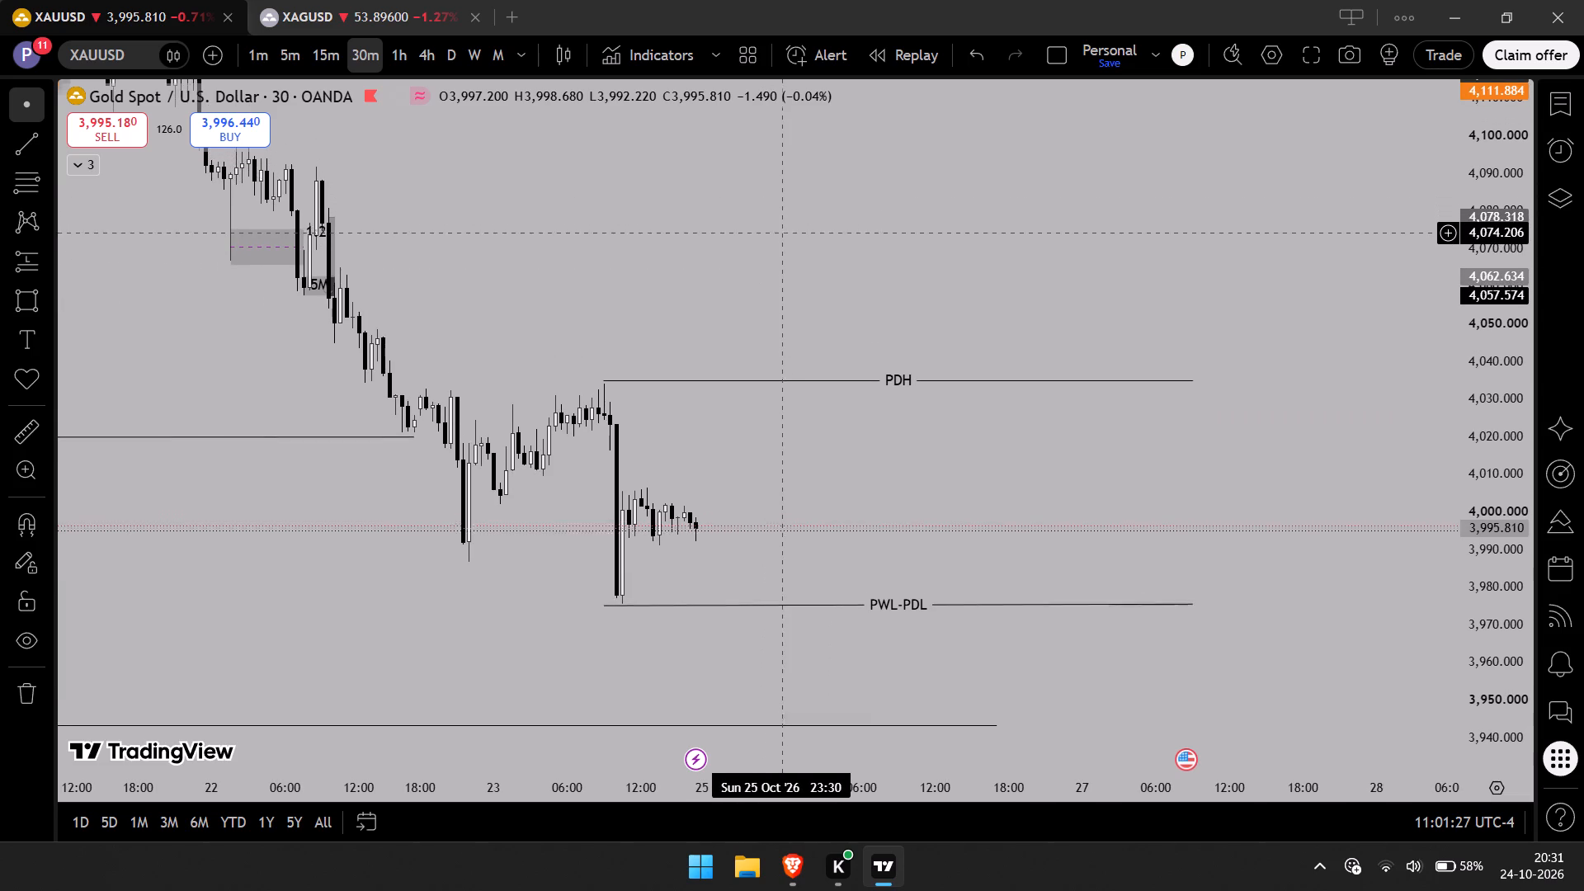
{"action": "left_click_drag", "start_coordinate": [778, 235], "coordinate": [777, 241]}
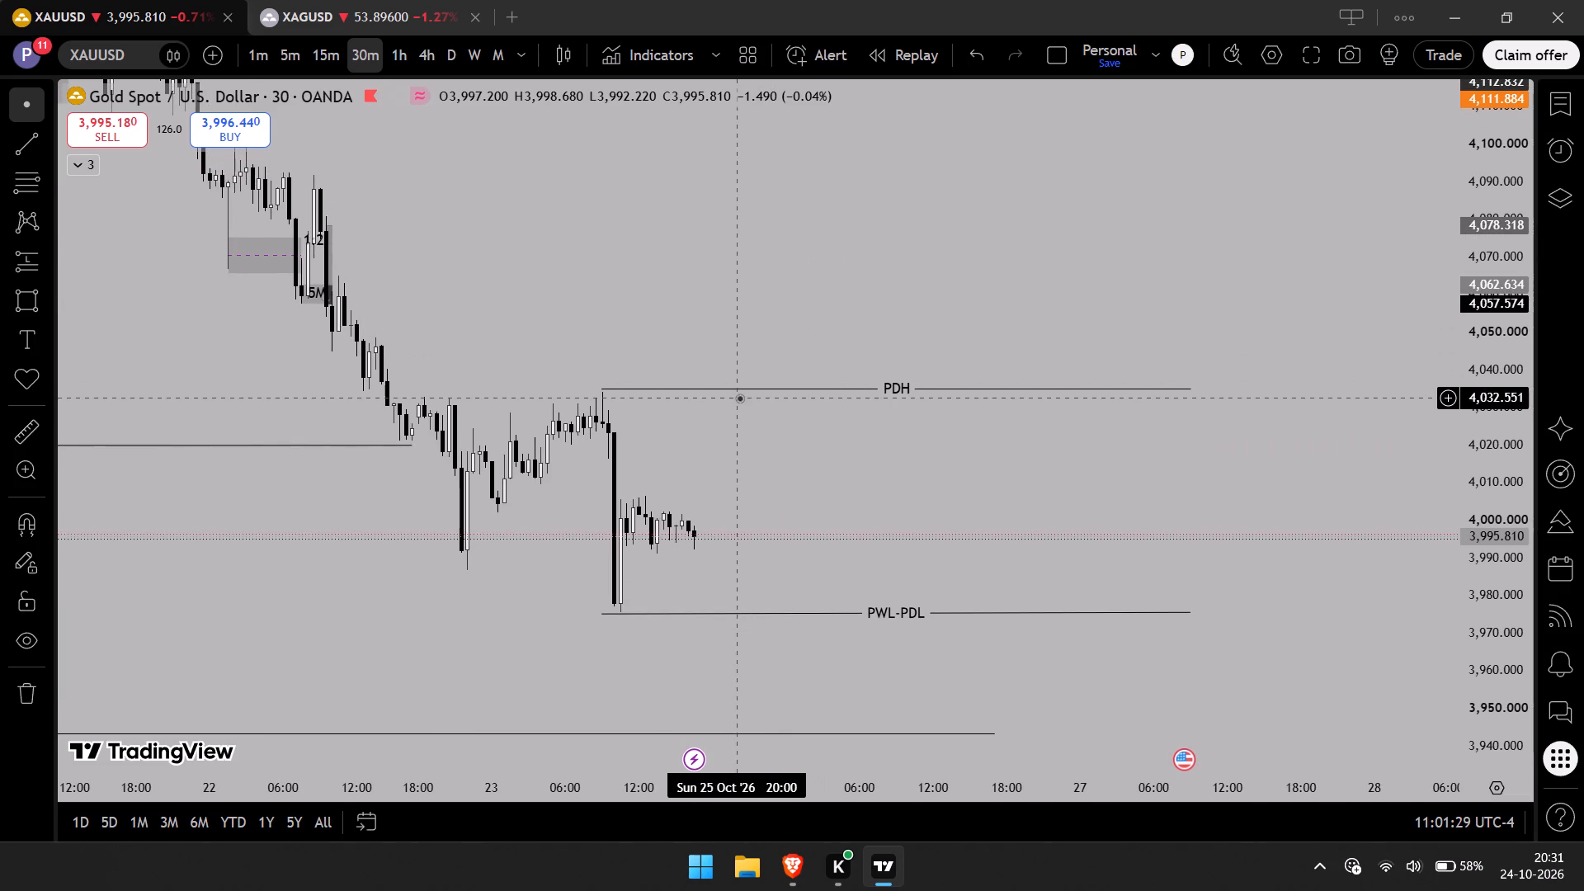
{"action": "left_click", "coordinate": [781, 444]}
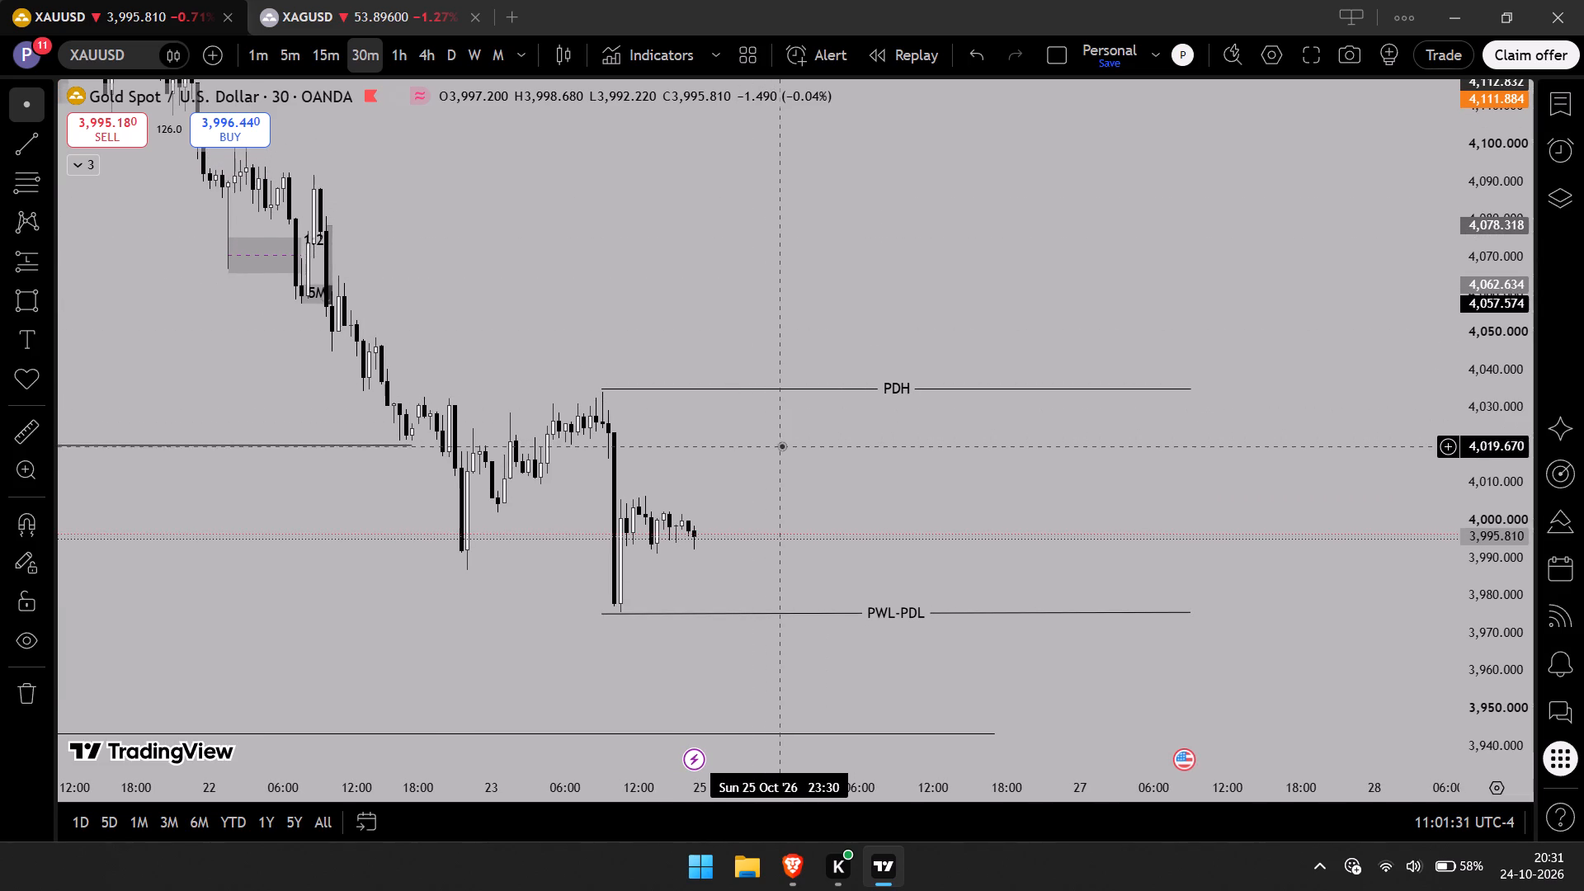
{"action": "left_click_drag", "start_coordinate": [726, 271], "coordinate": [723, 295]}
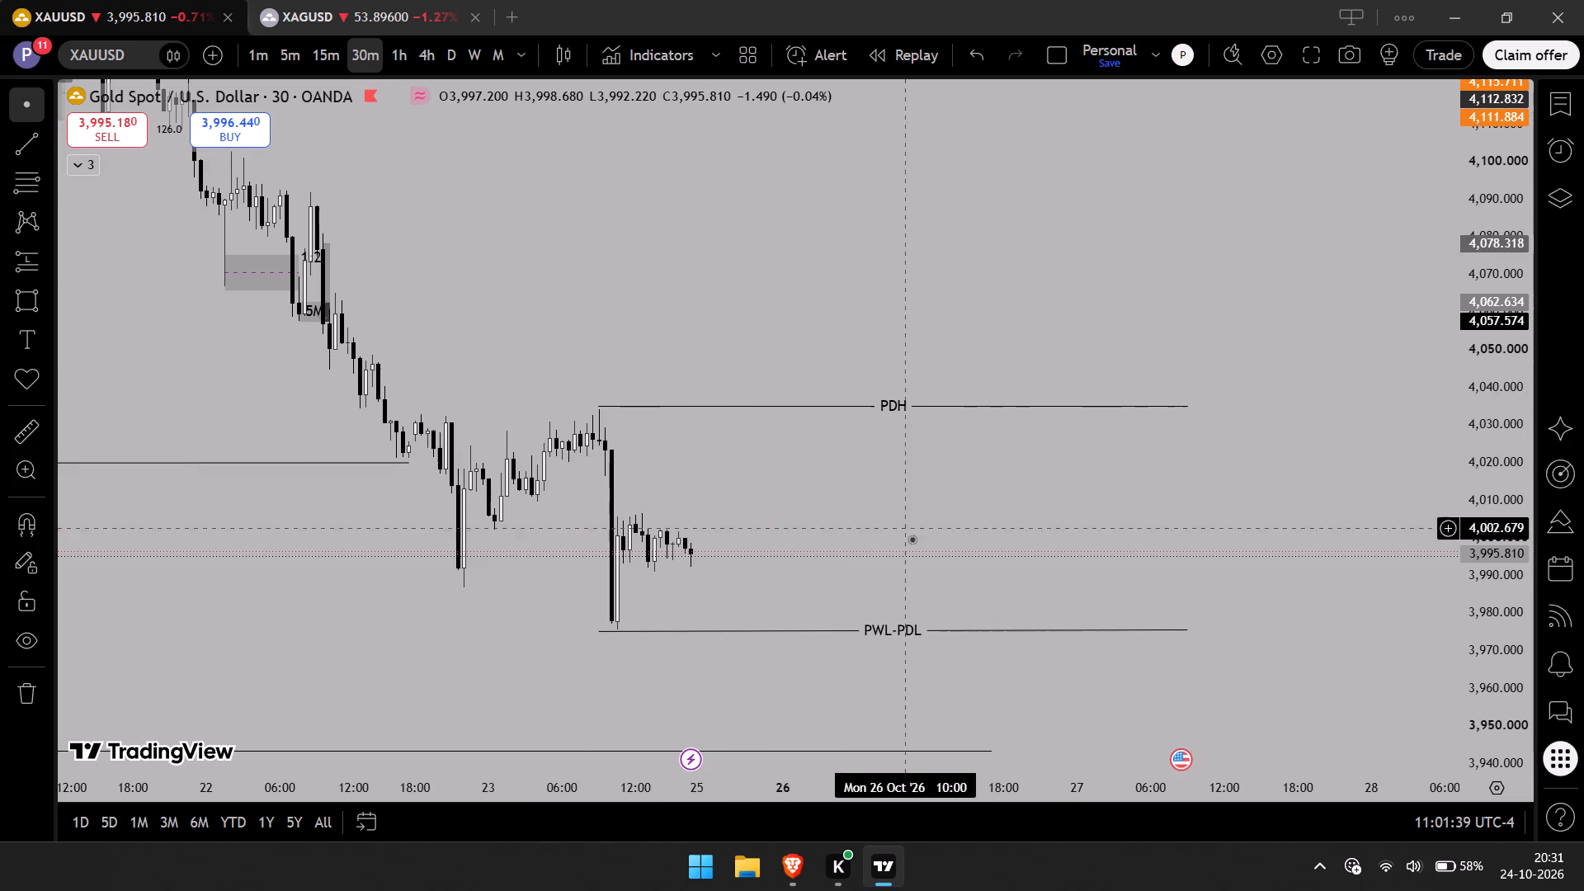
{"action": "left_click_drag", "start_coordinate": [1003, 577], "coordinate": [860, 567]}
{"action": "scroll", "coordinate": [857, 562], "scroll_direction": "up", "scroll_amount": 2}
{"action": "left_click_drag", "start_coordinate": [1512, 718], "coordinate": [1506, 631]}
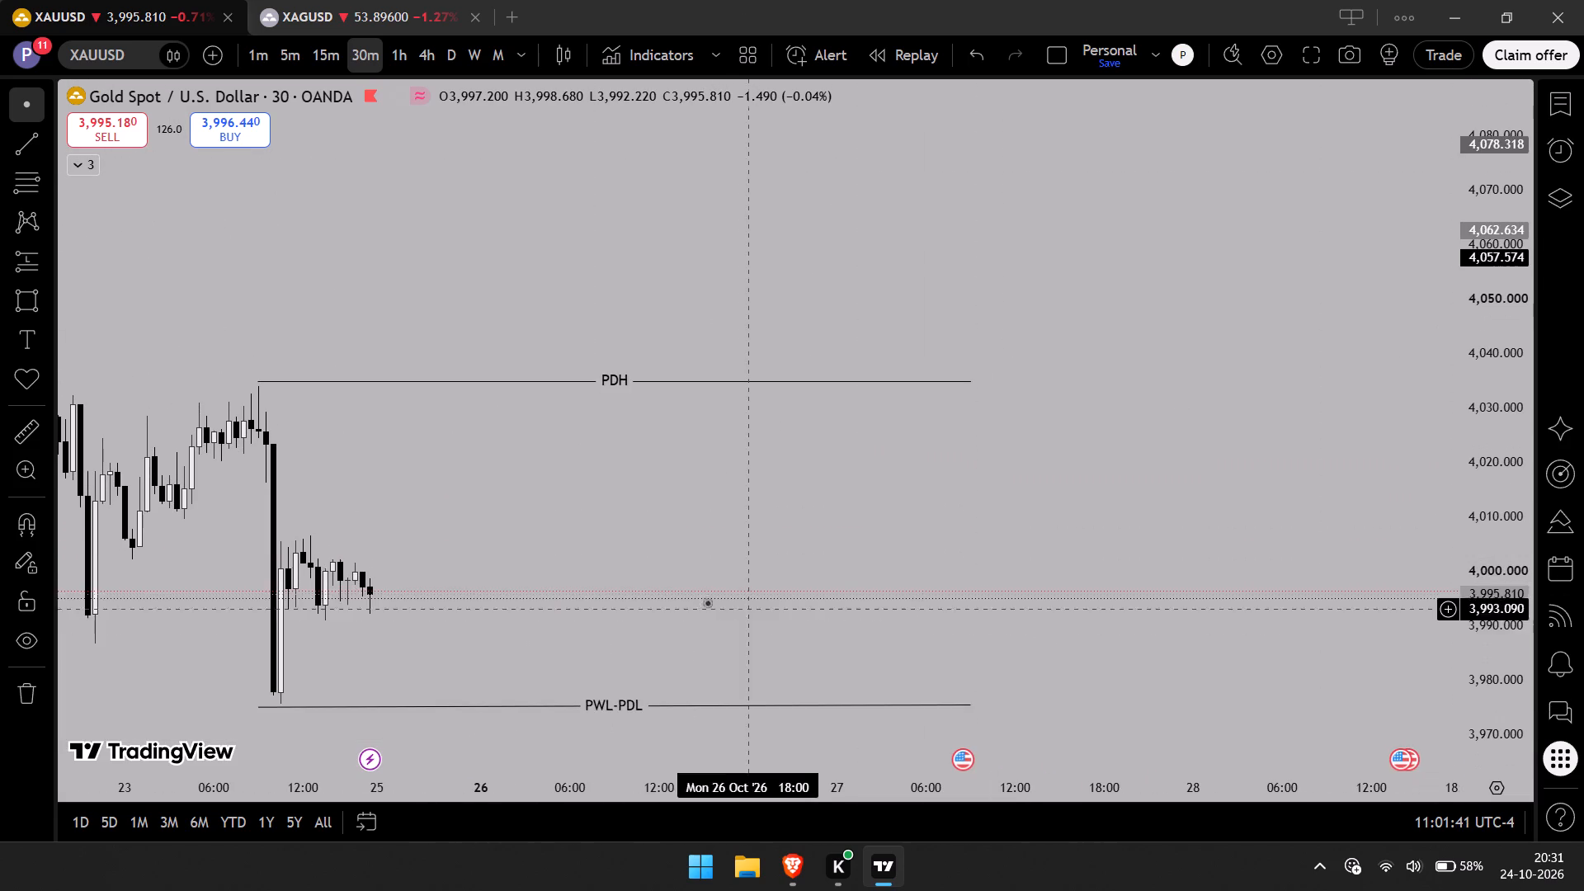
Move the "PWL-PDL" line to start at the 23 Oct '26 10:30 candle low, at about 3,975.
{"action": "left_click_drag", "start_coordinate": [694, 597], "coordinate": [1021, 532]}
{"action": "left_click_drag", "start_coordinate": [869, 648], "coordinate": [895, 646]}
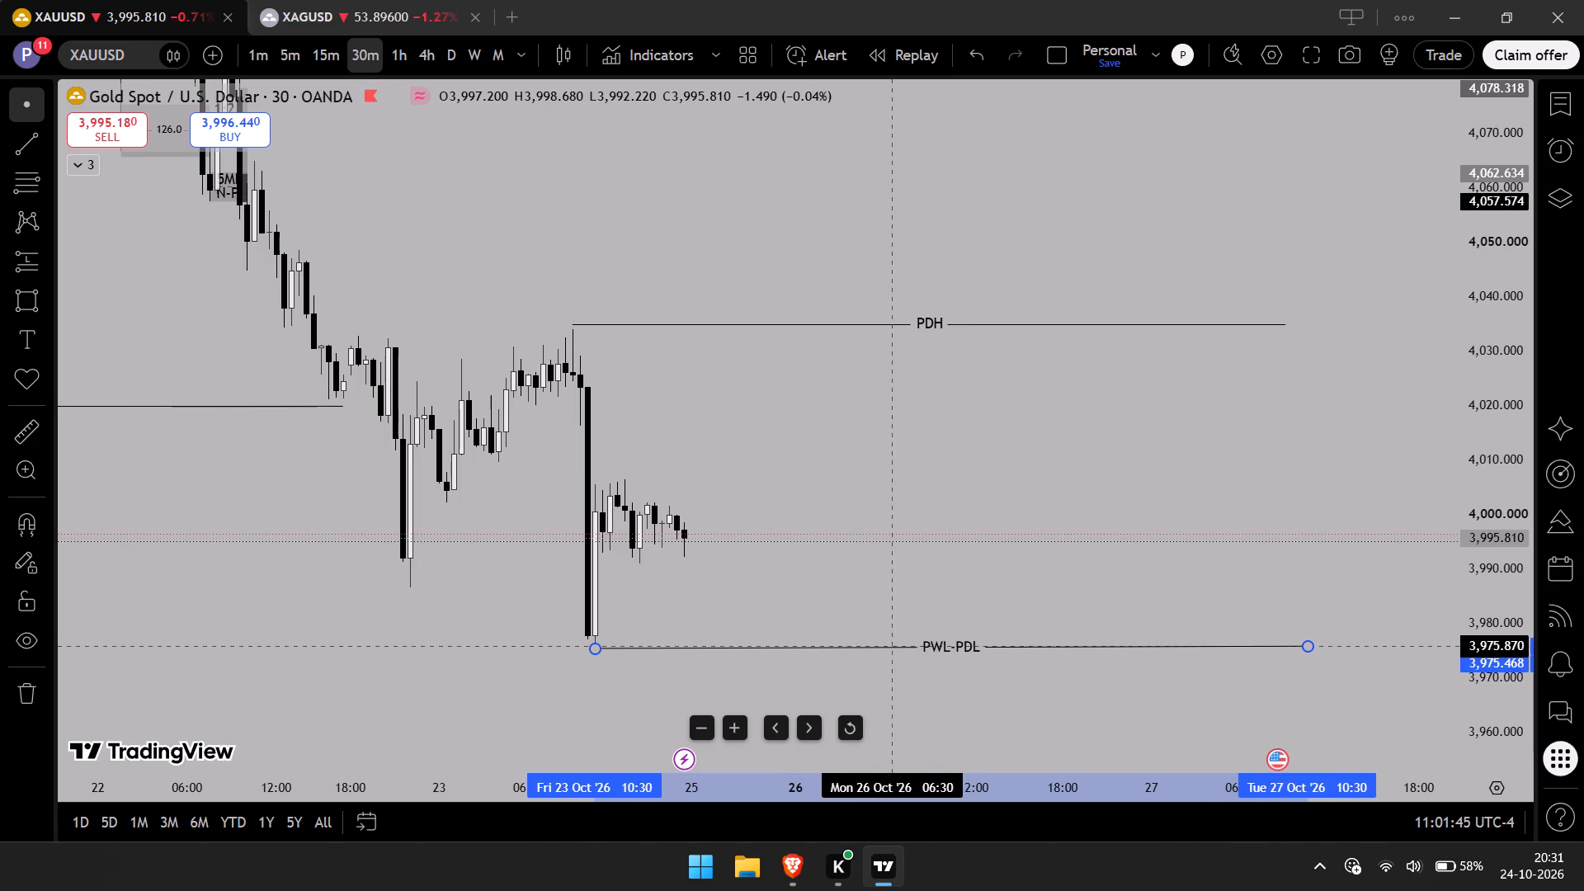
{"action": "left_click_drag", "start_coordinate": [895, 646], "coordinate": [893, 646]}
{"action": "left_click", "coordinate": [907, 601]}
Move the "PDH" line to start at 23 Oct '26 09:30, at about 4,034.
{"action": "left_click", "coordinate": [918, 326]}
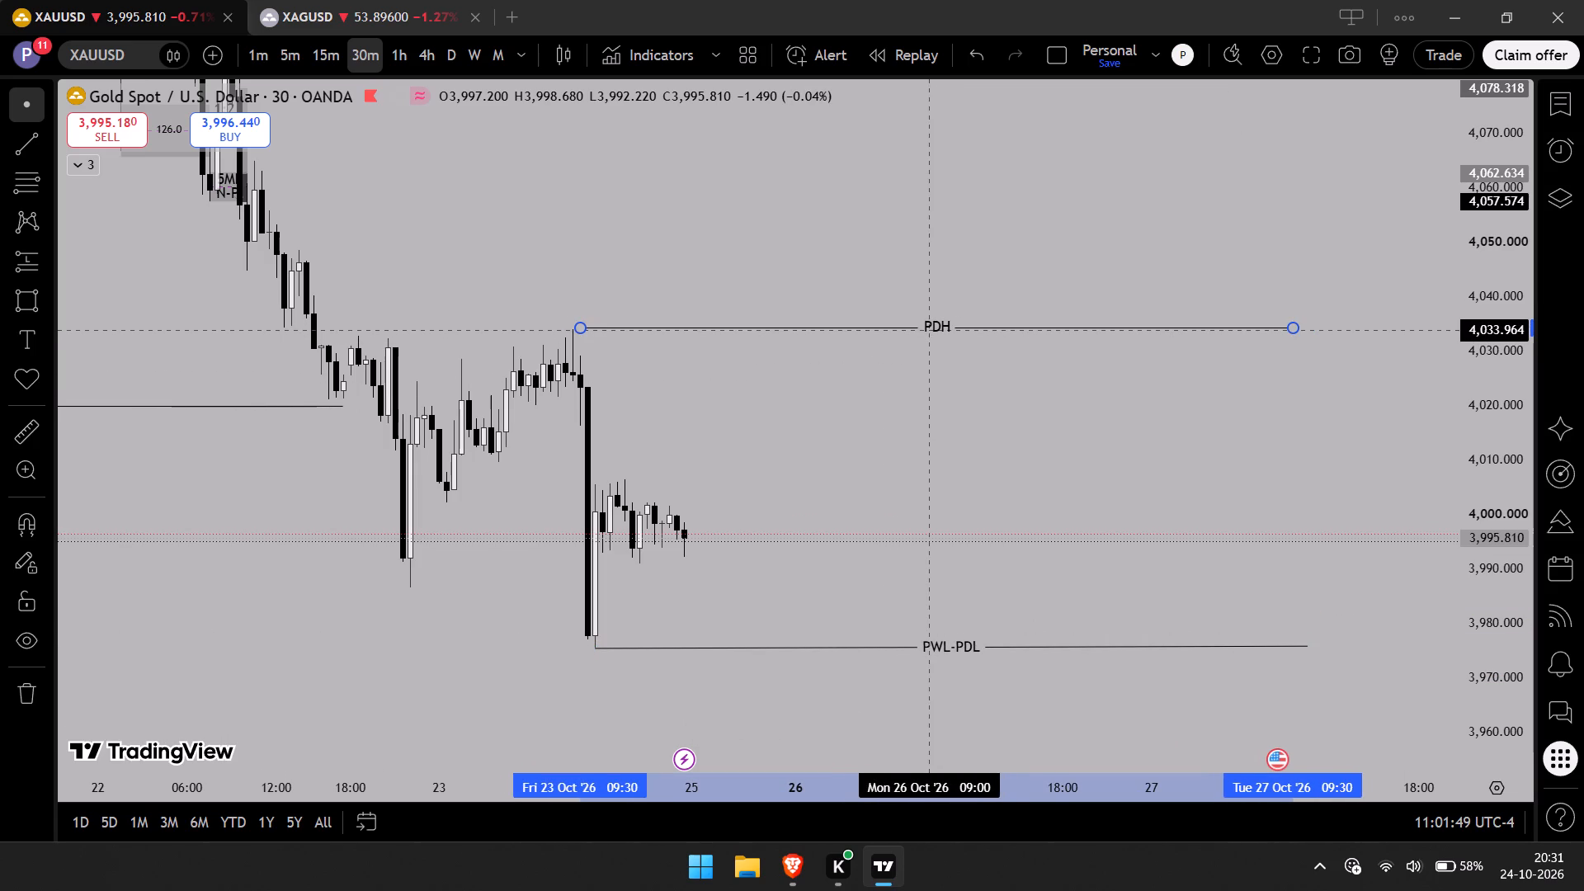
{"action": "left_click", "coordinate": [922, 394]}
Examine the 30-minute chart's wider structure, from the $$$ and PWH levels down to the unlabelled line below PWL-PDL.
{"action": "scroll", "coordinate": [914, 440], "scroll_direction": "down", "scroll_amount": 6}
{"action": "left_click_drag", "start_coordinate": [1142, 452], "coordinate": [1139, 452]}
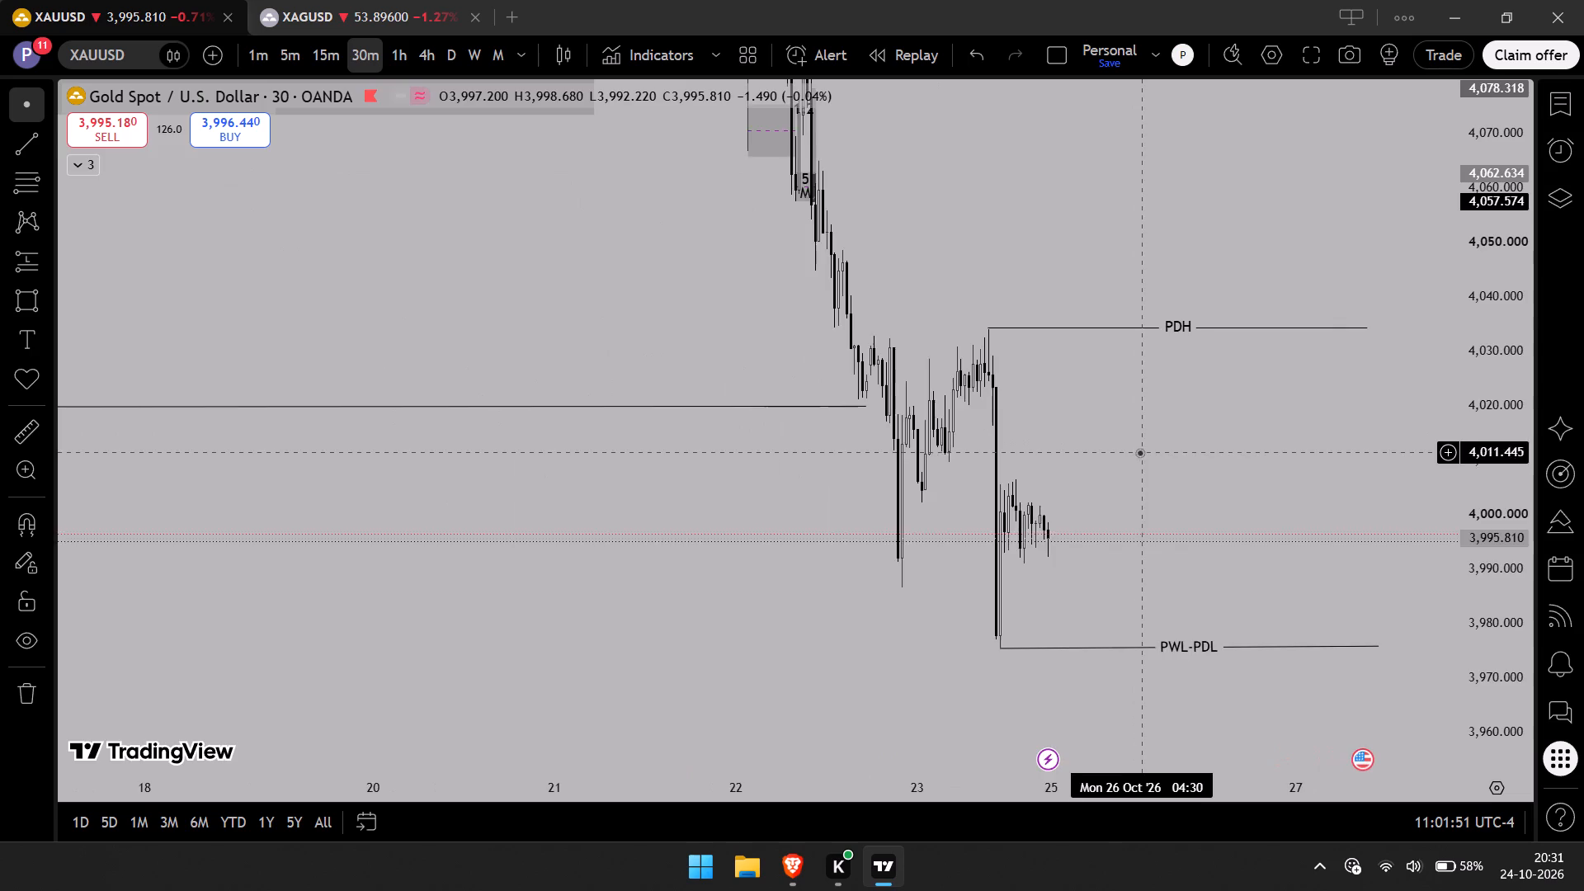
{"action": "left_click_drag", "start_coordinate": [1139, 452], "coordinate": [889, 505]}
{"action": "left_click_drag", "start_coordinate": [1483, 211], "coordinate": [1464, 694]}
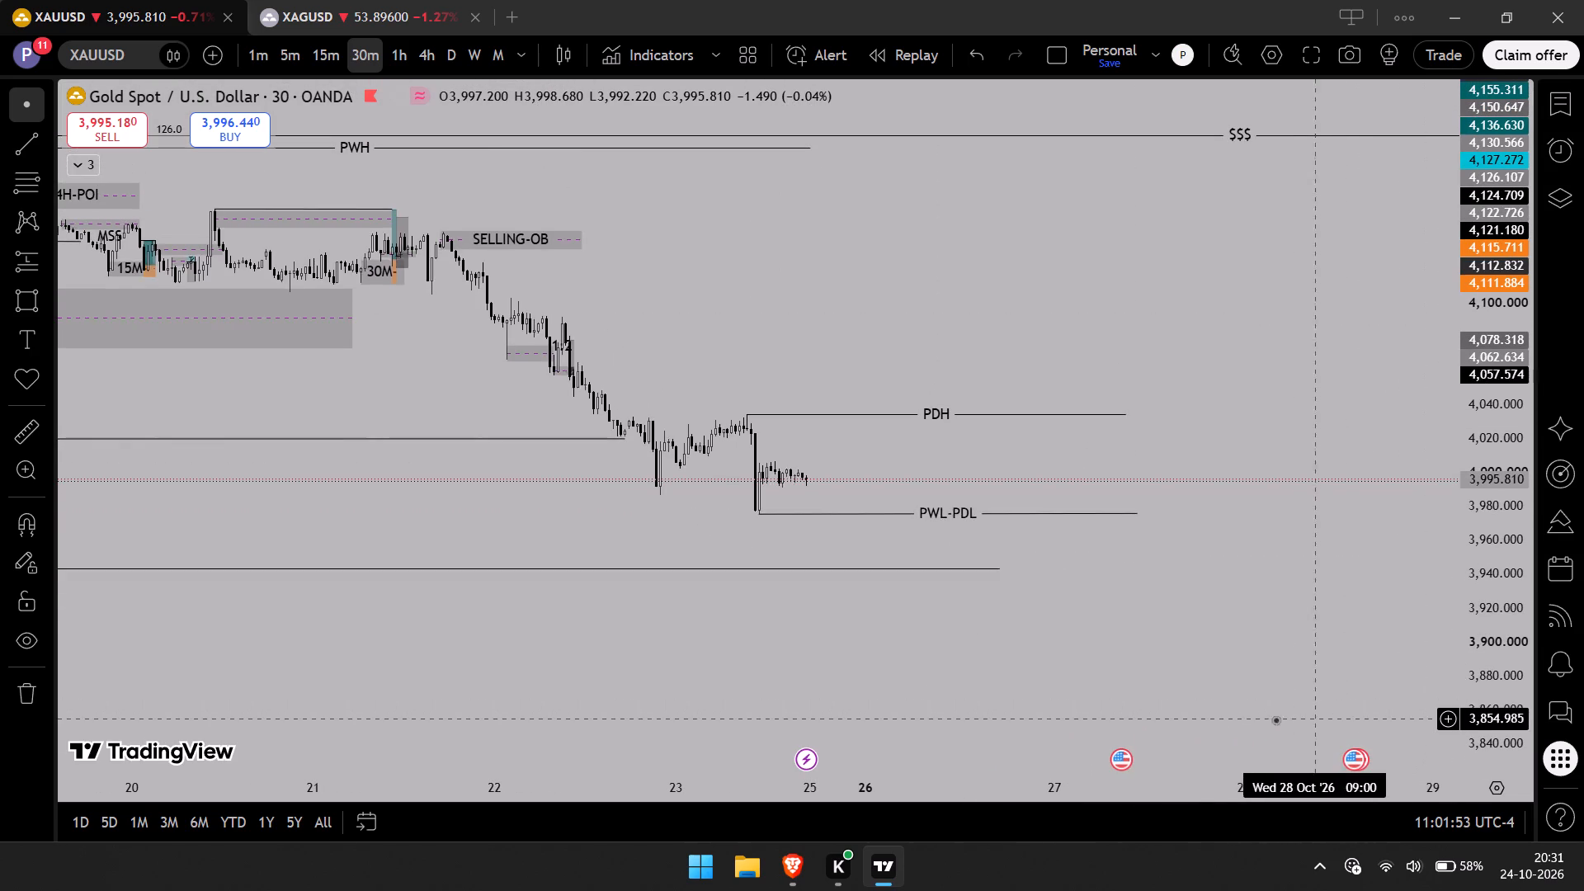
{"action": "scroll", "coordinate": [1218, 719], "scroll_direction": "down", "scroll_amount": 6}
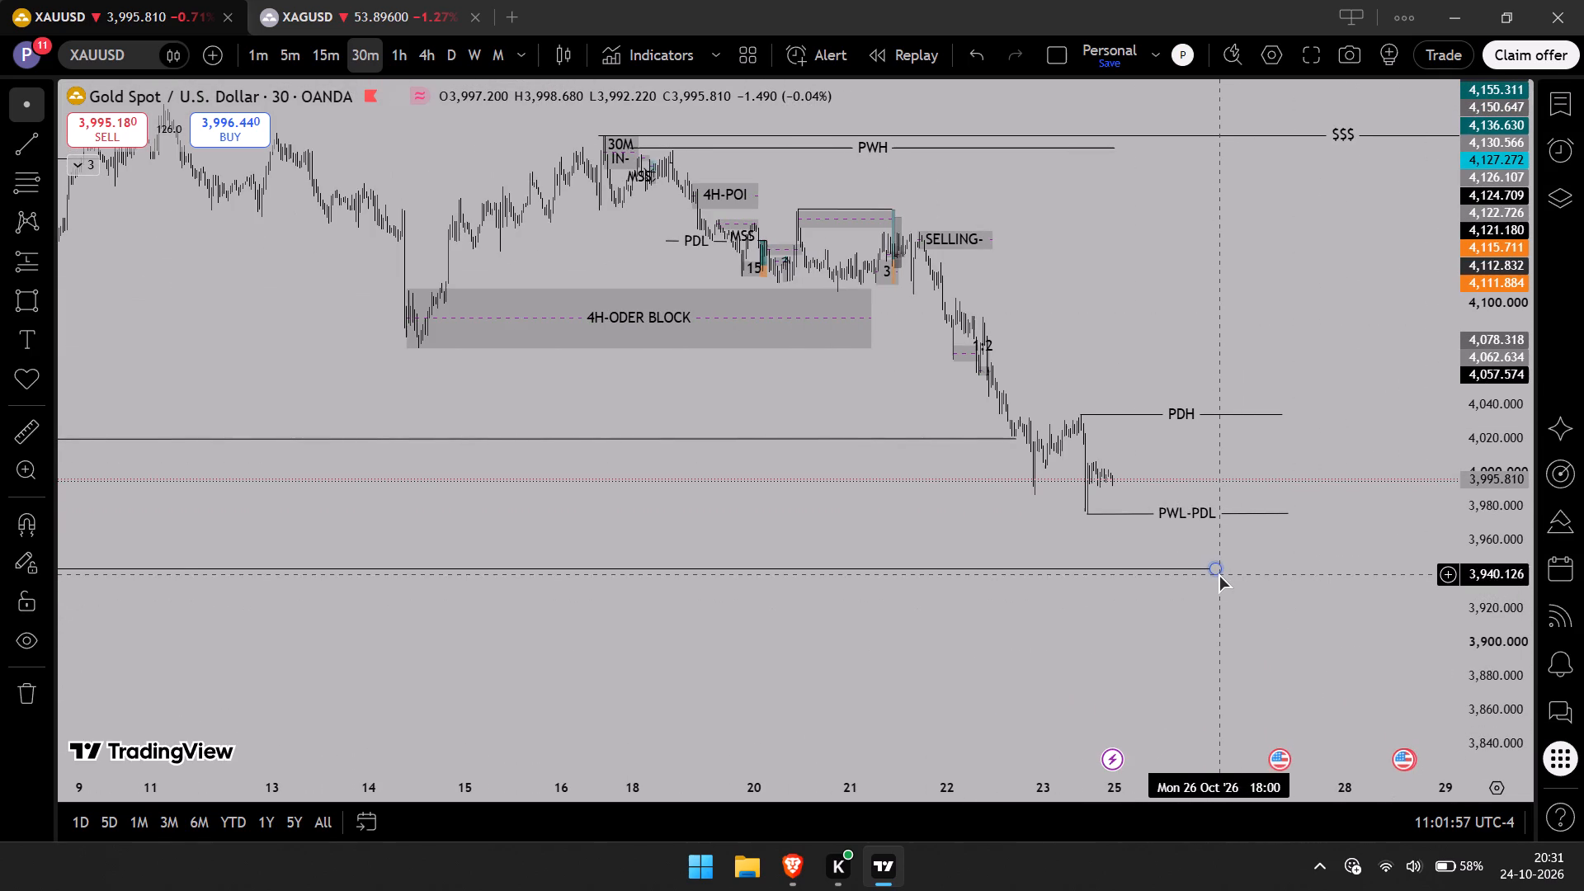
{"action": "left_click", "coordinate": [1293, 627]}
{"action": "scroll", "coordinate": [1247, 627], "scroll_direction": "down", "scroll_amount": 4}
{"action": "scroll", "coordinate": [1247, 627], "scroll_direction": "up", "scroll_amount": 10}
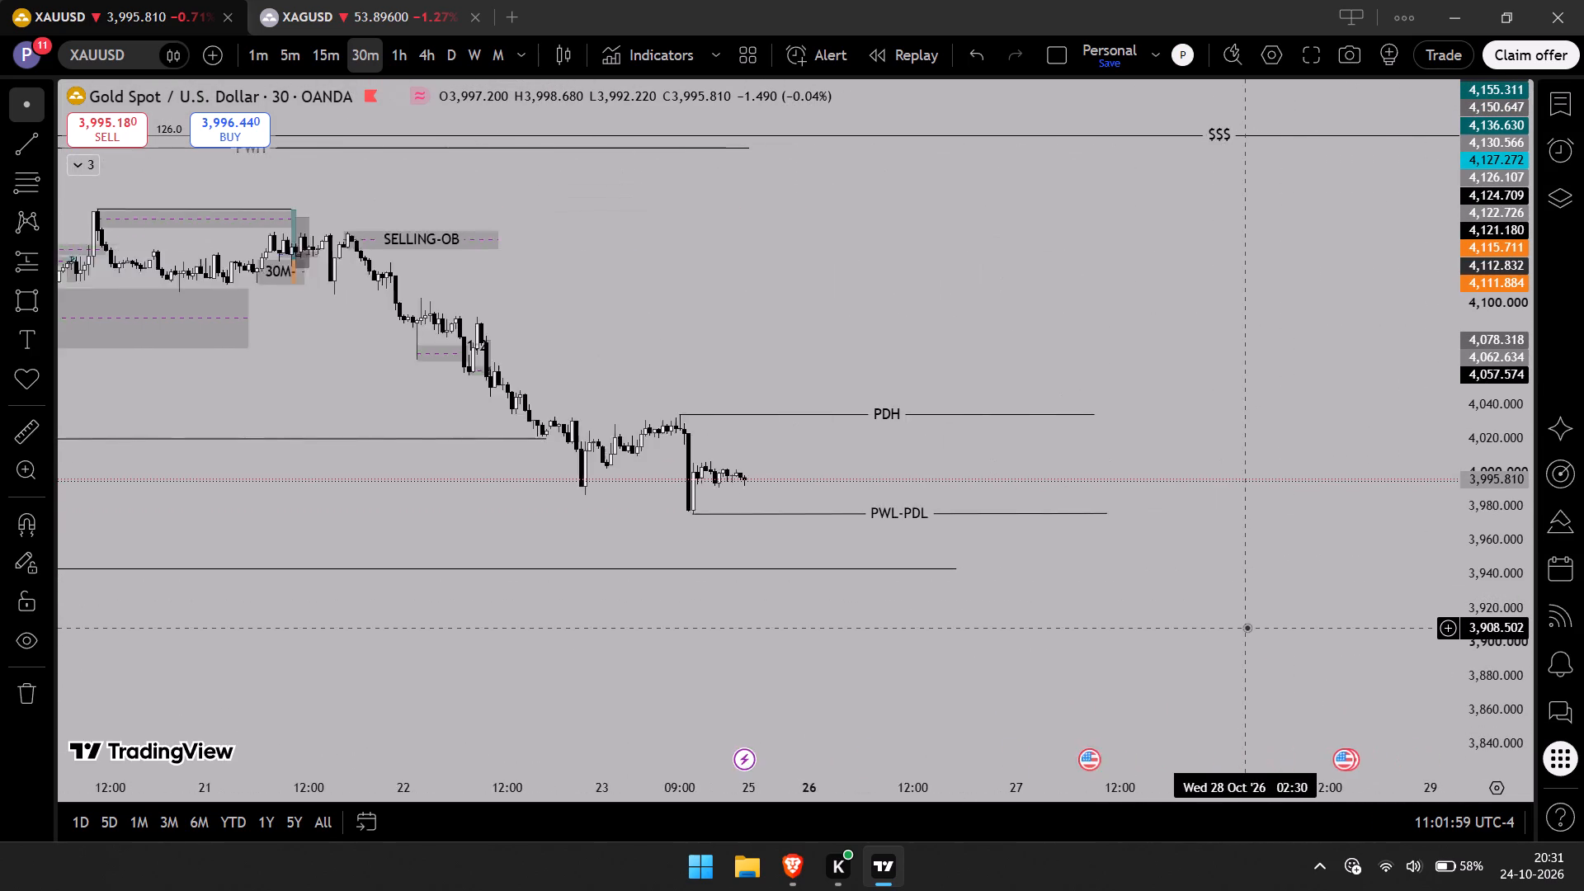
{"action": "scroll", "coordinate": [1247, 627], "scroll_direction": "up", "scroll_amount": 5}
{"action": "left_click_drag", "start_coordinate": [918, 630], "coordinate": [1408, 629]}
{"action": "left_click_drag", "start_coordinate": [1465, 682], "coordinate": [1437, 393]}
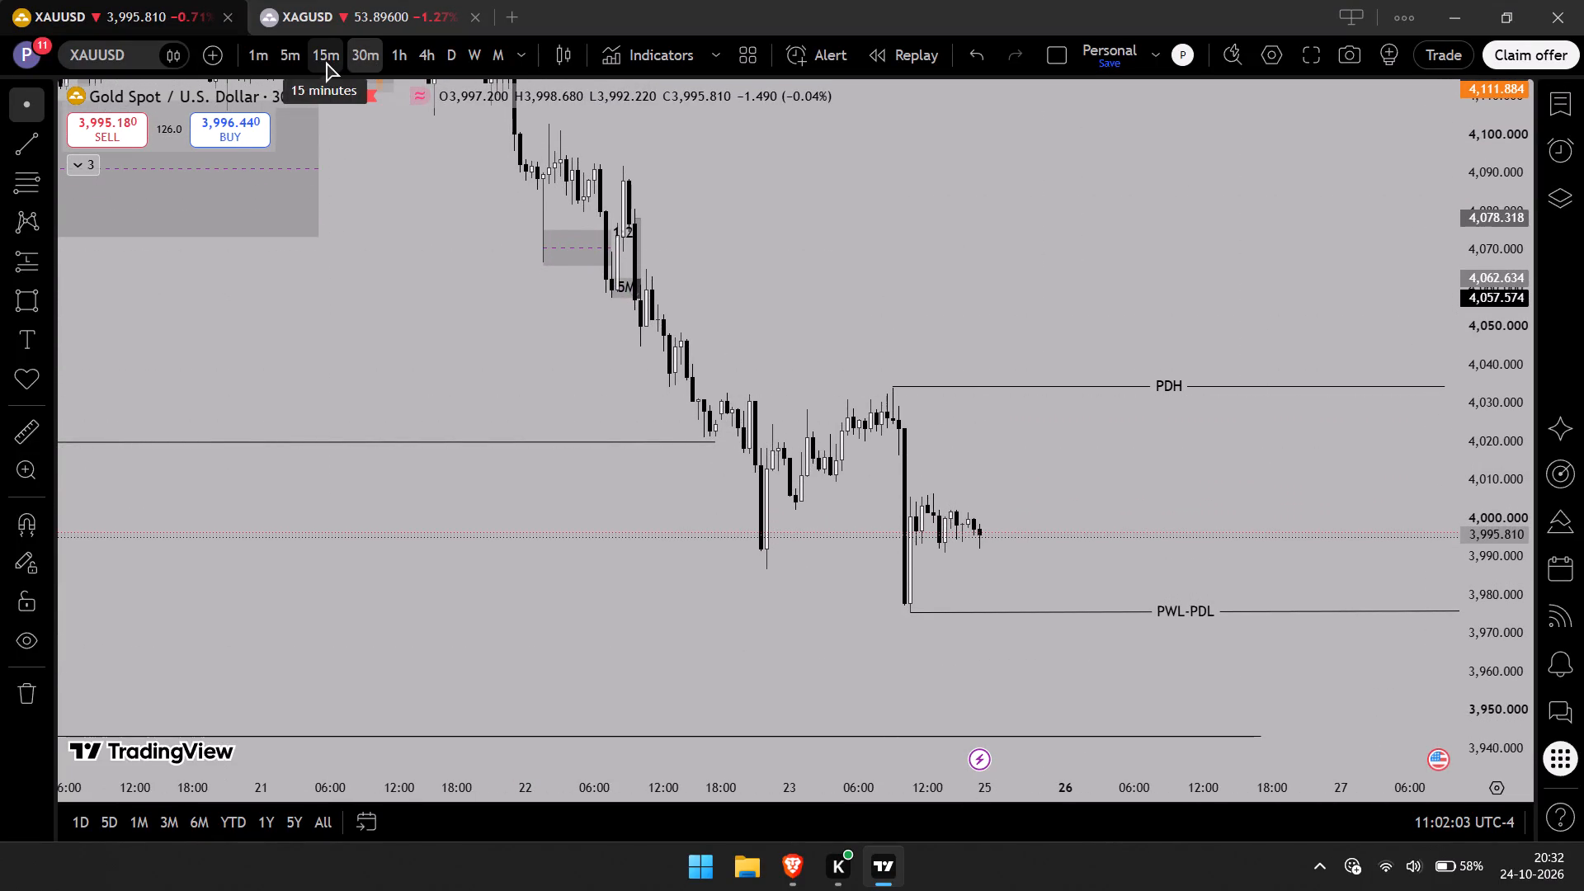
Measure the 30-minute price drop from just above the SELLING-OB zone on 21 Oct '26 down to the PWL-PDL level.
{"action": "left_click_drag", "start_coordinate": [747, 181], "coordinate": [790, 412]}
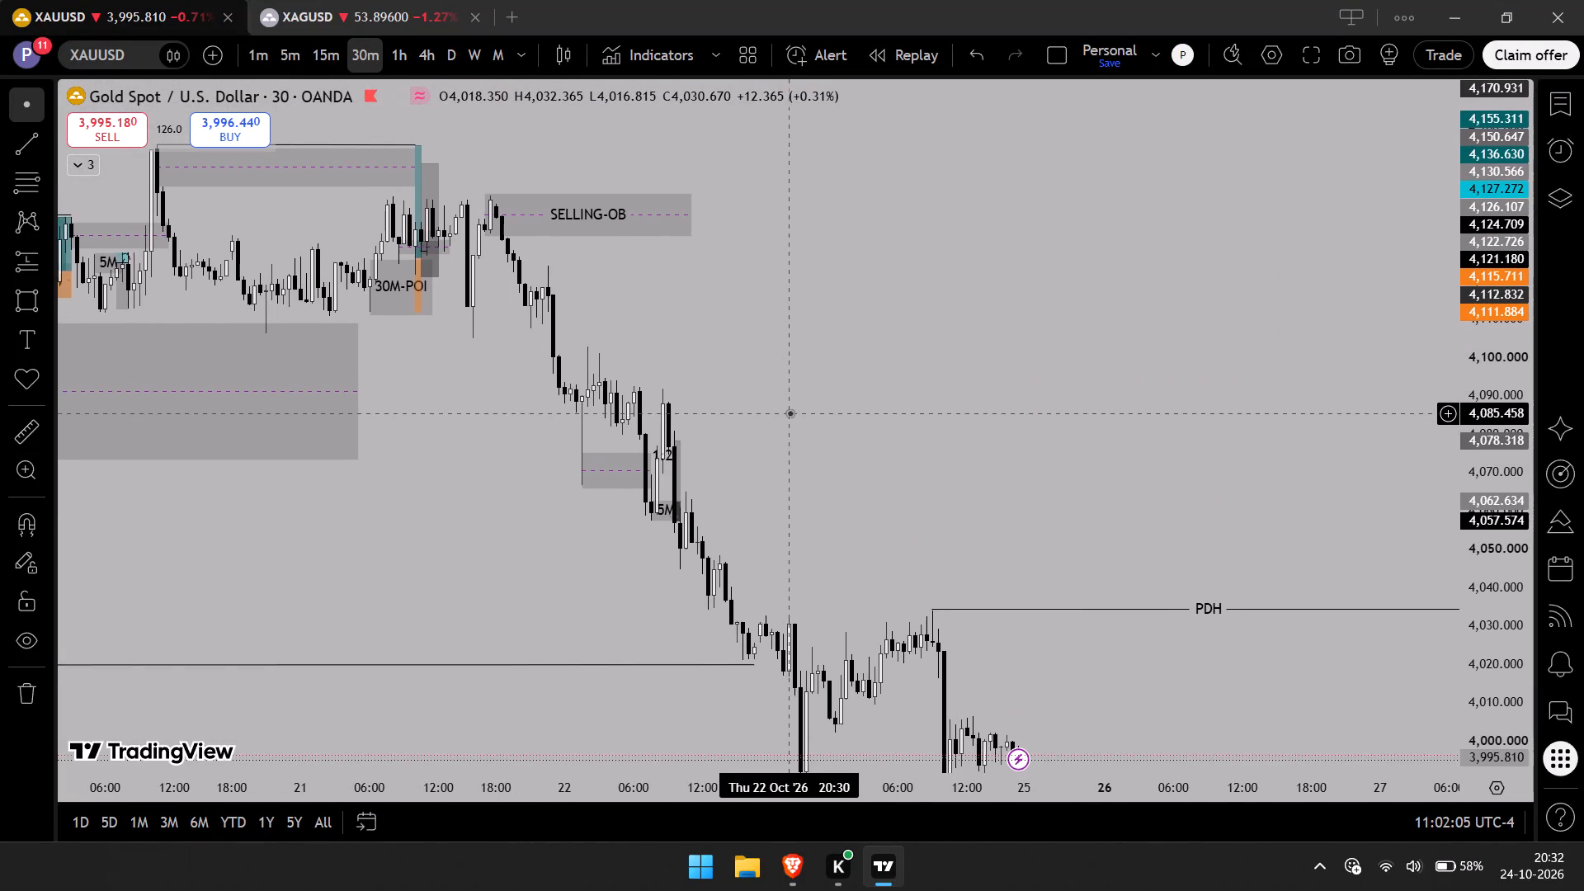
{"action": "left_click_drag", "start_coordinate": [791, 421], "coordinate": [792, 346]}
{"action": "left_click_drag", "start_coordinate": [1506, 260], "coordinate": [1487, 381]}
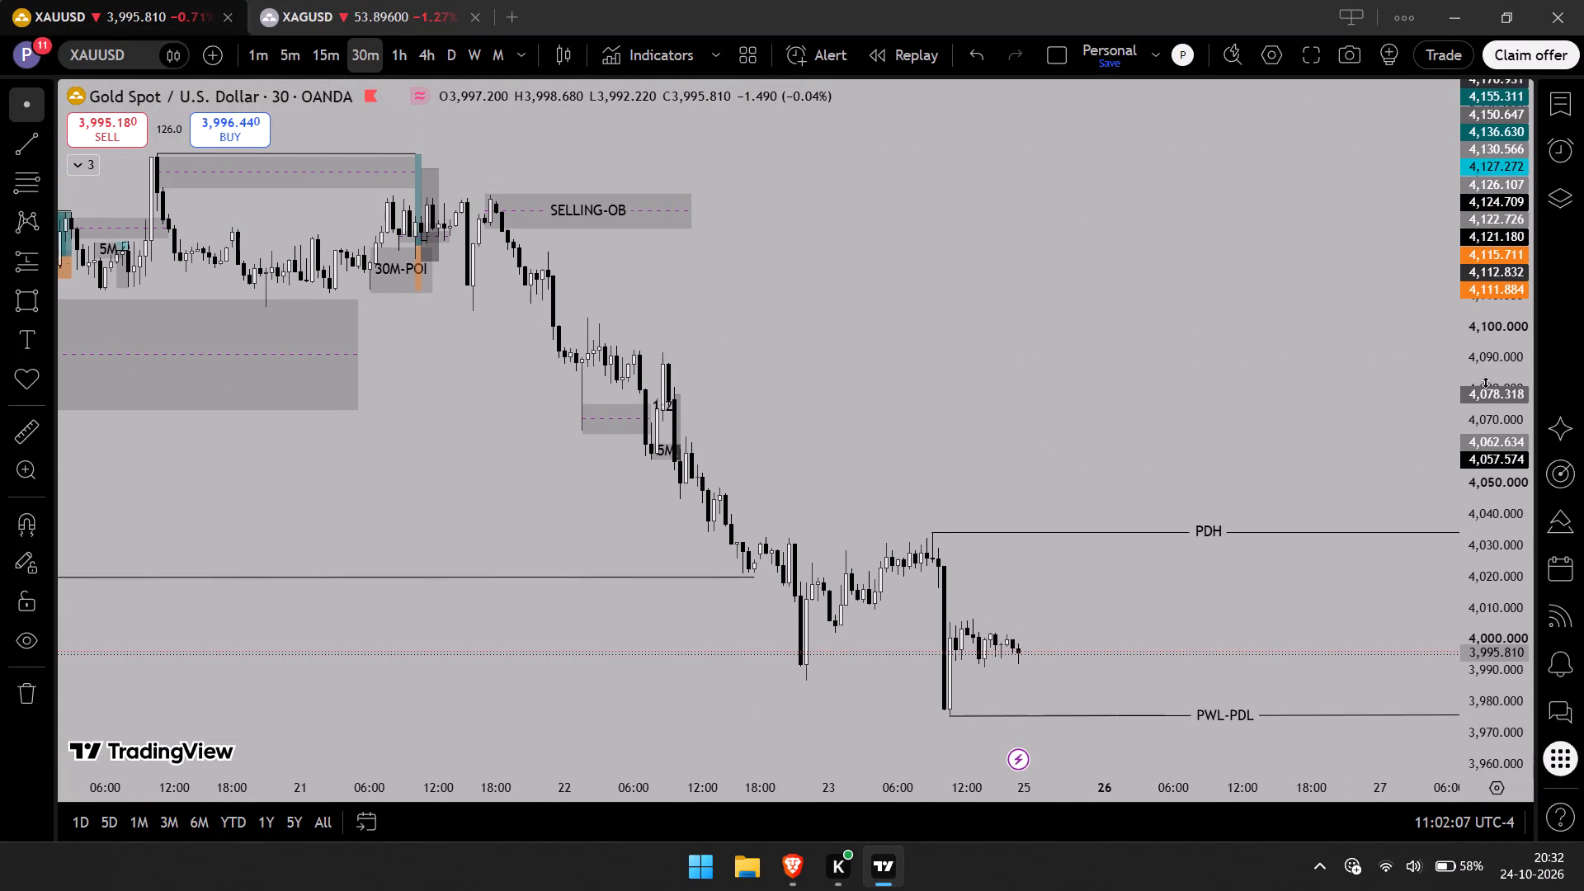
{"action": "scroll", "coordinate": [687, 349], "scroll_direction": "down", "scroll_amount": 1}
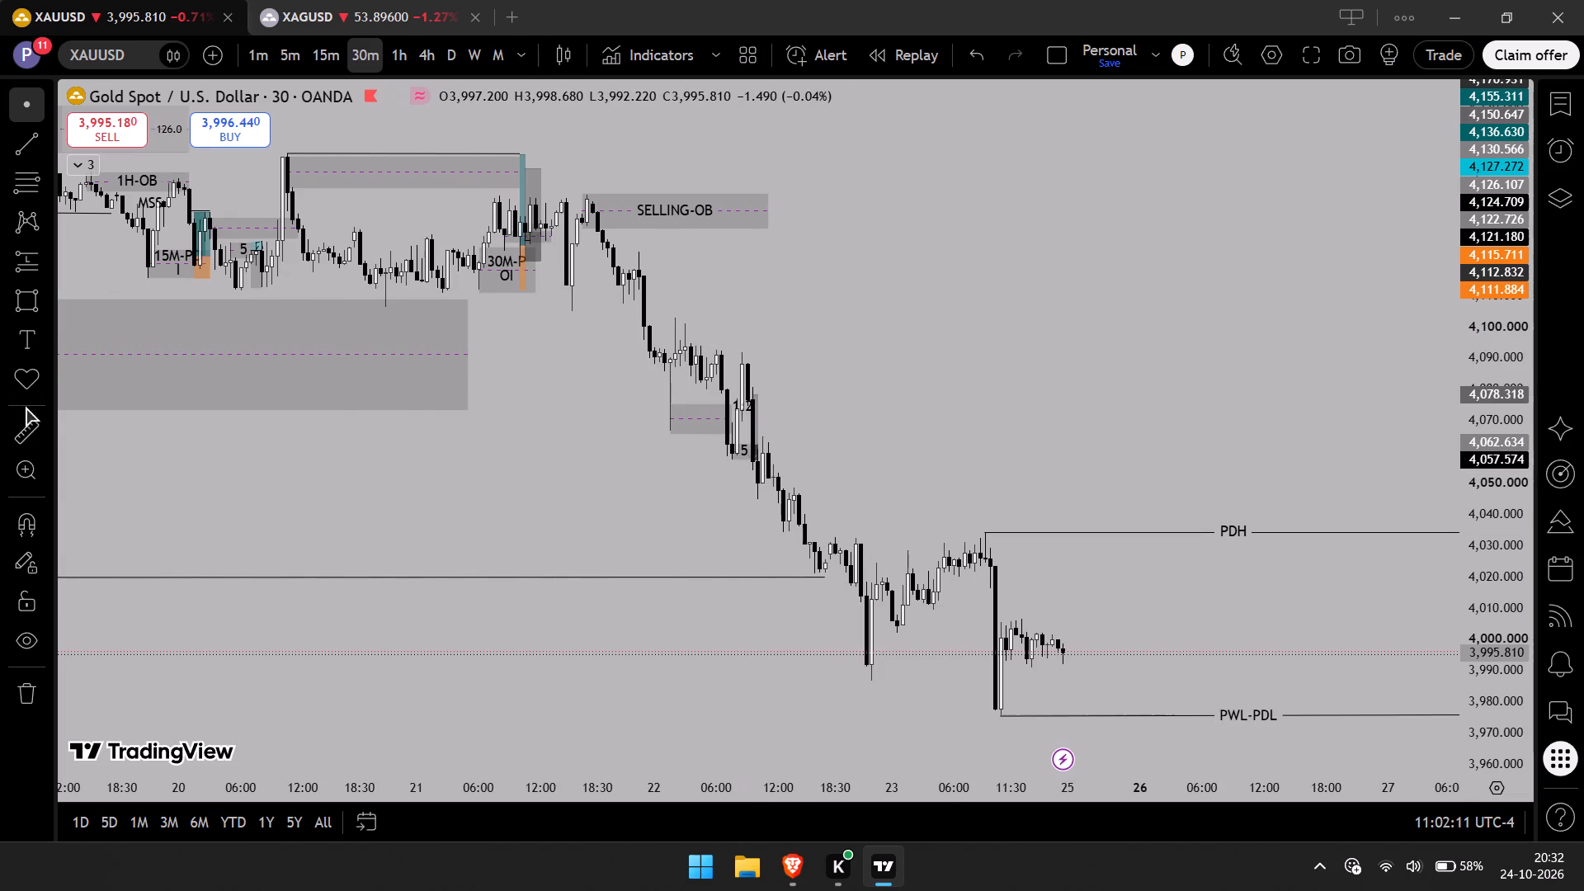
{"action": "left_click", "coordinate": [27, 436]}
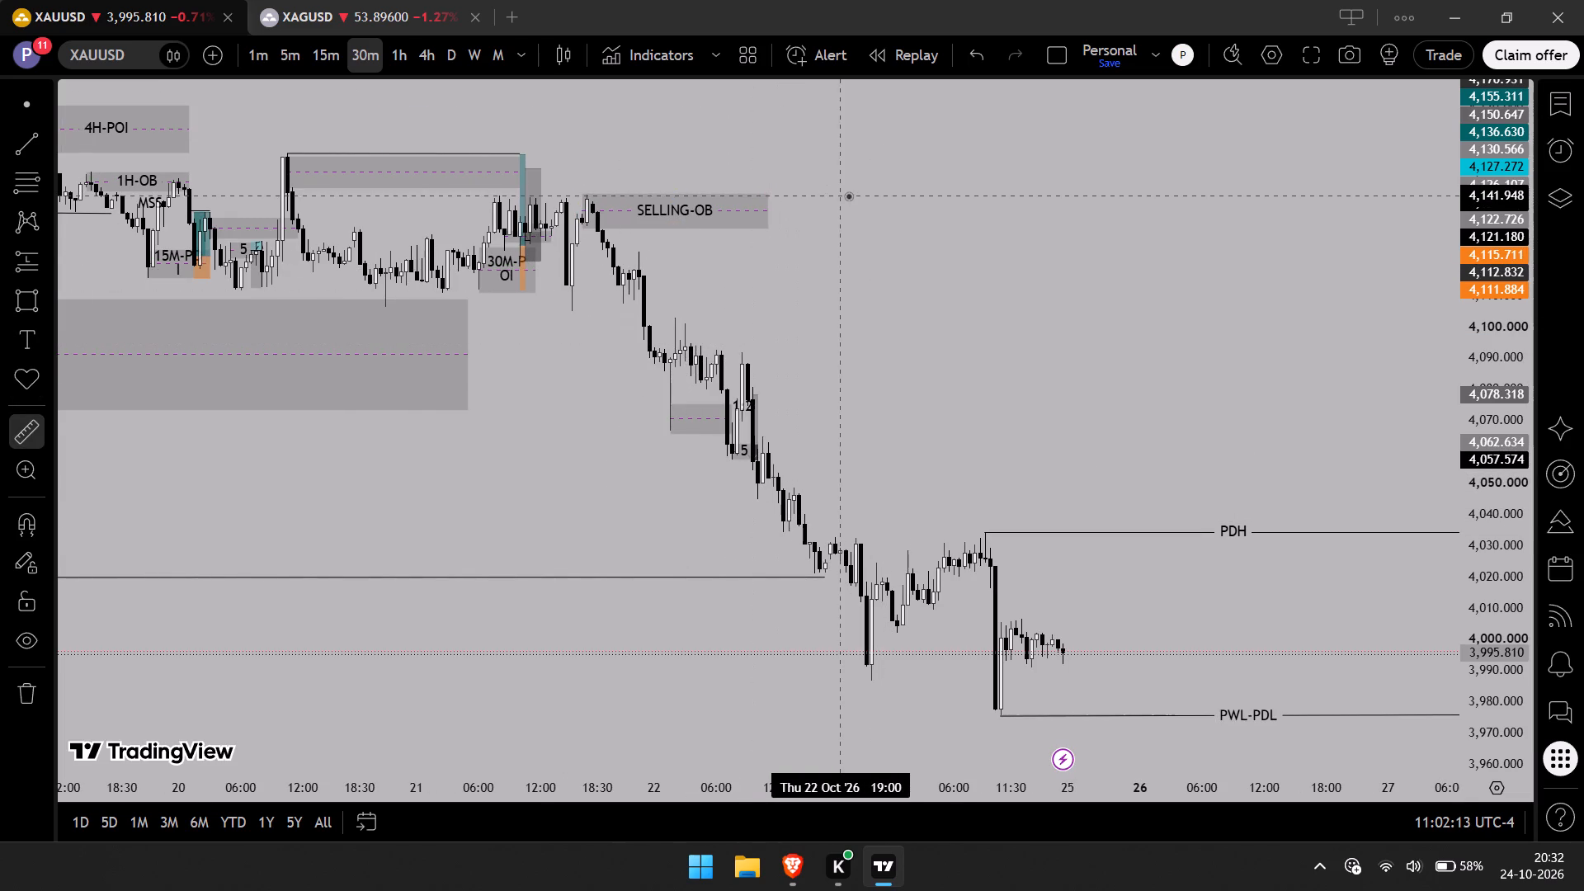
{"action": "left_click", "coordinate": [588, 177]}
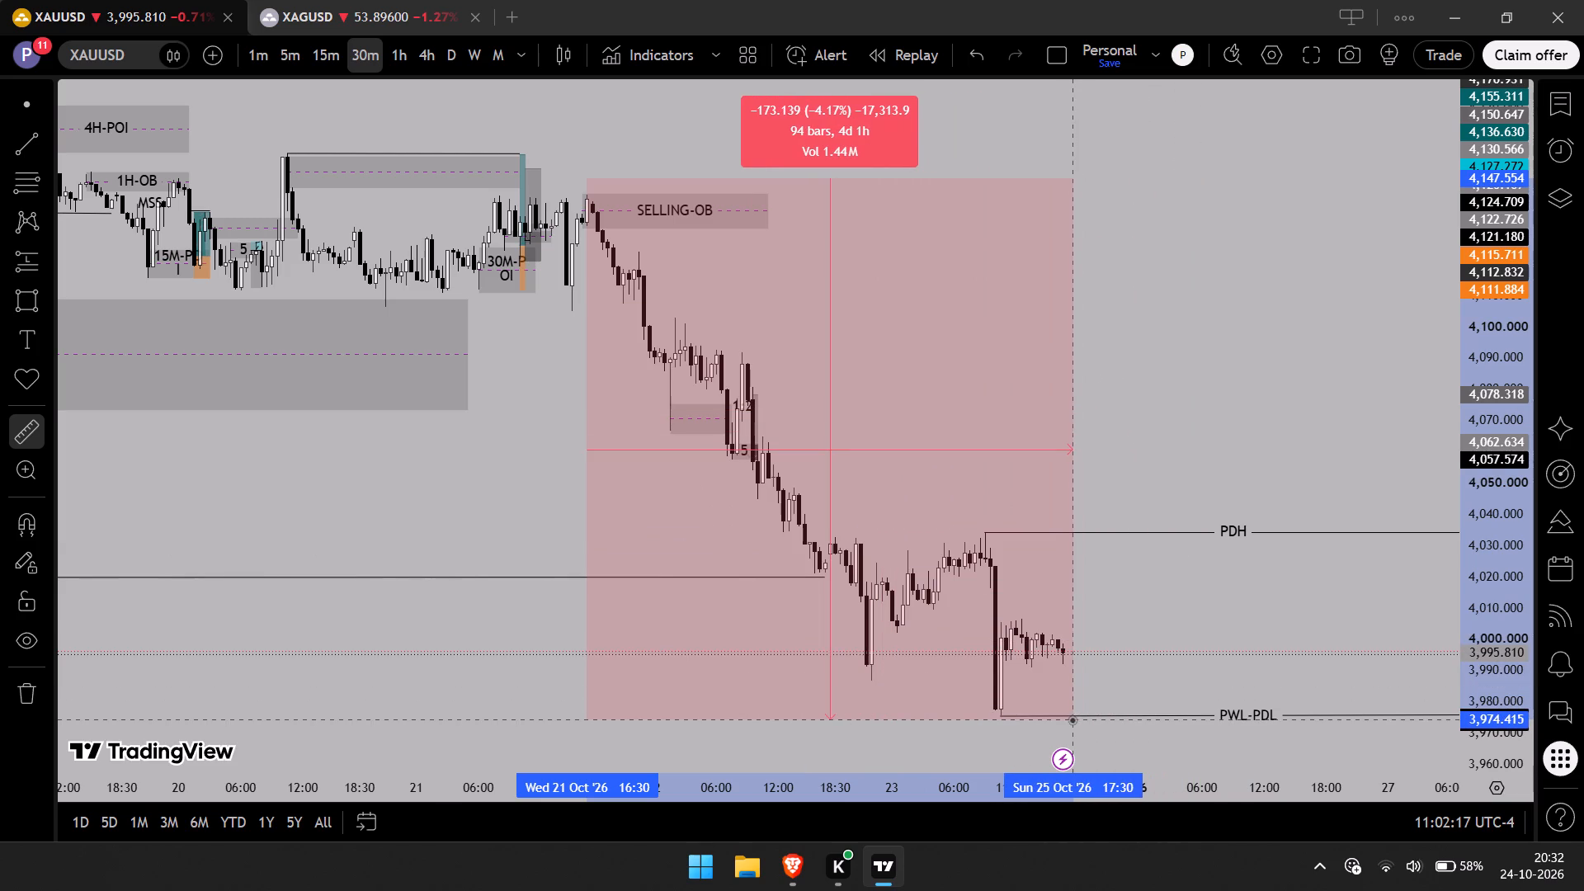
{"action": "left_click", "coordinate": [1068, 719]}
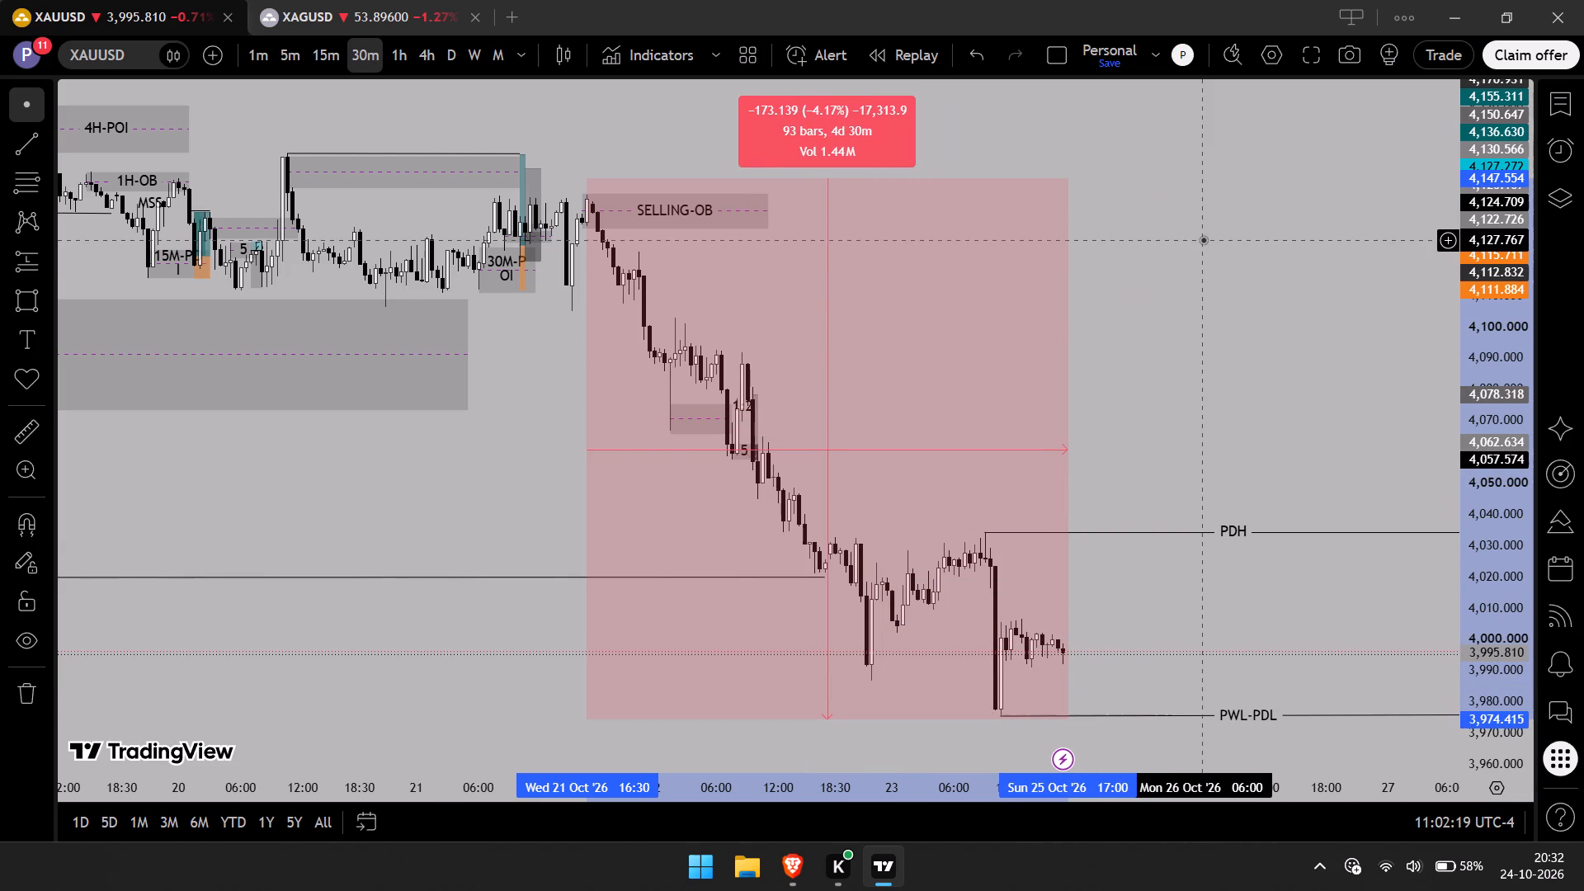
Examine 30-minute price action from the PWH level and SELLING-OB zone down to the PDH and PWL-PDL levels and the unlabelled line below.
{"action": "left_click", "coordinate": [1203, 239]}
{"action": "left_click_drag", "start_coordinate": [1157, 351], "coordinate": [978, 329]}
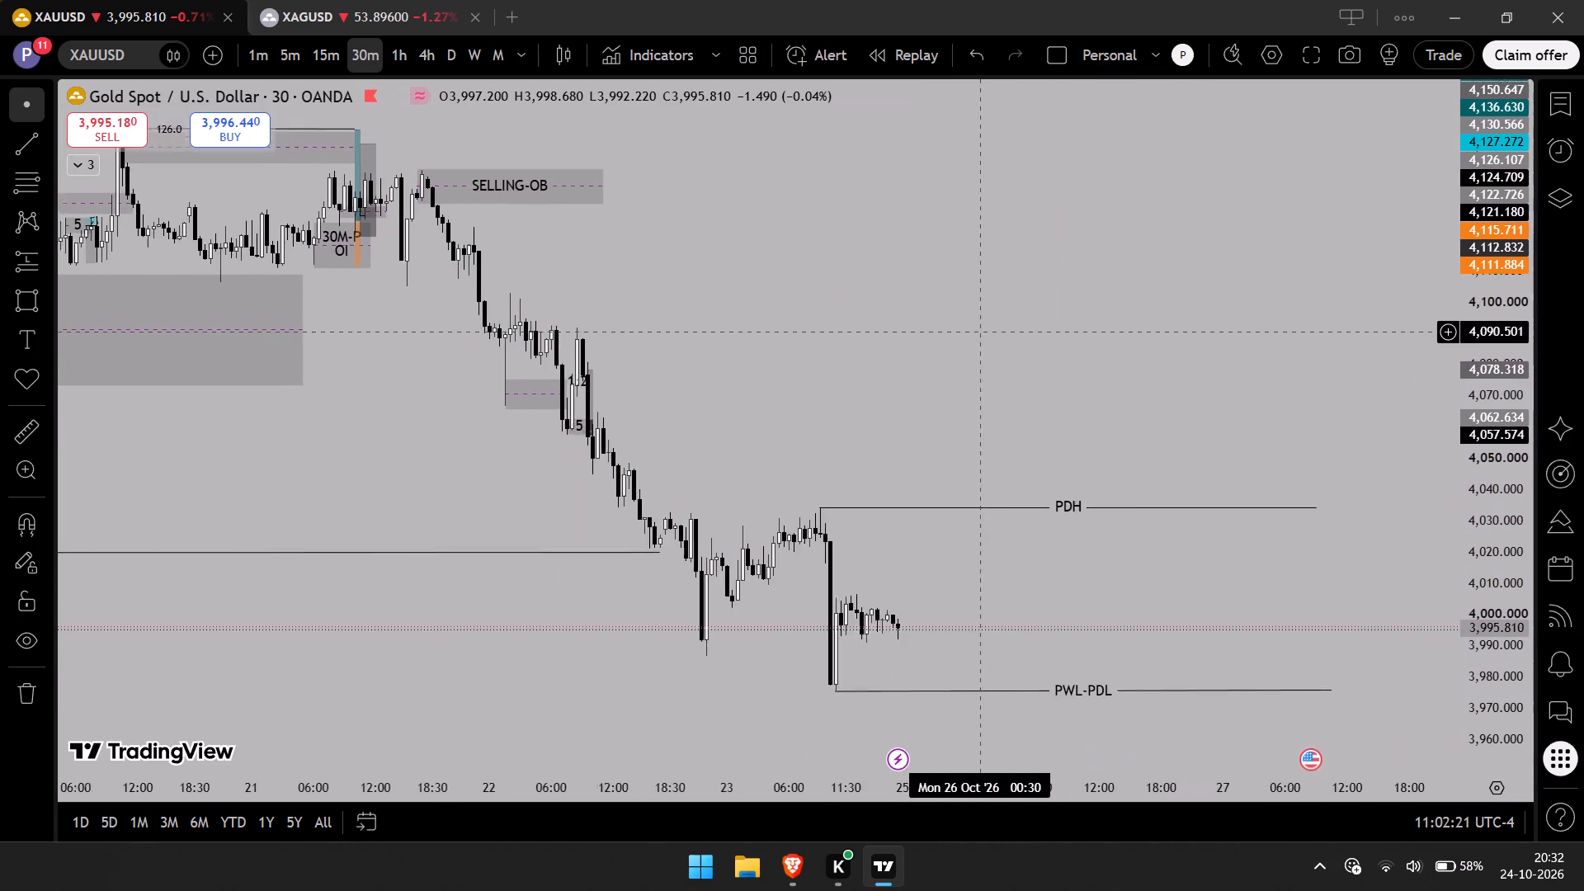
{"action": "left_click_drag", "start_coordinate": [978, 329], "coordinate": [974, 325]}
{"action": "scroll", "coordinate": [973, 324], "scroll_direction": "up", "scroll_amount": 2}
{"action": "left_click_drag", "start_coordinate": [865, 387], "coordinate": [890, 329]}
{"action": "scroll", "coordinate": [890, 329], "scroll_direction": "up", "scroll_amount": 1}
{"action": "scroll", "coordinate": [890, 329], "scroll_direction": "down", "scroll_amount": 4}
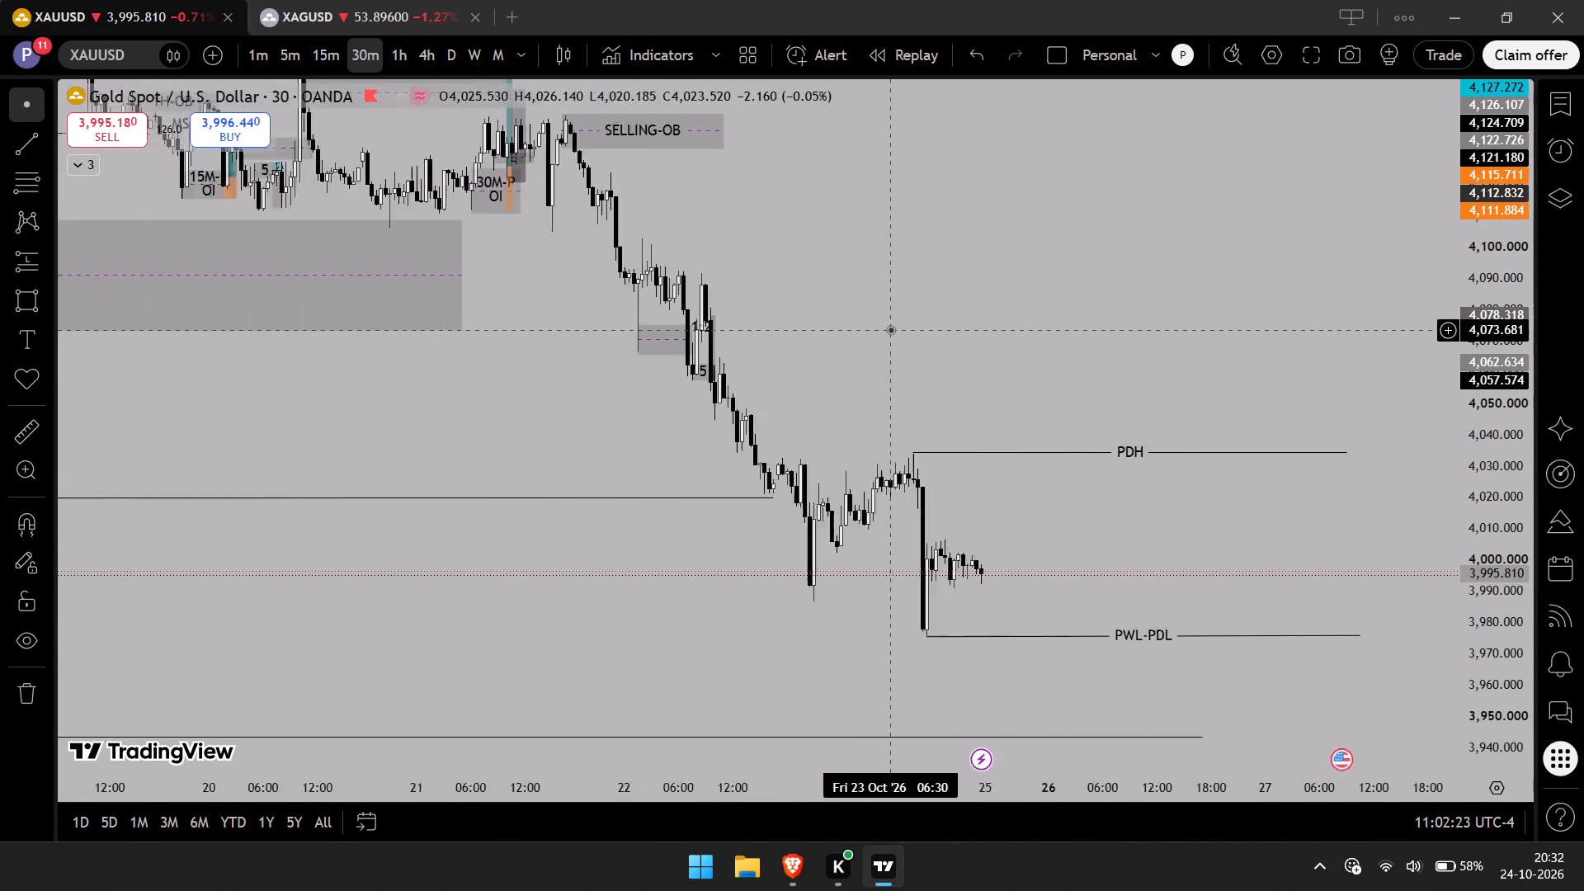
{"action": "scroll", "coordinate": [890, 329], "scroll_direction": "down", "scroll_amount": 3}
{"action": "left_click_drag", "start_coordinate": [982, 238], "coordinate": [1014, 466]}
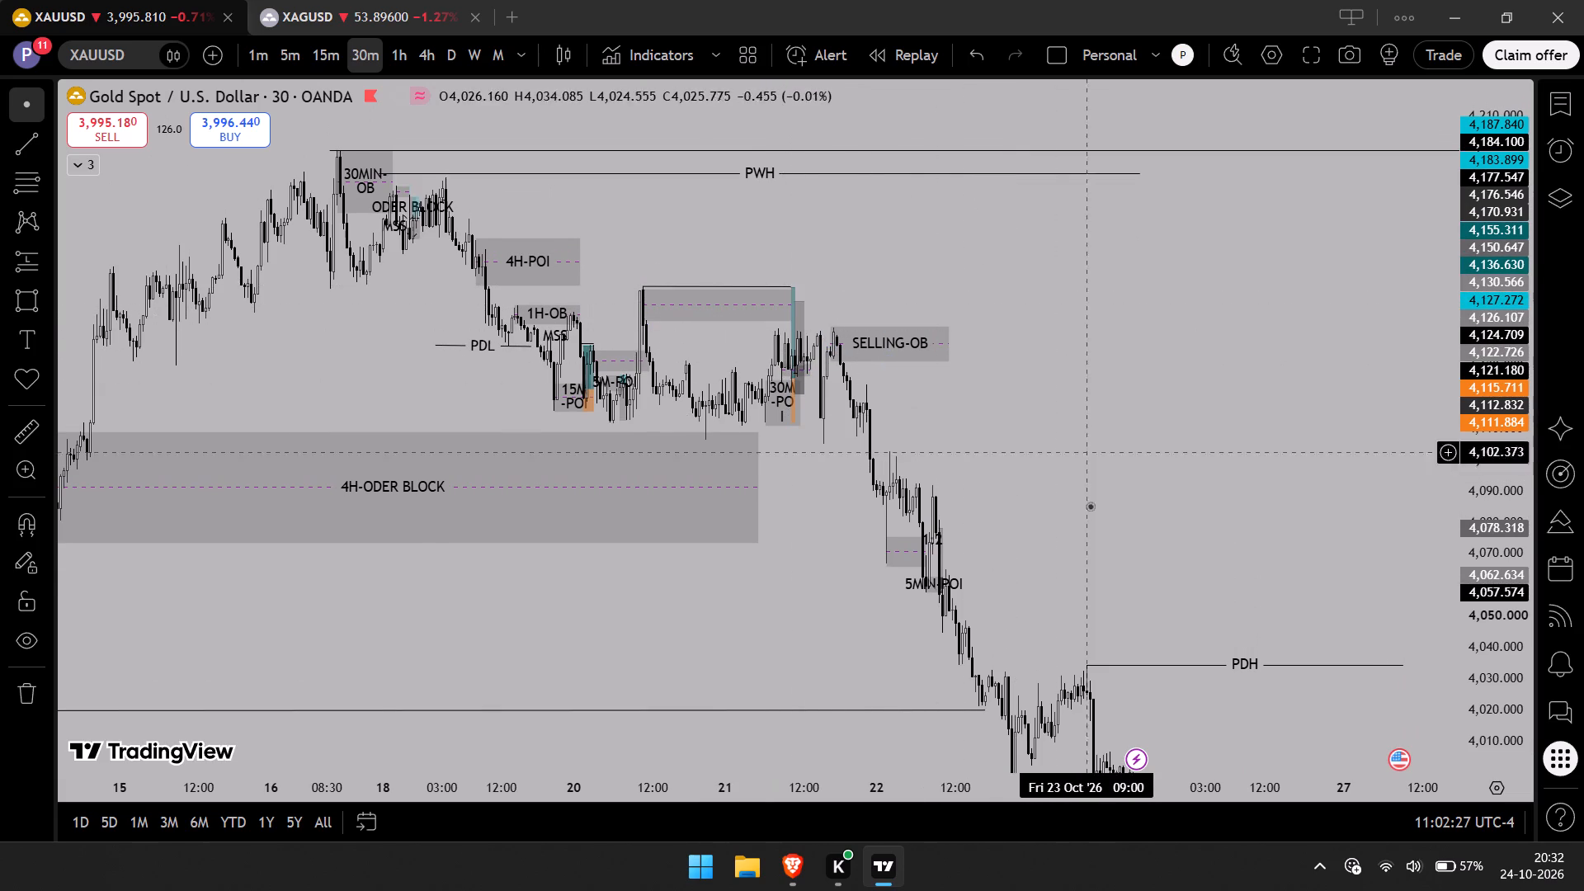
{"action": "left_click_drag", "start_coordinate": [1090, 554], "coordinate": [1056, 402]}
{"action": "scroll", "coordinate": [1052, 402], "scroll_direction": "up", "scroll_amount": 4}
{"action": "left_click_drag", "start_coordinate": [1044, 418], "coordinate": [1037, 370]}
{"action": "scroll", "coordinate": [1037, 370], "scroll_direction": "up", "scroll_amount": 3}
{"action": "left_click_drag", "start_coordinate": [1025, 384], "coordinate": [1025, 384]}
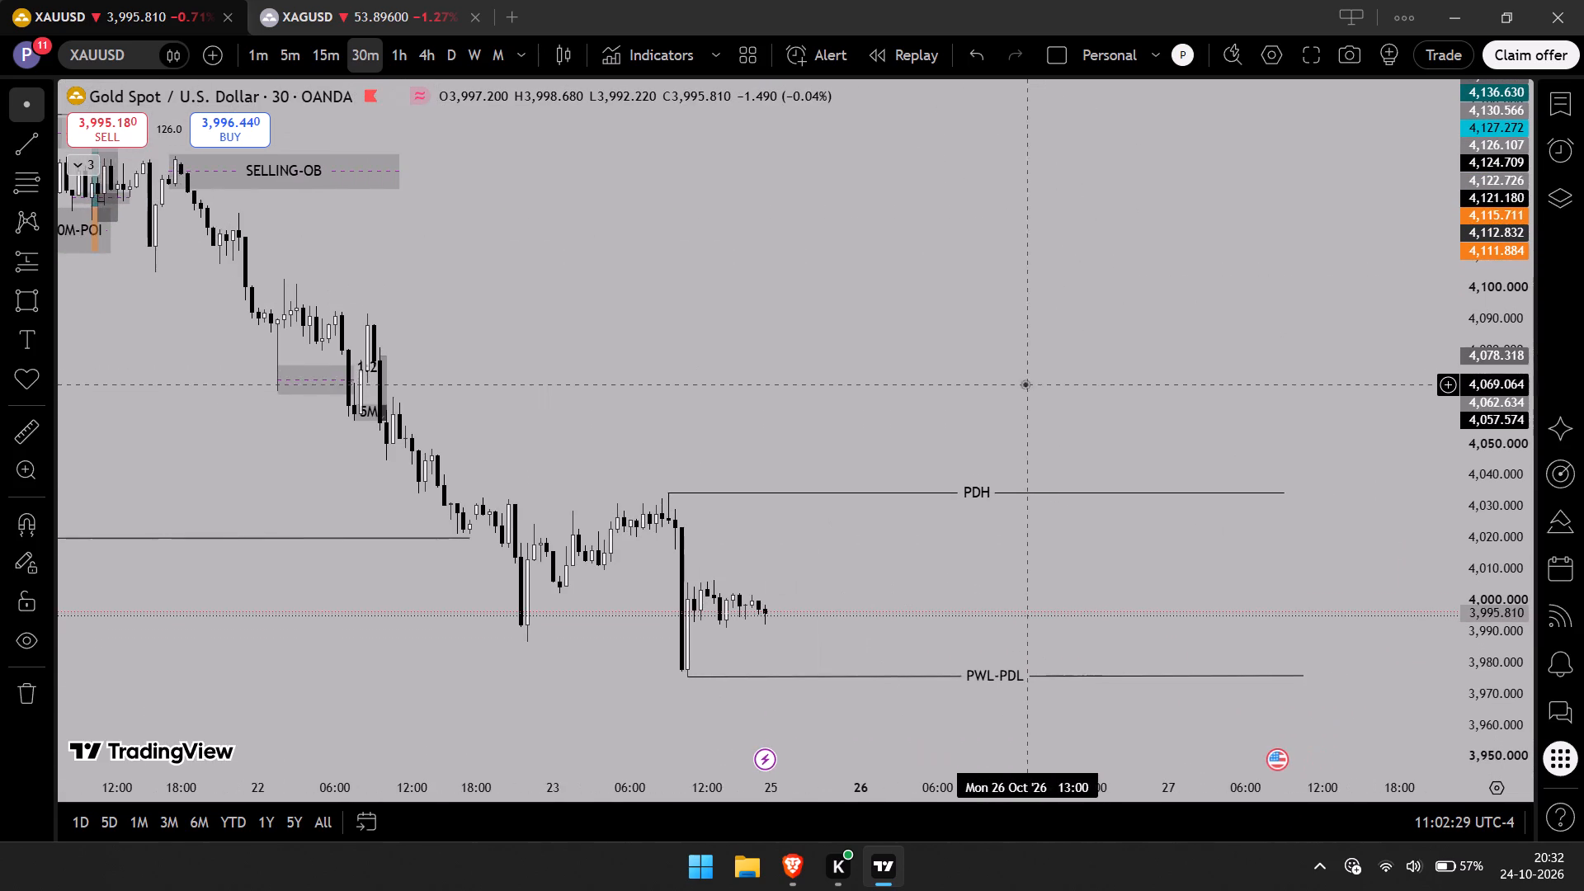
{"action": "left_click_drag", "start_coordinate": [1025, 384], "coordinate": [1031, 331]}
{"action": "left_click_drag", "start_coordinate": [1490, 688], "coordinate": [1492, 568]}
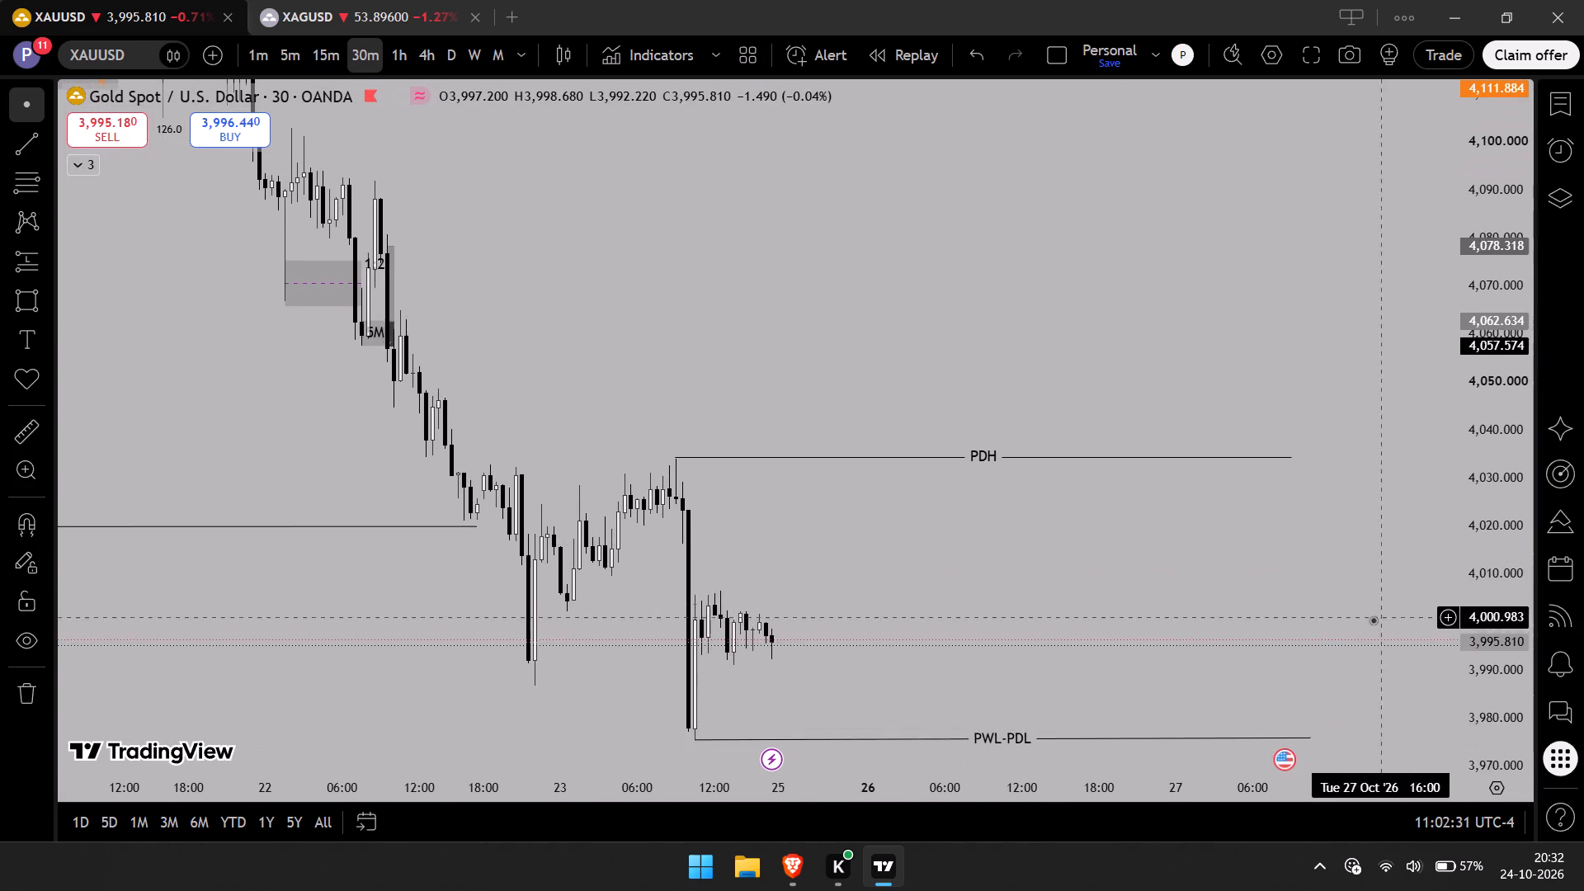
{"action": "left_click_drag", "start_coordinate": [1366, 620], "coordinate": [1297, 457]}
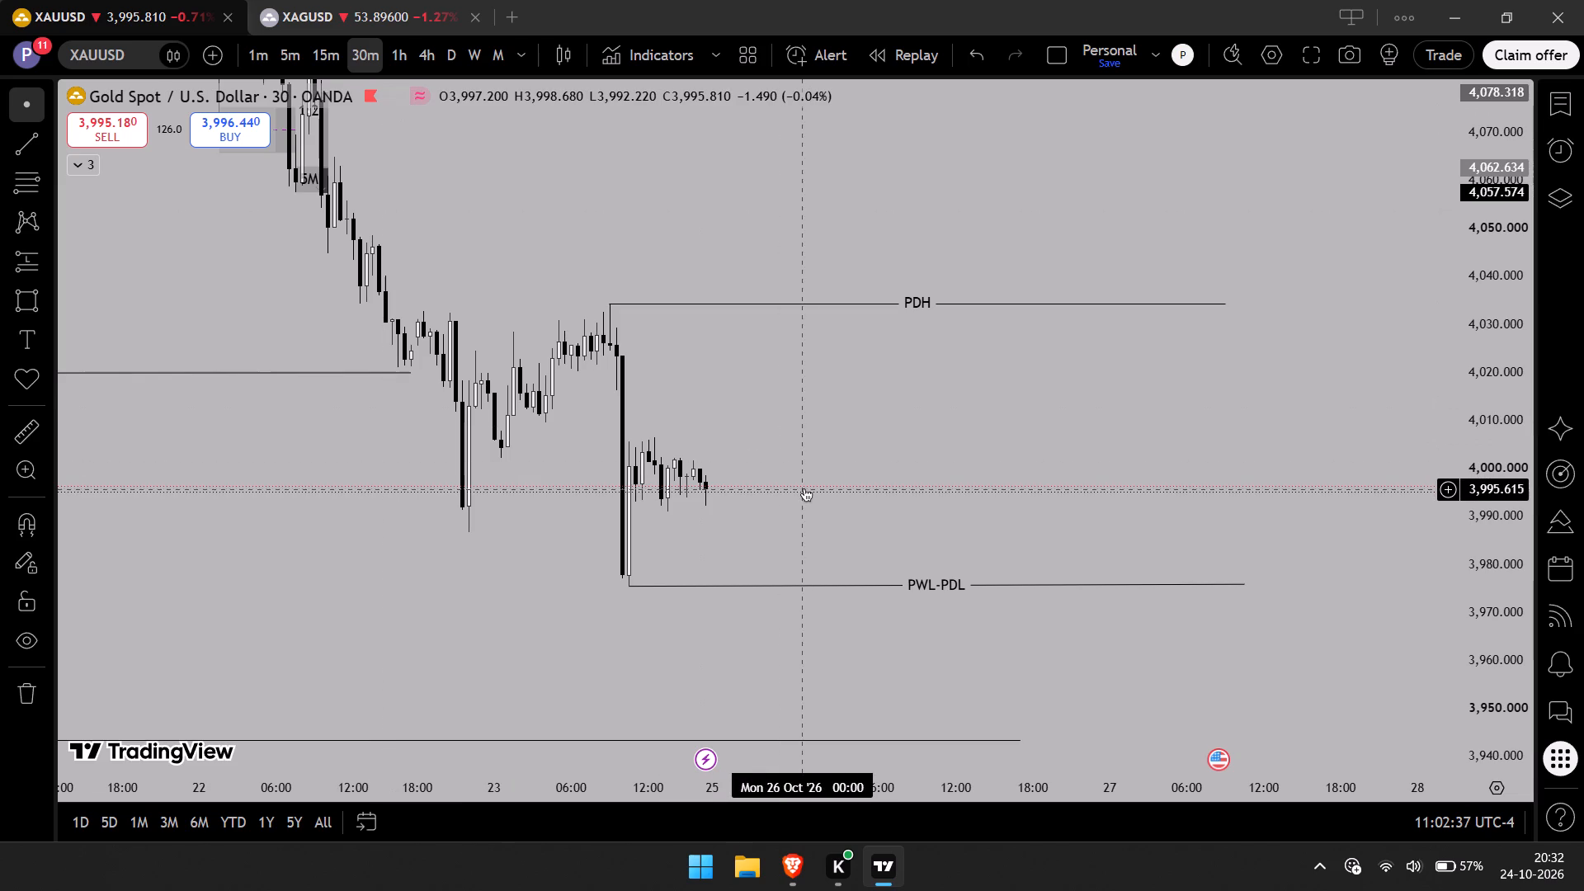
{"action": "left_click_drag", "start_coordinate": [694, 224], "coordinate": [693, 271]}
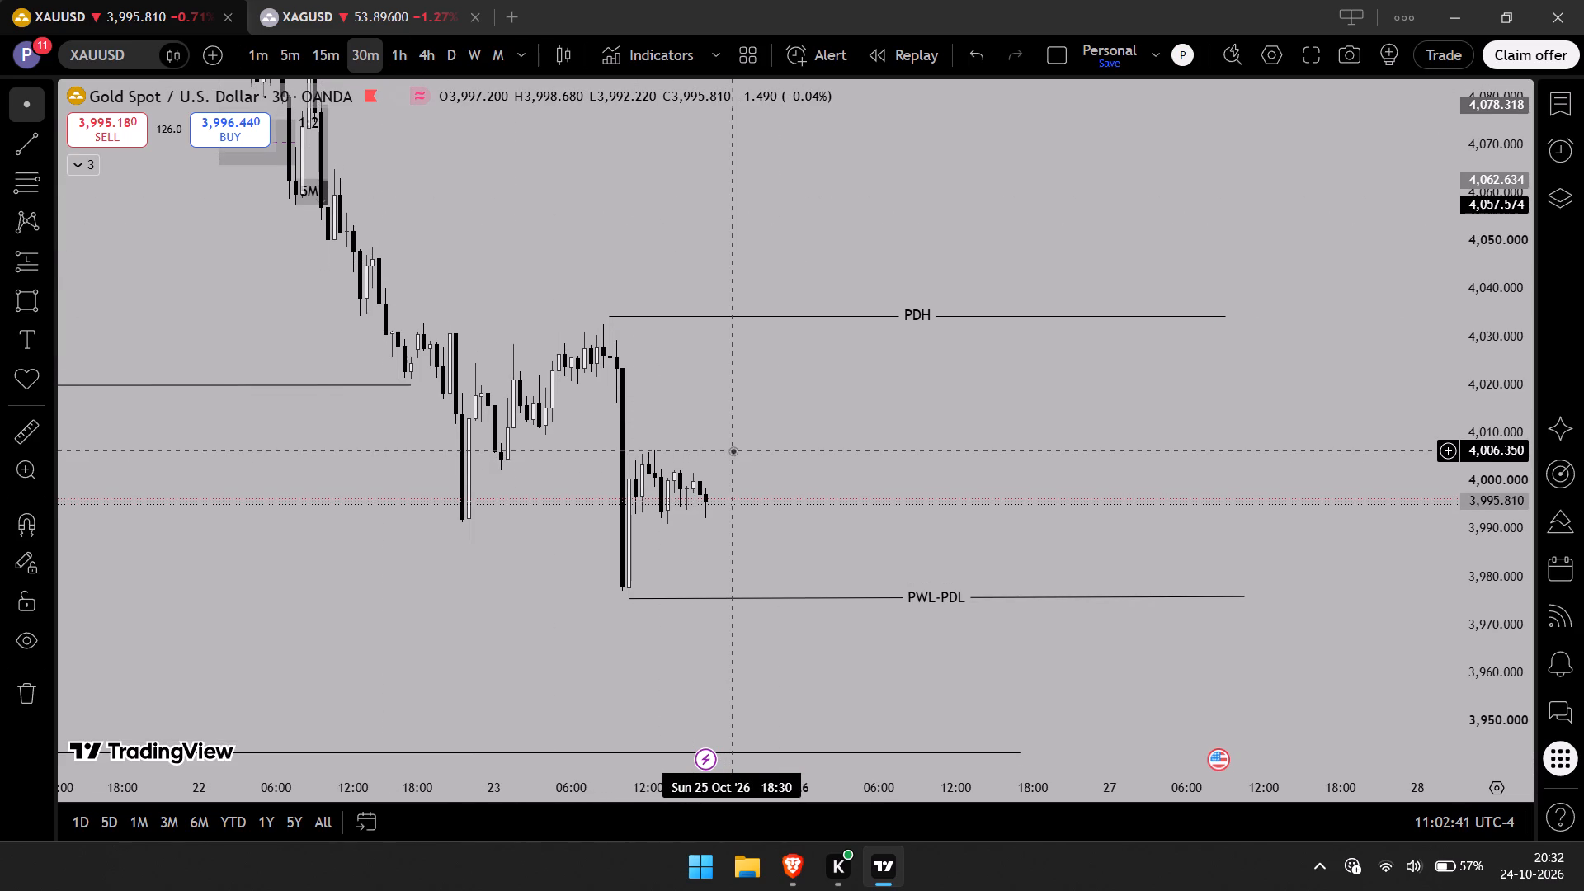
{"action": "left_click_drag", "start_coordinate": [768, 257], "coordinate": [785, 245]}
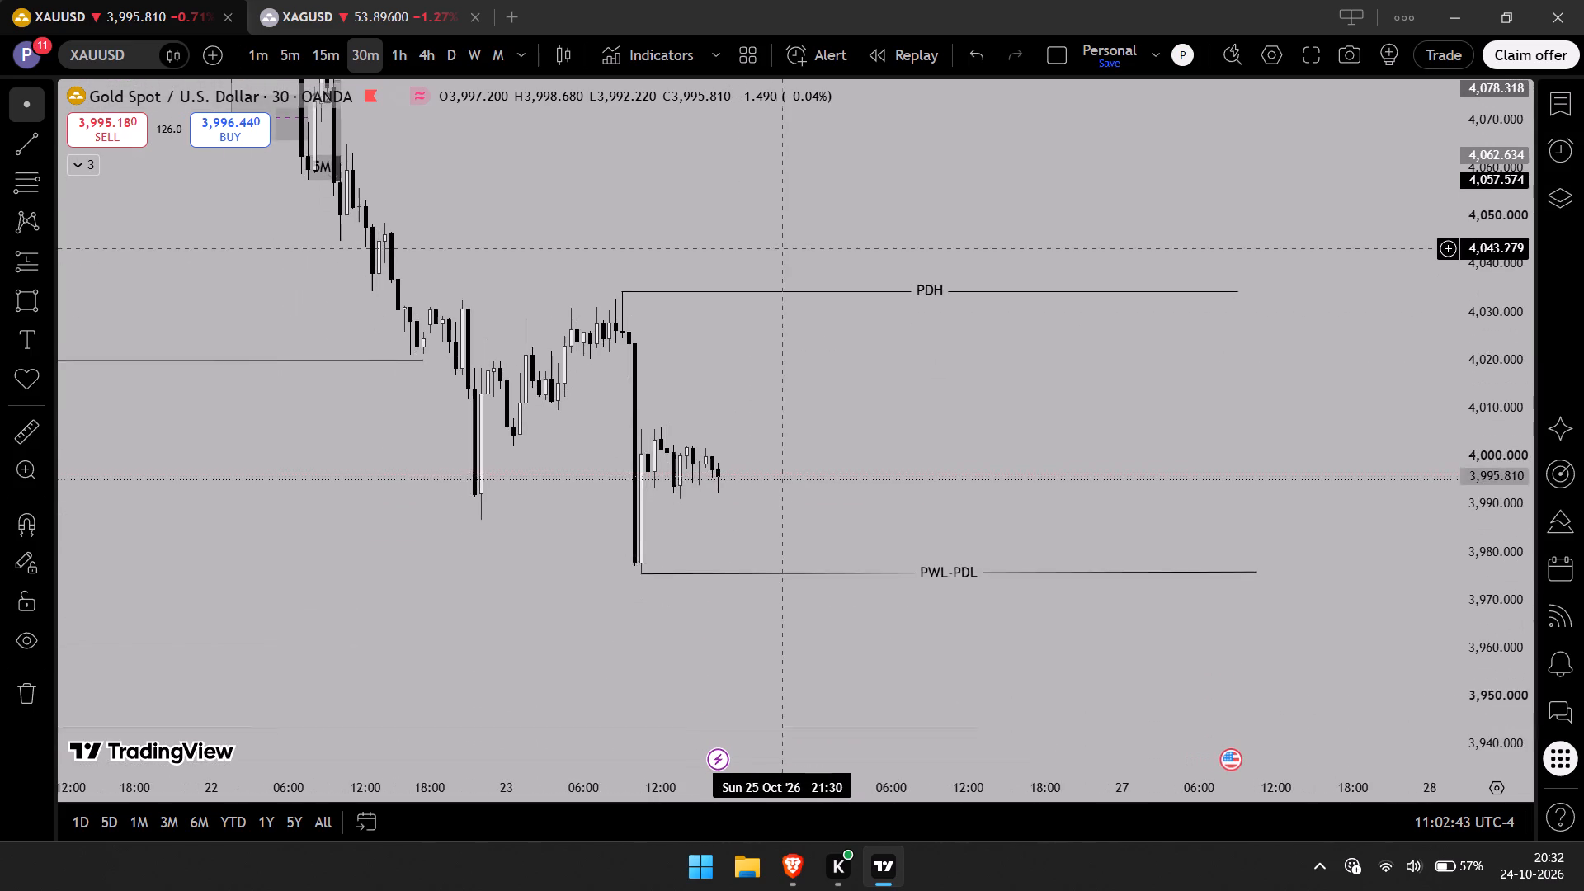
{"action": "left_click_drag", "start_coordinate": [785, 245], "coordinate": [785, 238]}
{"action": "left_click_drag", "start_coordinate": [789, 441], "coordinate": [785, 395]}
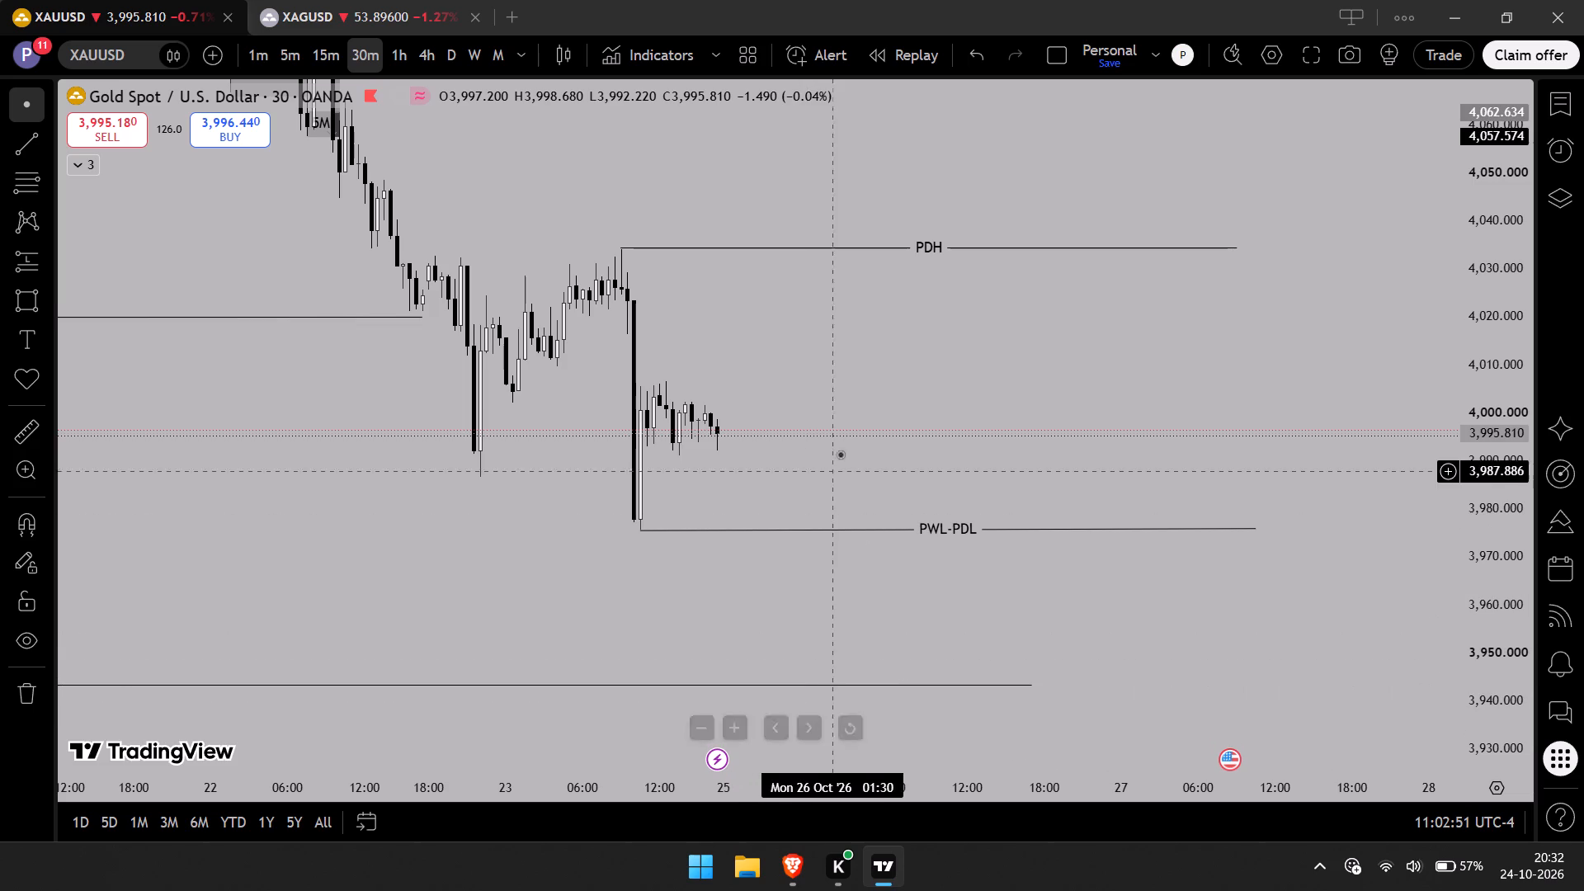
{"action": "left_click_drag", "start_coordinate": [841, 451], "coordinate": [842, 412]}
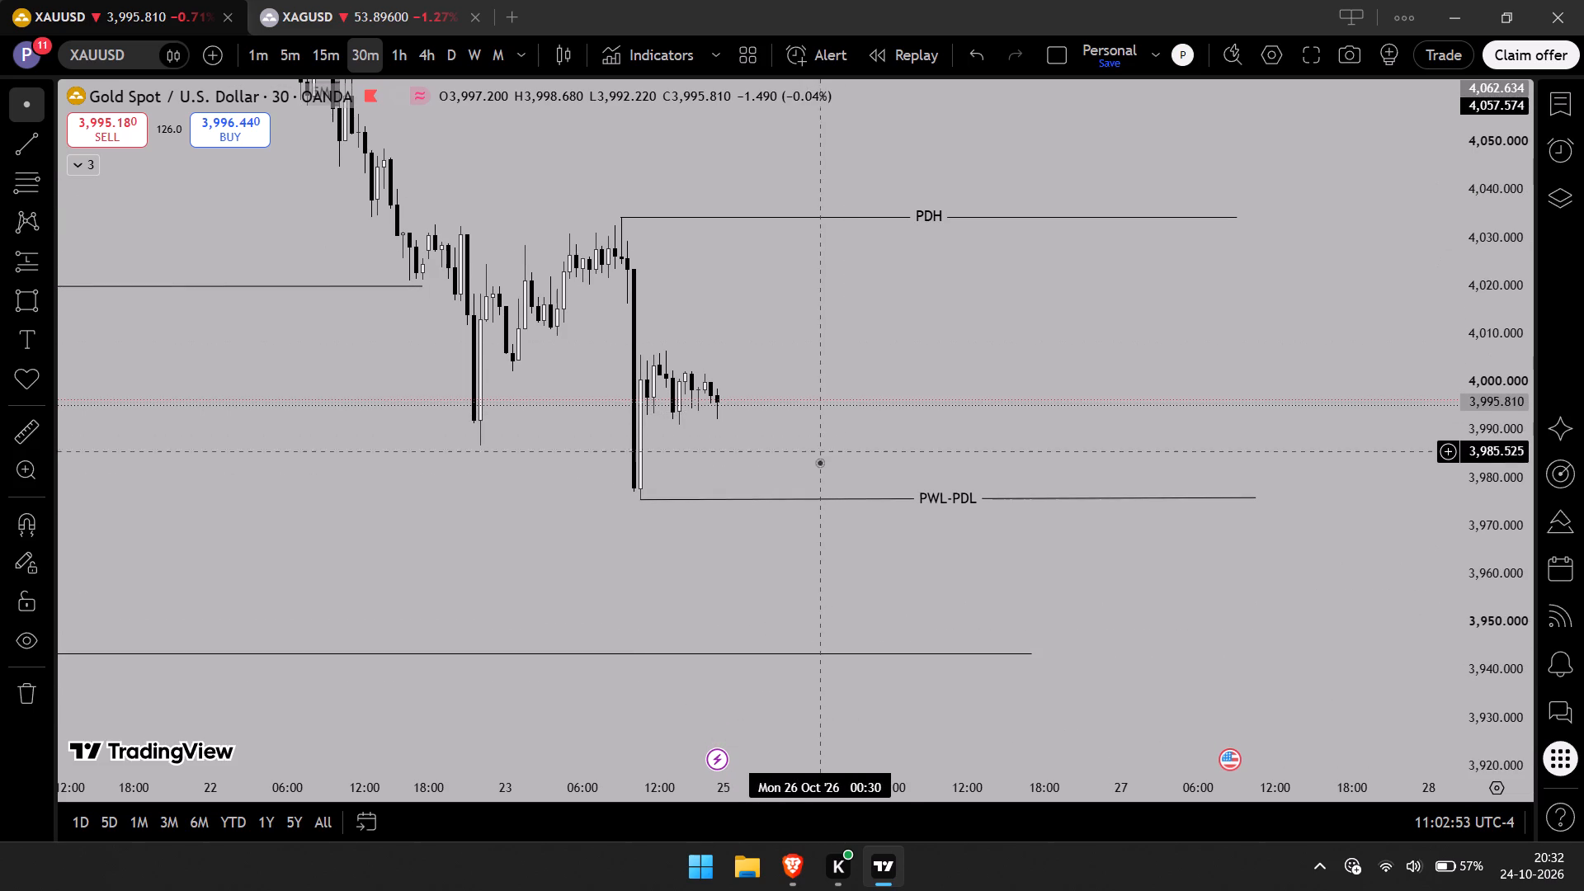
{"action": "left_click_drag", "start_coordinate": [936, 419], "coordinate": [934, 428]}
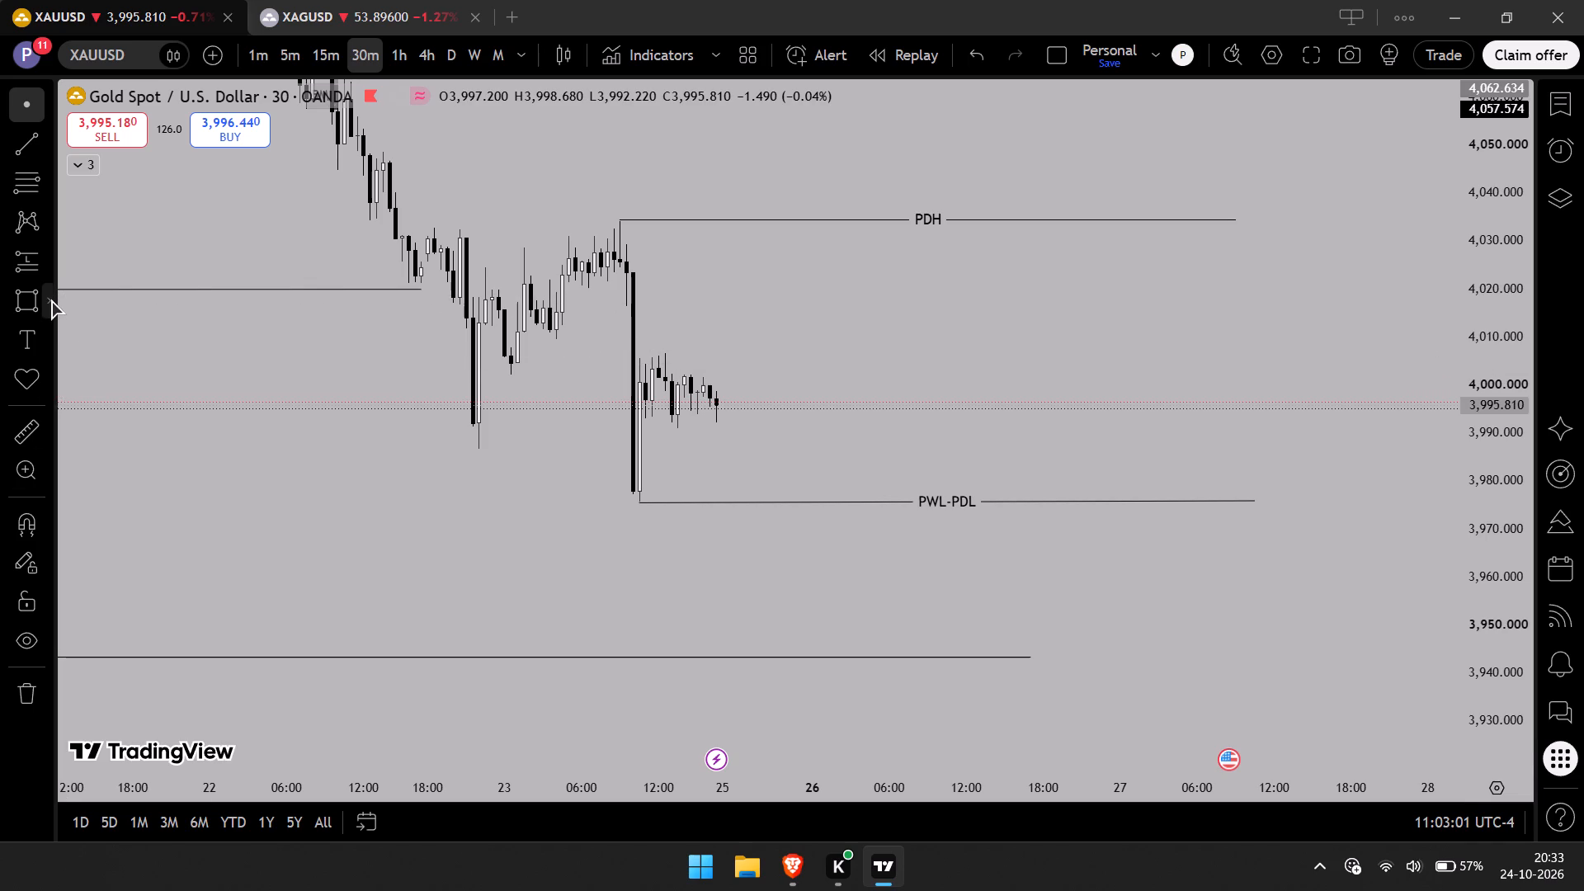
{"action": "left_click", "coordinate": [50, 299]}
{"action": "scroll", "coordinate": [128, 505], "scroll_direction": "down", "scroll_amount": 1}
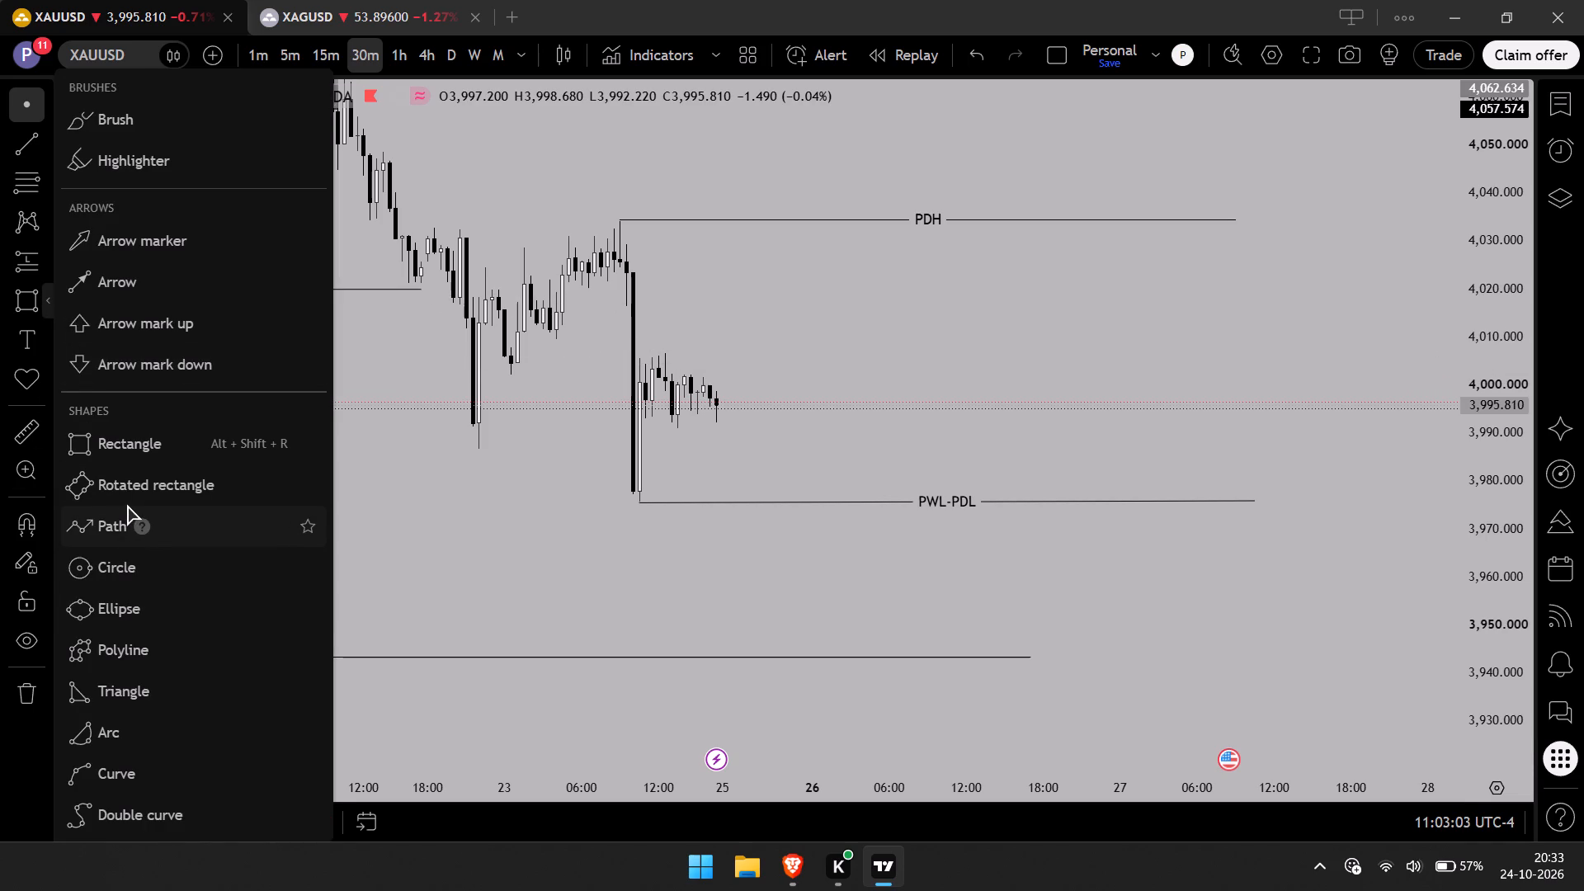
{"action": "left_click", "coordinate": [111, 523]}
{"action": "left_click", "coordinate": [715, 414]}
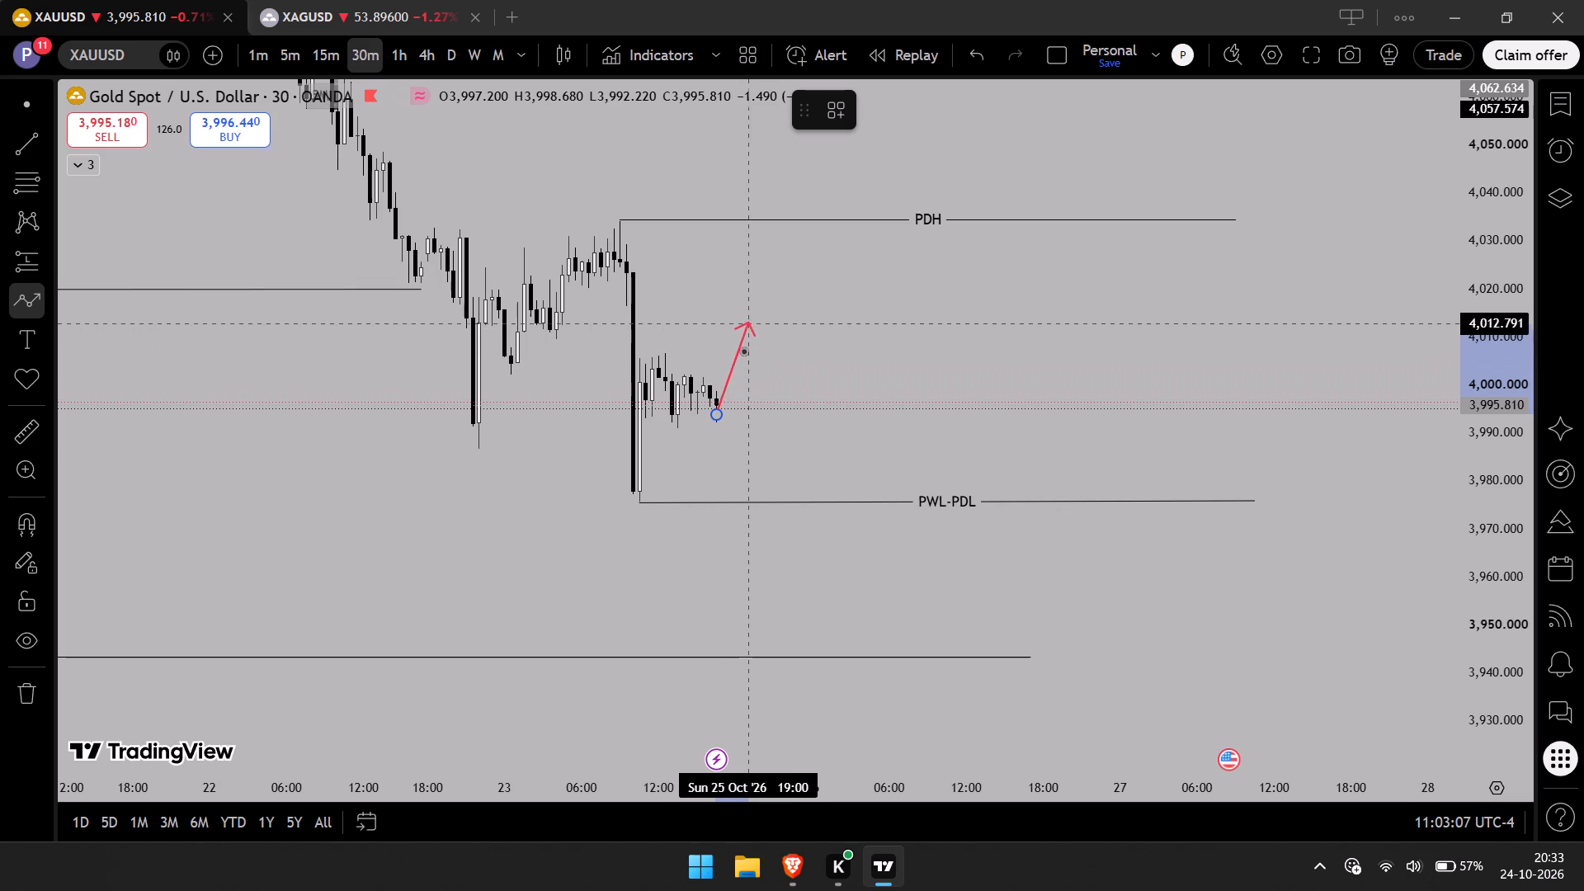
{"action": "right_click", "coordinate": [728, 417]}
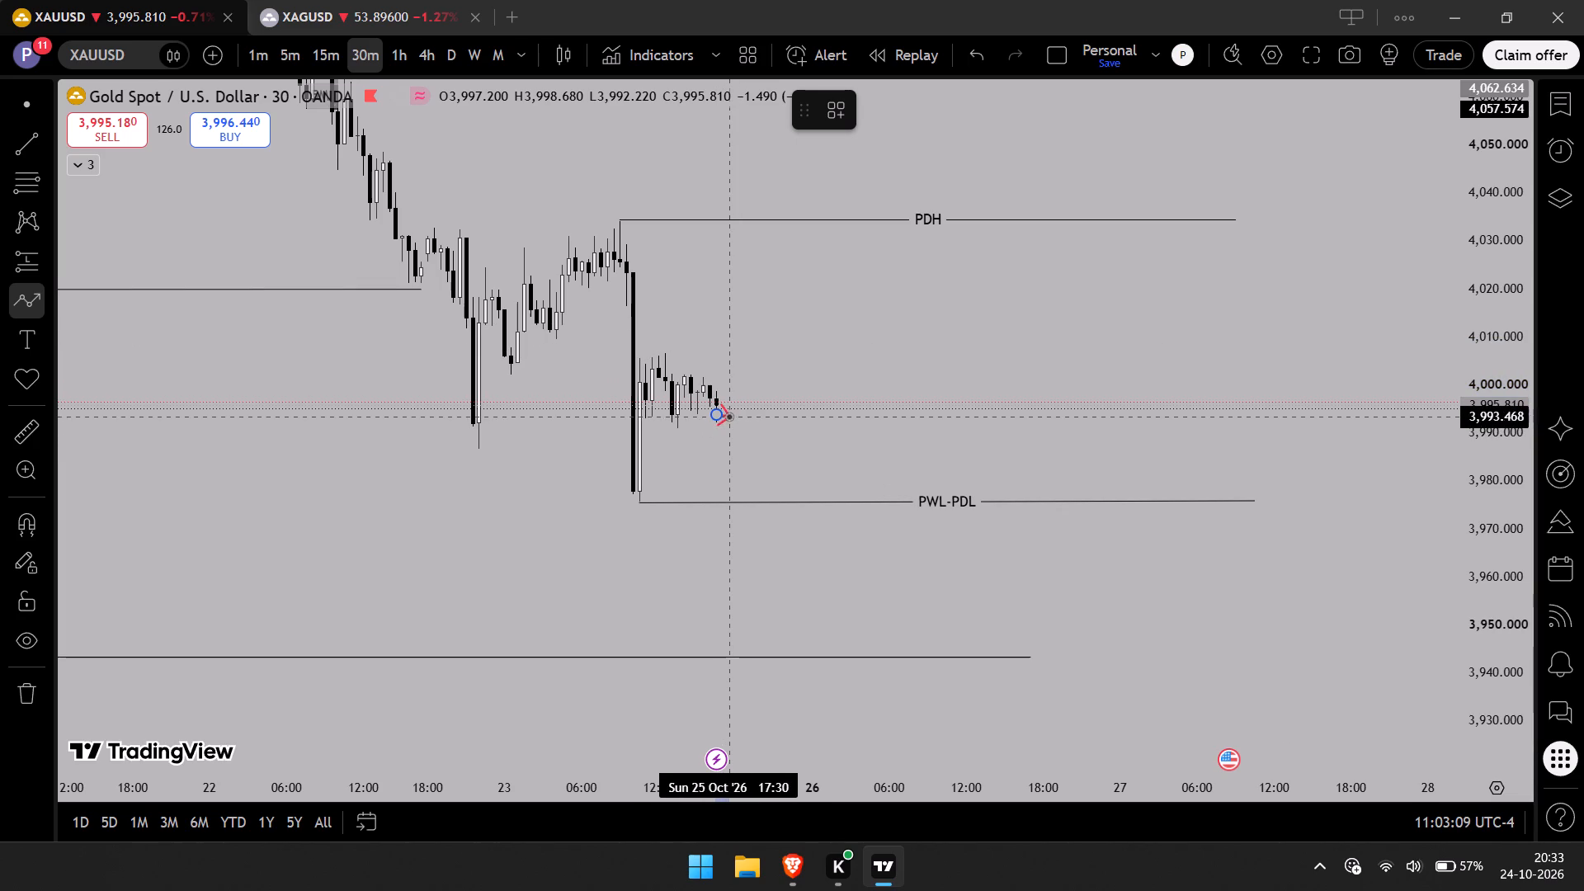
On the 5-minute chart, draw a projection path from about 3,997 down to about 3,984, then up past PDH to about 4,040.
{"action": "left_click", "coordinate": [333, 53]}
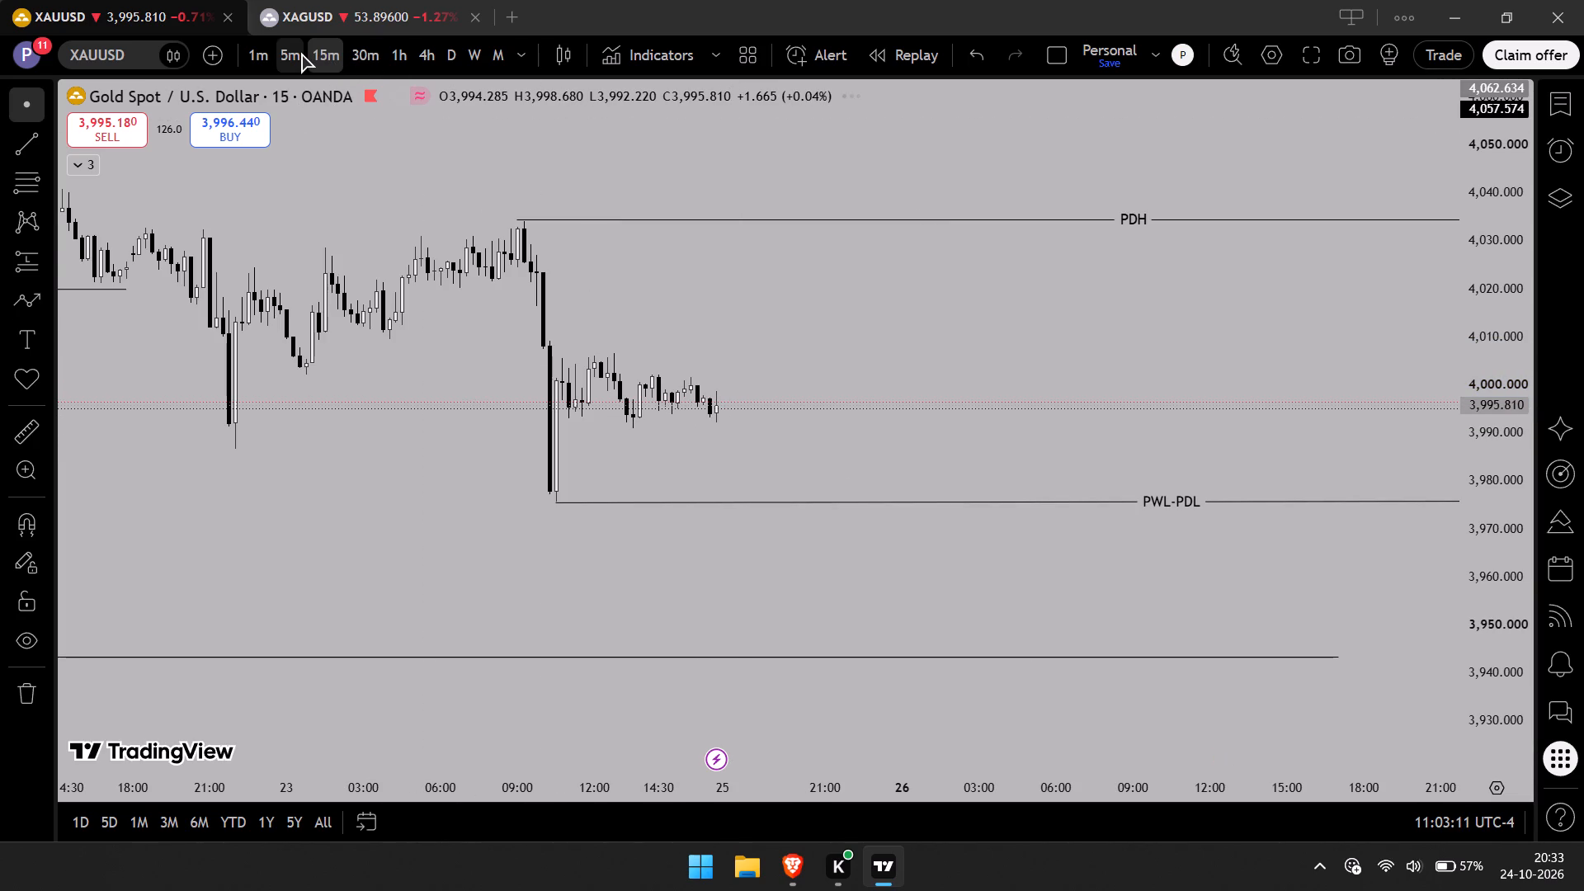
{"action": "left_click", "coordinate": [301, 53]}
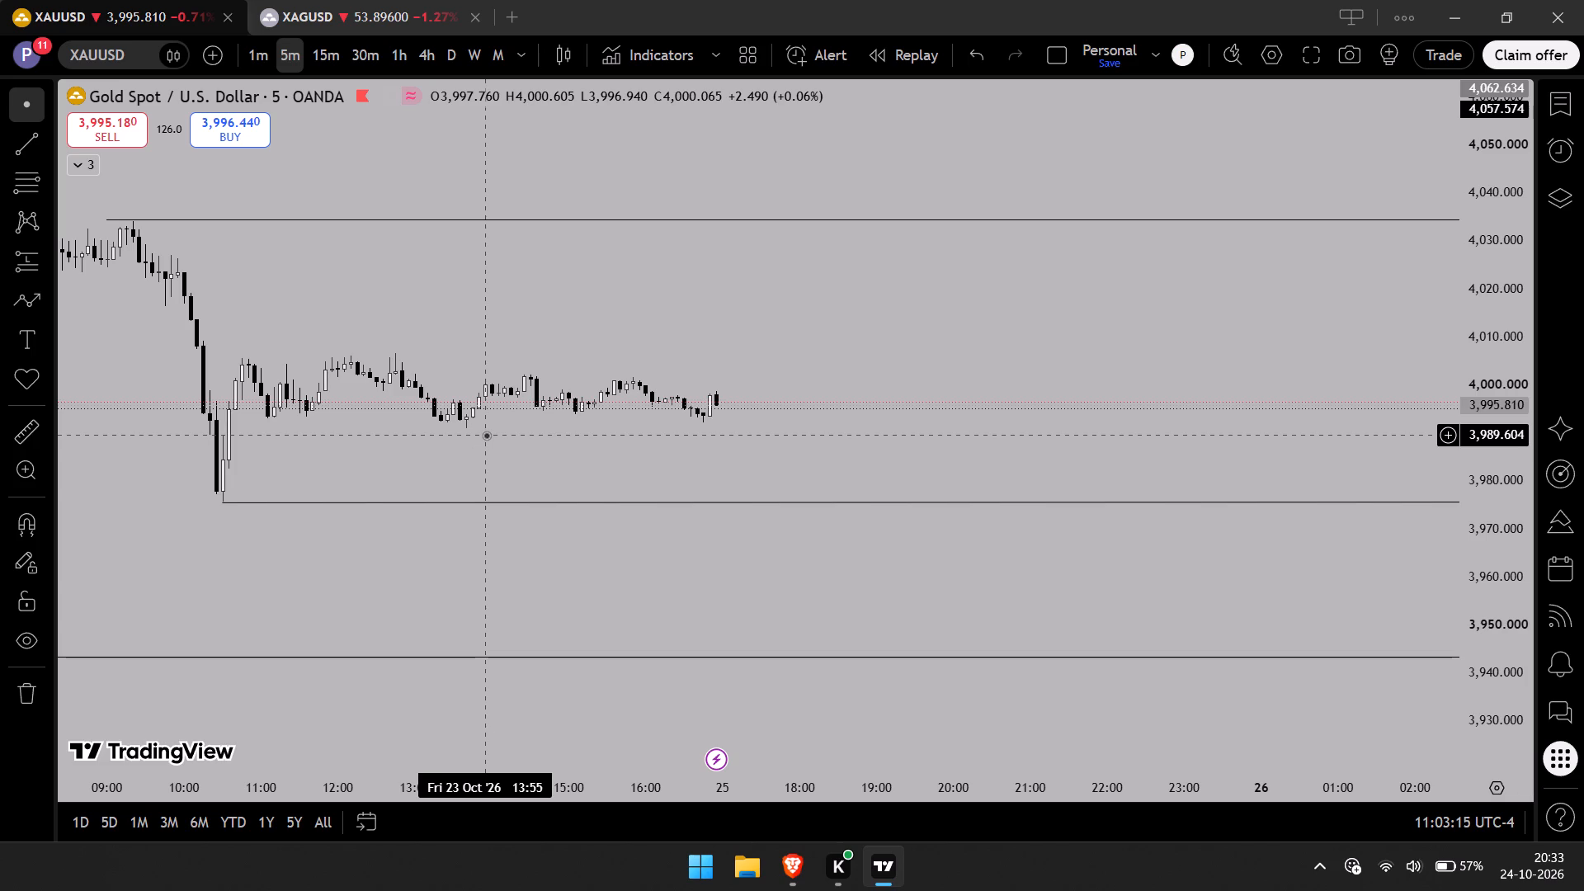
{"action": "left_click", "coordinate": [28, 290]}
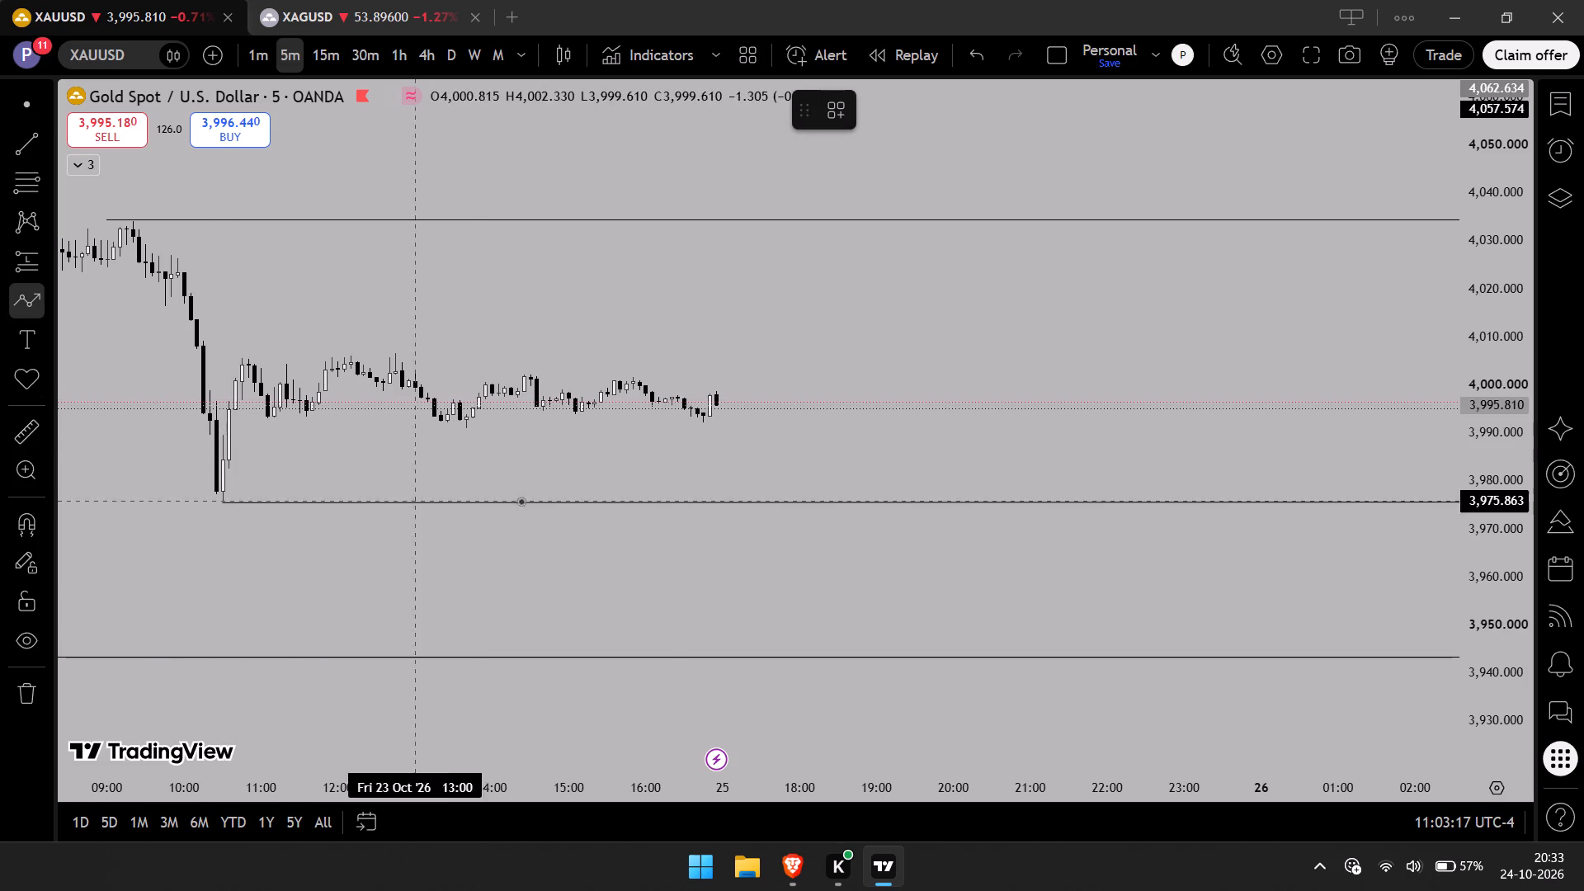
{"action": "left_click", "coordinate": [709, 396]}
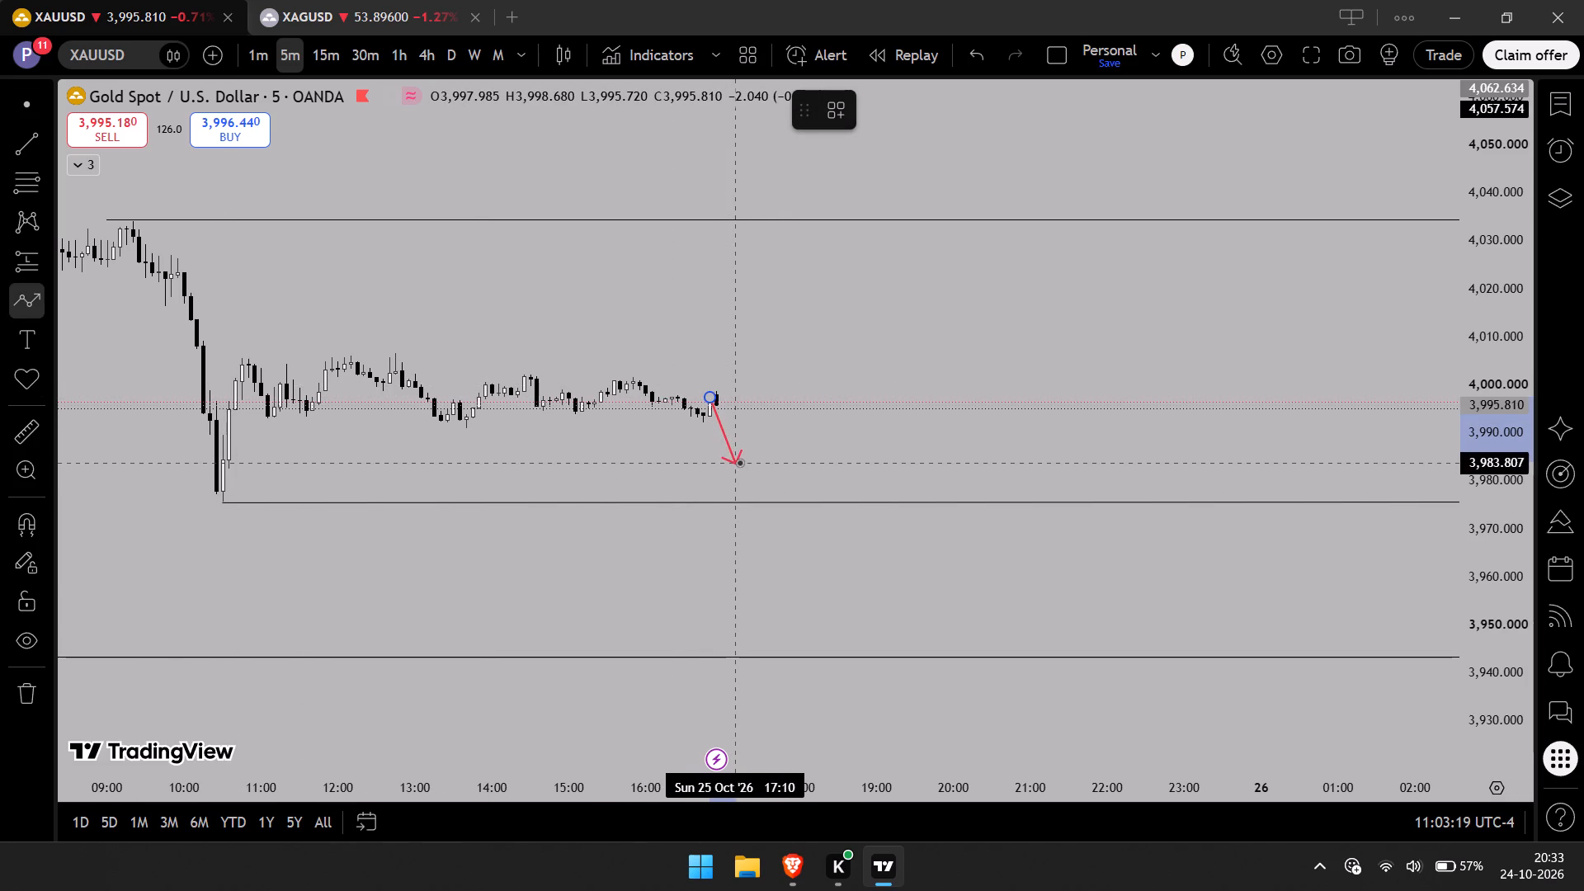
{"action": "left_click", "coordinate": [739, 462]}
{"action": "left_click", "coordinate": [825, 191]}
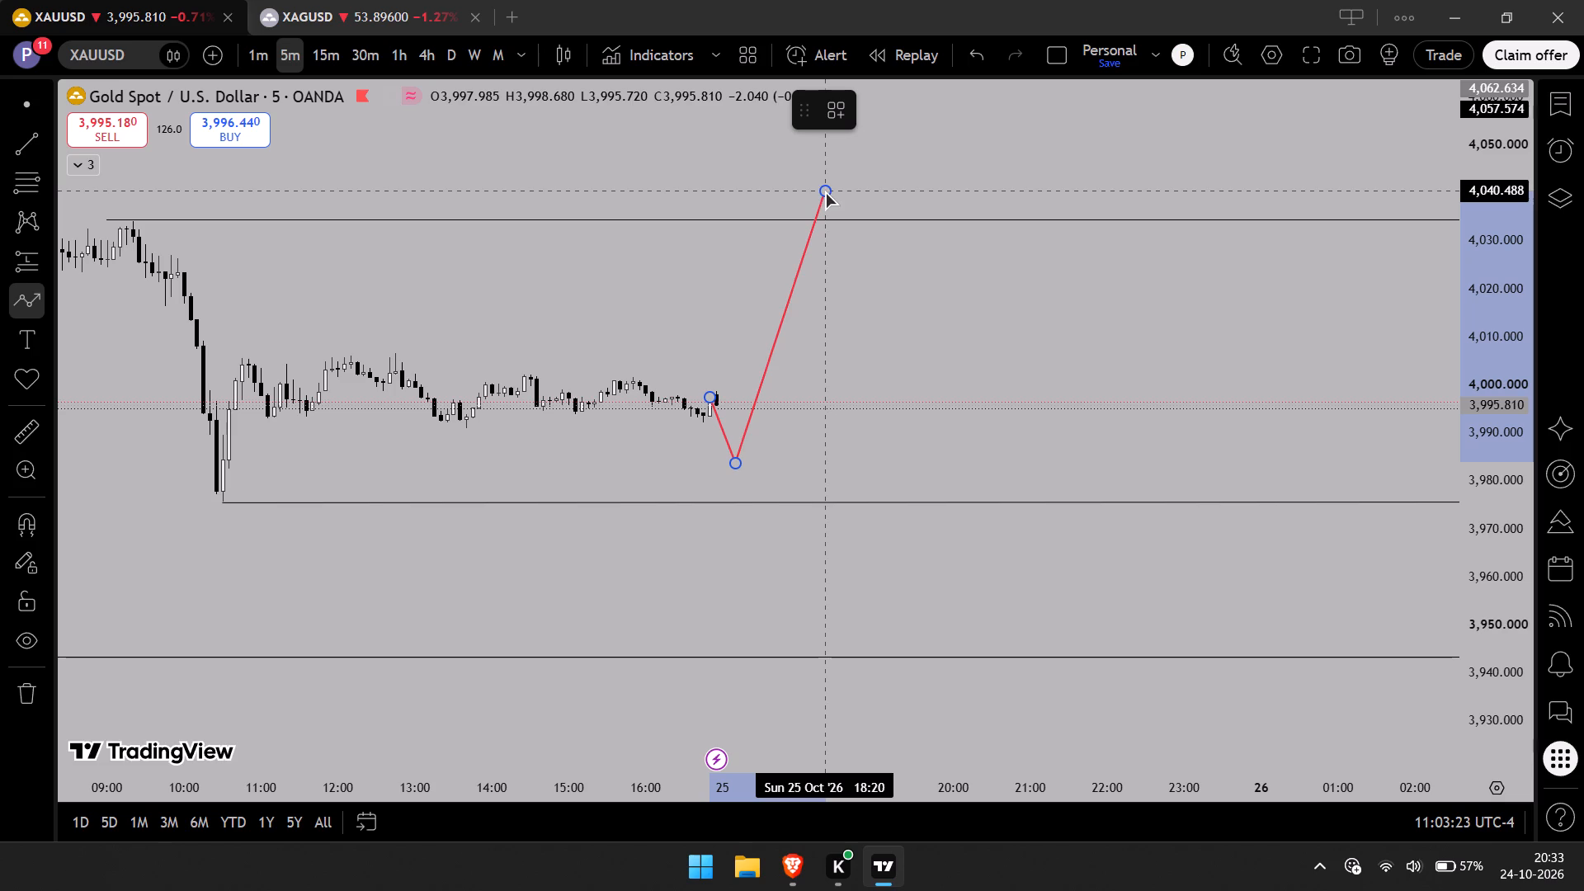
{"action": "left_click", "coordinate": [870, 196]}
Examine the projected path against the PDH, PWL-PDL and SELLING-OB areas on the 5-minute and 1-hour charts.
{"action": "left_click_drag", "start_coordinate": [872, 197], "coordinate": [1115, 300]}
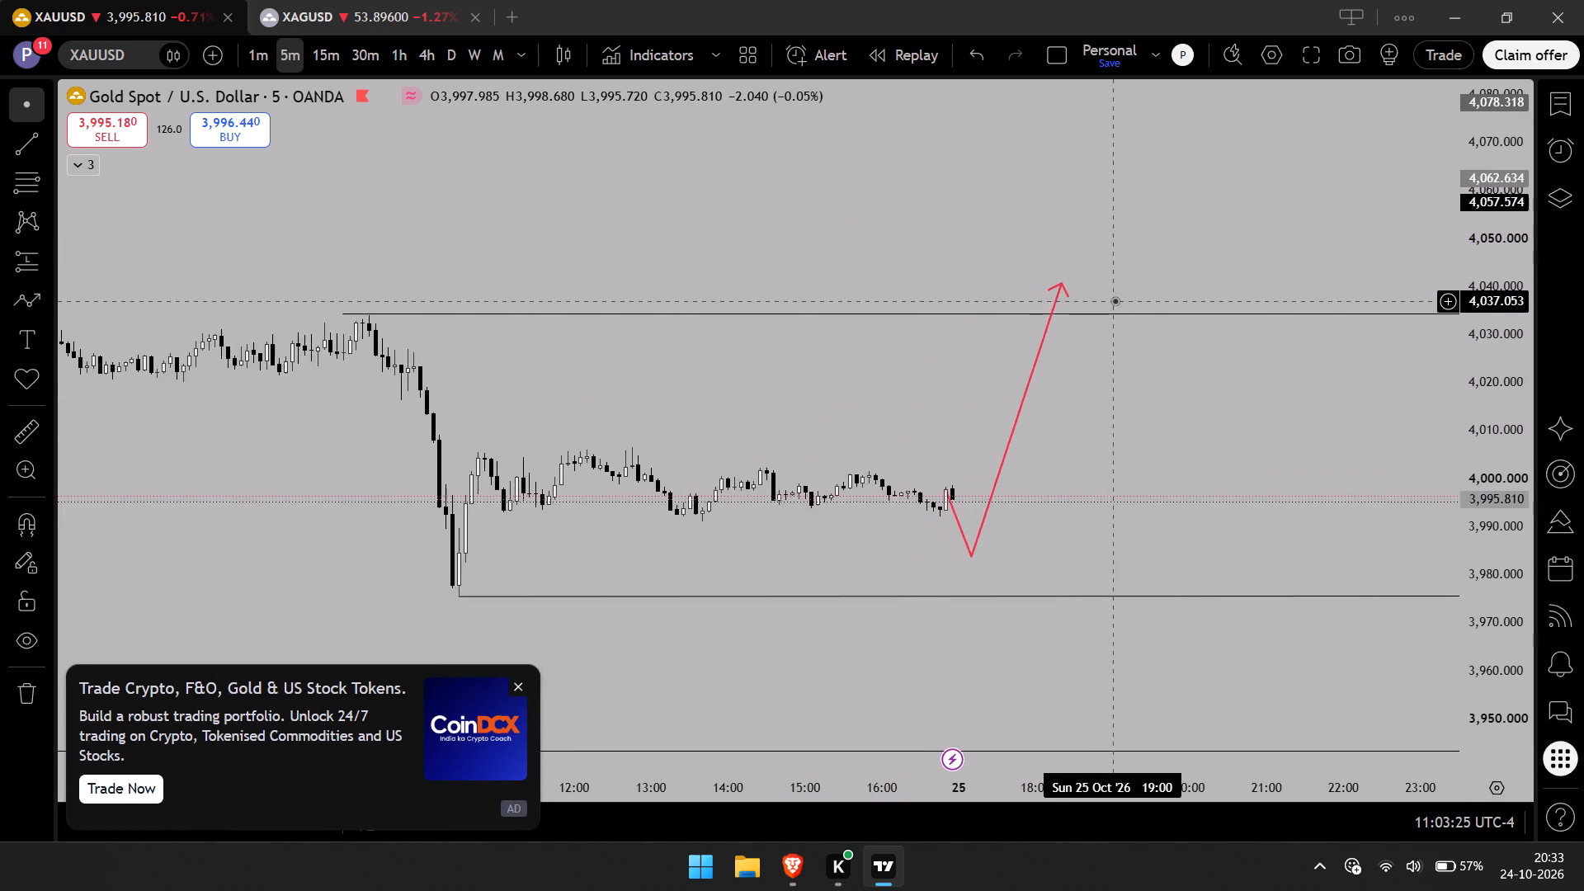
{"action": "scroll", "coordinate": [1115, 300], "scroll_direction": "down", "scroll_amount": 9}
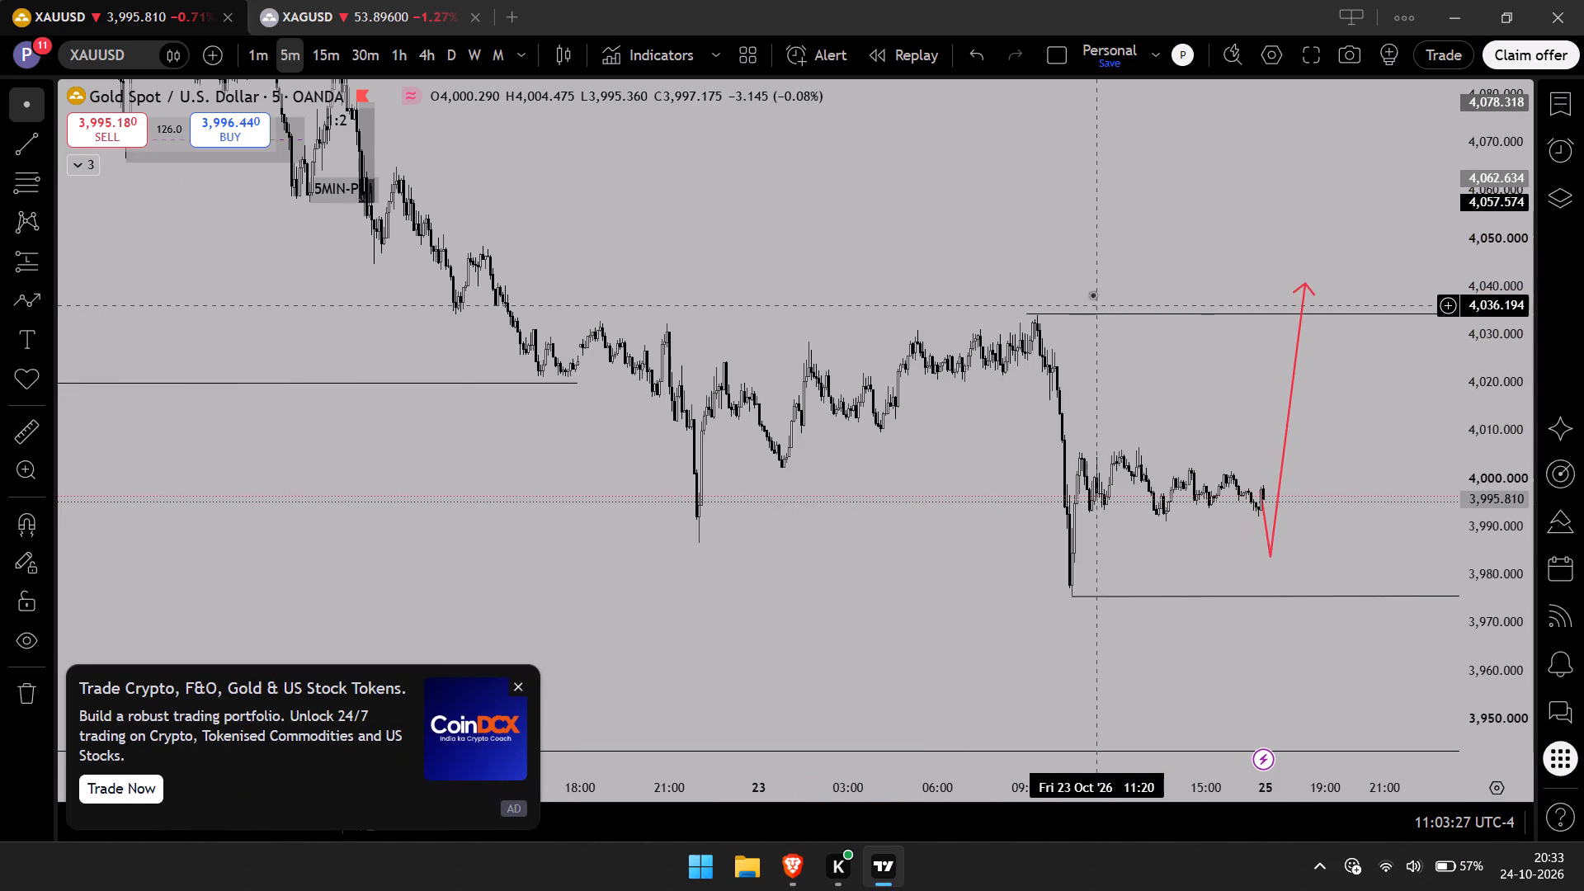
{"action": "left_click_drag", "start_coordinate": [1082, 178], "coordinate": [1035, 483]}
{"action": "left_click_drag", "start_coordinate": [1012, 338], "coordinate": [1016, 422]}
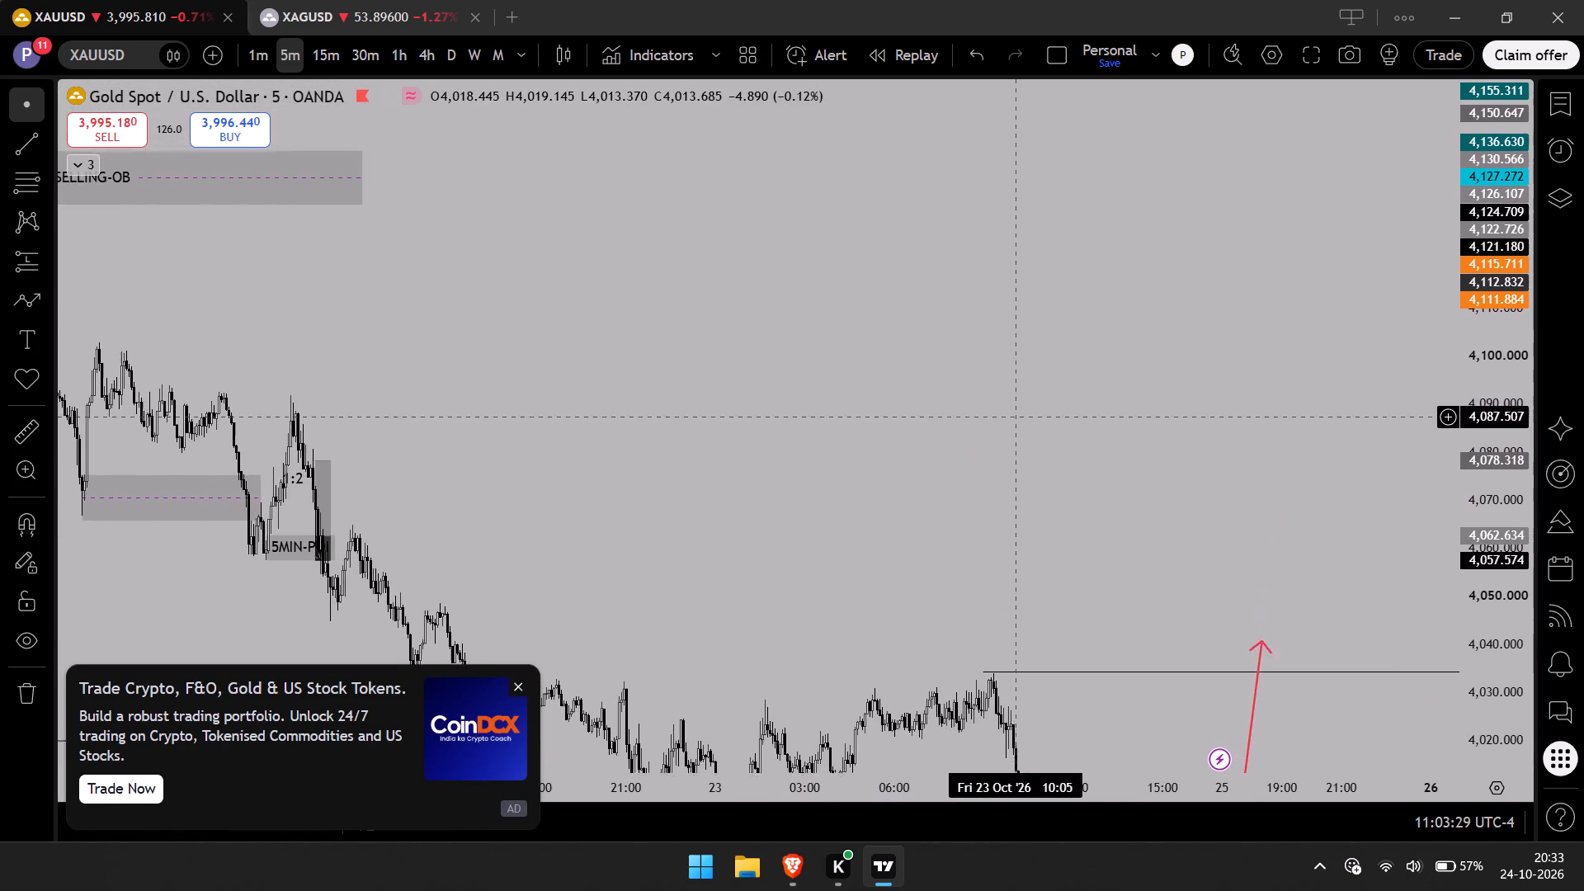
{"action": "left_click_drag", "start_coordinate": [1016, 422], "coordinate": [1016, 448]}
{"action": "left_click_drag", "start_coordinate": [1037, 368], "coordinate": [1044, 317]}
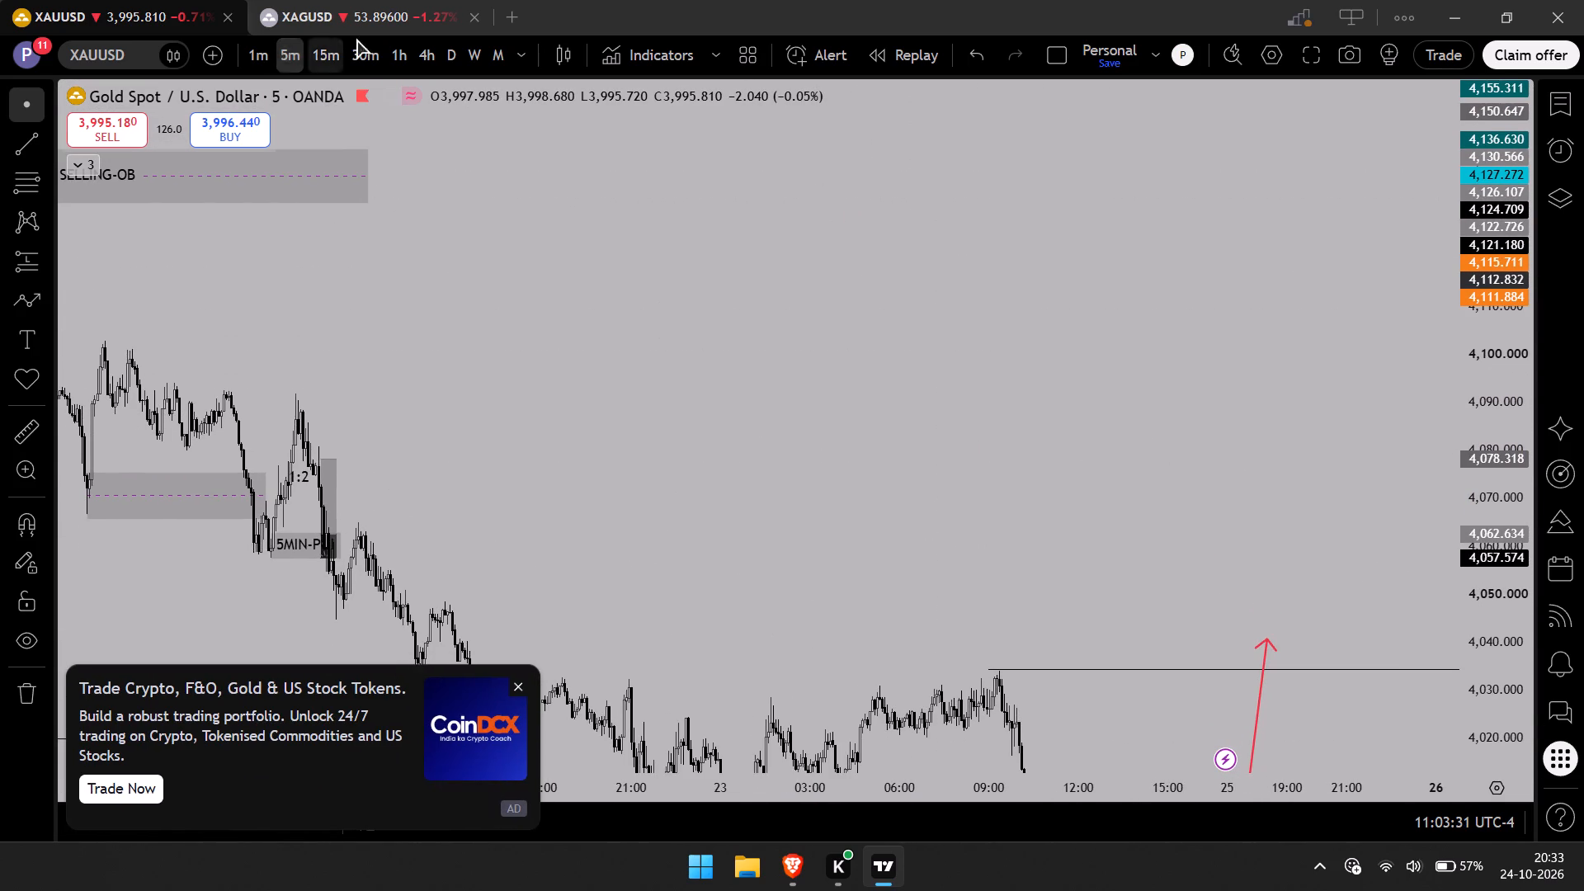
{"action": "left_click", "coordinate": [396, 57]}
{"action": "scroll", "coordinate": [793, 411], "scroll_direction": "up", "scroll_amount": 4}
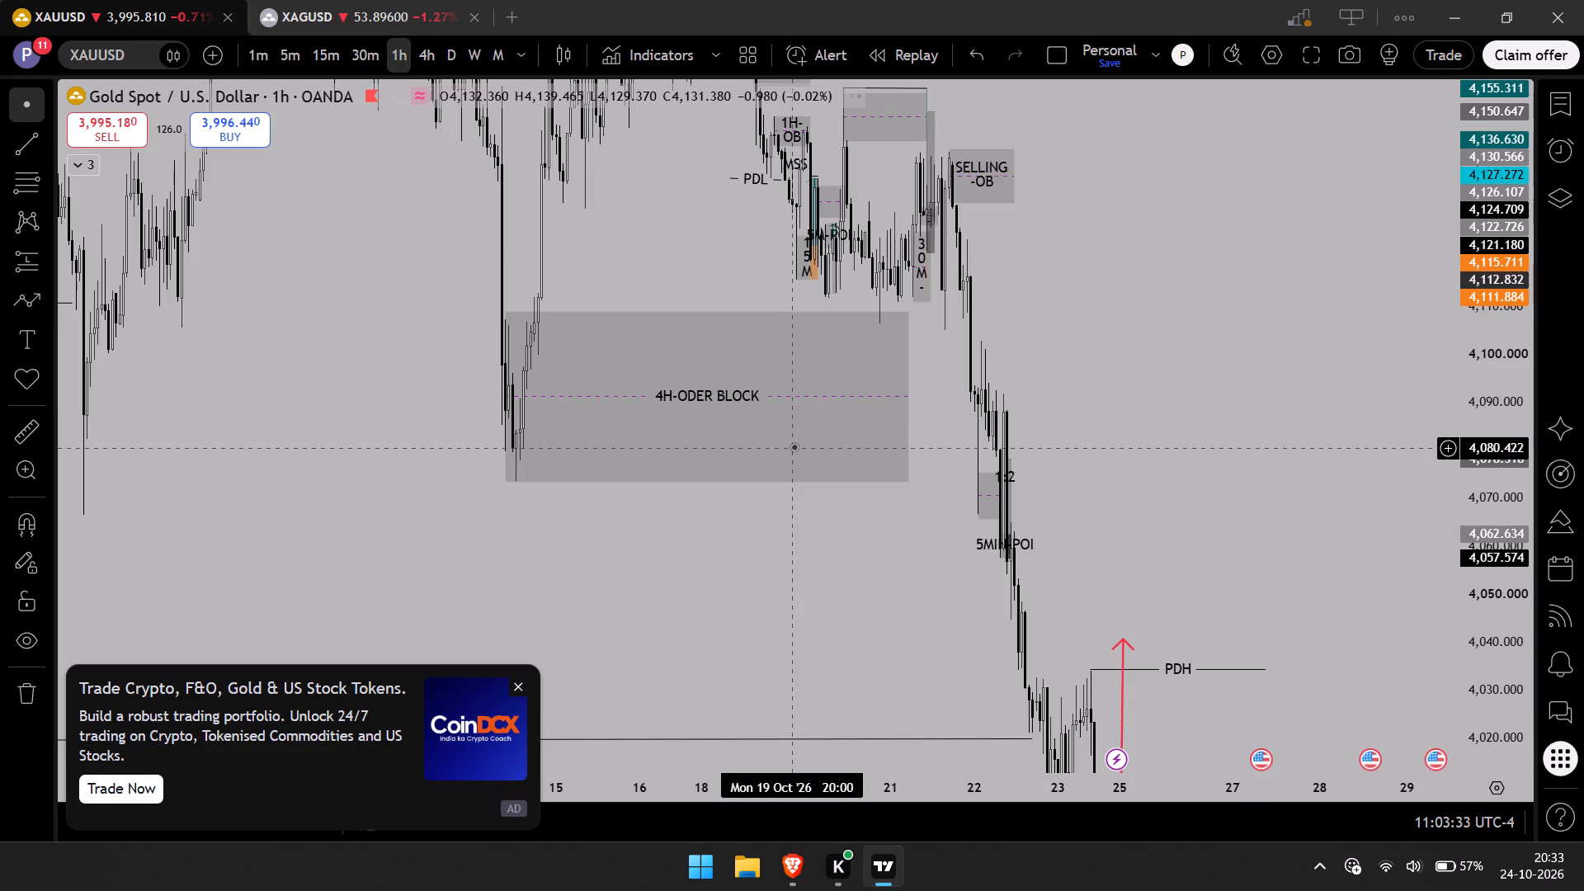
{"action": "scroll", "coordinate": [799, 439], "scroll_direction": "up", "scroll_amount": 5}
{"action": "left_click_drag", "start_coordinate": [897, 581], "coordinate": [926, 518]}
{"action": "scroll", "coordinate": [951, 552], "scroll_direction": "up", "scroll_amount": 2}
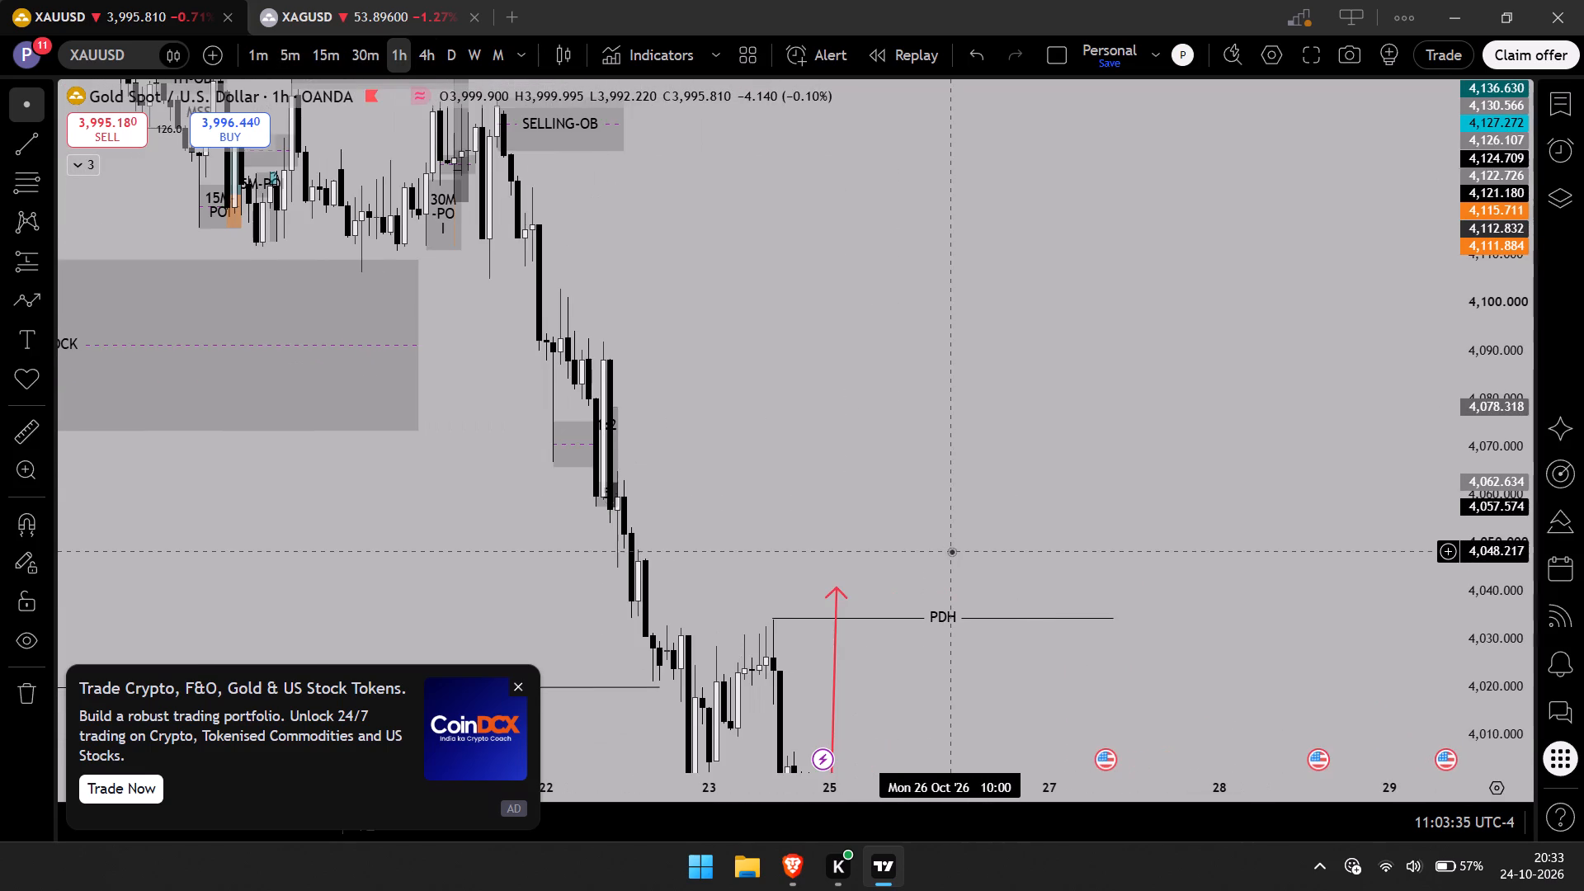
{"action": "left_click_drag", "start_coordinate": [958, 561], "coordinate": [959, 530]}
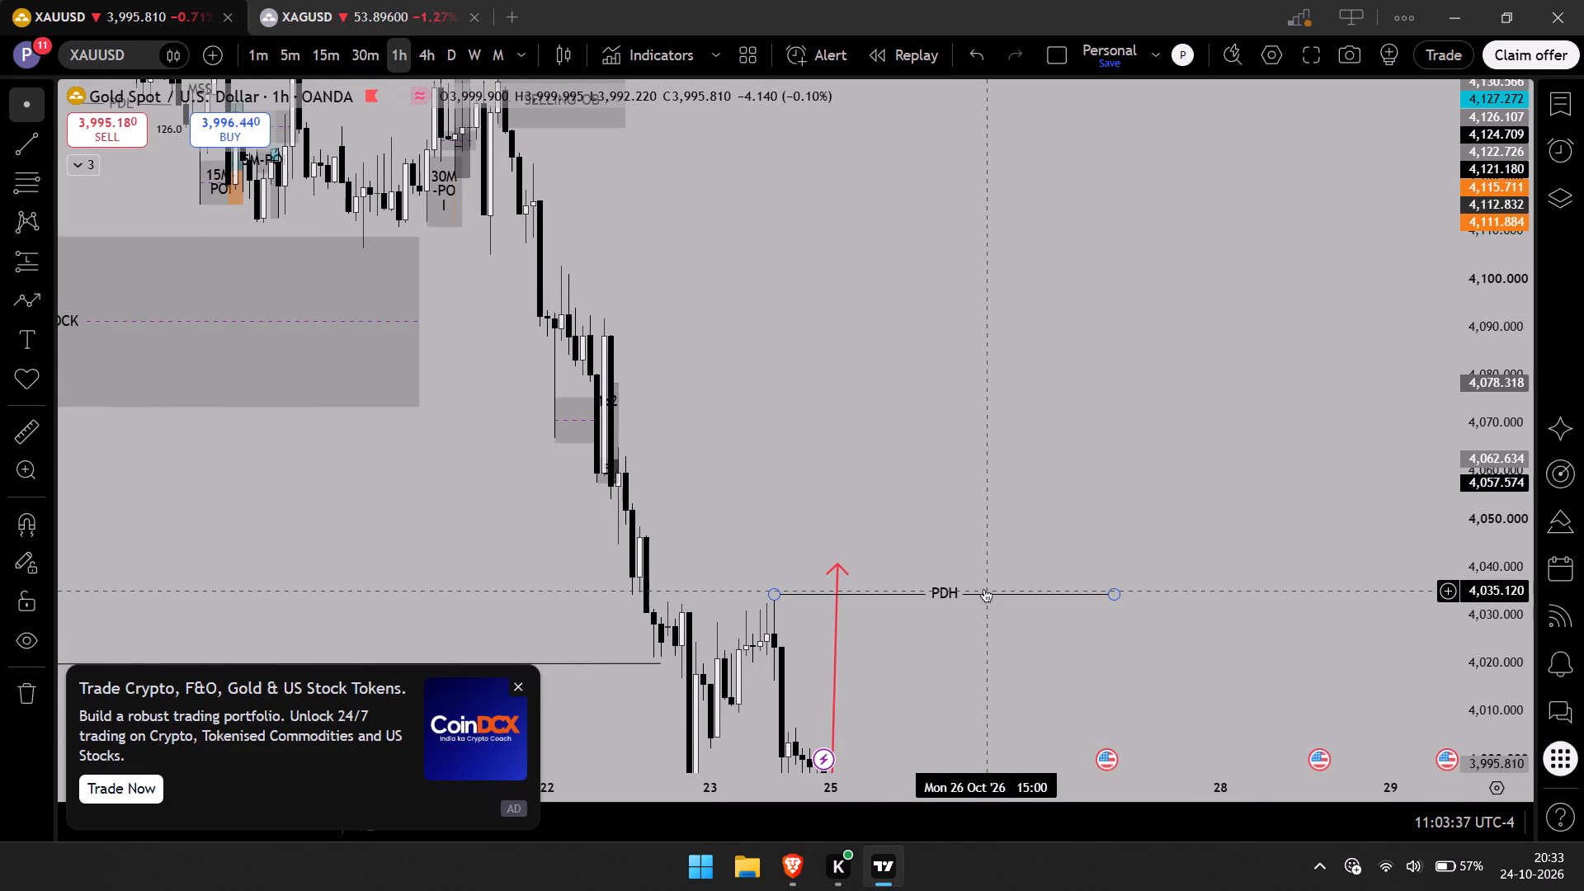
{"action": "left_click_drag", "start_coordinate": [983, 538], "coordinate": [1057, 298]}
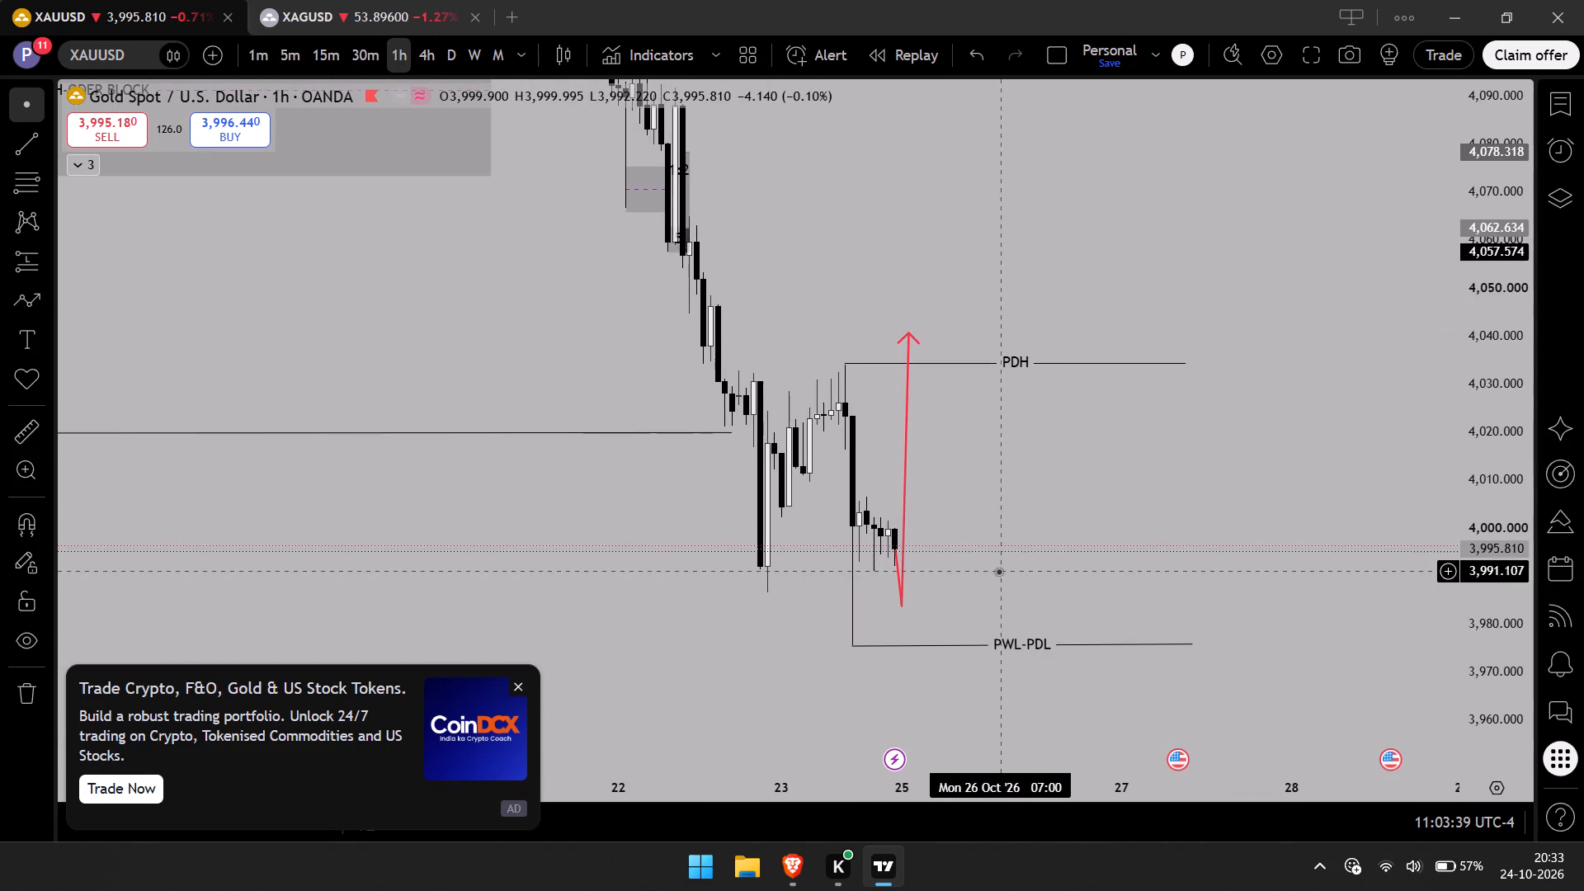
Dismiss the chart advertisement and the ad-free upgrade offer.
{"action": "left_click", "coordinate": [520, 687]}
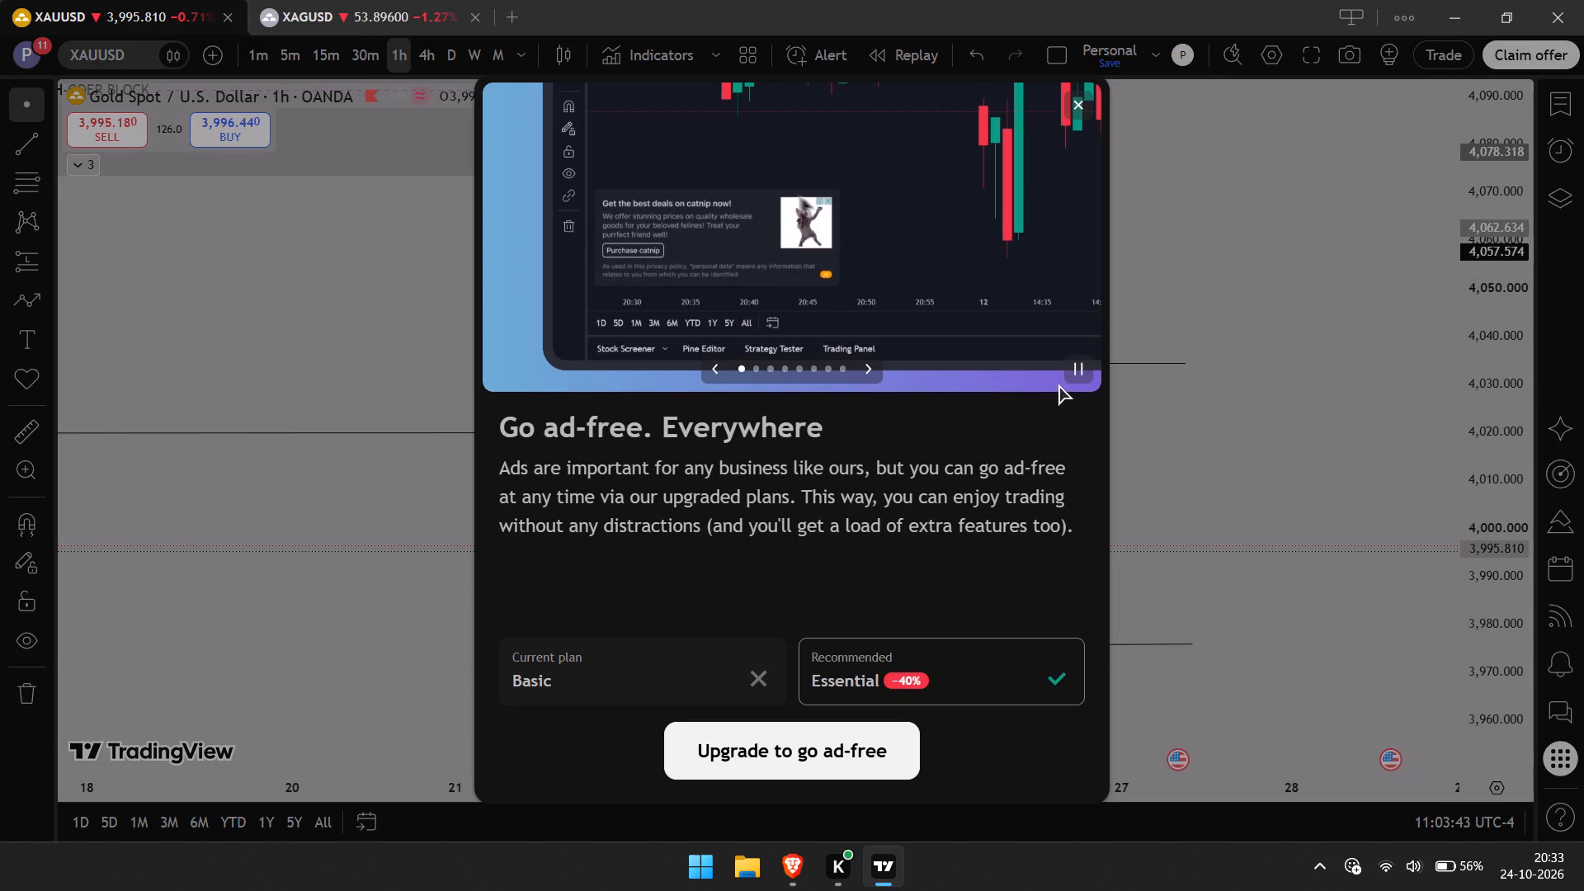
{"action": "left_click", "coordinate": [1081, 108]}
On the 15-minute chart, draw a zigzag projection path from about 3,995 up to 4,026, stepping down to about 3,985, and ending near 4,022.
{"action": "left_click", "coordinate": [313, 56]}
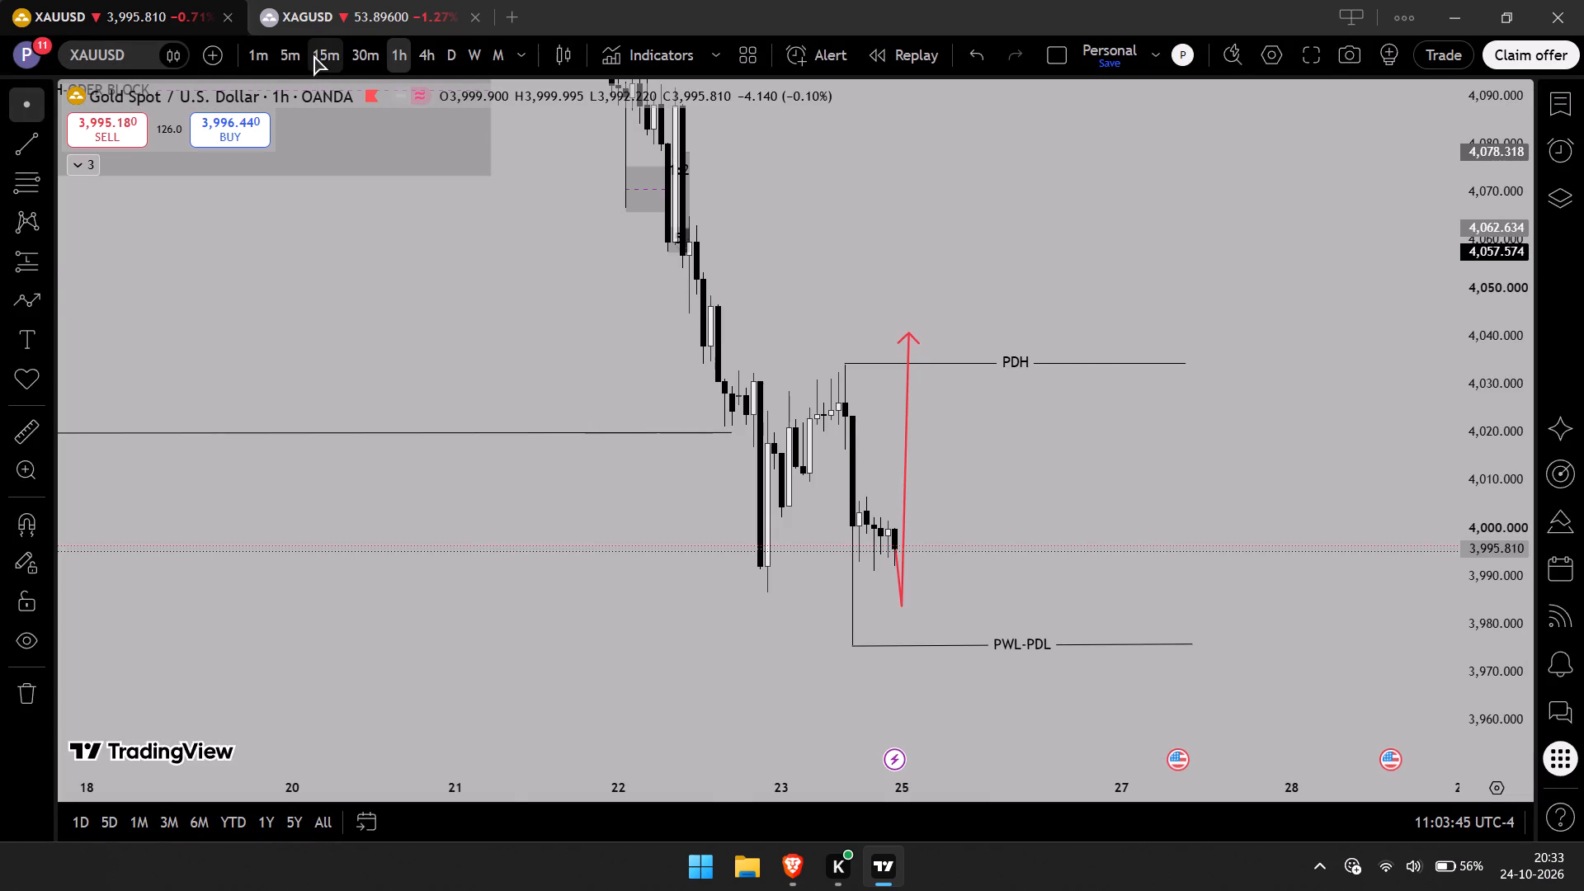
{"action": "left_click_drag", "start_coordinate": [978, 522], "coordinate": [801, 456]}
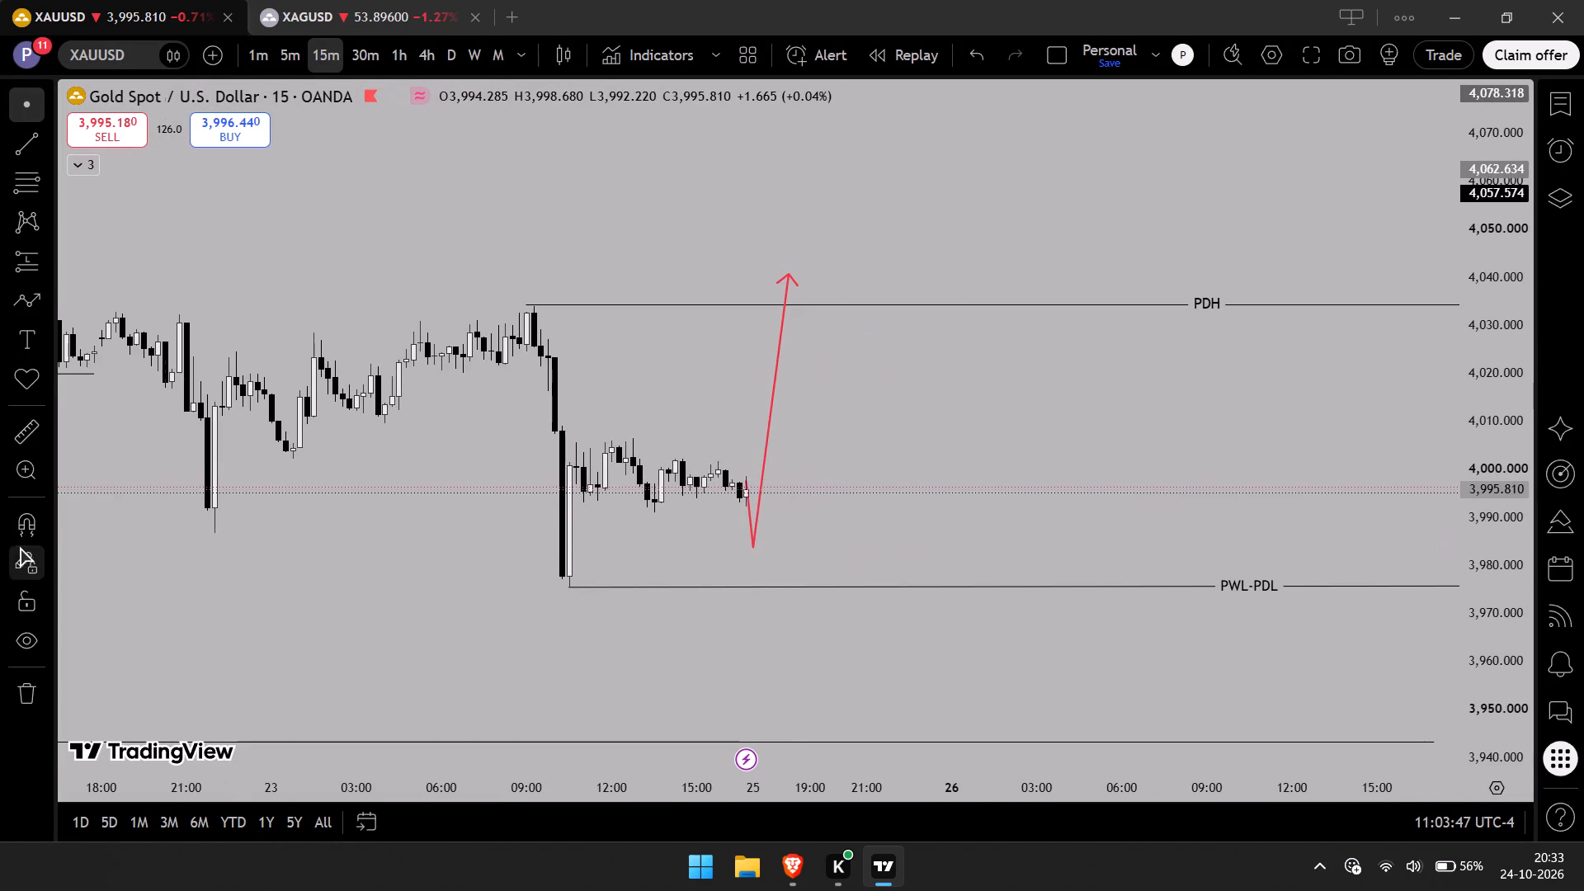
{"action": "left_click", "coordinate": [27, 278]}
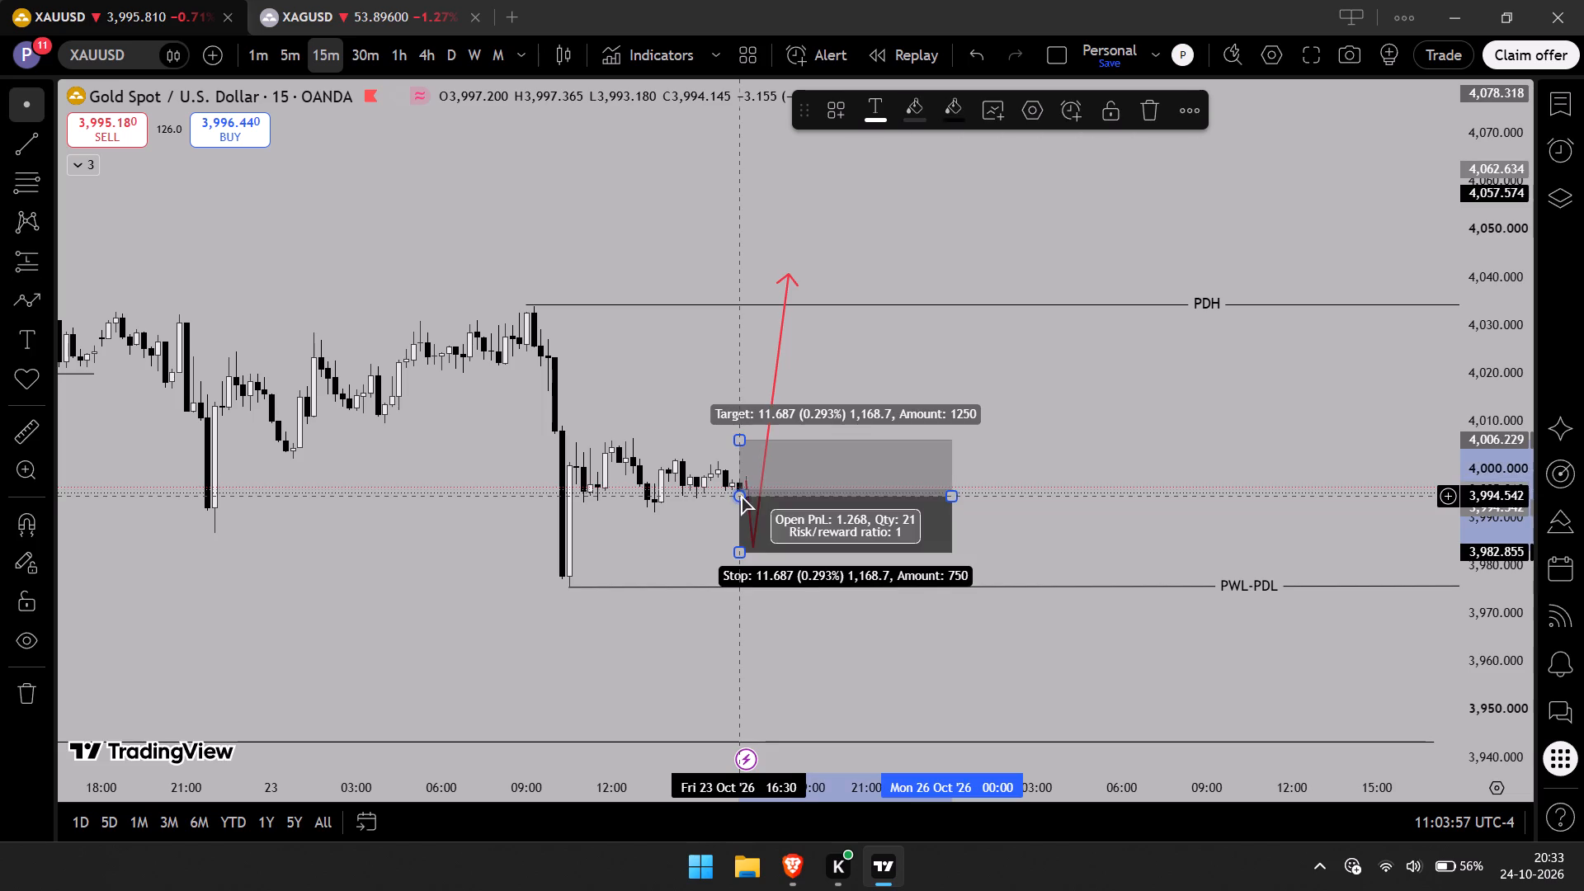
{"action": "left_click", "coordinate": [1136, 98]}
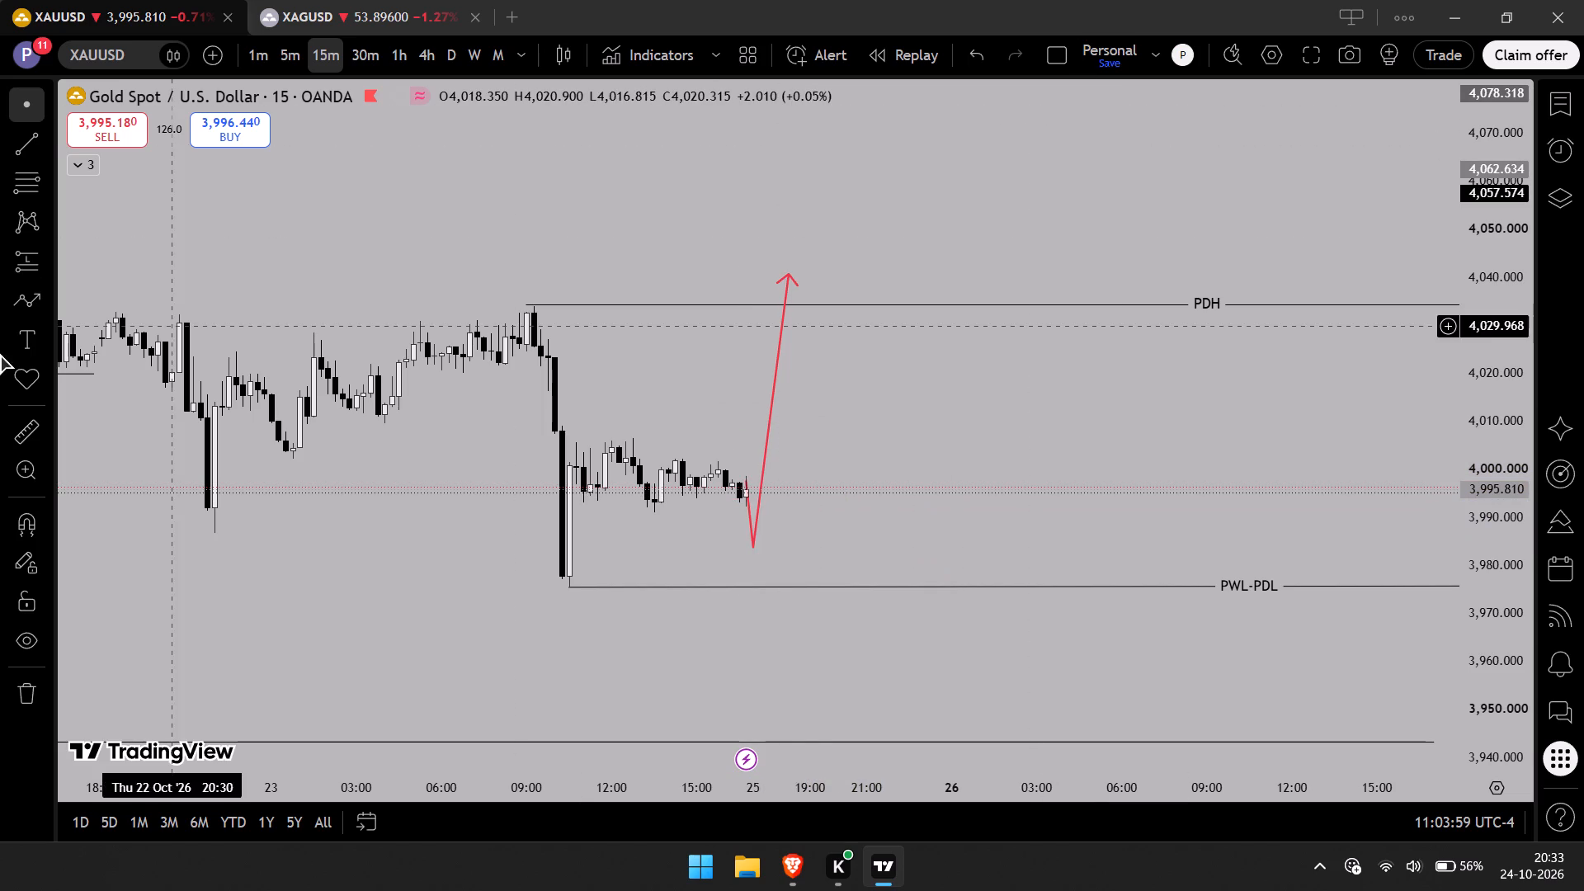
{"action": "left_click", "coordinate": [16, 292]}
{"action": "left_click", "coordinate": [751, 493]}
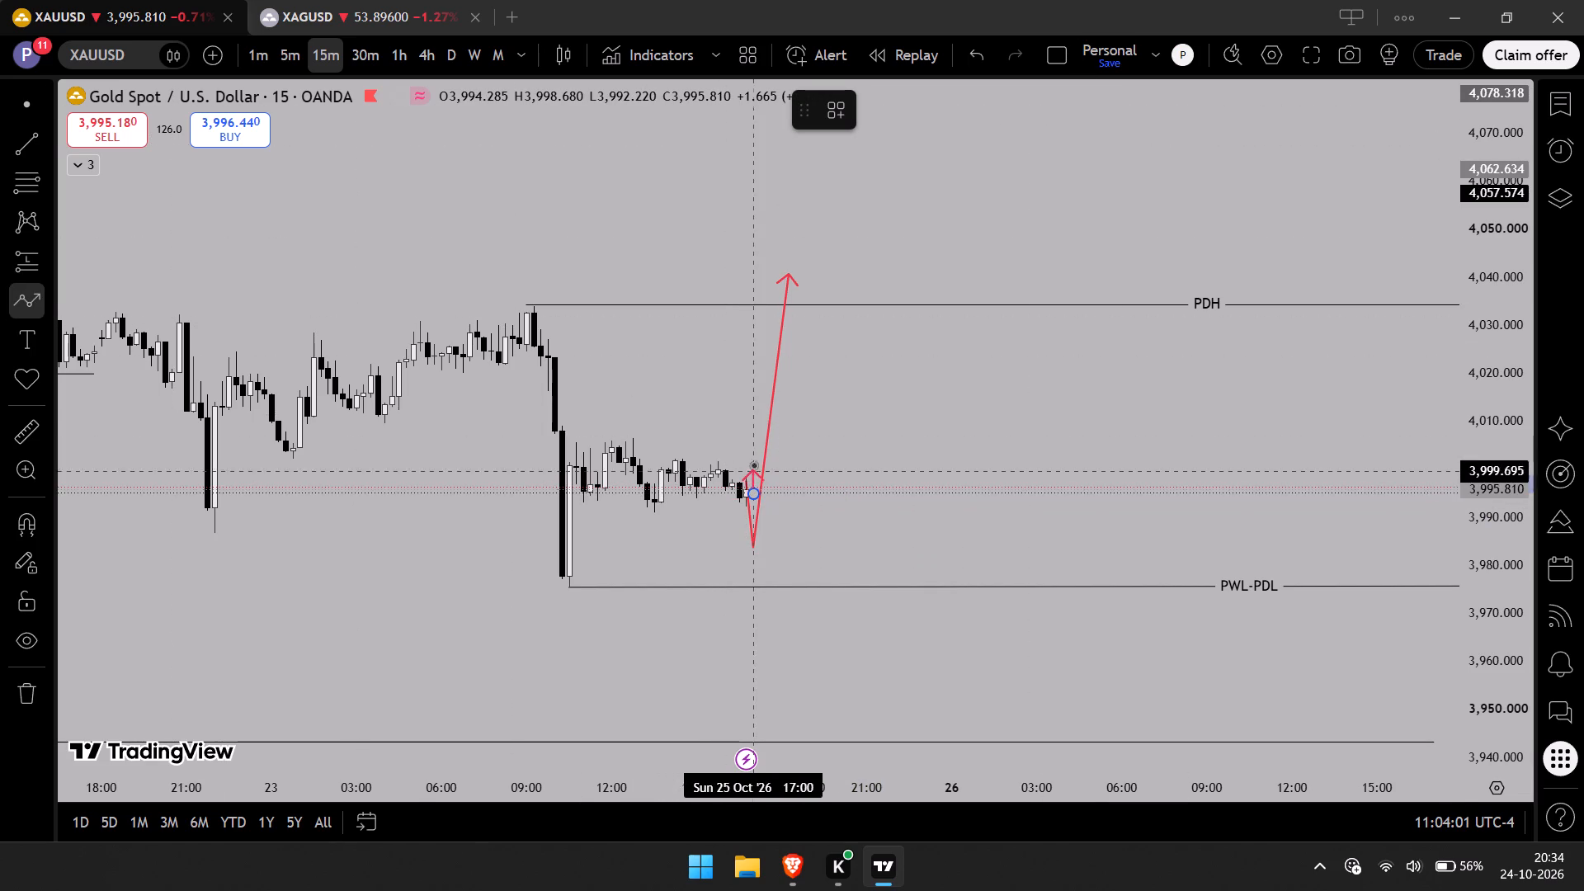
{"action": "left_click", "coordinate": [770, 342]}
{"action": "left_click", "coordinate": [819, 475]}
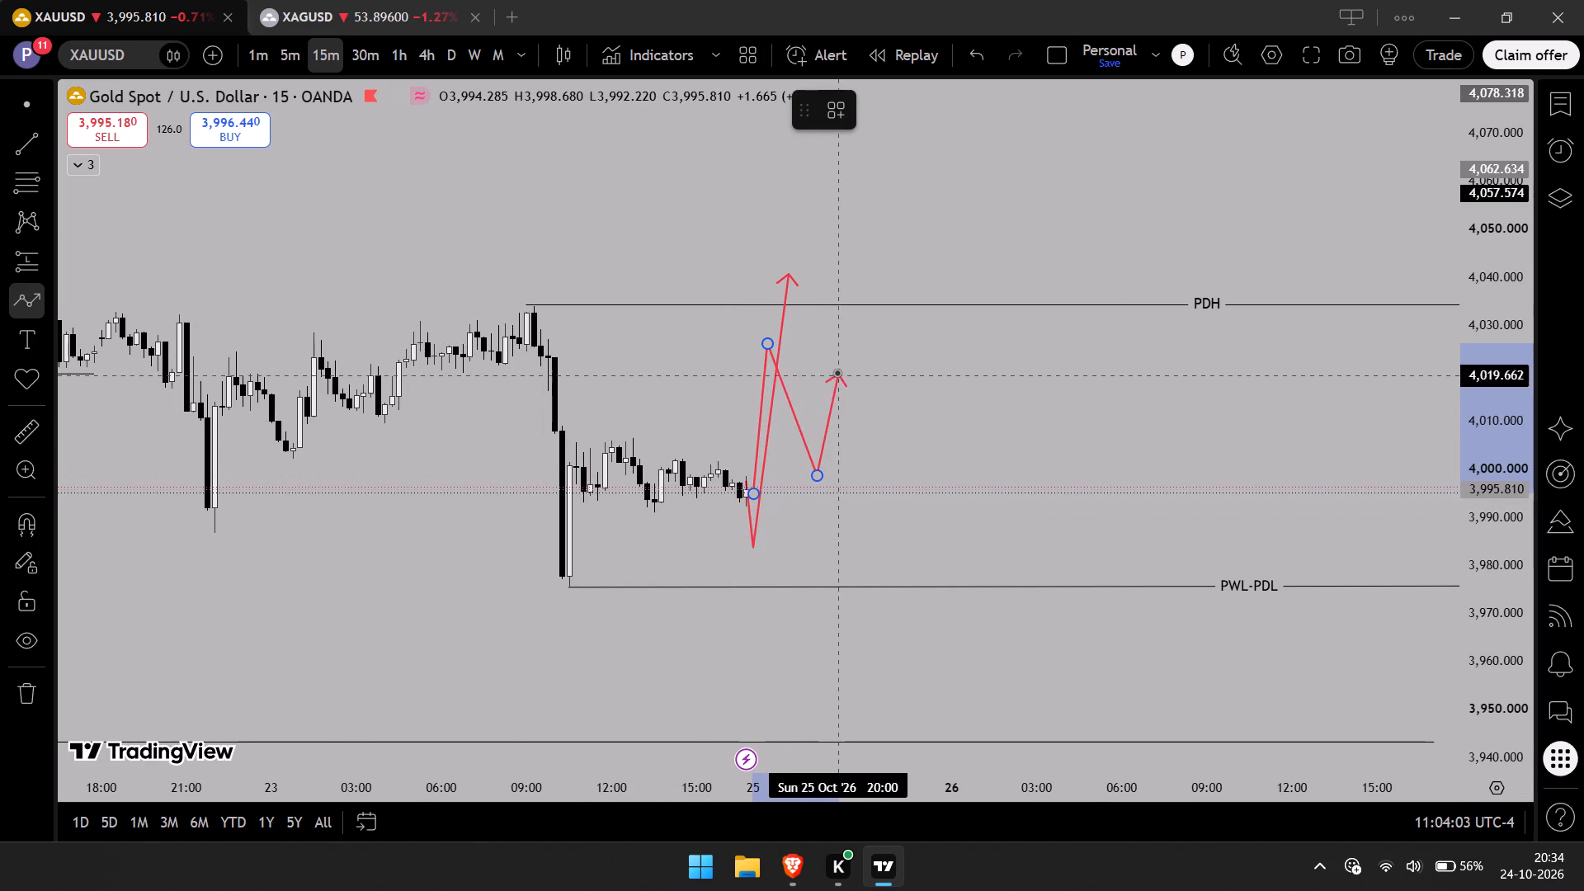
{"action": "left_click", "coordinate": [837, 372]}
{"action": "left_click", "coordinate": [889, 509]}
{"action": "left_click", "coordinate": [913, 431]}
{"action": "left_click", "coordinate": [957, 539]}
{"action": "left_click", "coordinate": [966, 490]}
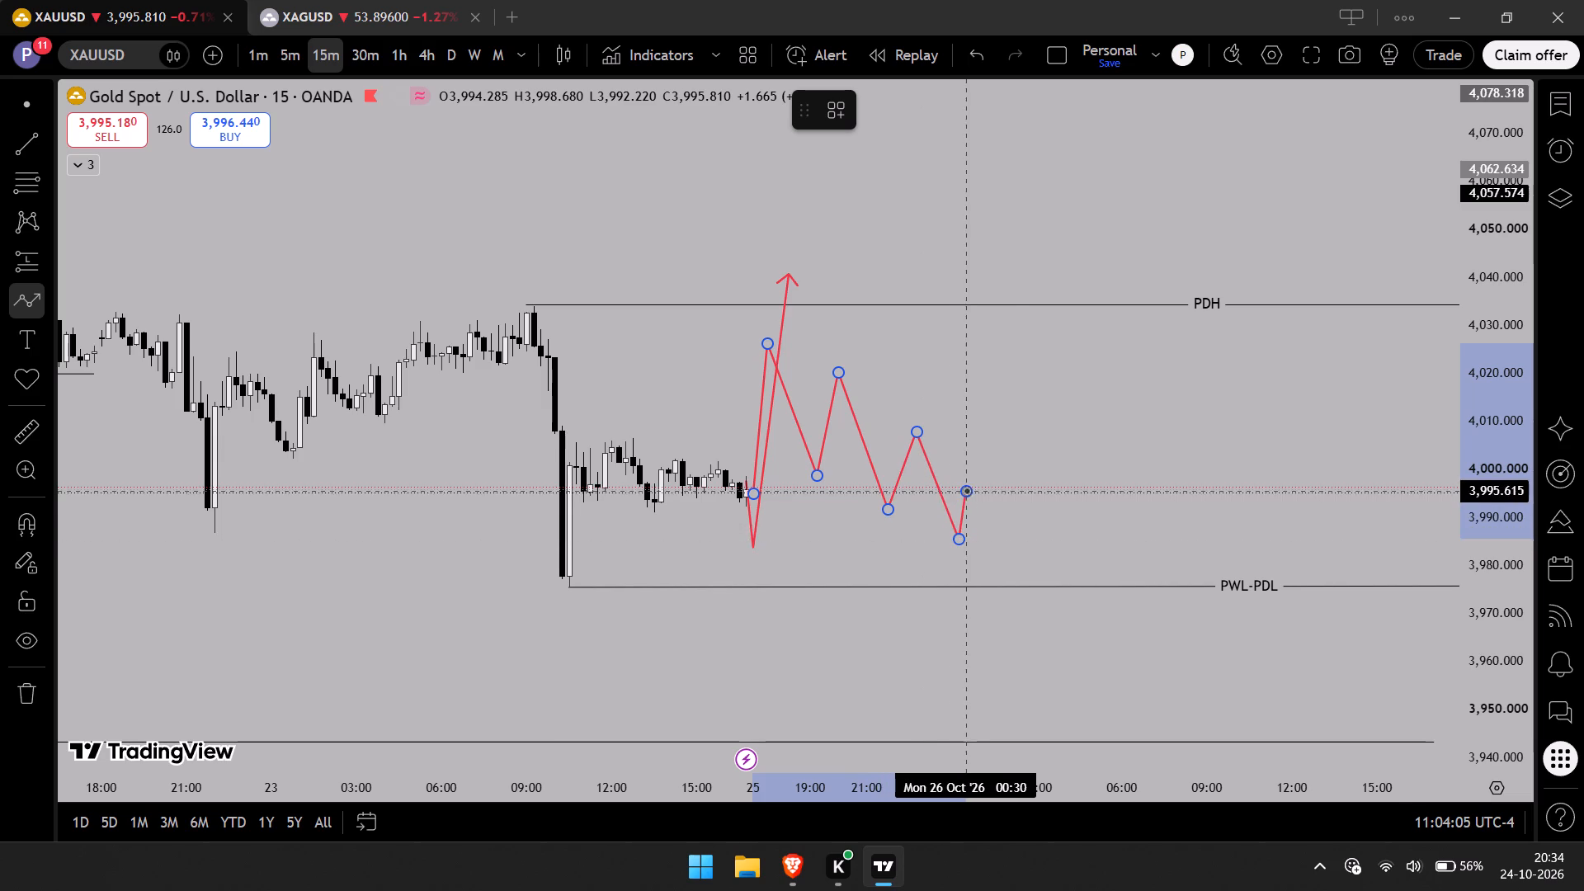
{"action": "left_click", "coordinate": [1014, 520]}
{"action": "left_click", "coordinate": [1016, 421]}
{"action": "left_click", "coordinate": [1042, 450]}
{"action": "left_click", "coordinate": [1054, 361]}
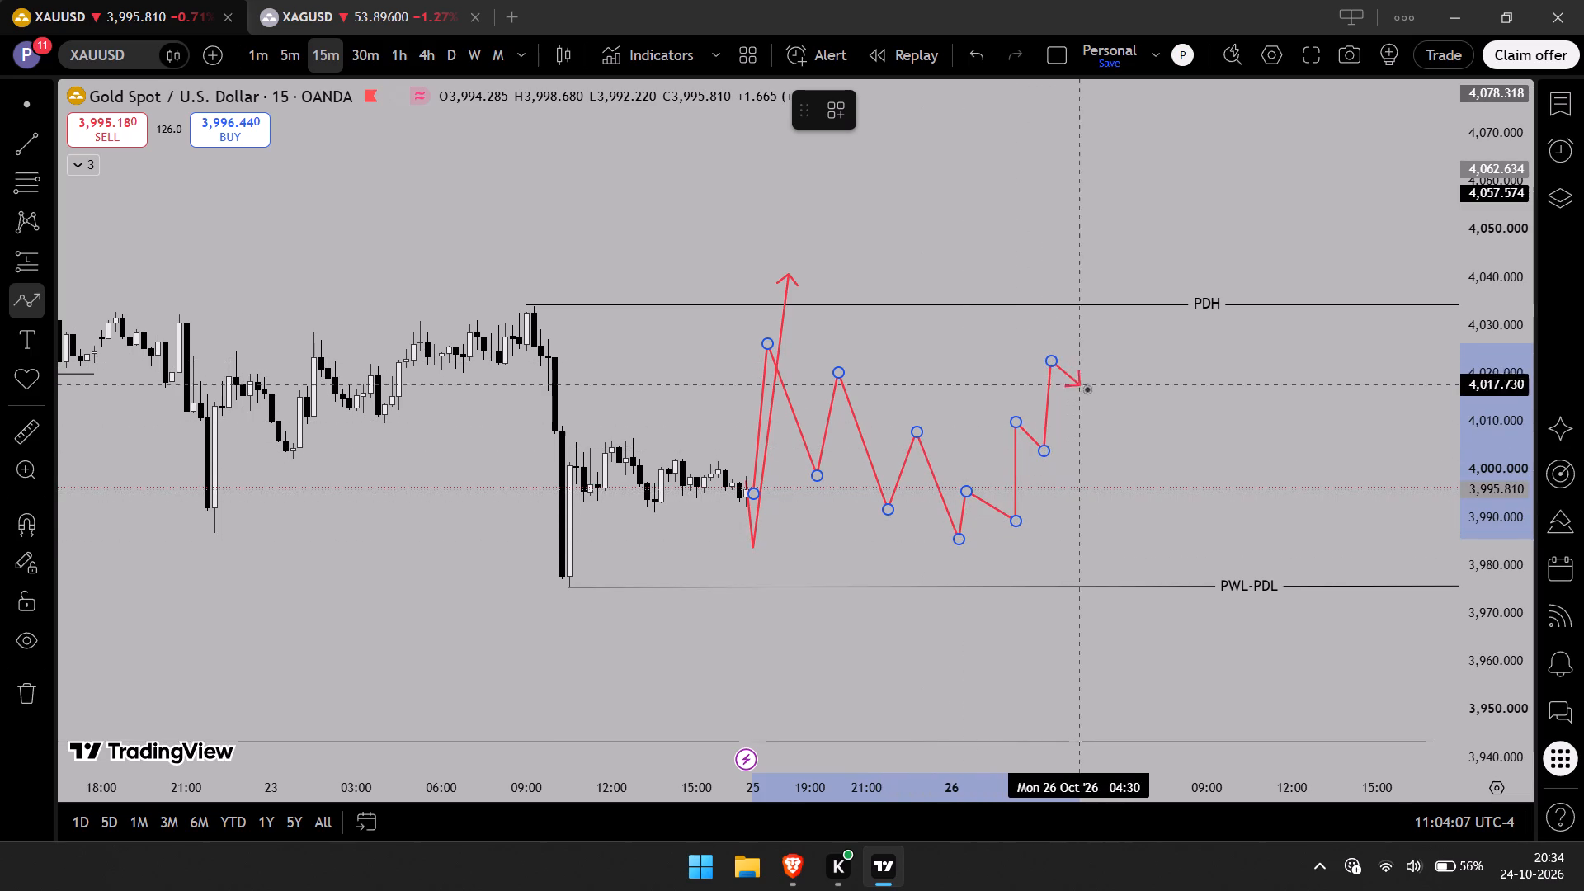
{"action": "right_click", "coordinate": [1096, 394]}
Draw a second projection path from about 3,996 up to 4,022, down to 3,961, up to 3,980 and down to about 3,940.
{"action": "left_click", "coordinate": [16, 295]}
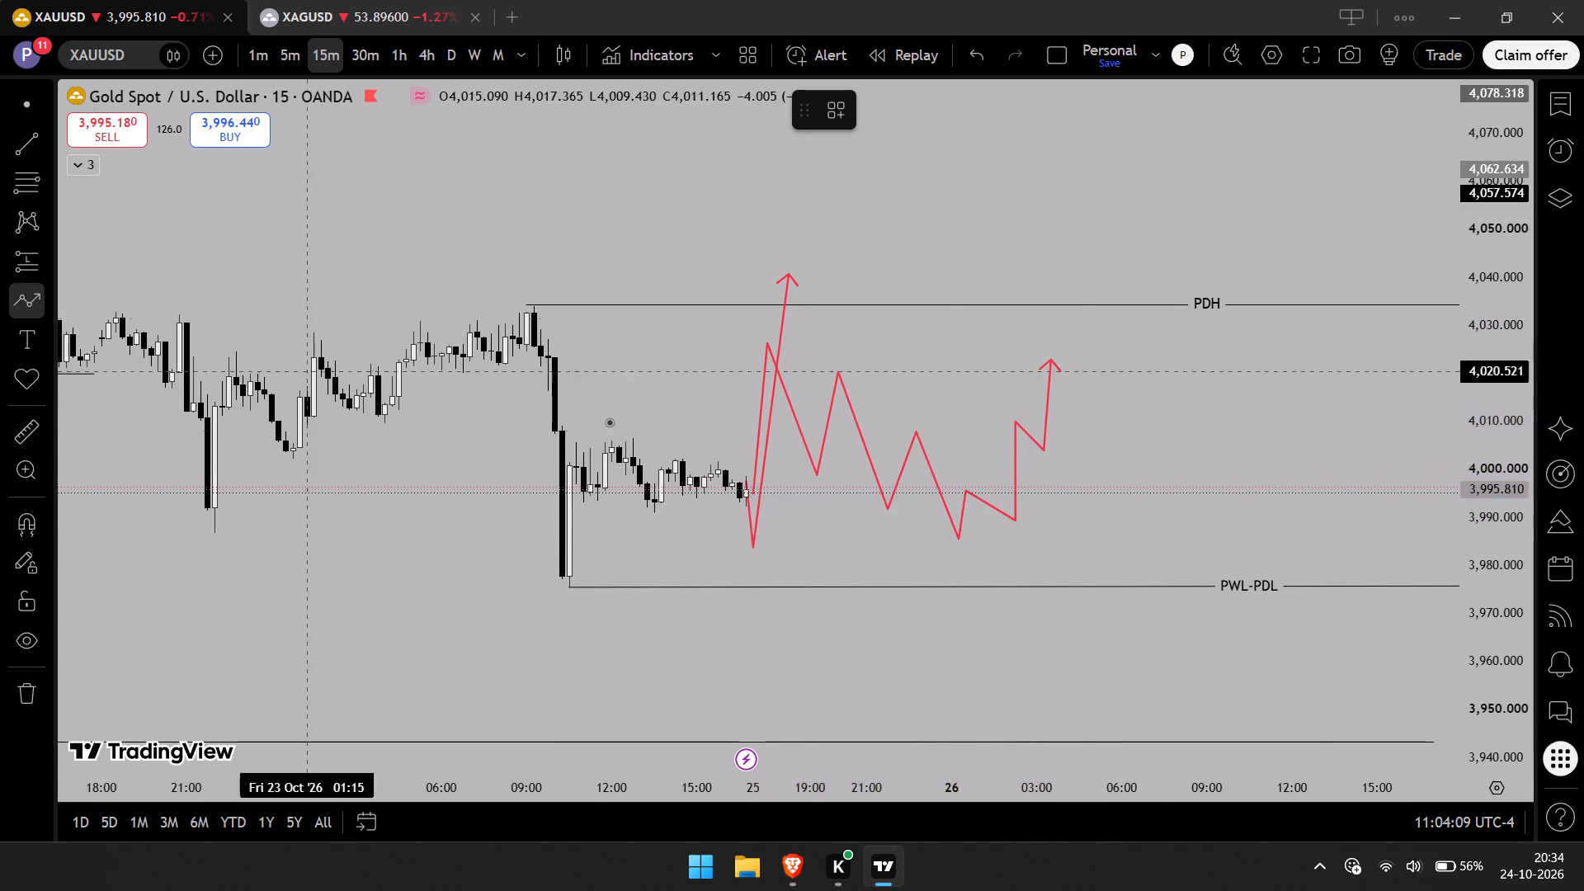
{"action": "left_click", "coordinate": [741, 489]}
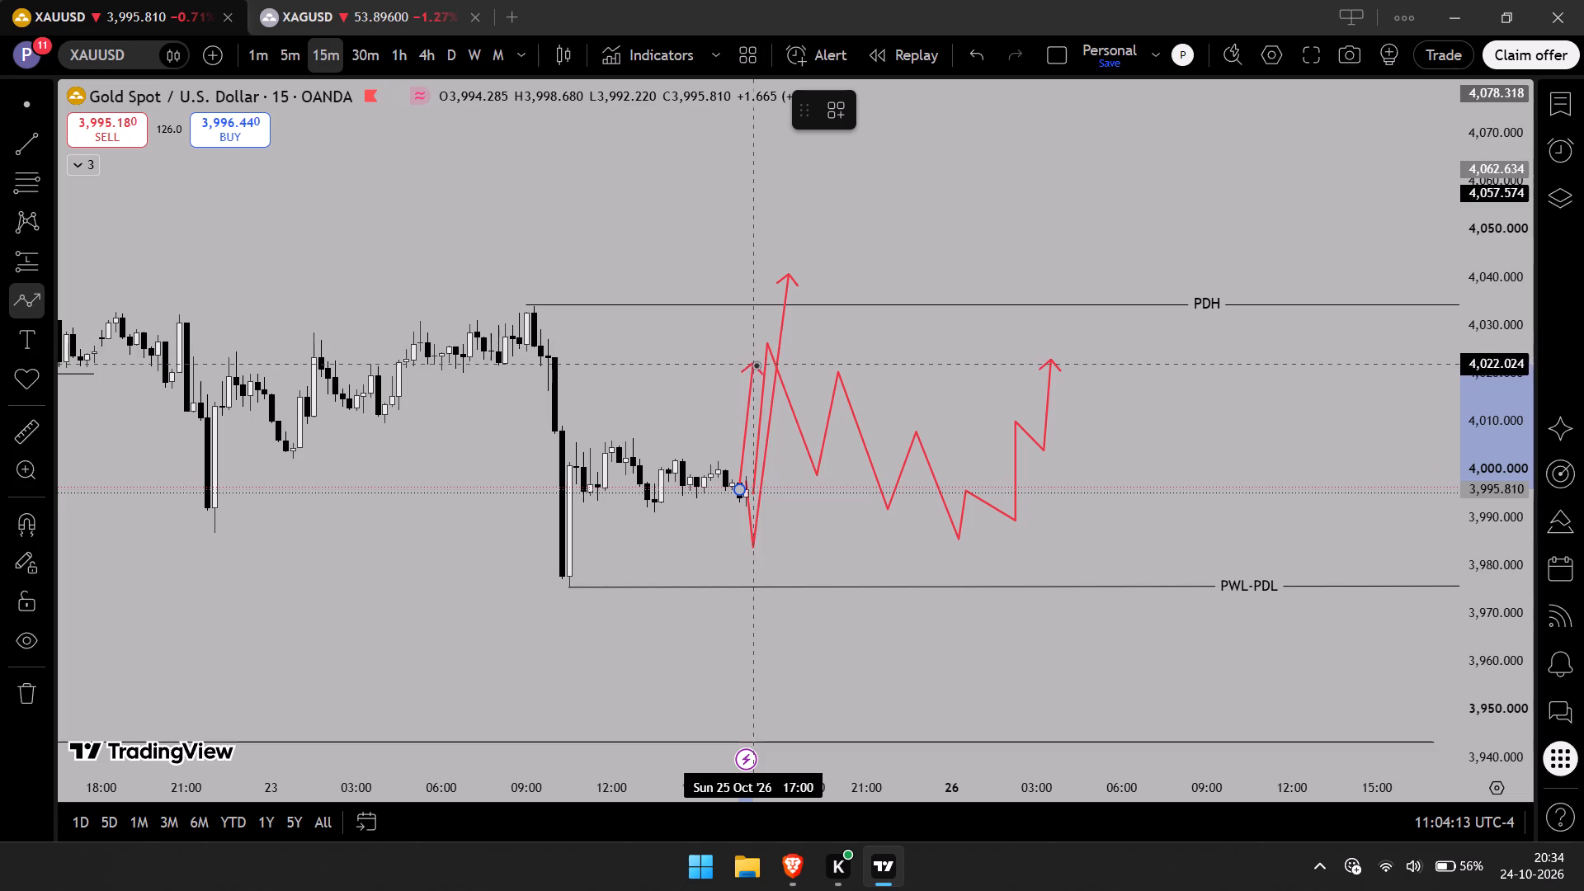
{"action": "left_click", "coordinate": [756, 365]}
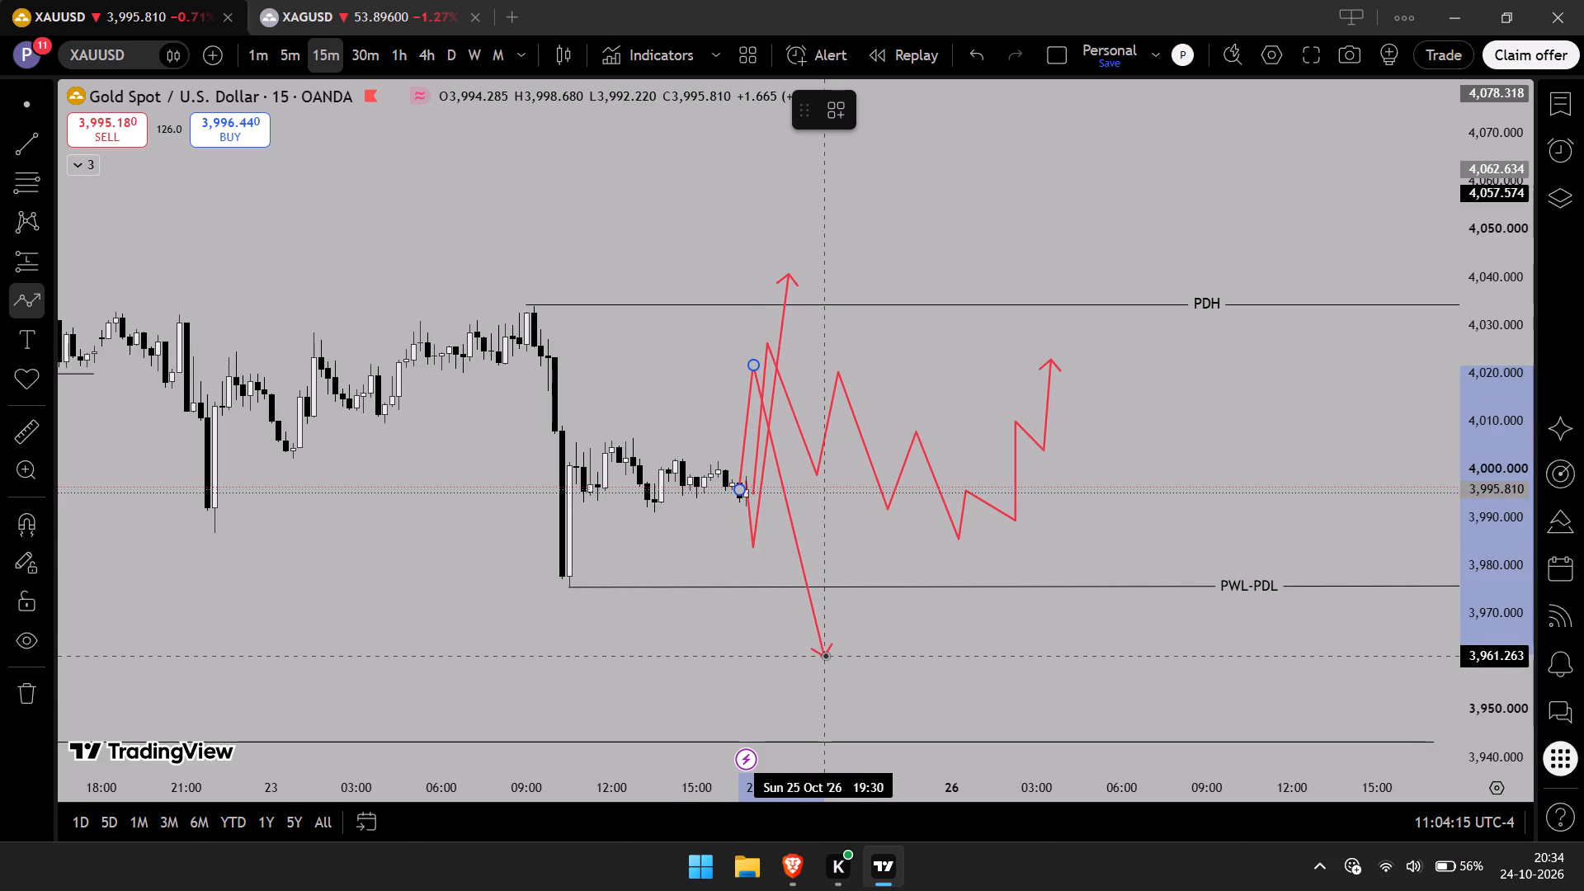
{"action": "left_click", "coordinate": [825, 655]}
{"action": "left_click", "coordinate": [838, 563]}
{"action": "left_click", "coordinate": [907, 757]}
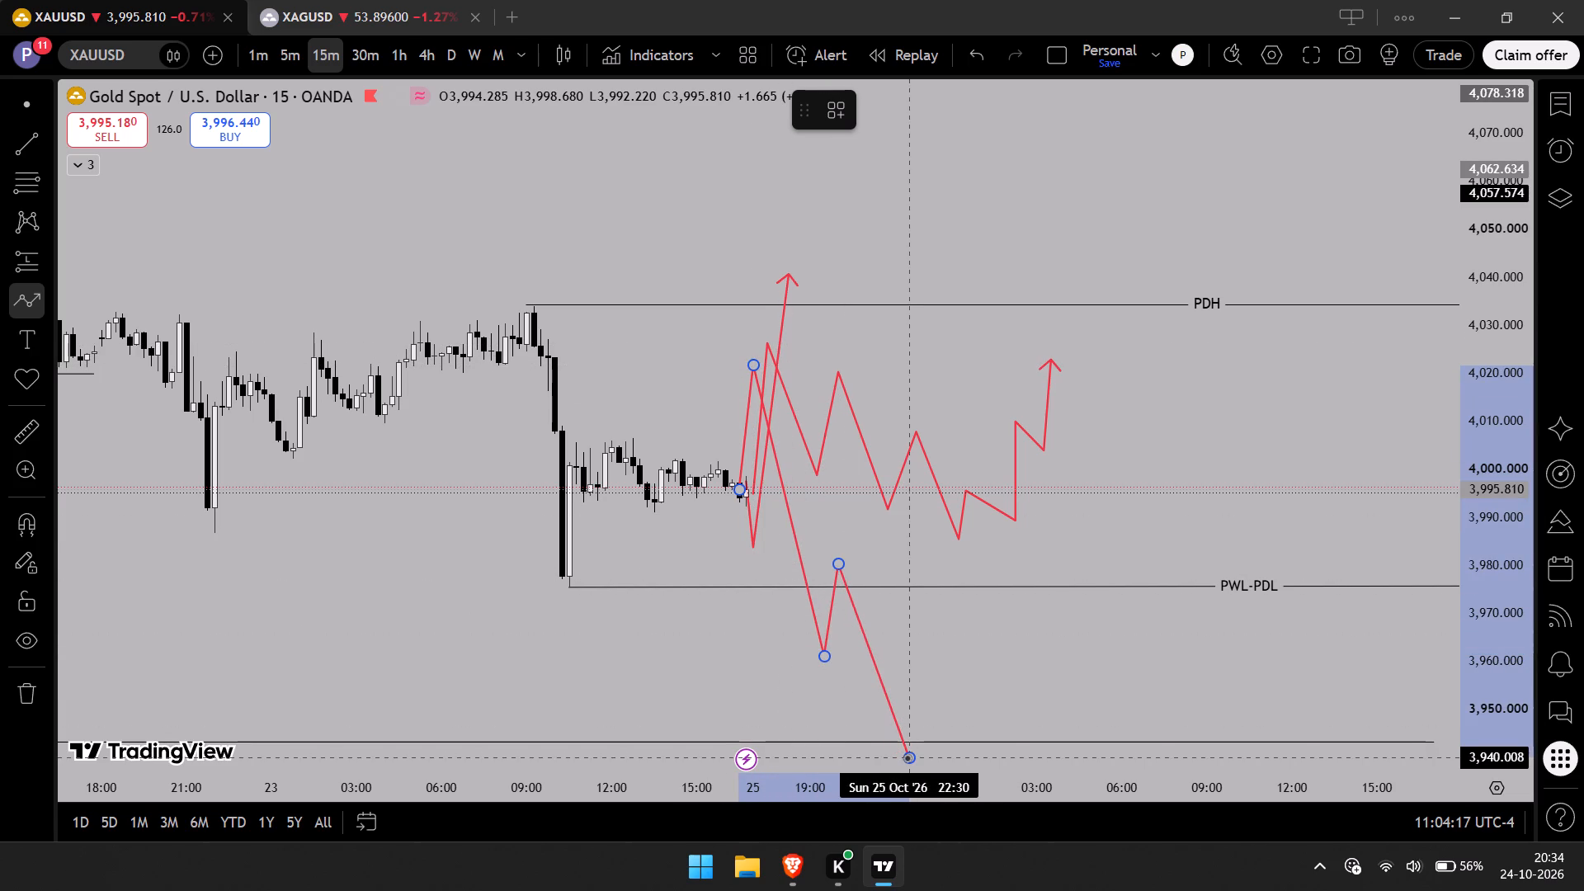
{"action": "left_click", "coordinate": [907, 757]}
Delete all three red projection paths from the 15-minute chart.
{"action": "left_click_drag", "start_coordinate": [934, 693], "coordinate": [993, 451]}
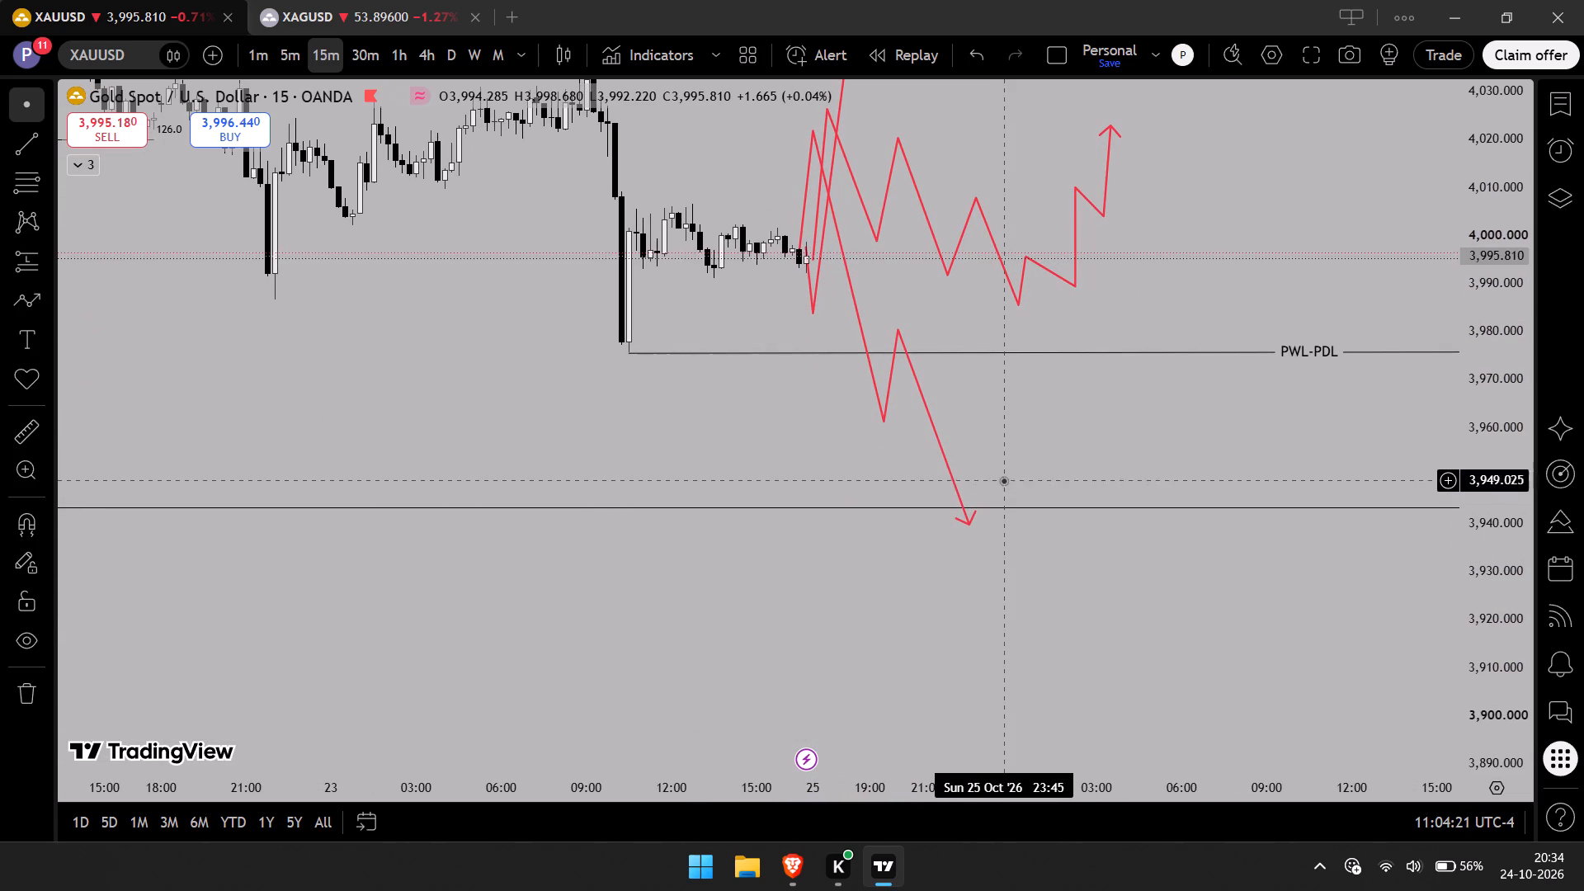
{"action": "left_click_drag", "start_coordinate": [1024, 441], "coordinate": [892, 529]}
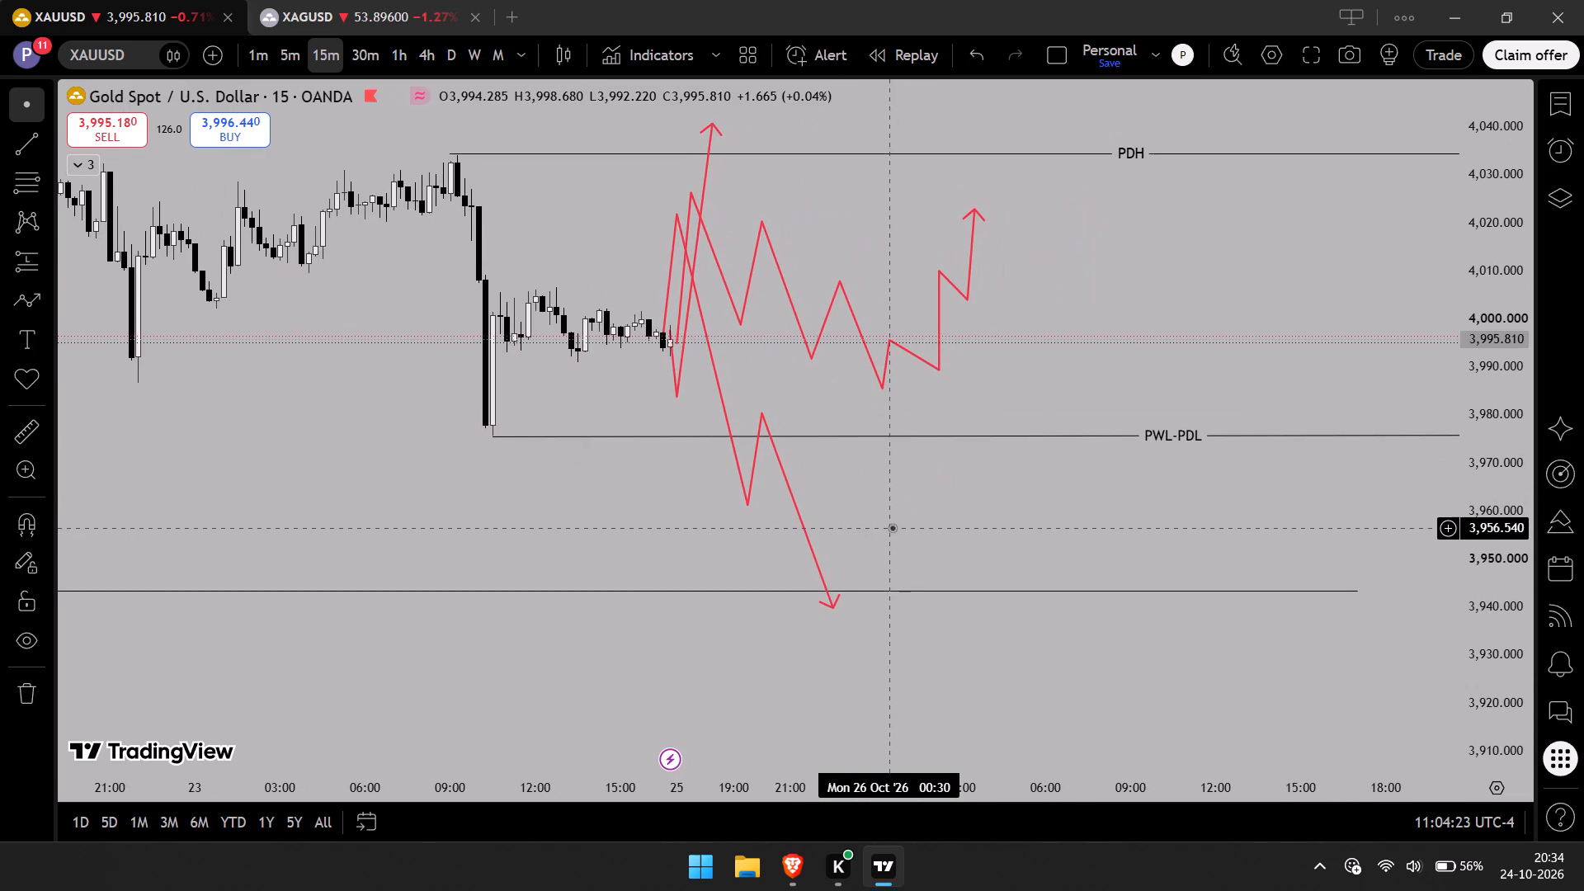
{"action": "left_click", "coordinate": [892, 527]}
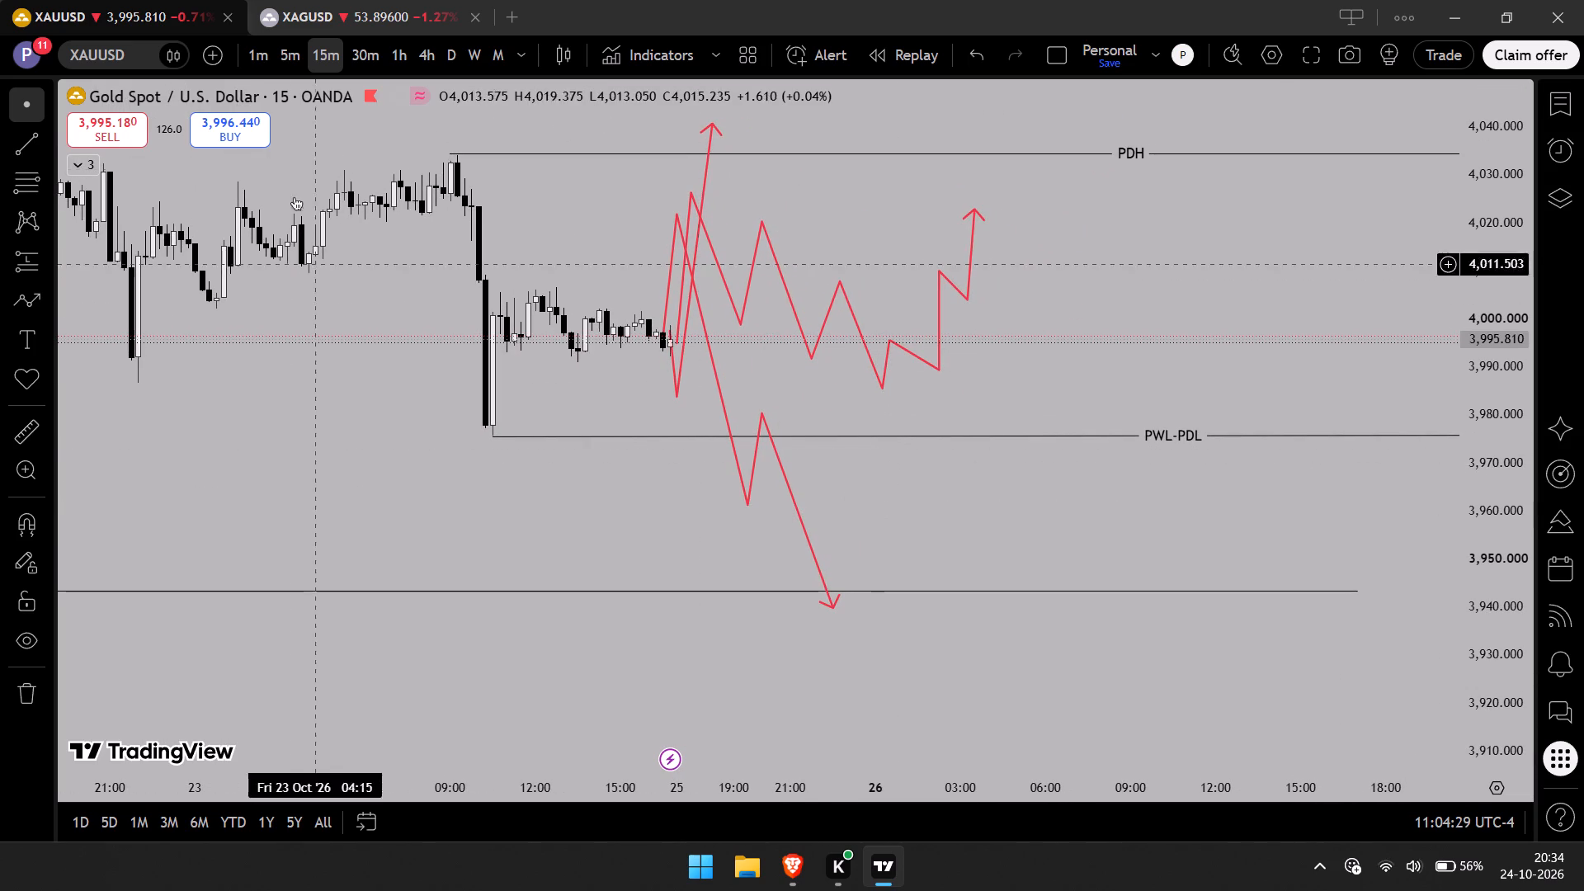
{"action": "left_click", "coordinate": [783, 283]}
{"action": "key", "text": "BackSpace"}
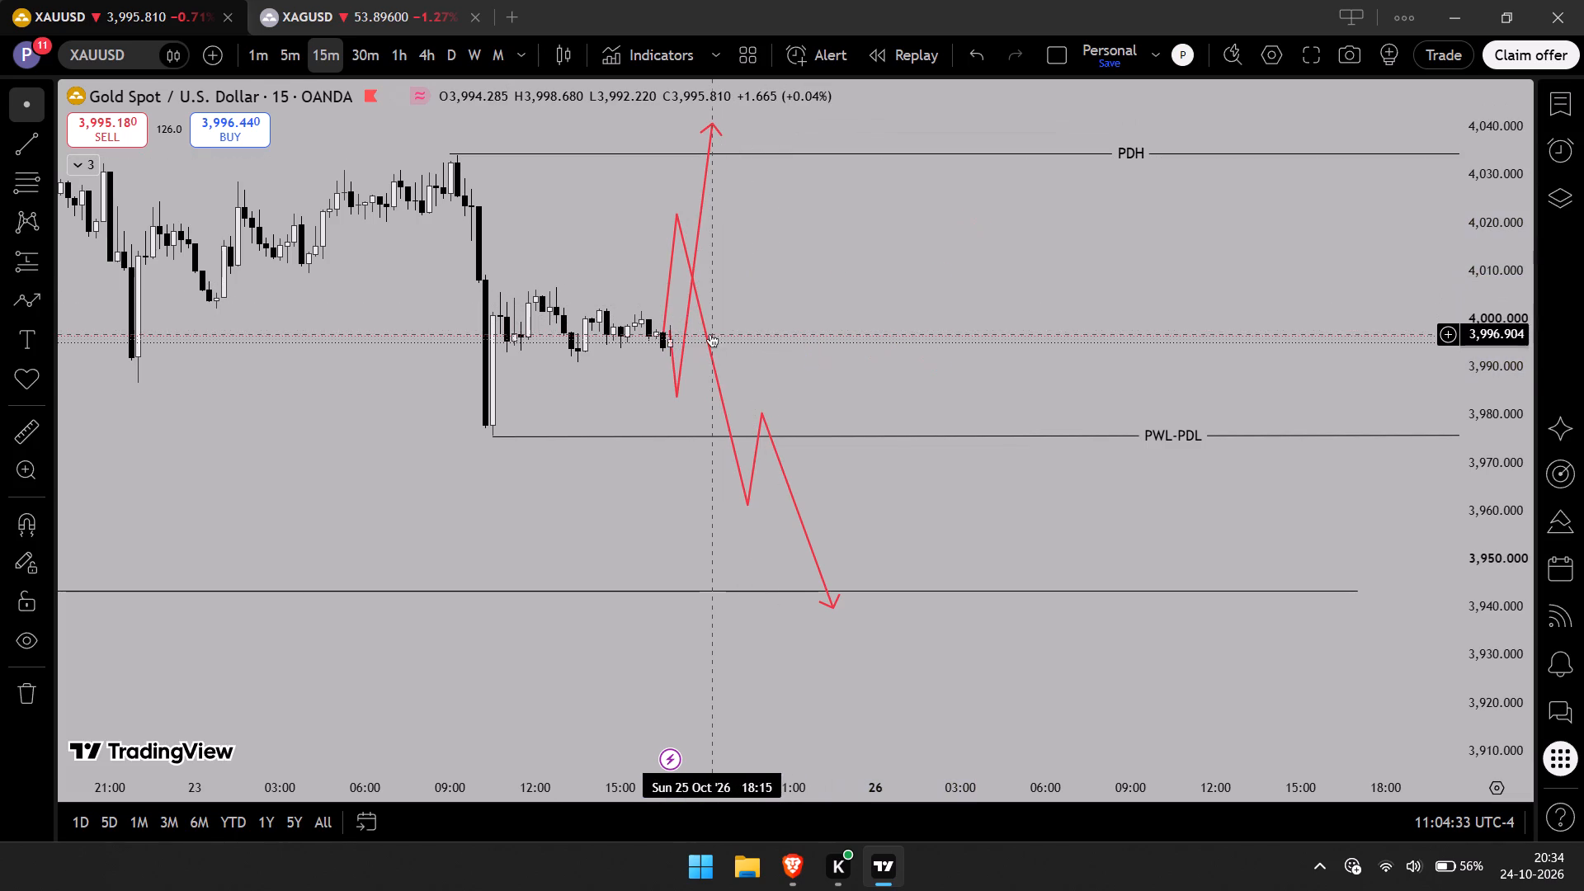
{"action": "left_click", "coordinate": [706, 338]}
{"action": "key", "text": "BackSpace"}
{"action": "left_click", "coordinate": [686, 319]}
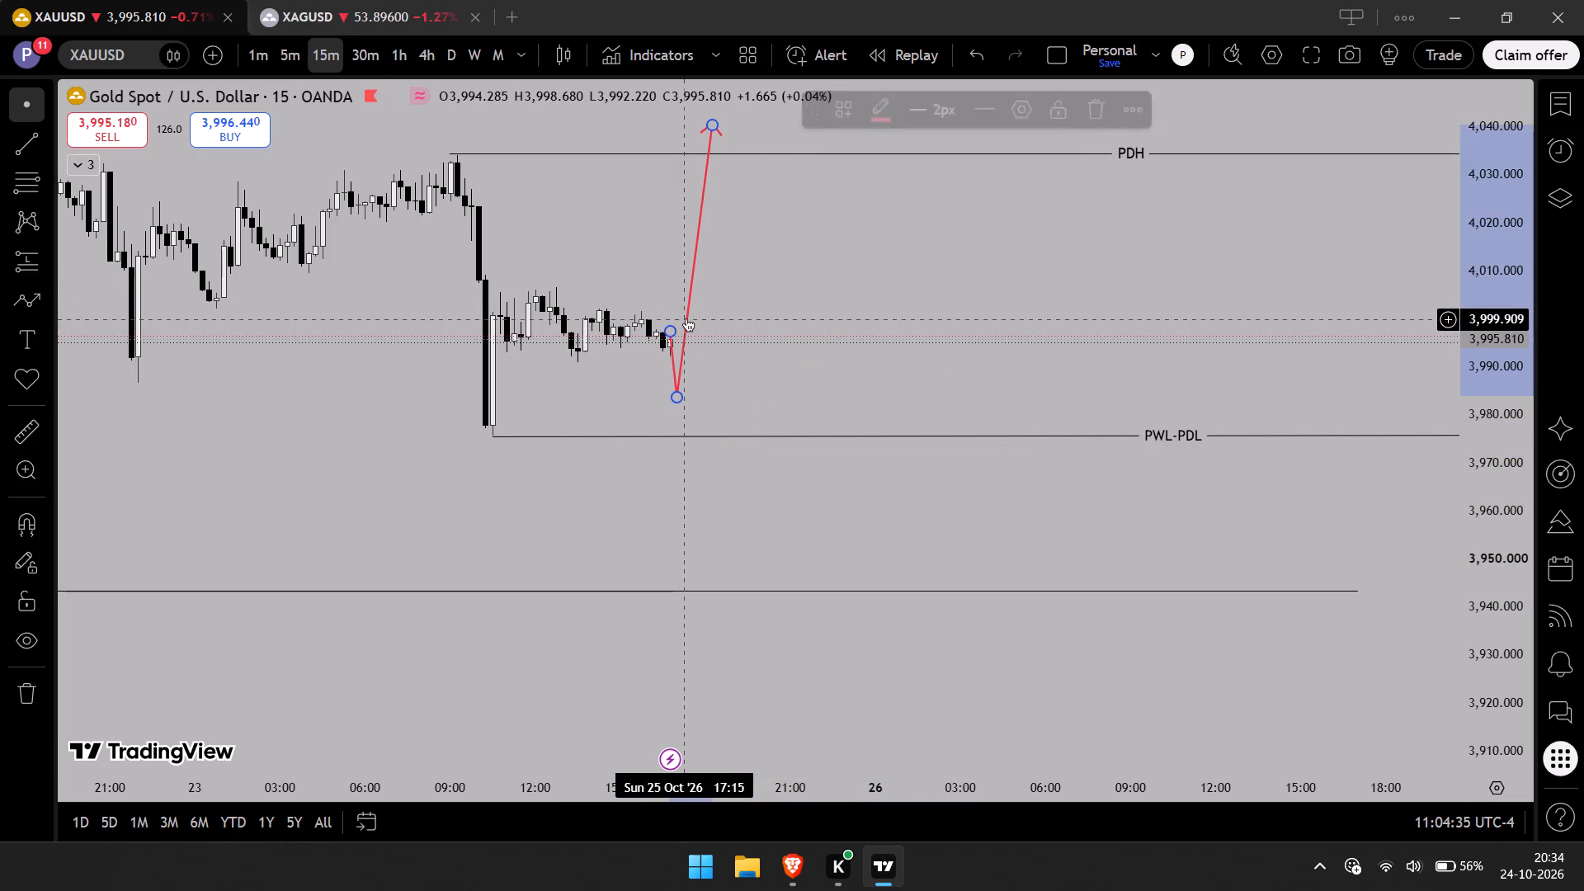
{"action": "key", "text": "BackSpace"}
Hide all drawings on the monthly gold chart, with the rise from 2023 and the 2026 peak in view.
{"action": "left_click", "coordinate": [469, 58]}
{"action": "left_click", "coordinate": [503, 60]}
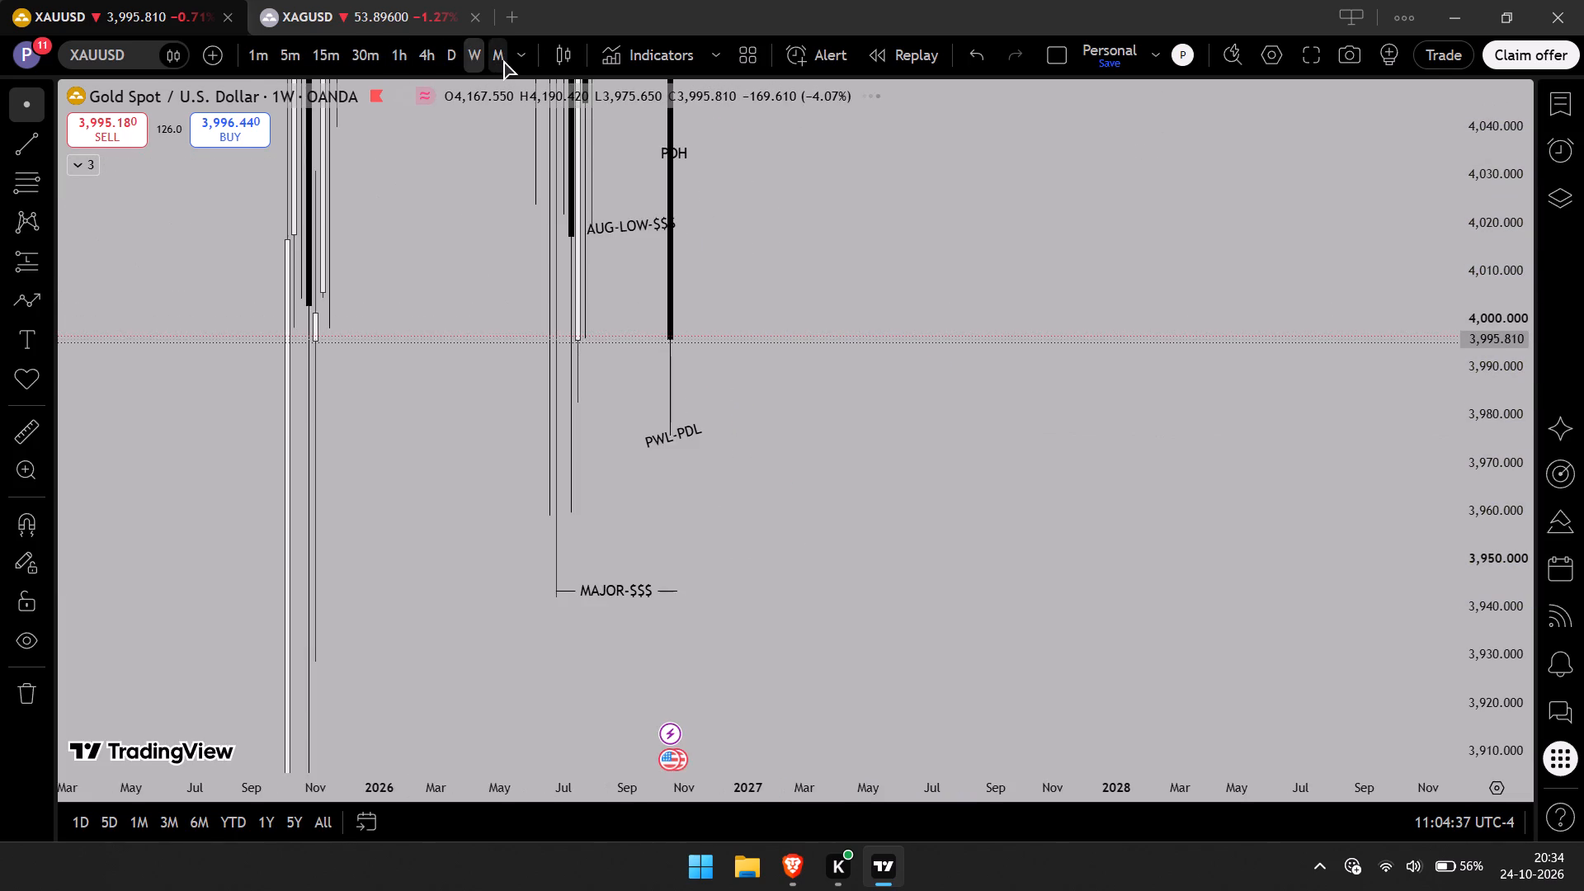
{"action": "left_click_drag", "start_coordinate": [1521, 189], "coordinate": [1480, 610]}
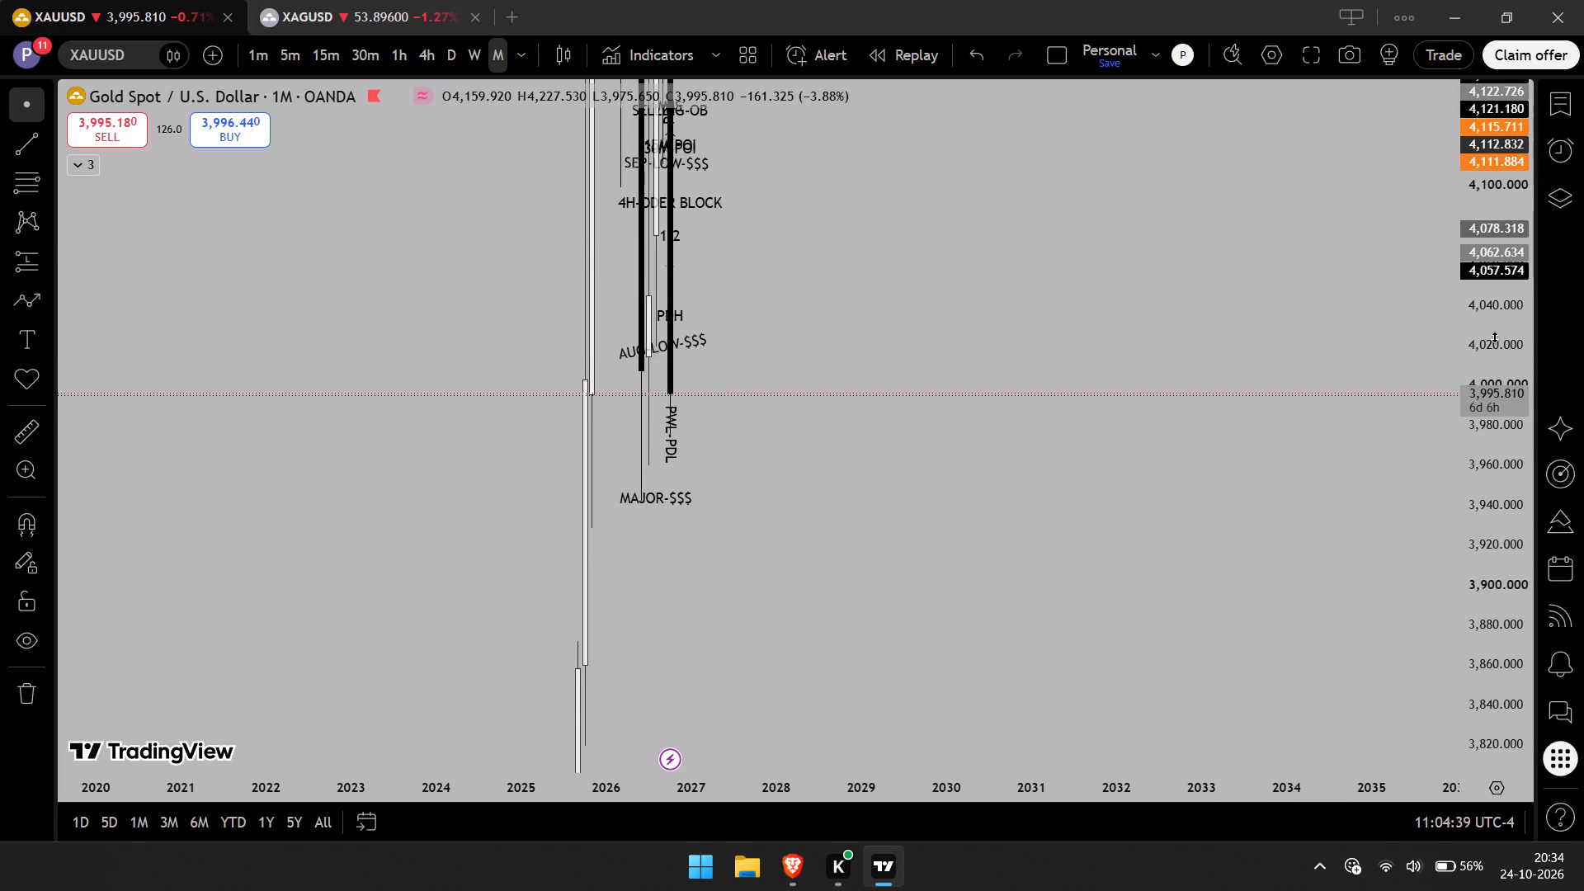
{"action": "left_click_drag", "start_coordinate": [1494, 337], "coordinate": [1467, 726]}
{"action": "scroll", "coordinate": [793, 539], "scroll_direction": "down", "scroll_amount": 3}
{"action": "scroll", "coordinate": [790, 537], "scroll_direction": "up", "scroll_amount": 6}
{"action": "left_click_drag", "start_coordinate": [785, 539], "coordinate": [813, 492]}
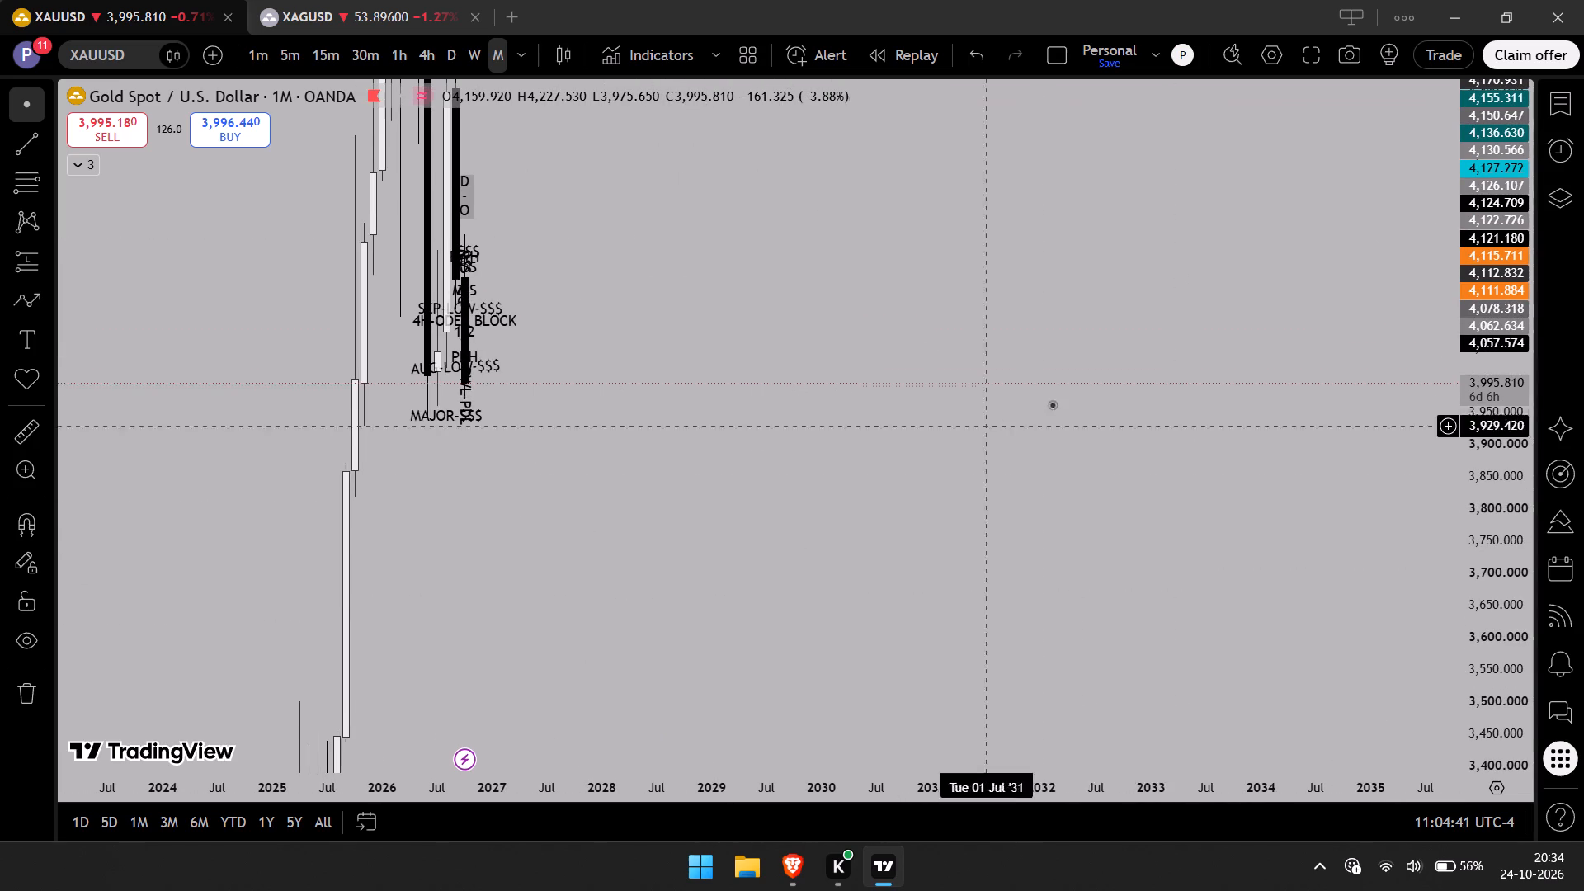
{"action": "left_click_drag", "start_coordinate": [1488, 304], "coordinate": [1429, 823]}
{"action": "left_click_drag", "start_coordinate": [638, 641], "coordinate": [639, 640]}
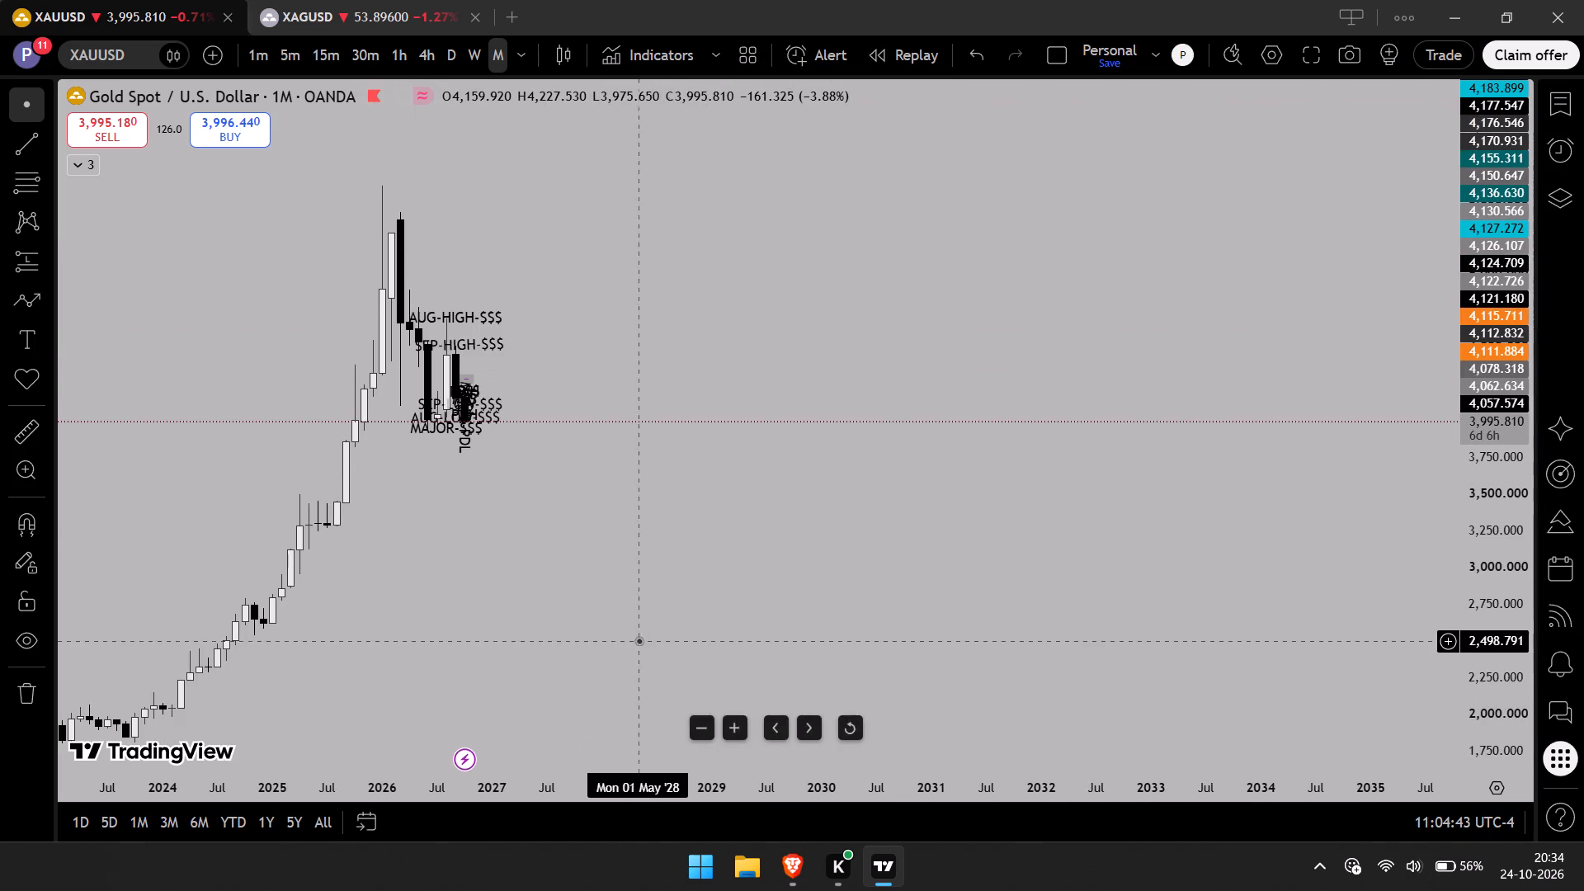
{"action": "left_click_drag", "start_coordinate": [639, 640], "coordinate": [1145, 595]}
{"action": "scroll", "coordinate": [1135, 594], "scroll_direction": "up", "scroll_amount": 4}
{"action": "left_click_drag", "start_coordinate": [841, 507], "coordinate": [845, 530]}
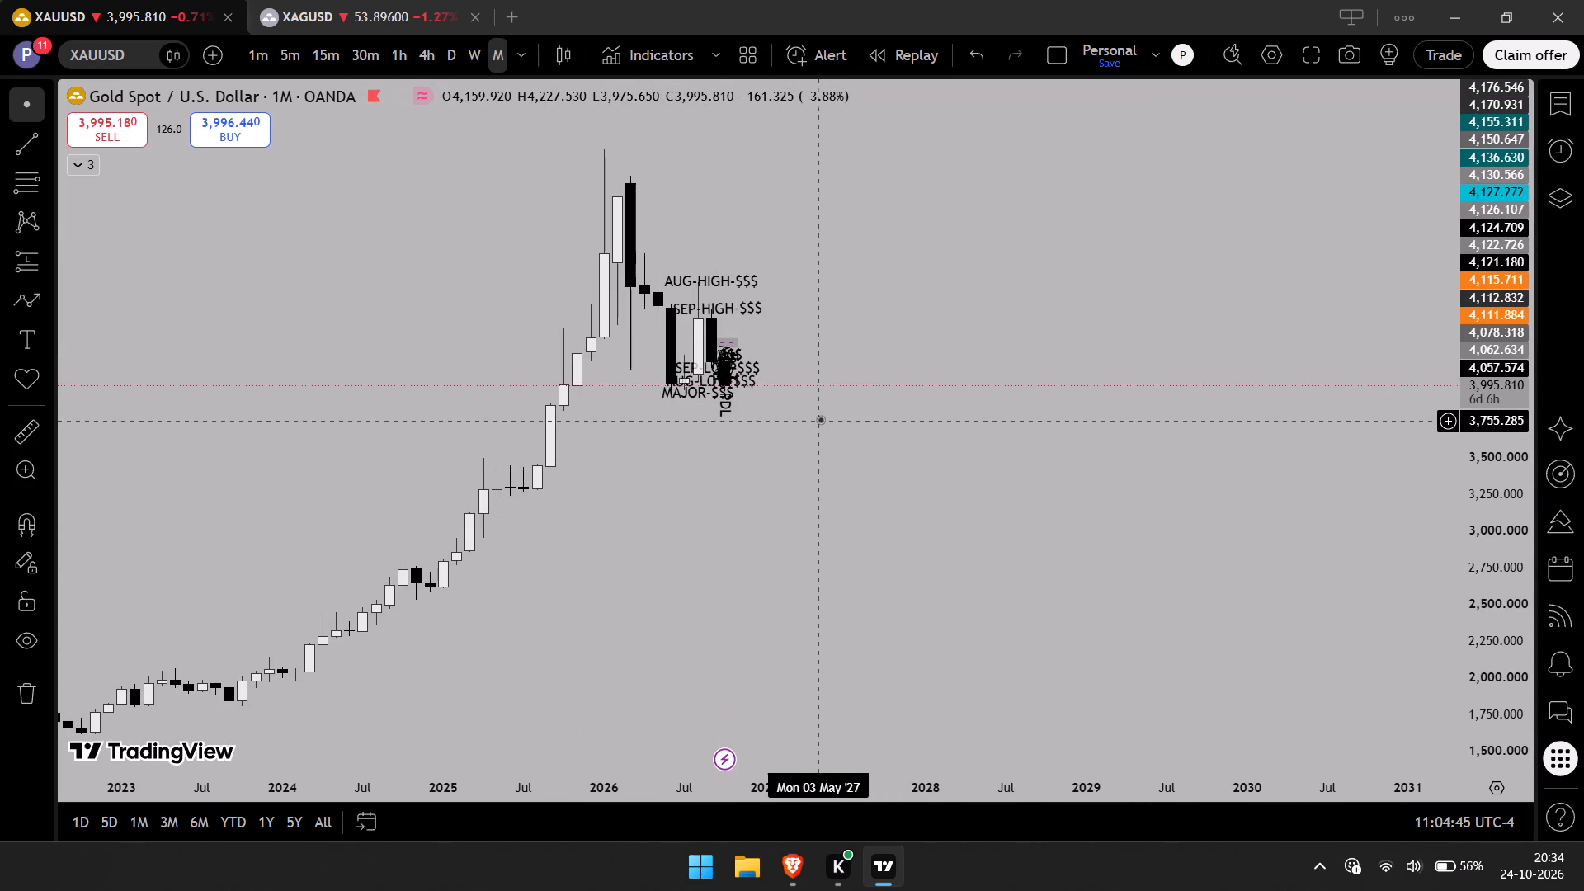
{"action": "left_click", "coordinate": [13, 639]}
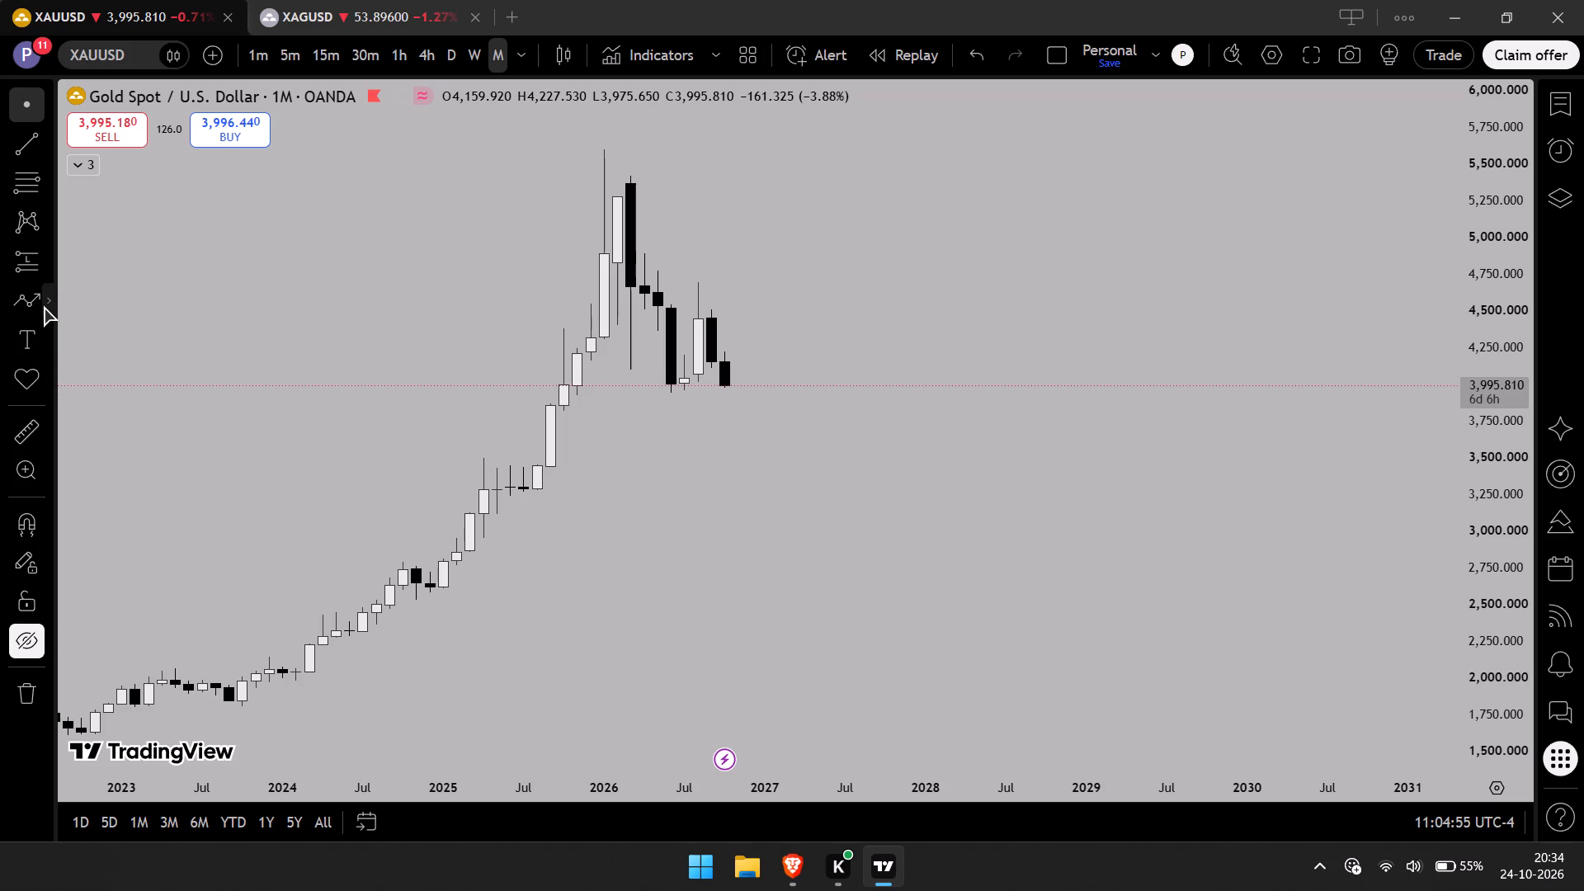
Draw a thin rectangle zone below MAJOR-$$$ from September 2025 to January 2027, between about 3,882 and 3,924.
{"action": "left_click", "coordinate": [44, 306]}
{"action": "left_click", "coordinate": [121, 447]}
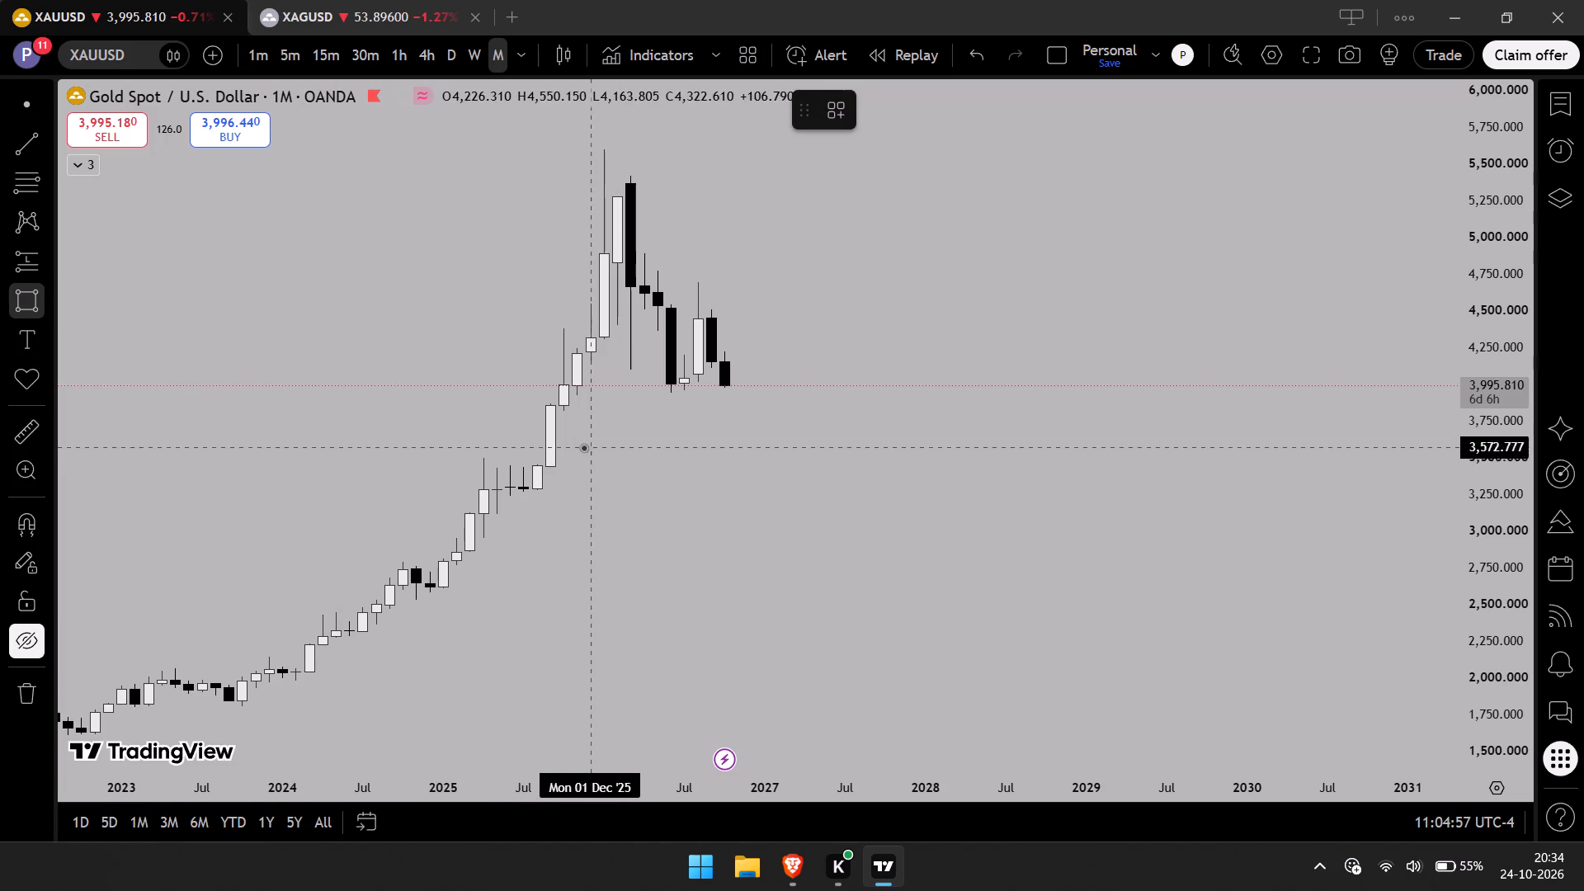
{"action": "left_click", "coordinate": [554, 402]}
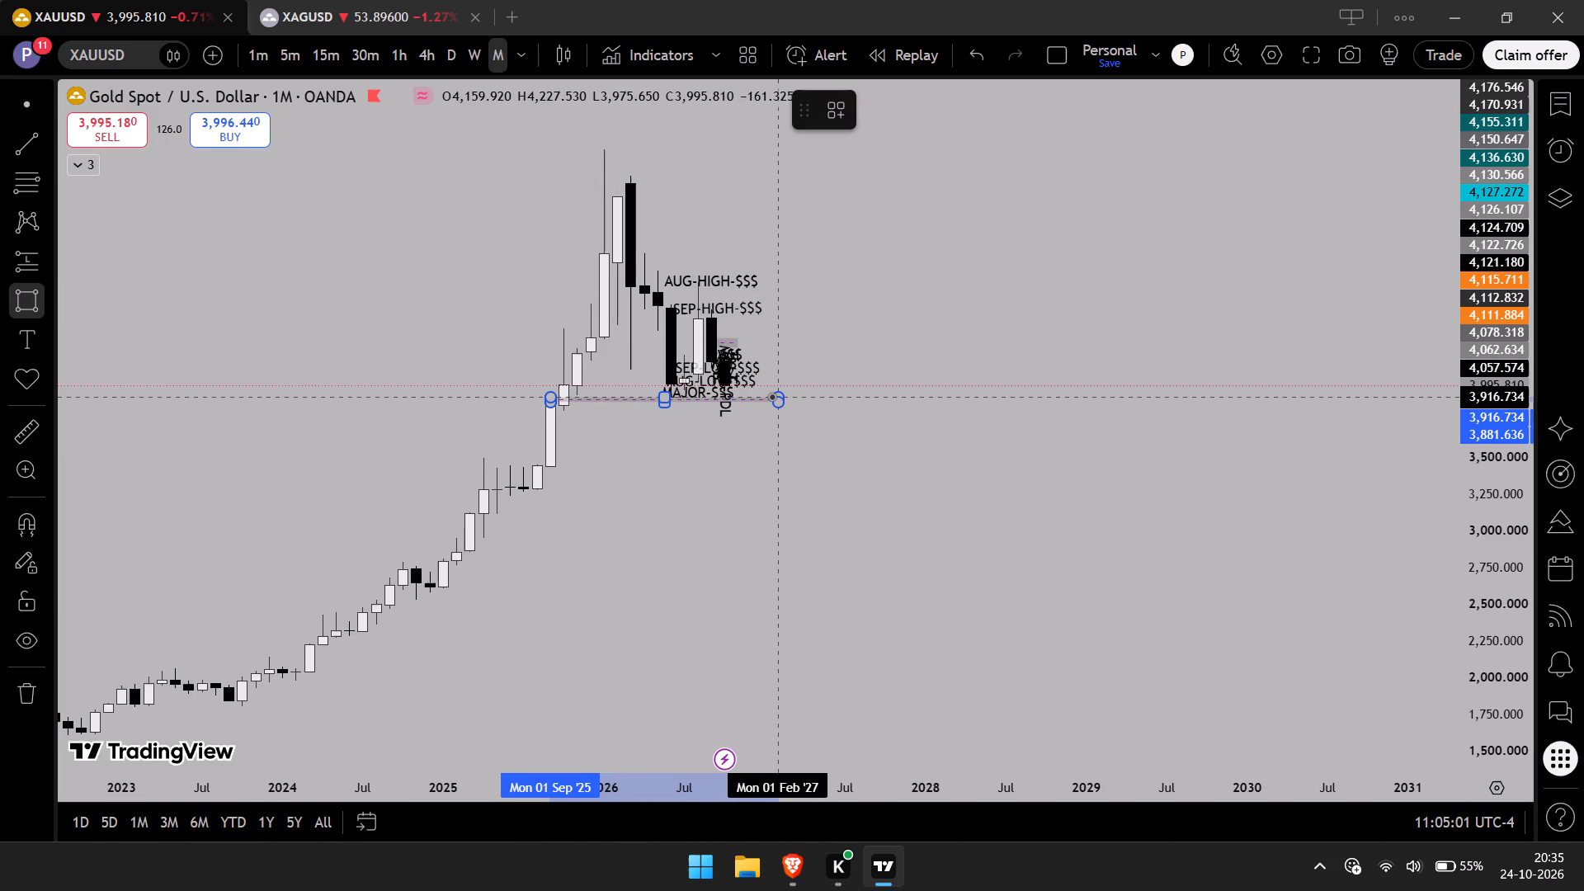
{"action": "left_click", "coordinate": [761, 395]}
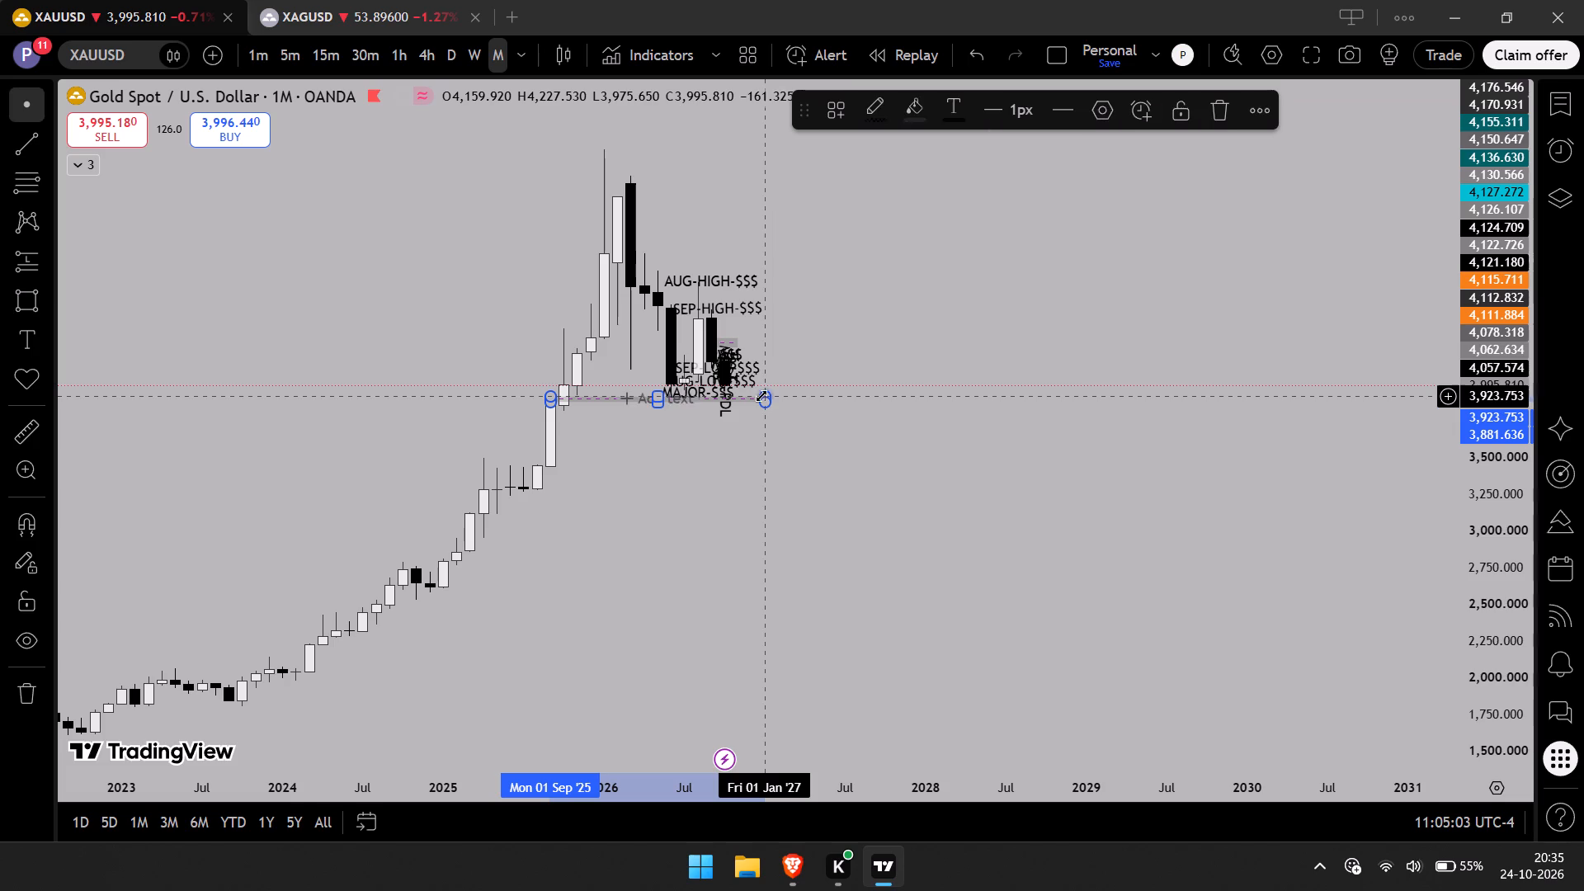
{"action": "left_click", "coordinate": [811, 403]}
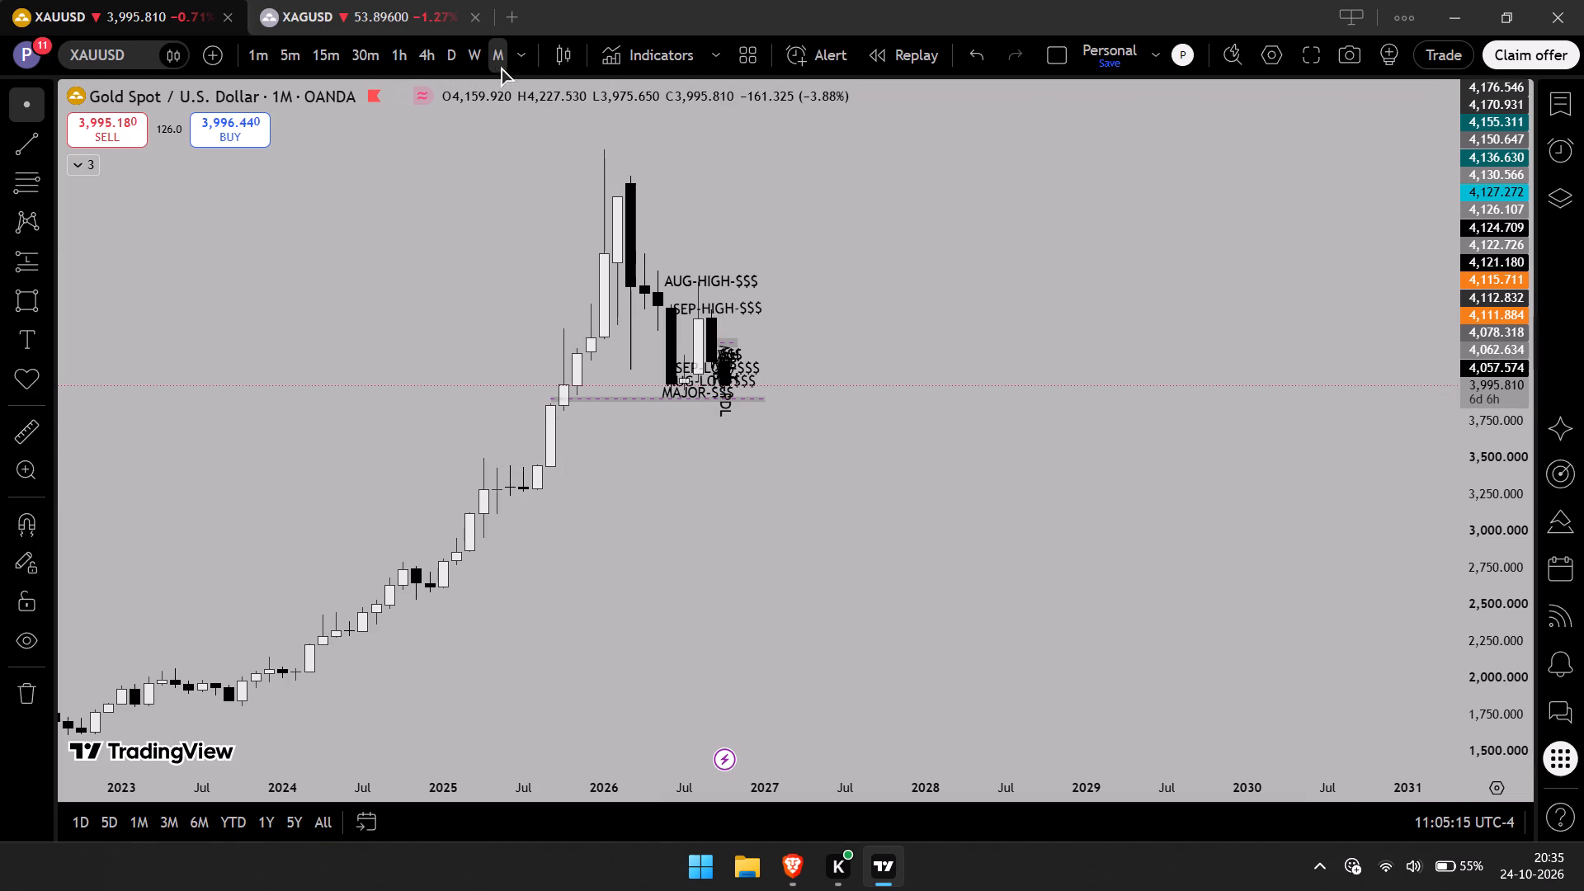
Examine the new zone below MAJOR-$$$ against the surrounding liquidity levels on the weekly and 15-minute charts.
{"action": "left_click", "coordinate": [476, 54]}
{"action": "scroll", "coordinate": [635, 409], "scroll_direction": "down", "scroll_amount": 6}
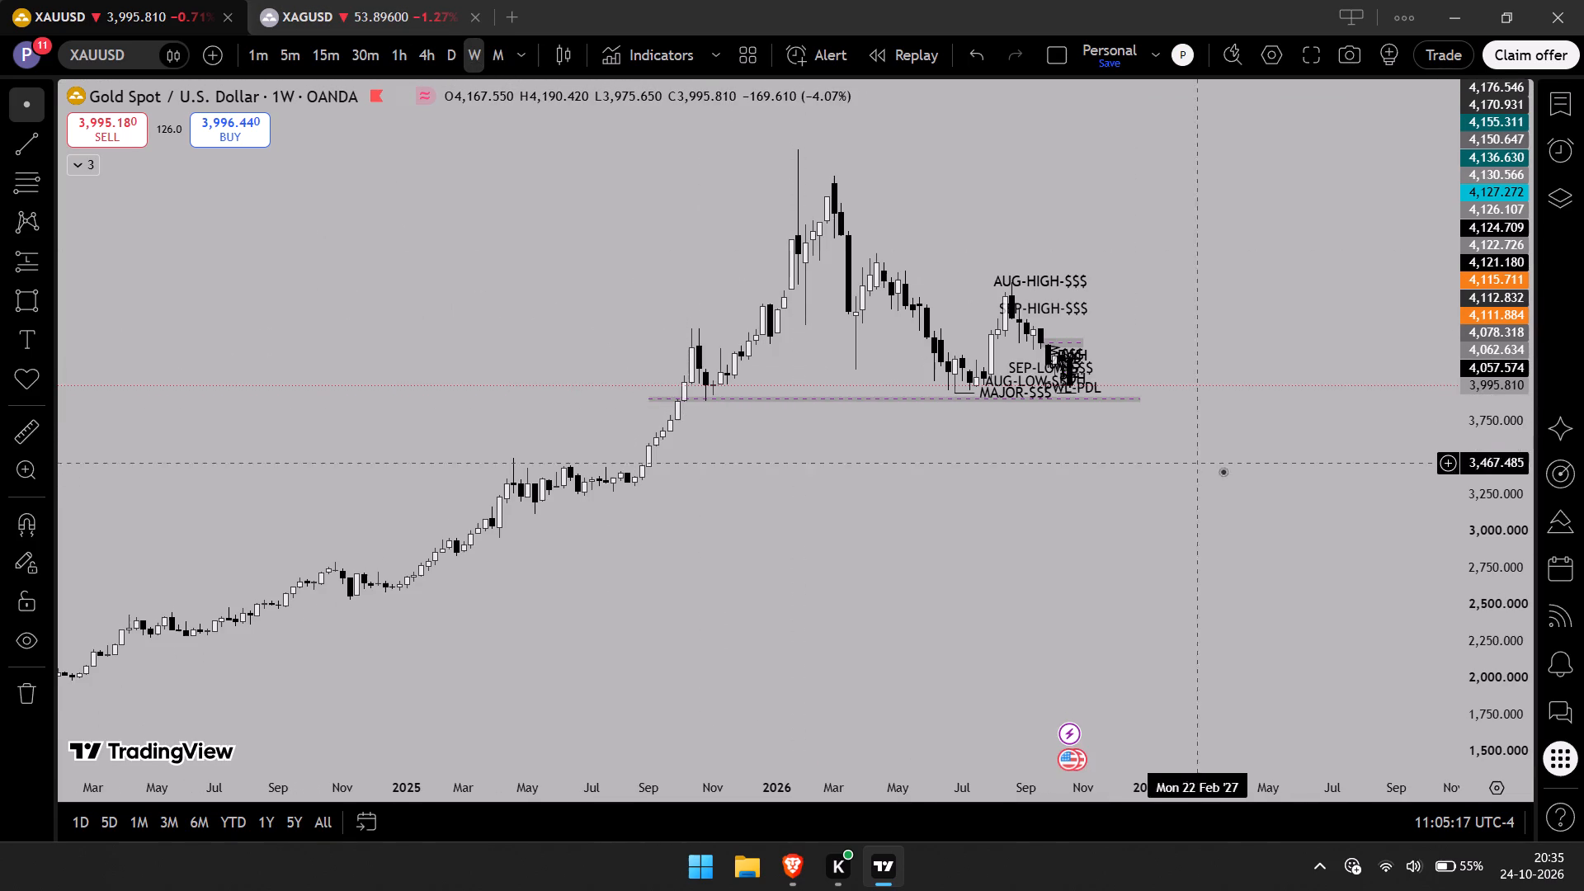
{"action": "left_click_drag", "start_coordinate": [1473, 661], "coordinate": [1457, 398]}
{"action": "left_click_drag", "start_coordinate": [1299, 399], "coordinate": [1105, 560]}
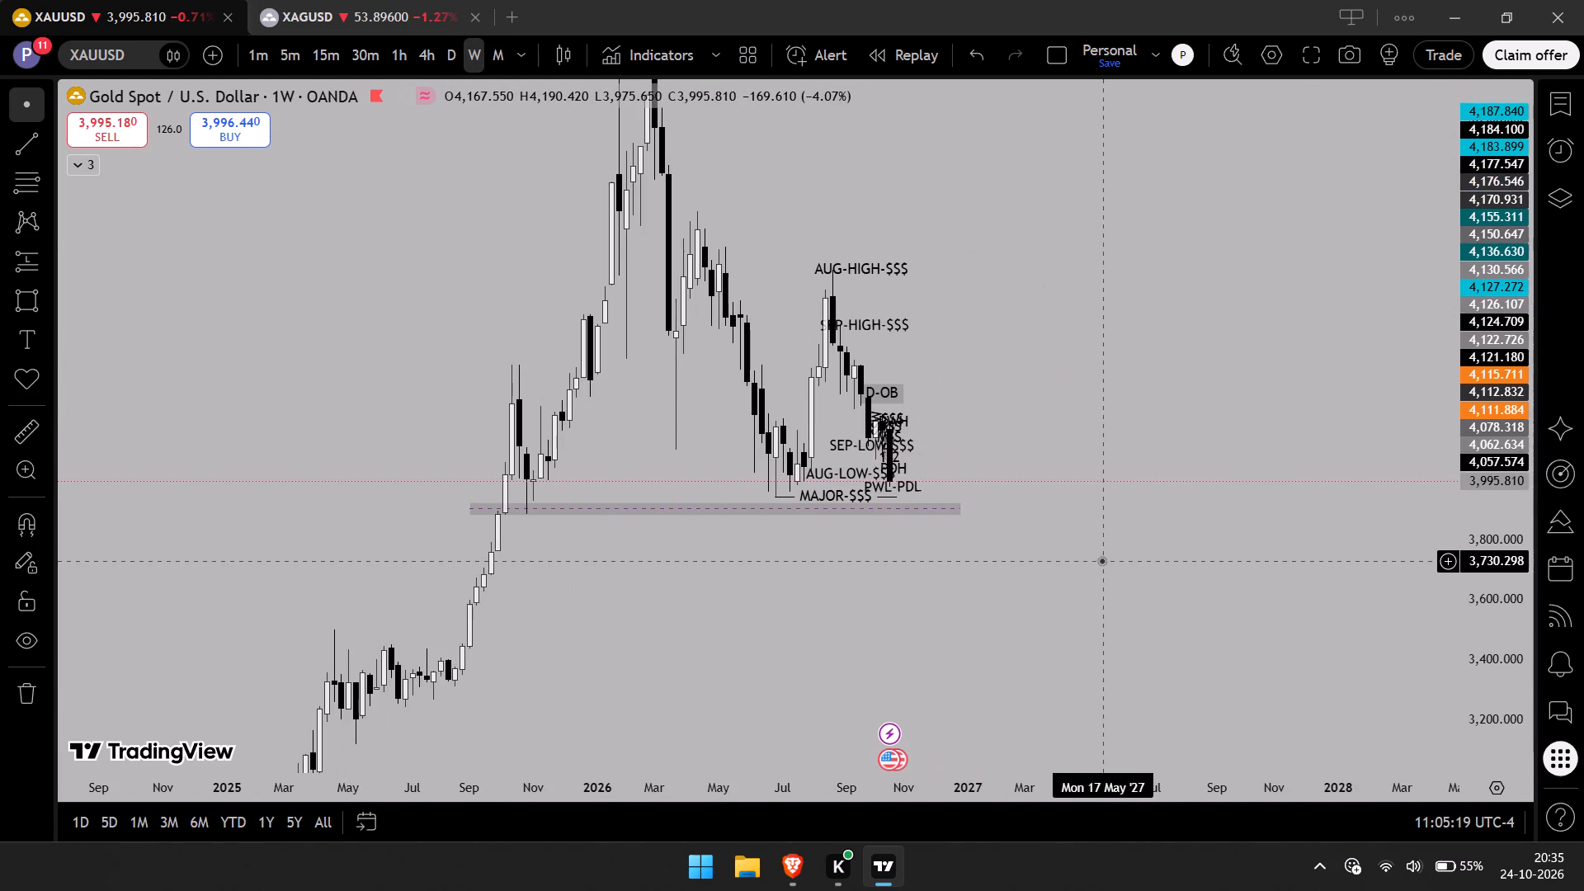
{"action": "left_click_drag", "start_coordinate": [1481, 668], "coordinate": [1481, 544]}
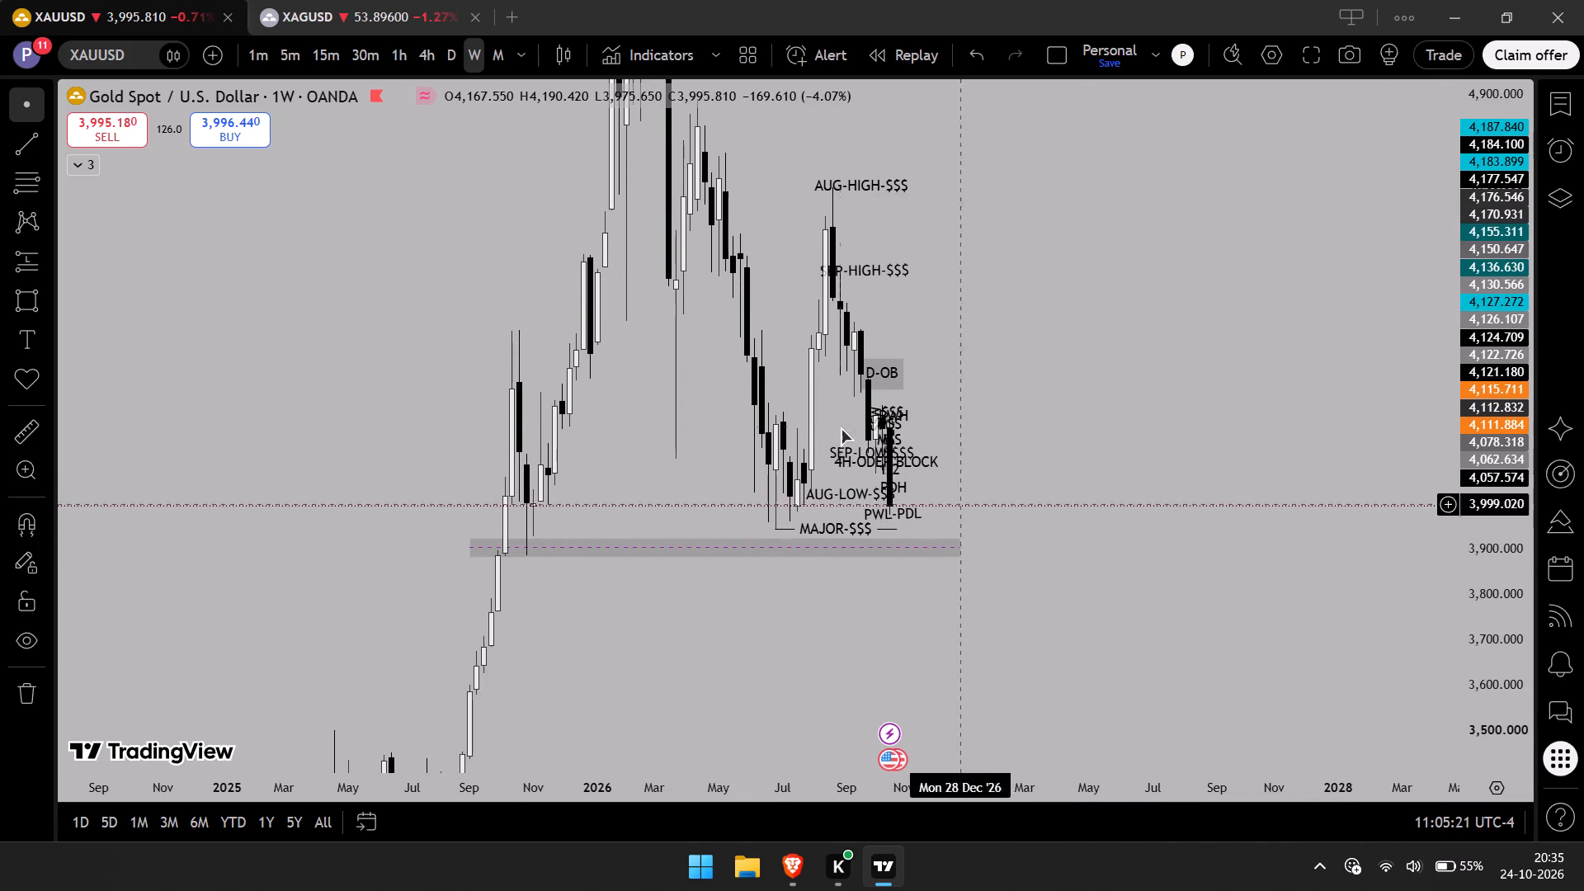
{"action": "left_click_drag", "start_coordinate": [653, 672], "coordinate": [658, 639]}
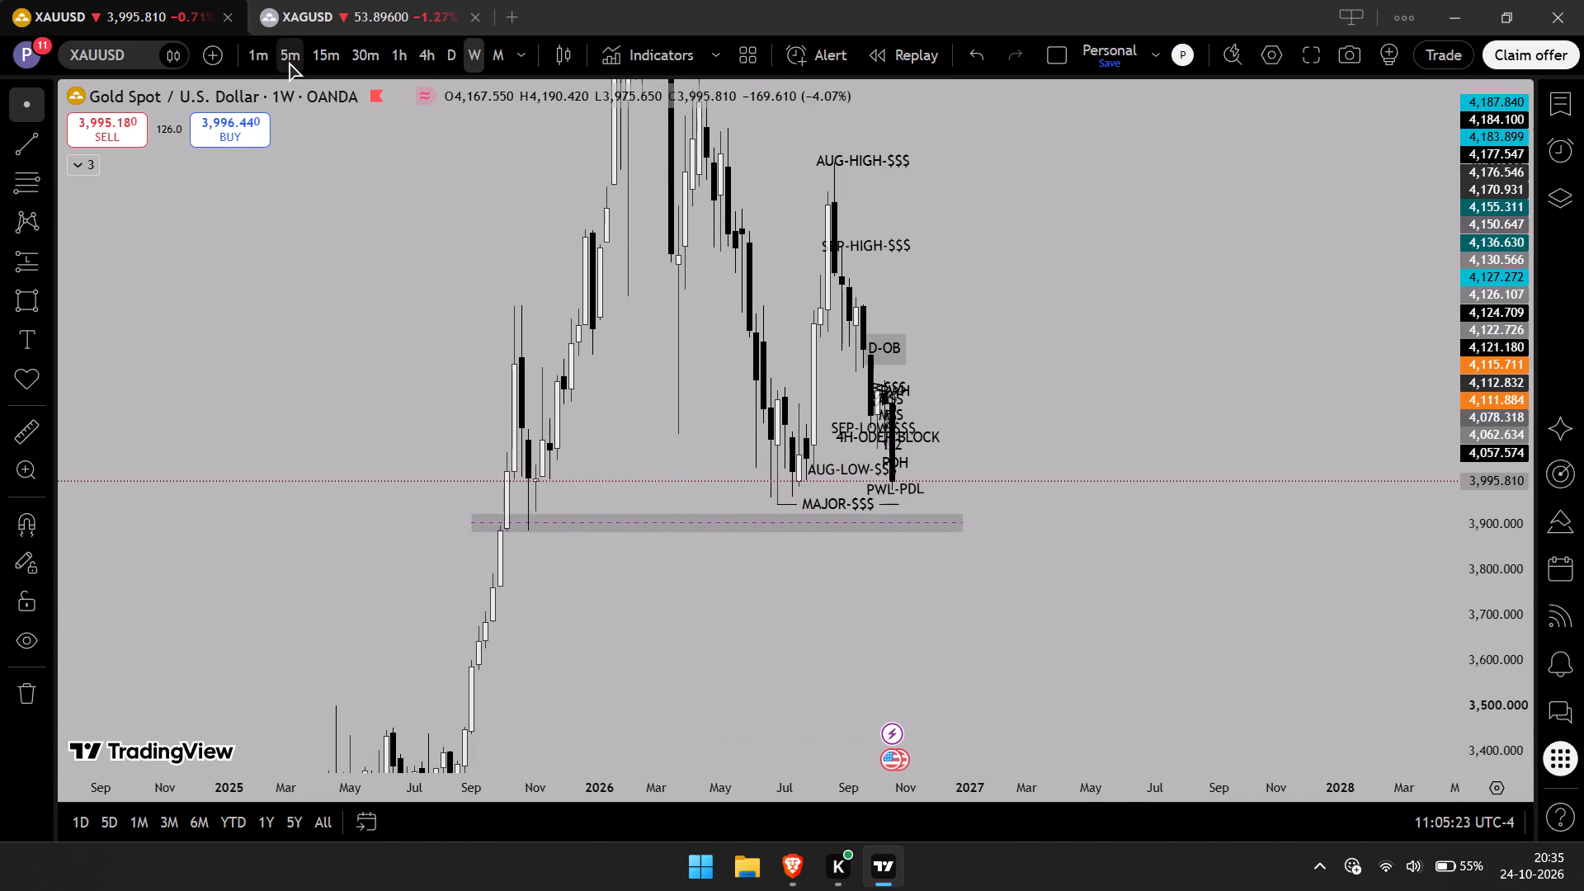
{"action": "left_click", "coordinate": [328, 60]}
{"action": "scroll", "coordinate": [1122, 479], "scroll_direction": "down", "scroll_amount": 9}
{"action": "left_click_drag", "start_coordinate": [1503, 689], "coordinate": [1436, 126]}
{"action": "left_click_drag", "start_coordinate": [1495, 559], "coordinate": [1487, 489]}
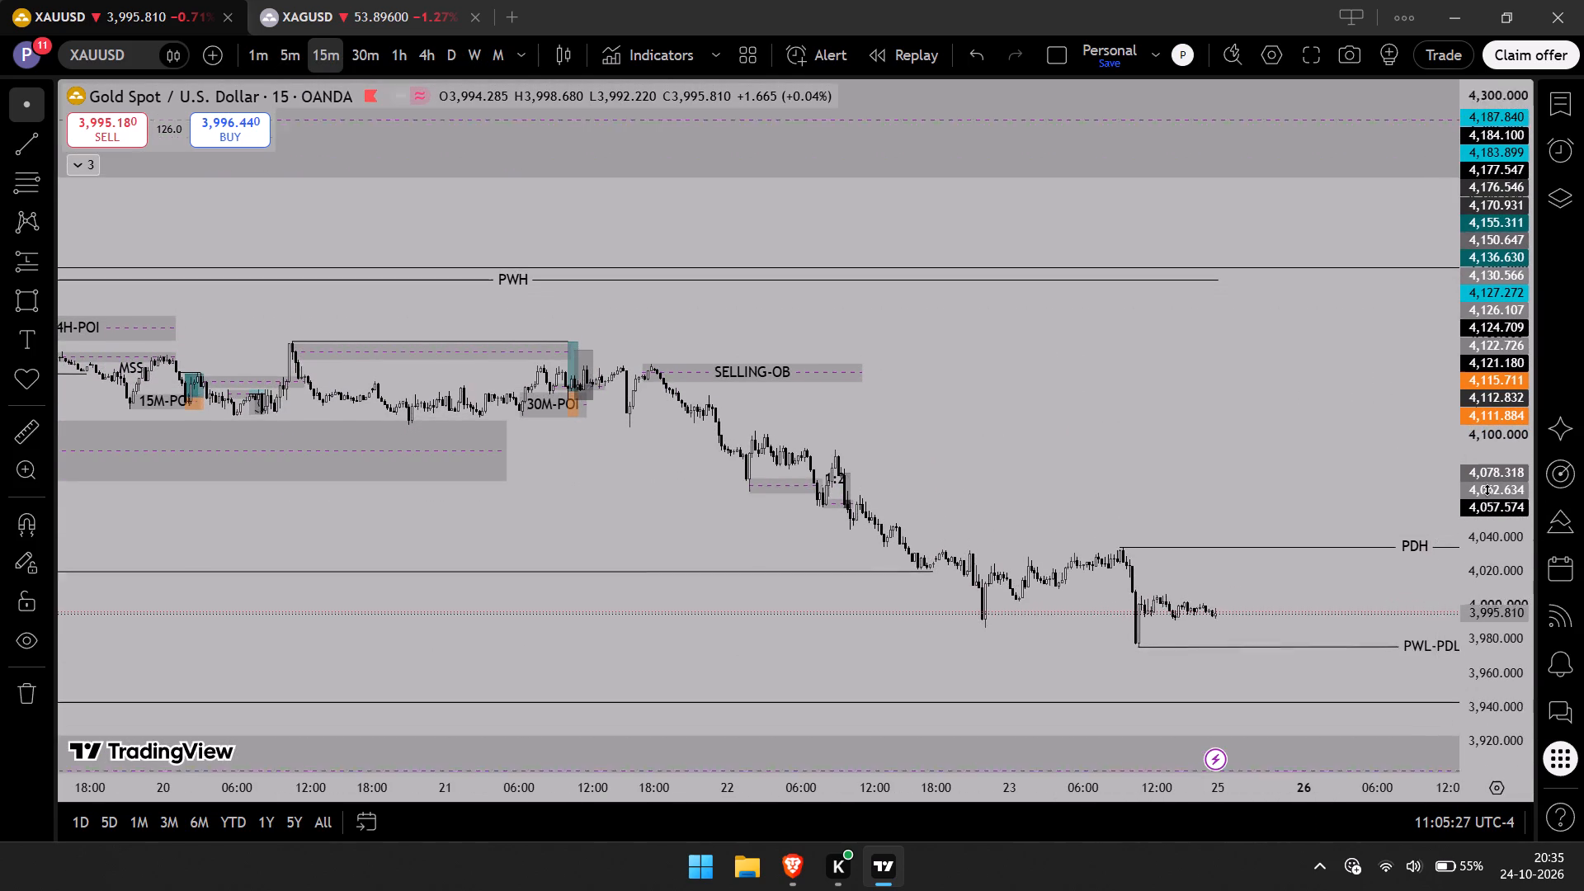
{"action": "left_click_drag", "start_coordinate": [1487, 489], "coordinate": [1483, 469]}
Examine 4-hour price action around AUG-LOW-$$$, MAJOR-$$$ and the rectangle zone beneath them, back through the summer lows.
{"action": "left_click", "coordinate": [428, 48]}
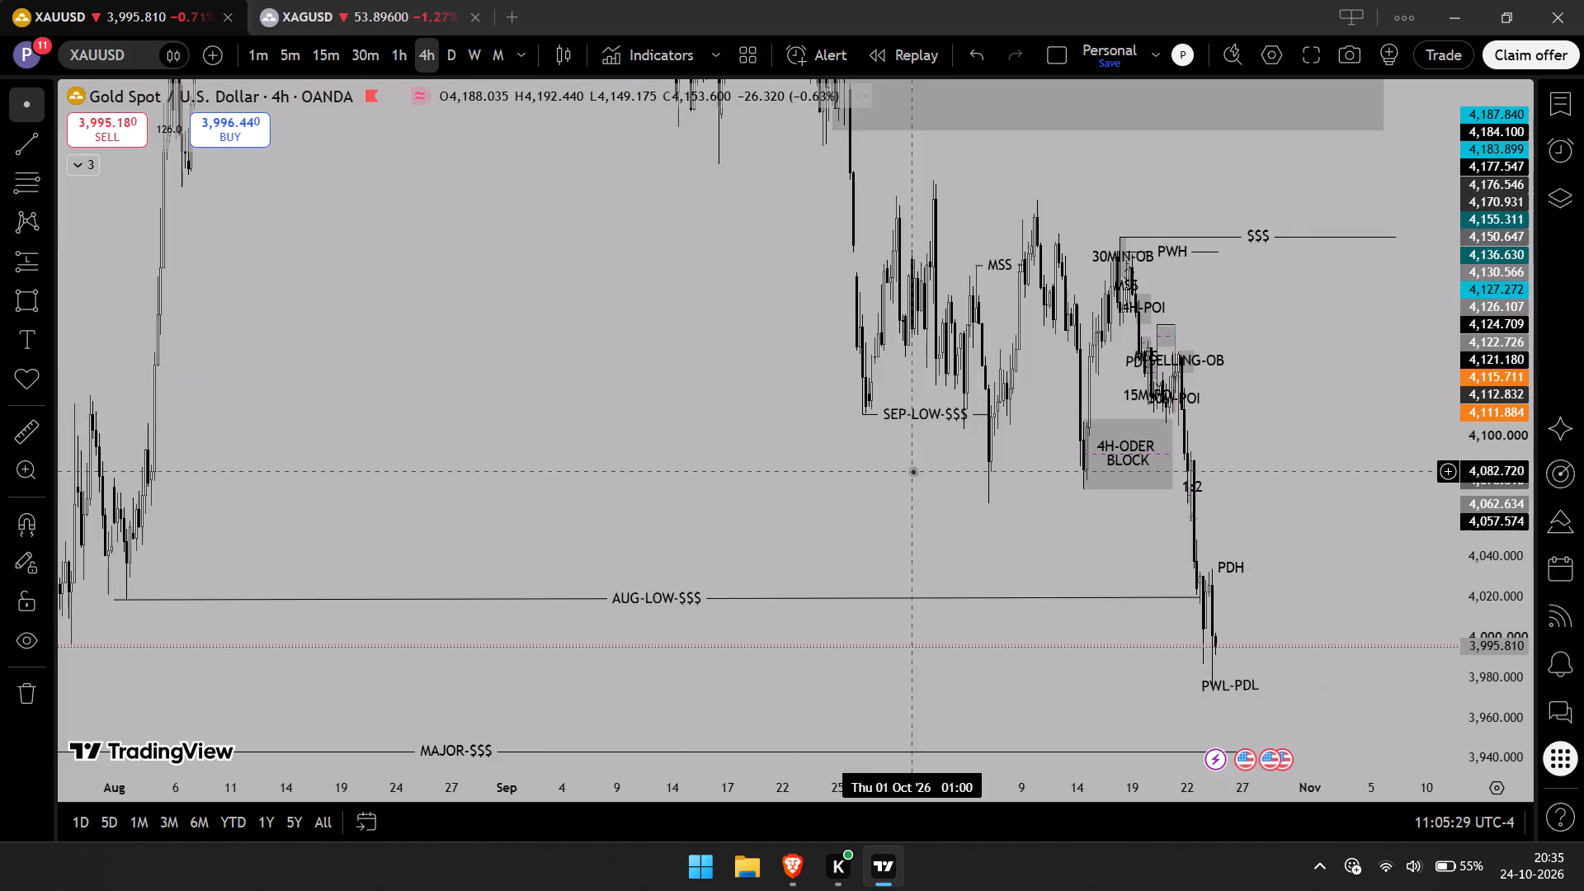
{"action": "scroll", "coordinate": [912, 472], "scroll_direction": "down", "scroll_amount": 4}
{"action": "left_click_drag", "start_coordinate": [877, 488], "coordinate": [978, 248]}
{"action": "scroll", "coordinate": [970, 263], "scroll_direction": "up", "scroll_amount": 3}
{"action": "left_click_drag", "start_coordinate": [856, 279], "coordinate": [940, 253]}
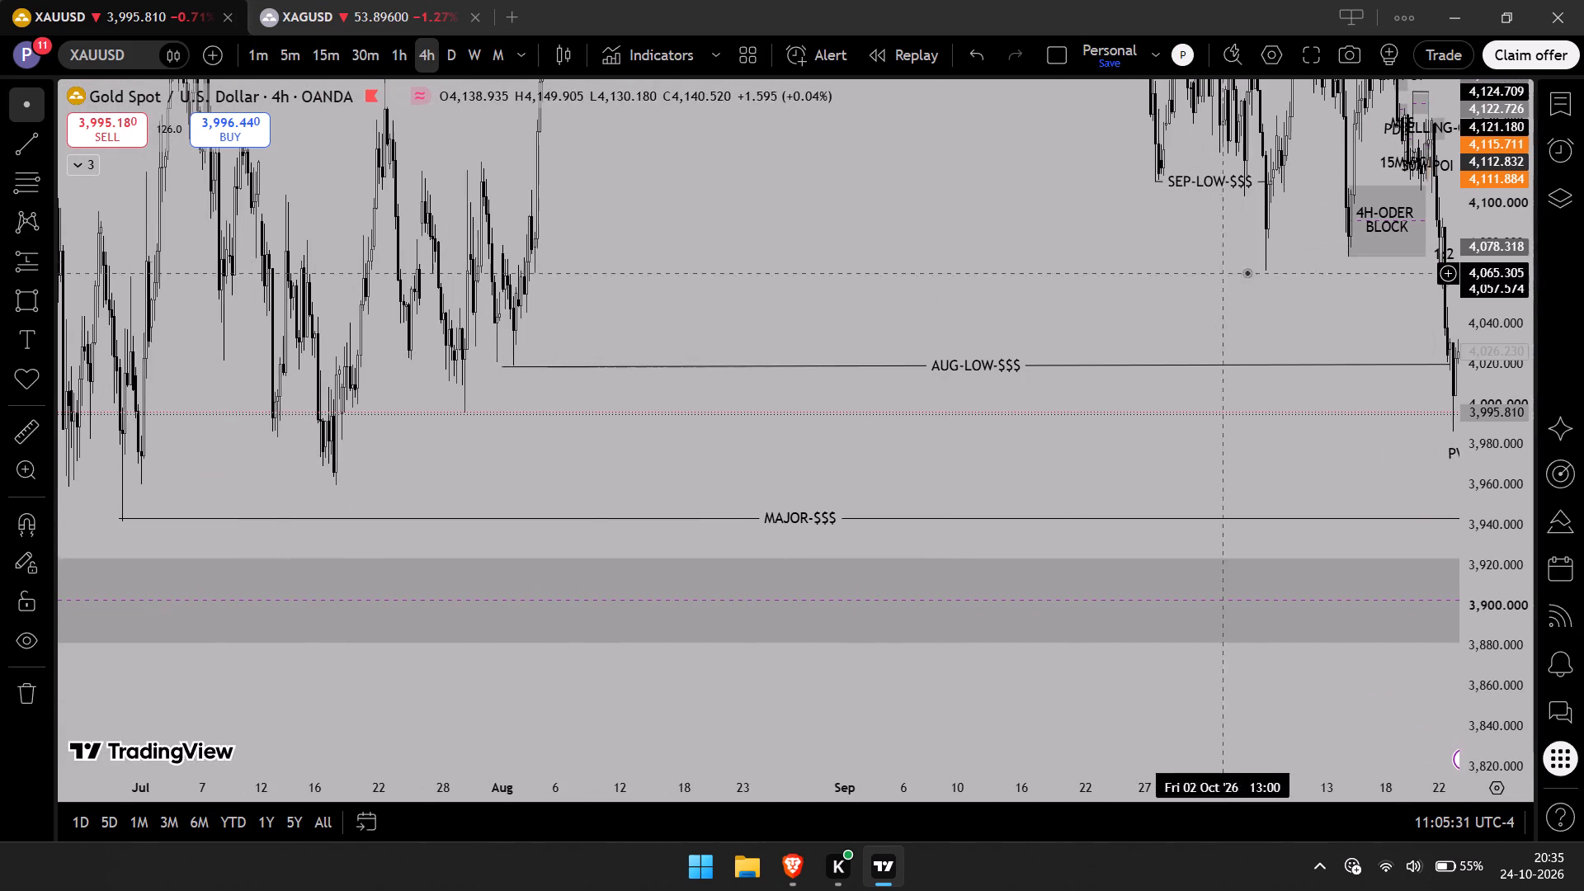
{"action": "left_click_drag", "start_coordinate": [1492, 272], "coordinate": [1501, 474]}
{"action": "scroll", "coordinate": [956, 542], "scroll_direction": "down", "scroll_amount": 6}
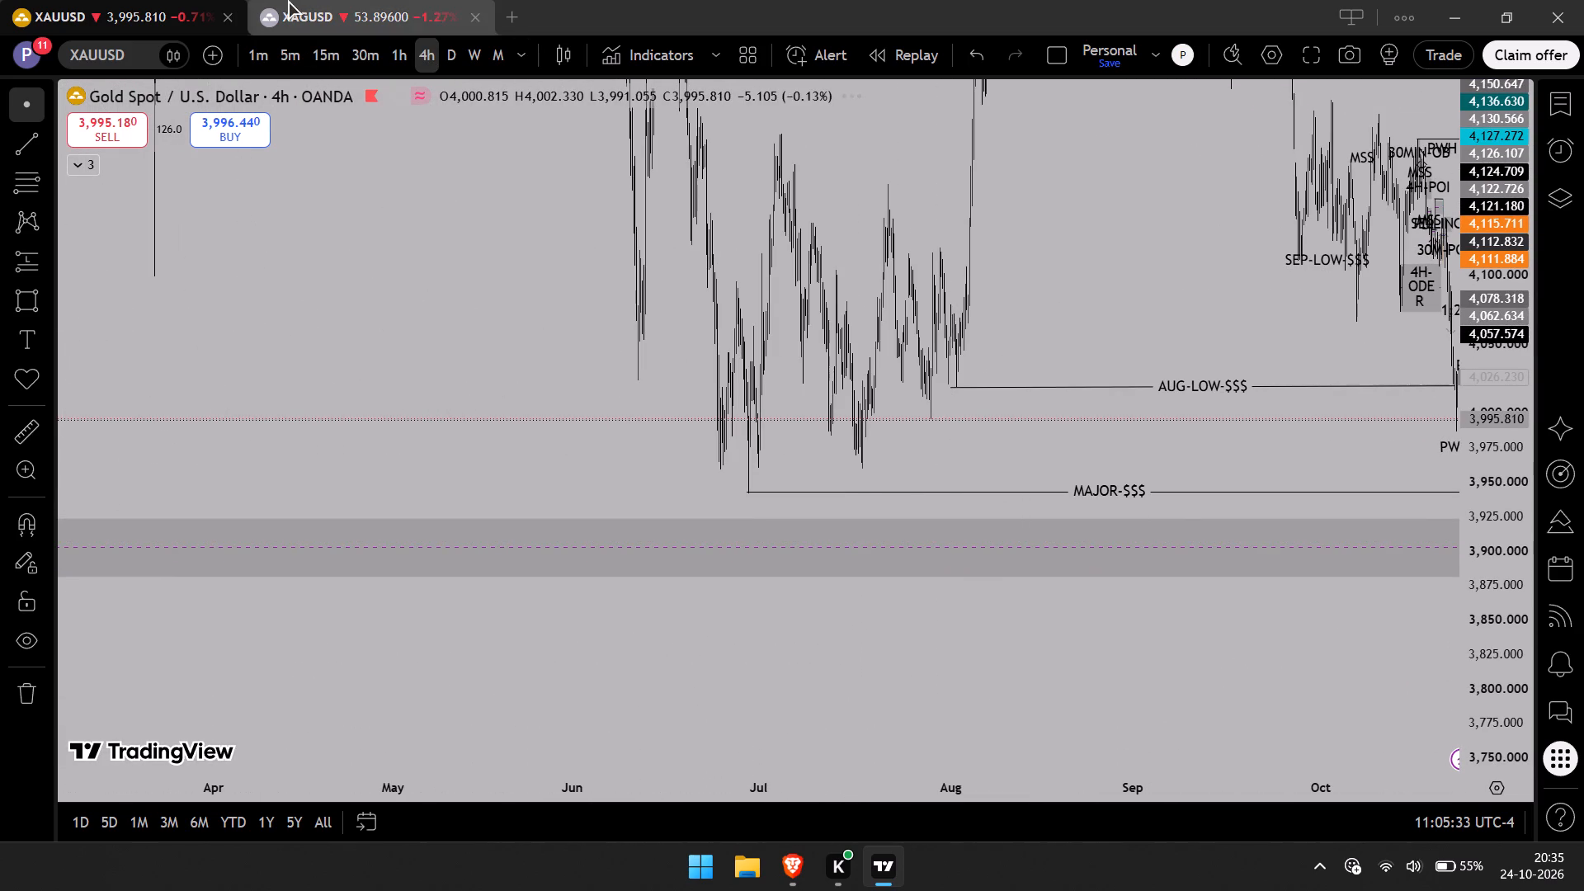
Examine the rectangle zone on the daily chart against the October–November 2025 lows and the recent price action around AUG-LOW-$$$ and MAJOR-$$$.
{"action": "left_click", "coordinate": [455, 55]}
{"action": "scroll", "coordinate": [656, 516], "scroll_direction": "up", "scroll_amount": 7}
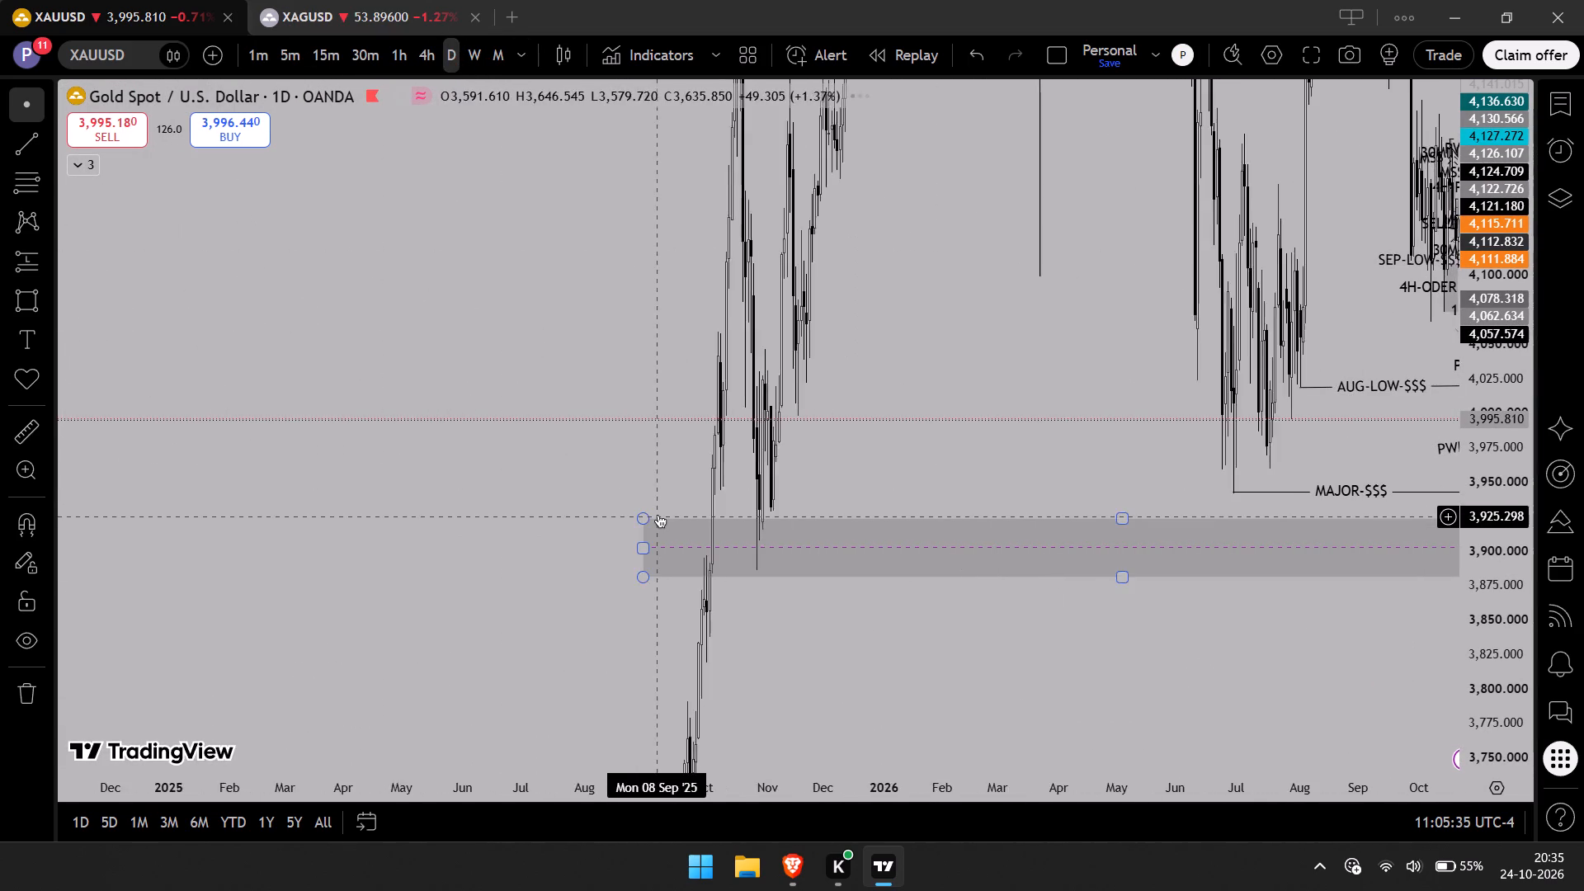
{"action": "scroll", "coordinate": [658, 516], "scroll_direction": "up", "scroll_amount": 10}
{"action": "left_click_drag", "start_coordinate": [350, 415], "coordinate": [633, 365]}
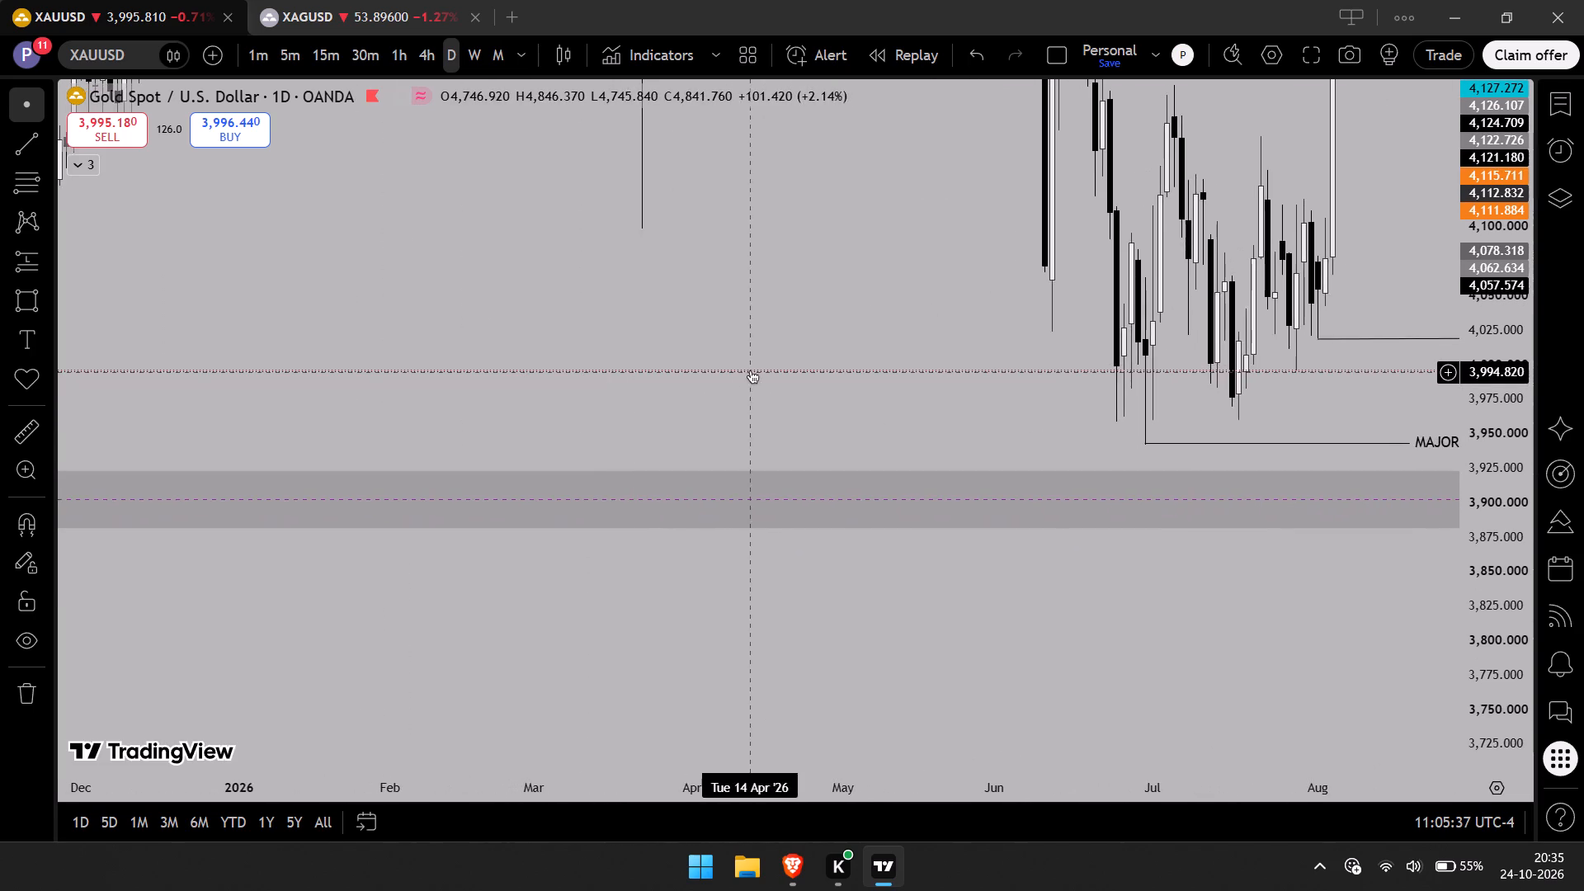
{"action": "left_click_drag", "start_coordinate": [750, 371], "coordinate": [931, 358]}
{"action": "left_click_drag", "start_coordinate": [907, 400], "coordinate": [924, 390]}
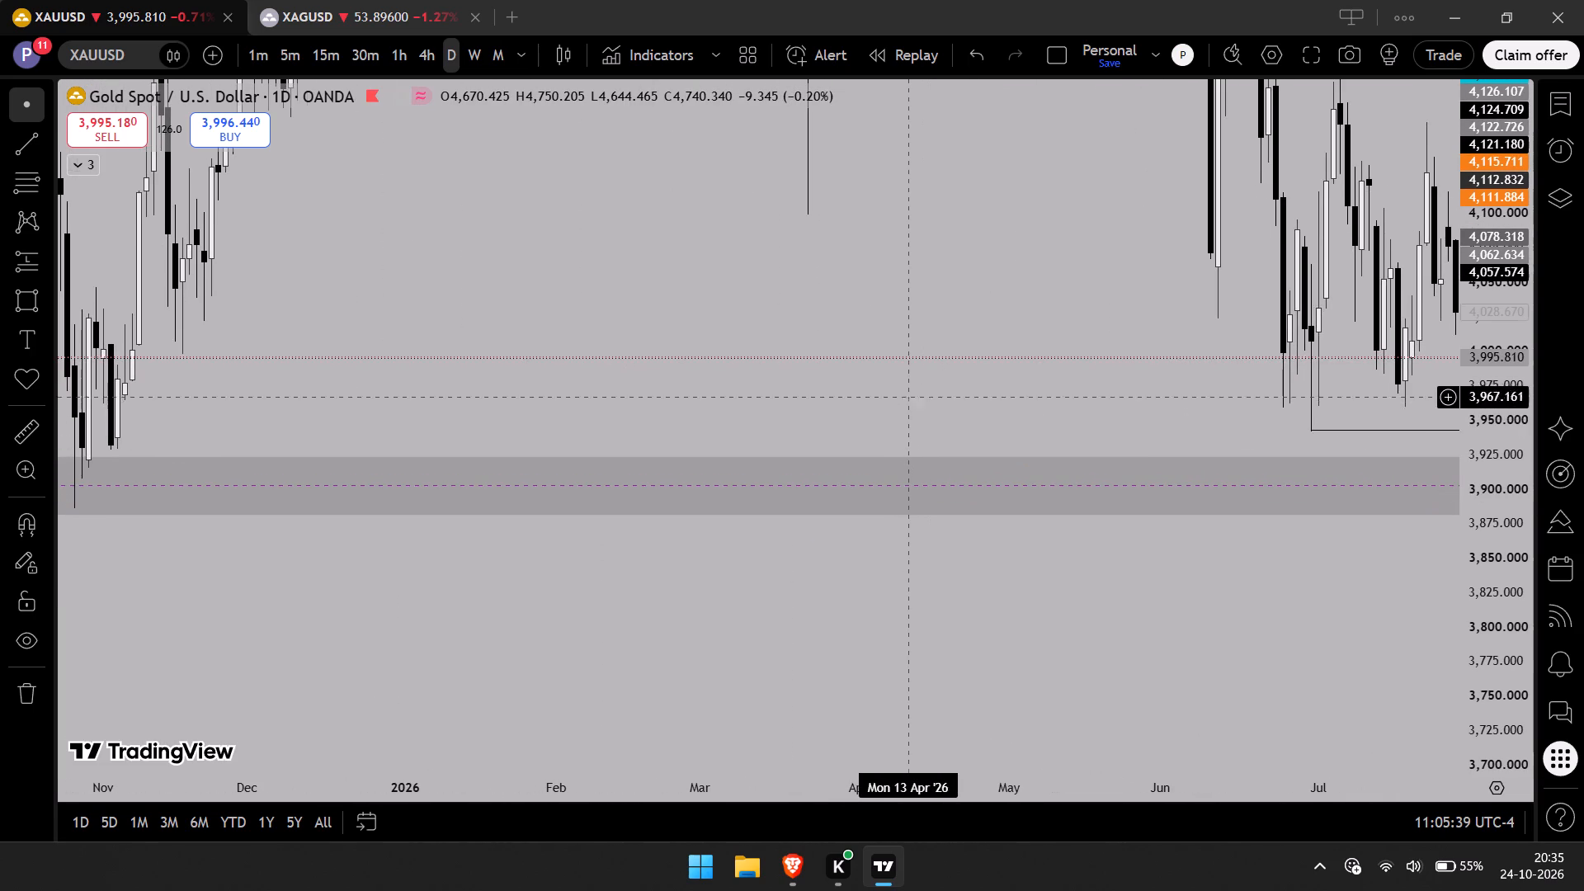
{"action": "left_click_drag", "start_coordinate": [924, 390], "coordinate": [1087, 332]}
{"action": "left_click_drag", "start_coordinate": [974, 350], "coordinate": [1064, 298]}
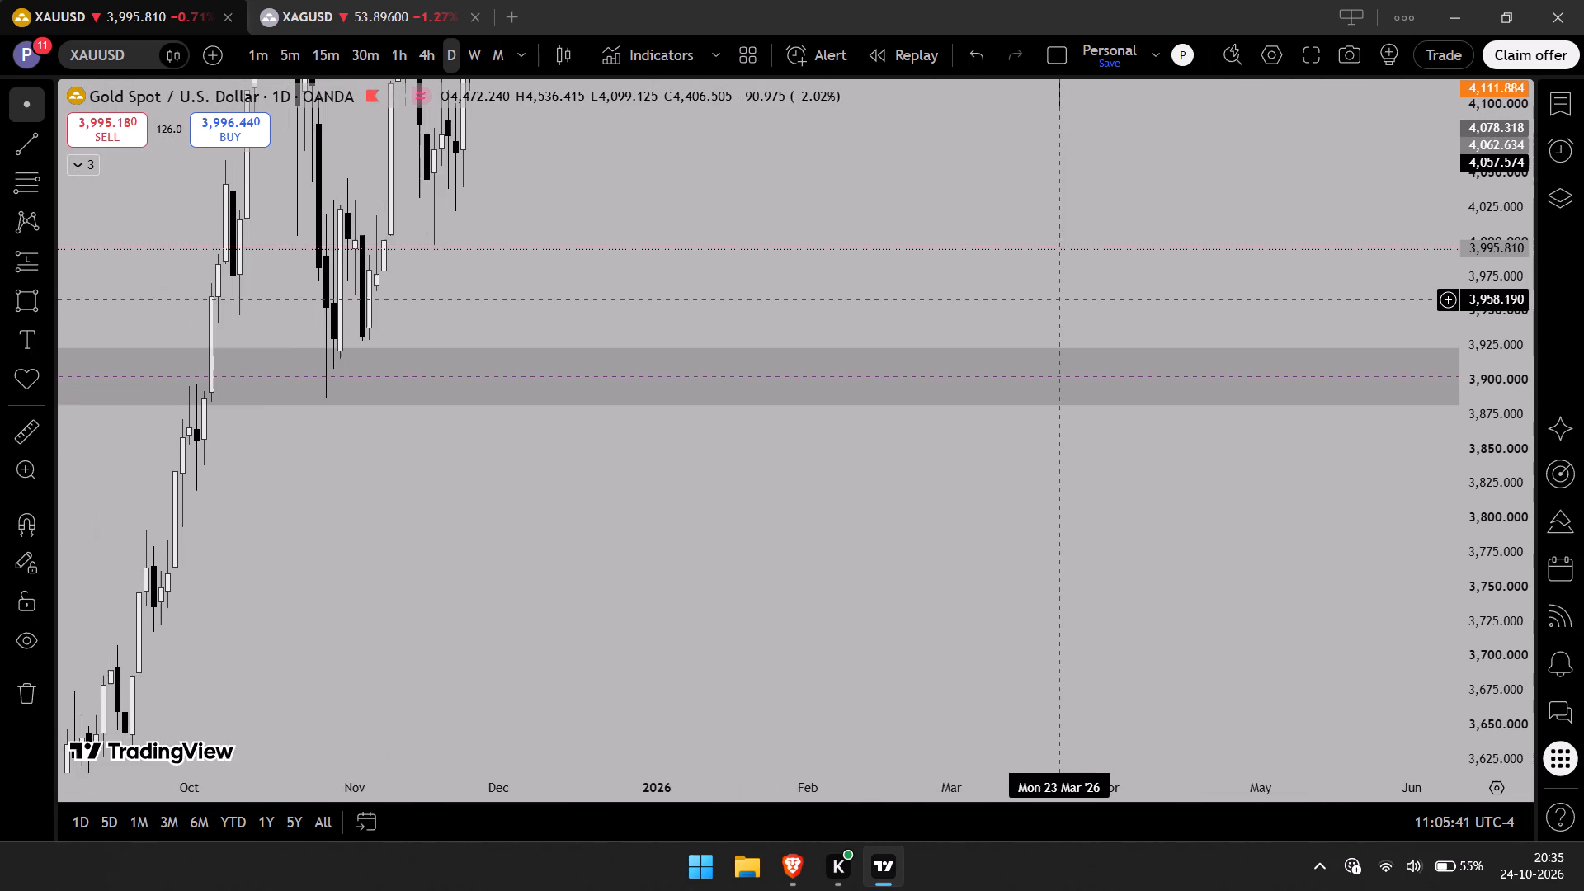
{"action": "left_click_drag", "start_coordinate": [1064, 298], "coordinate": [1066, 296]}
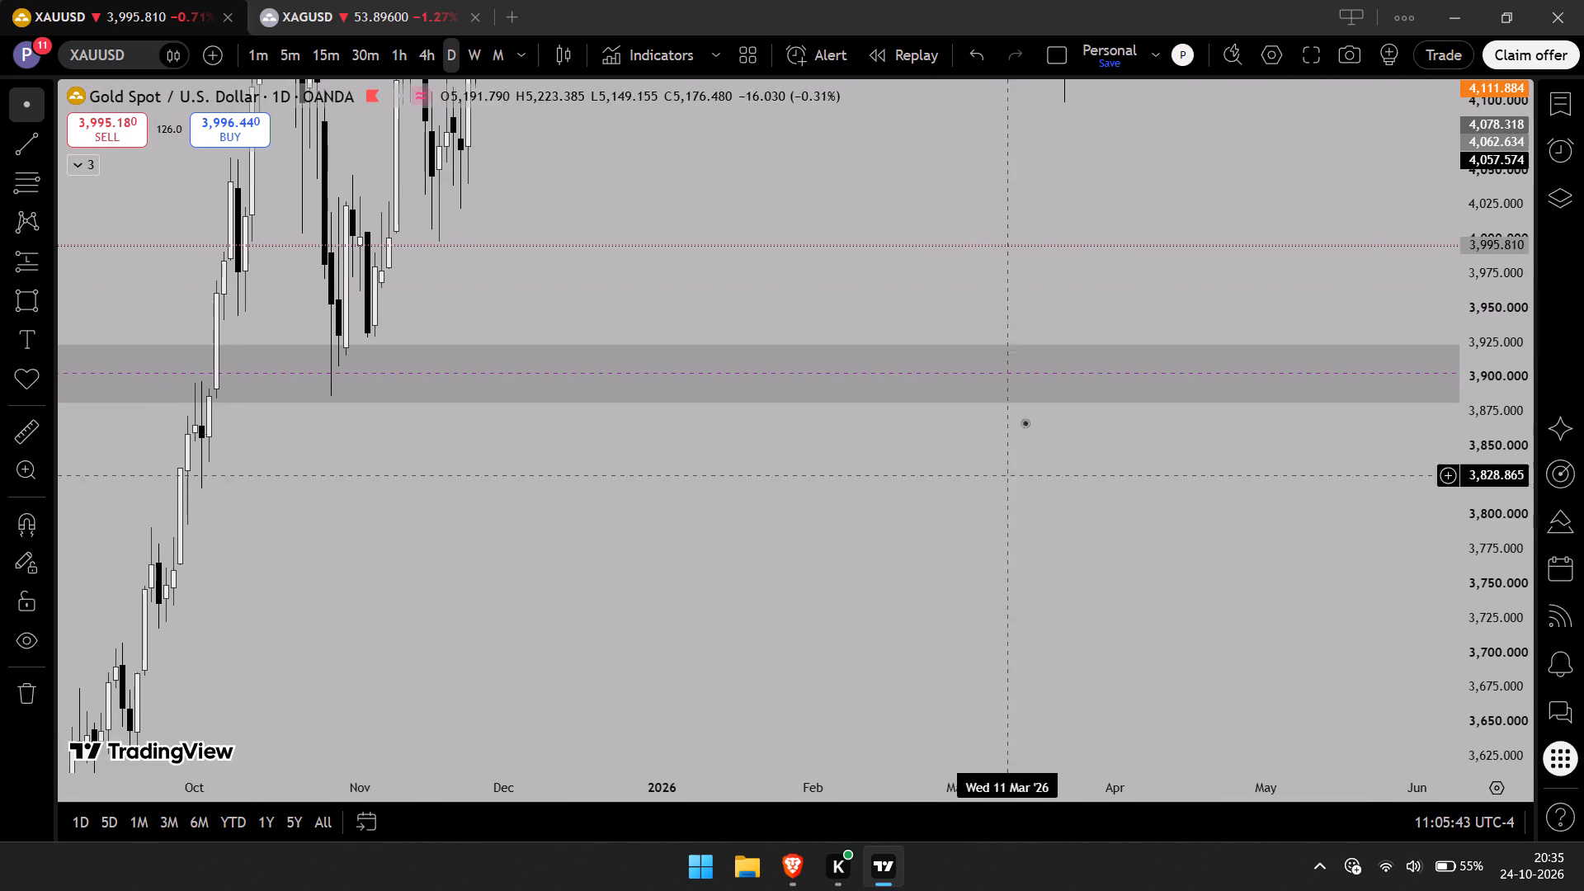
{"action": "left_click_drag", "start_coordinate": [1080, 237], "coordinate": [748, 419]}
{"action": "scroll", "coordinate": [741, 420], "scroll_direction": "up", "scroll_amount": 2}
{"action": "left_click_drag", "start_coordinate": [775, 384], "coordinate": [30, 421]}
Examine the recent 15-minute sell-off between PDH and PWL-PDL, with the rectangle zone below in view.
{"action": "left_click", "coordinate": [321, 59]}
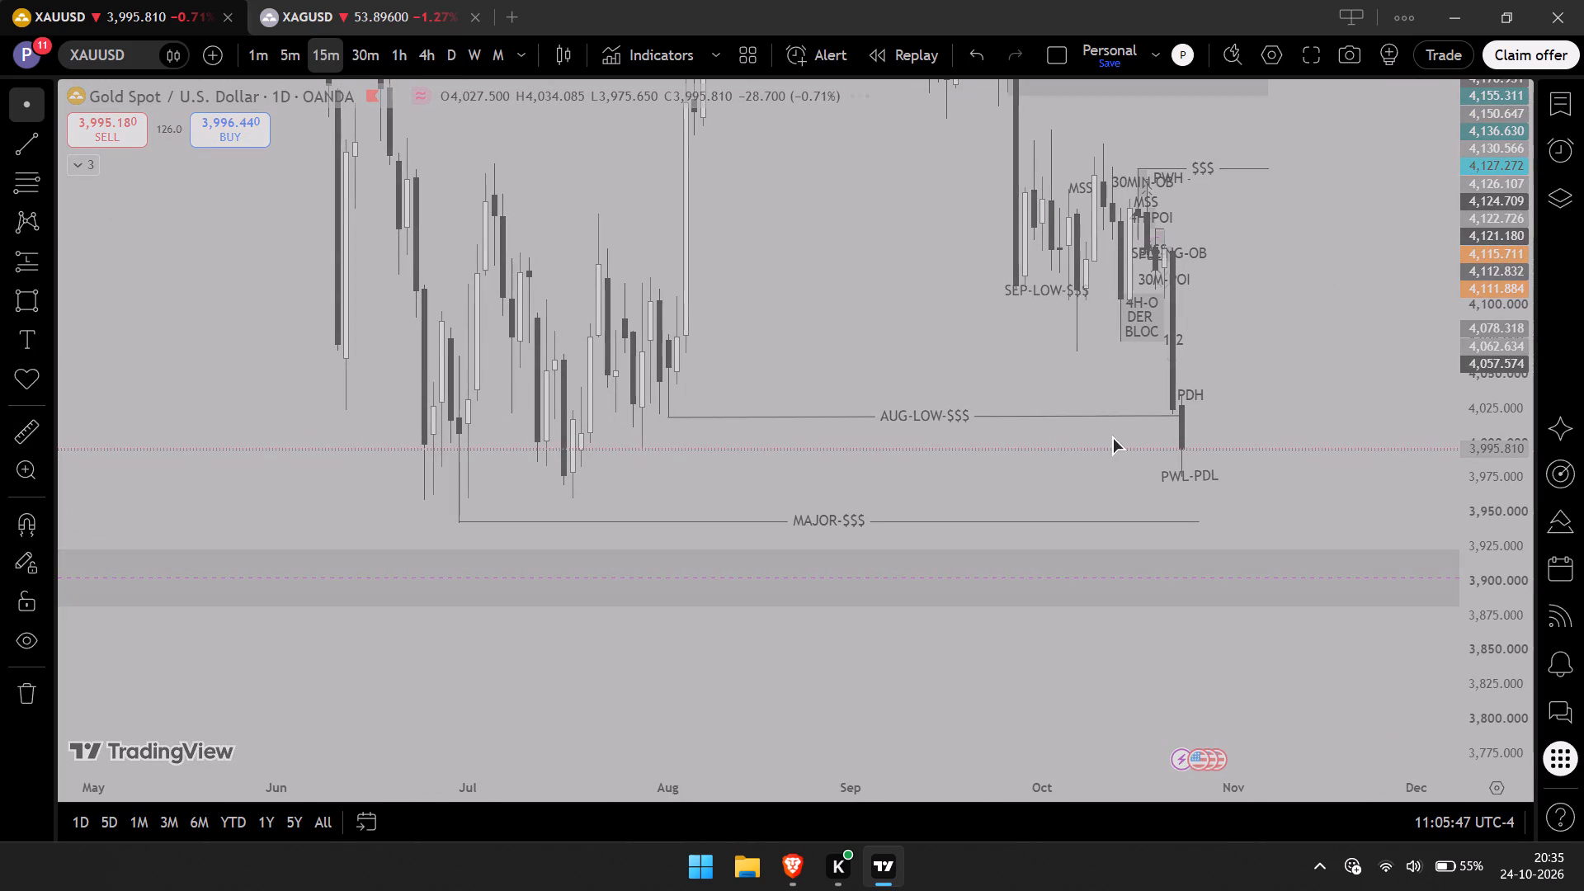
{"action": "scroll", "coordinate": [1112, 436], "scroll_direction": "up", "scroll_amount": 2}
{"action": "scroll", "coordinate": [1383, 305], "scroll_direction": "up", "scroll_amount": 2}
{"action": "left_click_drag", "start_coordinate": [1497, 246], "coordinate": [1454, 103]}
{"action": "left_click_drag", "start_coordinate": [1497, 507], "coordinate": [1491, 326]}
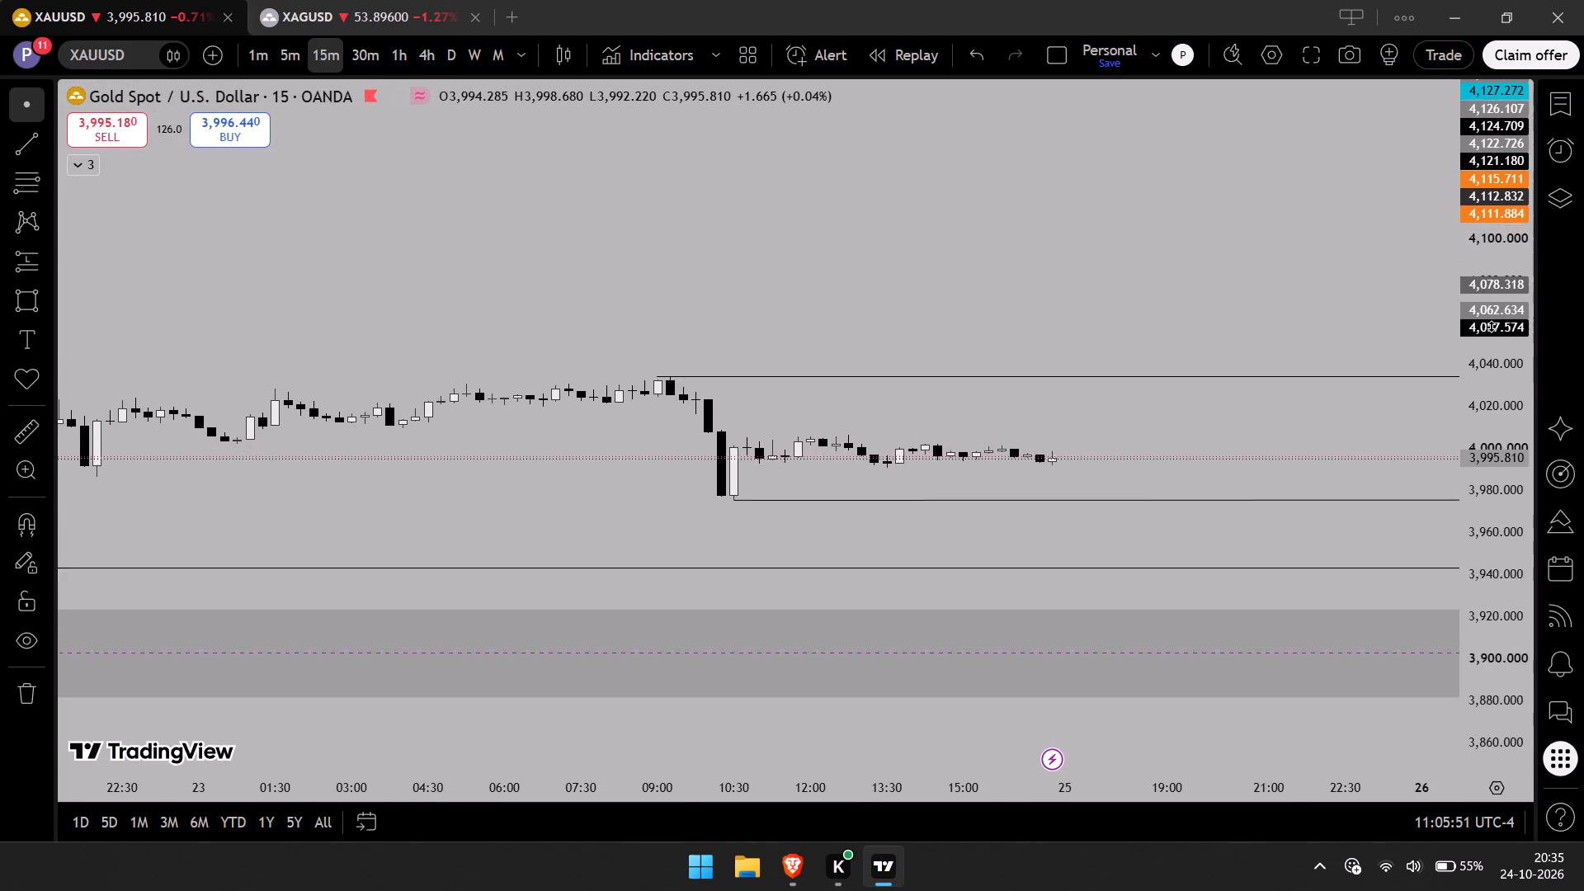
{"action": "left_click_drag", "start_coordinate": [1491, 326], "coordinate": [1489, 312]}
{"action": "scroll", "coordinate": [1355, 341], "scroll_direction": "down", "scroll_amount": 8}
{"action": "scroll", "coordinate": [1386, 445], "scroll_direction": "down", "scroll_amount": 5}
{"action": "left_click_drag", "start_coordinate": [1392, 440], "coordinate": [1290, 451]}
{"action": "left_click_drag", "start_coordinate": [1493, 563], "coordinate": [1486, 466]}
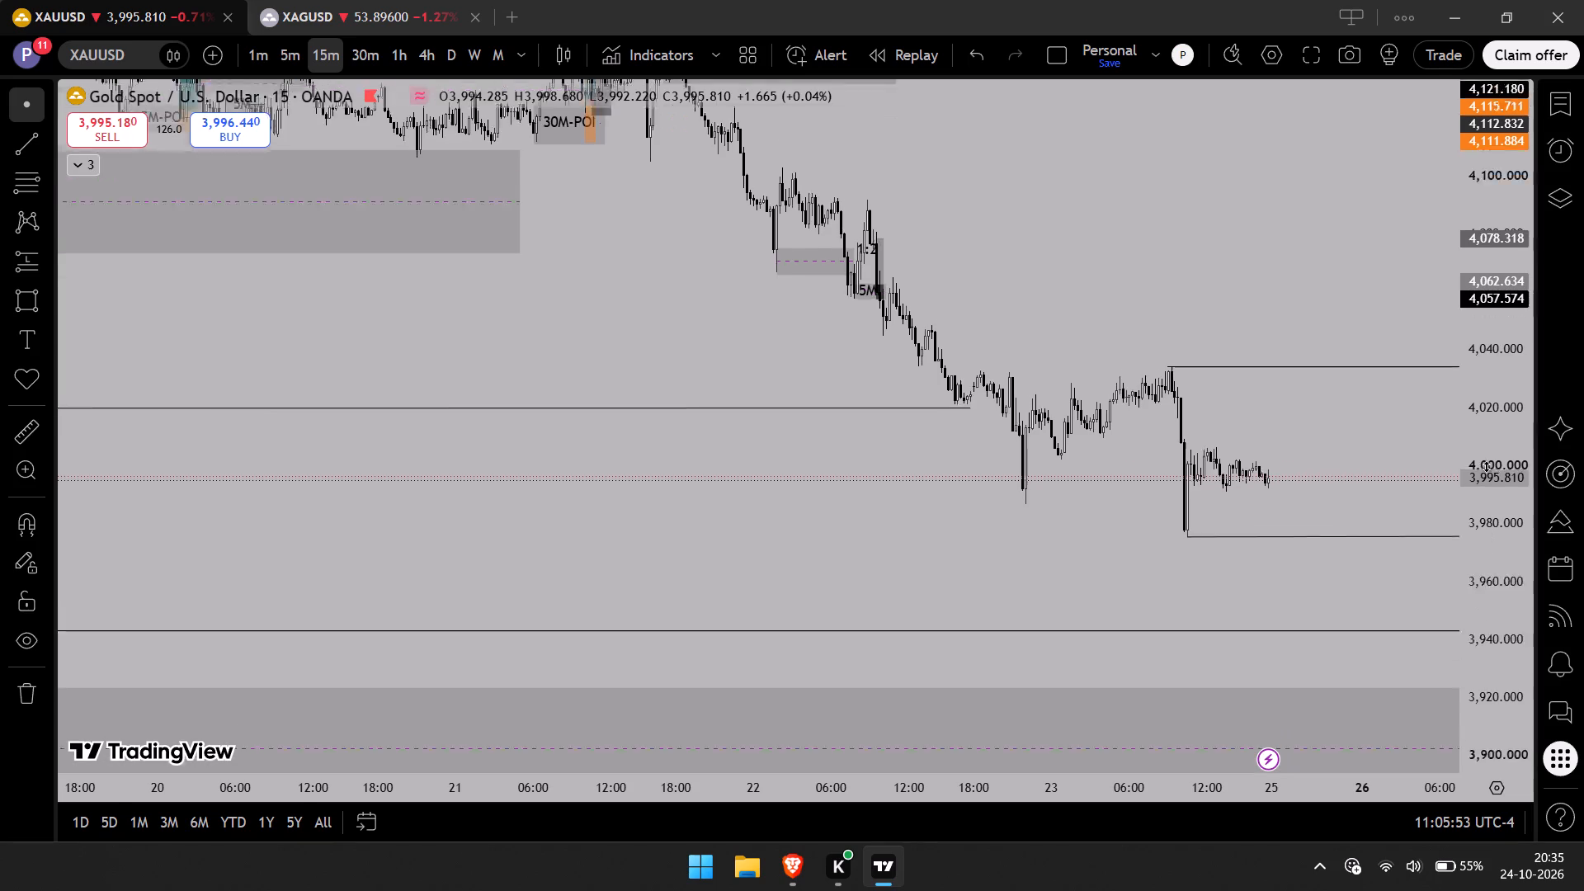
{"action": "left_click_drag", "start_coordinate": [1486, 466], "coordinate": [1486, 464]}
{"action": "left_click_drag", "start_coordinate": [1473, 468], "coordinate": [1338, 526]}
{"action": "left_click_drag", "start_coordinate": [1359, 471], "coordinate": [1219, 482]}
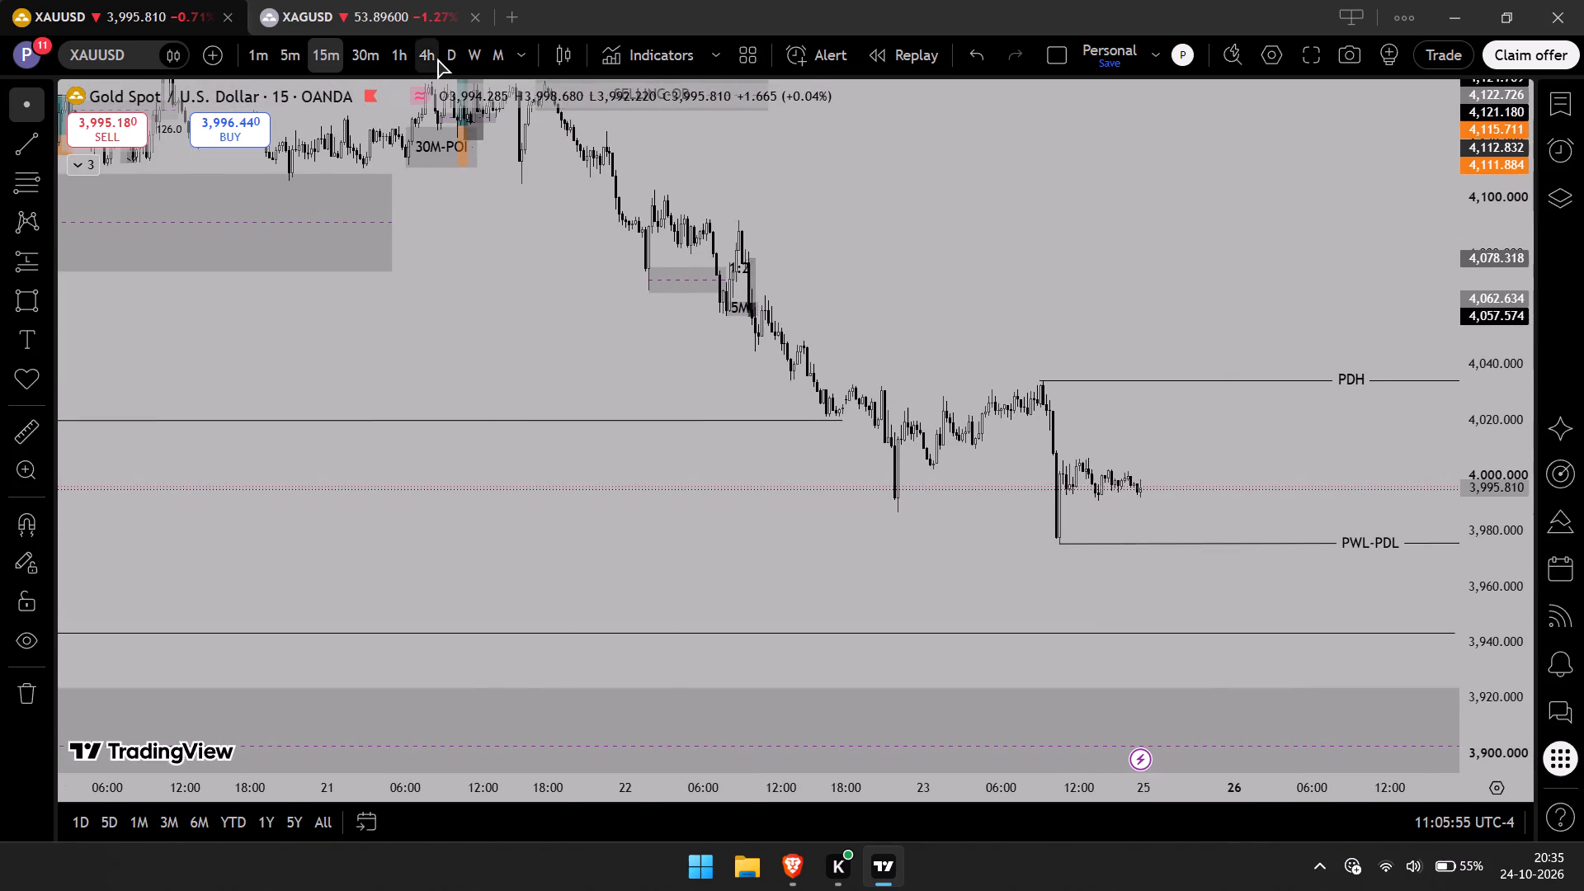
Examine the 4-hour decline from the PWH and 4H-ODER BLOCK area down to PWL-PDL and the zone beneath.
{"action": "left_click", "coordinate": [434, 57]}
{"action": "scroll", "coordinate": [1281, 389], "scroll_direction": "up", "scroll_amount": 5}
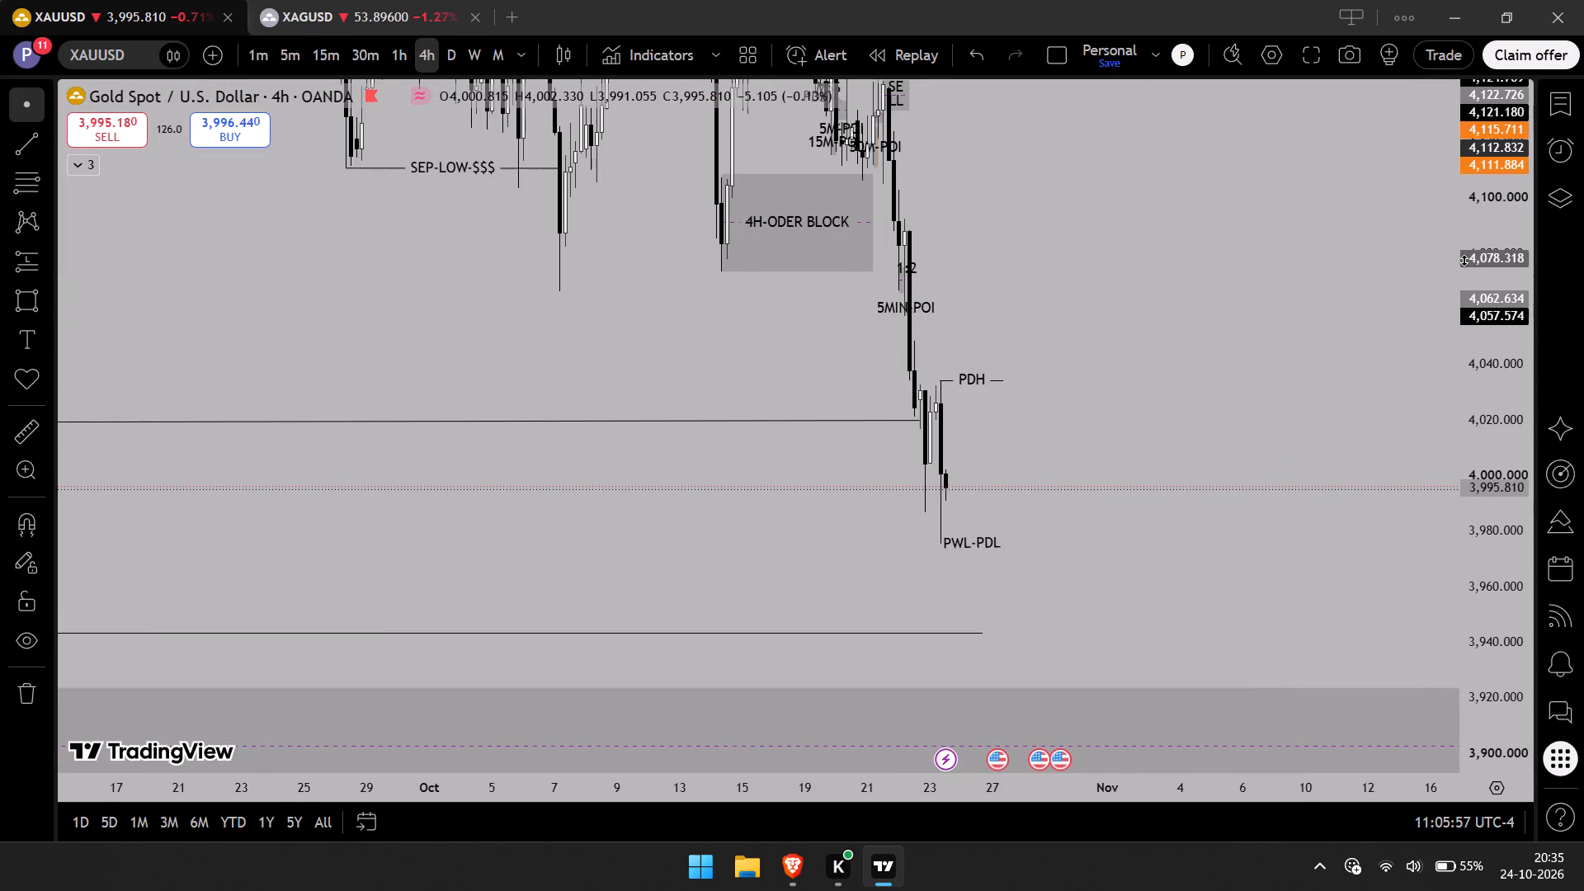
{"action": "left_click_drag", "start_coordinate": [1514, 226], "coordinate": [1486, 452]}
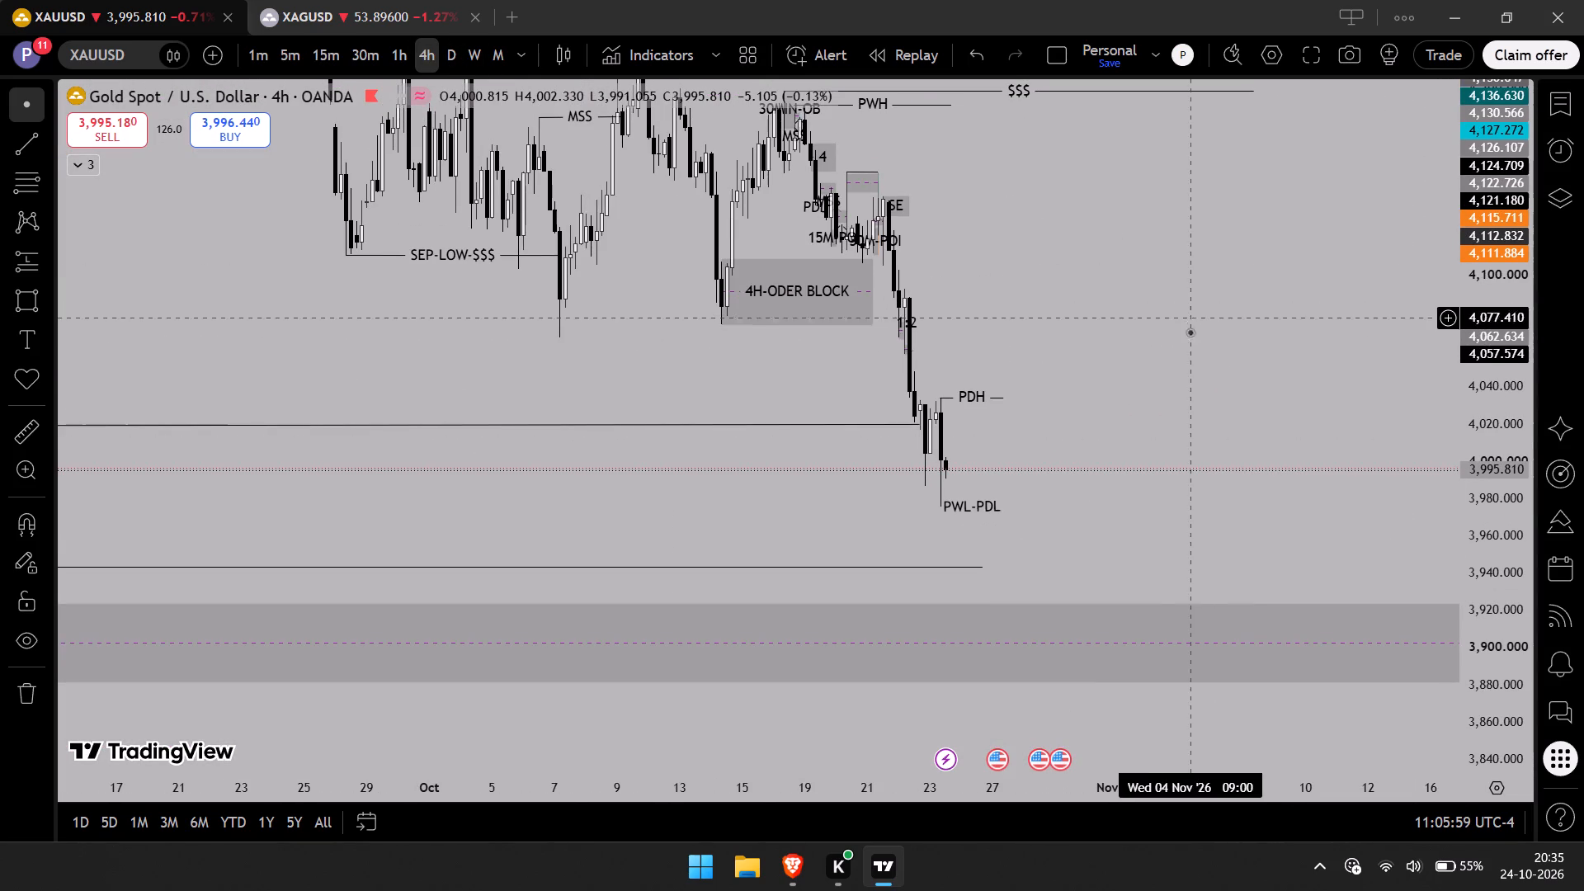
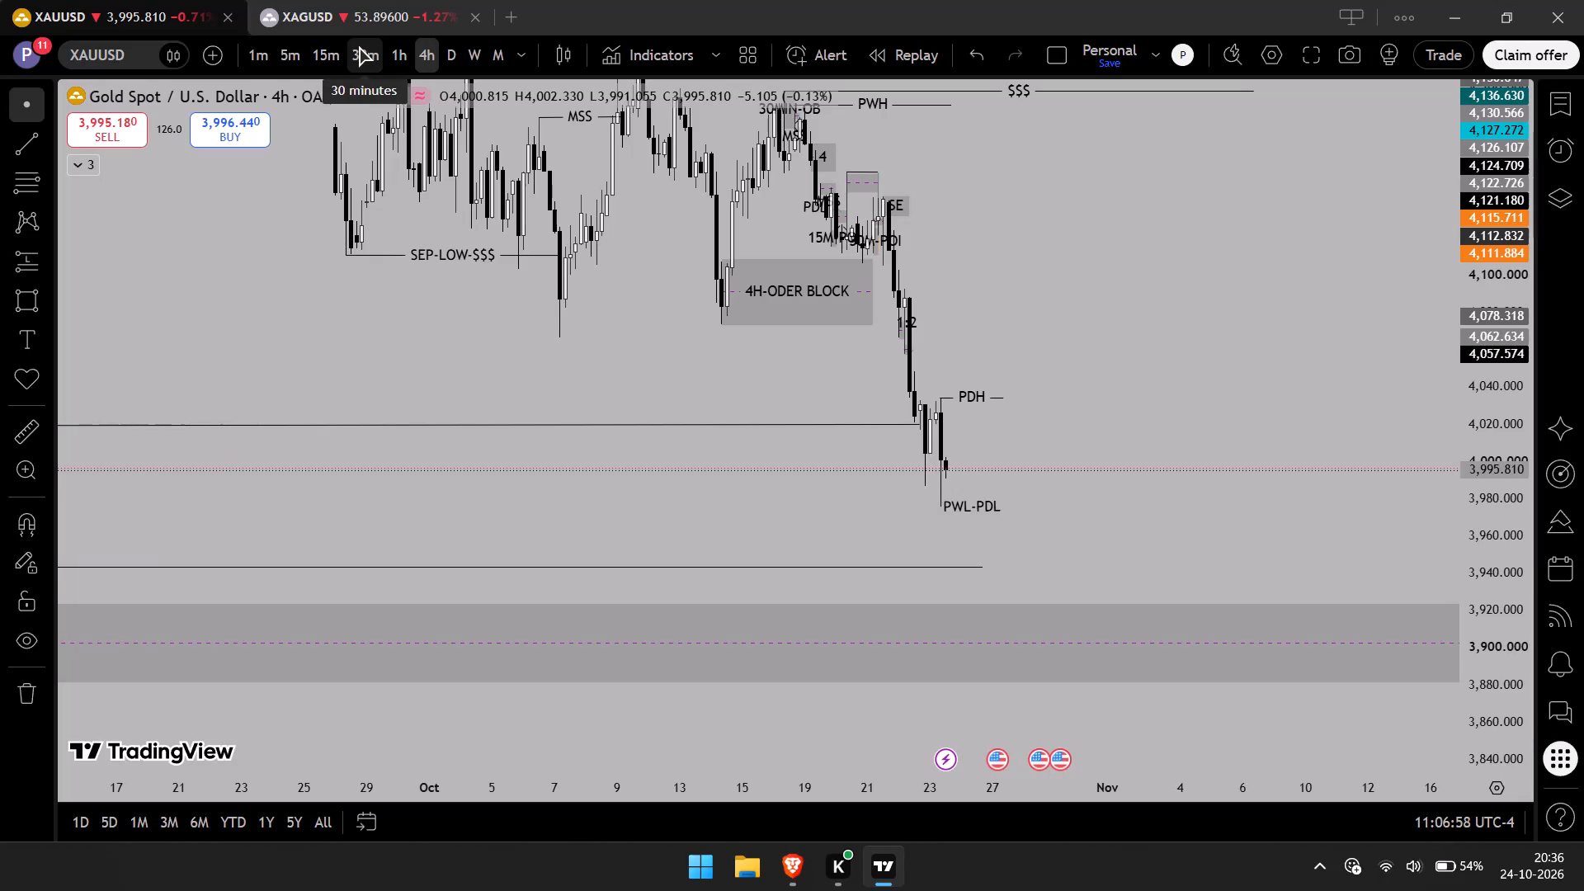
Examine the decline into PDH and PWL-PDL on the 4-hour chart and again on the 1-hour chart.
{"action": "scroll", "coordinate": [976, 423], "scroll_direction": "up", "scroll_amount": 4}
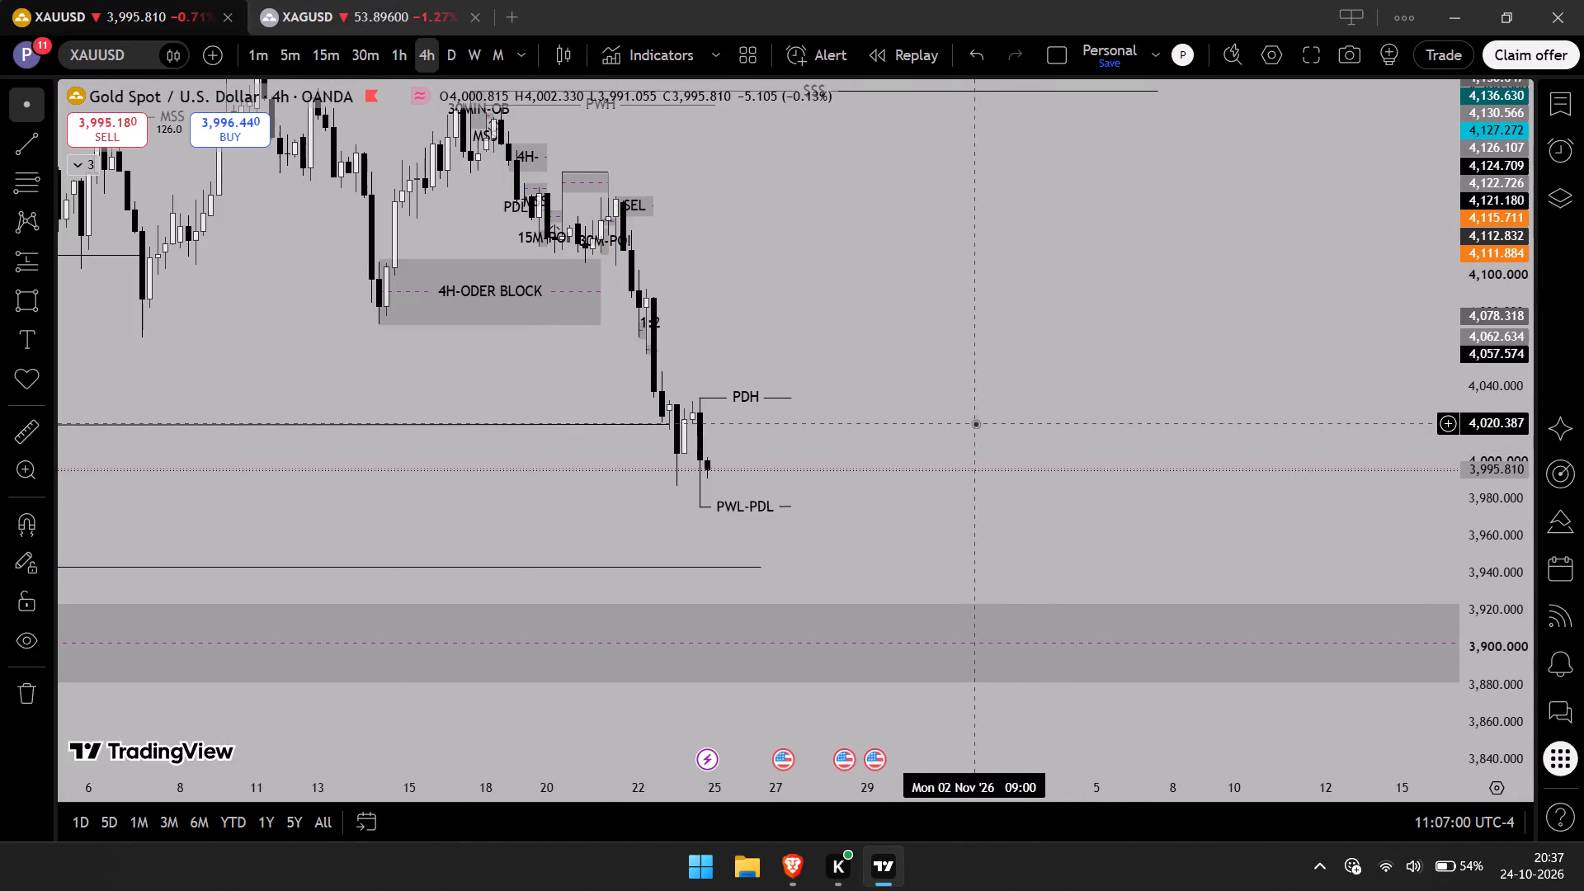
{"action": "left_click", "coordinate": [962, 425]}
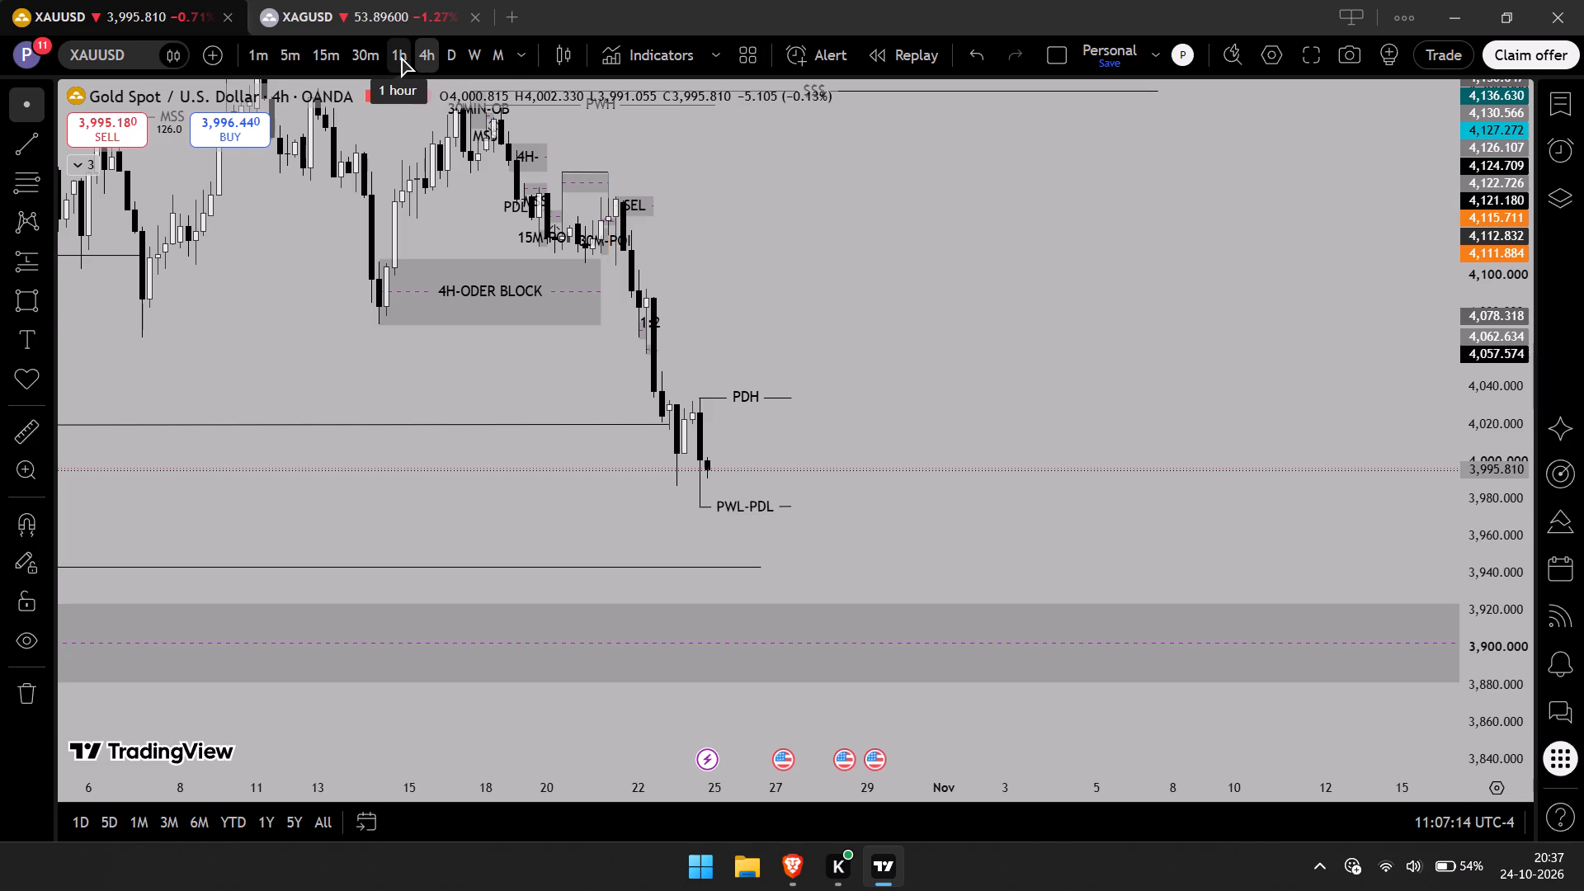
{"action": "left_click_drag", "start_coordinate": [946, 288], "coordinate": [964, 361]}
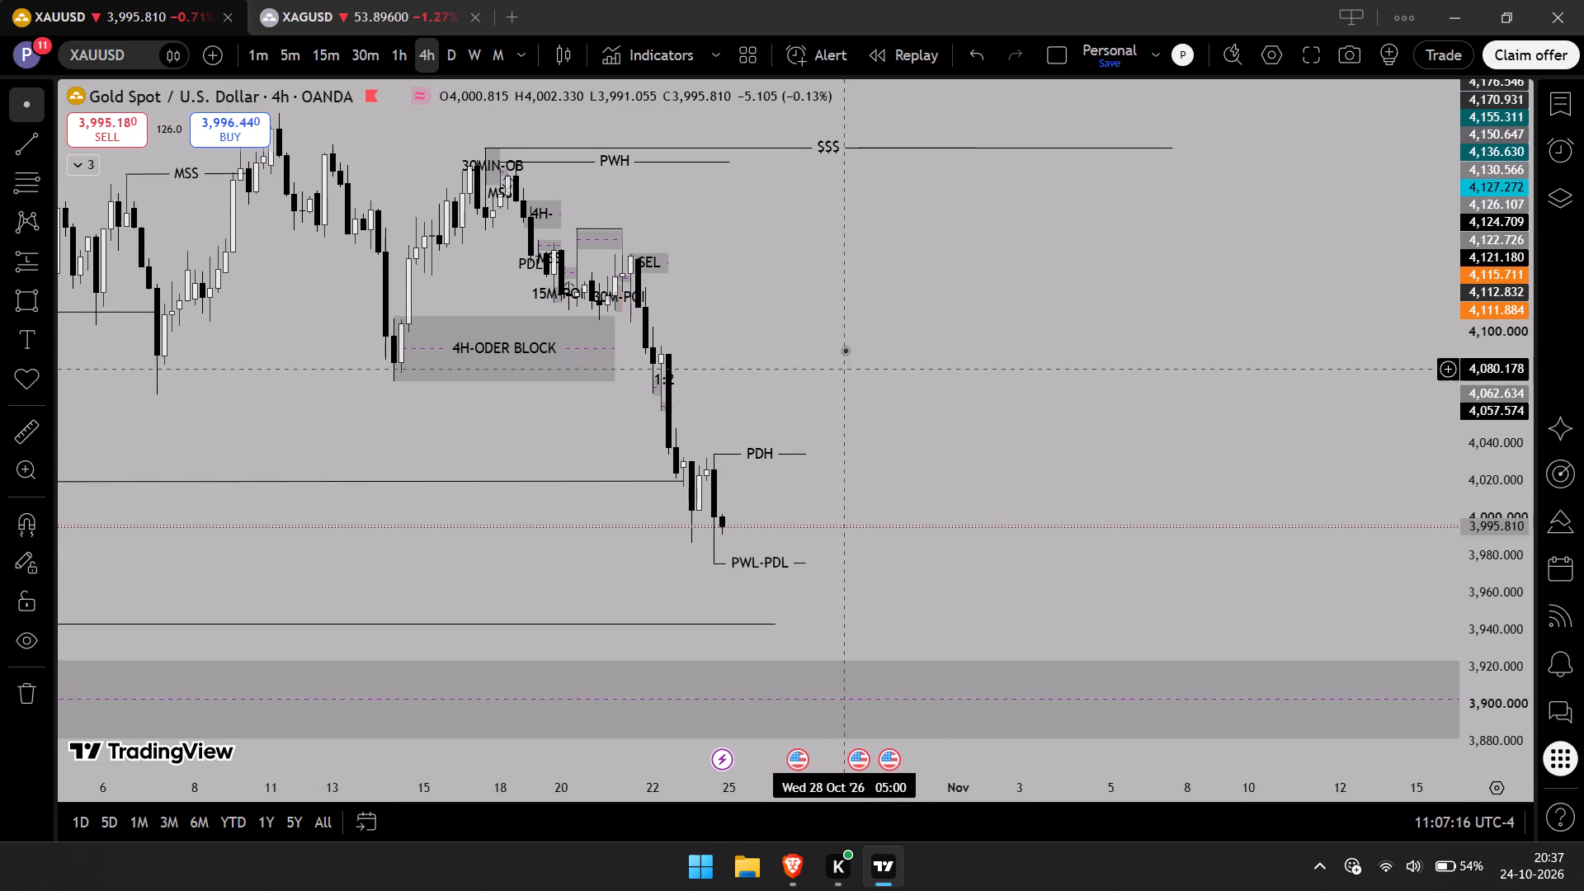
{"action": "left_click", "coordinate": [399, 59]}
{"action": "scroll", "coordinate": [711, 347], "scroll_direction": "down", "scroll_amount": 1}
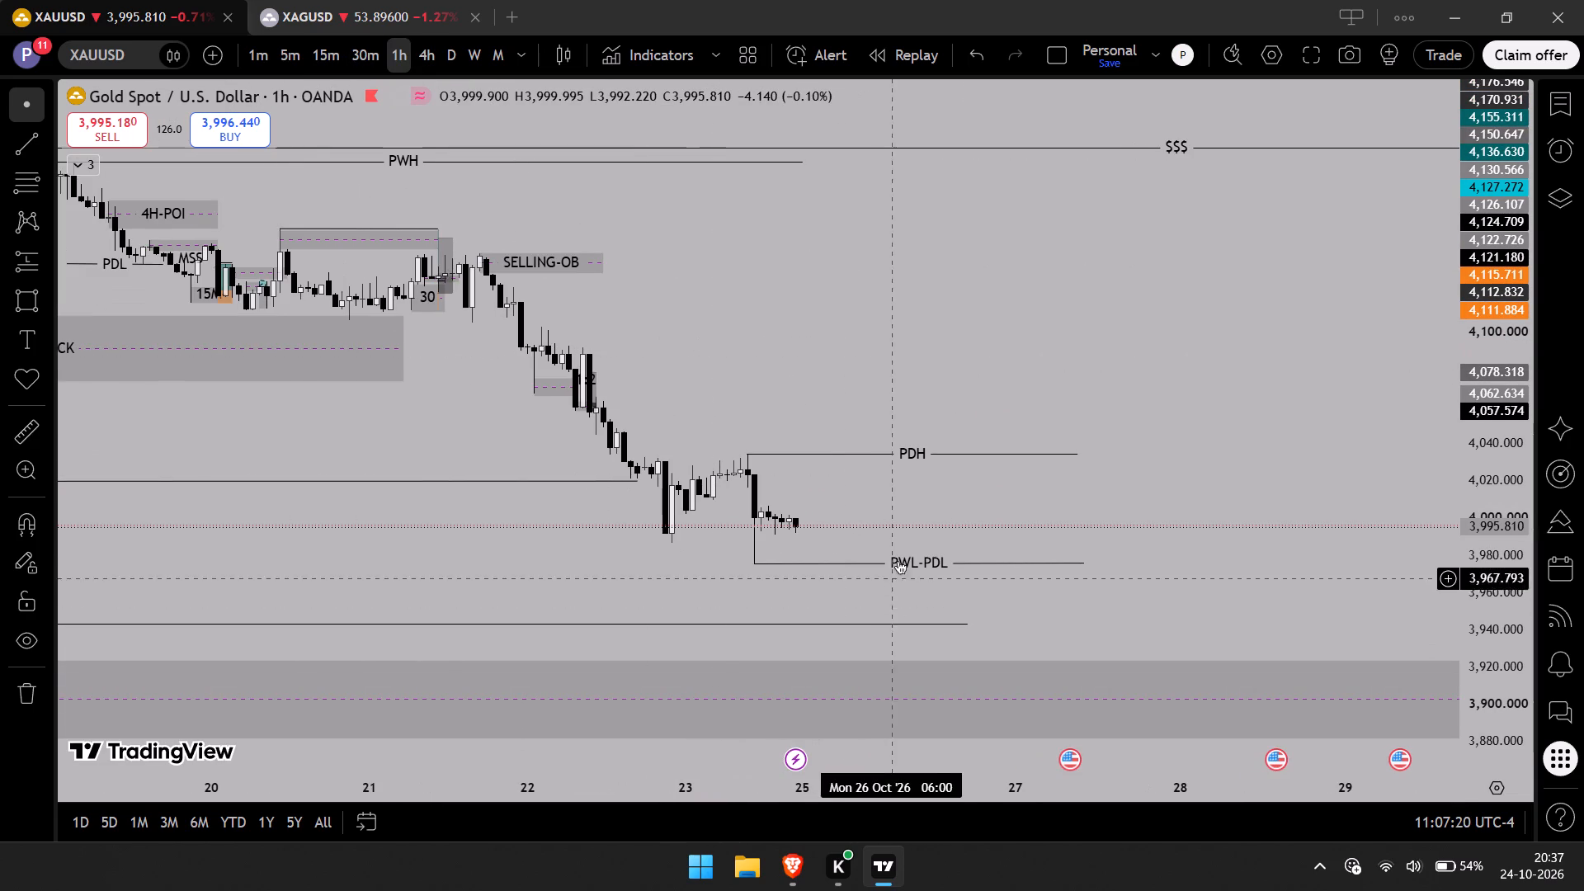
{"action": "left_click_drag", "start_coordinate": [863, 421], "coordinate": [879, 455]}
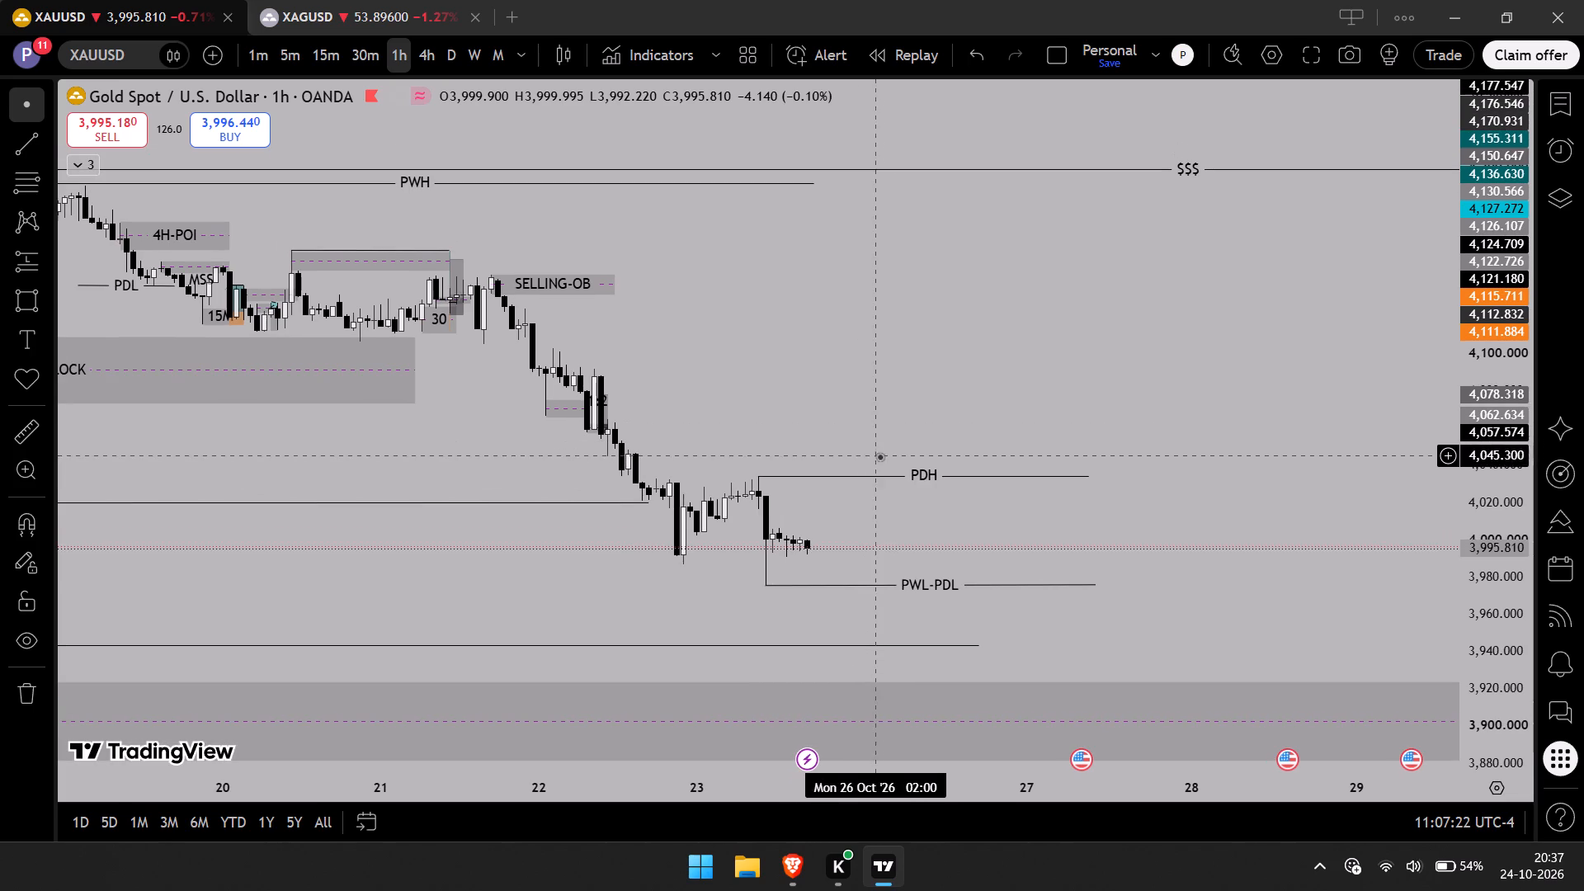
{"action": "left_click_drag", "start_coordinate": [869, 405], "coordinate": [872, 427]}
{"action": "scroll", "coordinate": [838, 403], "scroll_direction": "down", "scroll_amount": 4}
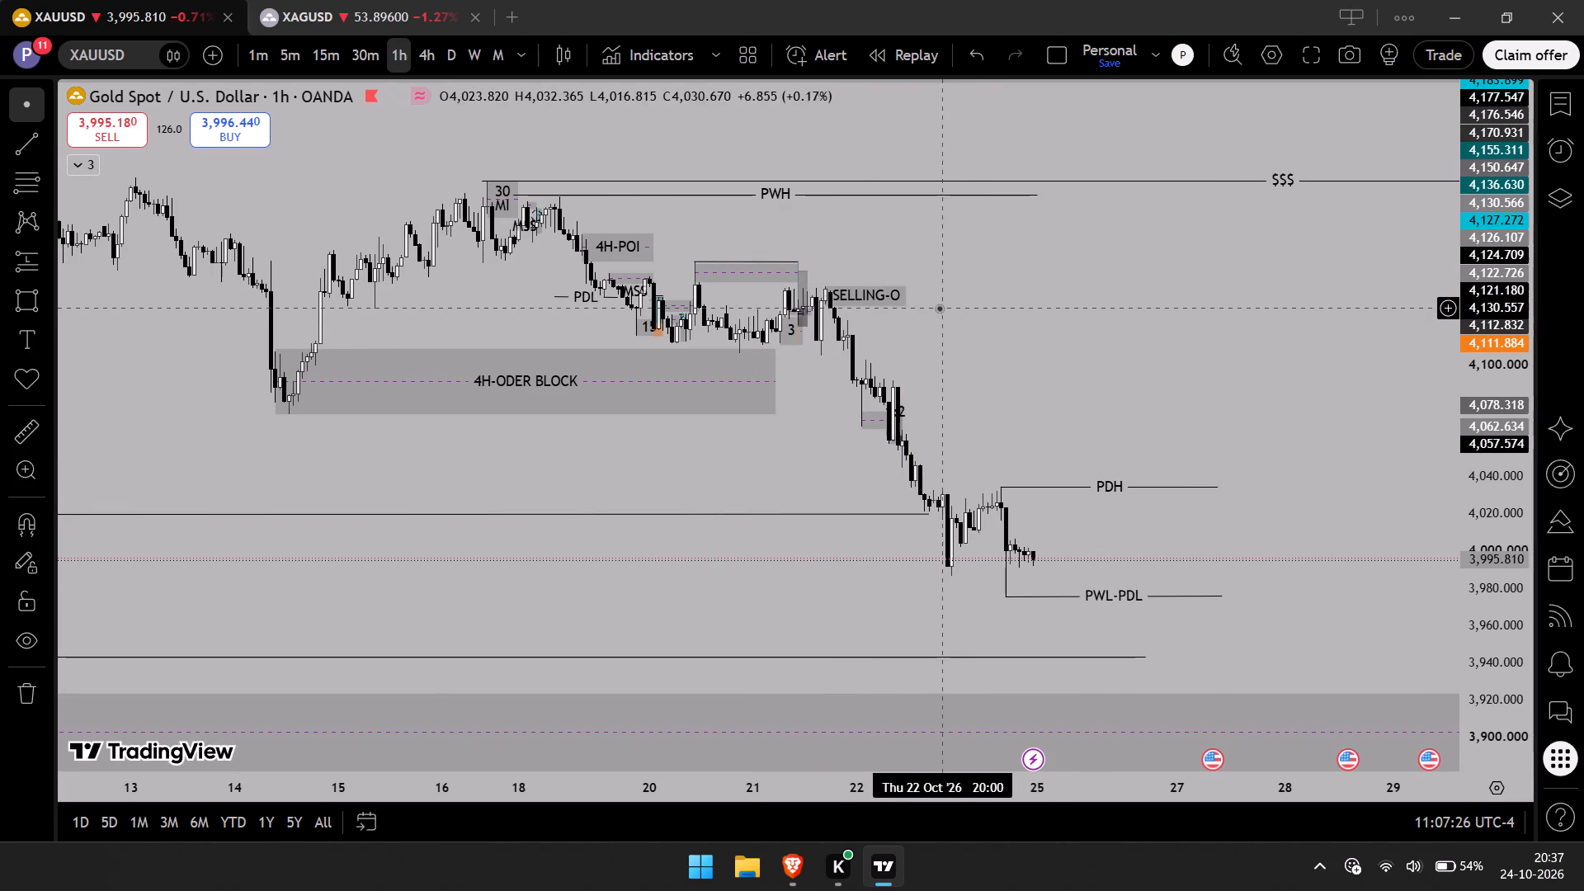
Delete the SELLING-OB rectangle on the 1-hour chart.
{"action": "left_click", "coordinate": [900, 299]}
{"action": "key", "text": "BackSpace"}
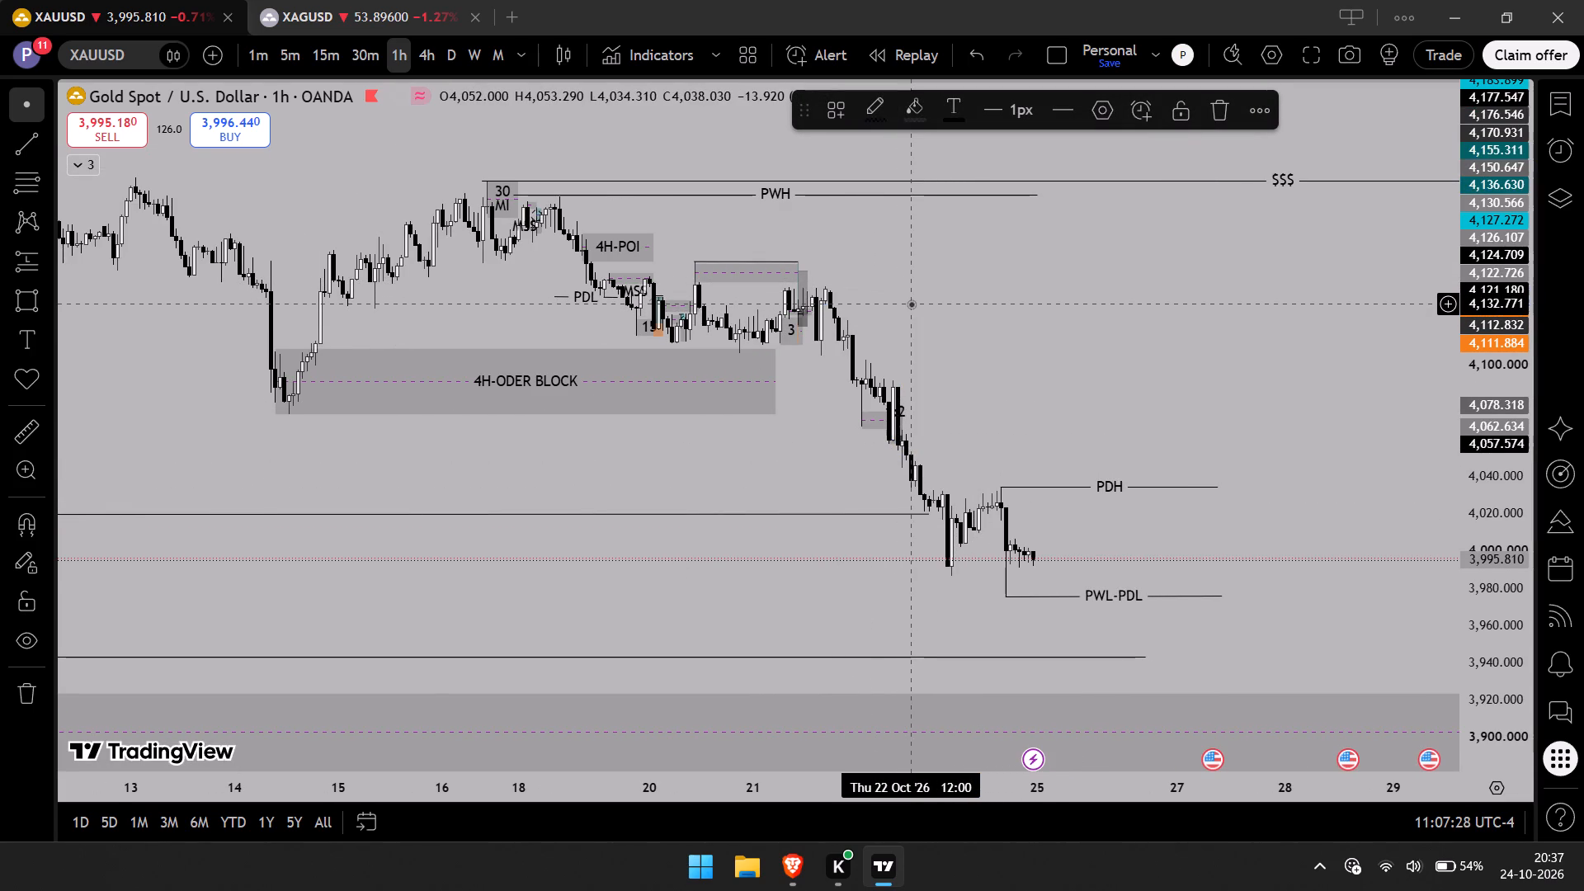
Examine the 1-hour sell-off from the 4H-ODER BLOCK area down to PWL-PDL and the rectangle zone beneath.
{"action": "left_click_drag", "start_coordinate": [954, 301], "coordinate": [1158, 357]}
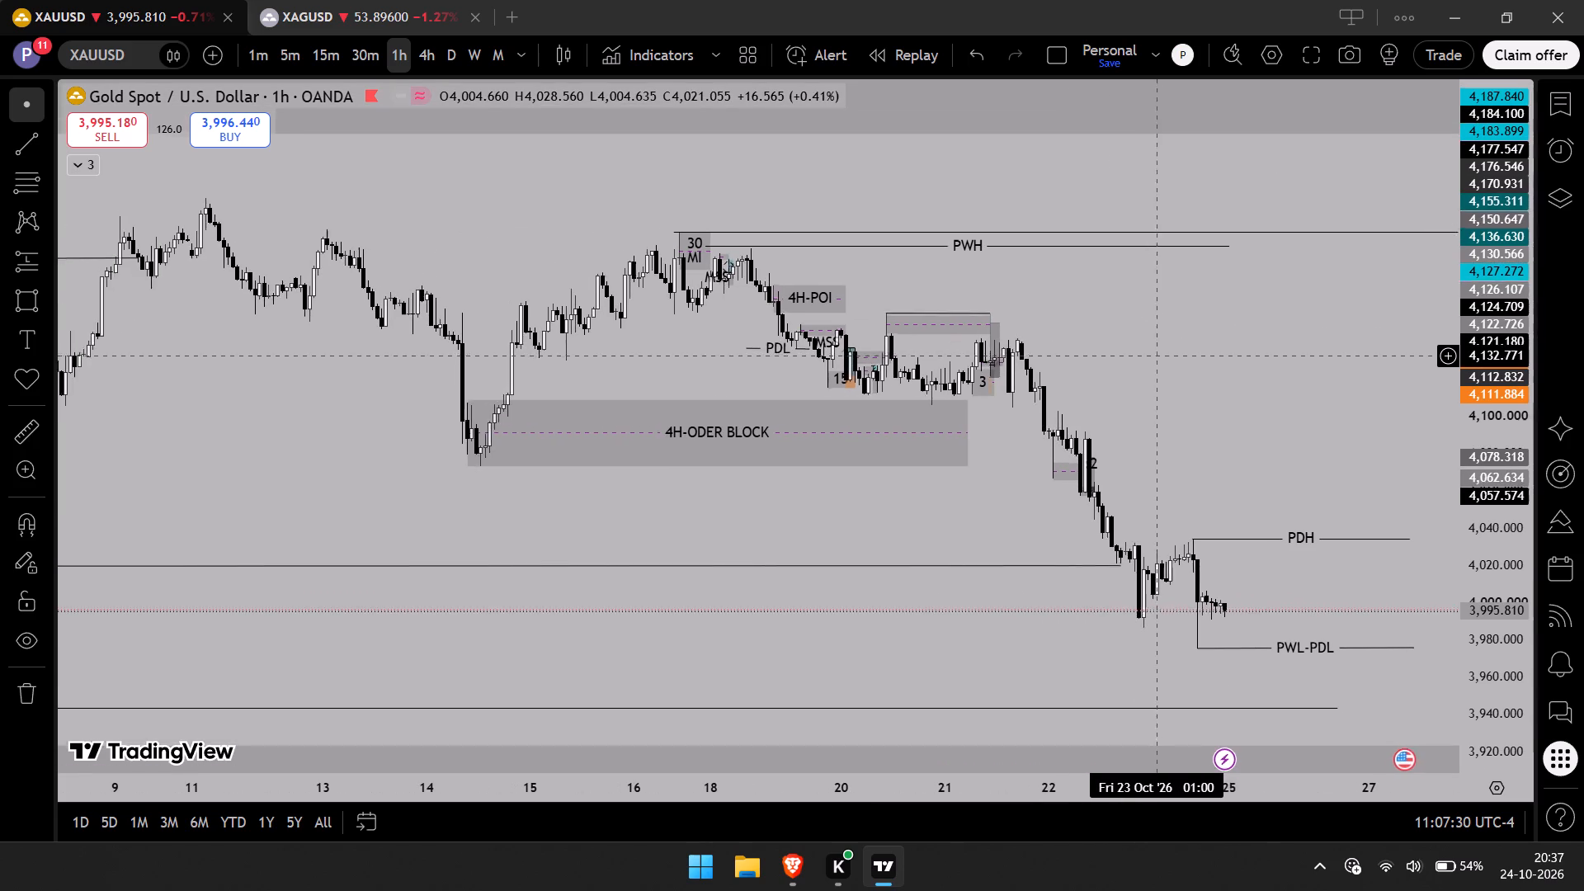
{"action": "left_click_drag", "start_coordinate": [1158, 357], "coordinate": [1162, 358]}
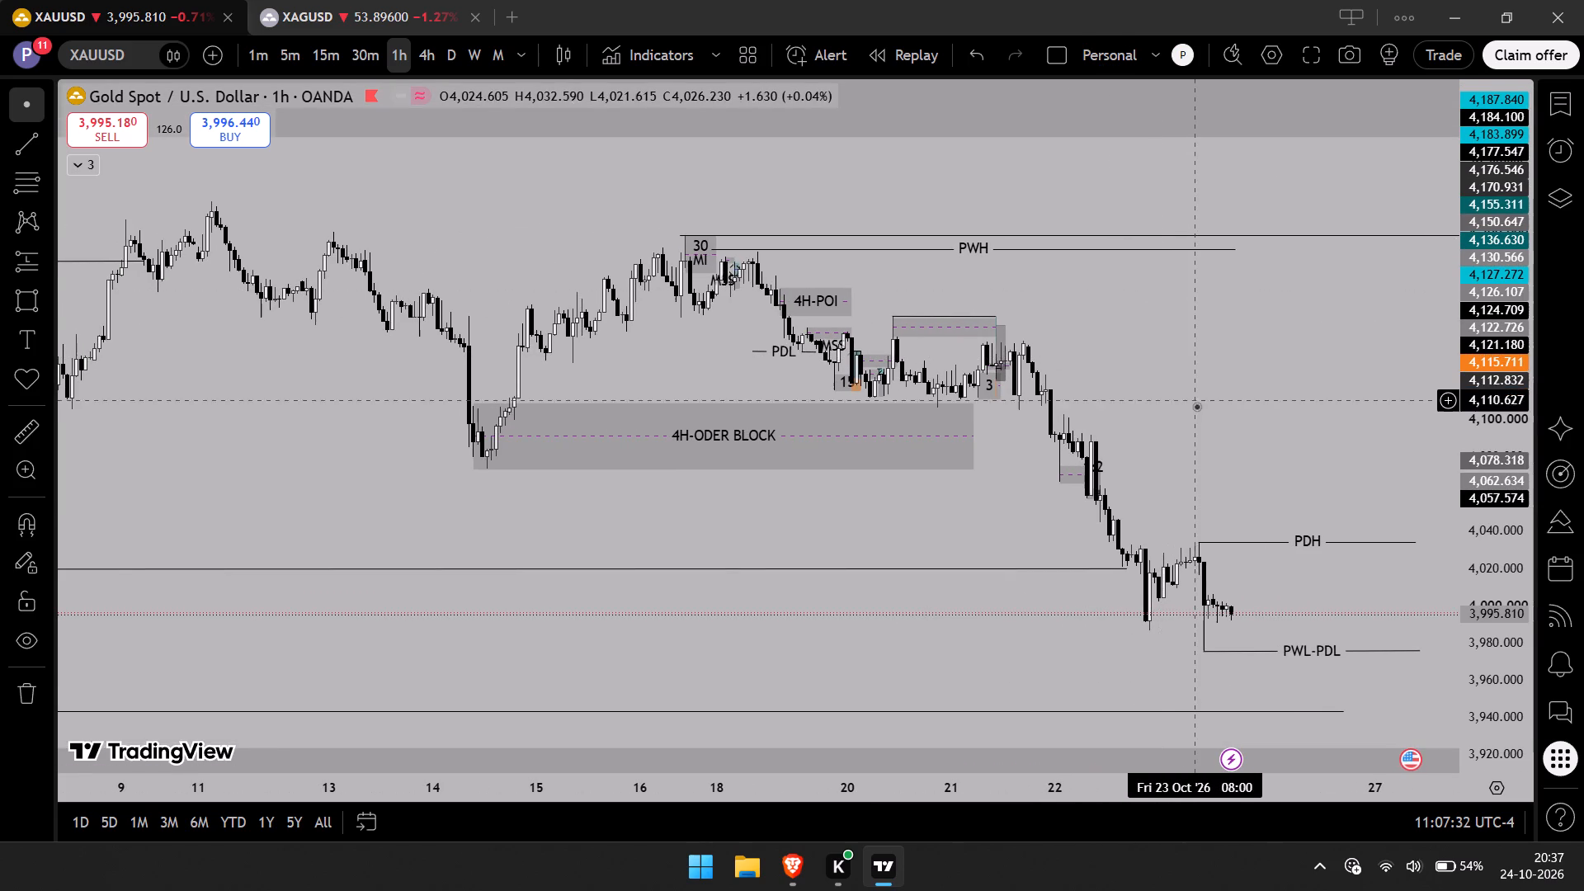
{"action": "left_click_drag", "start_coordinate": [1199, 417], "coordinate": [1157, 423]}
{"action": "scroll", "coordinate": [1169, 427], "scroll_direction": "up", "scroll_amount": 1}
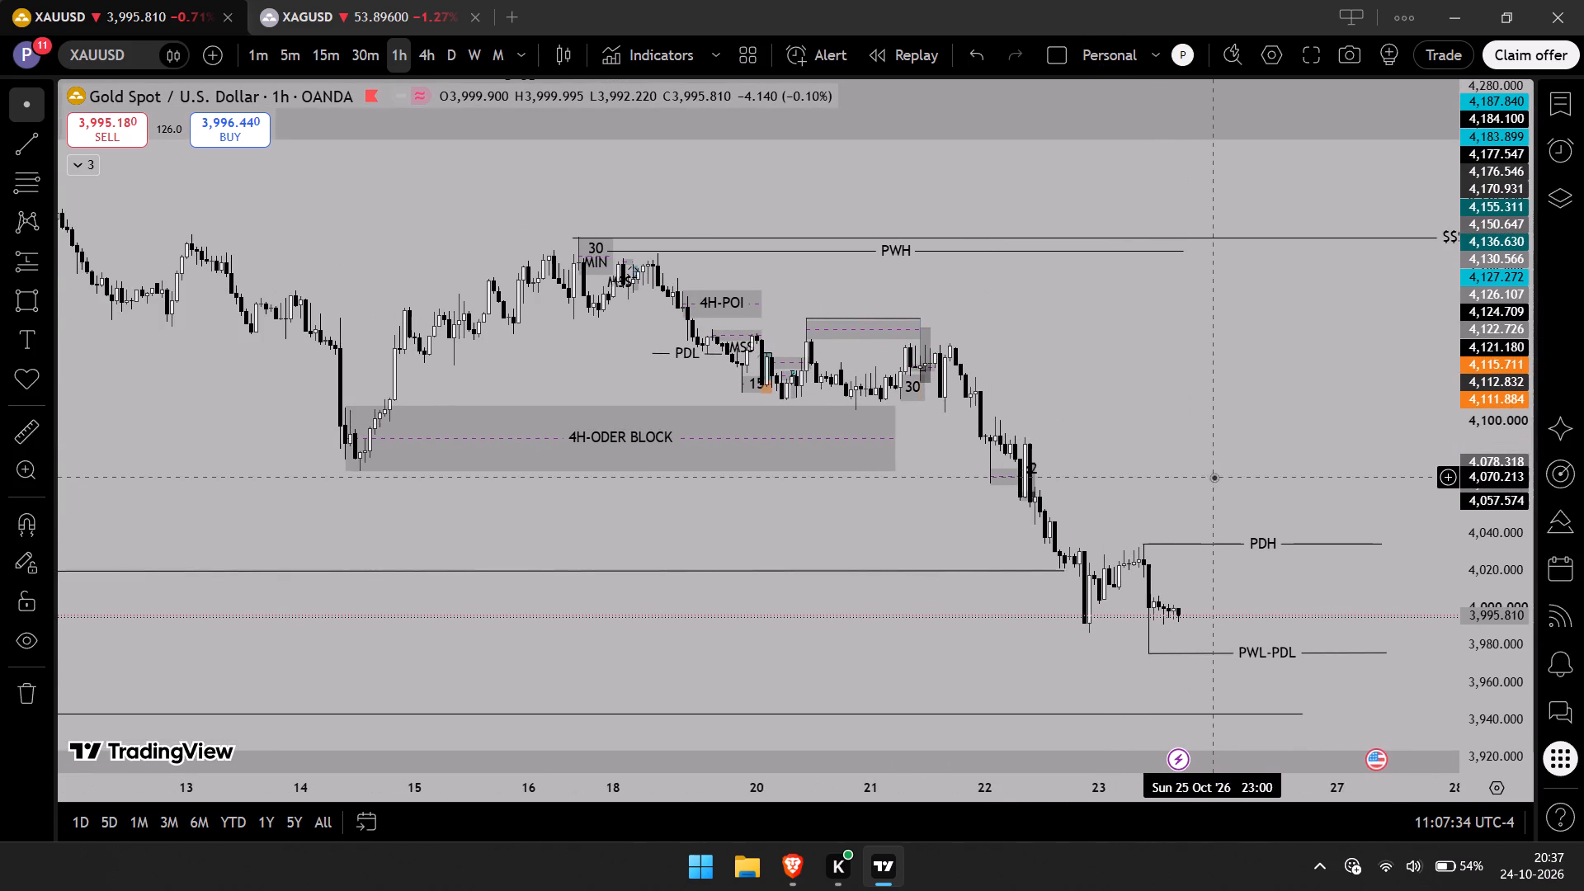
{"action": "left_click_drag", "start_coordinate": [1212, 477], "coordinate": [1073, 396]}
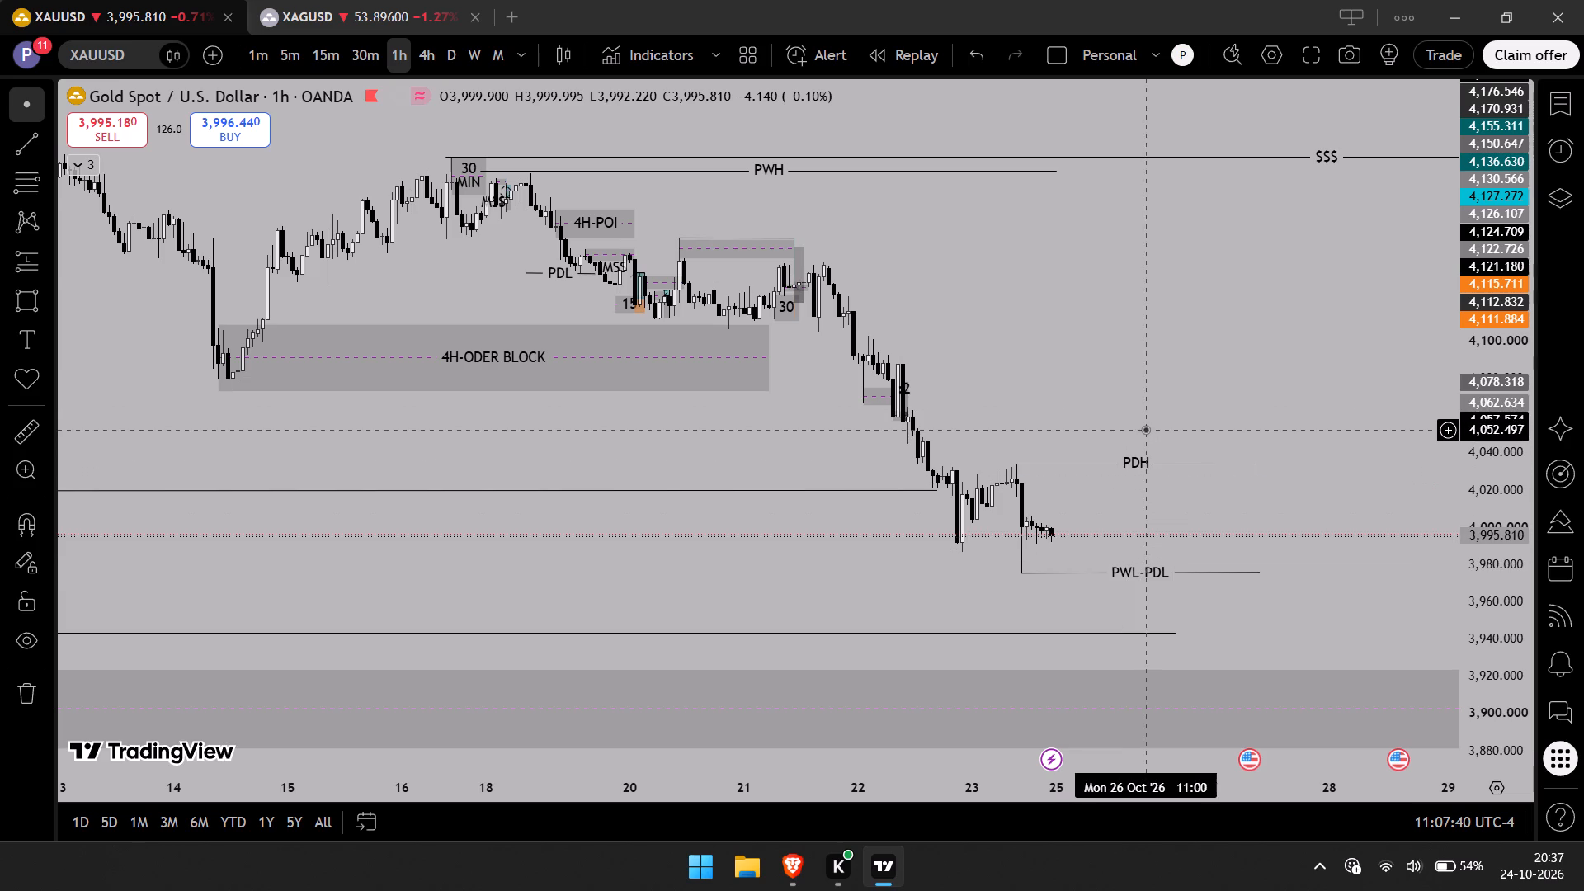
{"action": "left_click_drag", "start_coordinate": [1140, 498], "coordinate": [1019, 485]}
{"action": "scroll", "coordinate": [1014, 482], "scroll_direction": "up", "scroll_amount": 2}
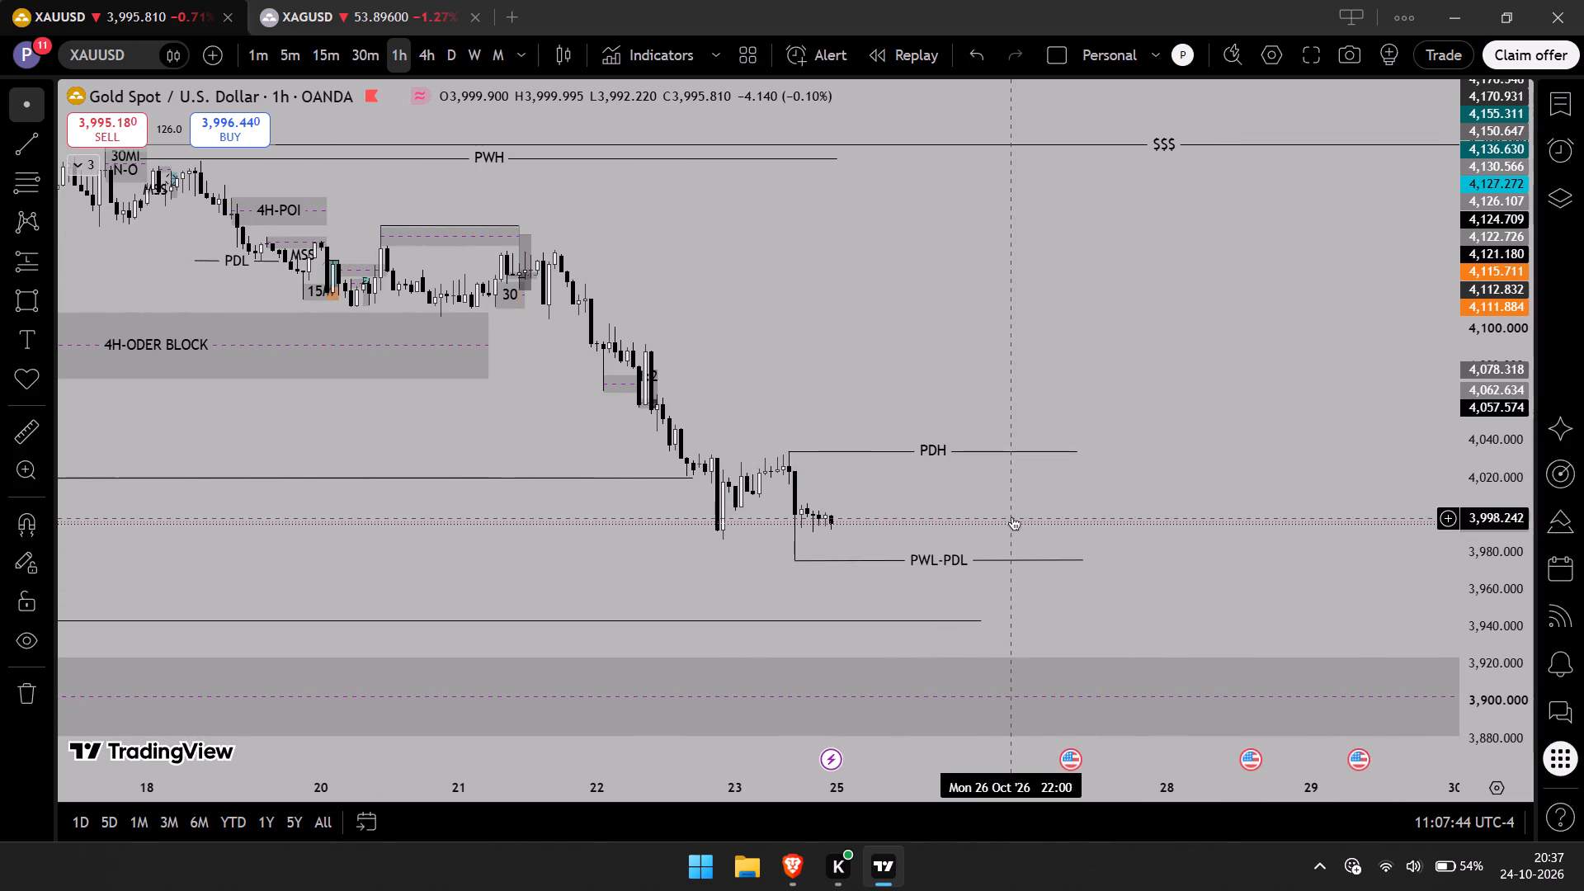
Examine the 15-minute price action between PDH and PWL-PDL at a larger price scale.
{"action": "left_click", "coordinate": [357, 55]}
{"action": "left_click", "coordinate": [316, 56]}
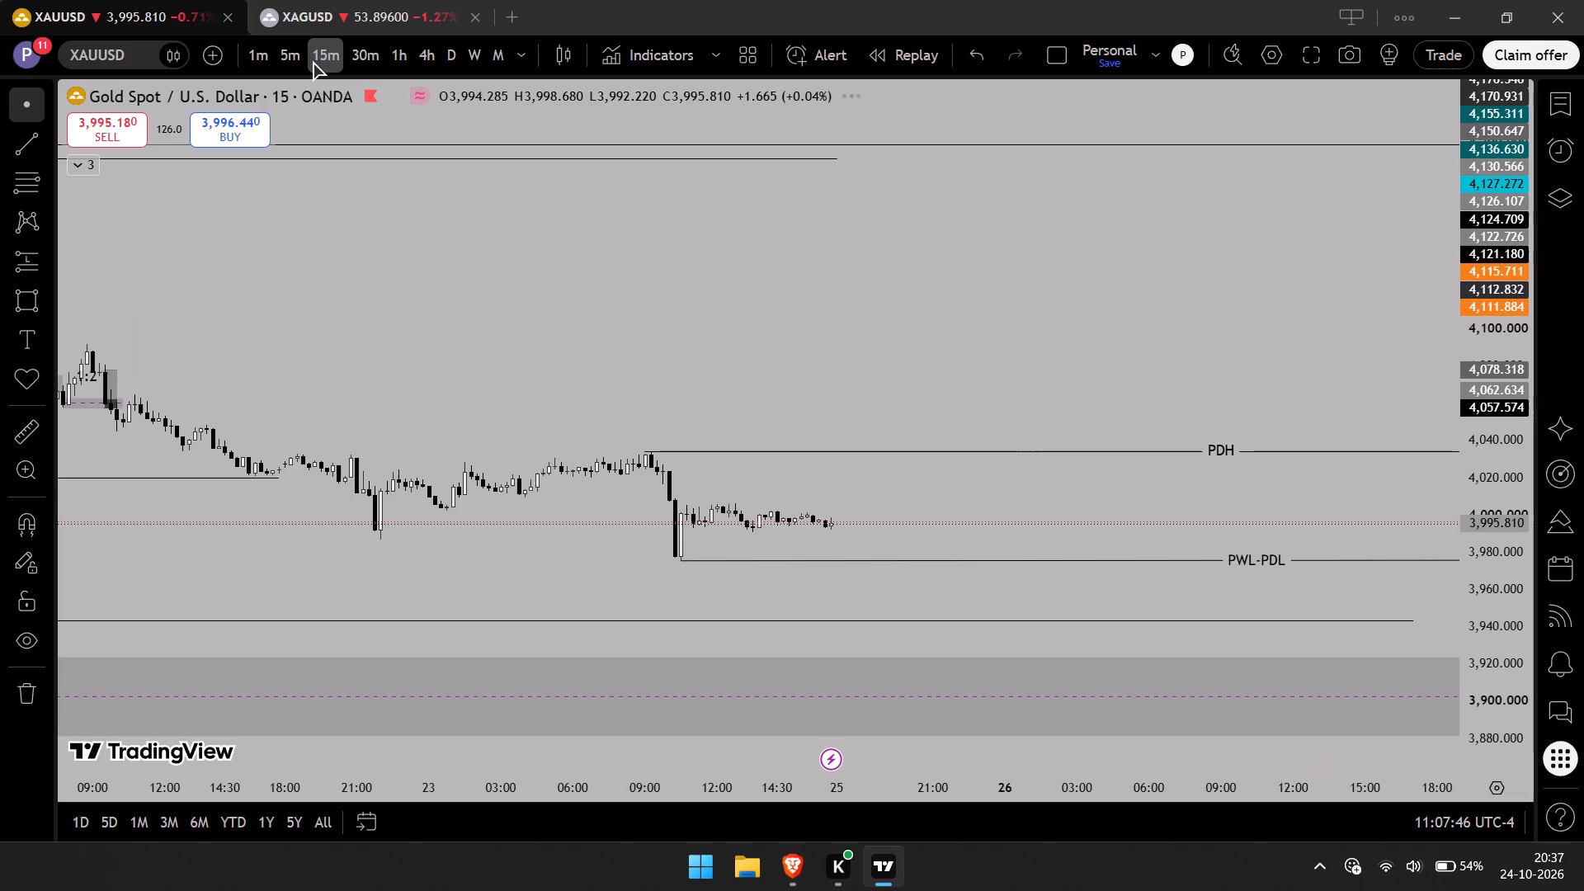
{"action": "scroll", "coordinate": [1491, 459], "scroll_direction": "down", "scroll_amount": 4}
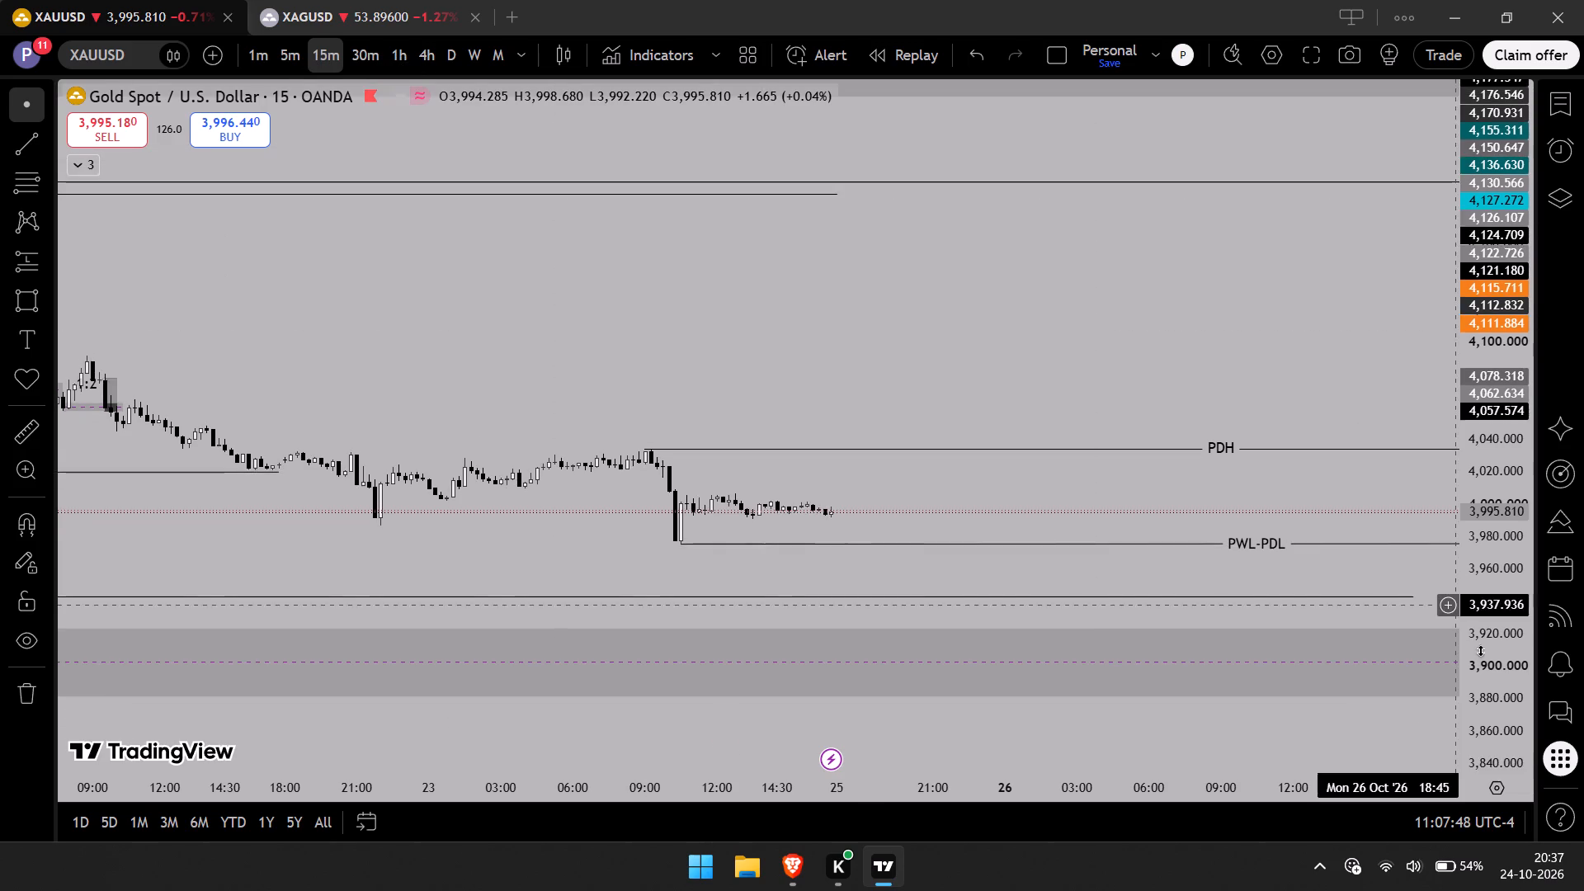
{"action": "left_click_drag", "start_coordinate": [1480, 650], "coordinate": [1435, 183]}
{"action": "left_click_drag", "start_coordinate": [1259, 601], "coordinate": [1233, 479]}
{"action": "scroll", "coordinate": [1201, 518], "scroll_direction": "down", "scroll_amount": 1}
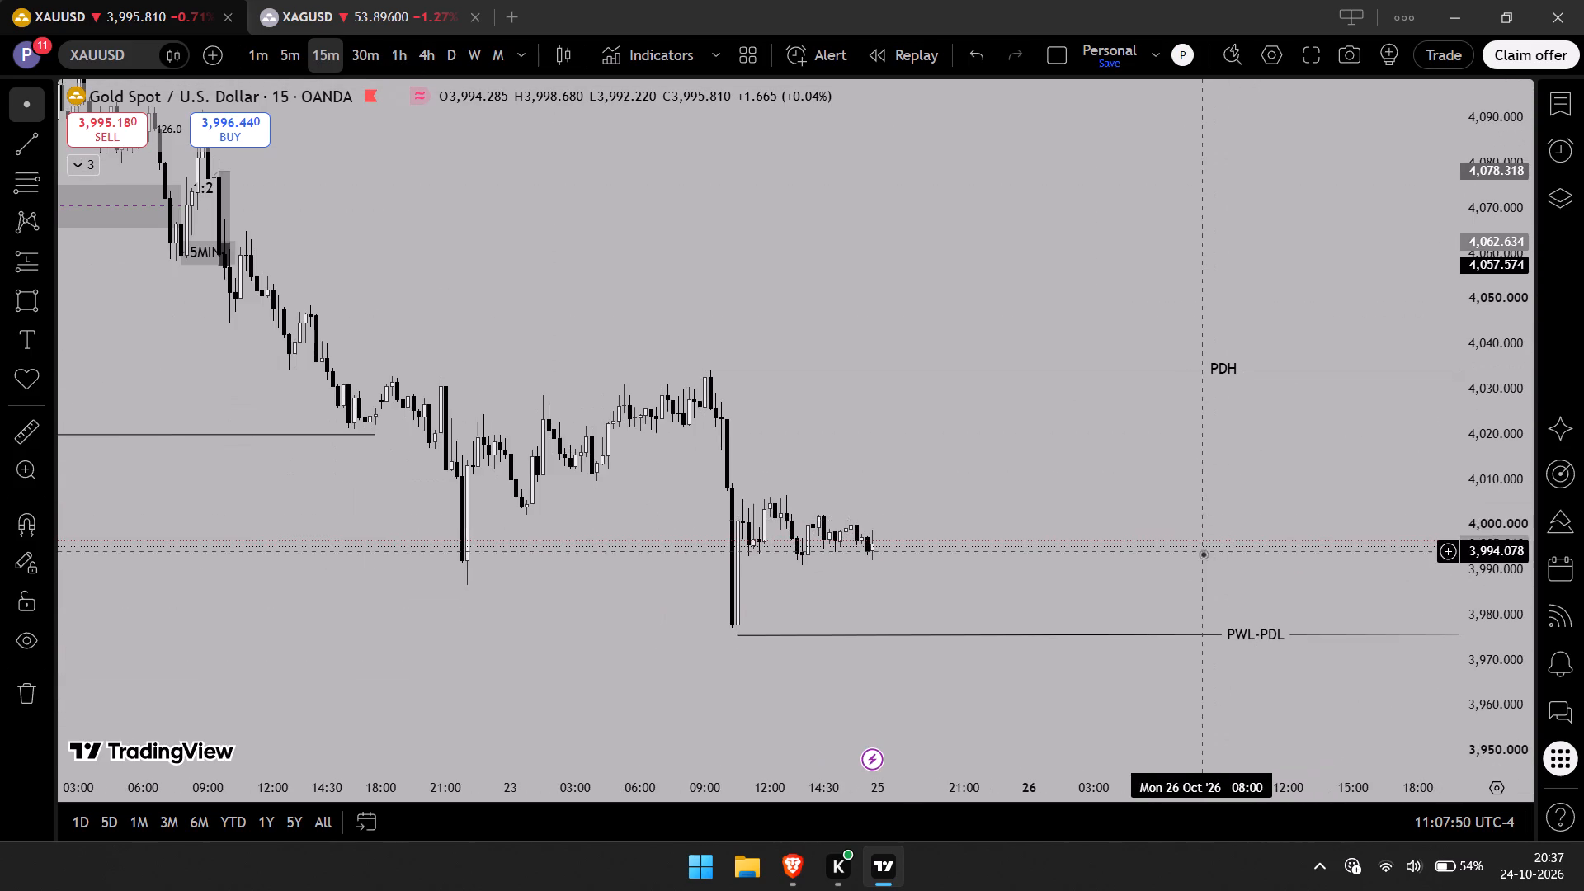
{"action": "left_click_drag", "start_coordinate": [1203, 554], "coordinate": [1140, 499]}
{"action": "scroll", "coordinate": [1130, 493], "scroll_direction": "up", "scroll_amount": 1}
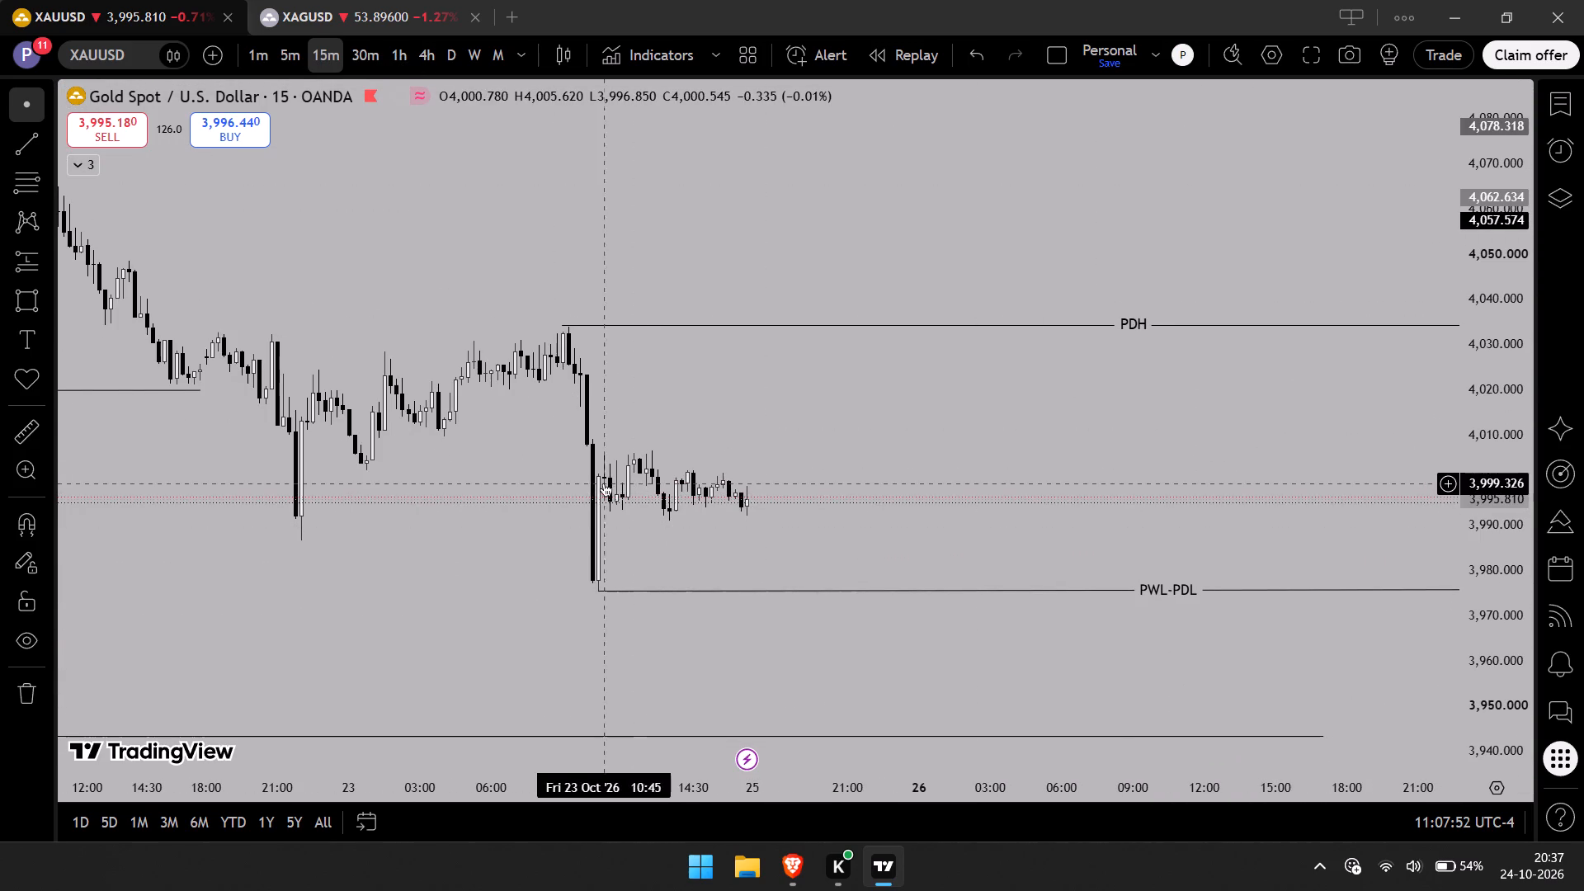
{"action": "left_click_drag", "start_coordinate": [1336, 478], "coordinate": [1003, 483]}
{"action": "scroll", "coordinate": [1002, 483], "scroll_direction": "down", "scroll_amount": 1}
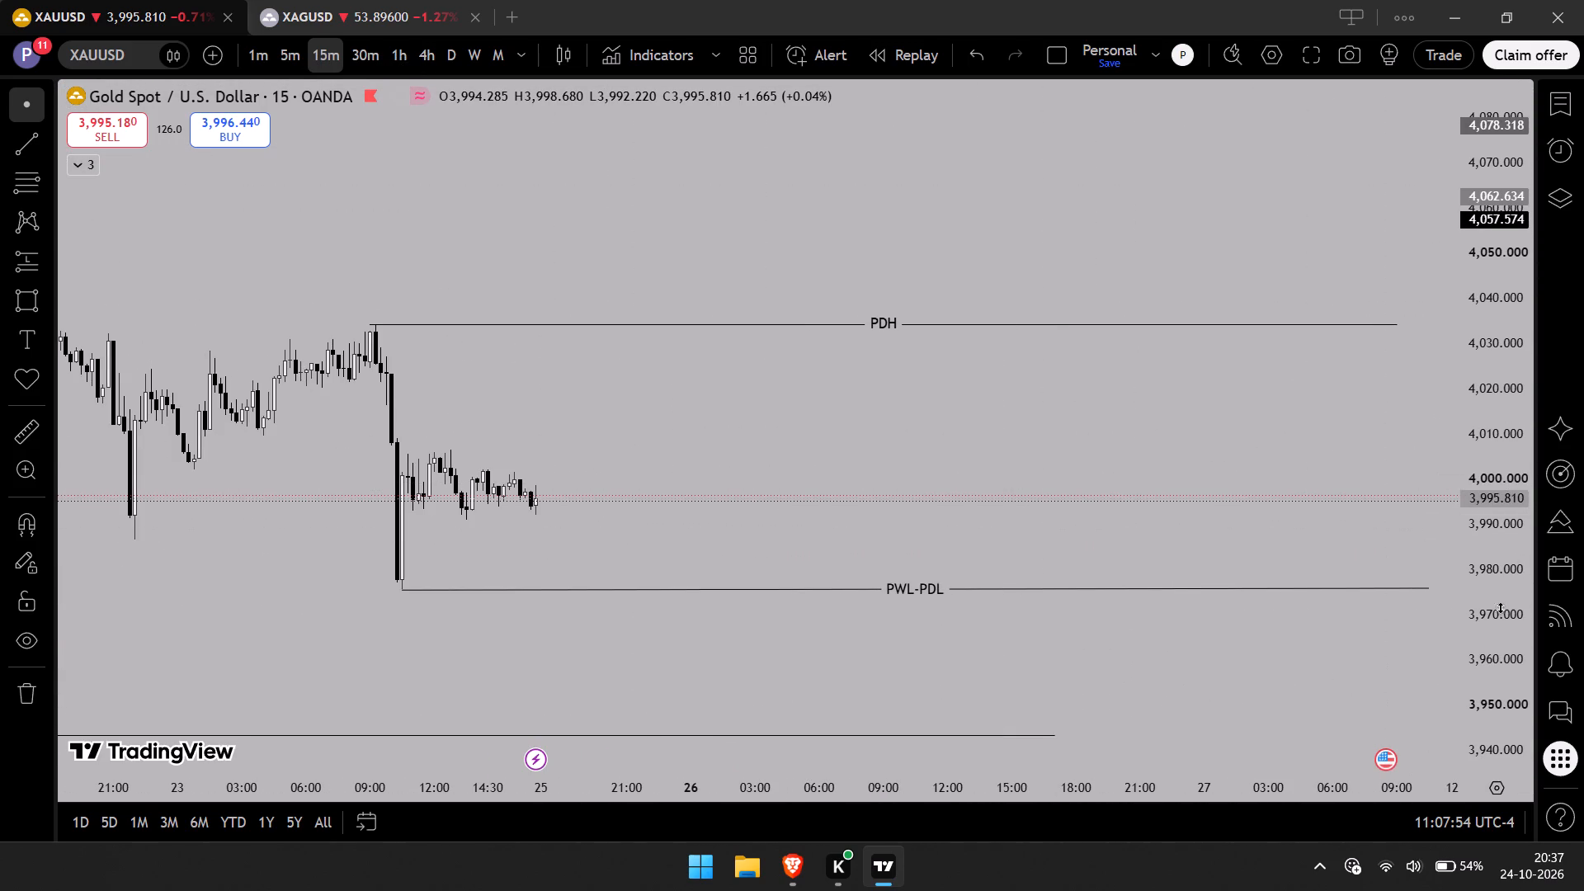
{"action": "left_click_drag", "start_coordinate": [1499, 617], "coordinate": [1501, 536]}
Check the daily candles around AUG-LOW-$$$ and PWL-PDL, and compare them with the 15-minute range below PDH.
{"action": "left_click", "coordinate": [456, 53]}
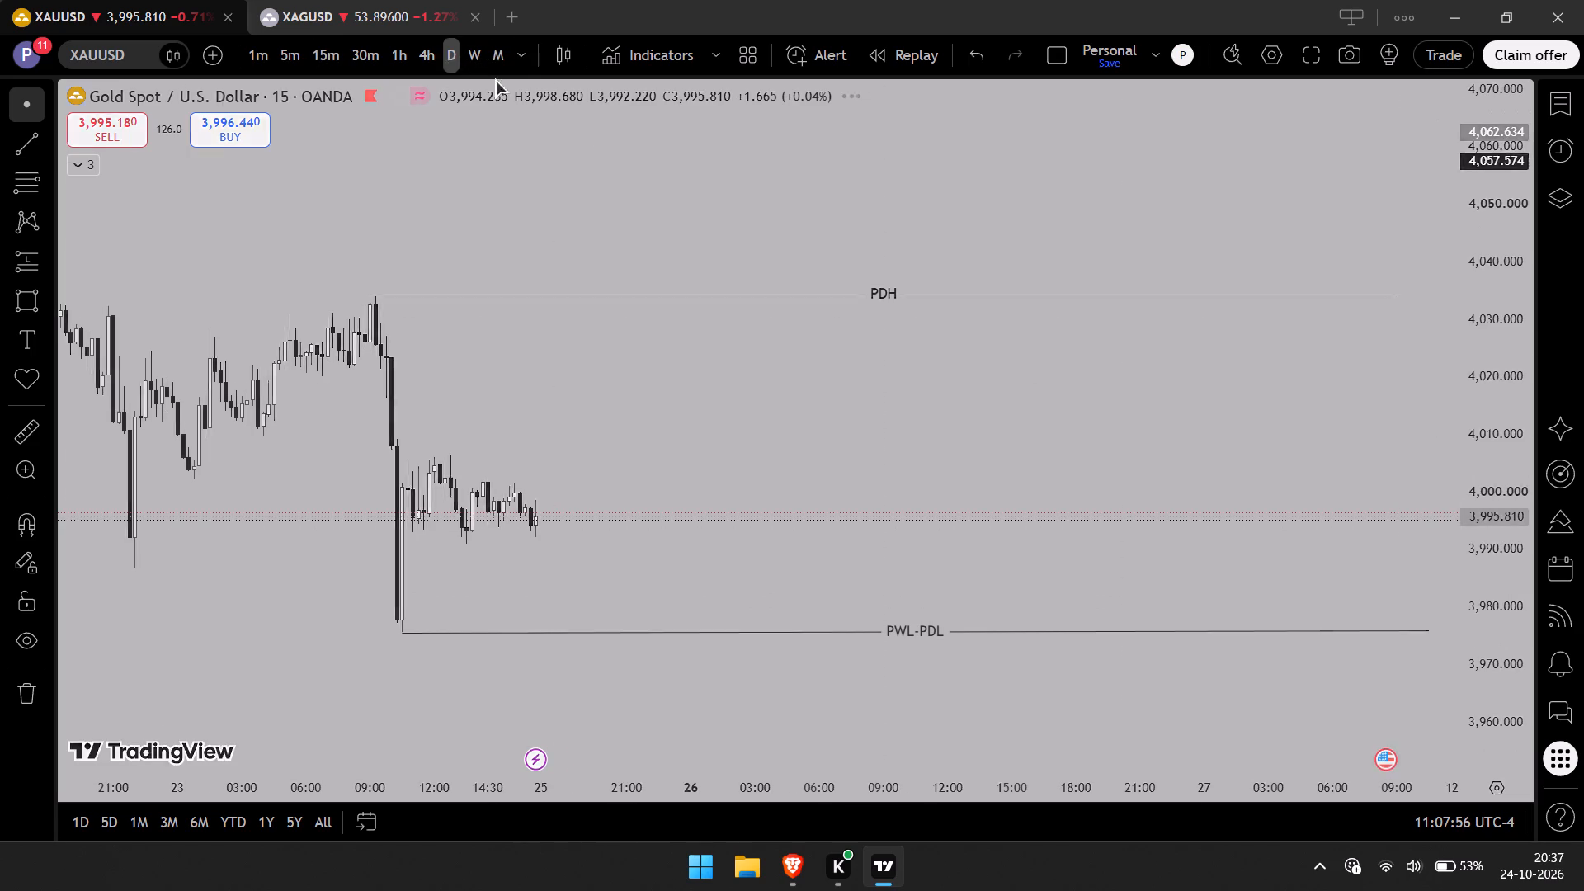
{"action": "left_click_drag", "start_coordinate": [823, 342], "coordinate": [1080, 304]}
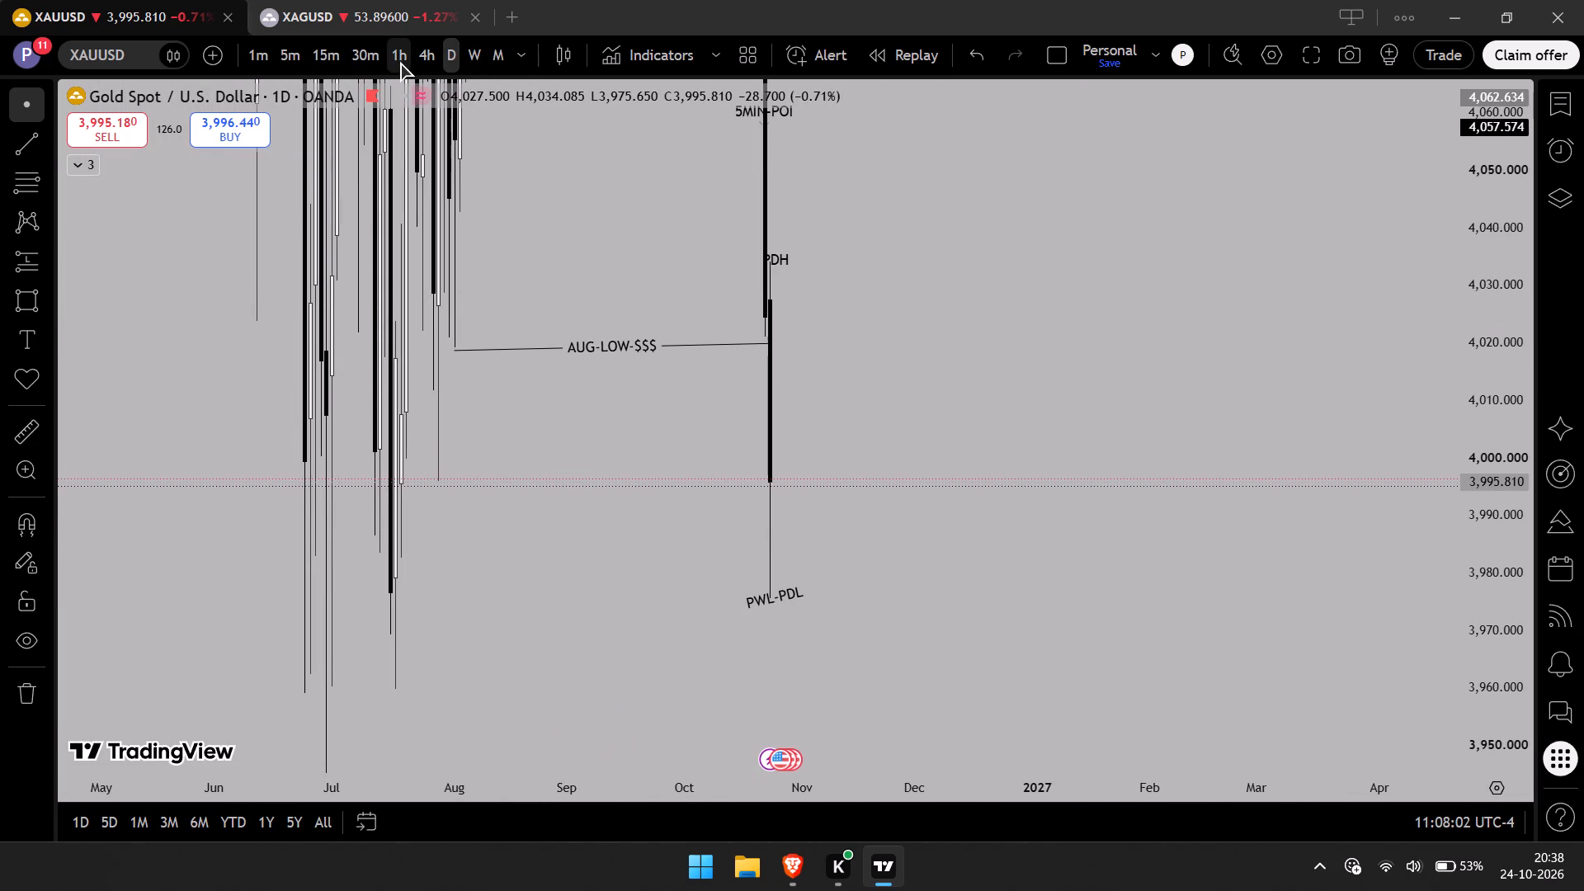
{"action": "left_click", "coordinate": [328, 49]}
{"action": "scroll", "coordinate": [956, 351], "scroll_direction": "up", "scroll_amount": 2}
{"action": "left_click_drag", "start_coordinate": [938, 365], "coordinate": [952, 384]}
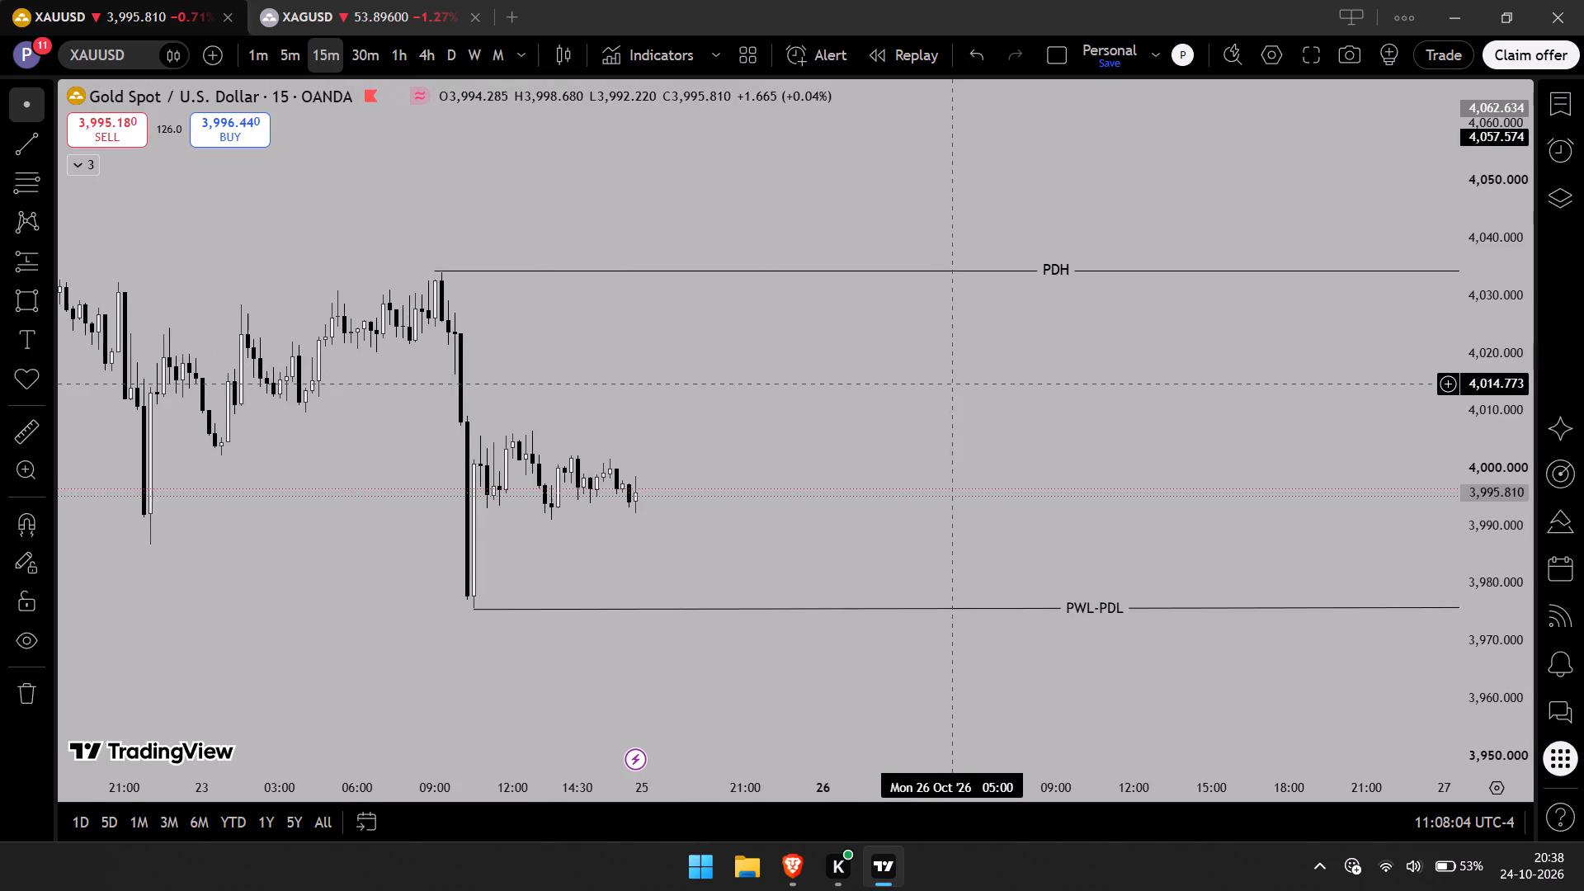
{"action": "left_click_drag", "start_coordinate": [952, 384], "coordinate": [953, 384]}
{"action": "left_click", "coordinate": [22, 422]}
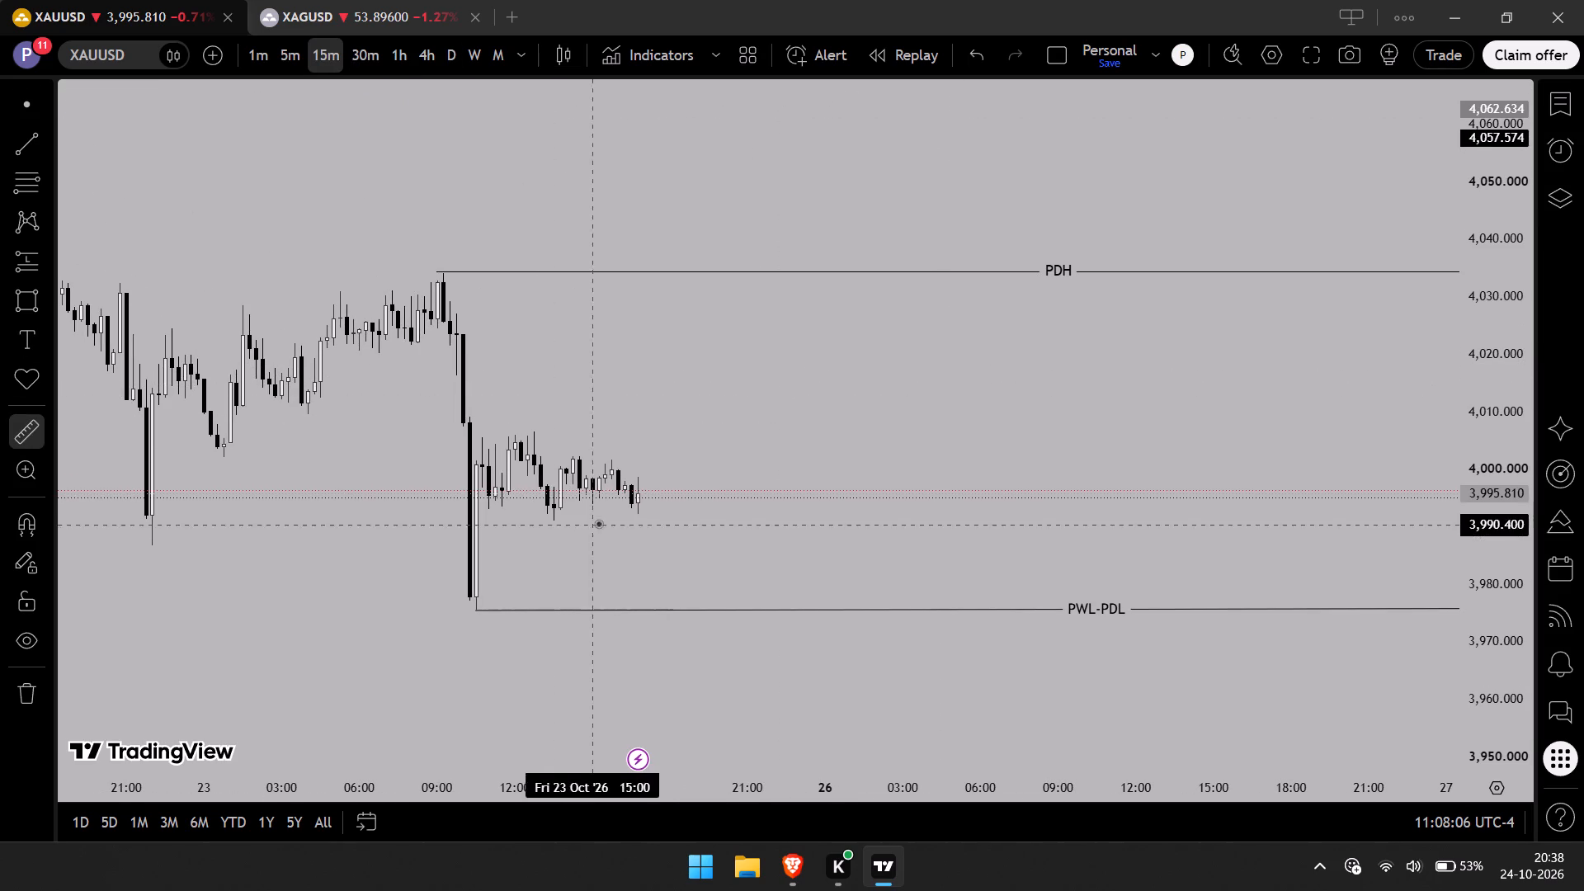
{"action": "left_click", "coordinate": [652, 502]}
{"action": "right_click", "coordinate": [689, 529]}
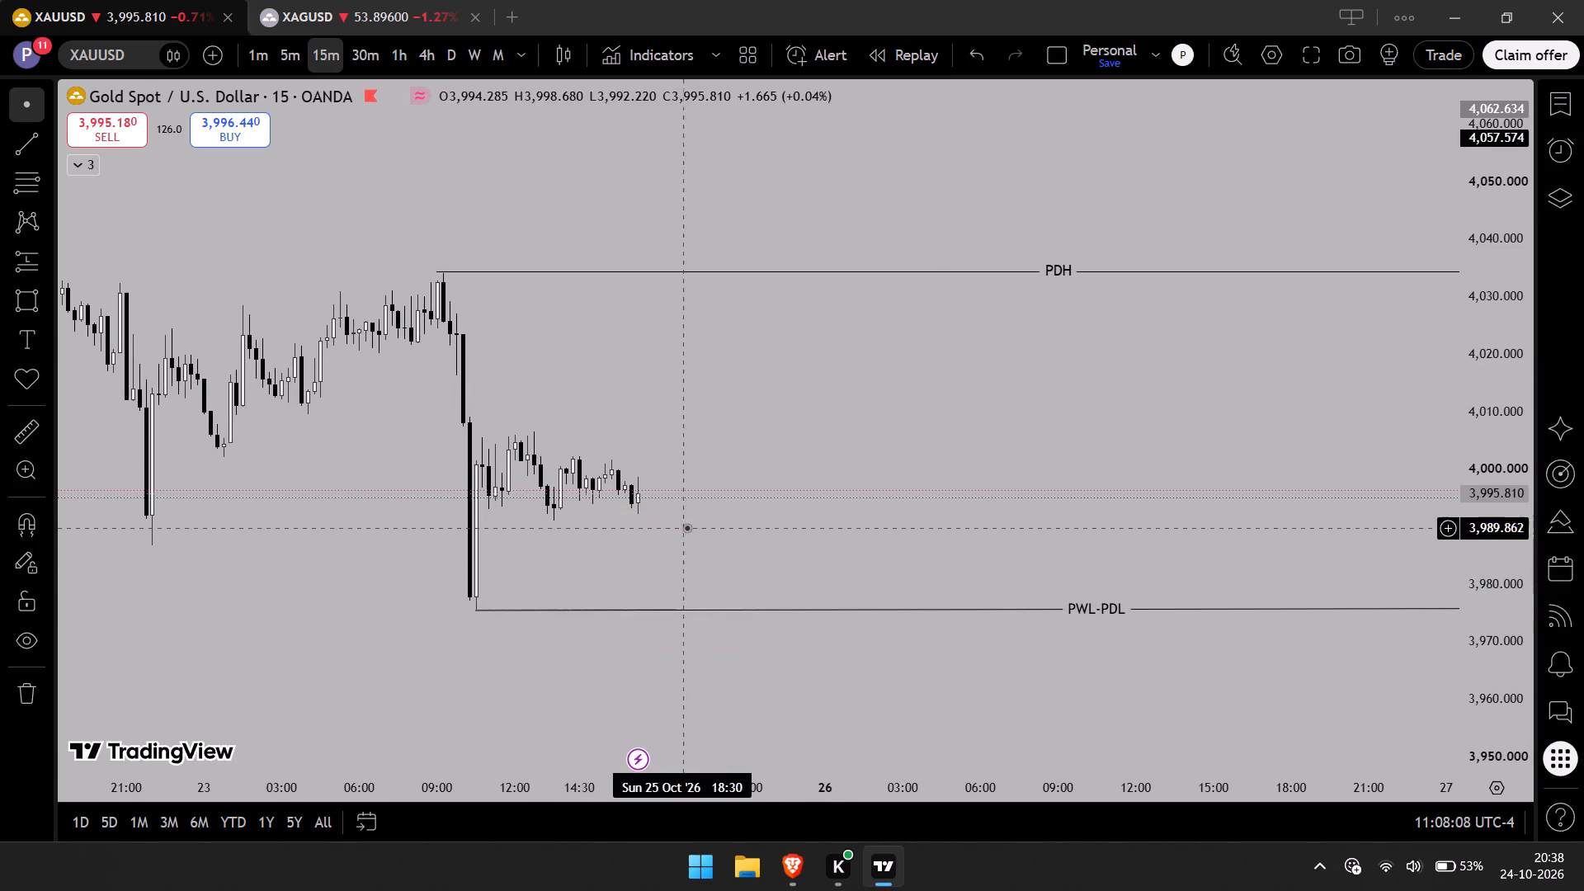
Draw a path arrow on the 15-minute chart from the latest candle at about 3,995 down through PWL-PDL to about 3,970.
{"action": "left_click", "coordinate": [49, 303]}
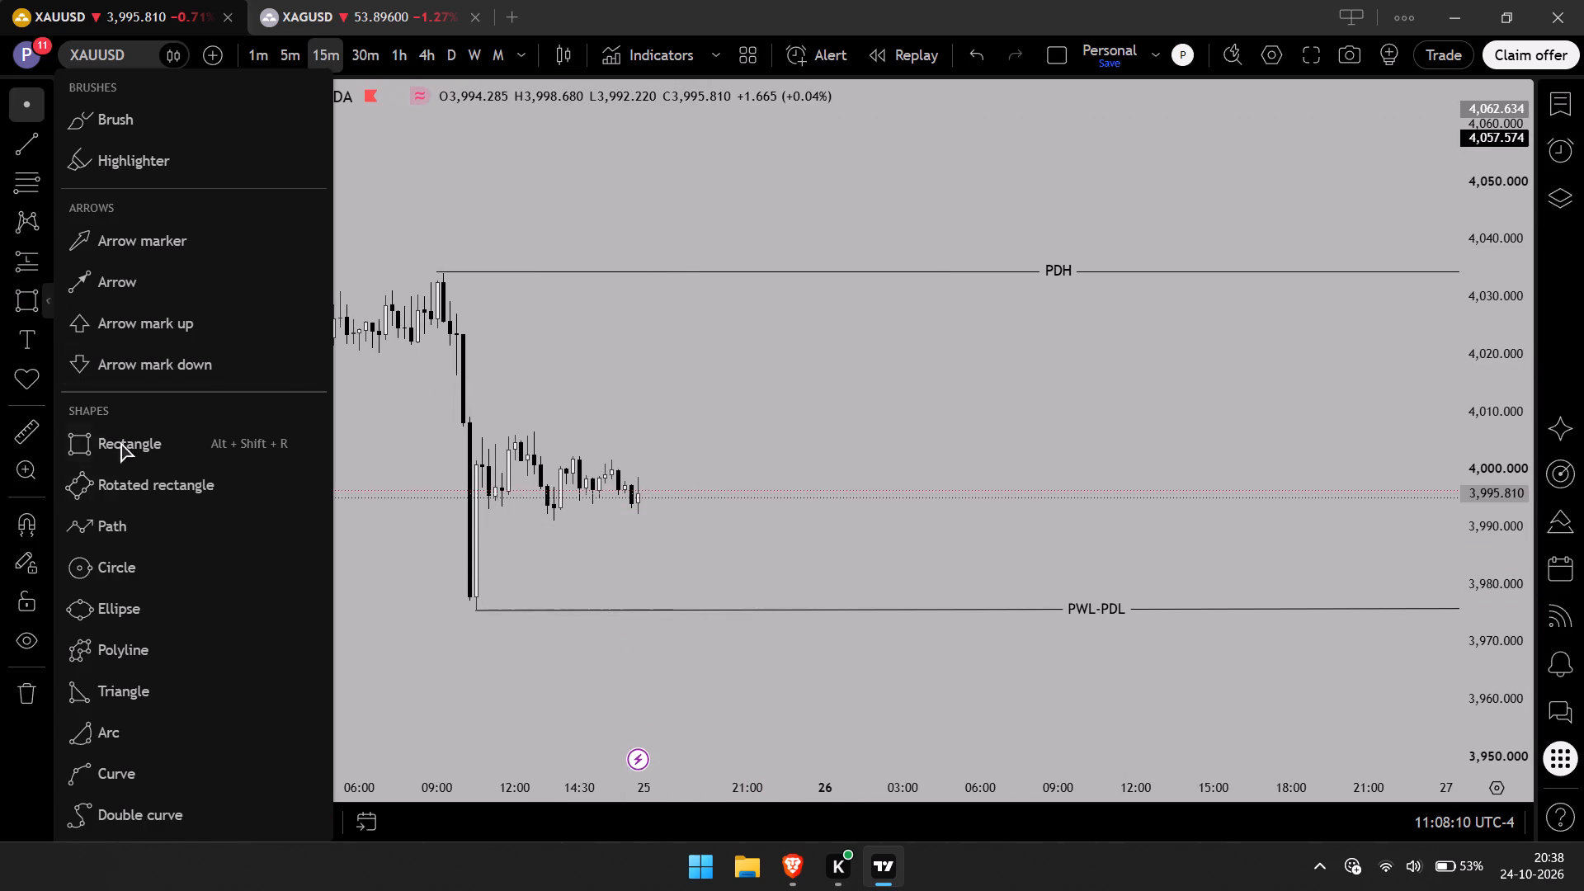
{"action": "left_click", "coordinate": [137, 527]}
{"action": "left_click", "coordinate": [116, 521]}
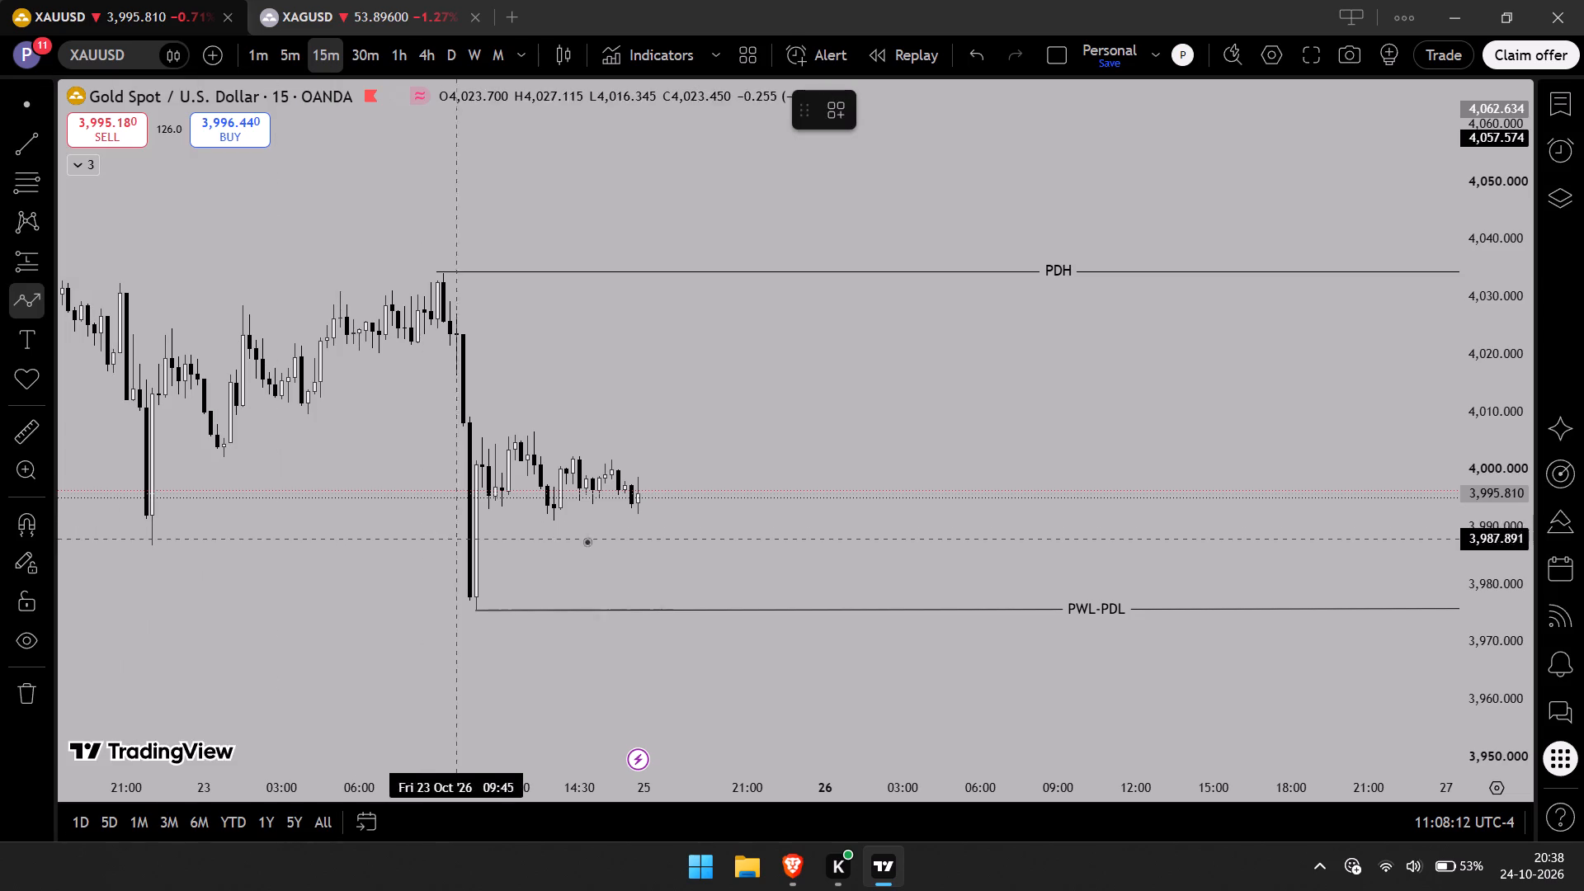
{"action": "left_click", "coordinate": [1556, 74]}
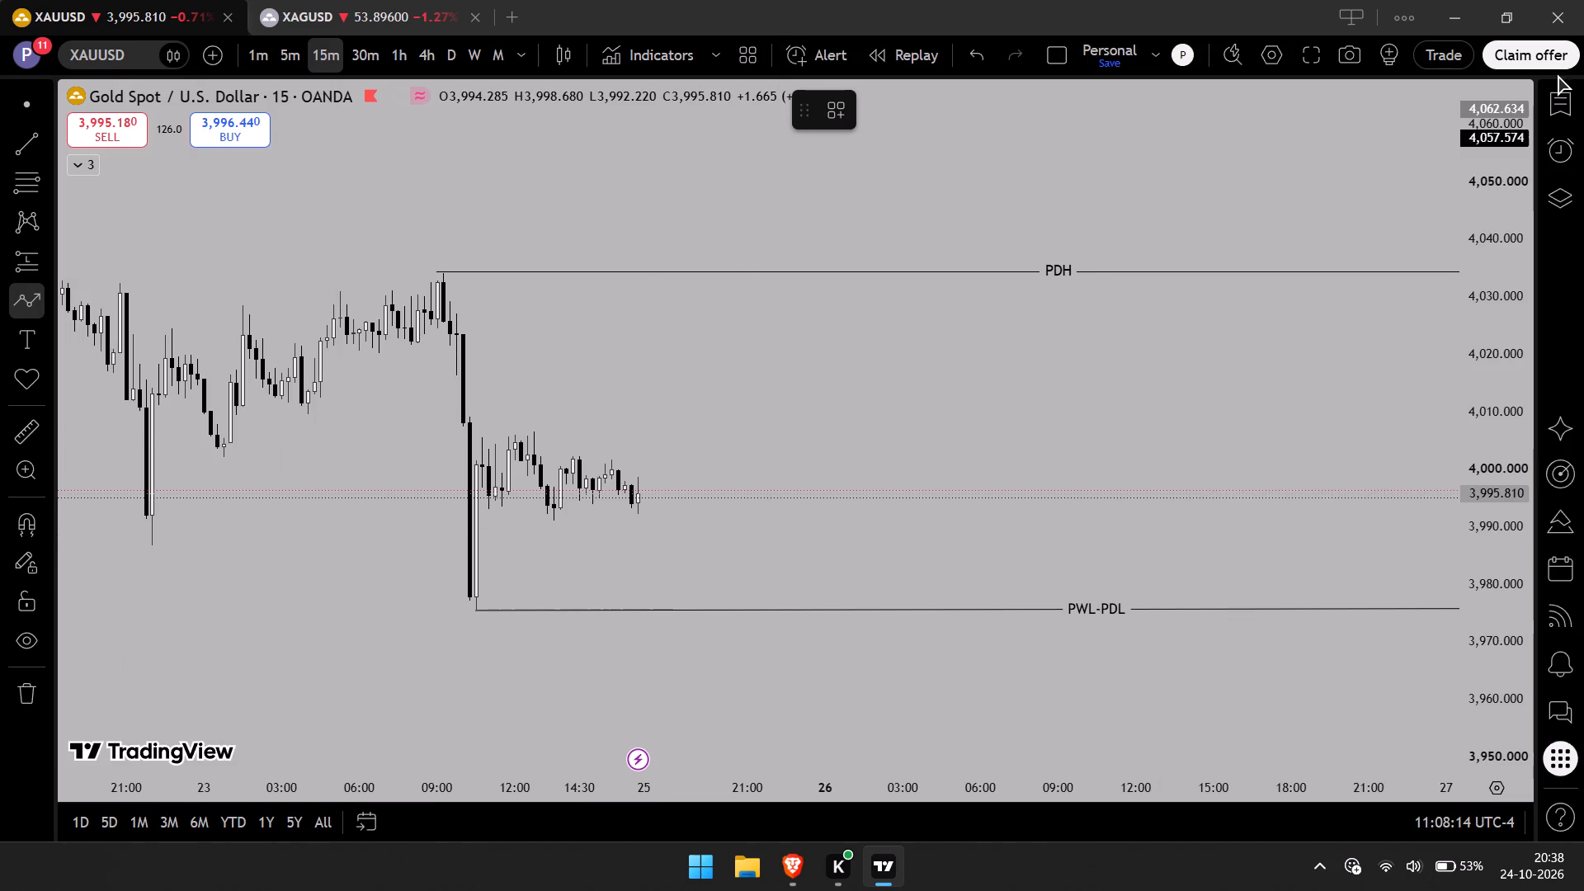
{"action": "left_click", "coordinate": [644, 498]}
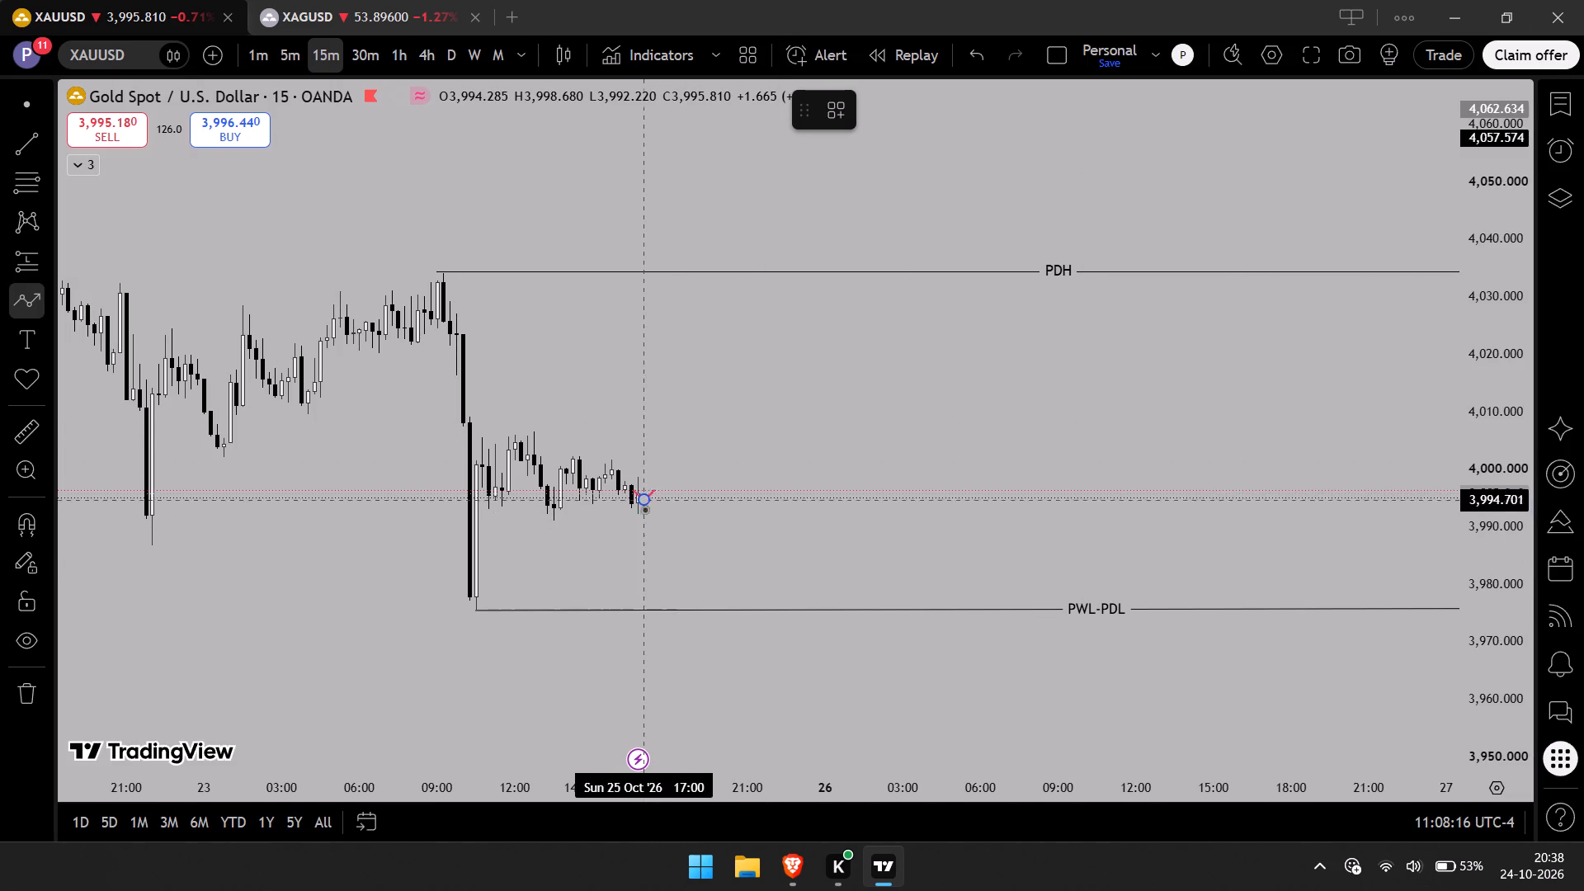
{"action": "left_click", "coordinate": [677, 639]}
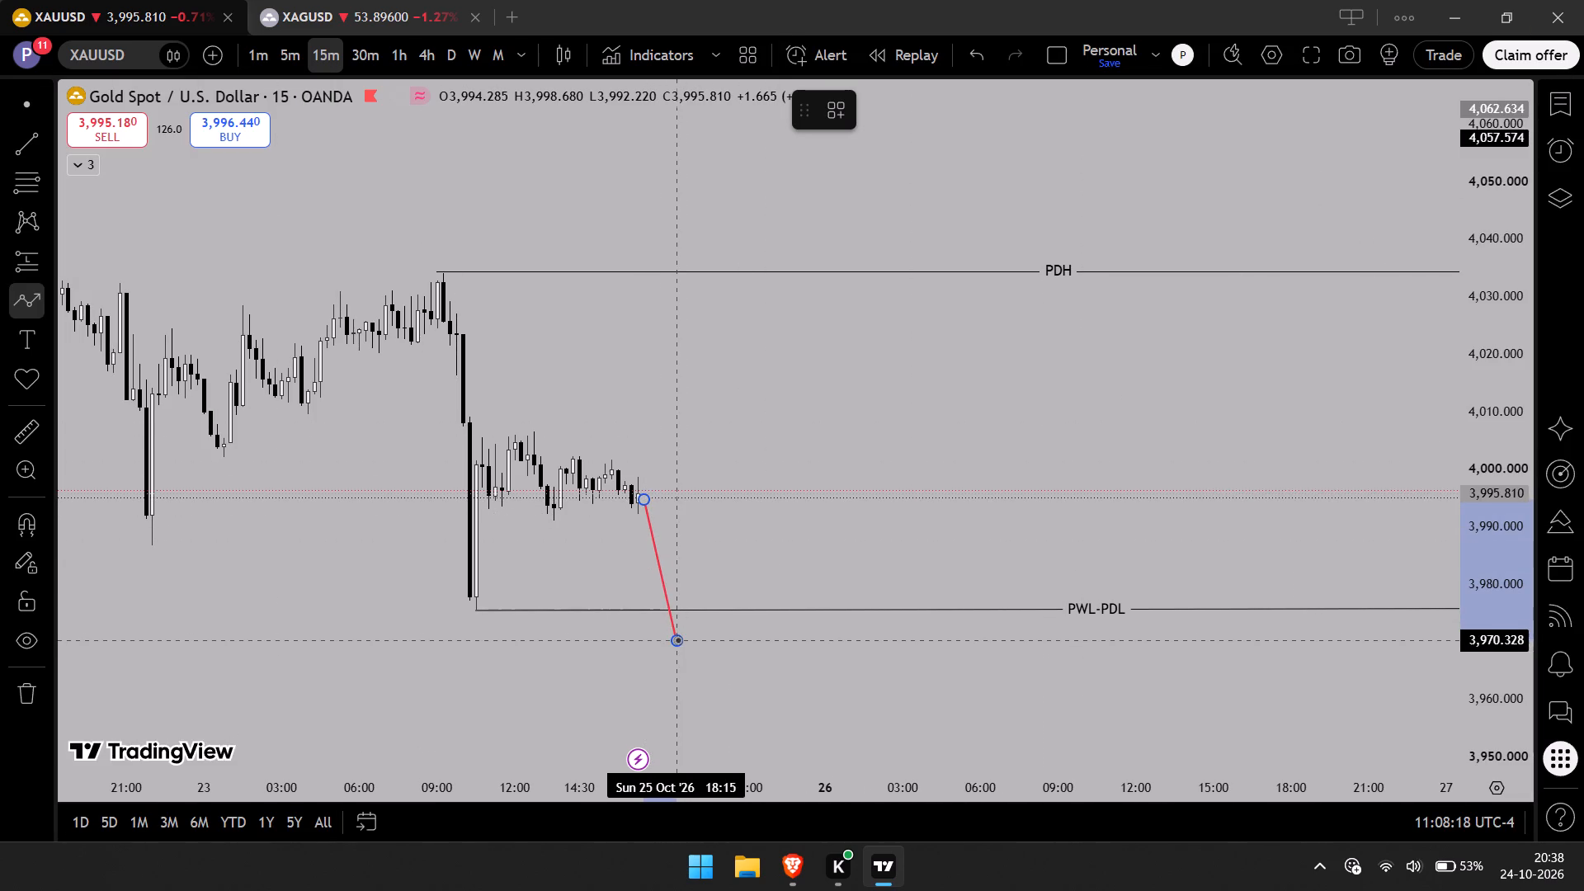
{"action": "right_click", "coordinate": [702, 559]}
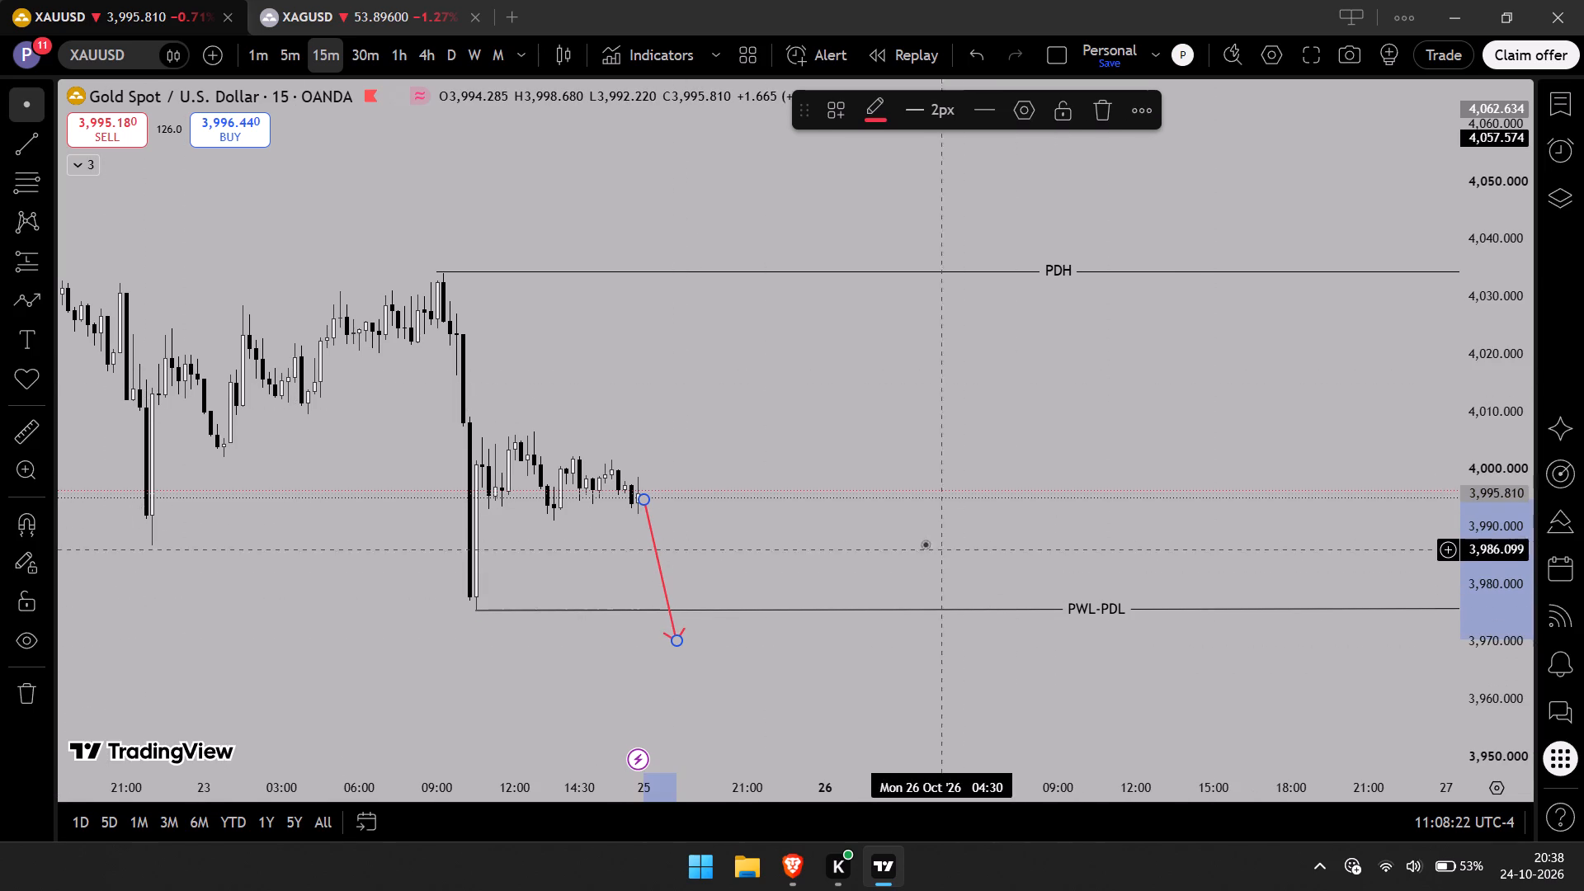
{"action": "left_click", "coordinate": [832, 531]}
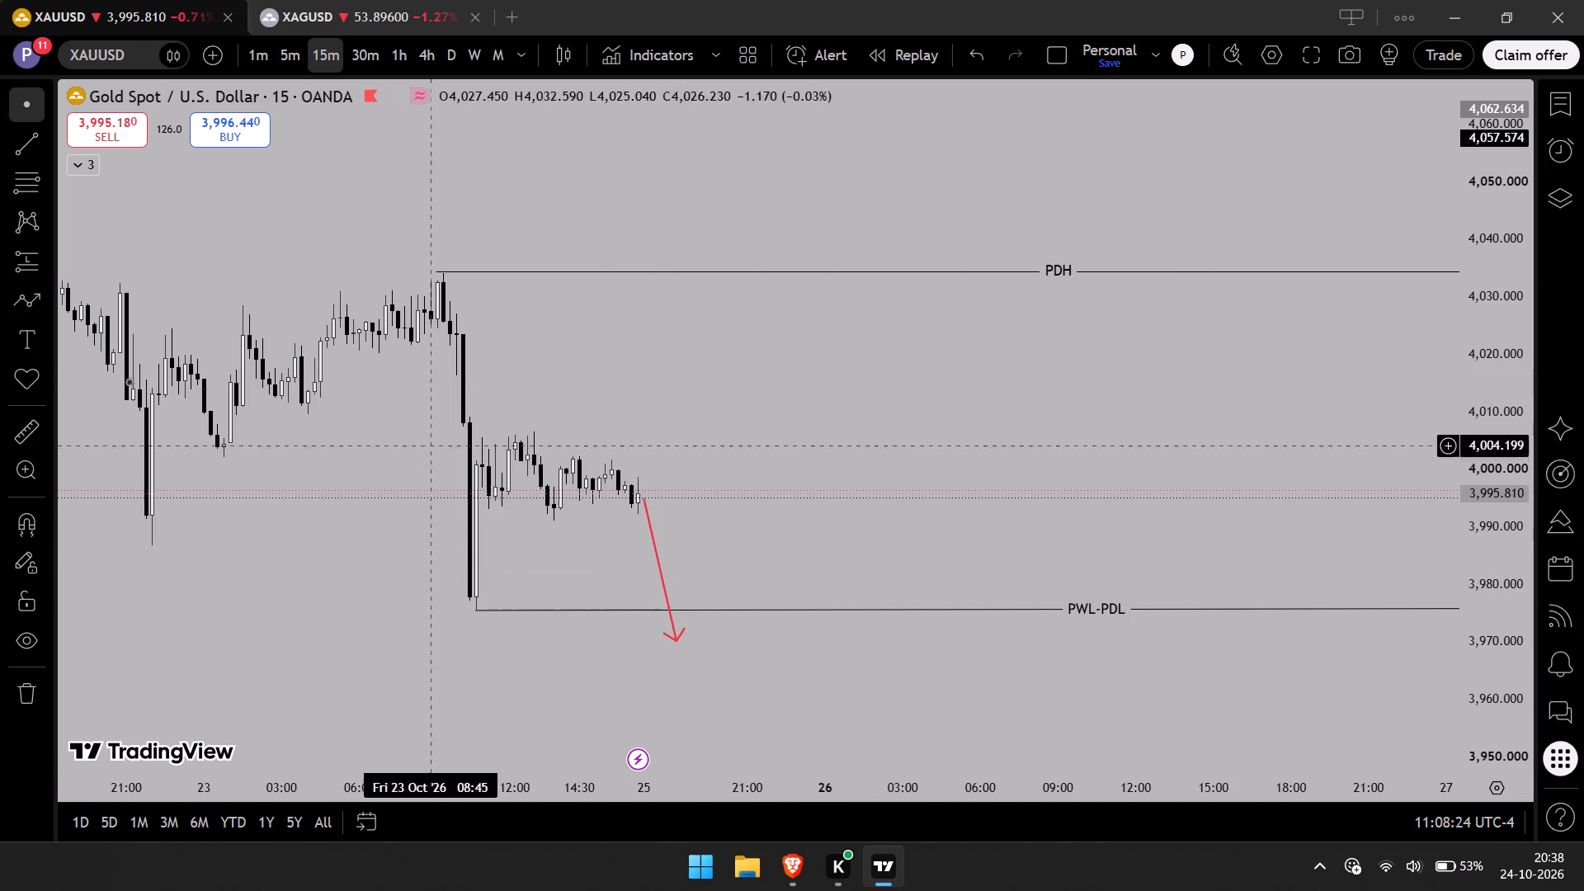
Draw a rectangle zone above PWL-PDL from about 3,992.7 to 3,987.5, spanning 25 Oct 17:15 to 26 Oct 03:00.
{"action": "left_click", "coordinate": [50, 304]}
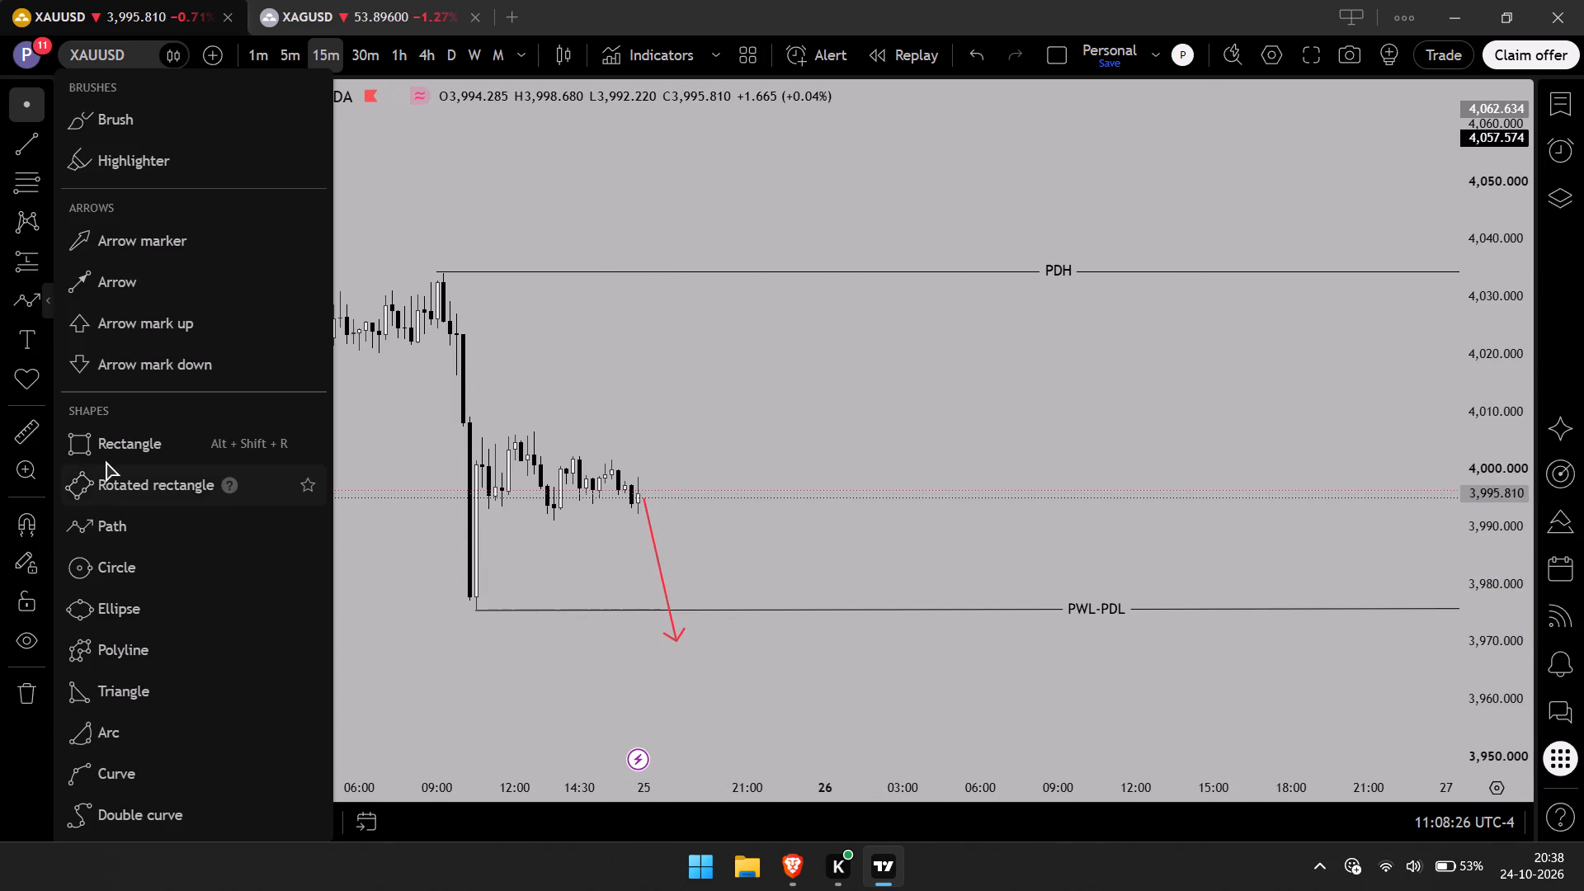
{"action": "left_click", "coordinate": [106, 459]}
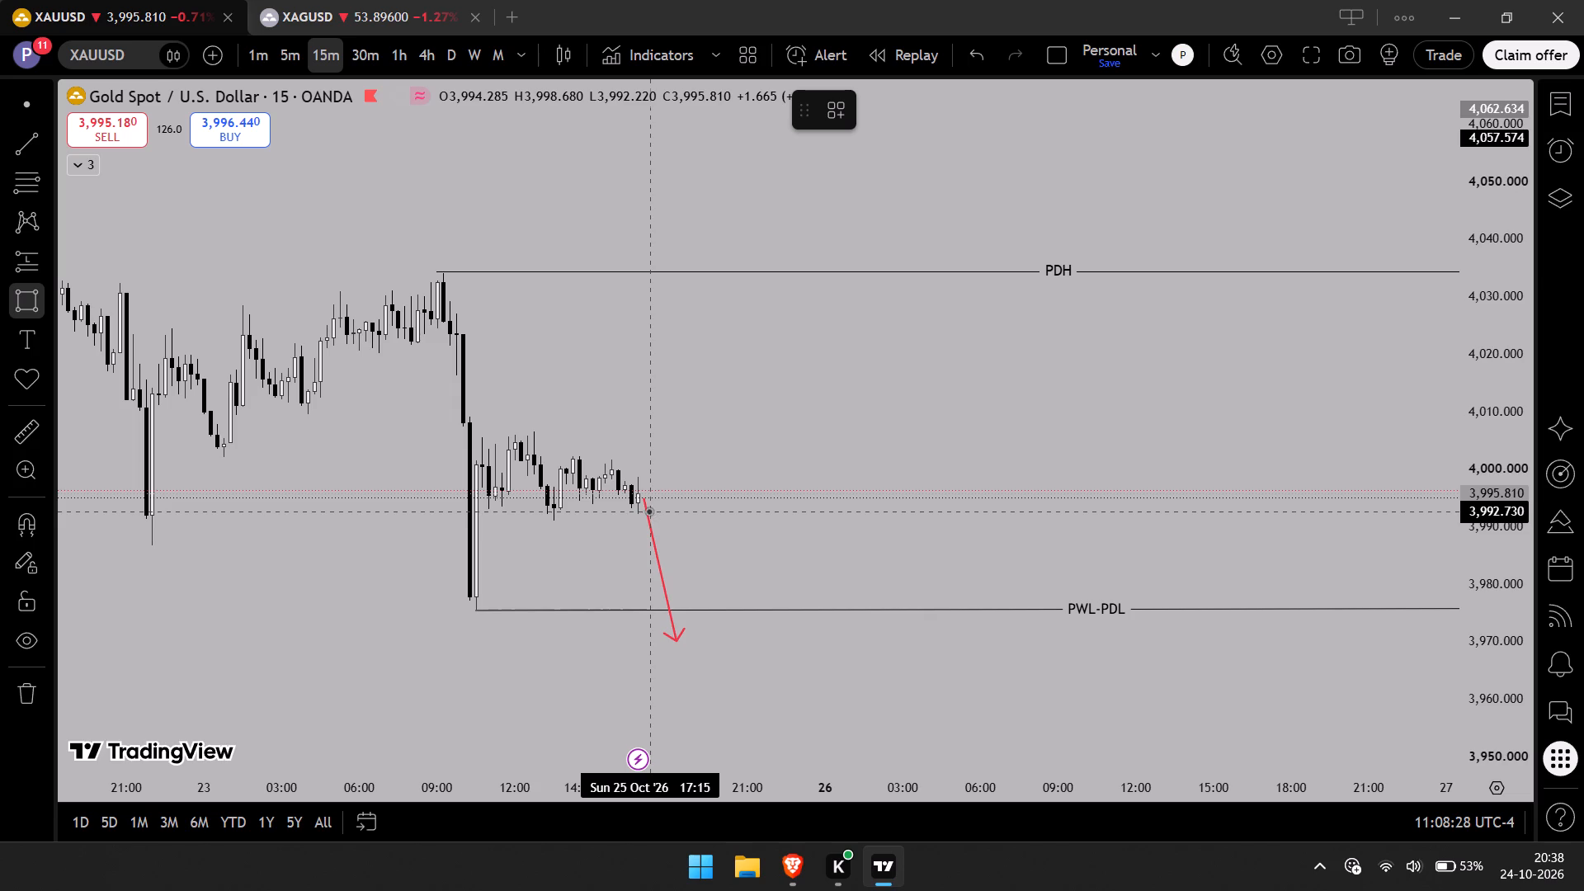
{"action": "left_click", "coordinate": [648, 511]}
{"action": "left_click", "coordinate": [905, 540]}
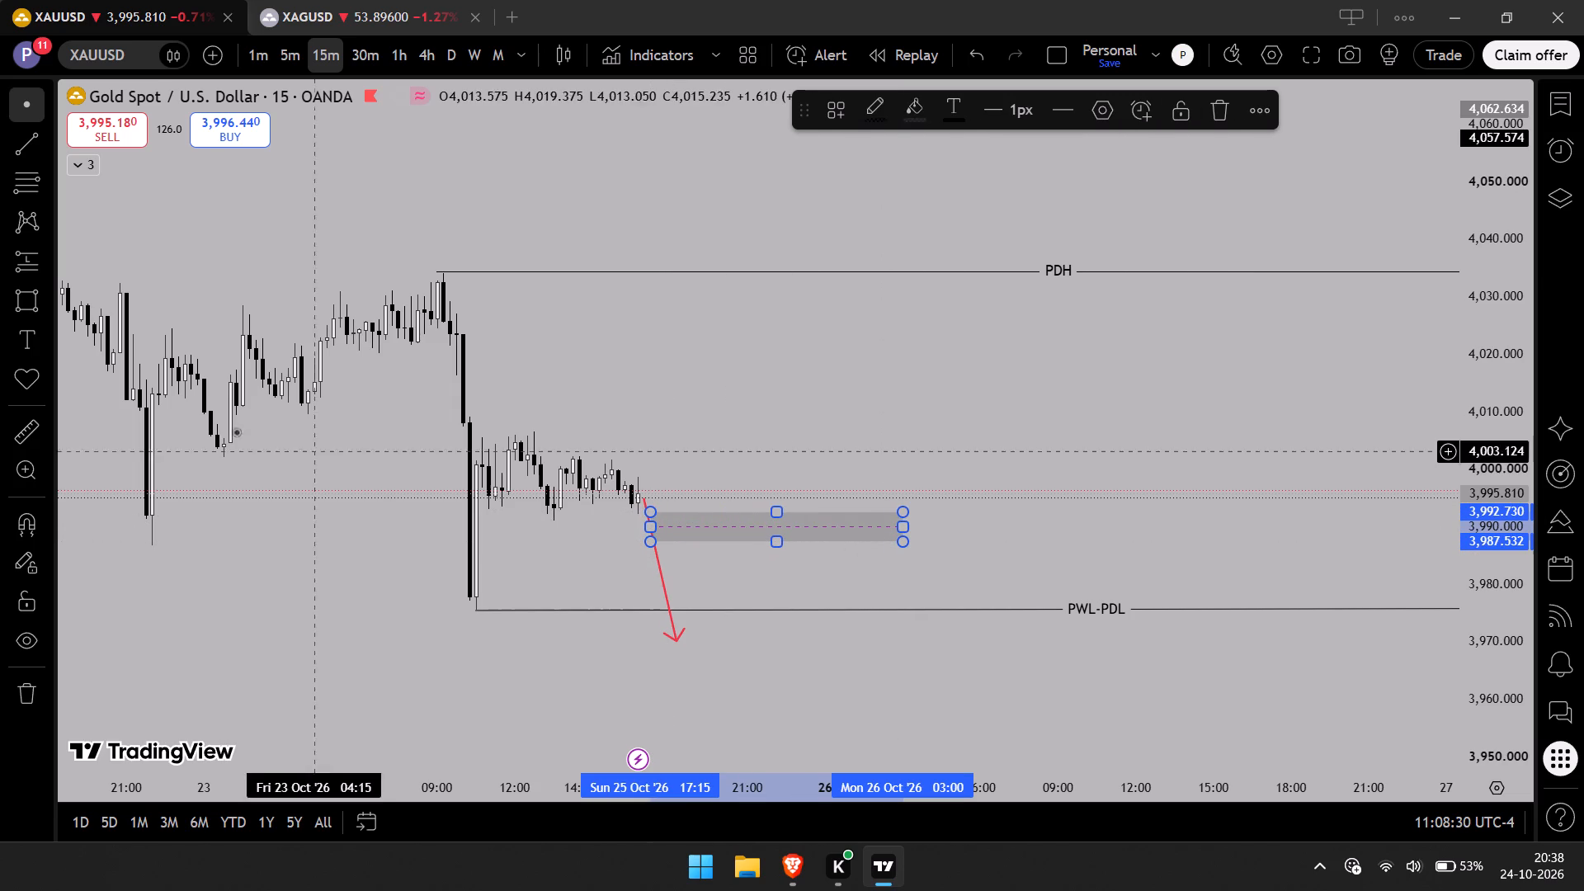
Draw a second path from the first arrow's tip up to the new rectangle at about 3,988, and down to about 3,957.
{"action": "left_click", "coordinate": [45, 299]}
{"action": "left_click", "coordinate": [96, 521]}
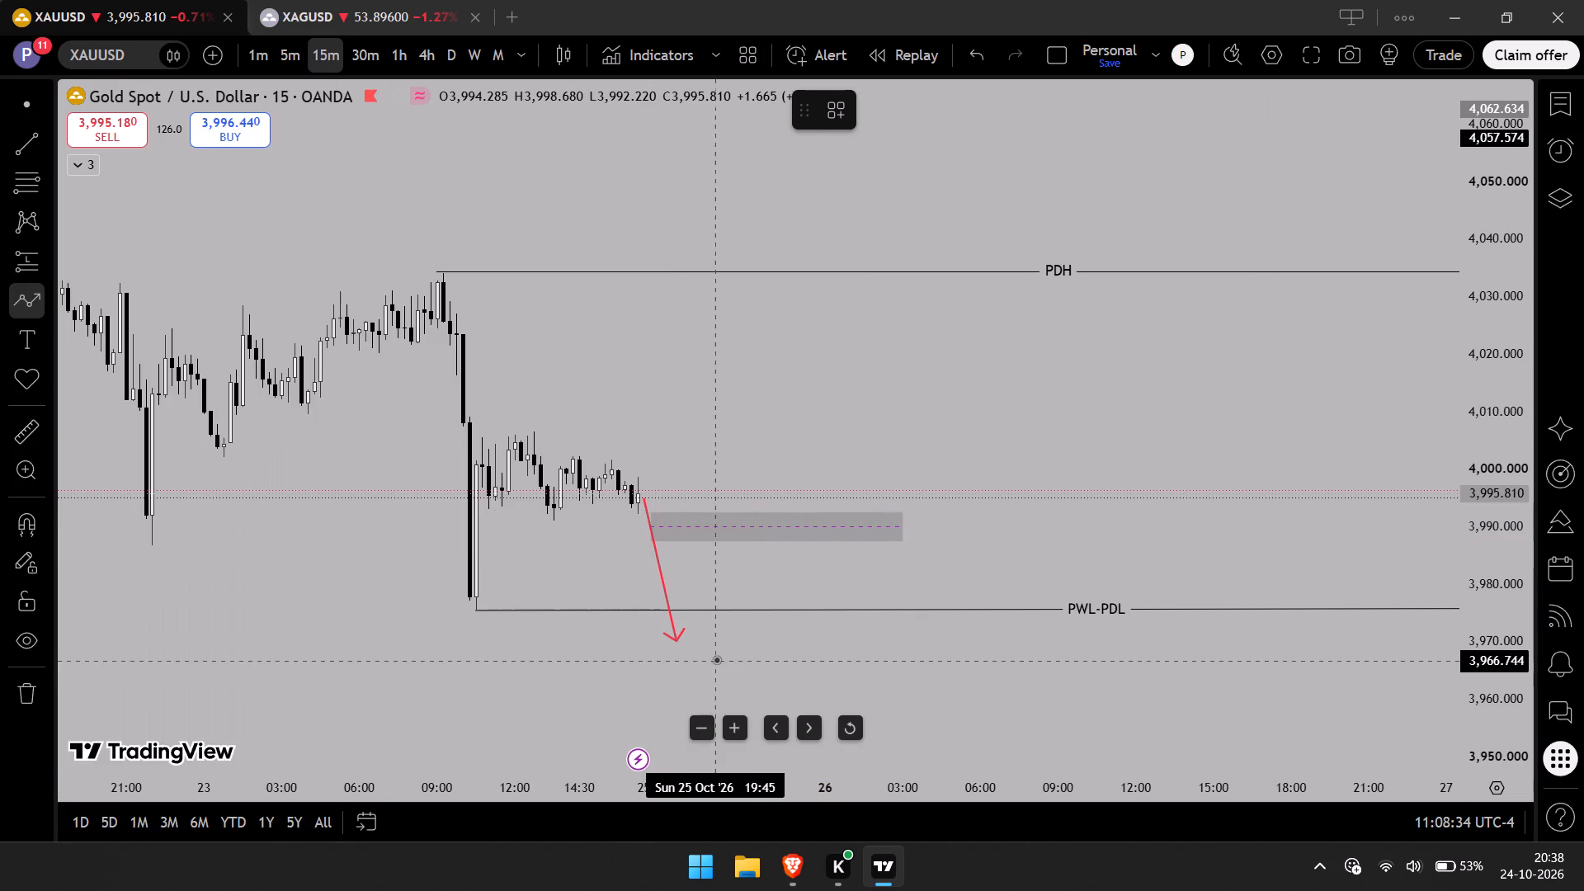
{"action": "left_click", "coordinate": [676, 638]}
{"action": "left_click", "coordinate": [717, 537]}
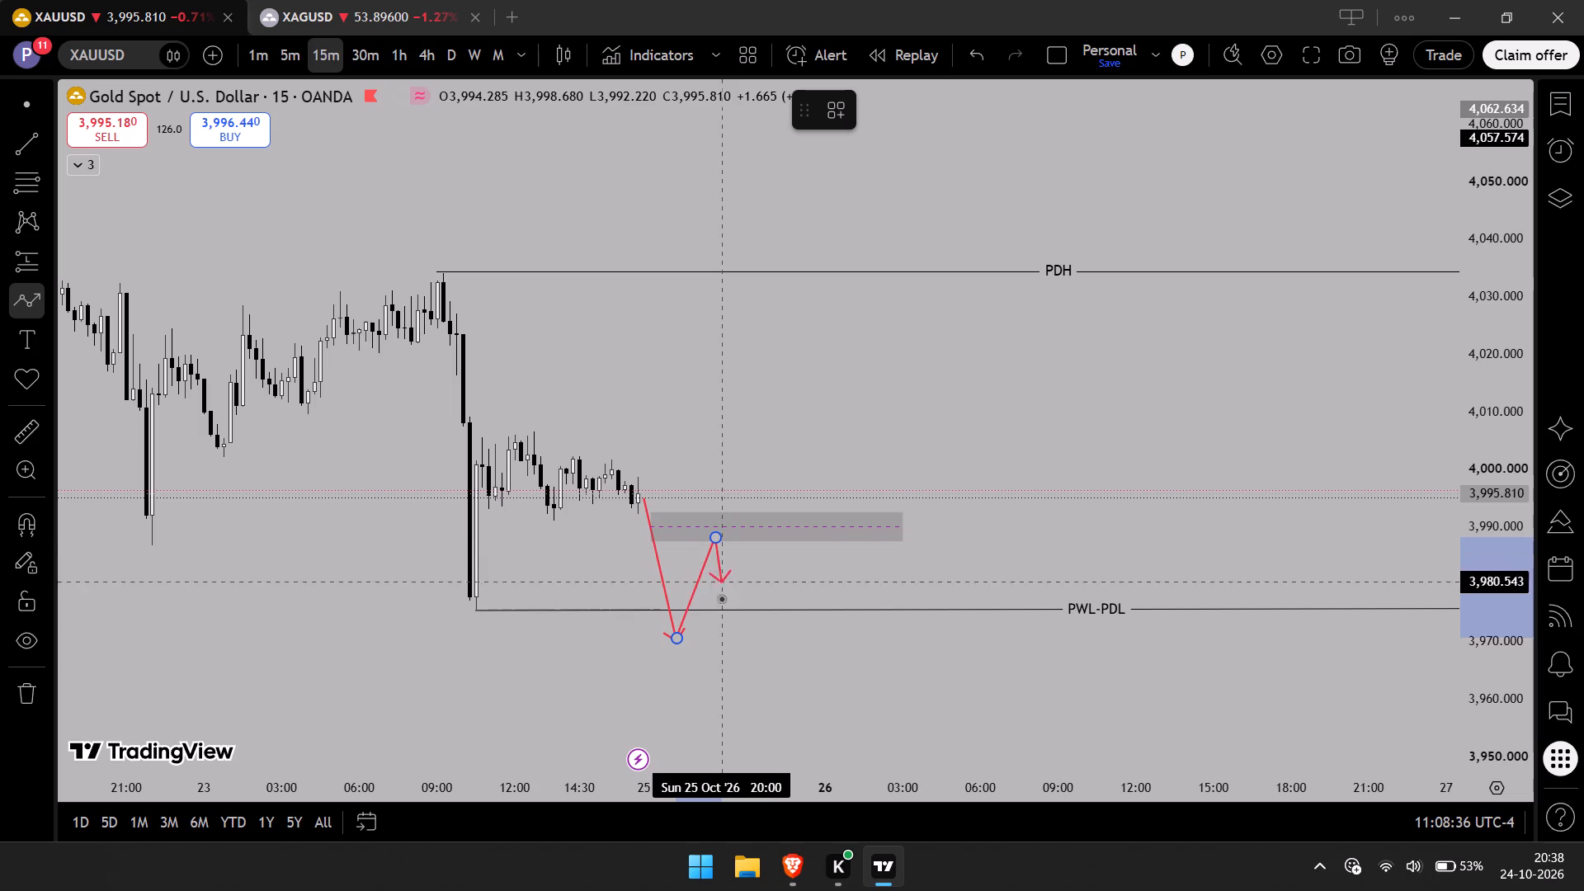
{"action": "left_click", "coordinate": [750, 716]}
{"action": "left_click", "coordinate": [750, 716]}
{"action": "left_click", "coordinate": [841, 689]}
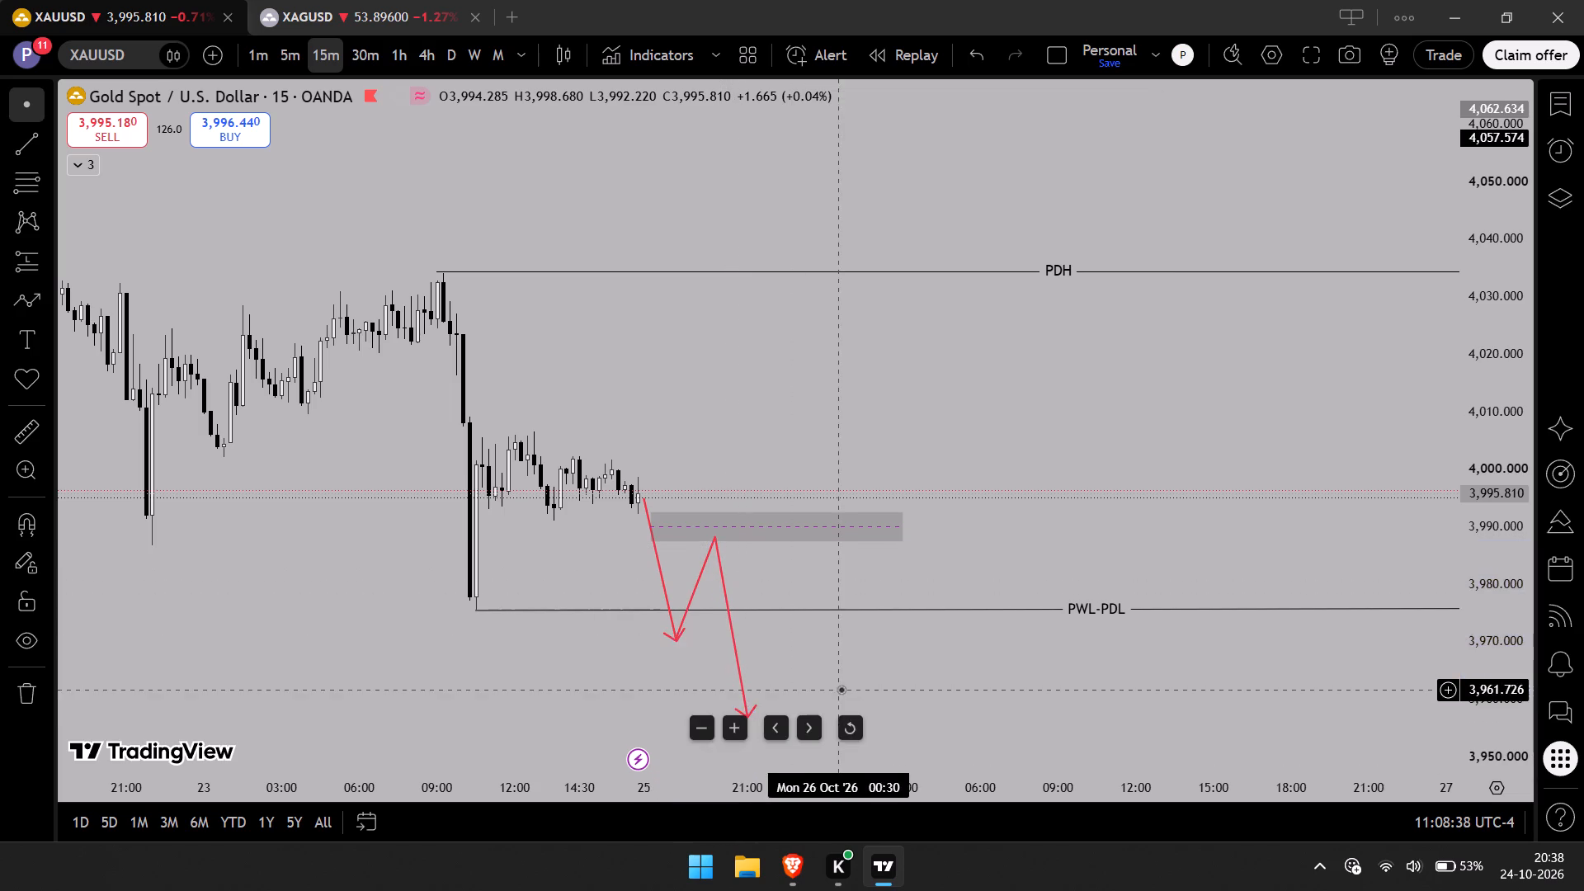
Extend the last leg of the second path down to about 3,942, just past the horizontal line near 3,943.
{"action": "left_click_drag", "start_coordinate": [842, 686], "coordinate": [928, 431]}
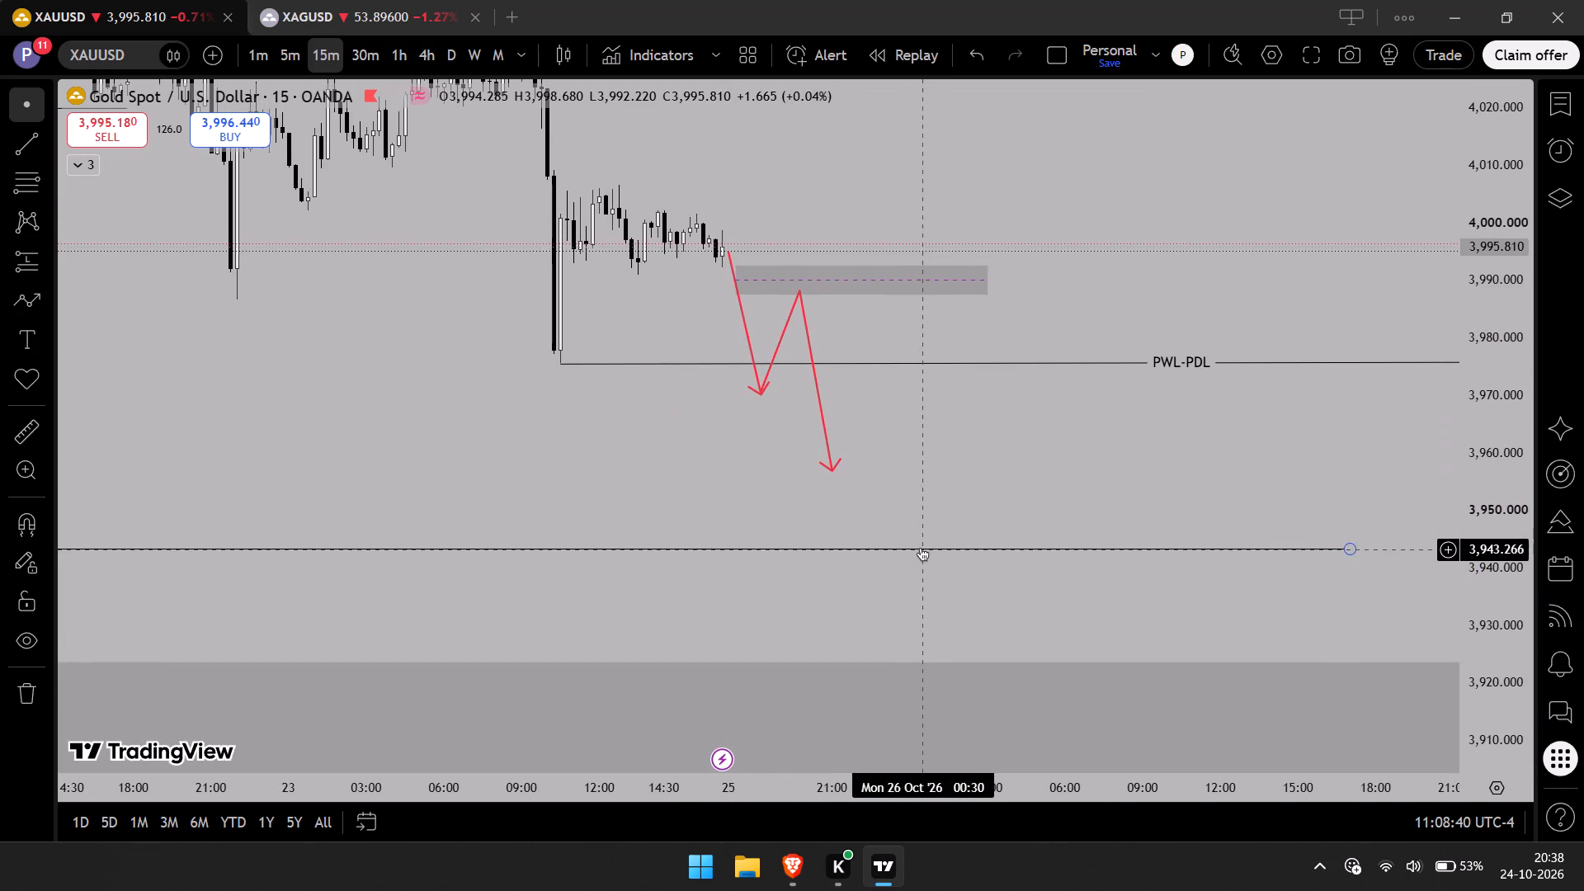
{"action": "left_click_drag", "start_coordinate": [831, 469], "coordinate": [851, 544]}
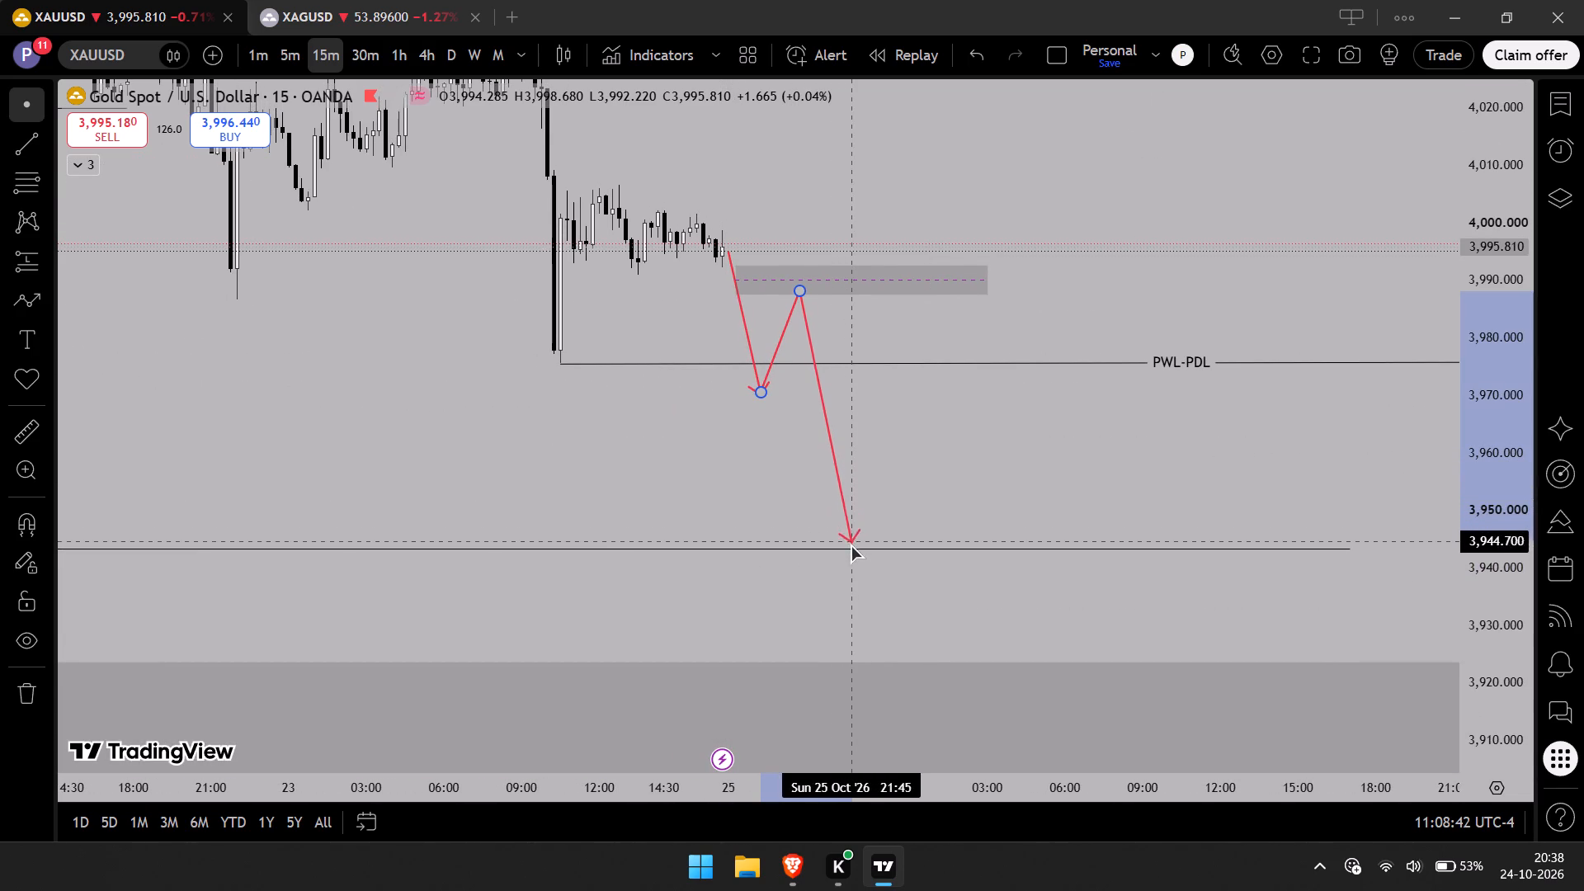
{"action": "left_click_drag", "start_coordinate": [851, 544], "coordinate": [852, 558]}
{"action": "left_click", "coordinate": [907, 456]}
Draw a path from the latest candle's low down to about 3,957, zigzagging around PWL-PDL, and up with one pullback to about 4,040 above PDH.
{"action": "left_click_drag", "start_coordinate": [907, 456], "coordinate": [889, 511]}
{"action": "left_click_drag", "start_coordinate": [889, 490], "coordinate": [879, 596]}
{"action": "left_click_drag", "start_coordinate": [993, 398], "coordinate": [992, 436]}
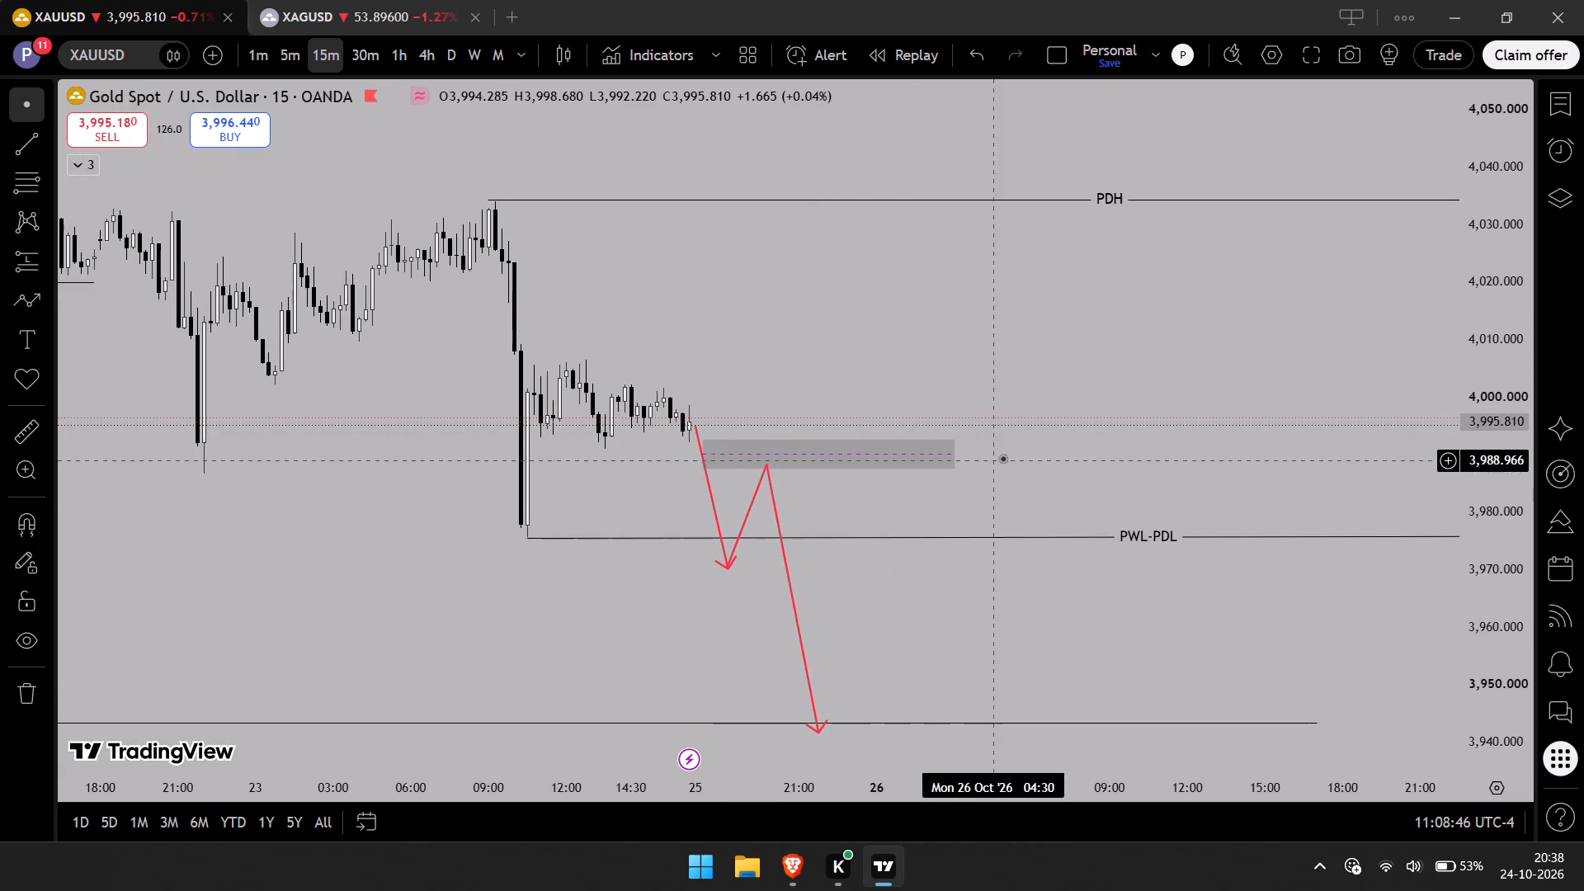
{"action": "left_click_drag", "start_coordinate": [1017, 452], "coordinate": [988, 461]}
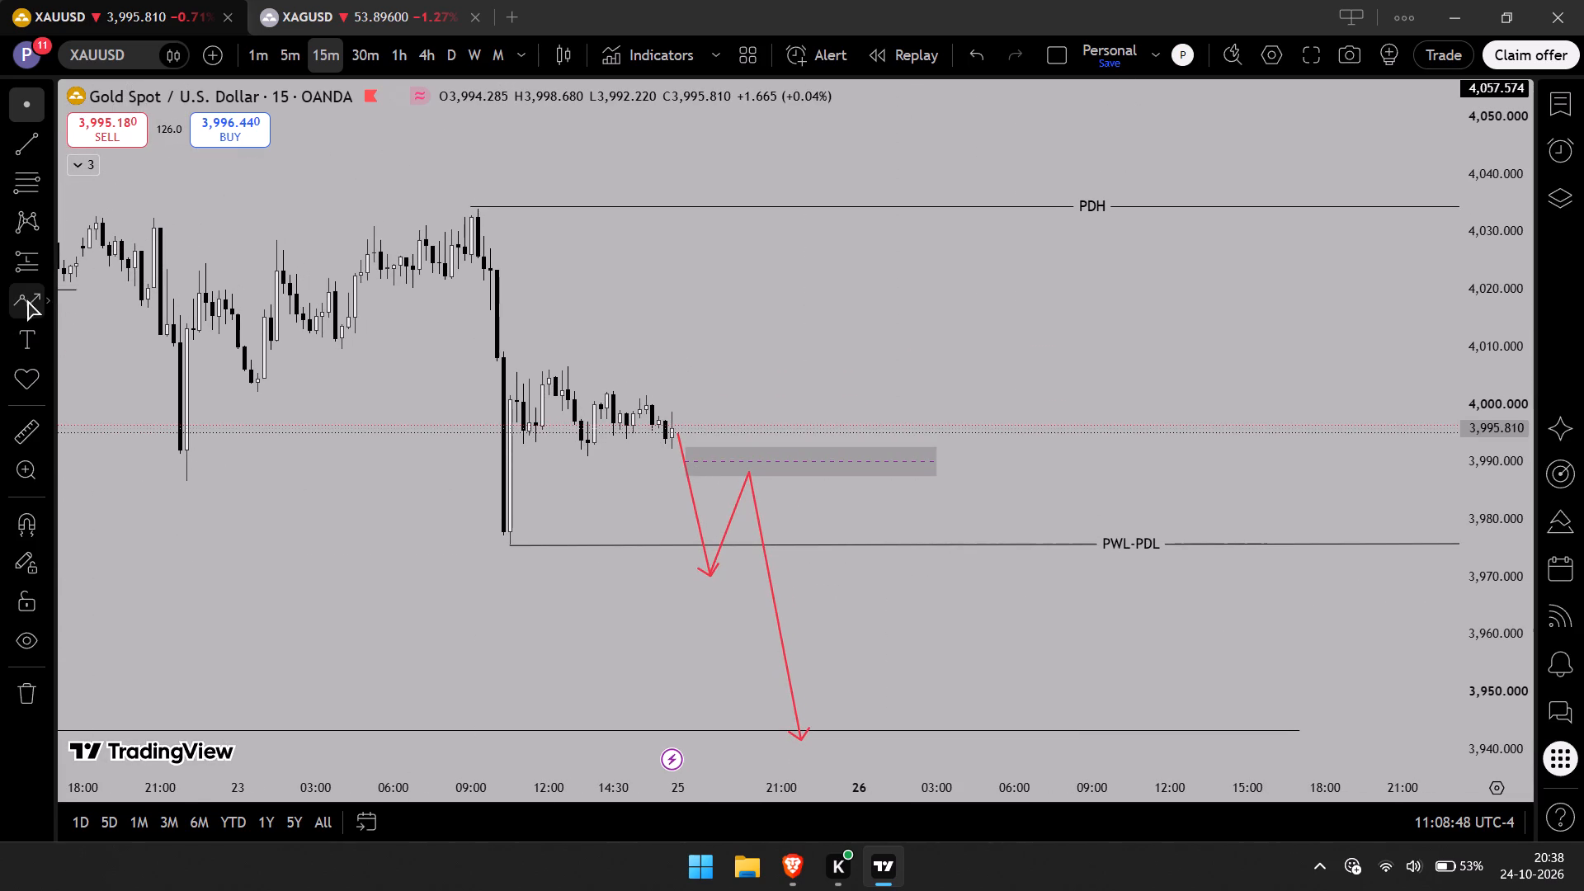
{"action": "left_click", "coordinate": [27, 299]}
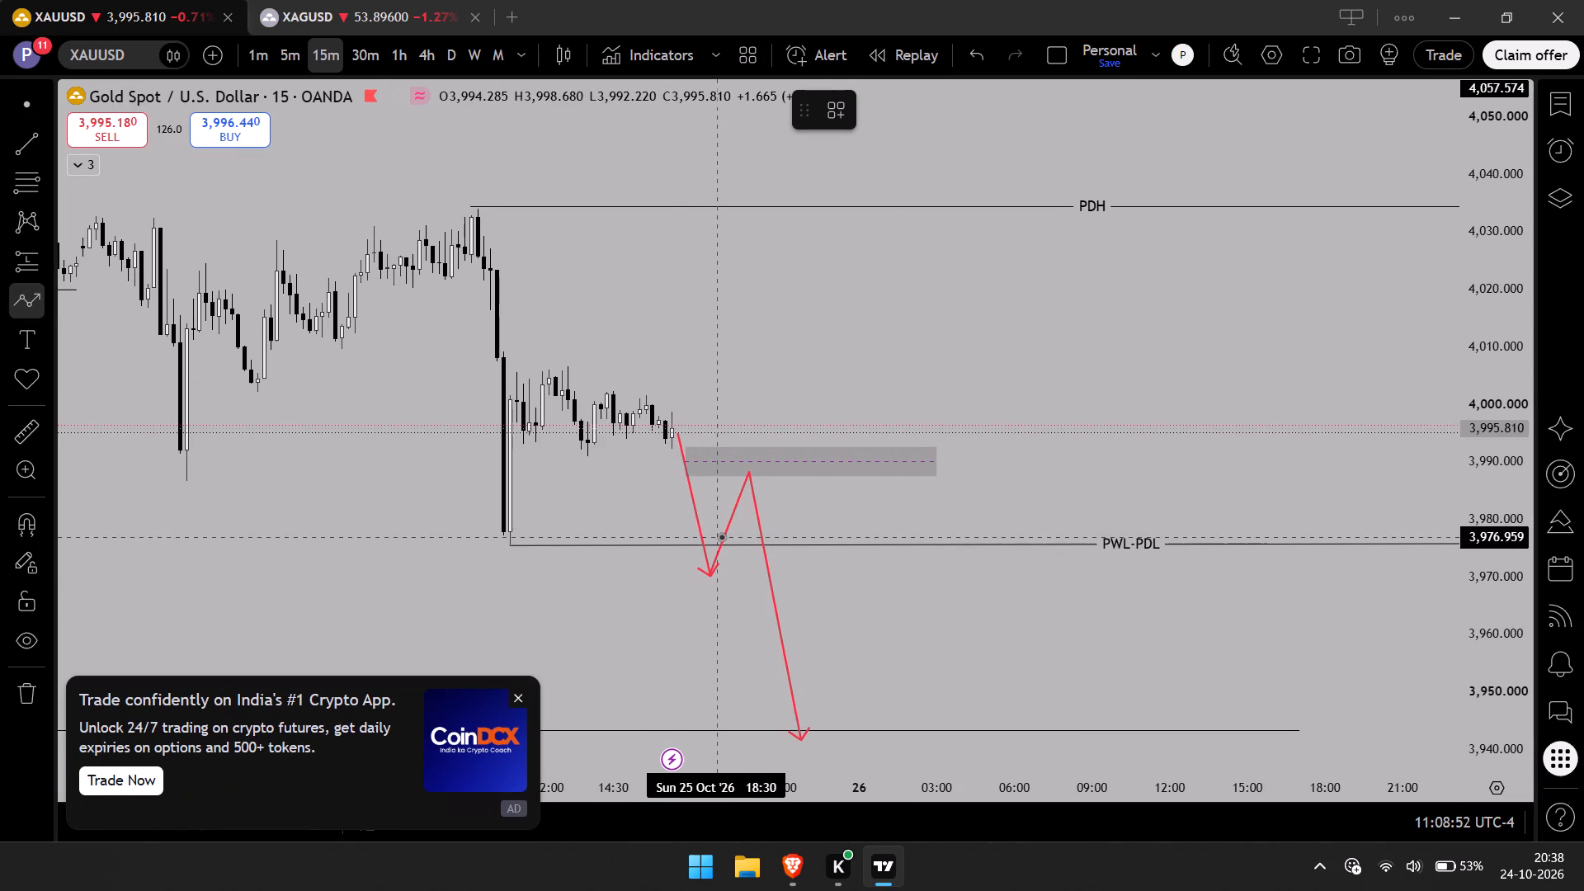
{"action": "left_click", "coordinate": [671, 445]}
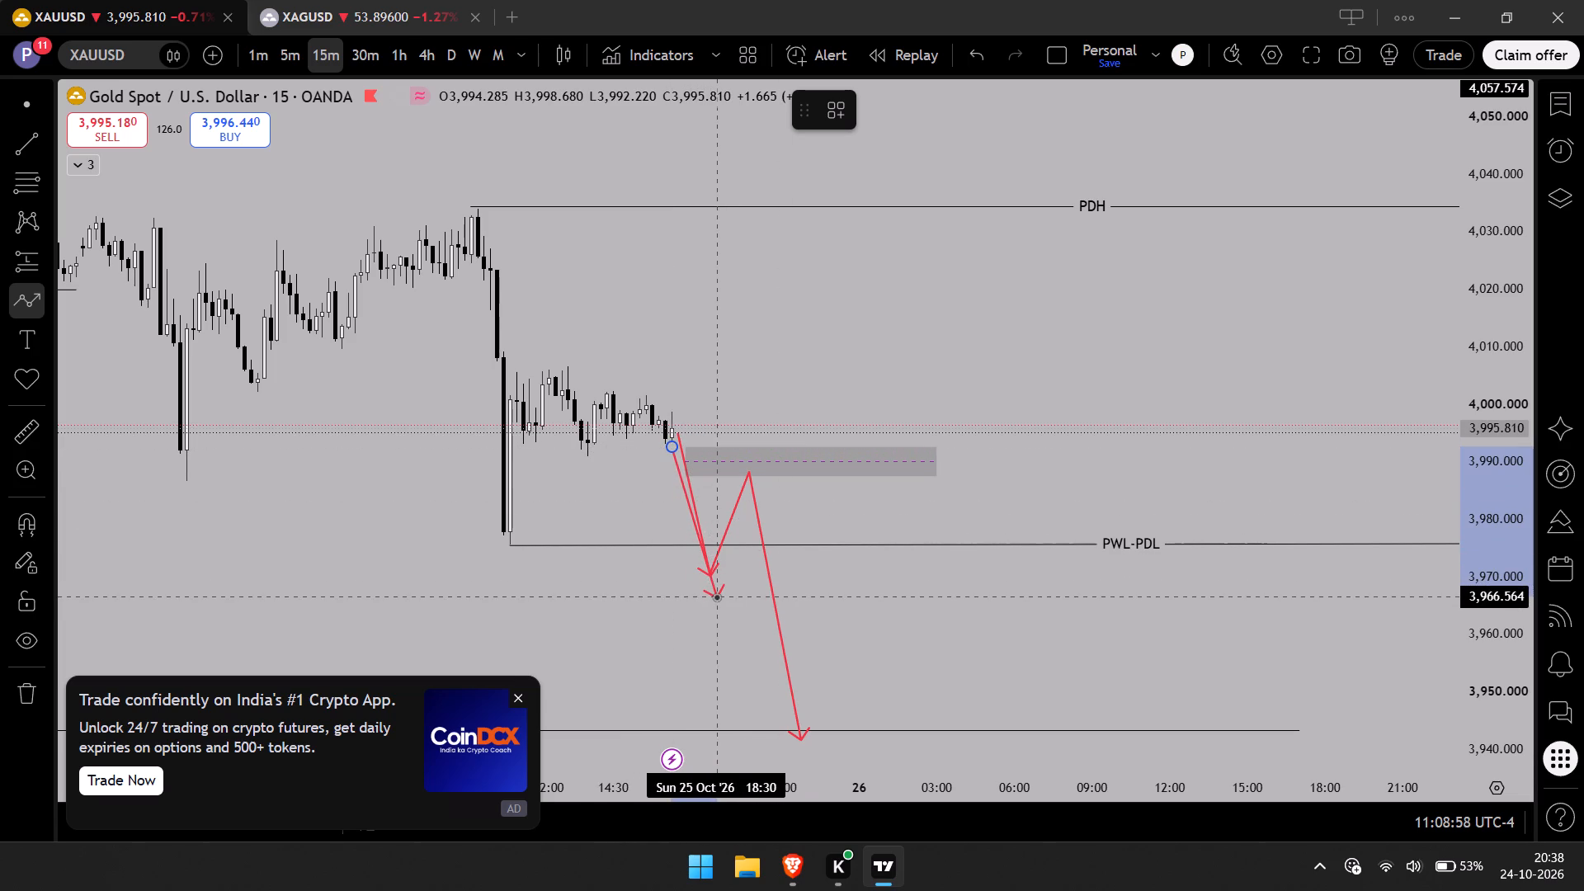
{"action": "left_click", "coordinate": [812, 627]}
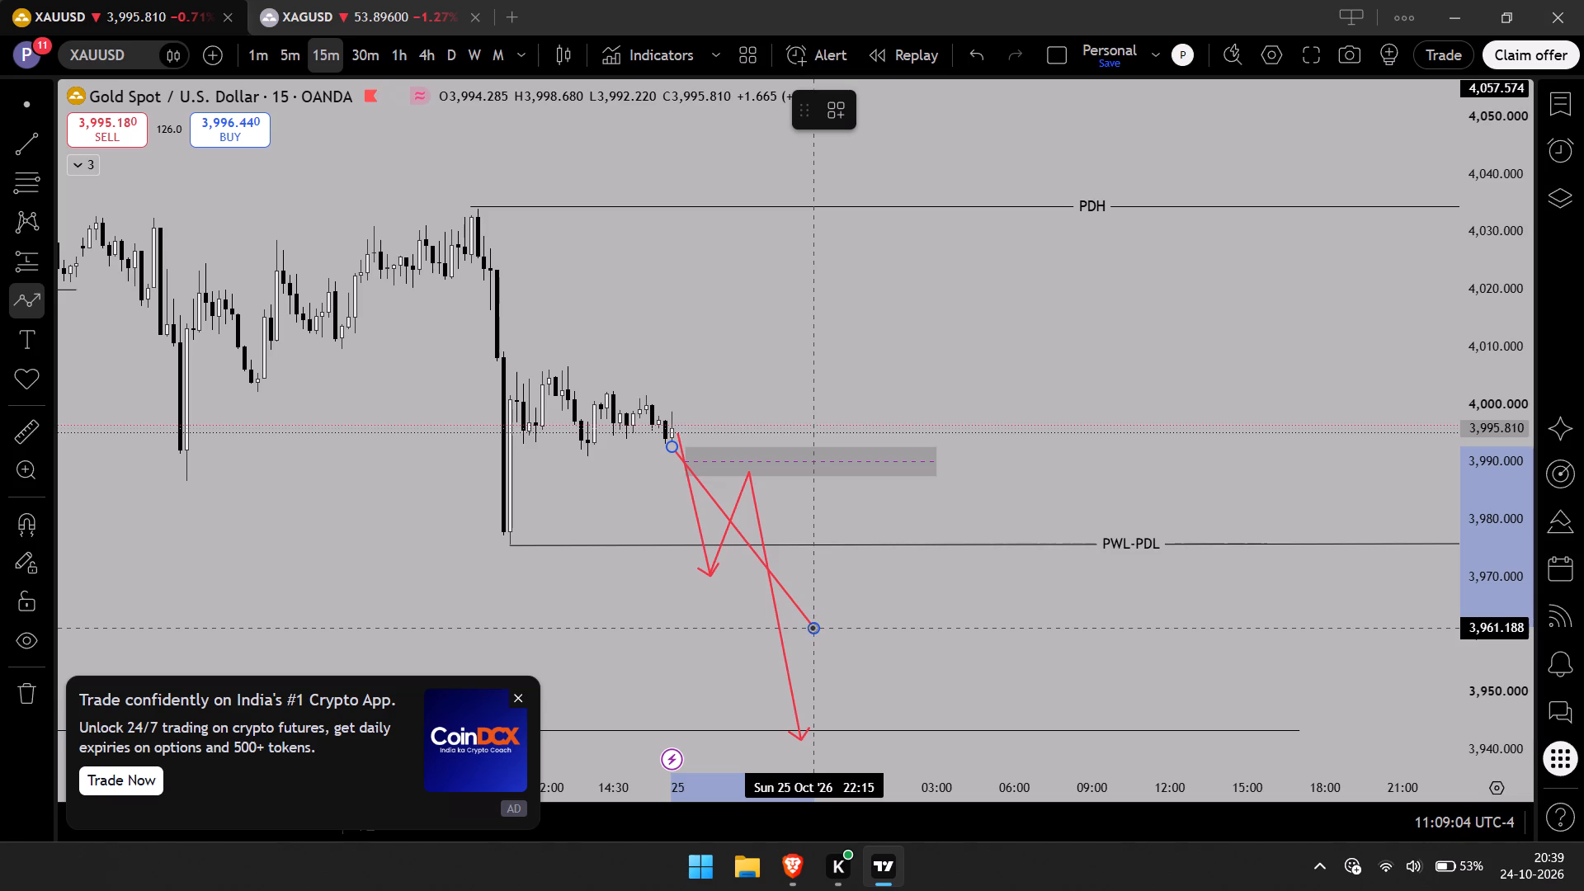
{"action": "left_click", "coordinate": [813, 550]}
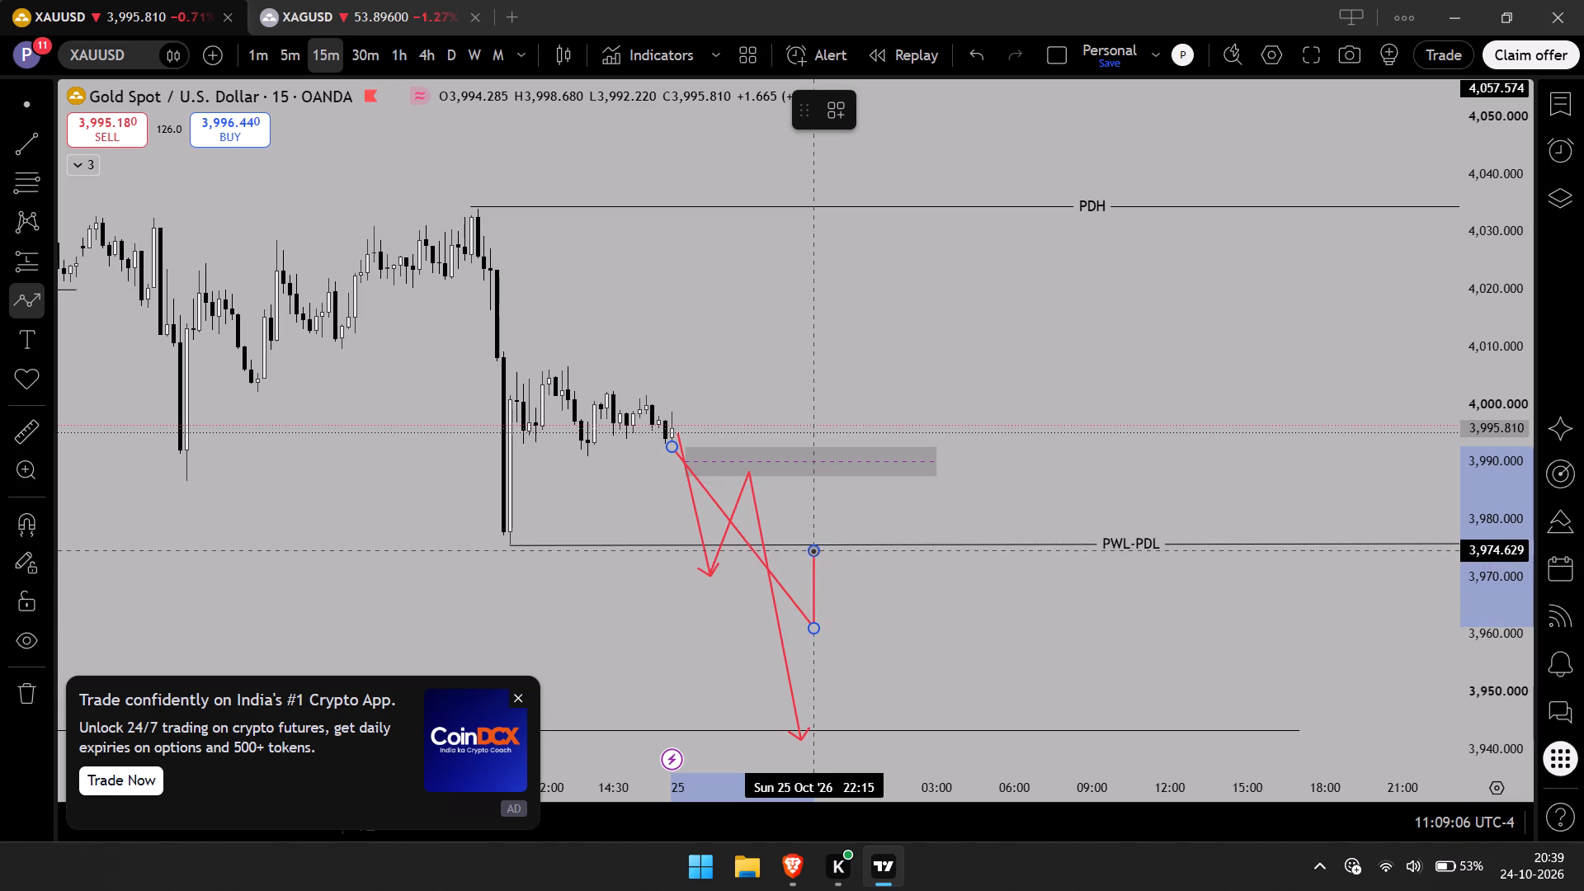
{"action": "left_click", "coordinate": [846, 653]}
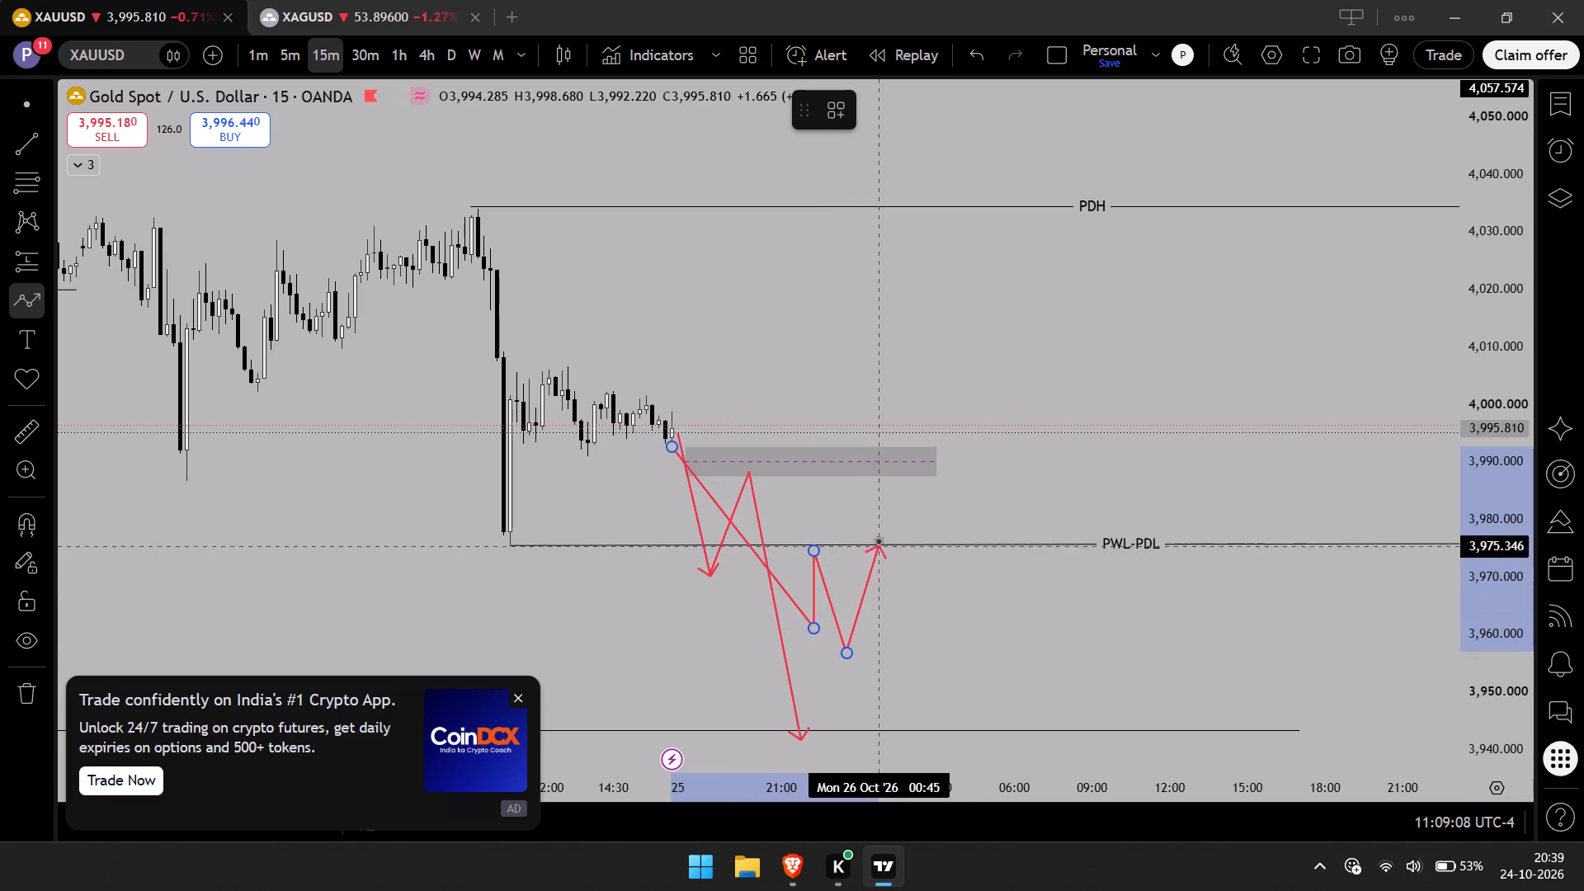
{"action": "left_click", "coordinate": [880, 528]}
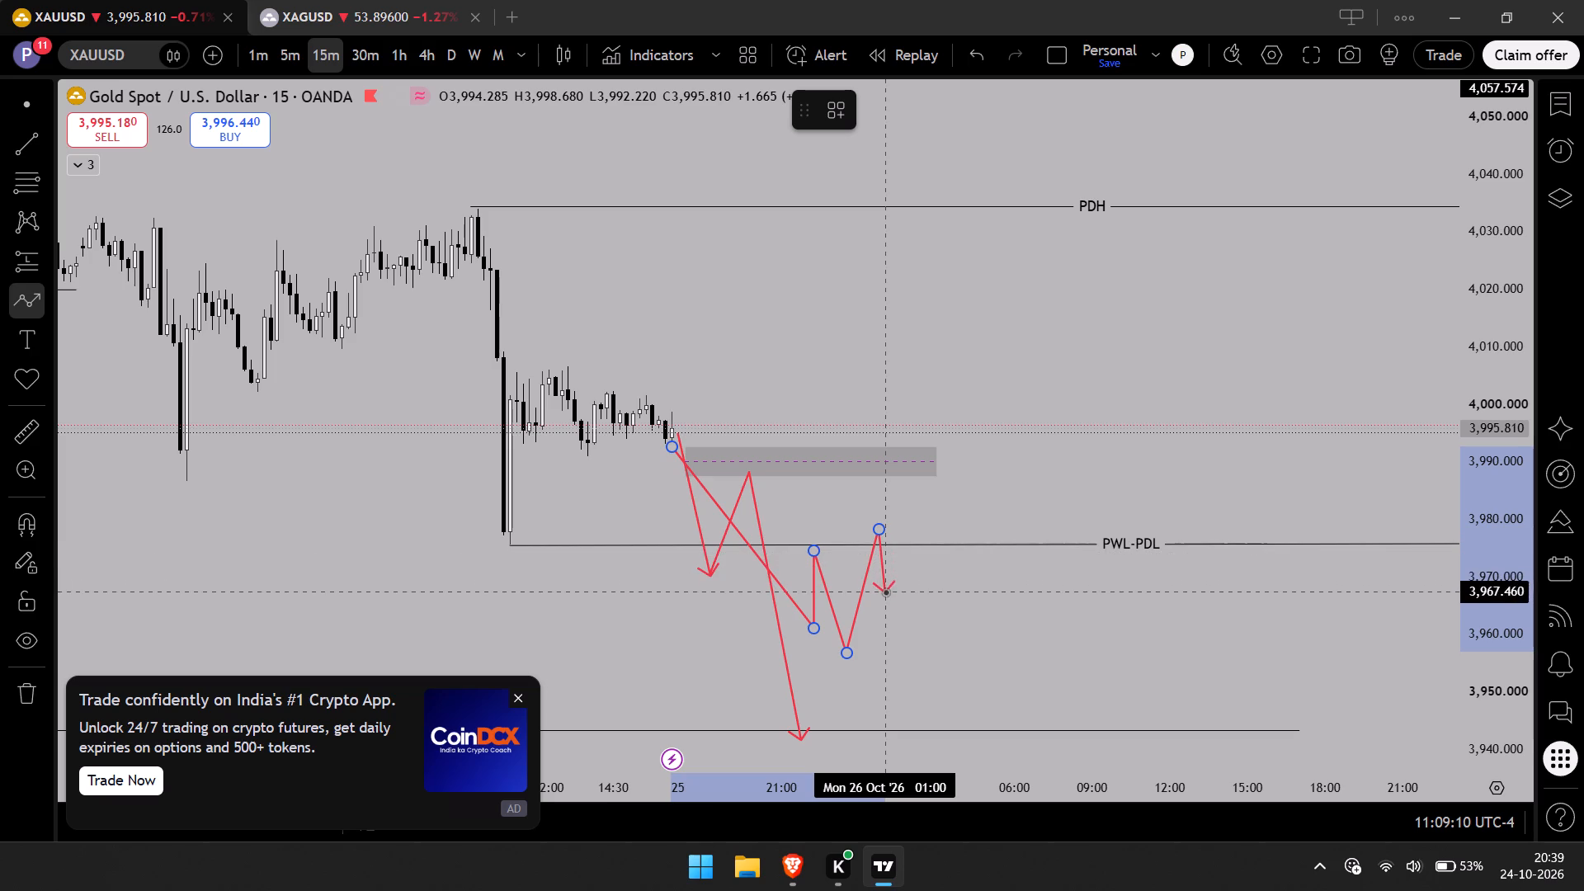
{"action": "left_click", "coordinate": [889, 617]}
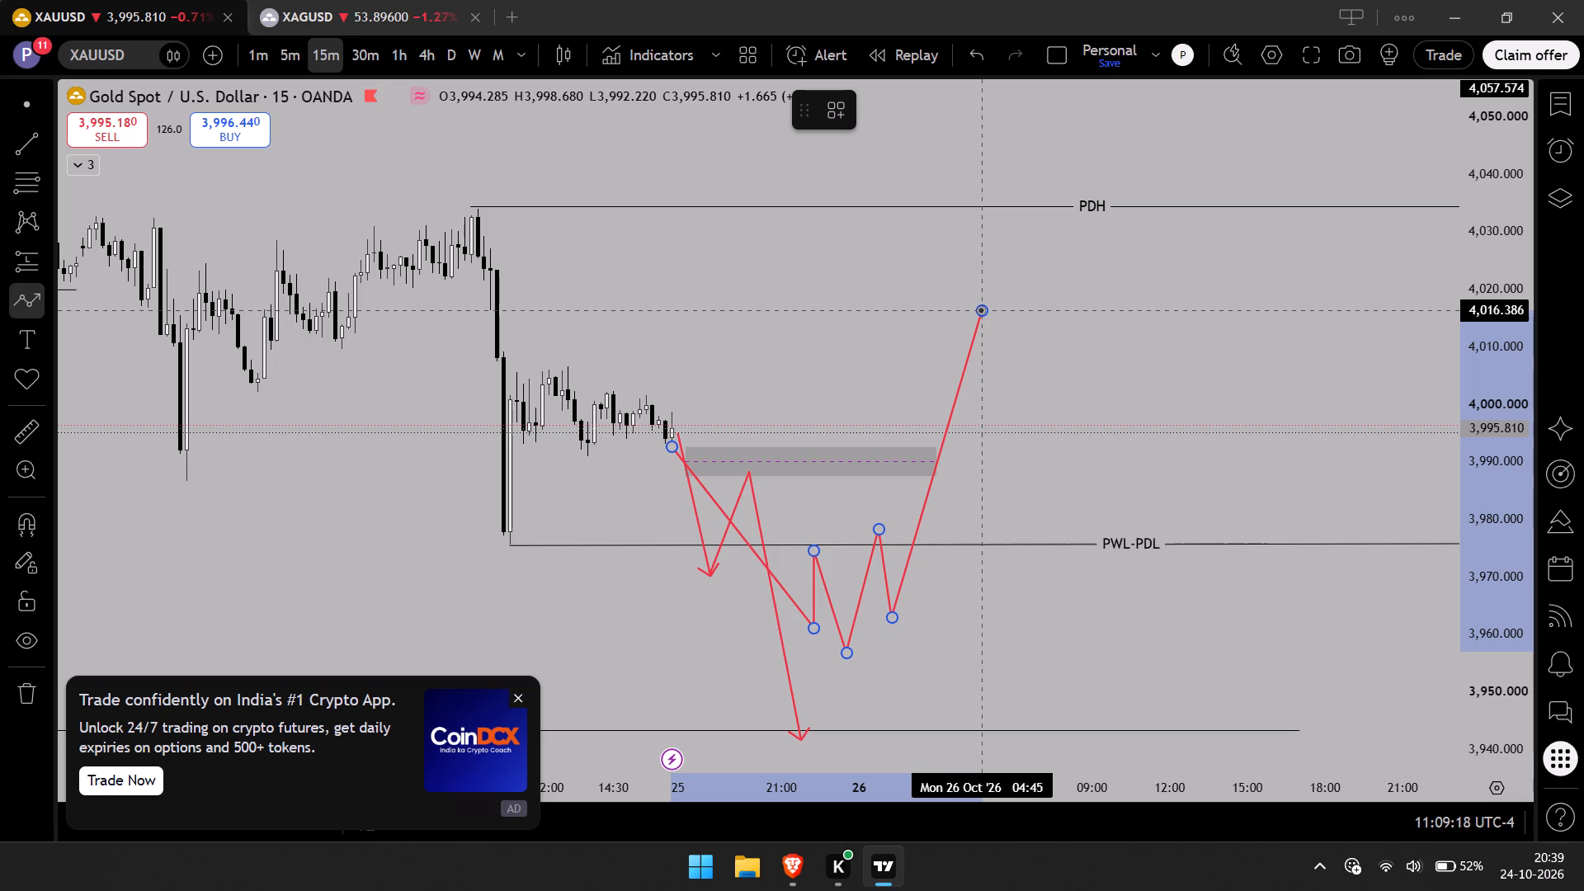
{"action": "left_click", "coordinate": [997, 386]}
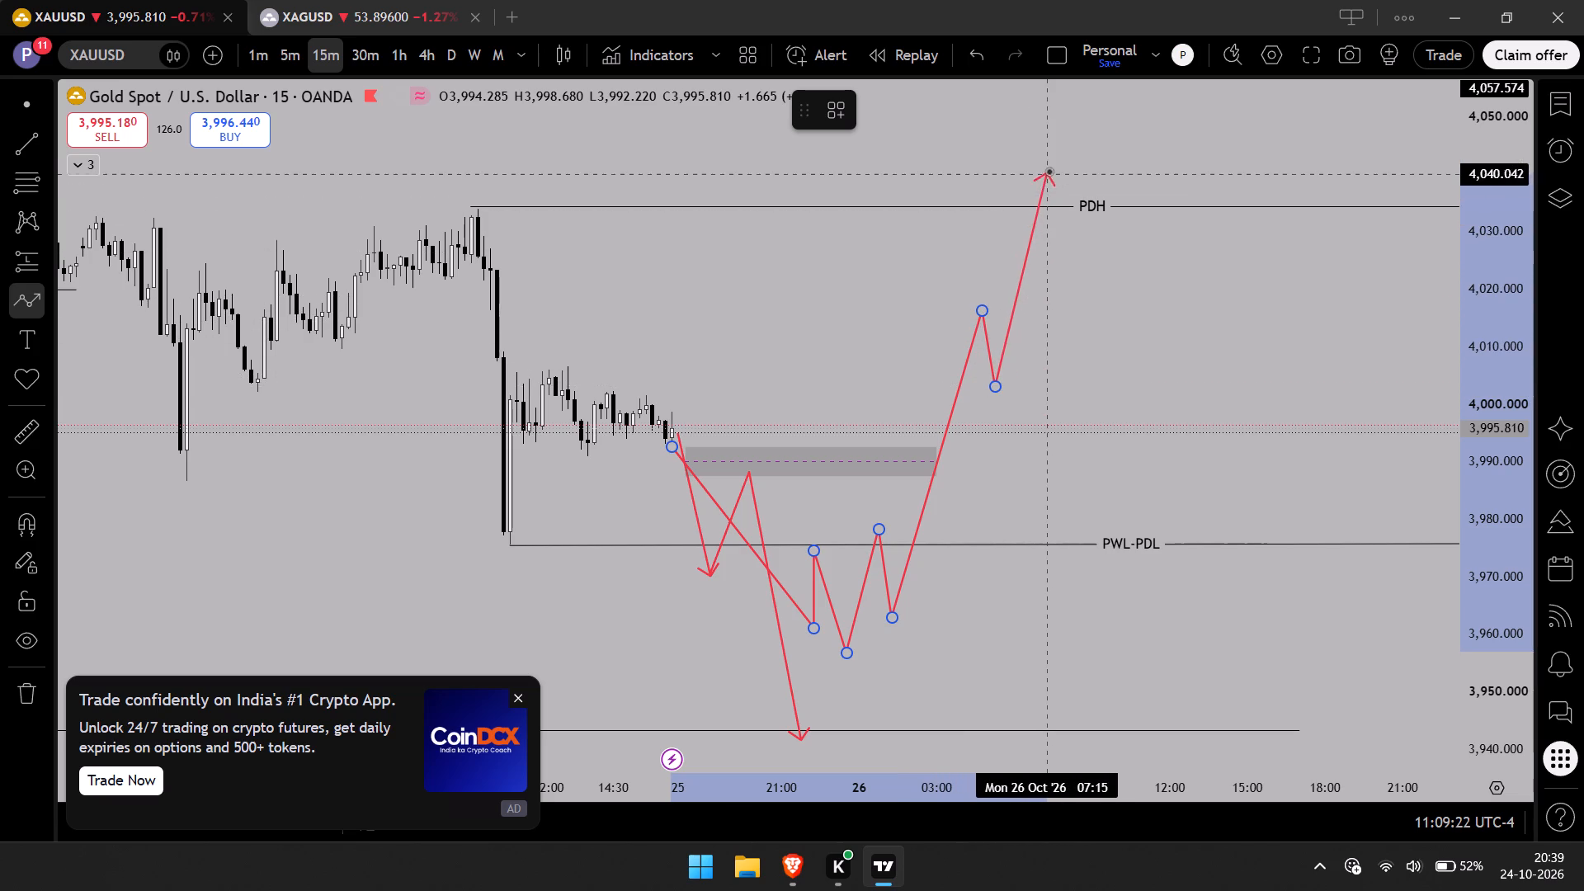
{"action": "left_click", "coordinate": [1049, 170]}
{"action": "left_click", "coordinate": [1049, 170]}
{"action": "left_click", "coordinate": [925, 284]}
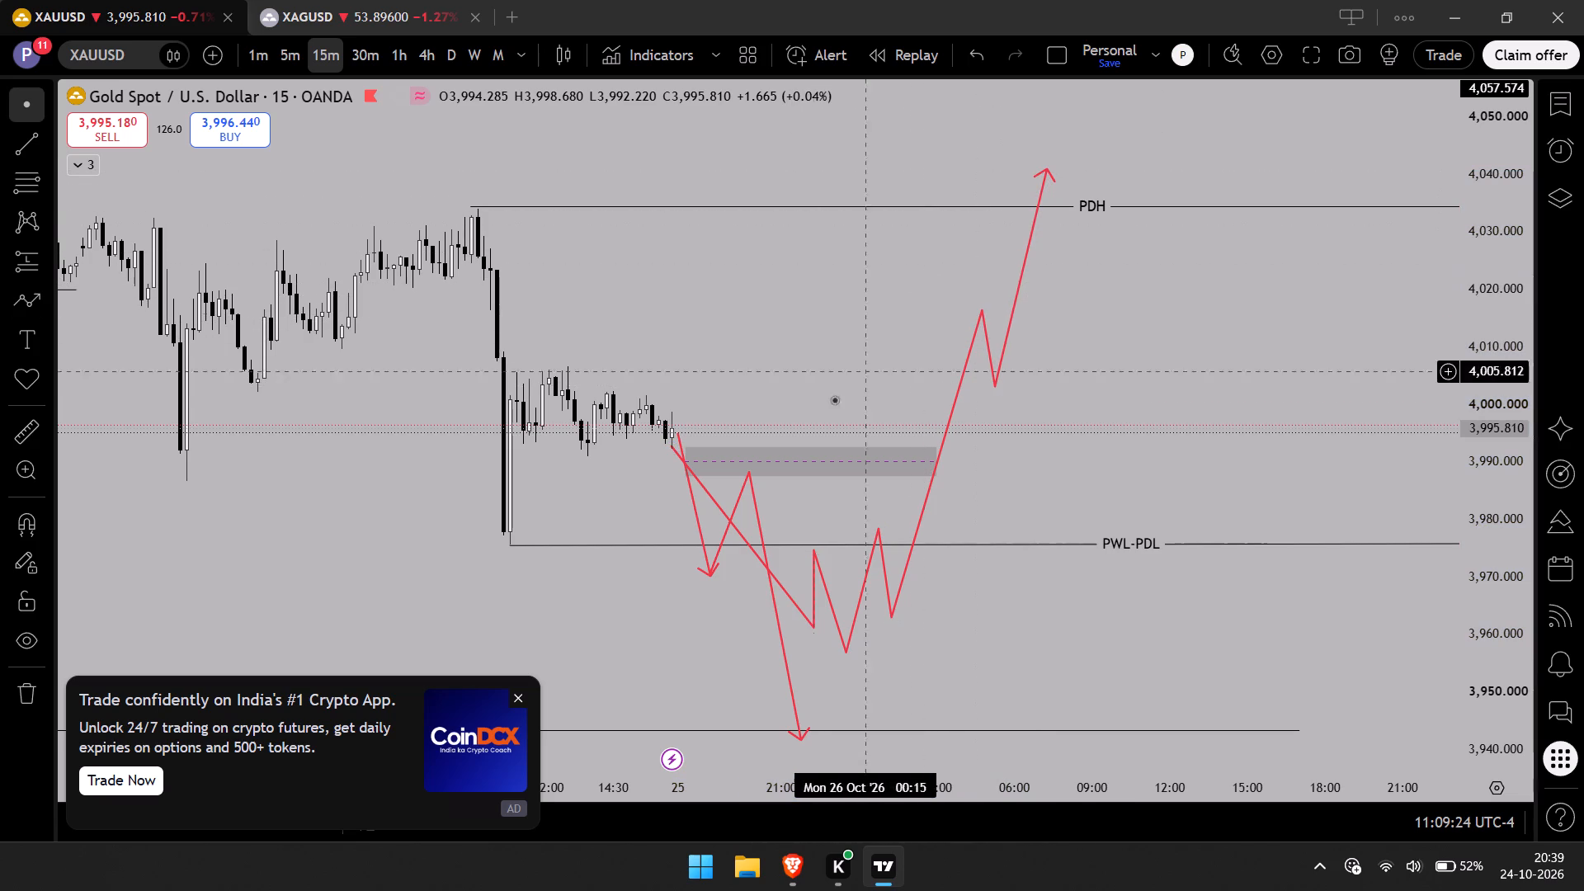
Draw a rectangle zone from about 3,964.2 to 3,956.3 at the new path's last dip below PWL-PDL, ending 26 Oct 04:00.
{"action": "left_click", "coordinate": [45, 296]}
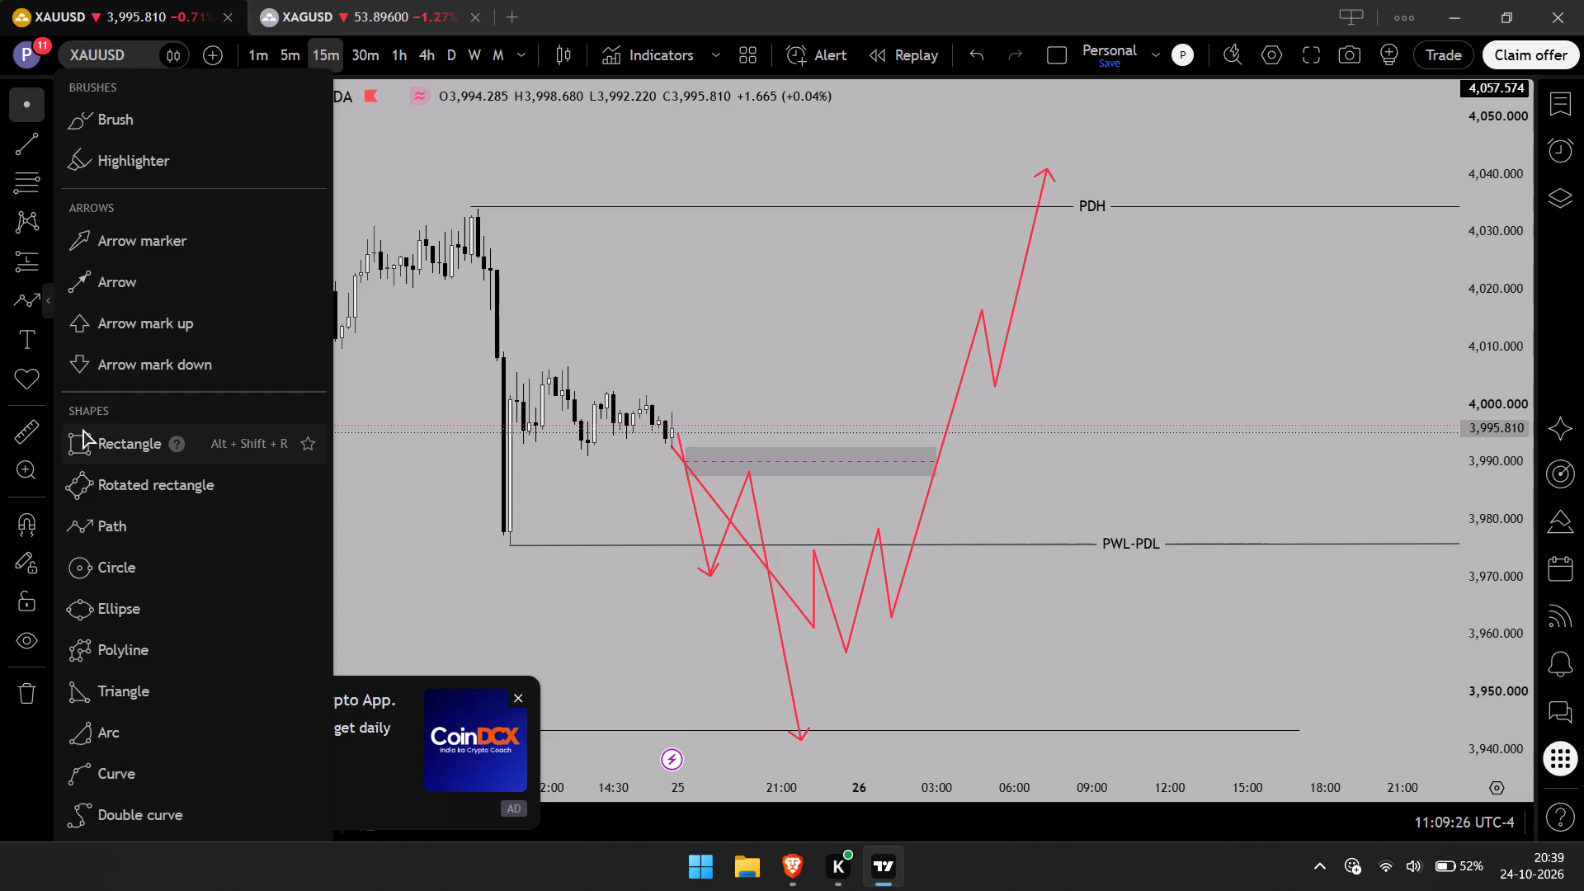
{"action": "left_click", "coordinate": [84, 439]}
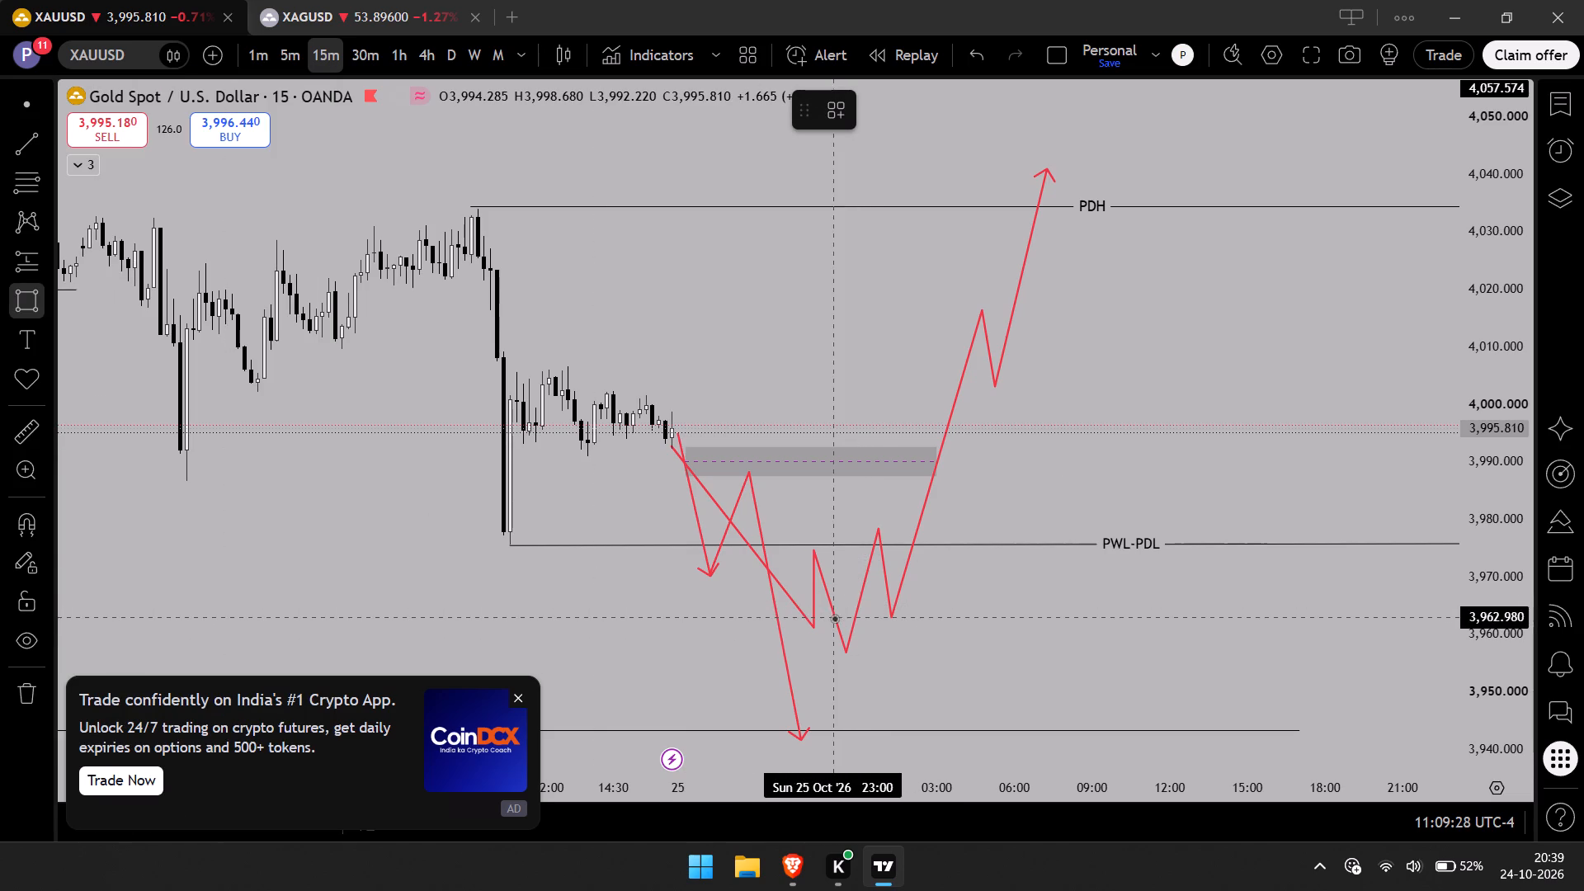
{"action": "left_click", "coordinate": [853, 610]}
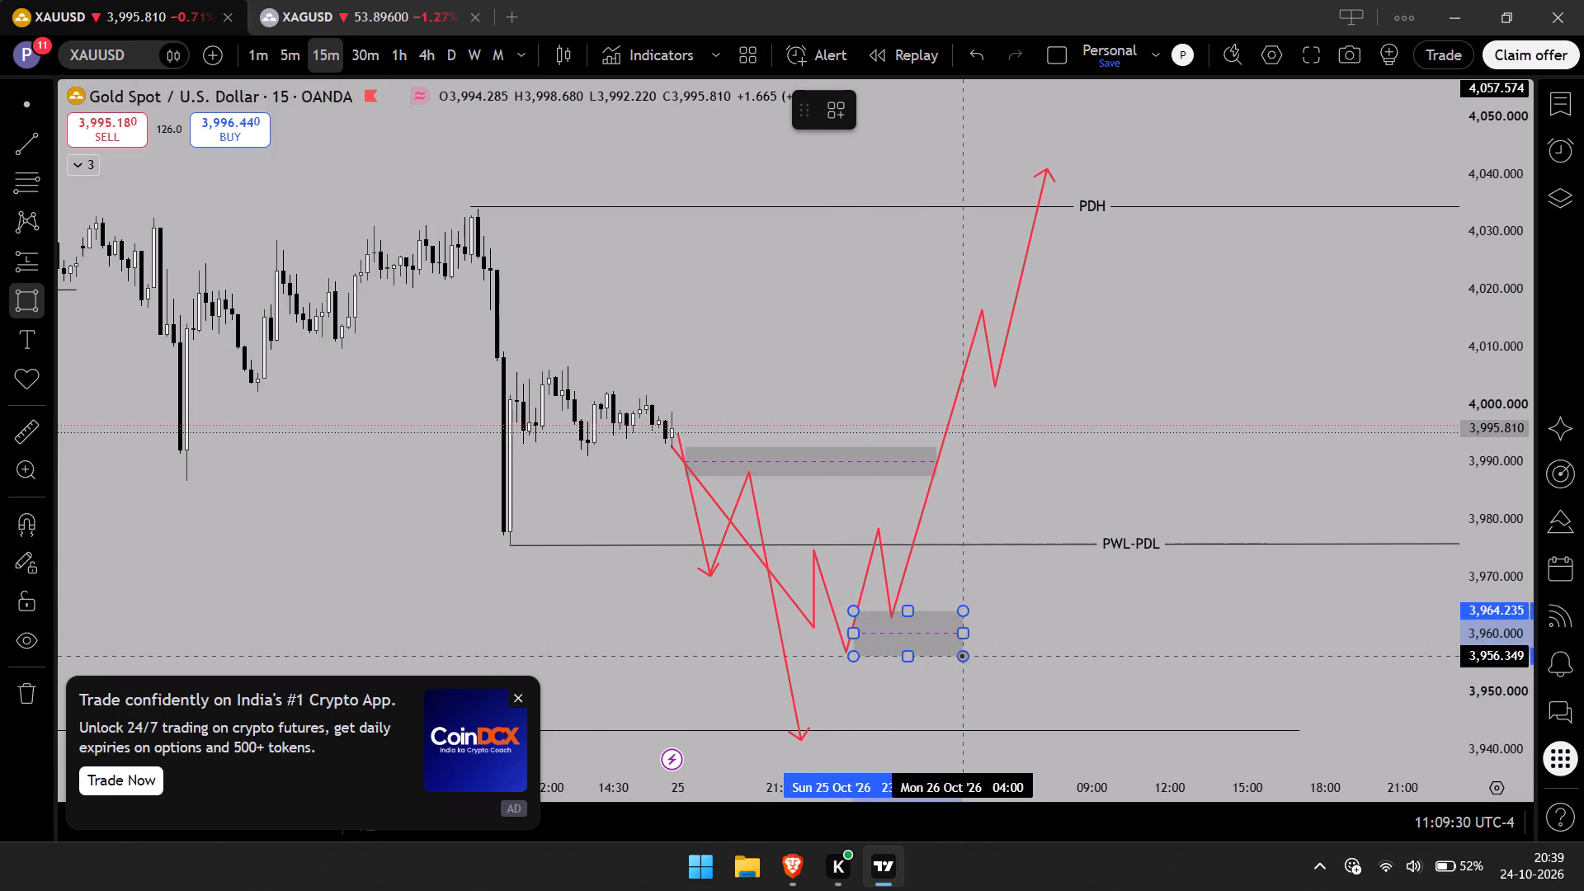
{"action": "left_click", "coordinate": [961, 657]}
{"action": "left_click", "coordinate": [1000, 620]}
Draw a thin rectangle zone from about 4,005.1 to 4,002.2 at the upper pullback of the rising path, ending 26 Oct 06:30.
{"action": "left_click_drag", "start_coordinate": [1008, 618], "coordinate": [997, 655]}
{"action": "left_click_drag", "start_coordinate": [1023, 503], "coordinate": [997, 497]}
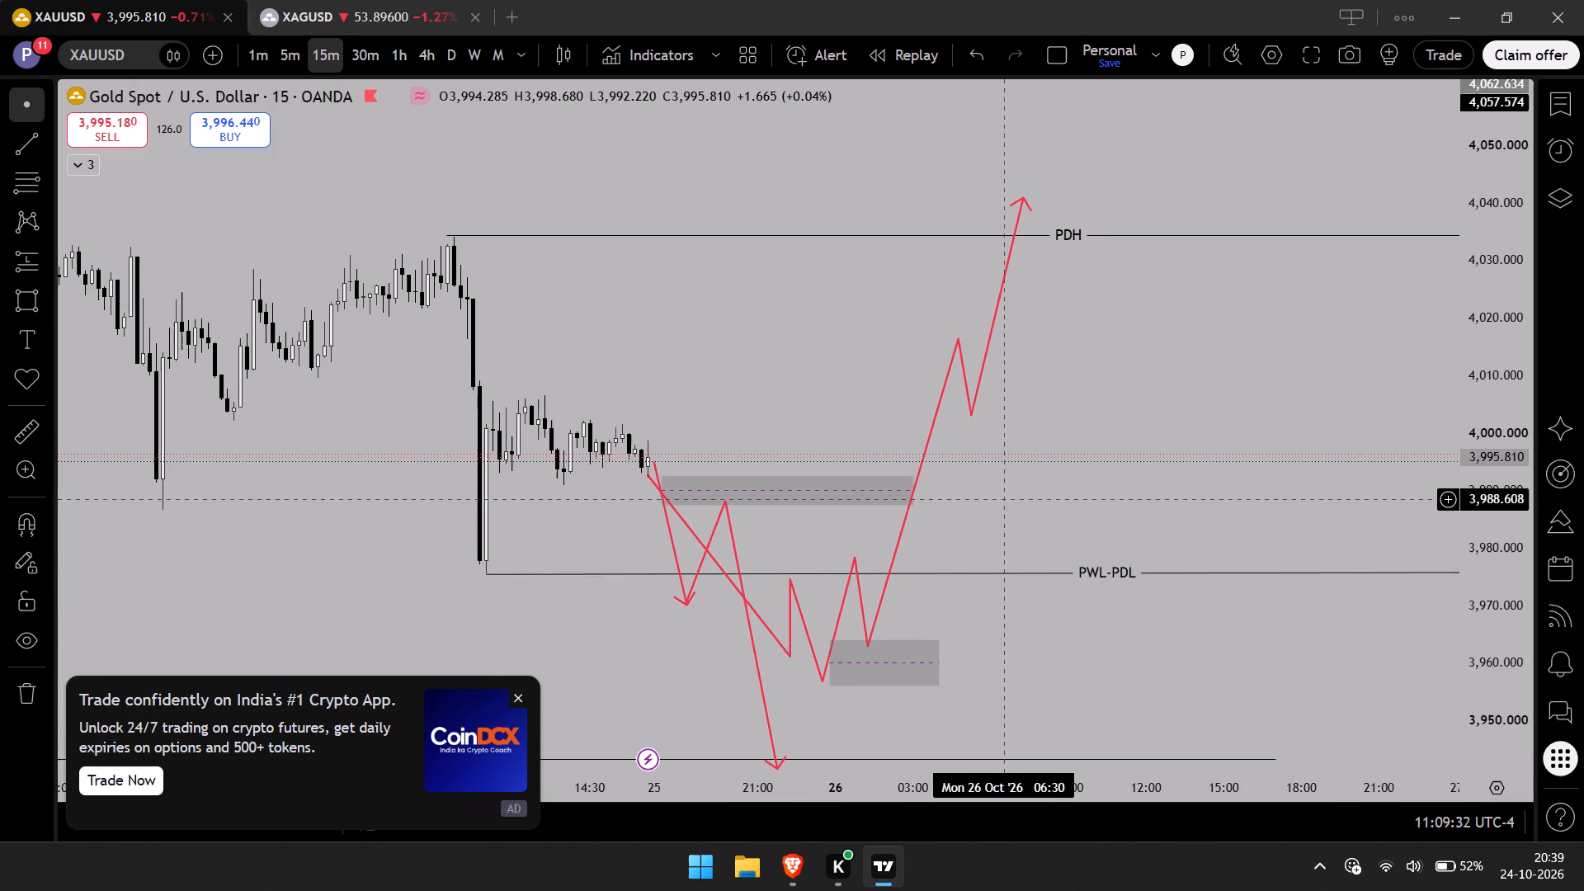
{"action": "left_click_drag", "start_coordinate": [997, 497], "coordinate": [995, 496]}
{"action": "left_click", "coordinate": [12, 290]}
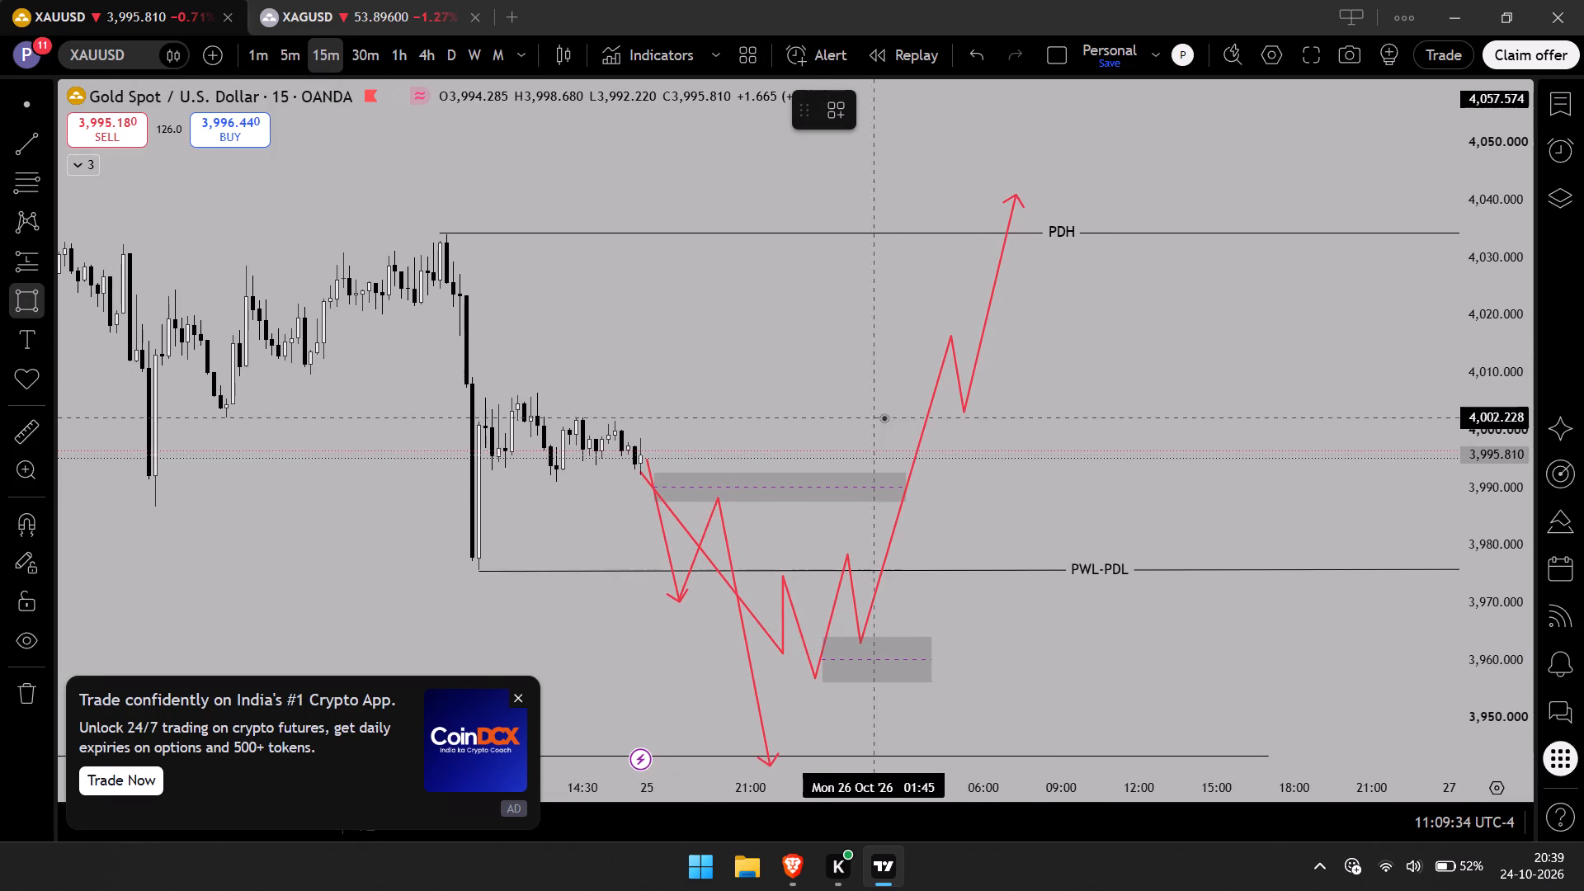
{"action": "left_click", "coordinate": [930, 401]}
{"action": "left_click", "coordinate": [999, 416]}
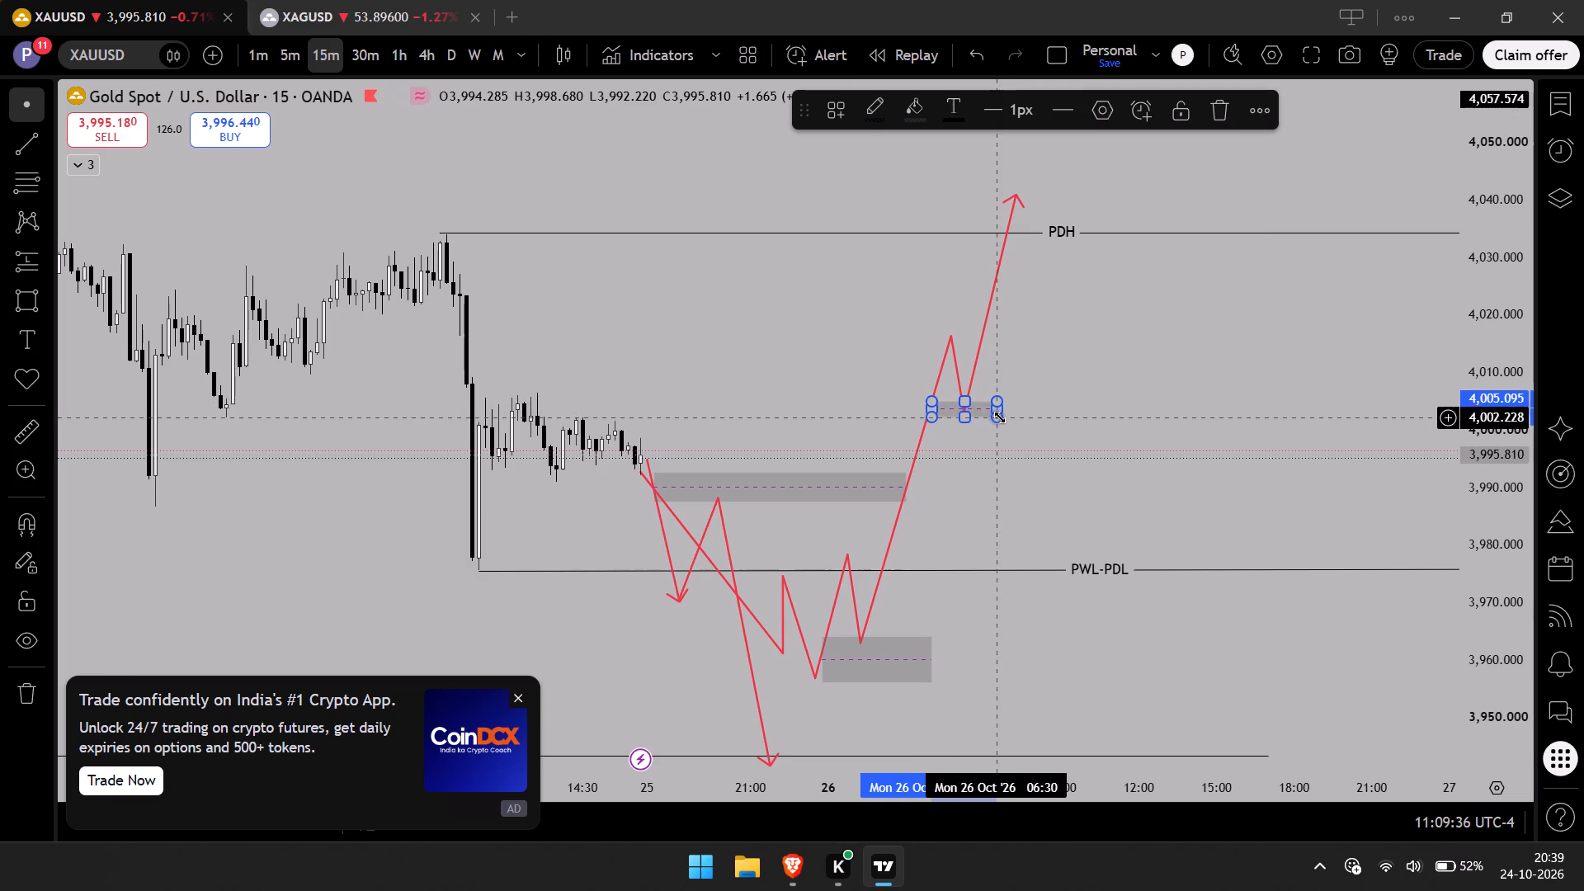
{"action": "left_click", "coordinate": [1065, 395]}
Start another path at about 3,992 on the latest candle and zigzag it upward to two peaks at about 4,021 and 4,022.
{"action": "left_click_drag", "start_coordinate": [1071, 395], "coordinate": [1068, 337]}
{"action": "left_click_drag", "start_coordinate": [1066, 426], "coordinate": [1068, 384]}
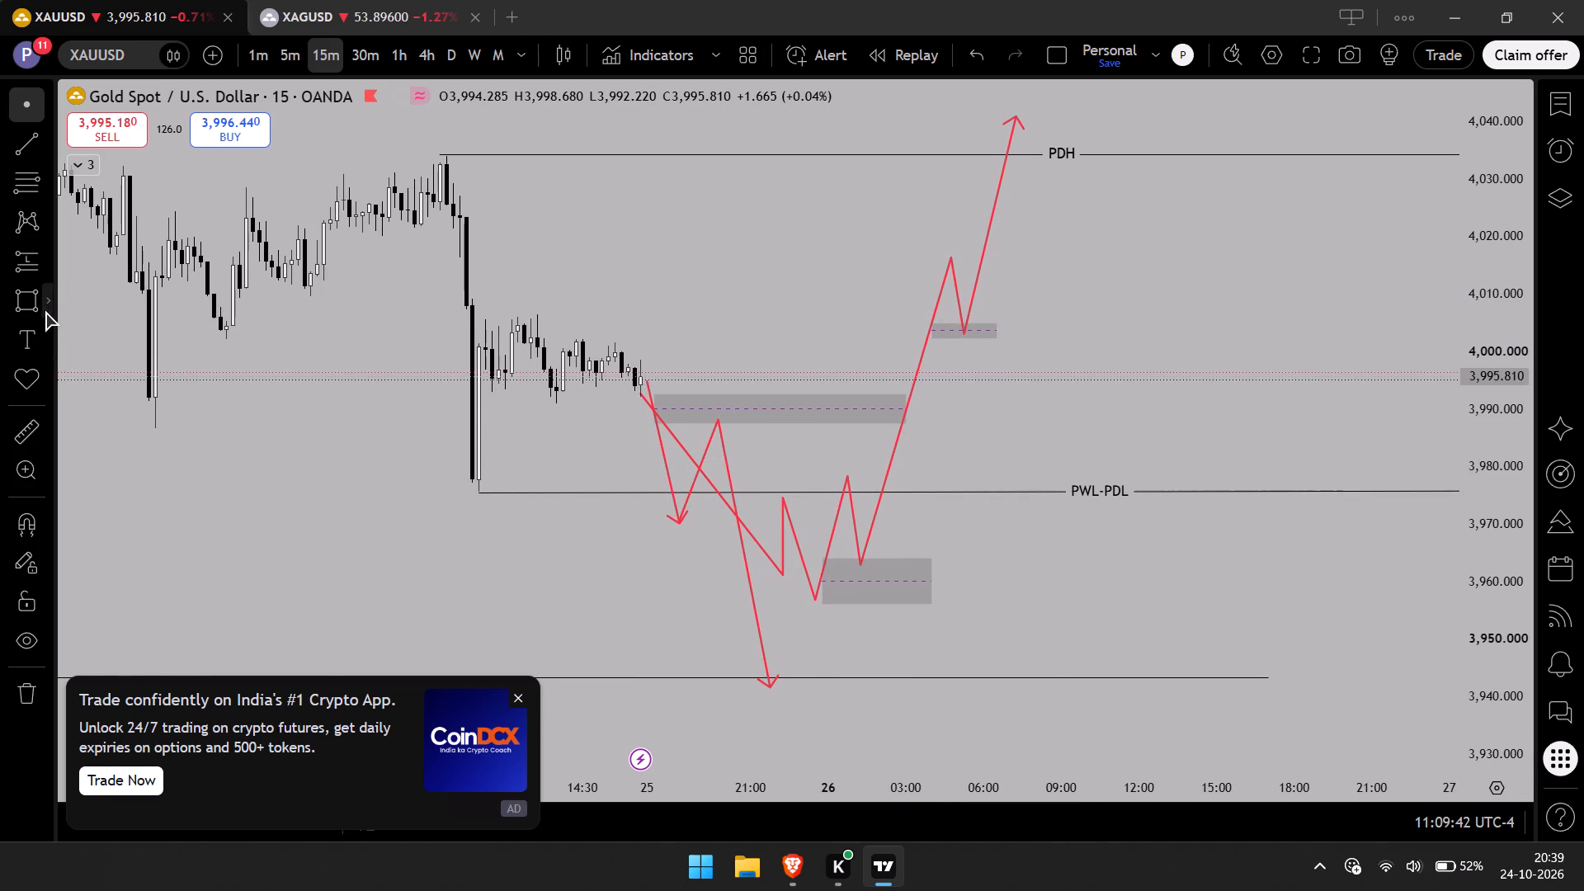
{"action": "left_click", "coordinate": [47, 306]}
{"action": "left_click", "coordinate": [105, 529]}
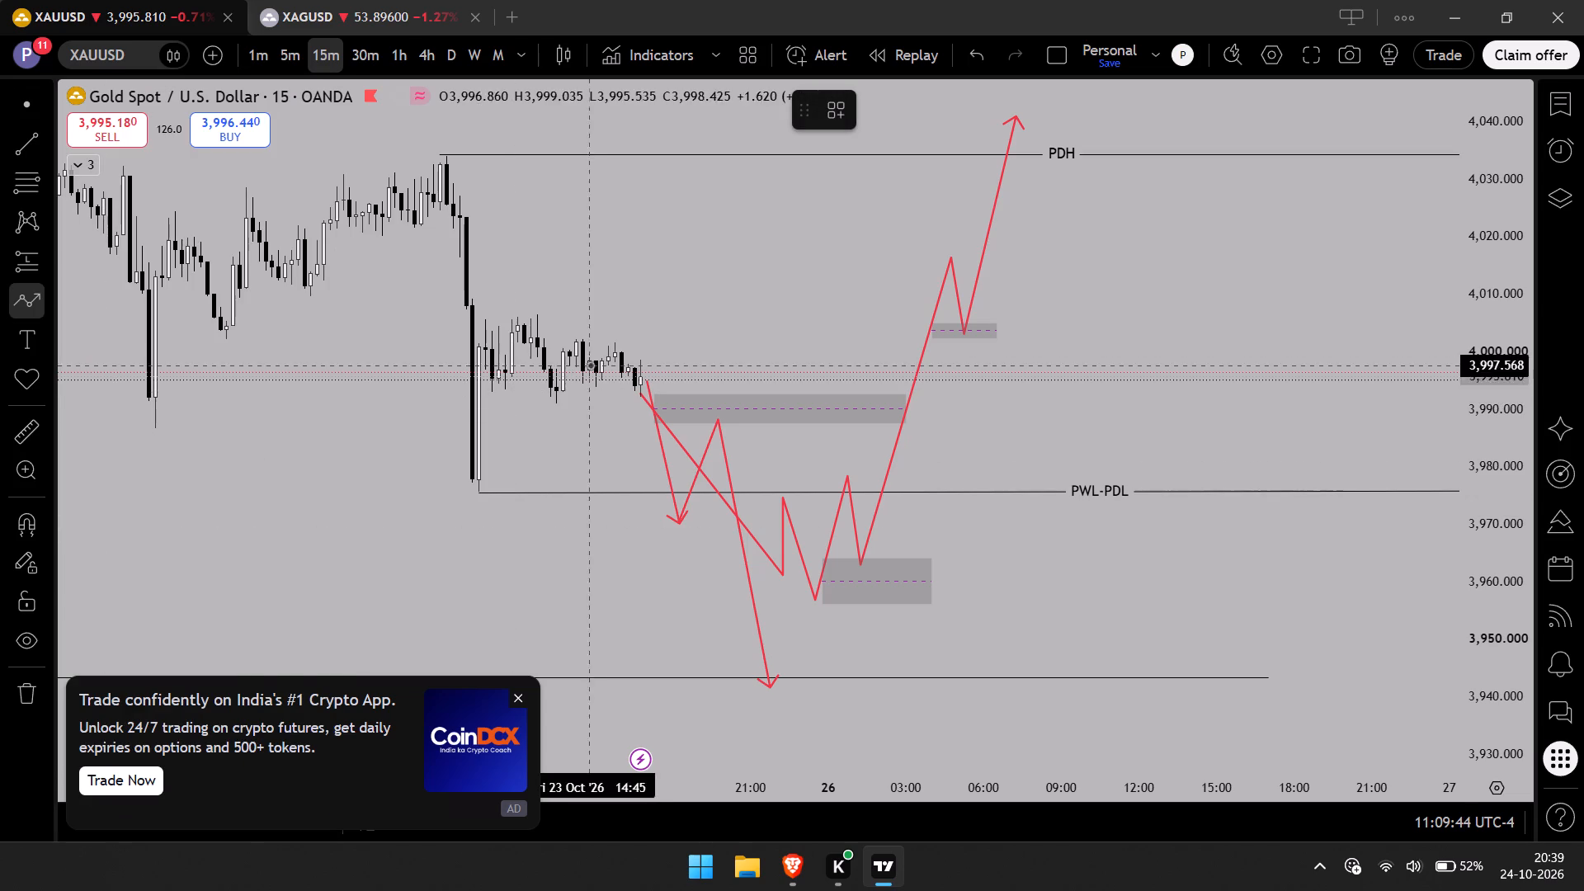
{"action": "left_click", "coordinate": [642, 397]}
{"action": "left_click", "coordinate": [672, 369]}
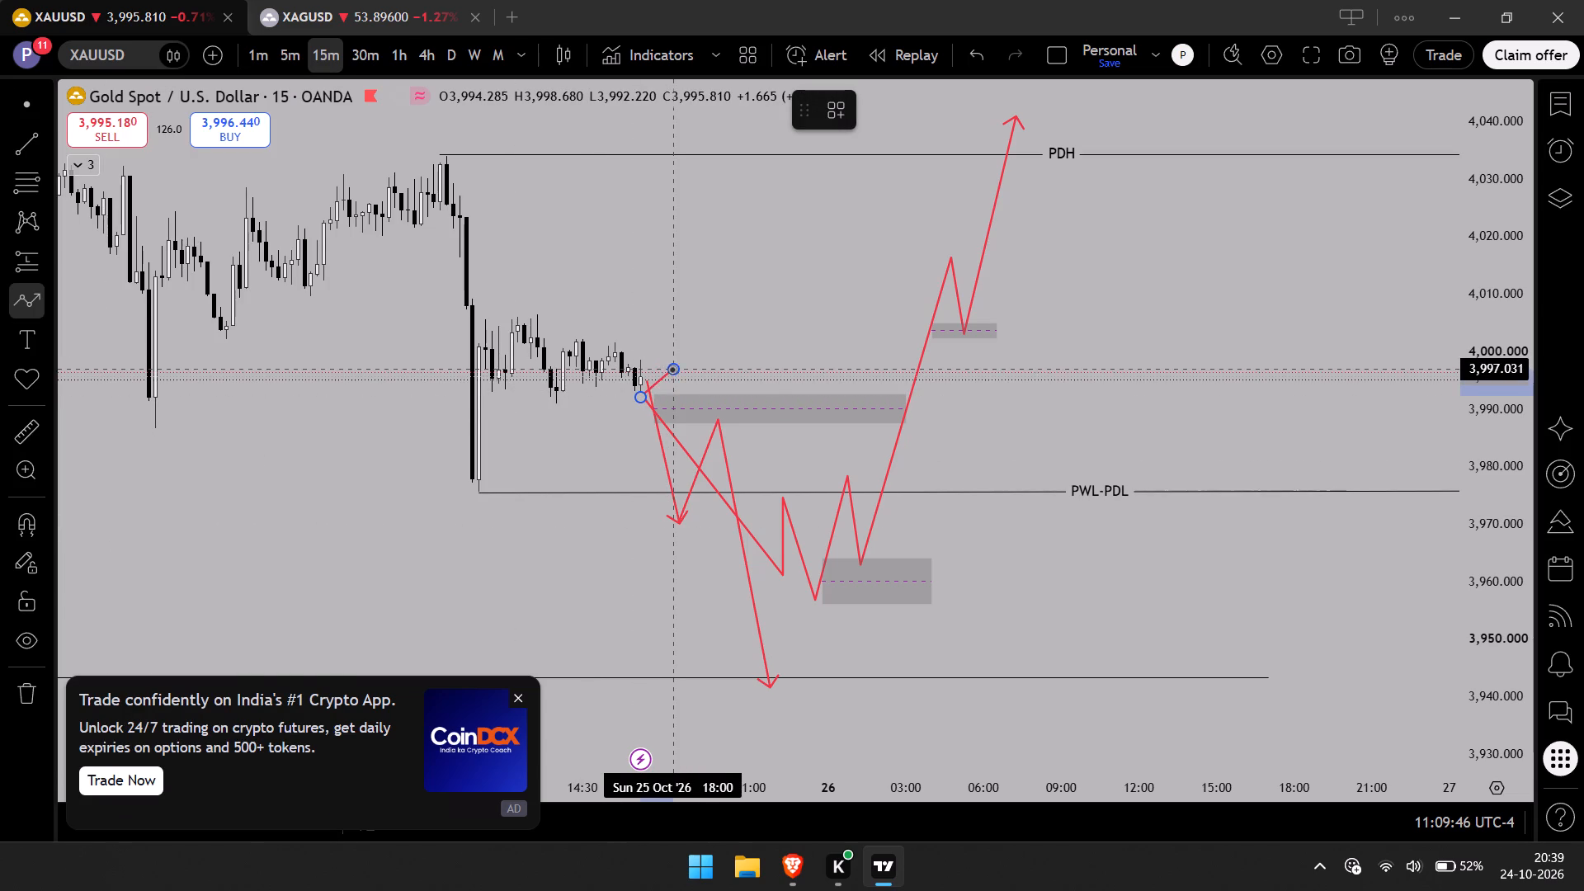
{"action": "left_click", "coordinate": [683, 427]}
{"action": "left_click", "coordinate": [705, 338]}
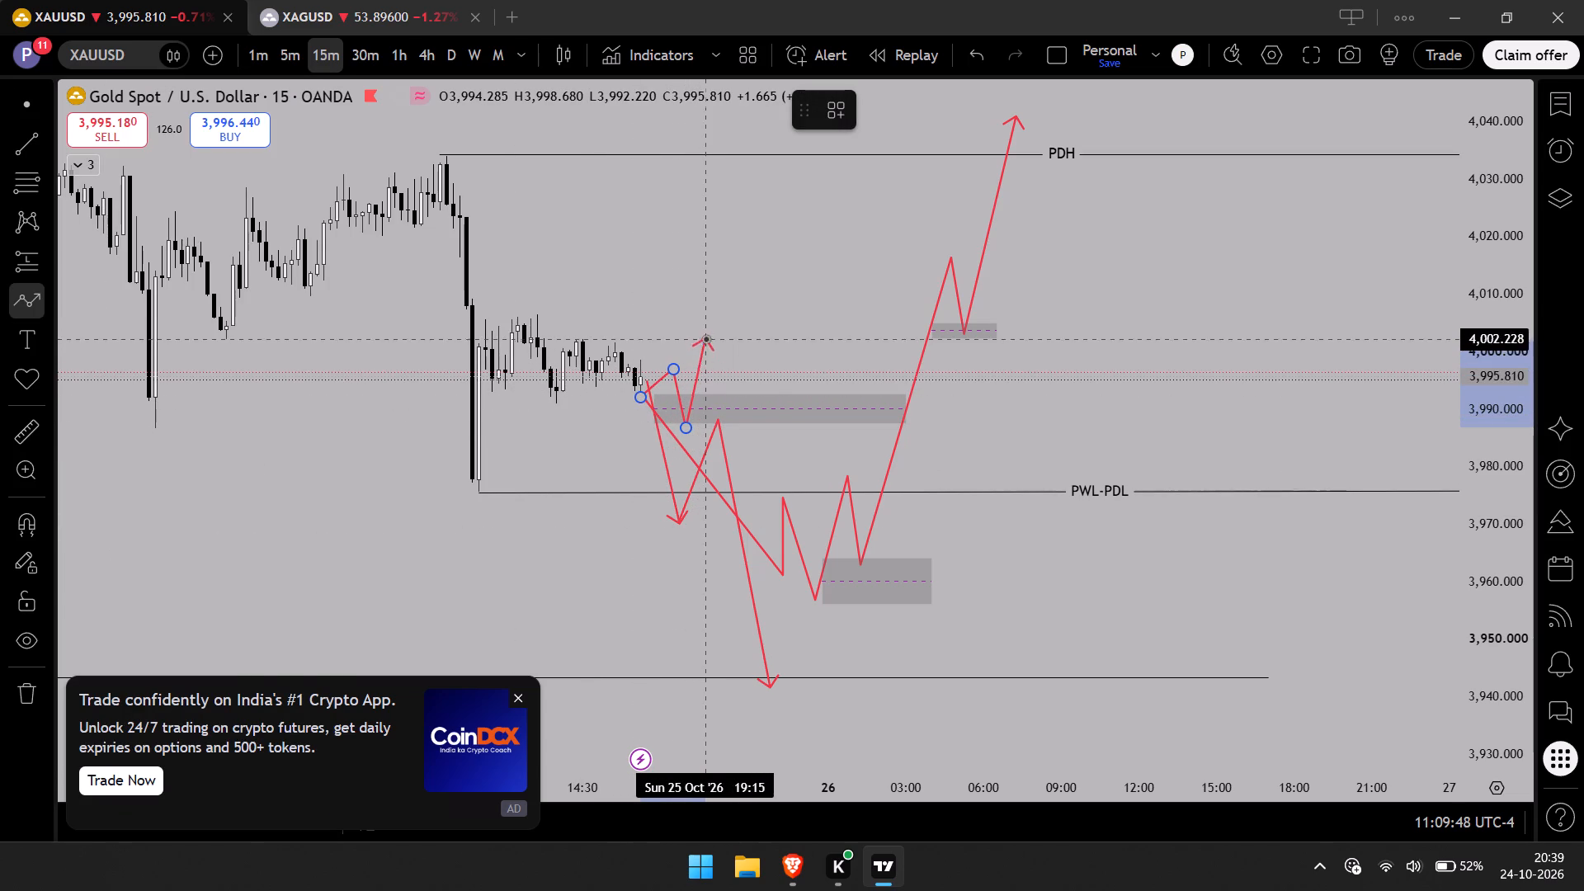
{"action": "left_click", "coordinate": [720, 350]}
{"action": "left_click", "coordinate": [732, 282]}
{"action": "left_click", "coordinate": [743, 313]}
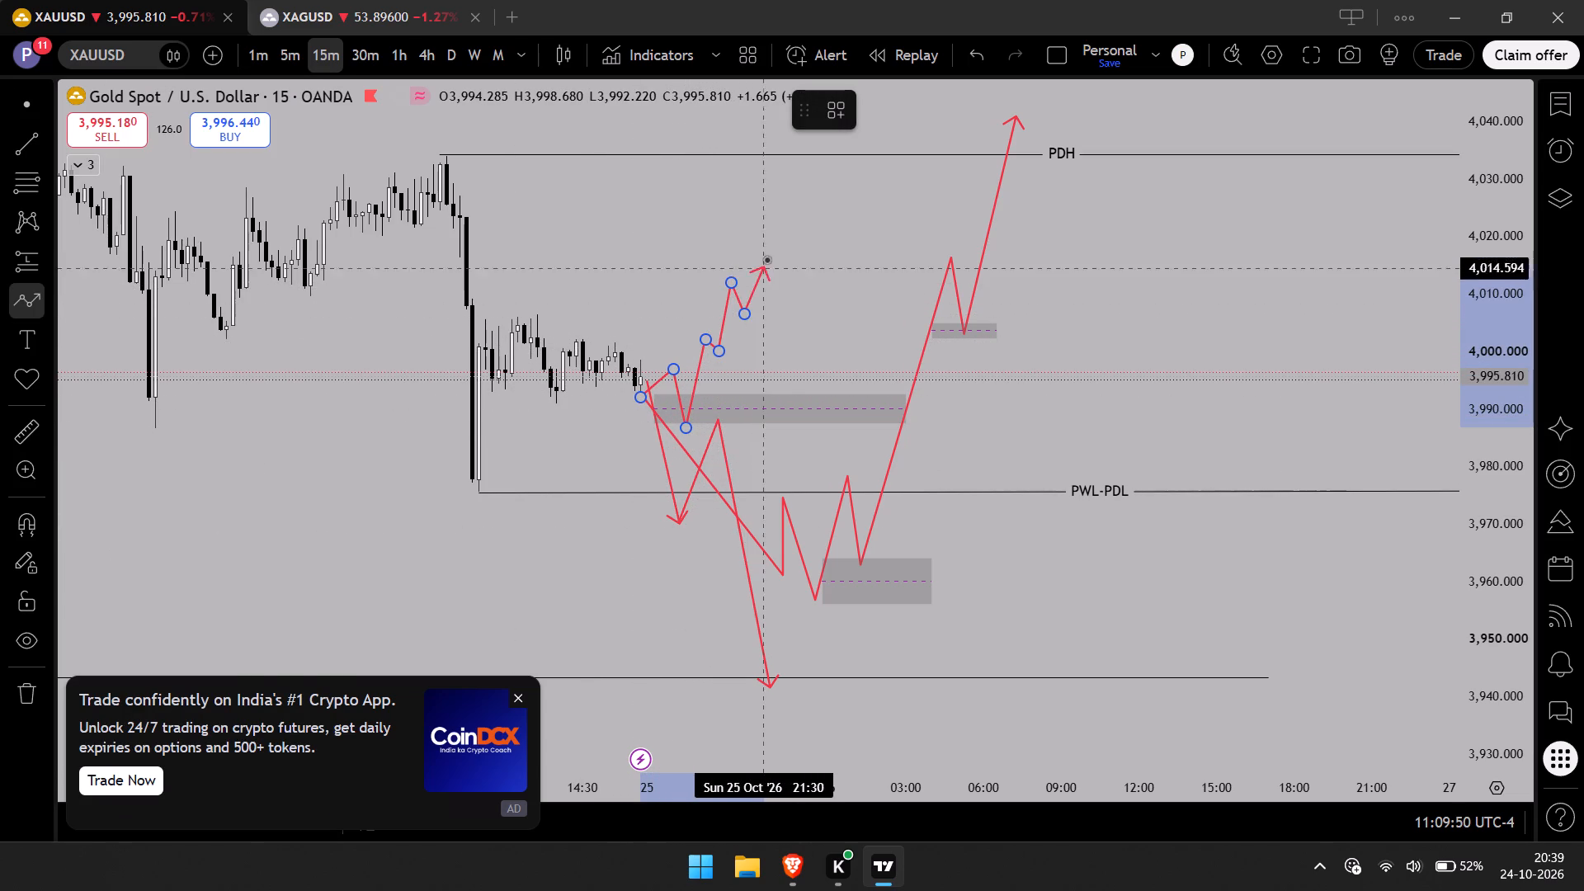
{"action": "left_click", "coordinate": [771, 229]}
{"action": "left_click", "coordinate": [796, 269]}
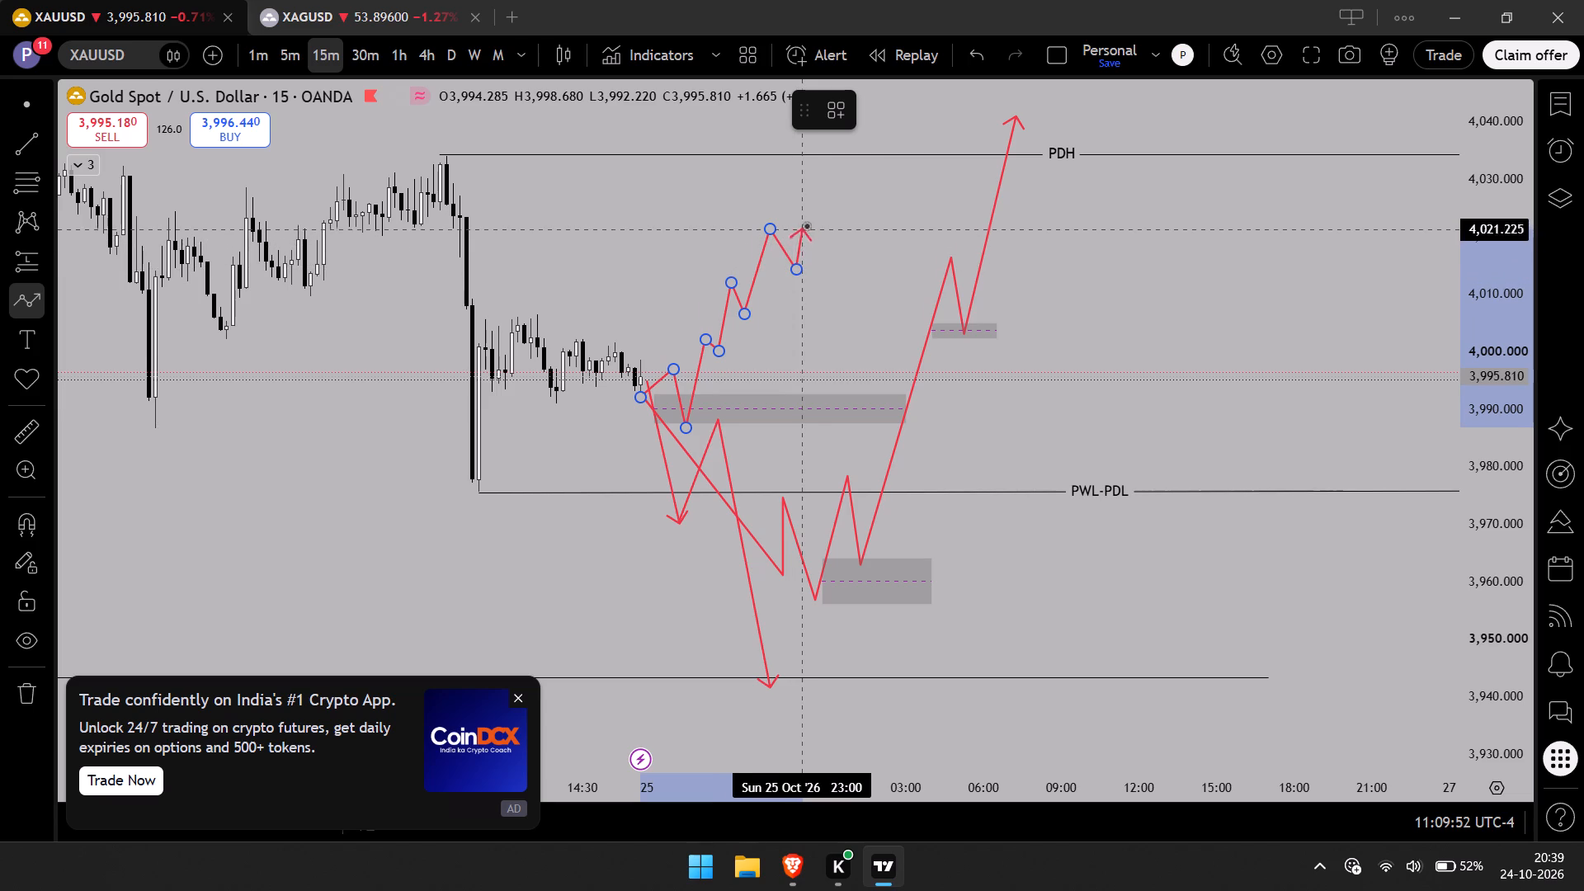
{"action": "left_click", "coordinate": [807, 223]}
Continue the path downward in lower swings from the second peak through the grey zone to a low at about 3,980.
{"action": "left_click", "coordinate": [818, 276]}
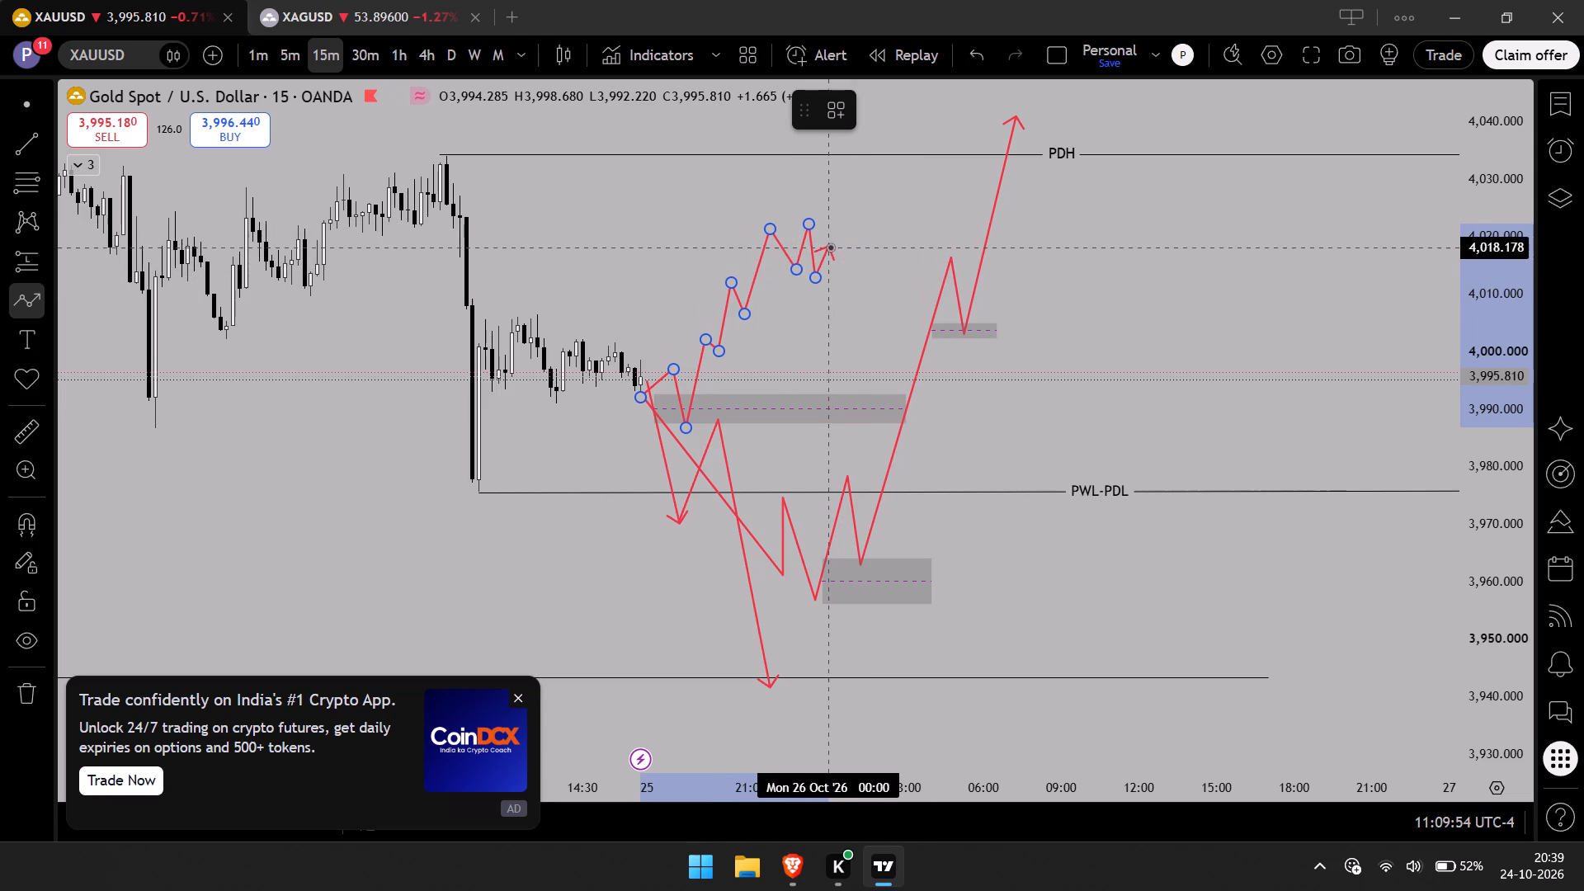
{"action": "left_click", "coordinate": [829, 247]}
{"action": "left_click", "coordinate": [851, 345]}
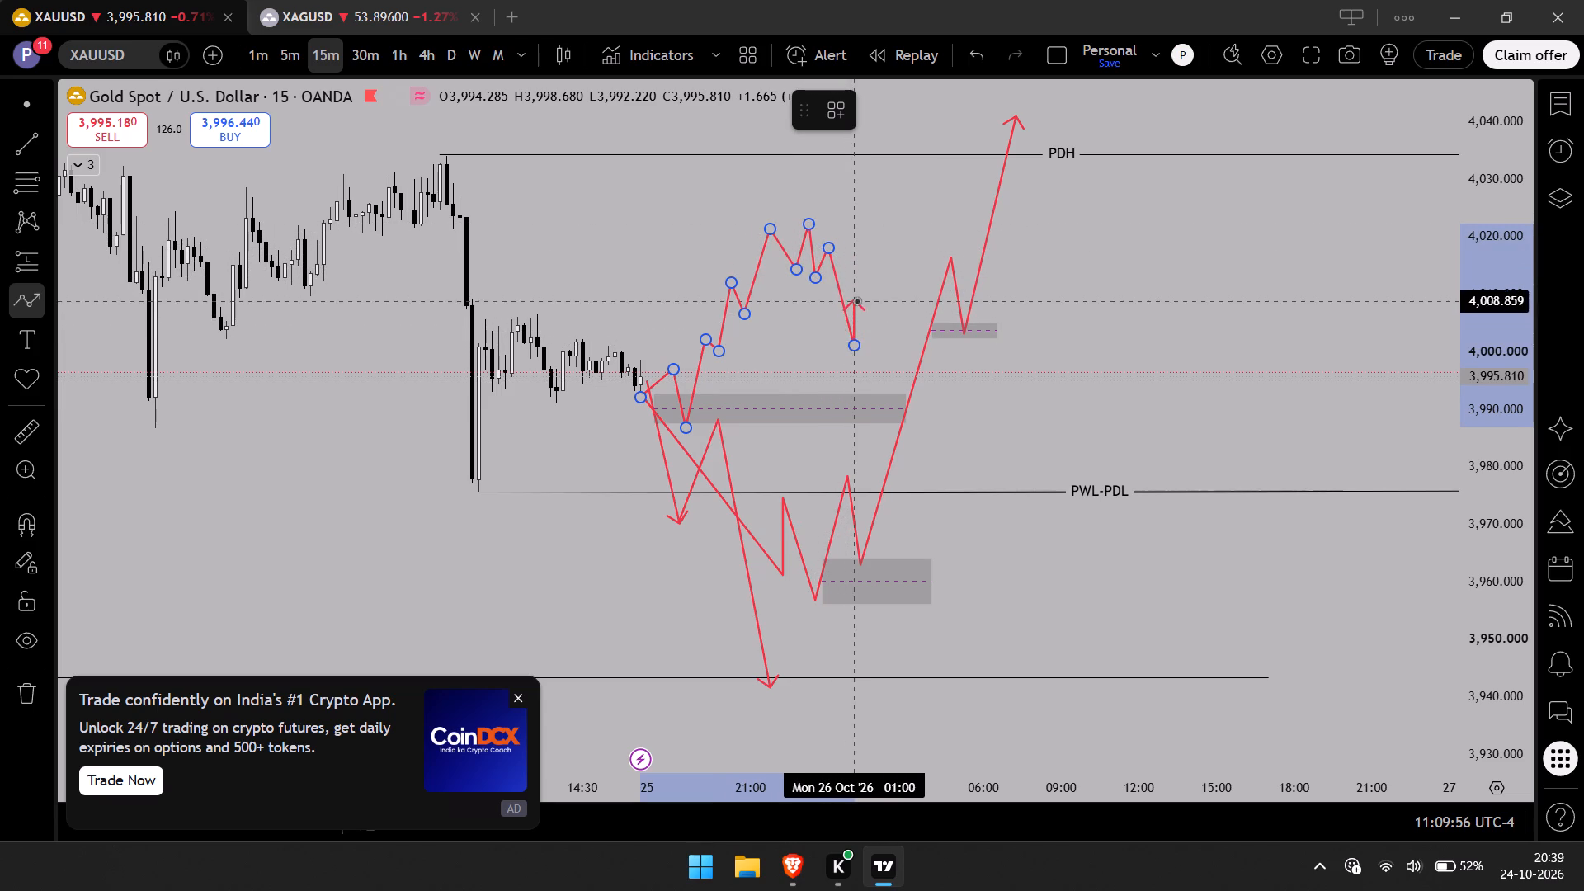
{"action": "left_click", "coordinate": [856, 300]}
{"action": "left_click", "coordinate": [896, 415]}
{"action": "left_click", "coordinate": [915, 376]}
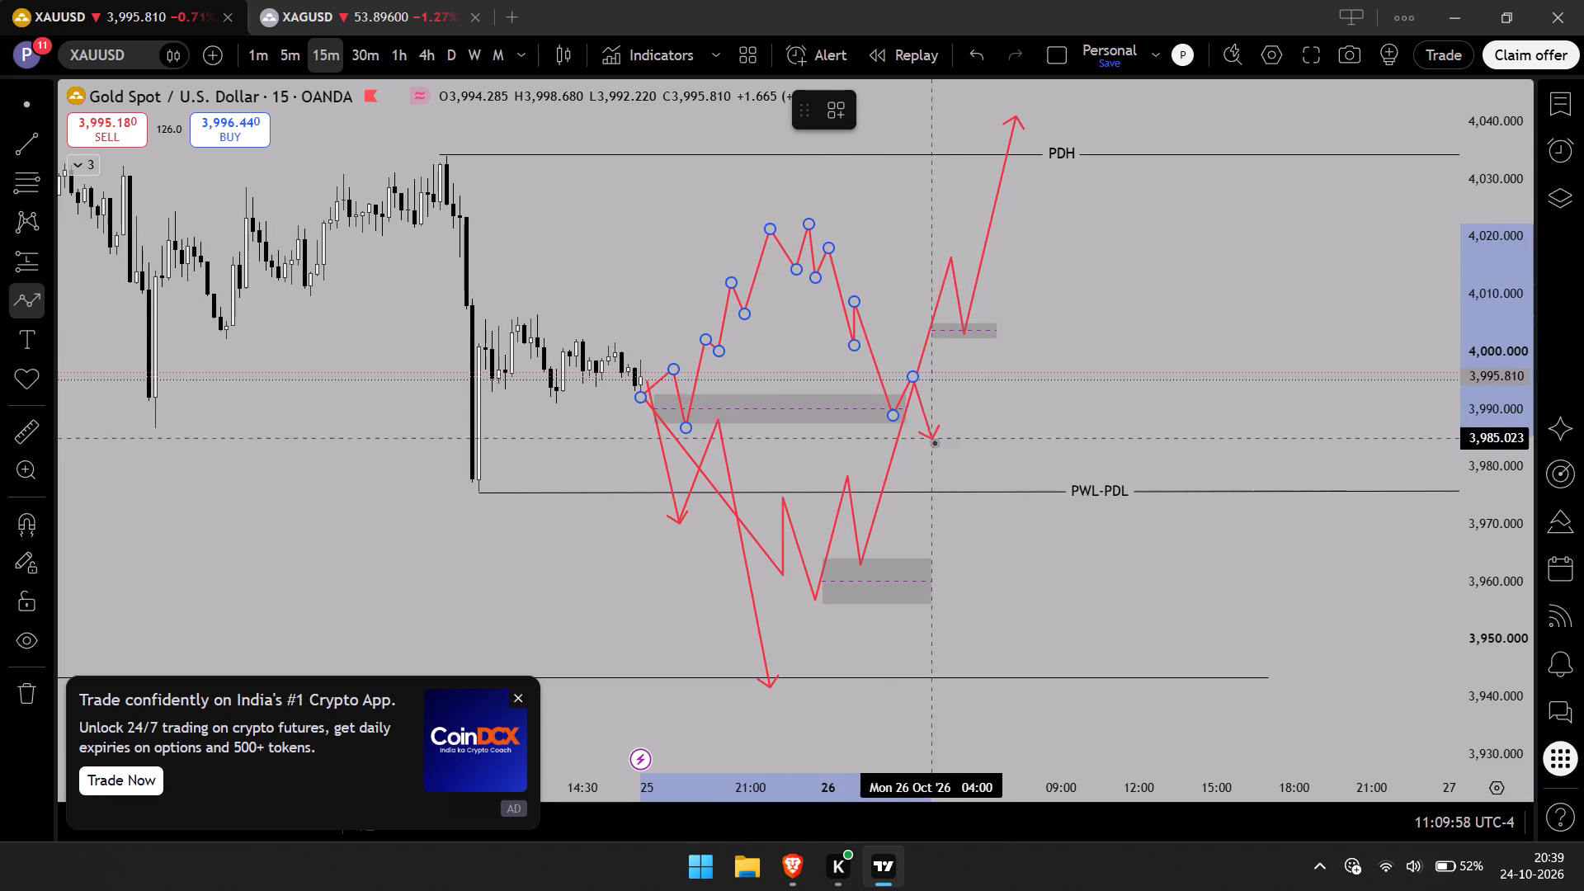
{"action": "left_click", "coordinate": [944, 465]}
Complete the path with higher swings from the 3,980 low up through about 4,000 to an arrow tip at about 4,013.
{"action": "left_click", "coordinate": [956, 411]}
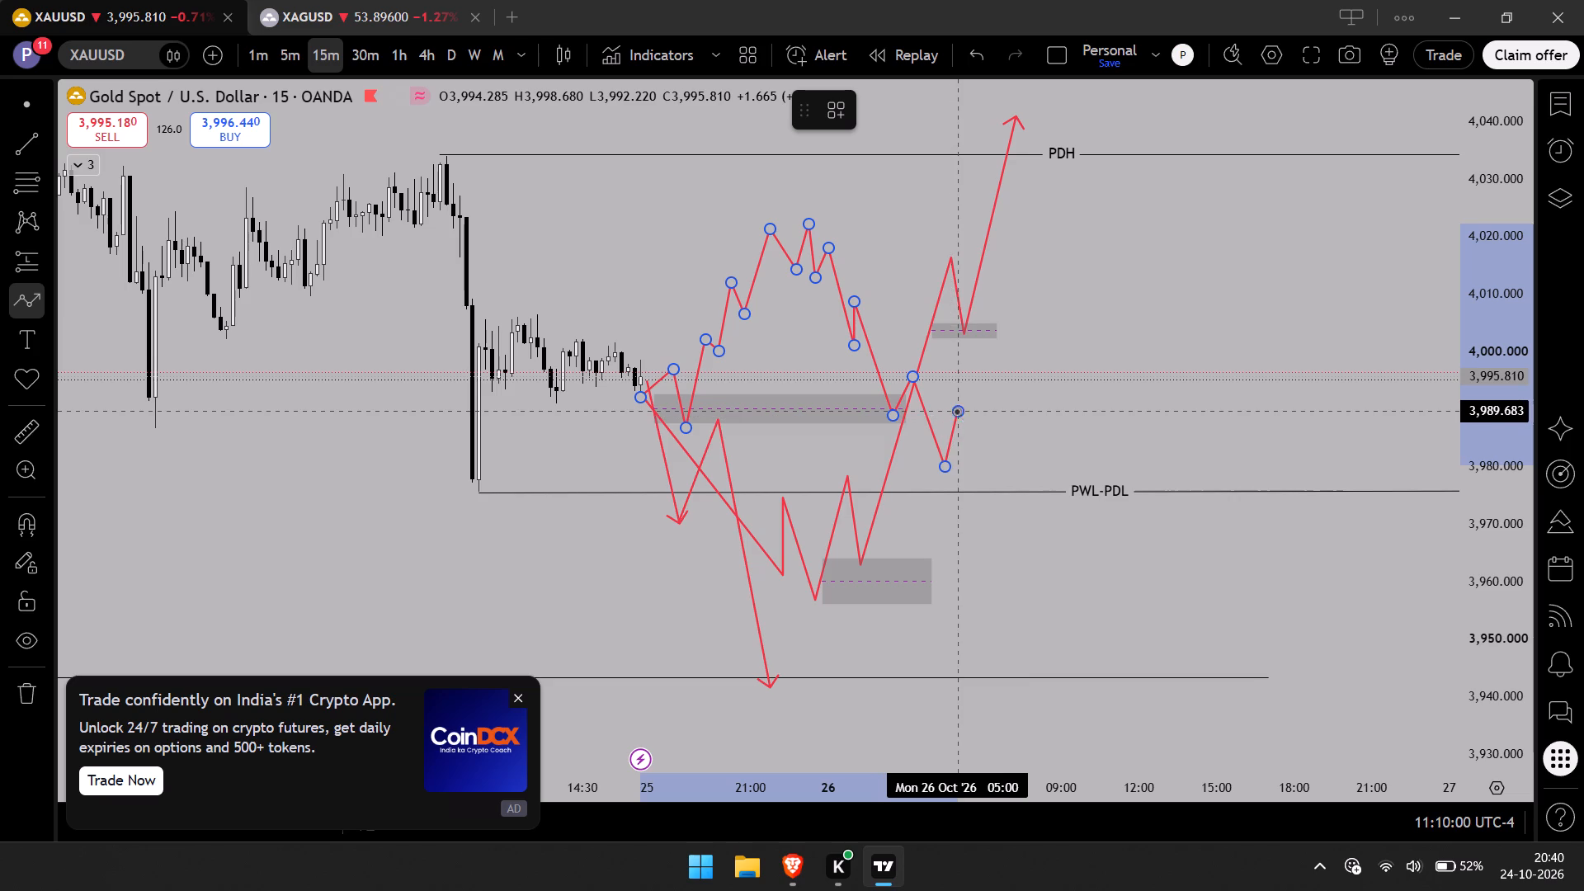
{"action": "left_click", "coordinate": [981, 442]}
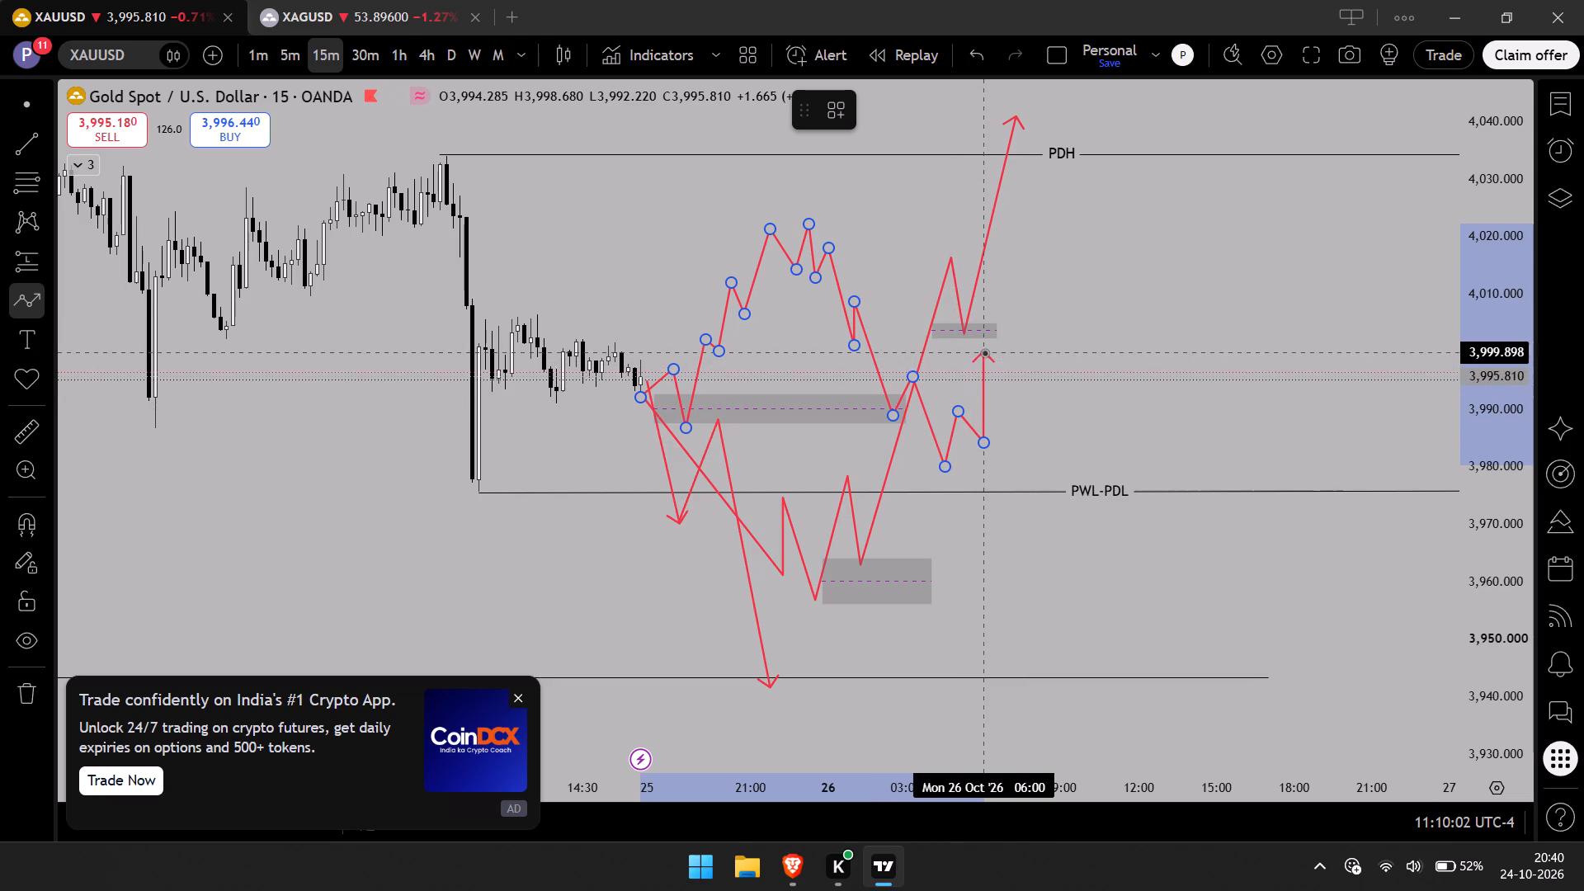
{"action": "left_click", "coordinate": [984, 352]}
{"action": "left_click", "coordinate": [1006, 412]}
{"action": "left_click", "coordinate": [1051, 276]}
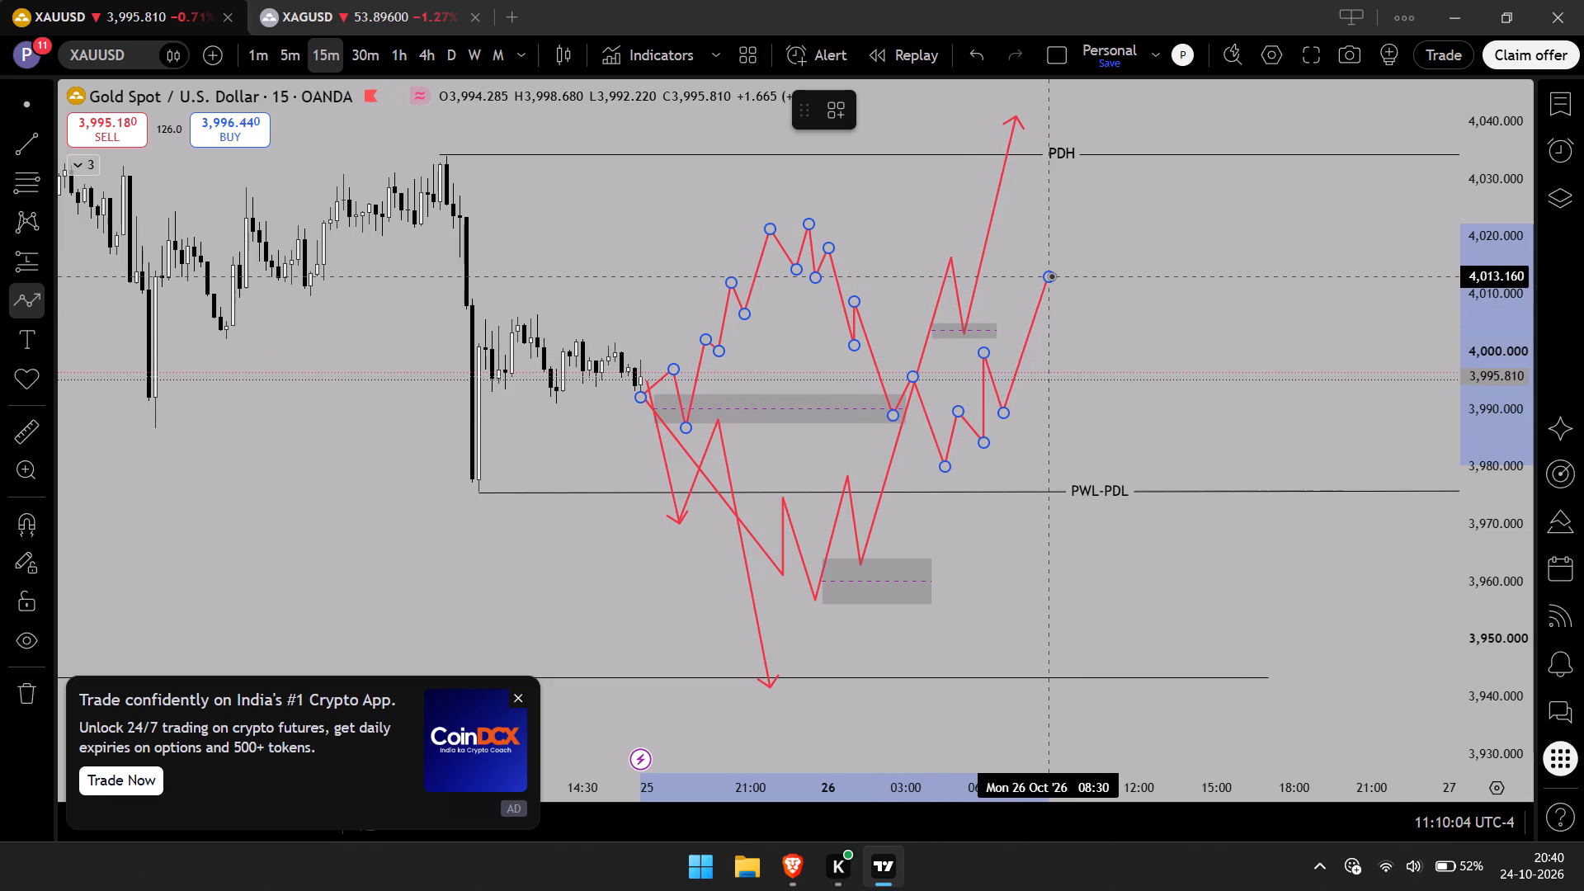
{"action": "left_click", "coordinate": [1051, 276]}
{"action": "left_click", "coordinate": [1106, 336]}
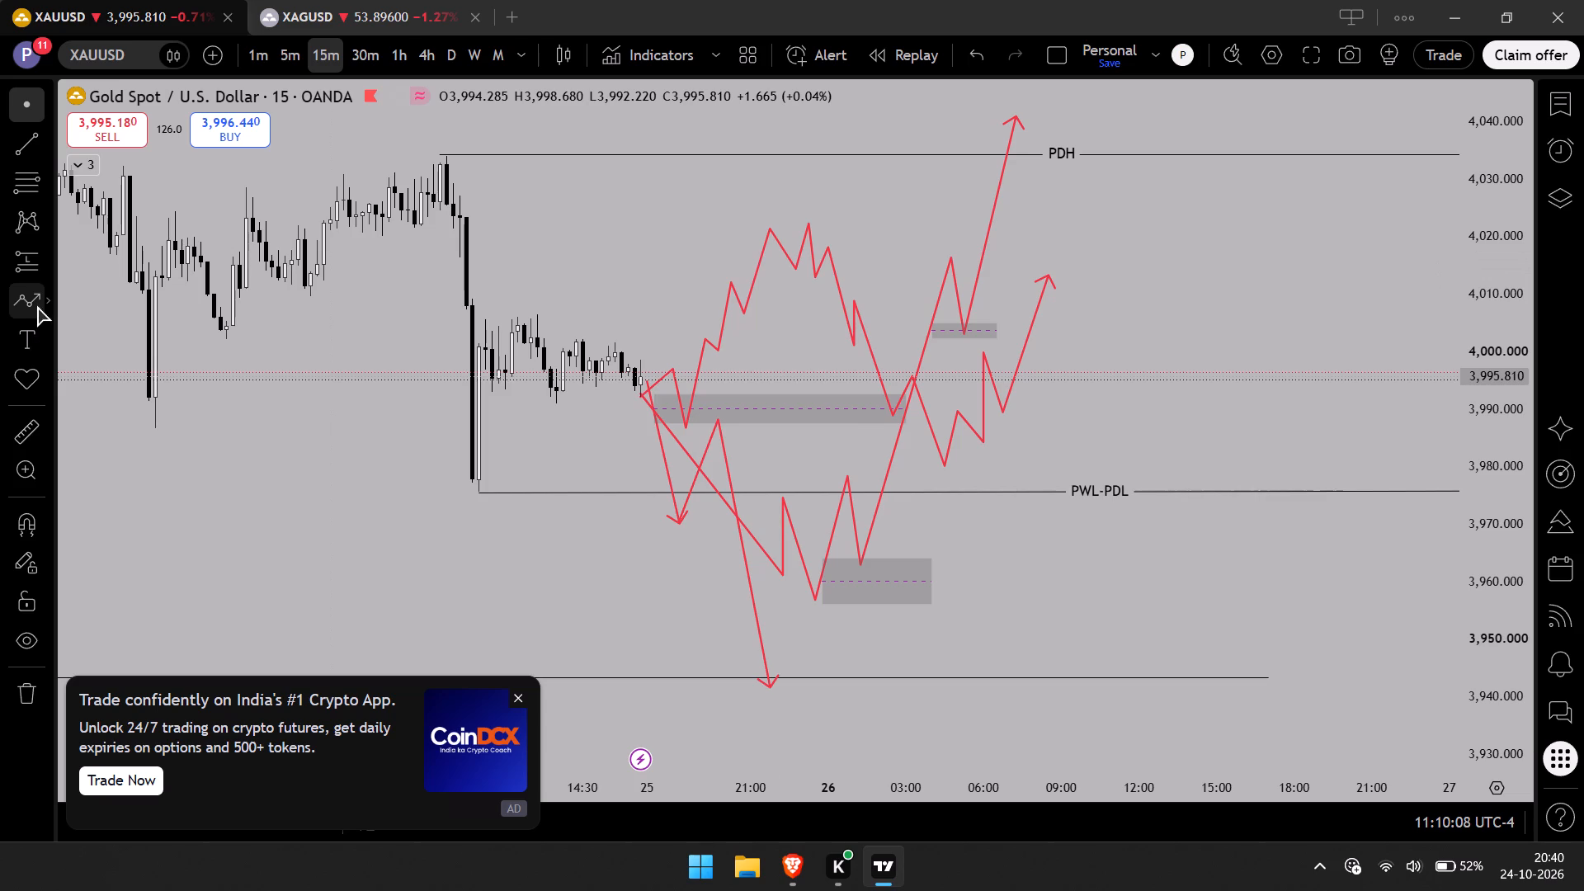
Measure the newest path's decline from about 4,023.9 at its peak to about 3,981.3 near its low.
{"action": "left_click", "coordinate": [28, 421]}
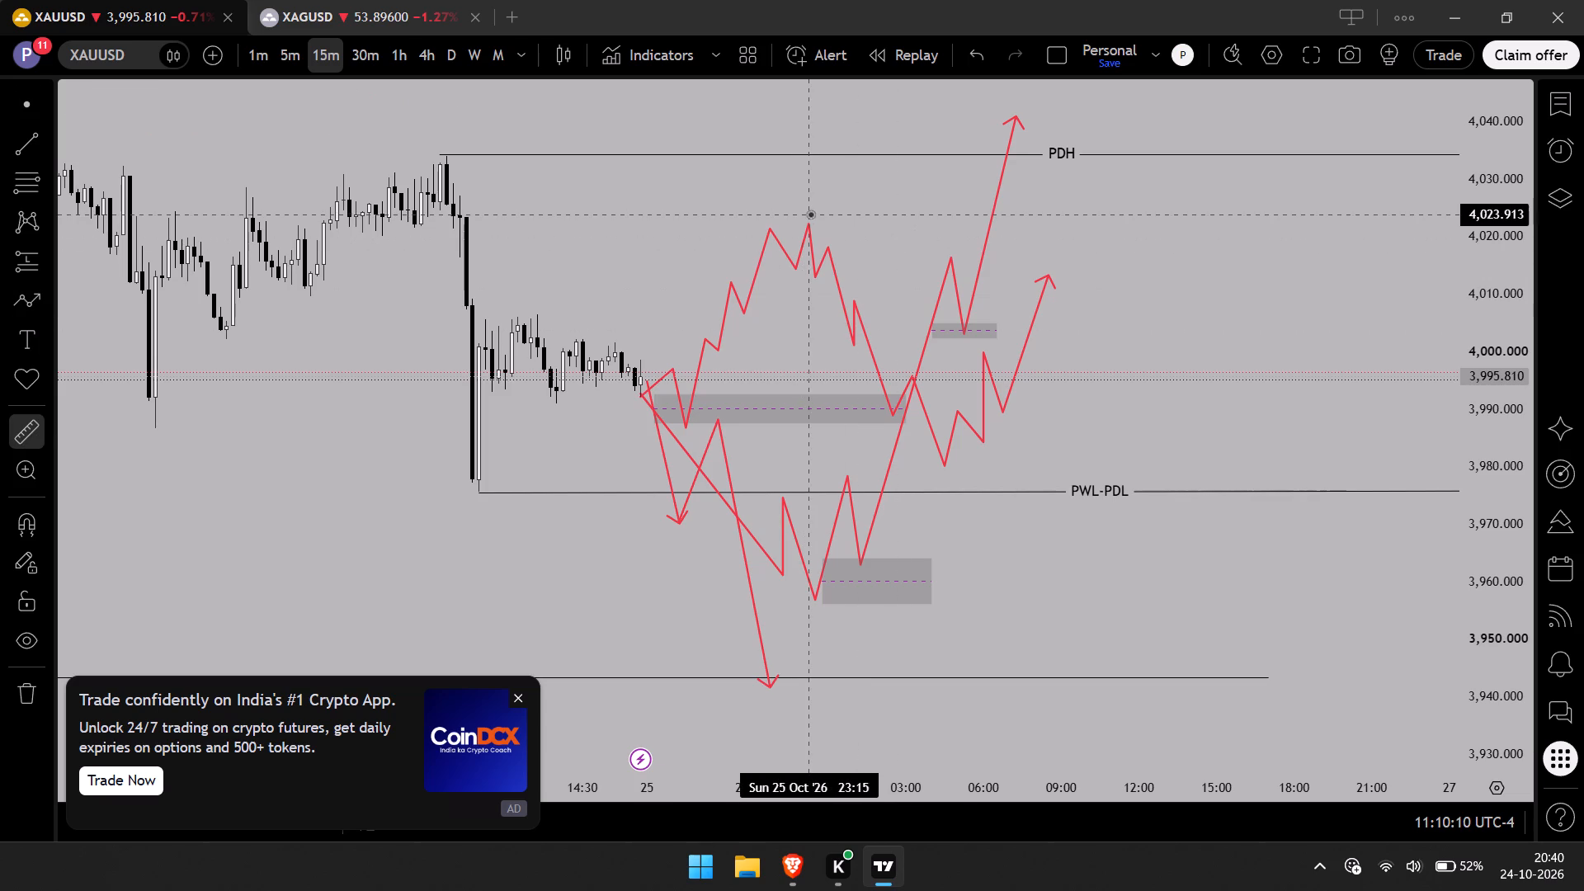
{"action": "left_click", "coordinate": [810, 214]}
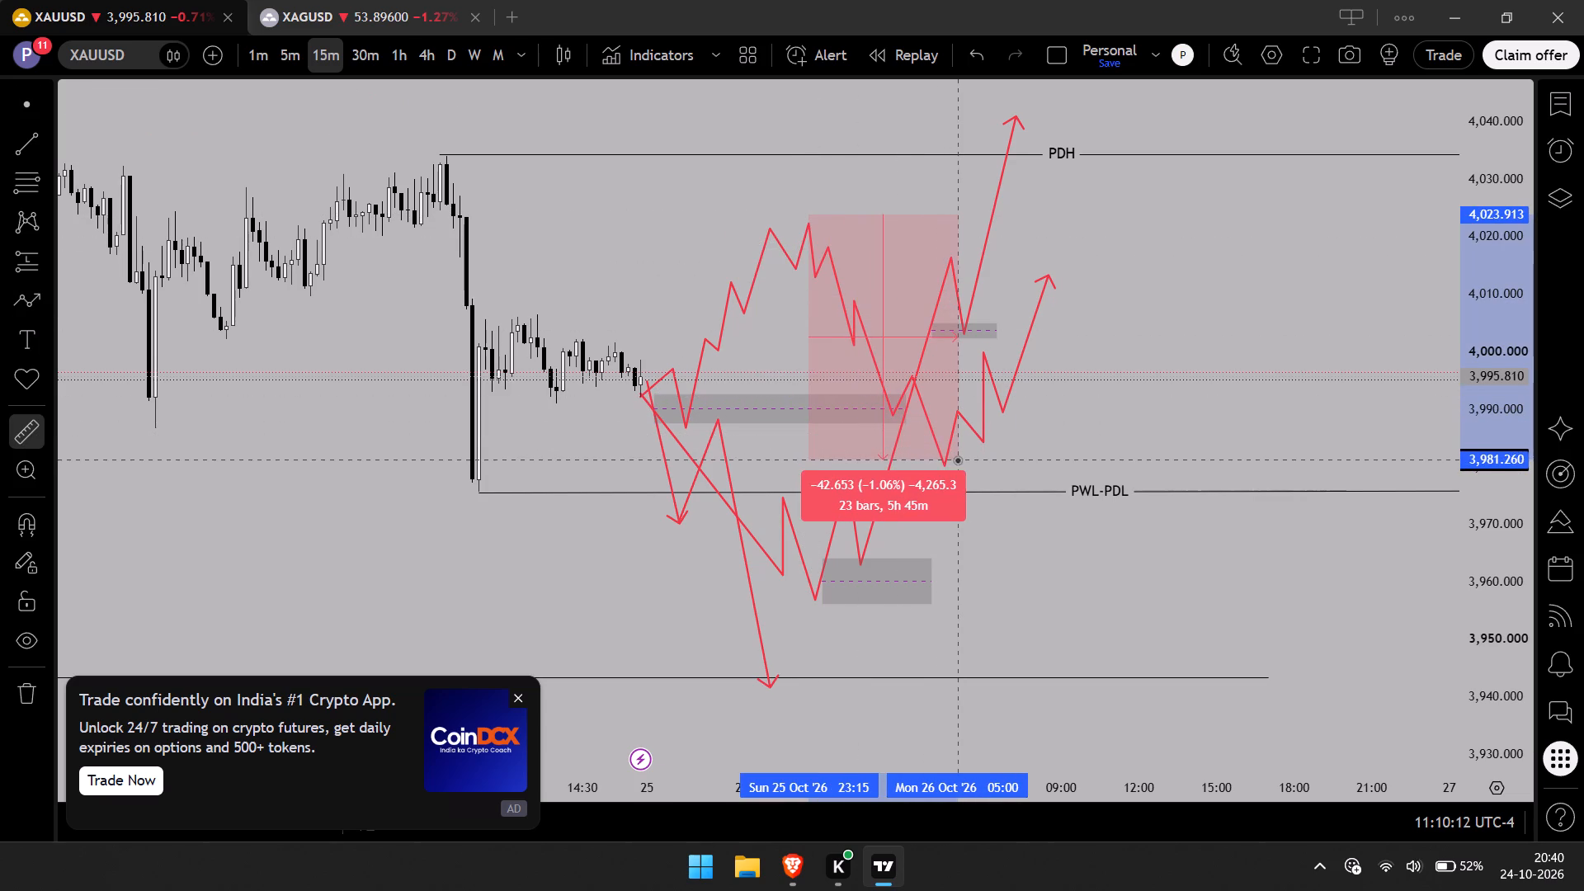
{"action": "left_click", "coordinate": [957, 460]}
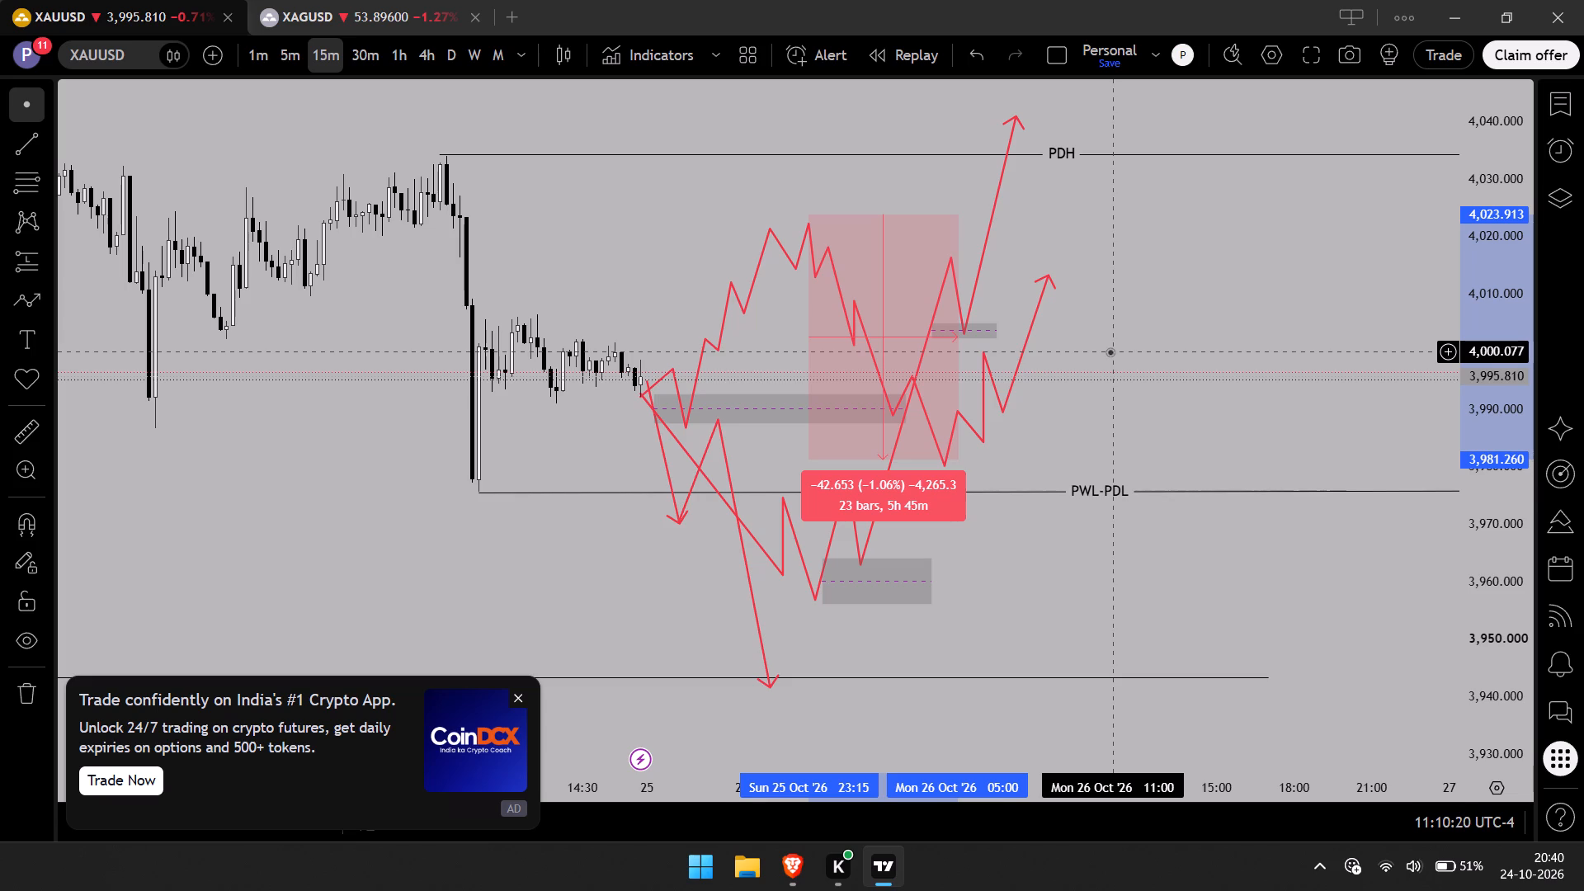
Clear the measurement and start another path from about 3,992 on the latest candle, up through 4,009 and 4,004 to a peak near 4,020.
{"action": "left_click", "coordinate": [513, 250]}
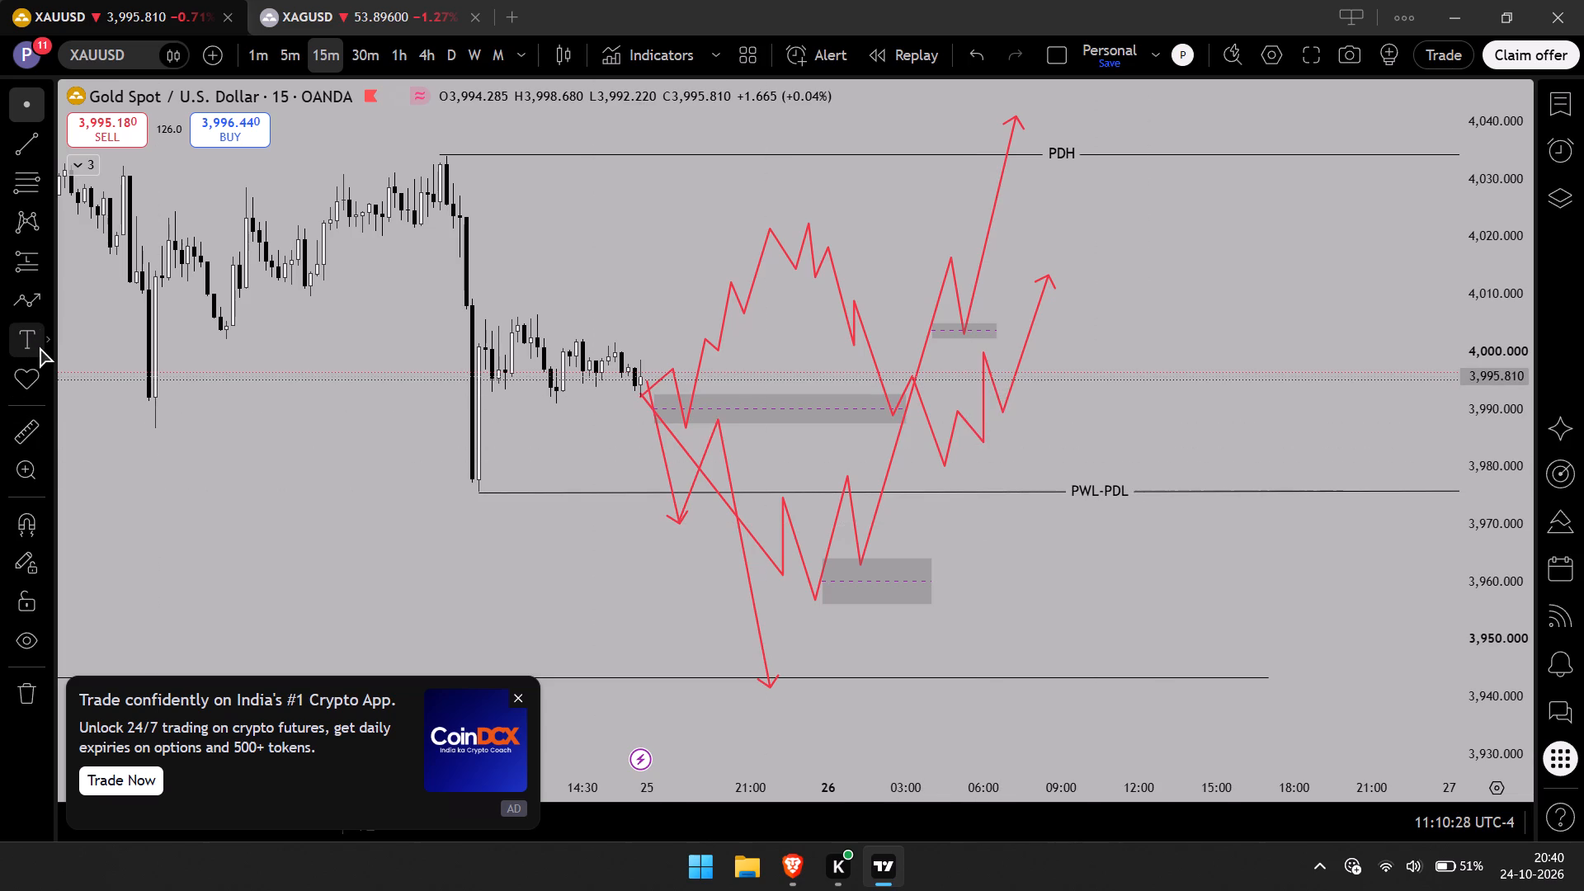
{"action": "left_click", "coordinate": [33, 298]}
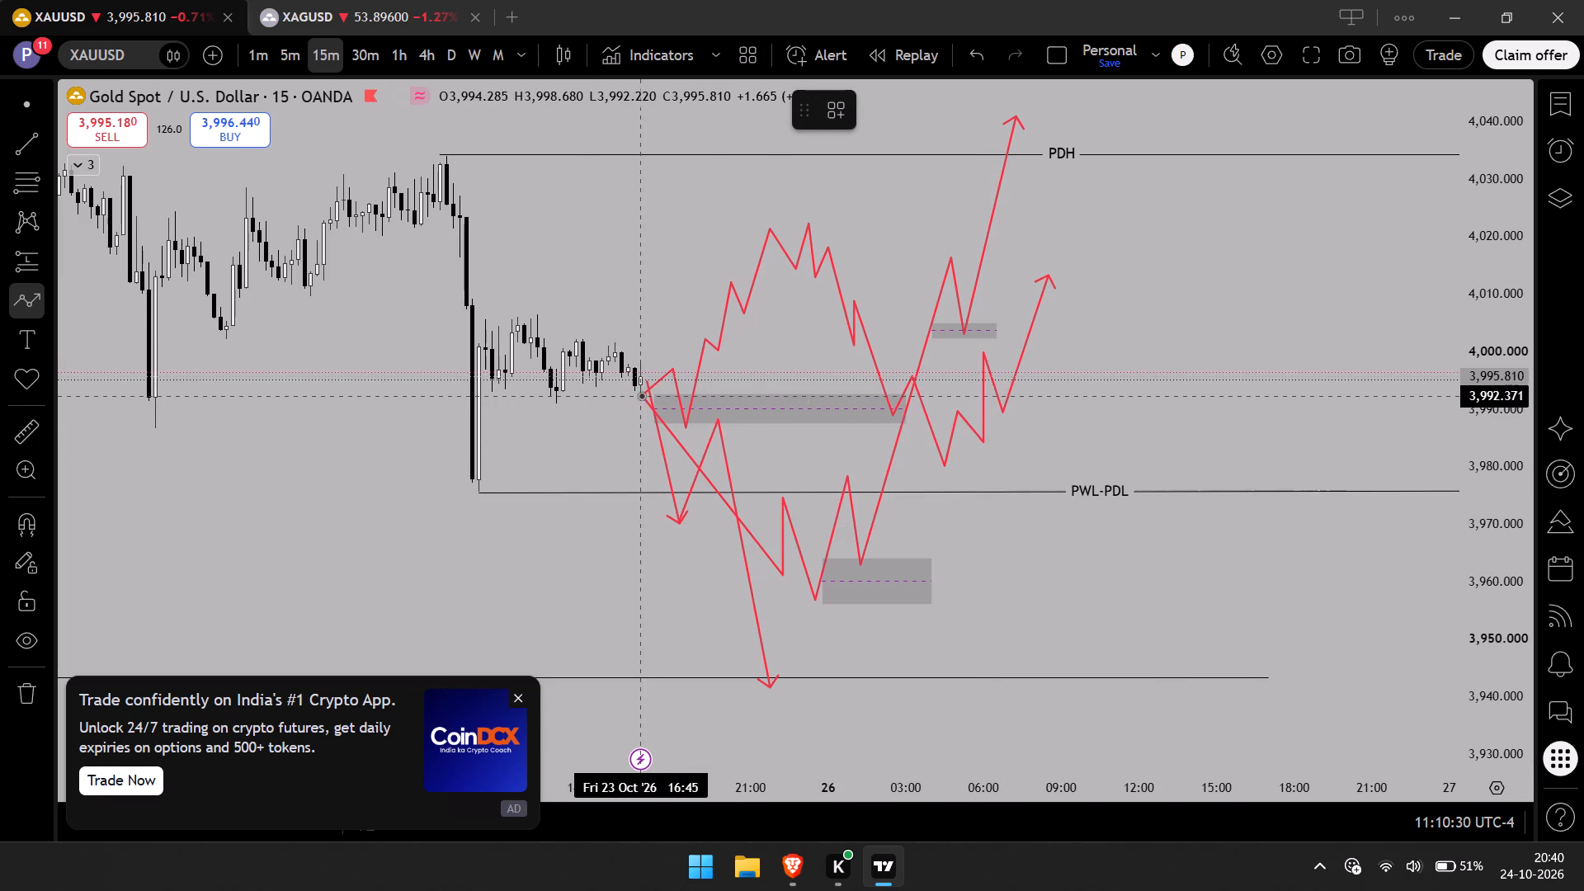
{"action": "left_click", "coordinate": [642, 396]}
{"action": "left_click", "coordinate": [650, 296]}
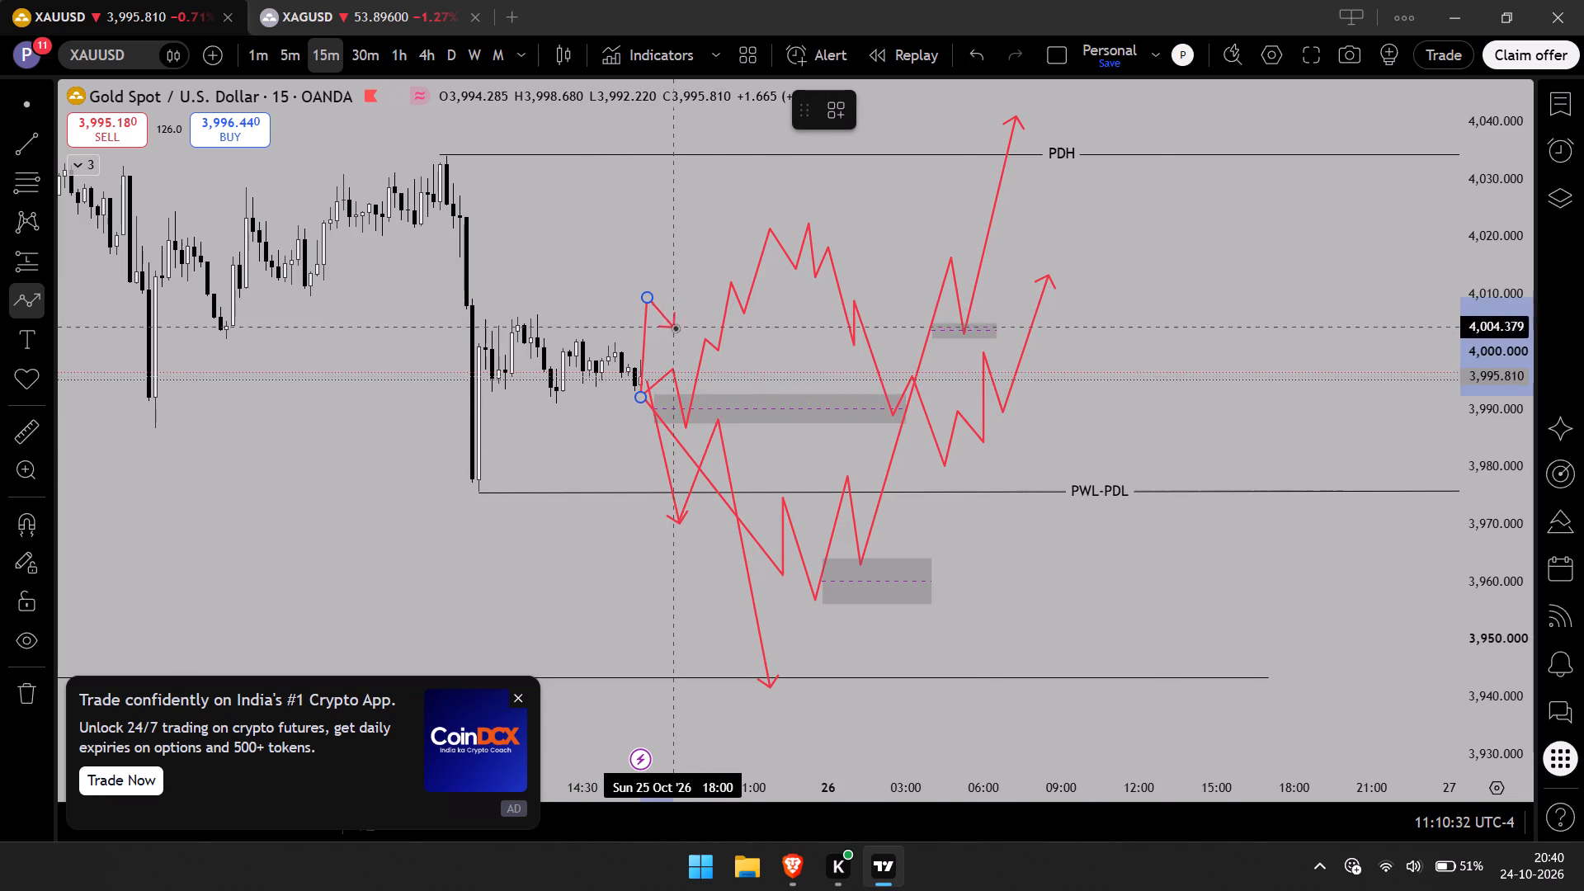
{"action": "left_click", "coordinate": [675, 329]}
{"action": "left_click", "coordinate": [686, 232]}
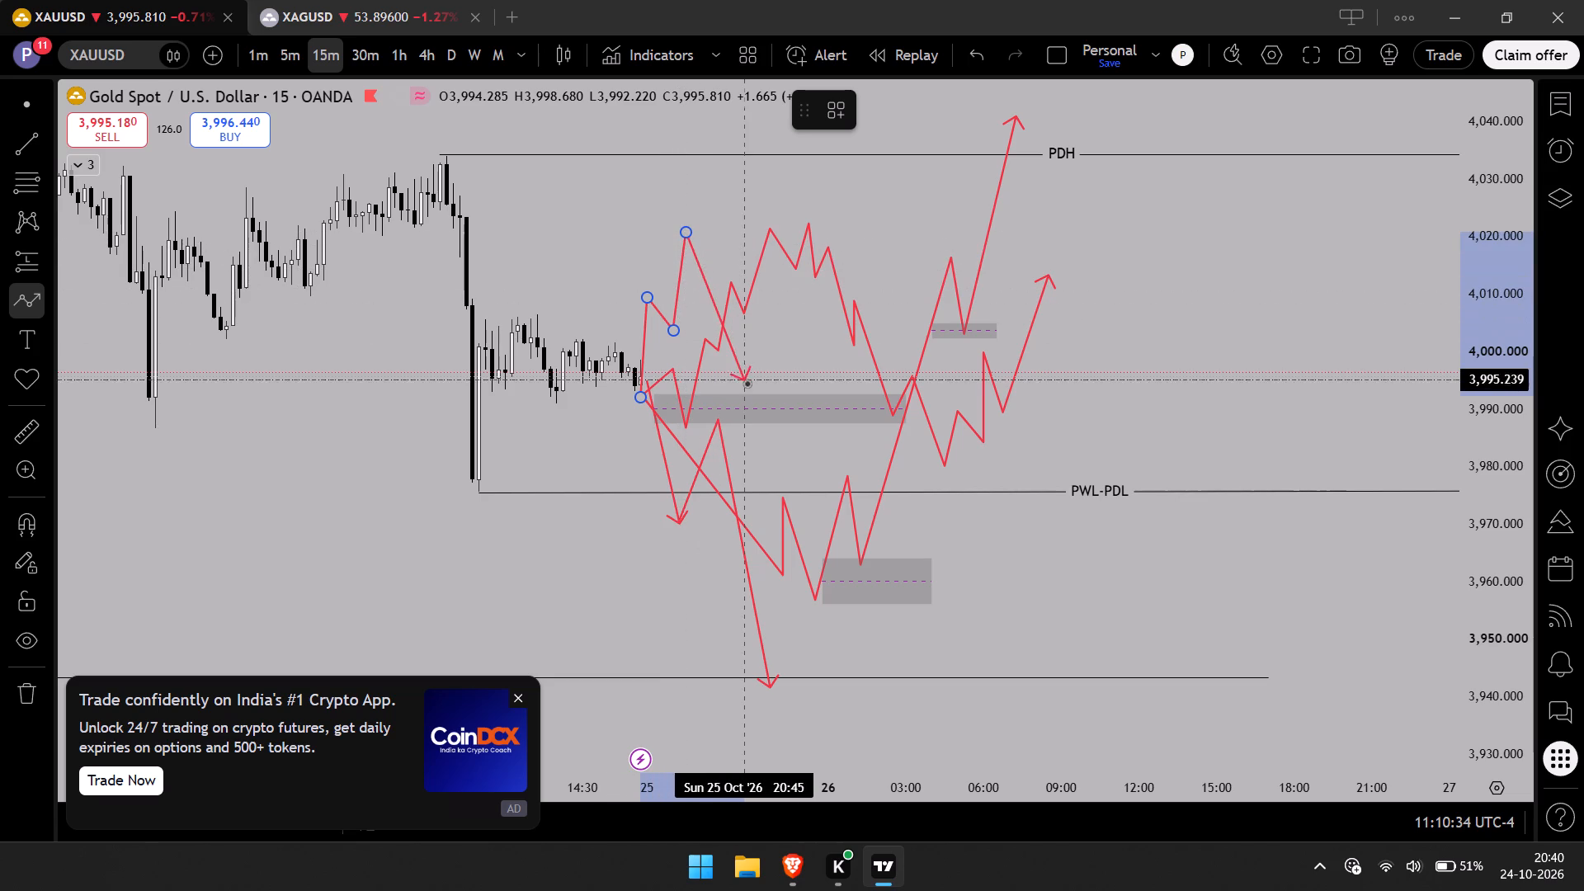
Continue the path downward through about 3,995, 4,012, 3,966 and 3,980, ending with an arrow tip at about 3,938.
{"action": "left_click", "coordinate": [747, 383]}
{"action": "left_click", "coordinate": [742, 282]}
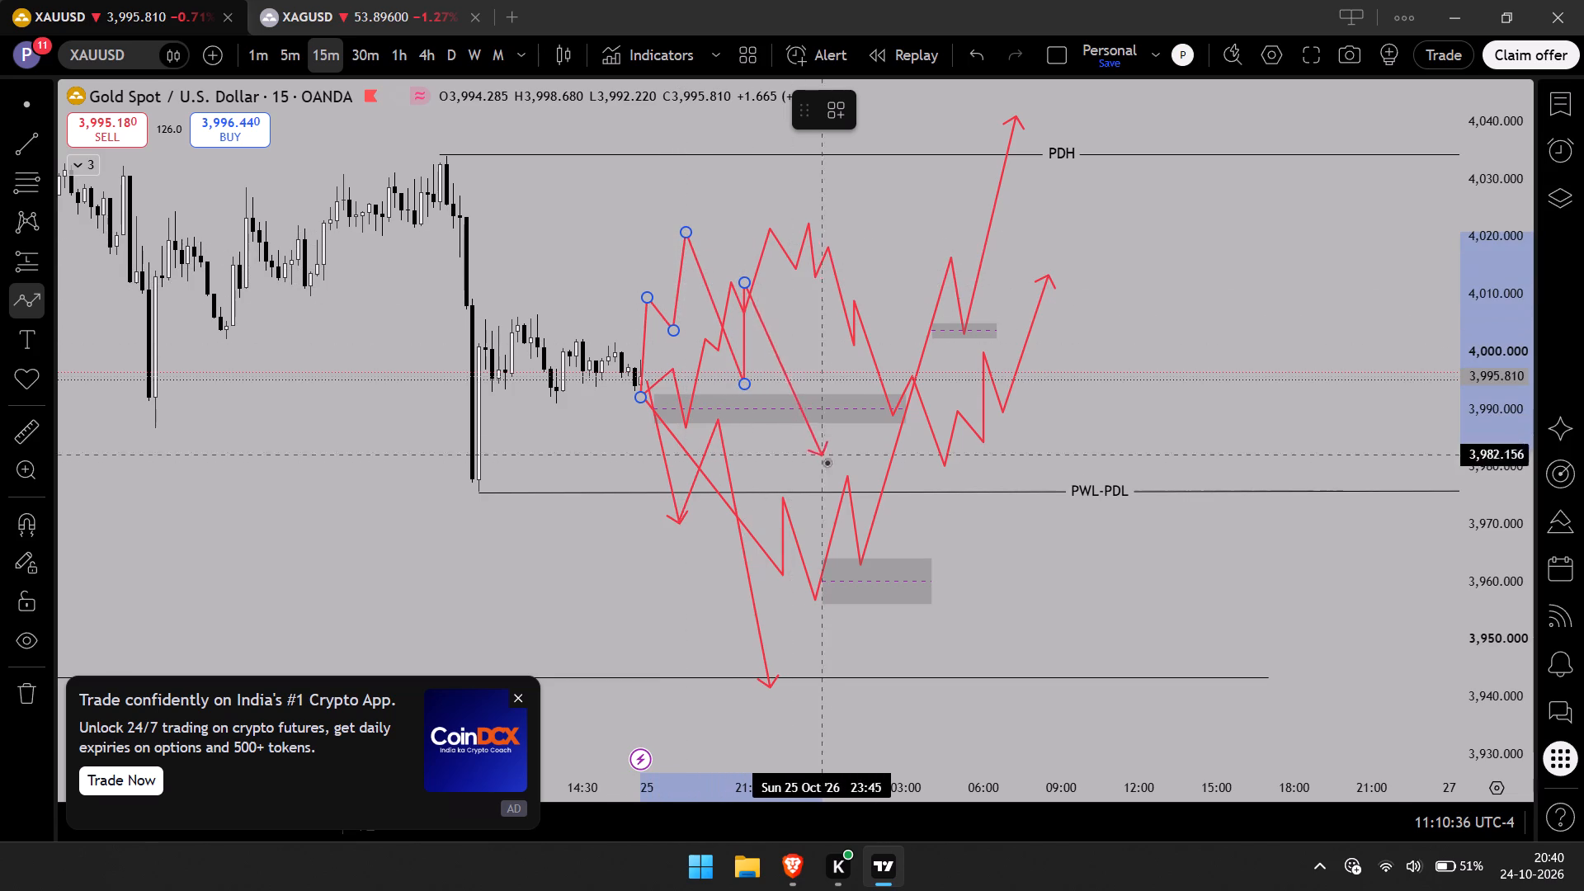
{"action": "left_click", "coordinate": [862, 544]}
{"action": "left_click", "coordinate": [872, 464]}
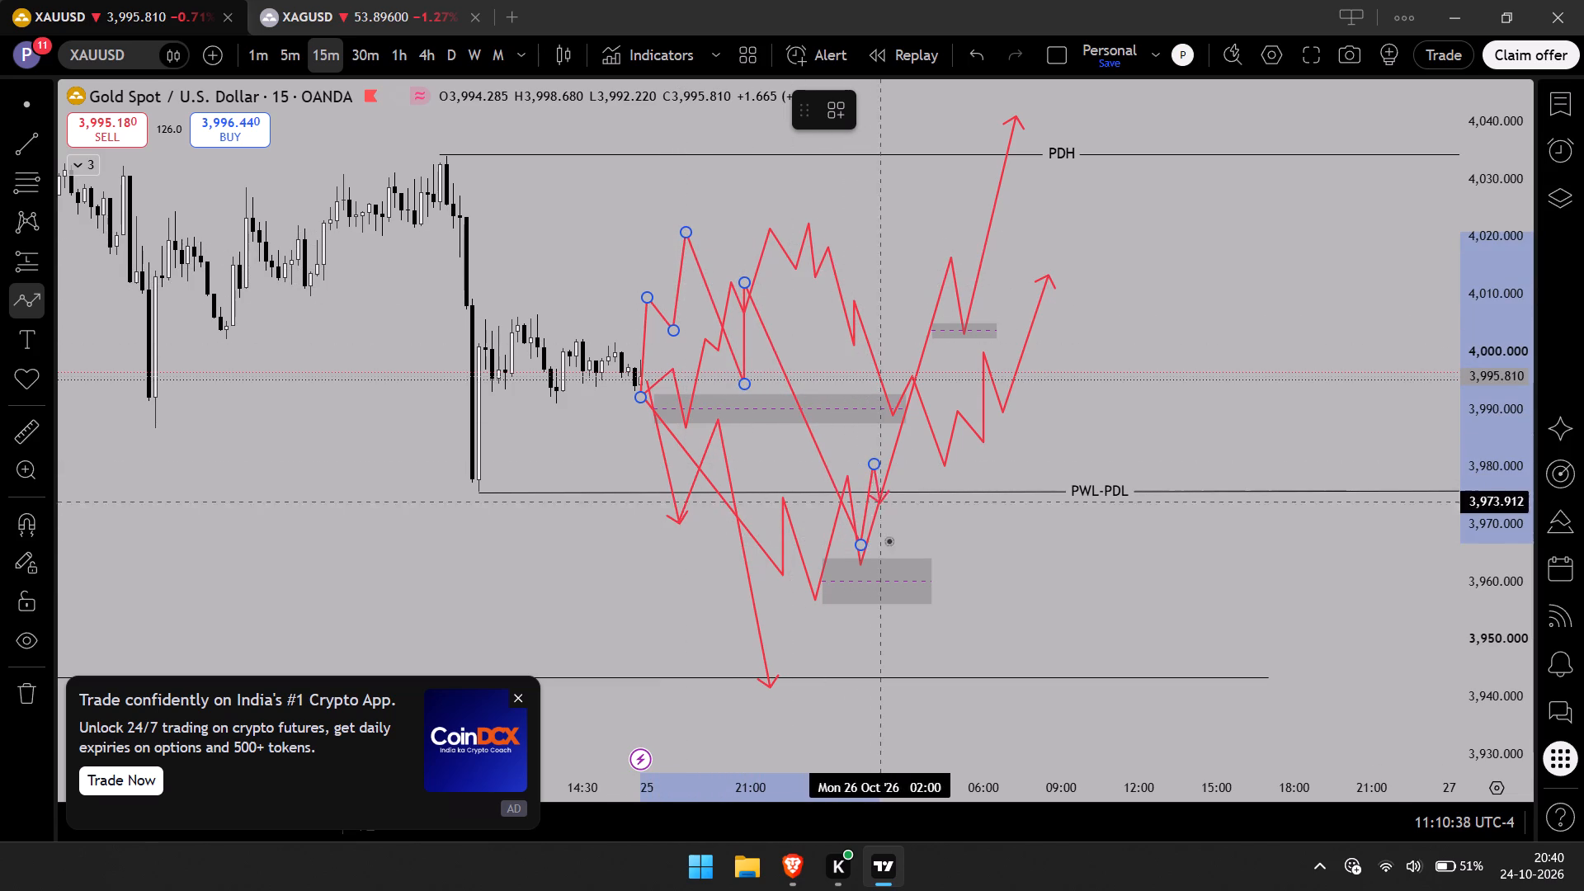
{"action": "left_click", "coordinate": [939, 707]}
{"action": "left_click", "coordinate": [940, 707]}
{"action": "left_click", "coordinate": [1027, 596]}
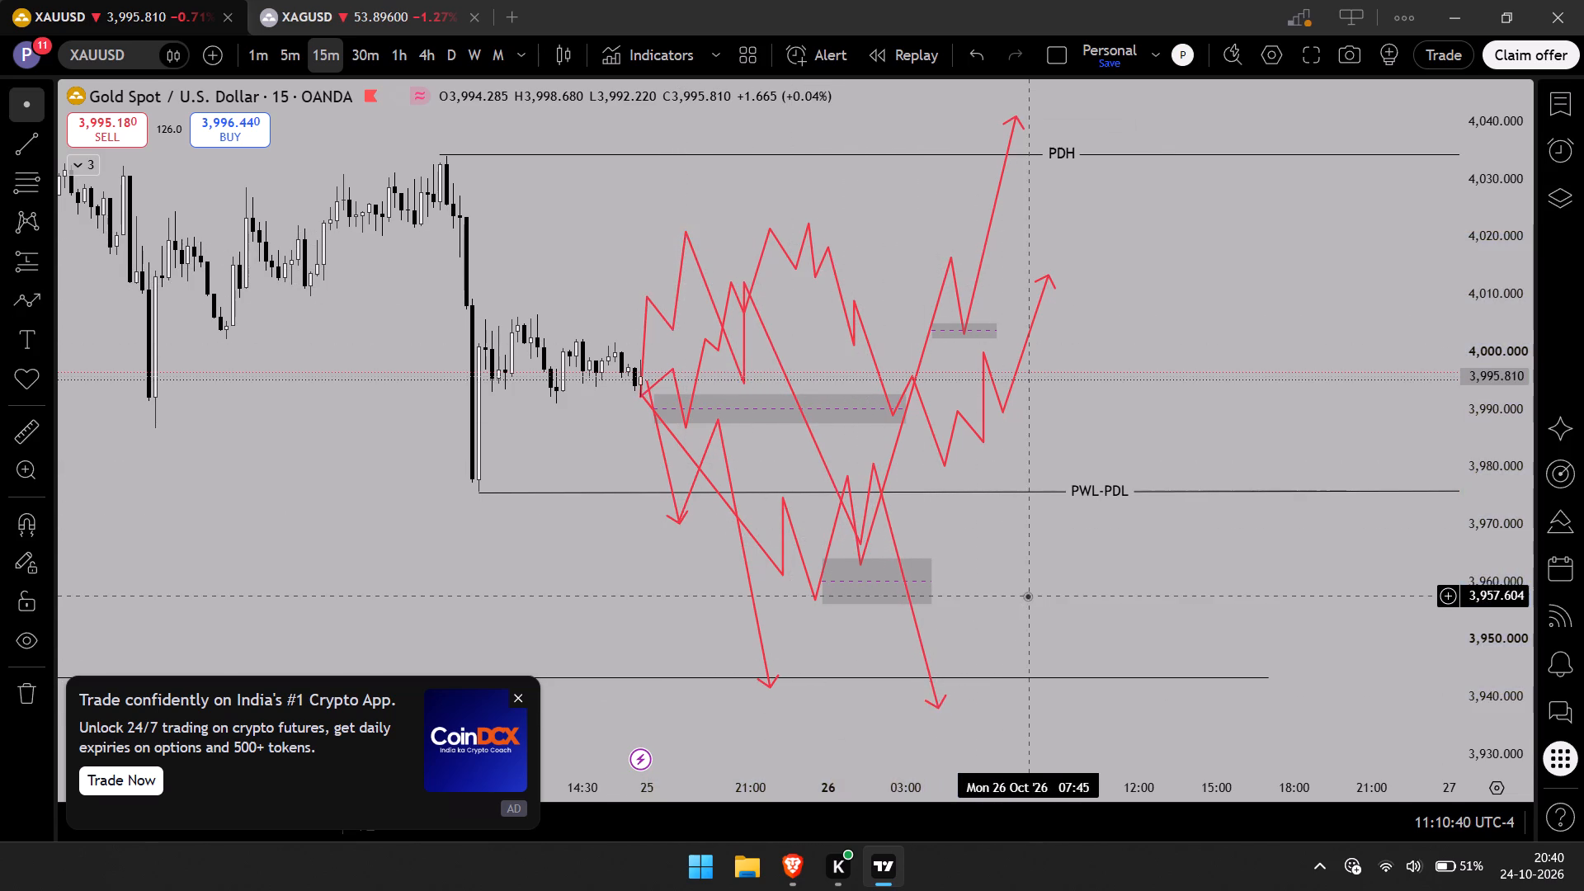
Close the advertisement covering the chart.
{"action": "left_click_drag", "start_coordinate": [1027, 592], "coordinate": [1024, 639]}
{"action": "scroll", "coordinate": [1024, 639], "scroll_direction": "up", "scroll_amount": 2}
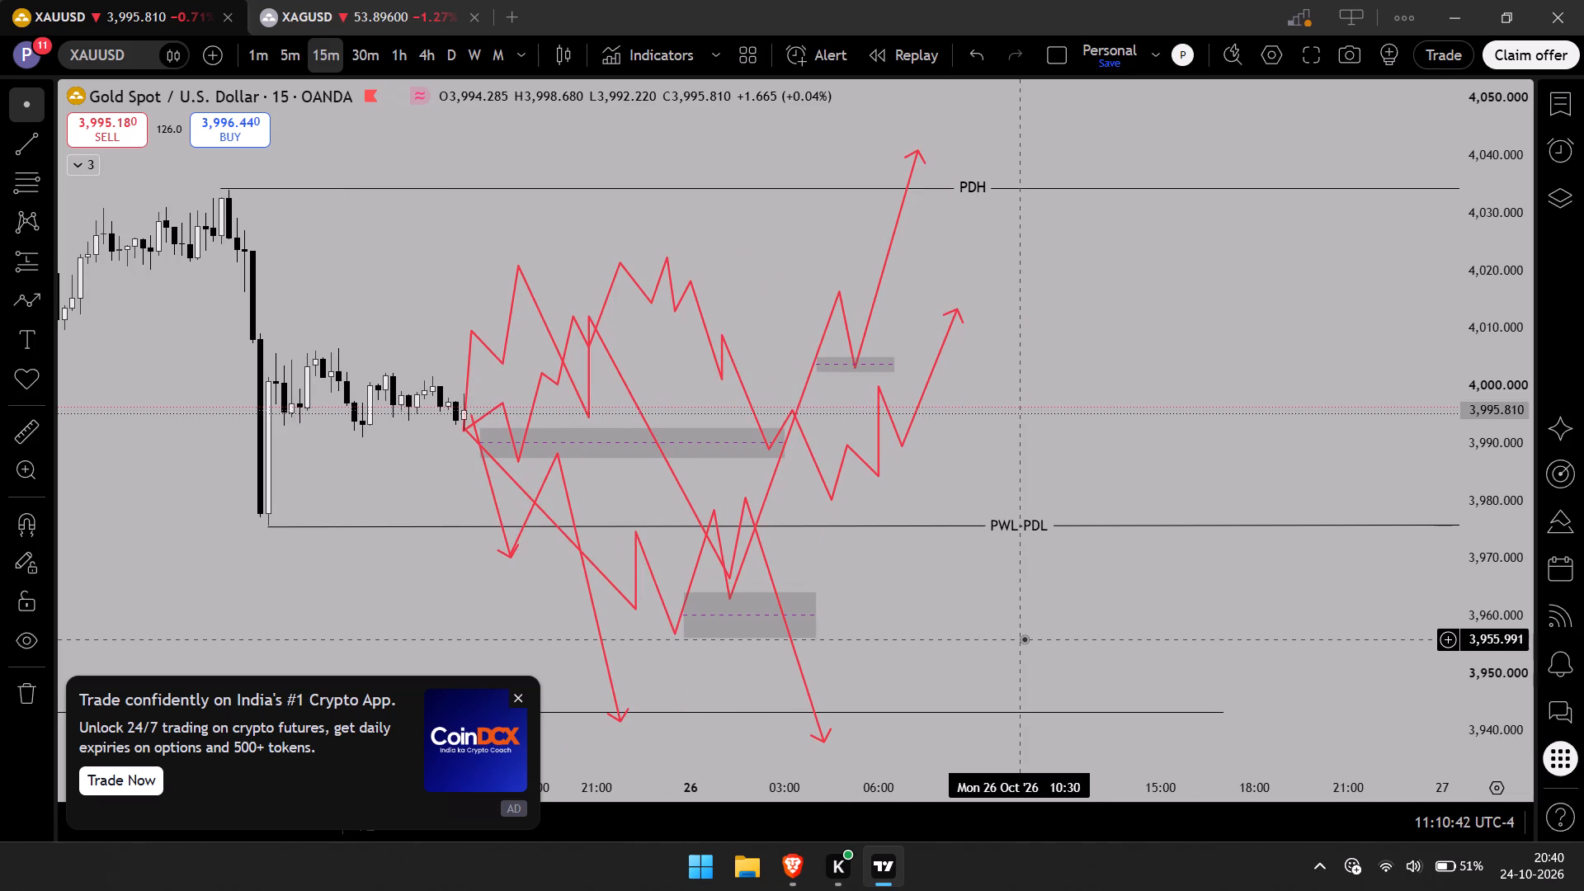
{"action": "left_click", "coordinate": [513, 697]}
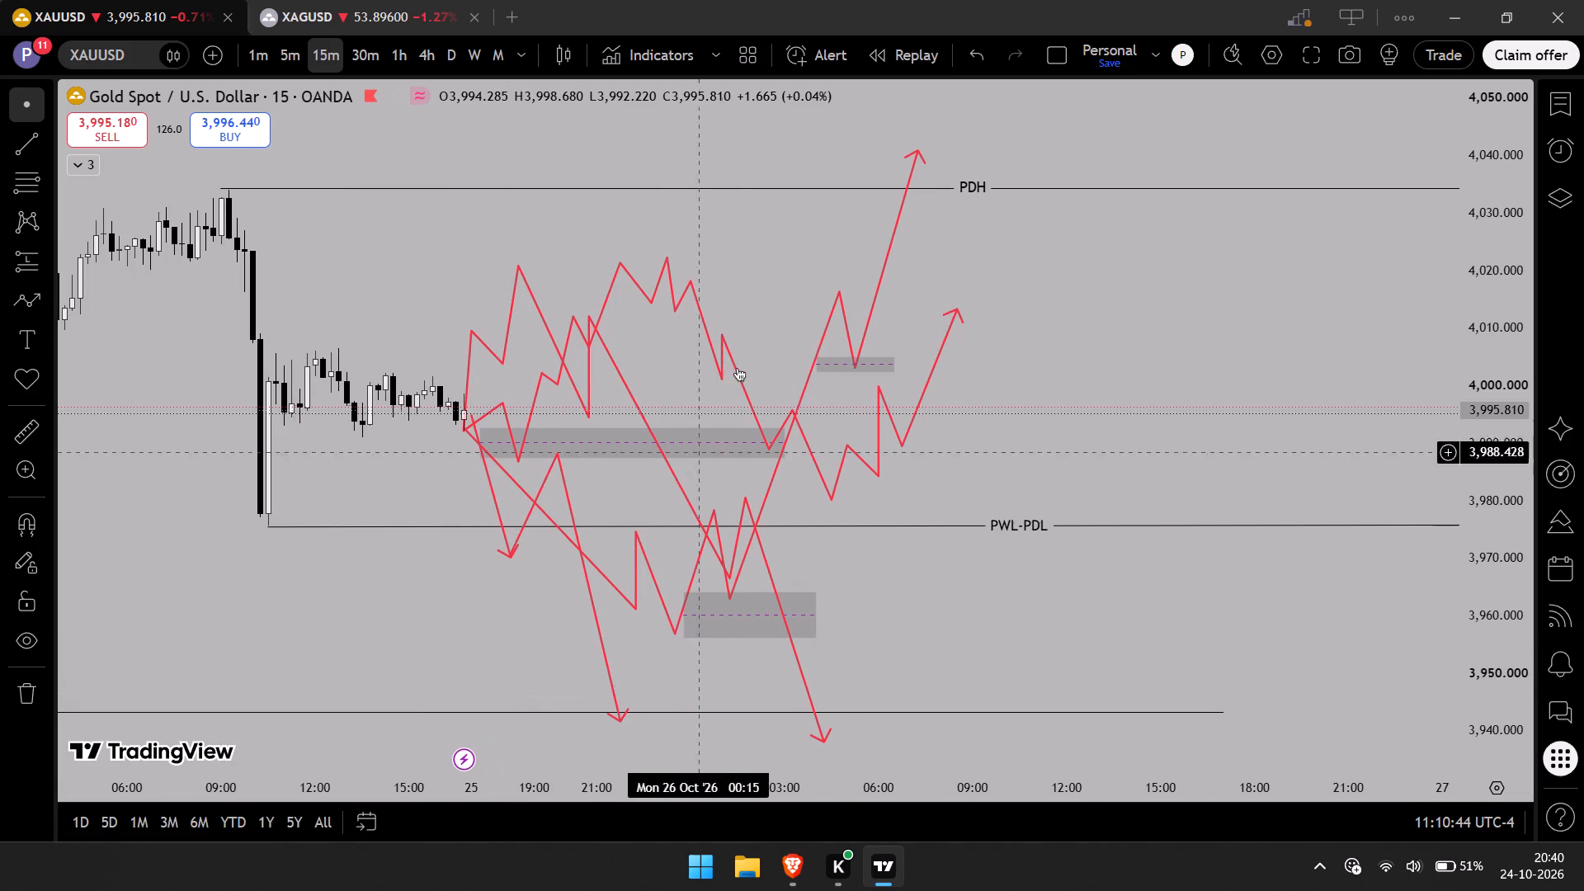
Measure the price range from the PWL-PDL line up to the PDH line, then clear the measurement.
{"action": "left_click_drag", "start_coordinate": [748, 287], "coordinate": [983, 347]}
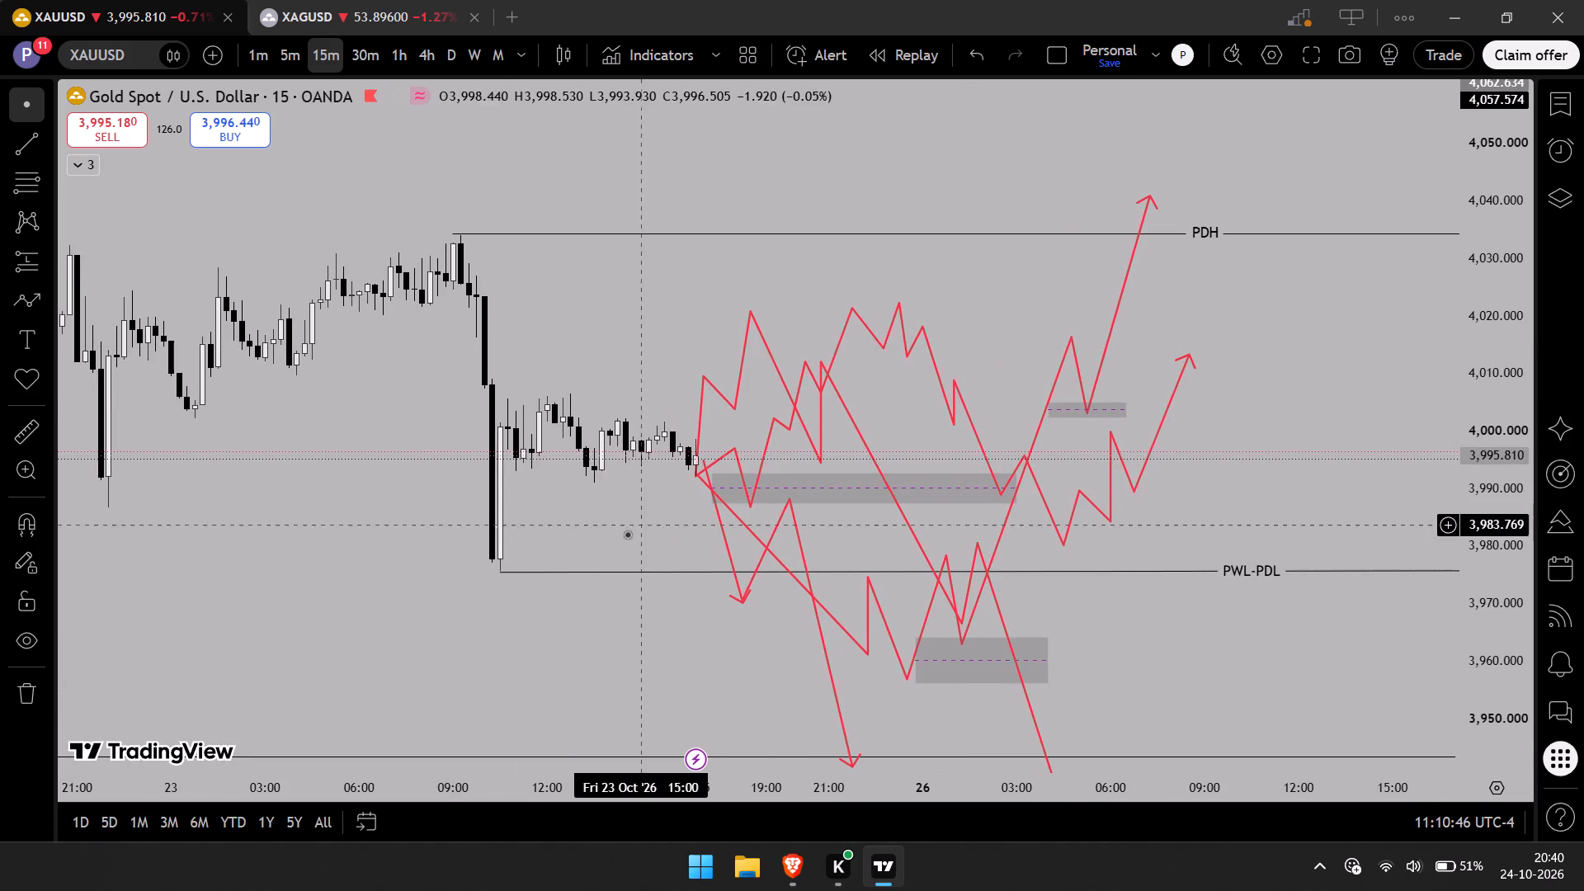
{"action": "scroll", "coordinate": [535, 301], "scroll_direction": "down", "scroll_amount": 7}
{"action": "scroll", "coordinate": [653, 348], "scroll_direction": "up", "scroll_amount": 4}
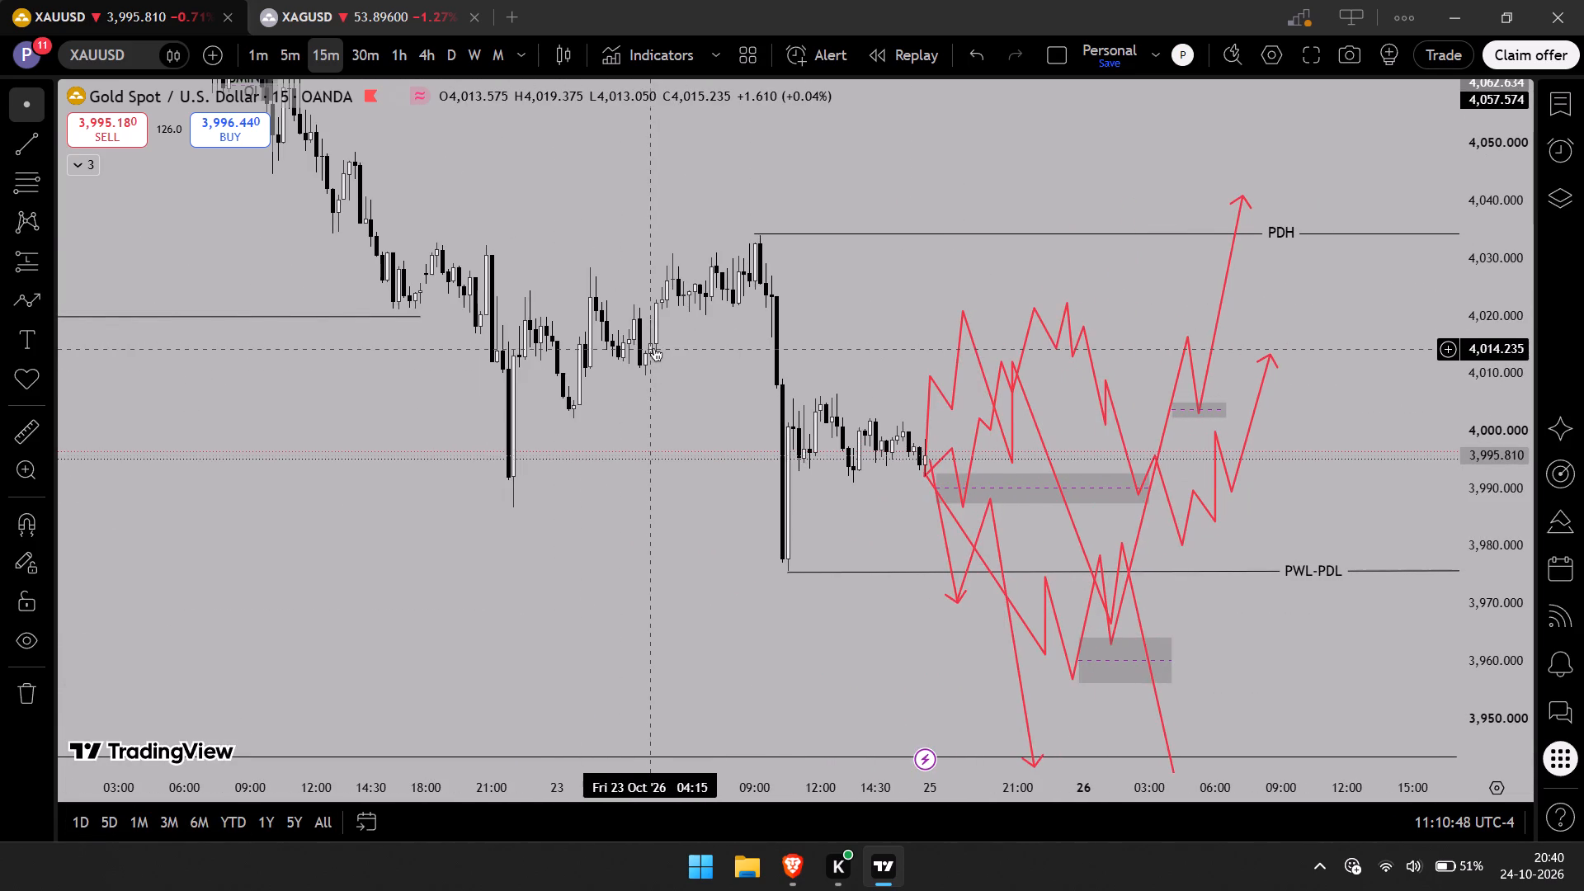
{"action": "scroll", "coordinate": [653, 349], "scroll_direction": "up", "scroll_amount": 2}
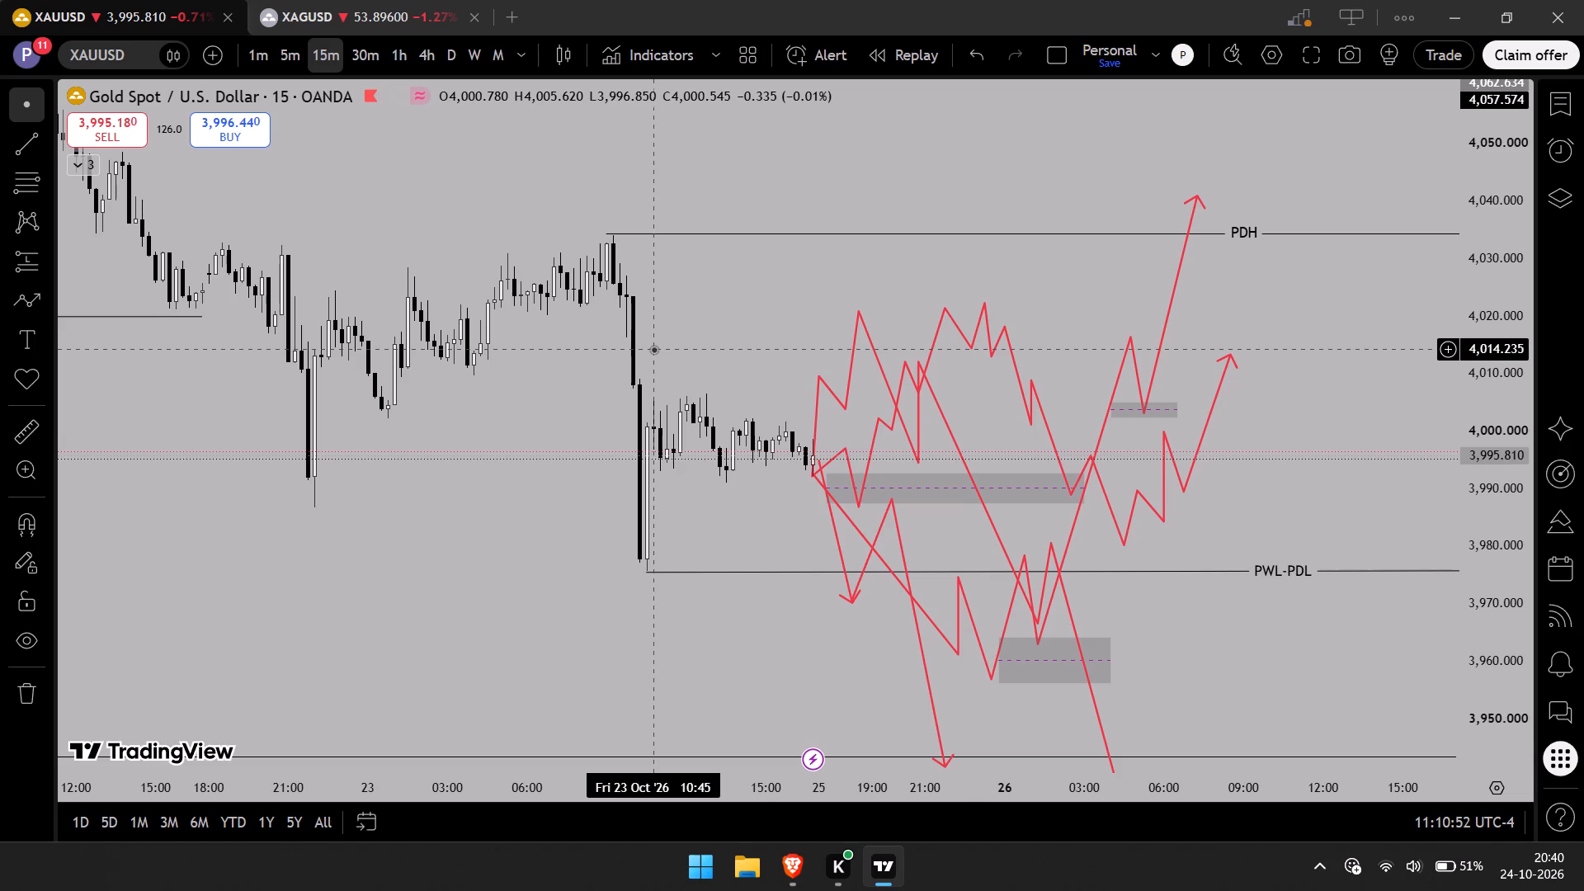
{"action": "left_click", "coordinate": [25, 432]}
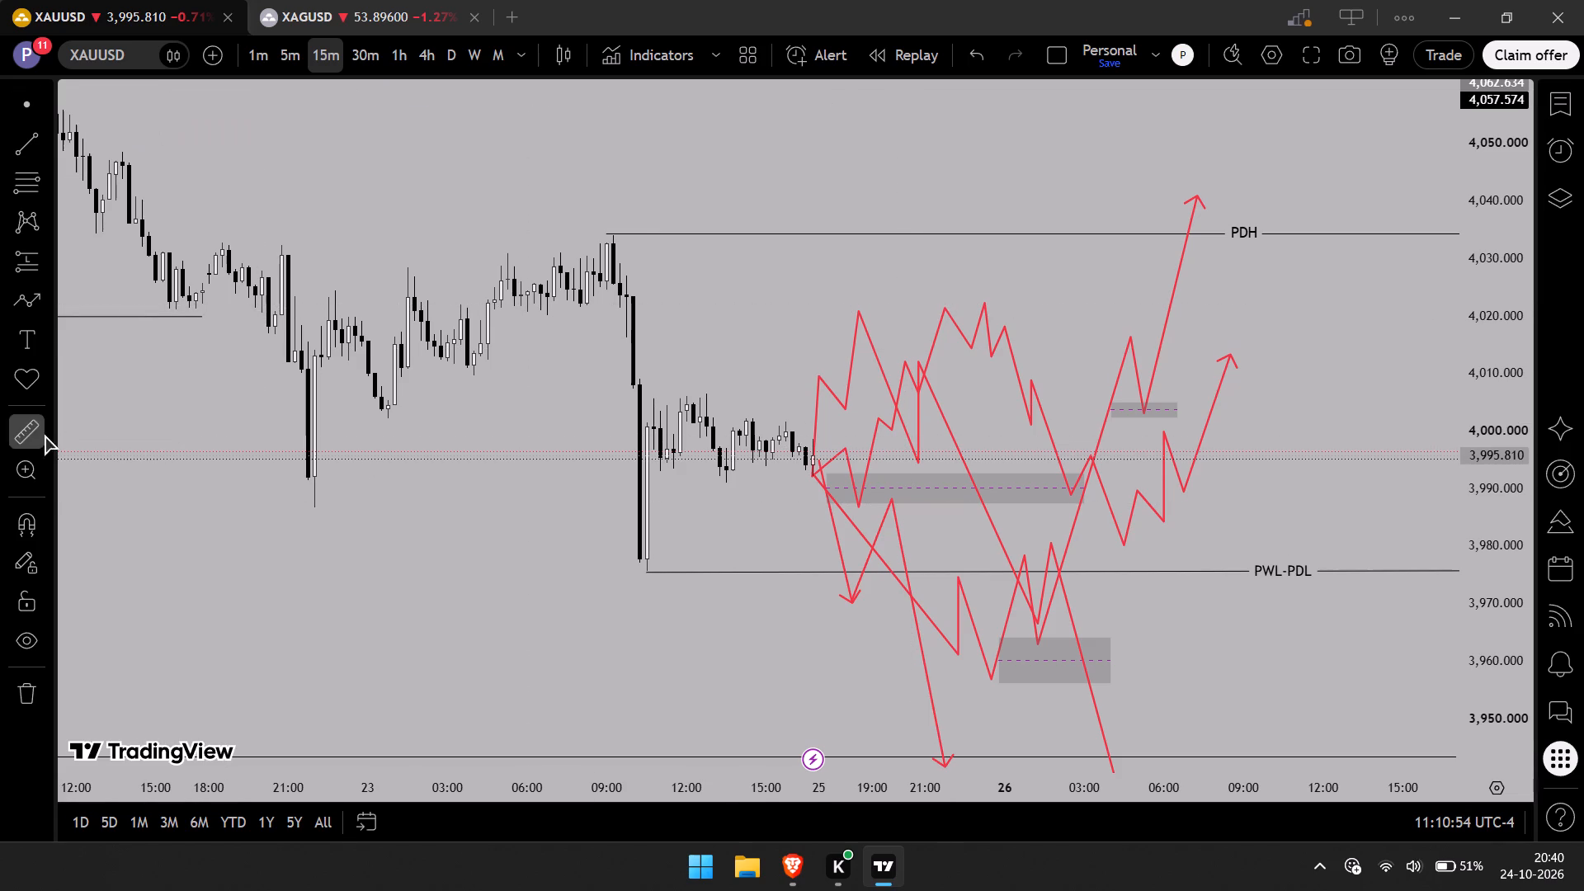
{"action": "left_click", "coordinate": [659, 570]}
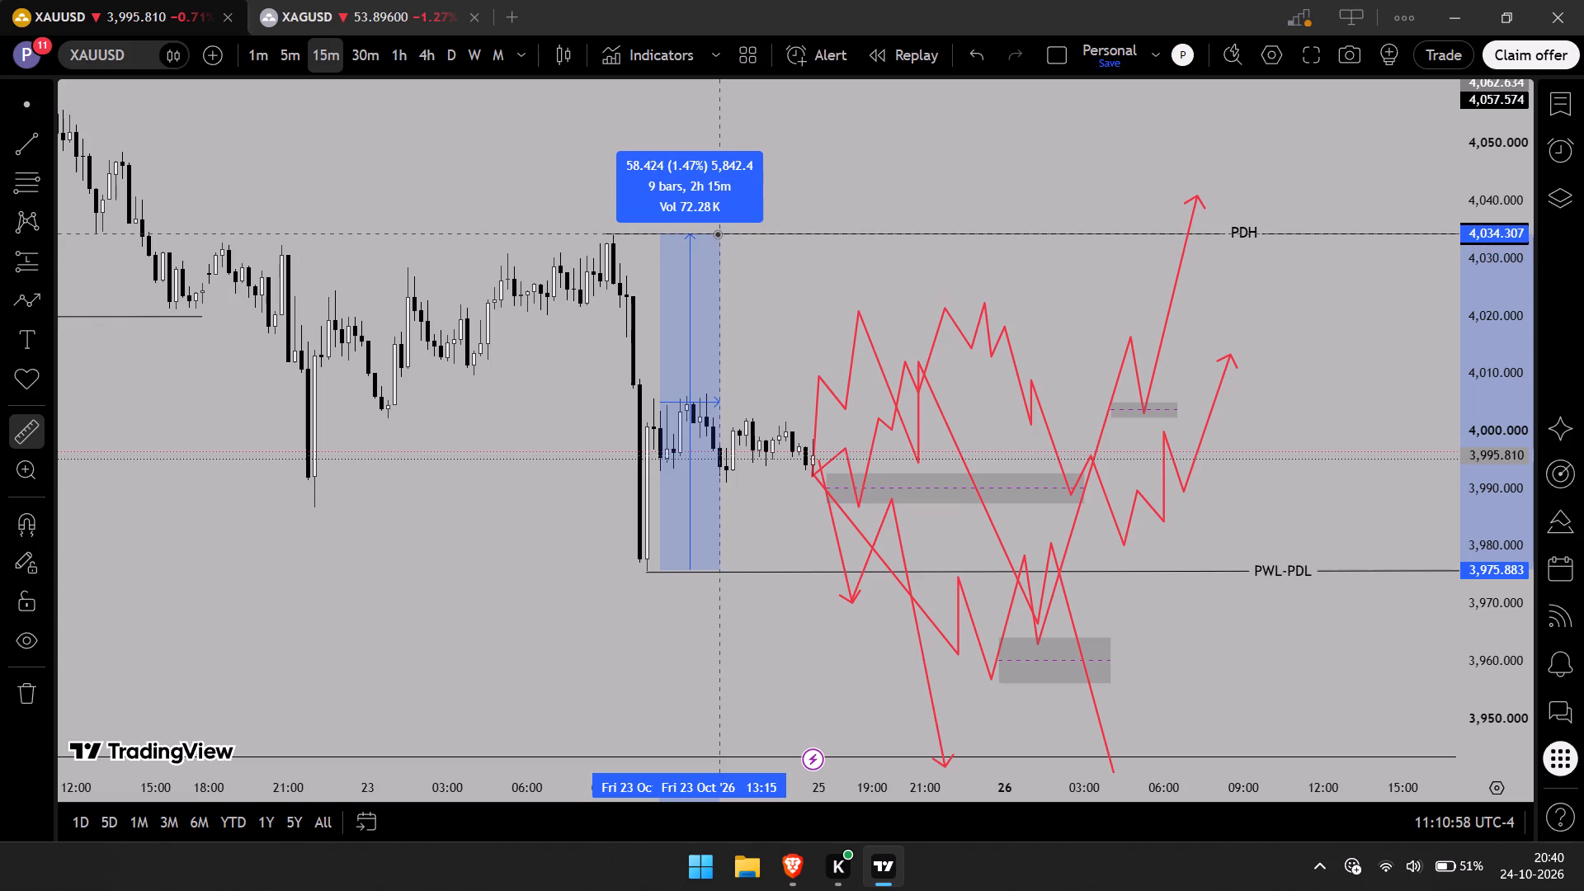
{"action": "left_click", "coordinate": [717, 233]}
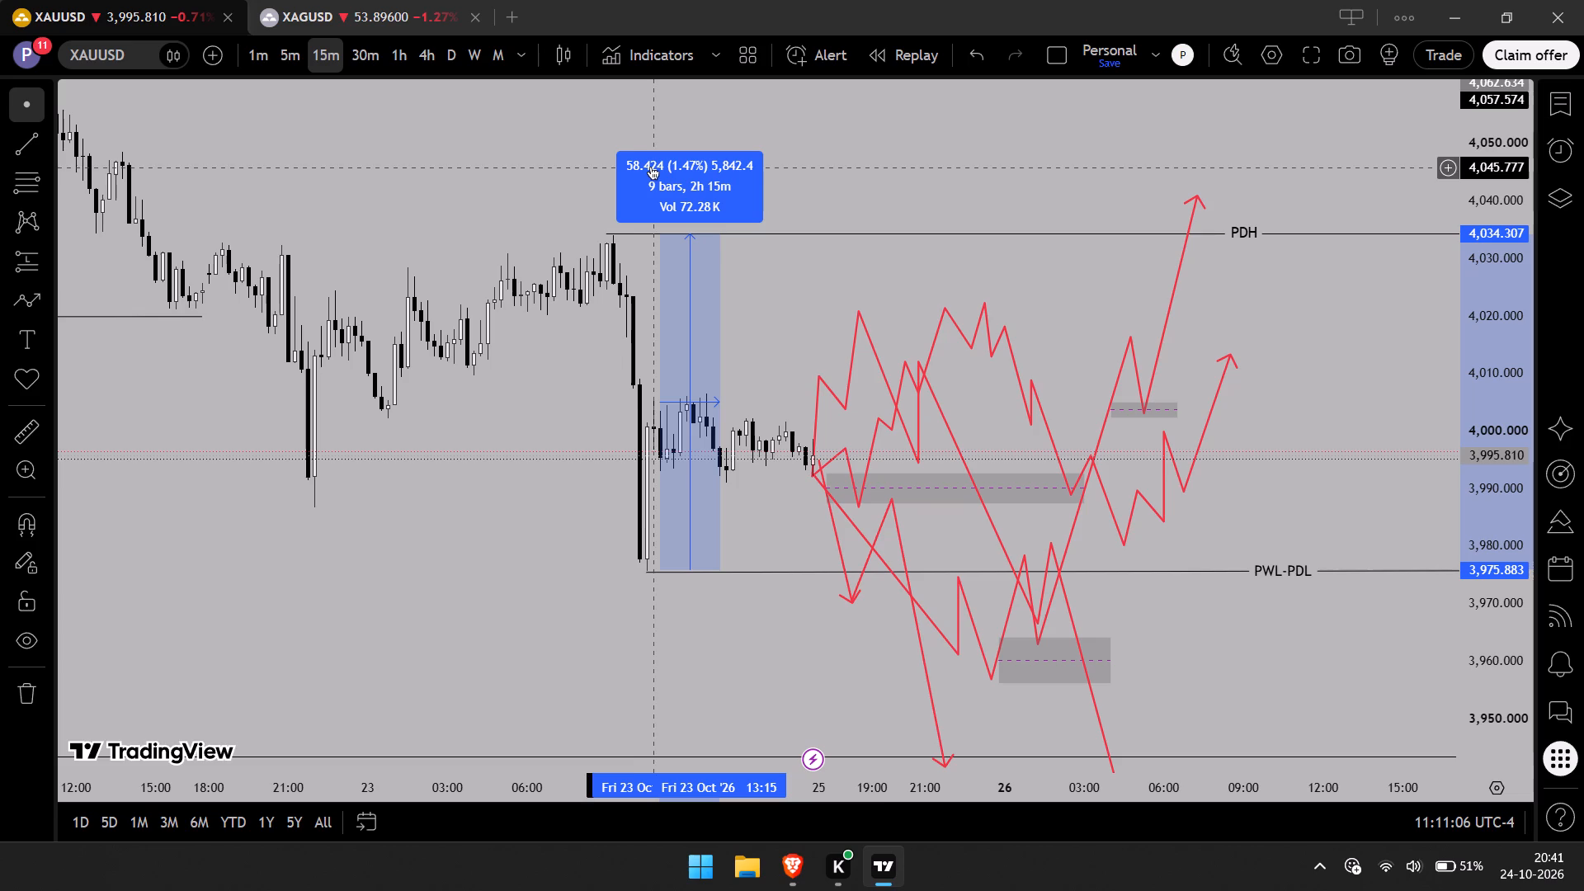
{"action": "left_click", "coordinate": [819, 195]}
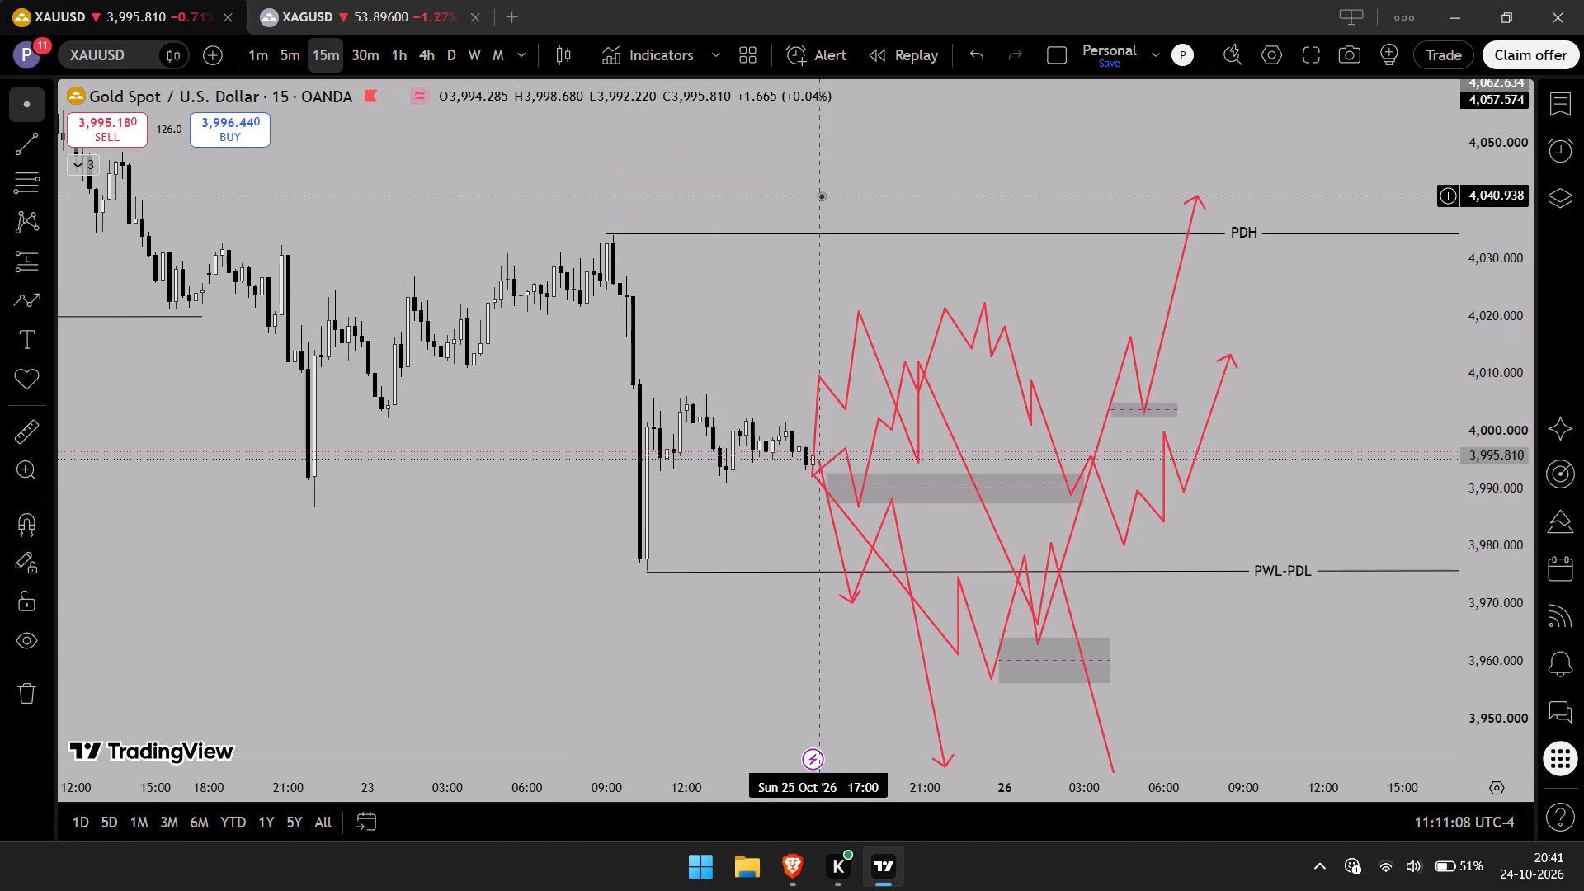
{"action": "left_click_drag", "start_coordinate": [754, 392], "coordinate": [724, 385]}
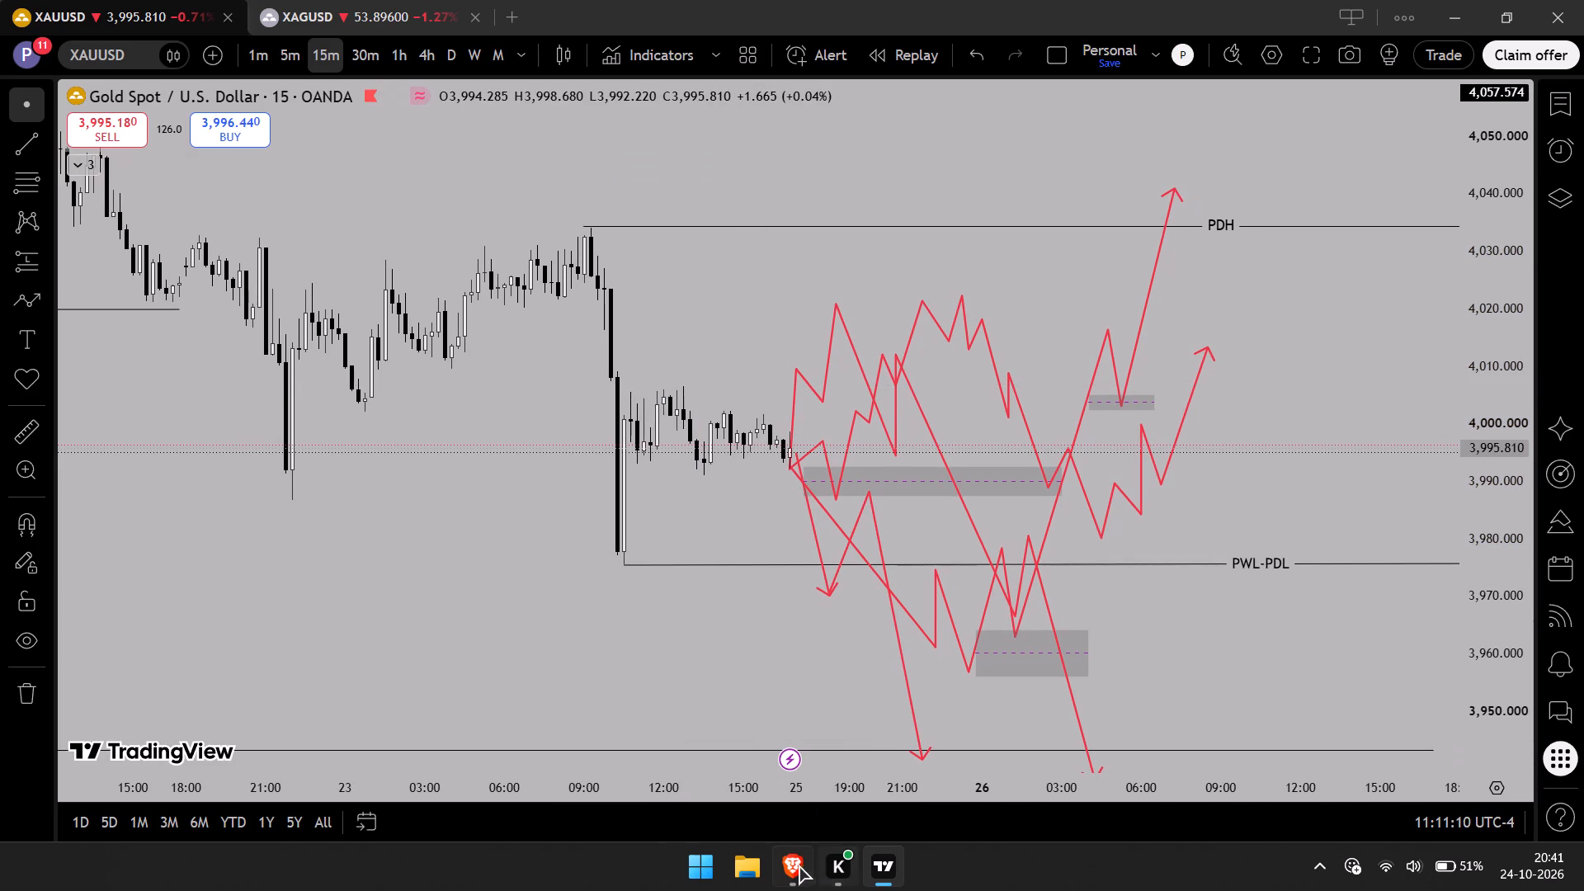
Switch to the Brave browser and search the web for myfxbook in a new tab.
{"action": "left_click", "coordinate": [796, 867]}
{"action": "key", "text": "ctrl+t"}
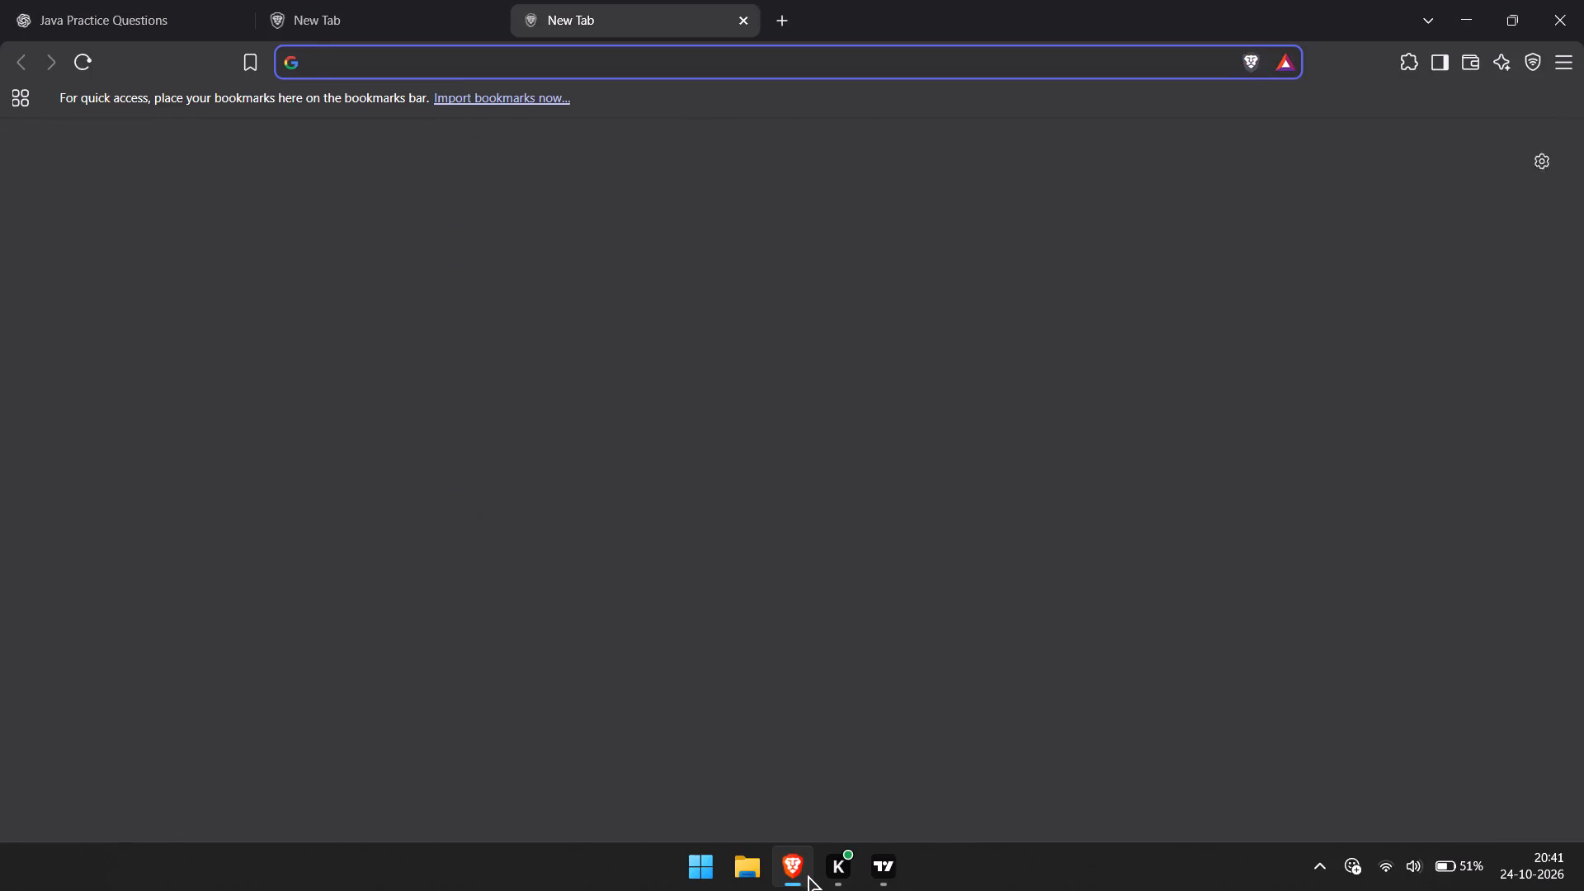
{"action": "type", "text": "myfxbook"}
{"action": "key", "text": "Return"}
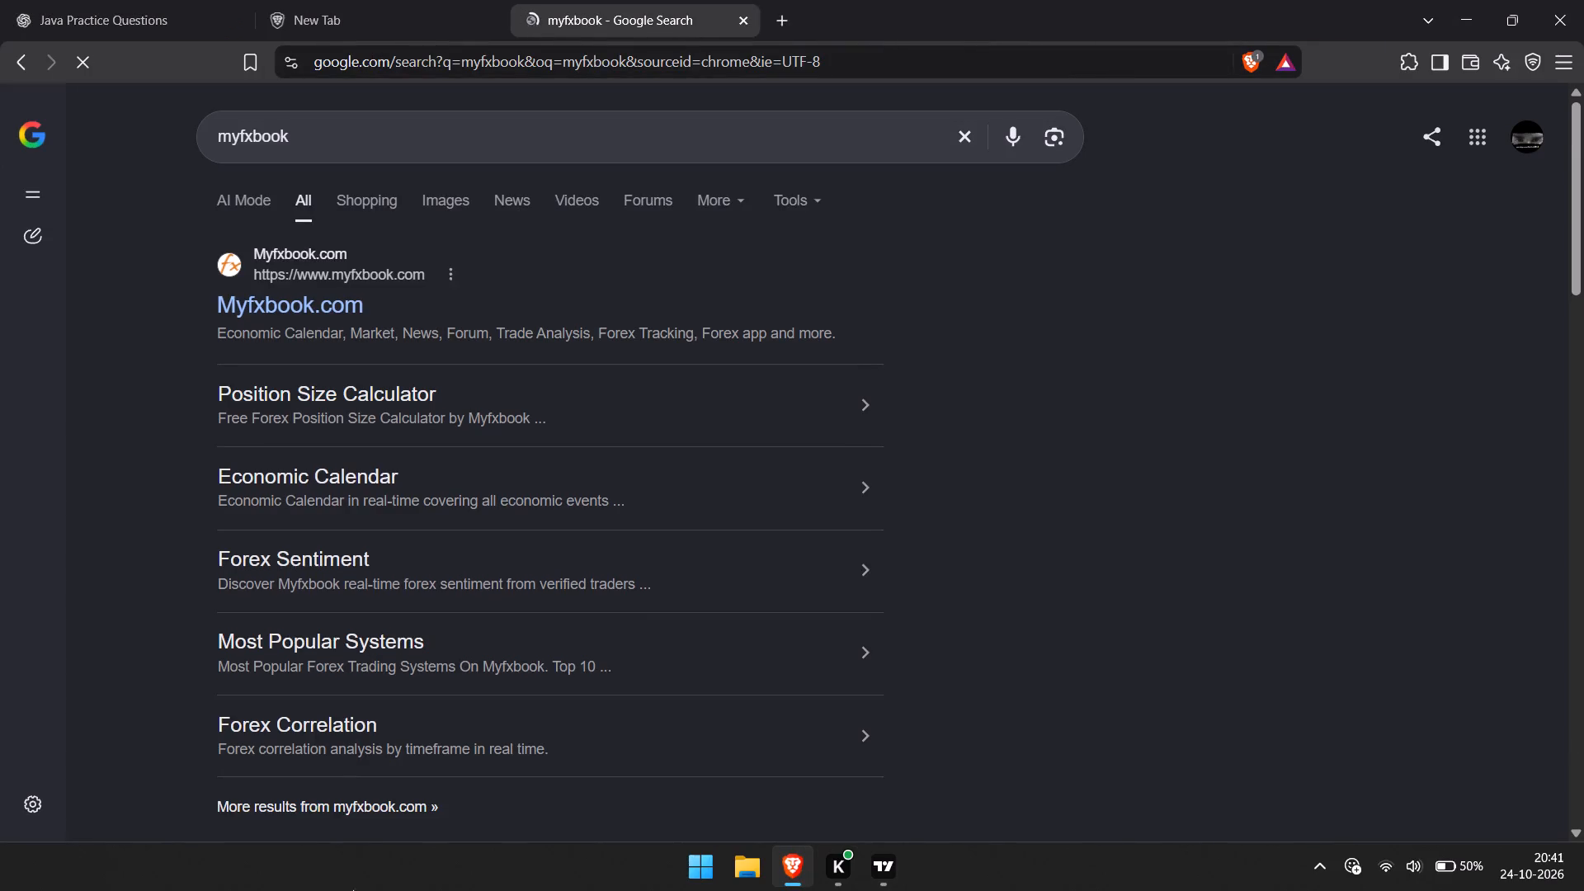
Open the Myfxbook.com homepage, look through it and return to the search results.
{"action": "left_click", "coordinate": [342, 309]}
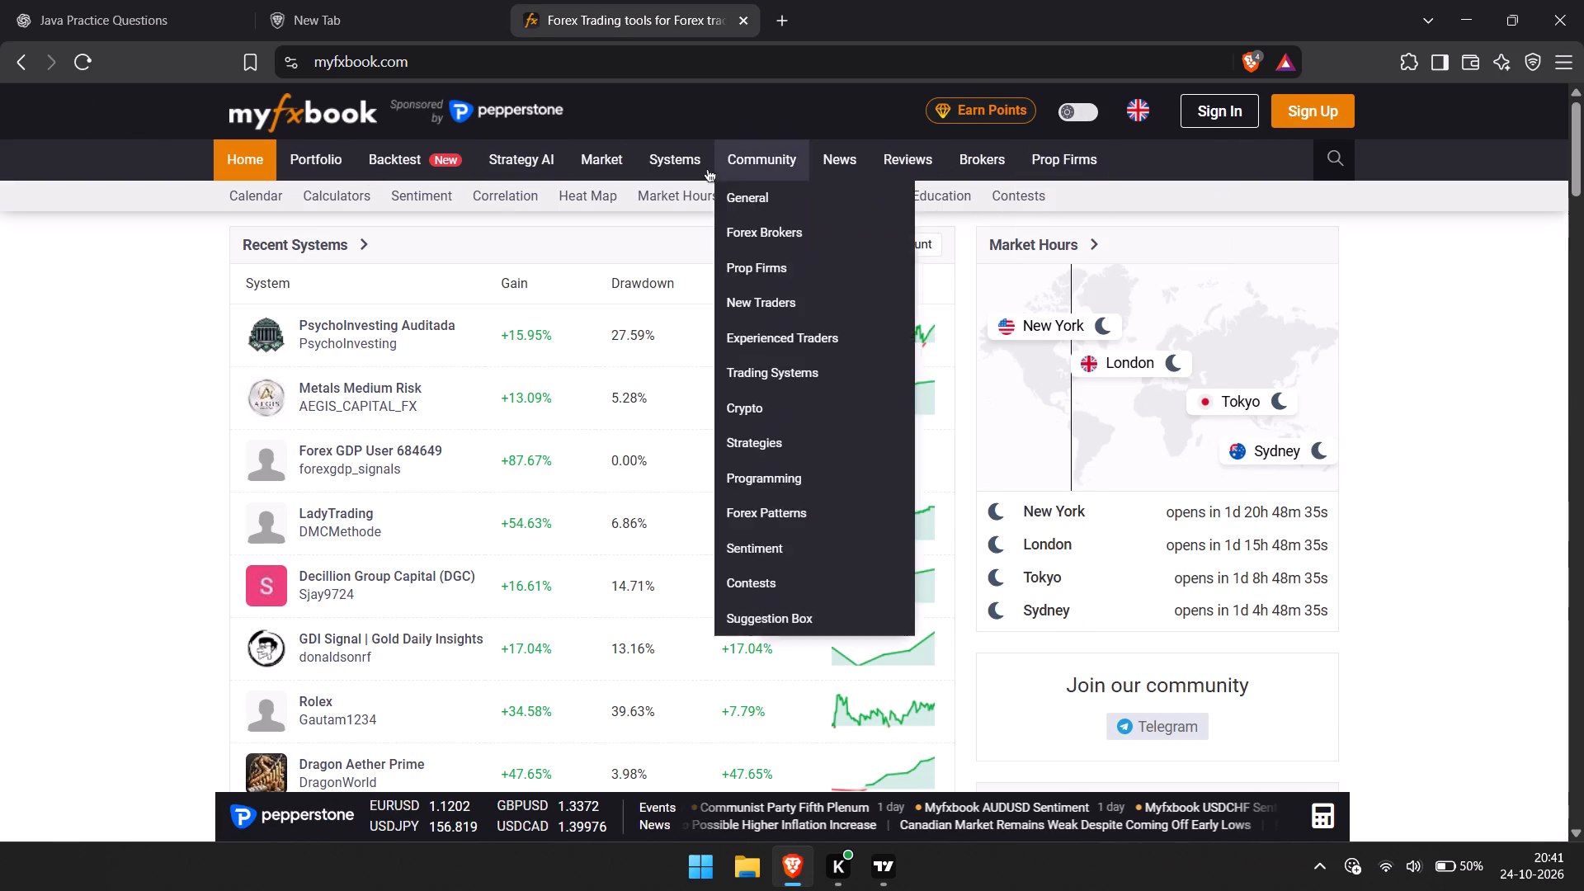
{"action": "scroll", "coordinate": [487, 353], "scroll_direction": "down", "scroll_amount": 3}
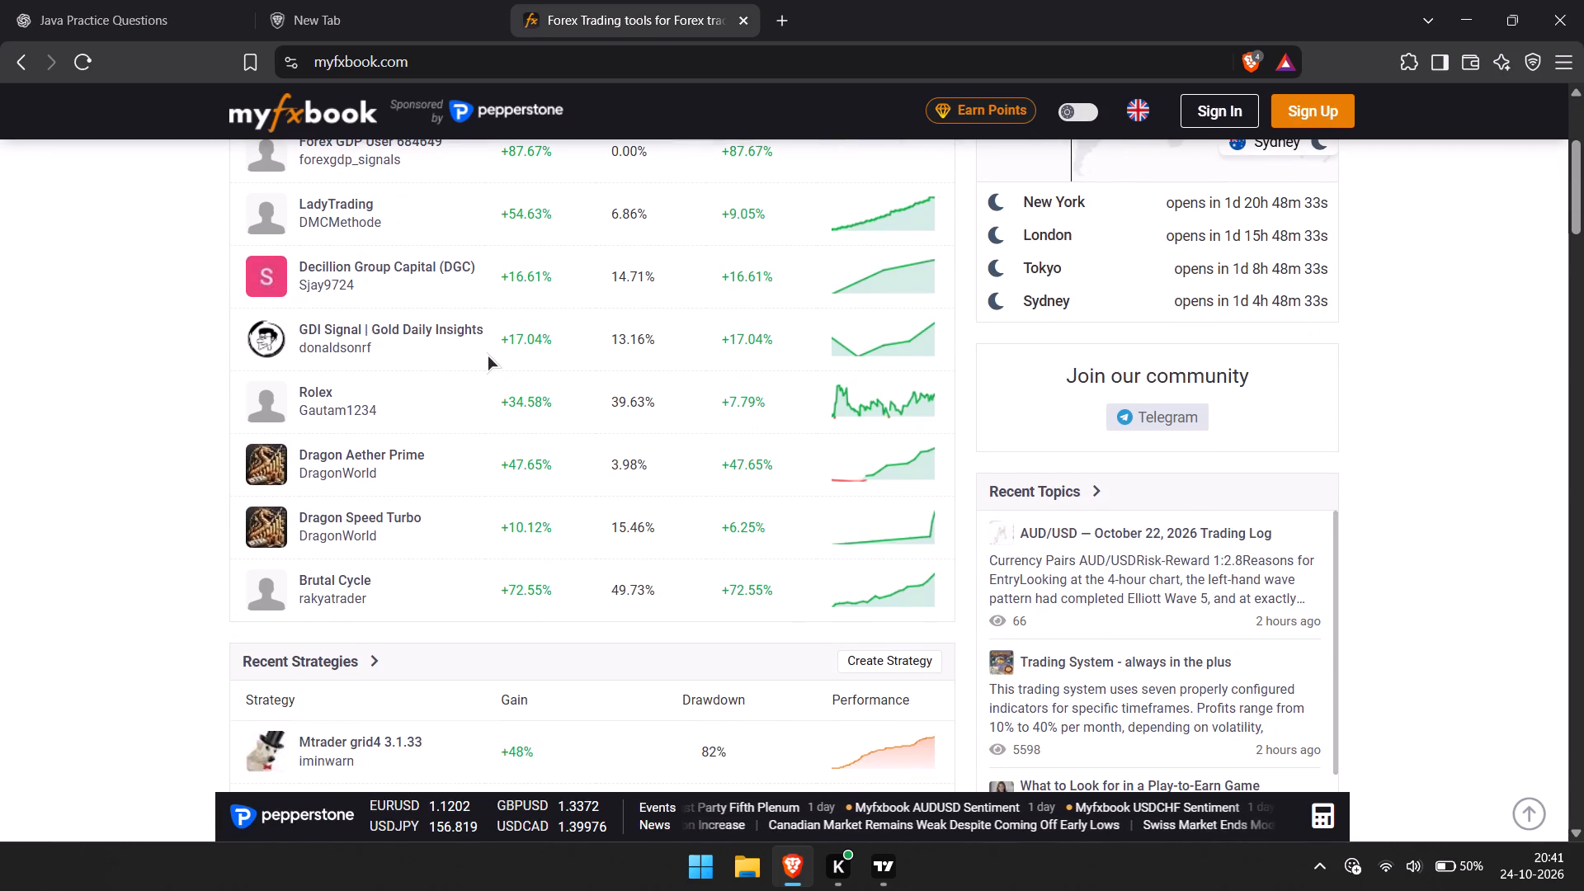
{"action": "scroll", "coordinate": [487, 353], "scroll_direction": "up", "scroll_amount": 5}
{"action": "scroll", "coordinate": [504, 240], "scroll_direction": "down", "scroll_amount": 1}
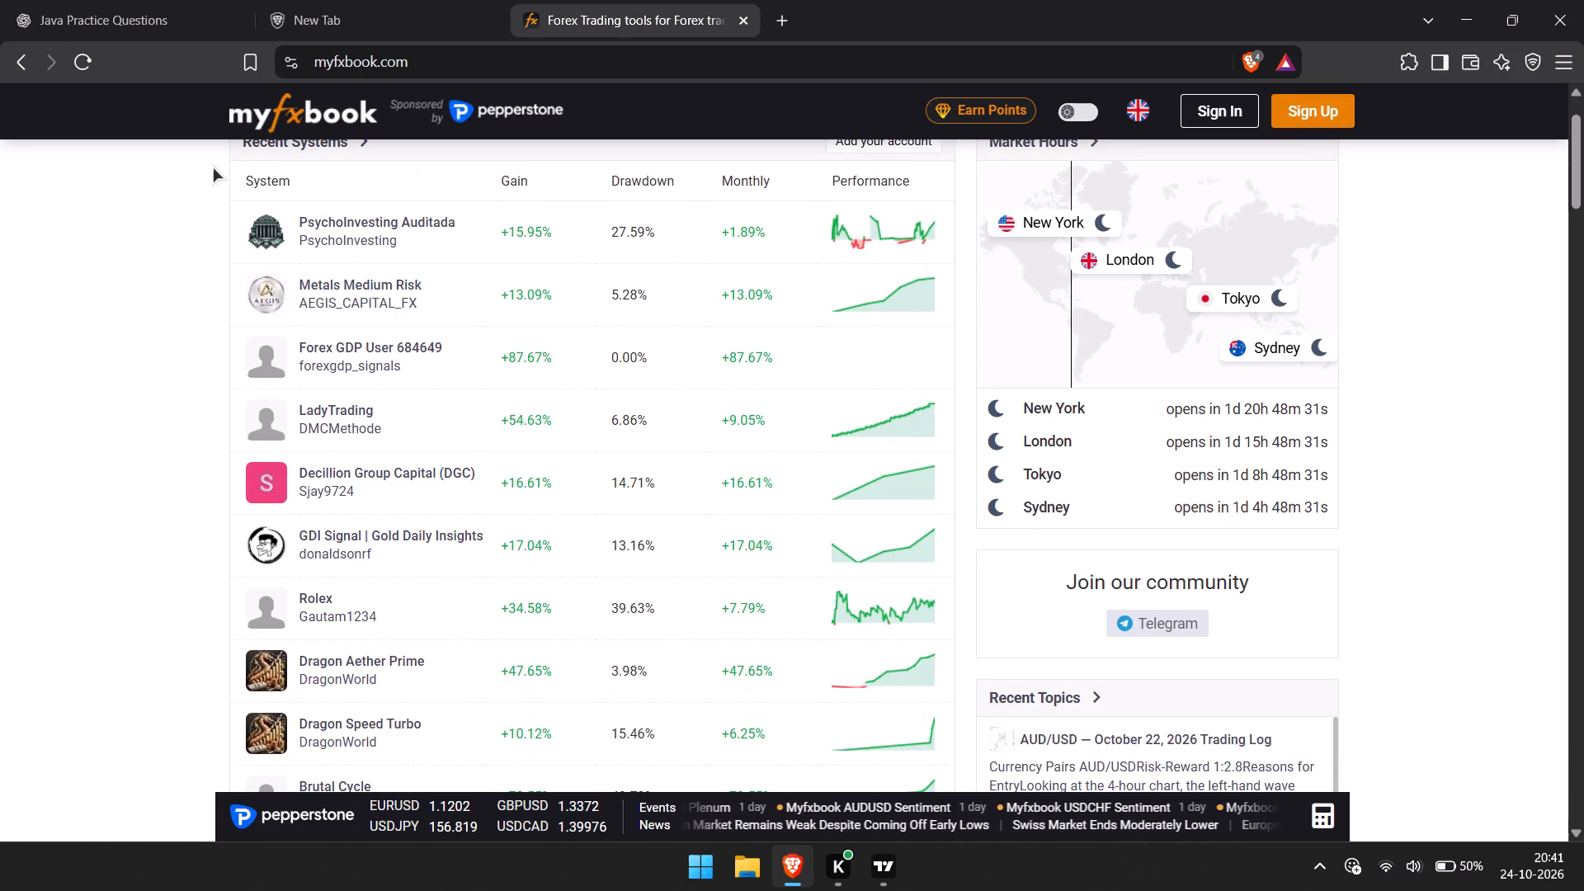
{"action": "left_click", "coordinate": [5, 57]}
Search for myfxbook calculator and open Myfxbook's Position Size Calculator page.
{"action": "left_click", "coordinate": [351, 133]}
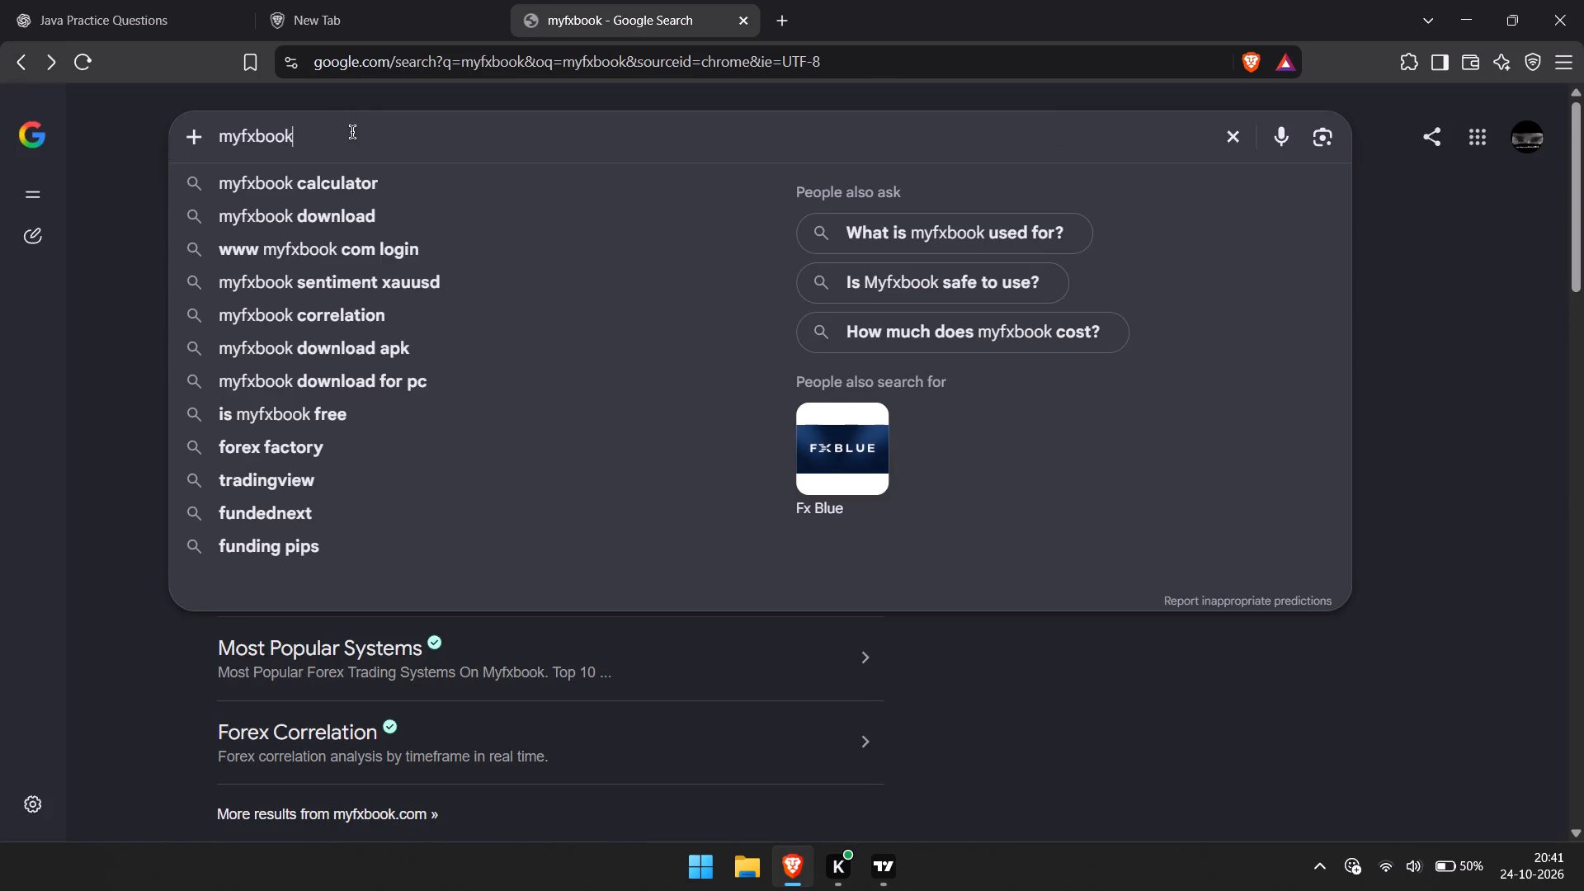
{"action": "key", "text": "Down"}
{"action": "key", "text": "Return"}
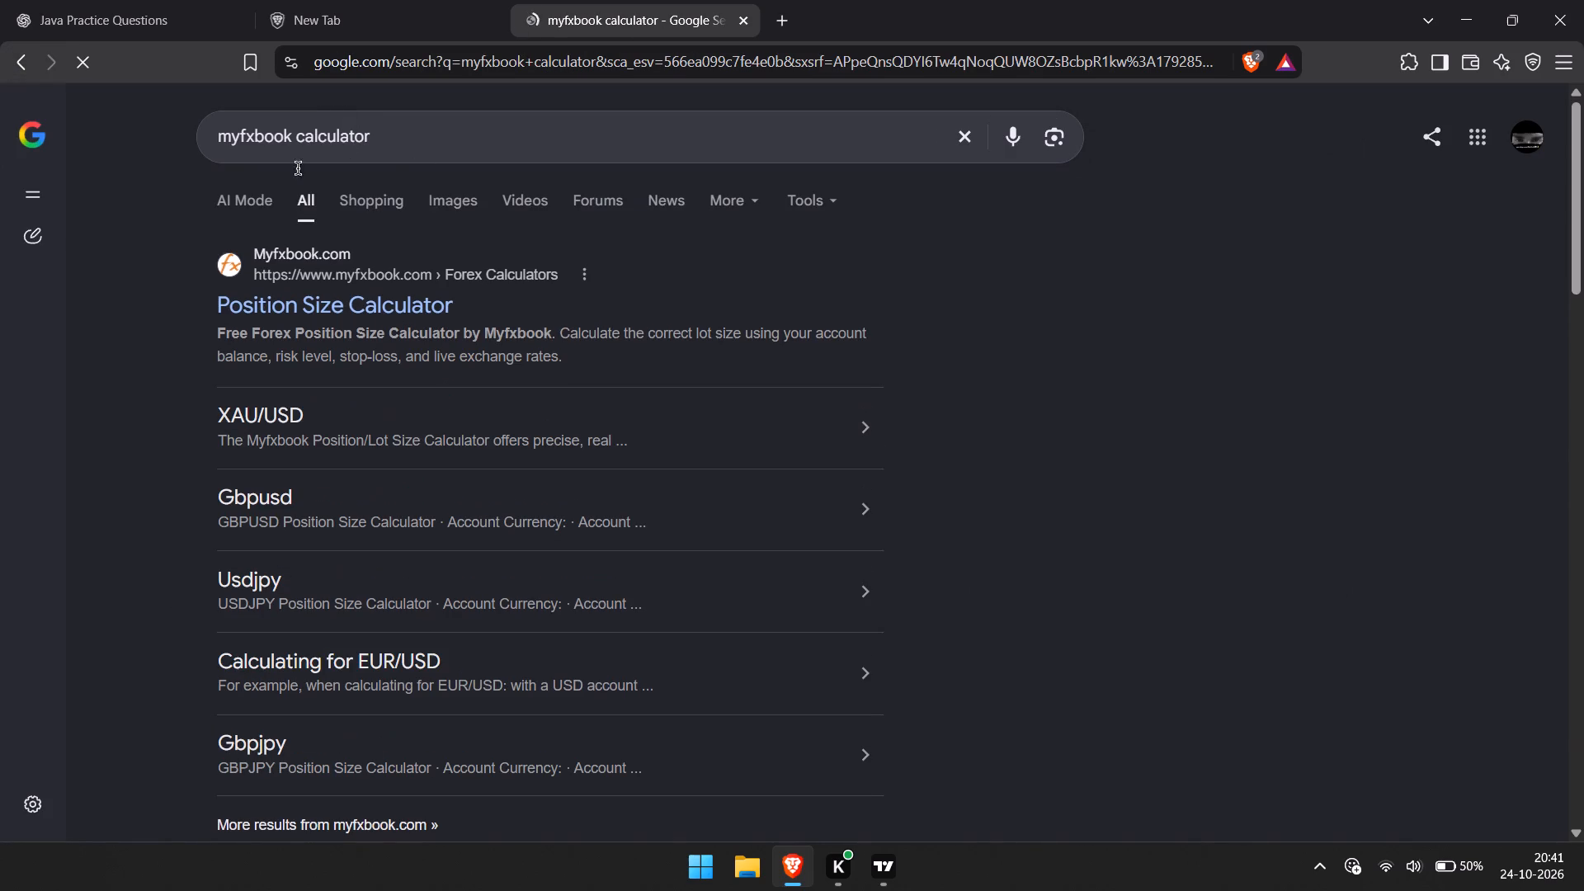
{"action": "left_click", "coordinate": [331, 302]}
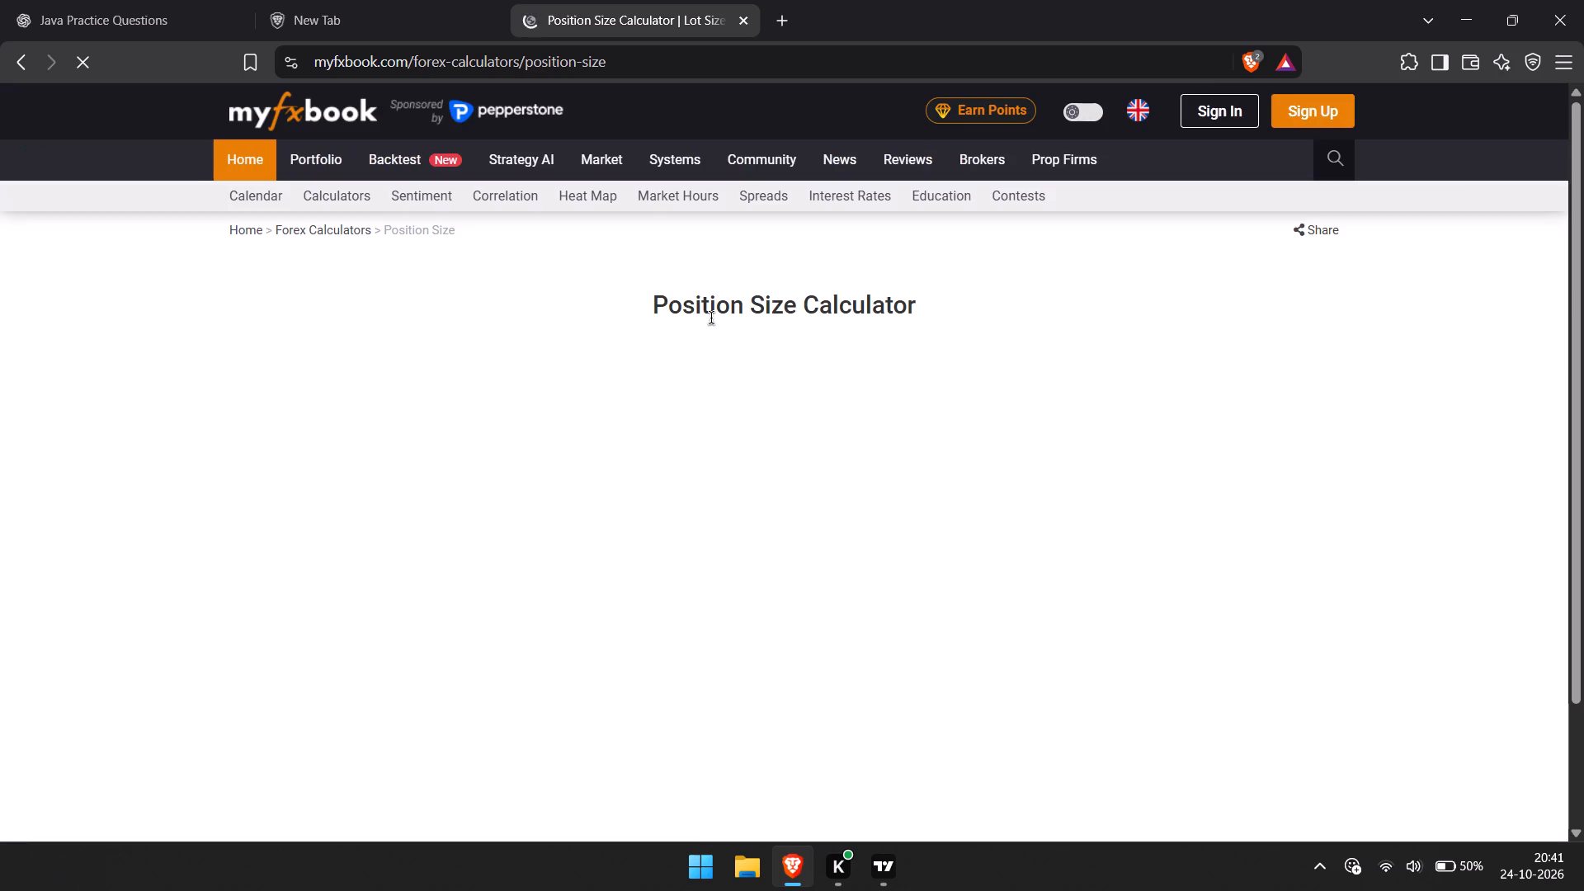
Set the position size calculator's currency pair to XAUUSD.
{"action": "scroll", "coordinate": [761, 443], "scroll_direction": "down", "scroll_amount": 2}
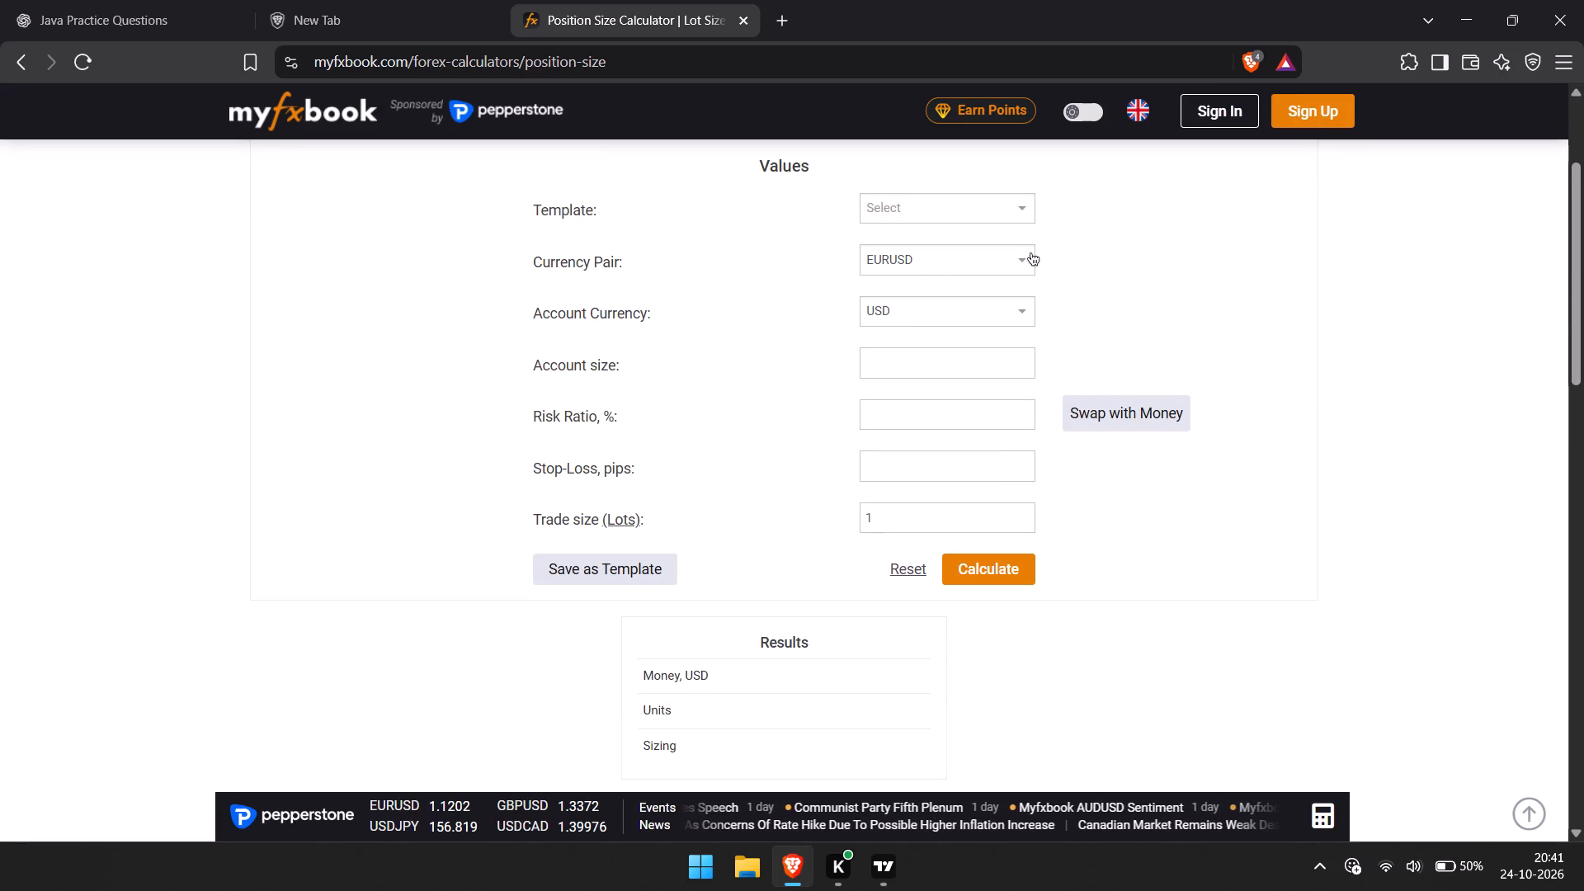
{"action": "left_click", "coordinate": [1016, 260]}
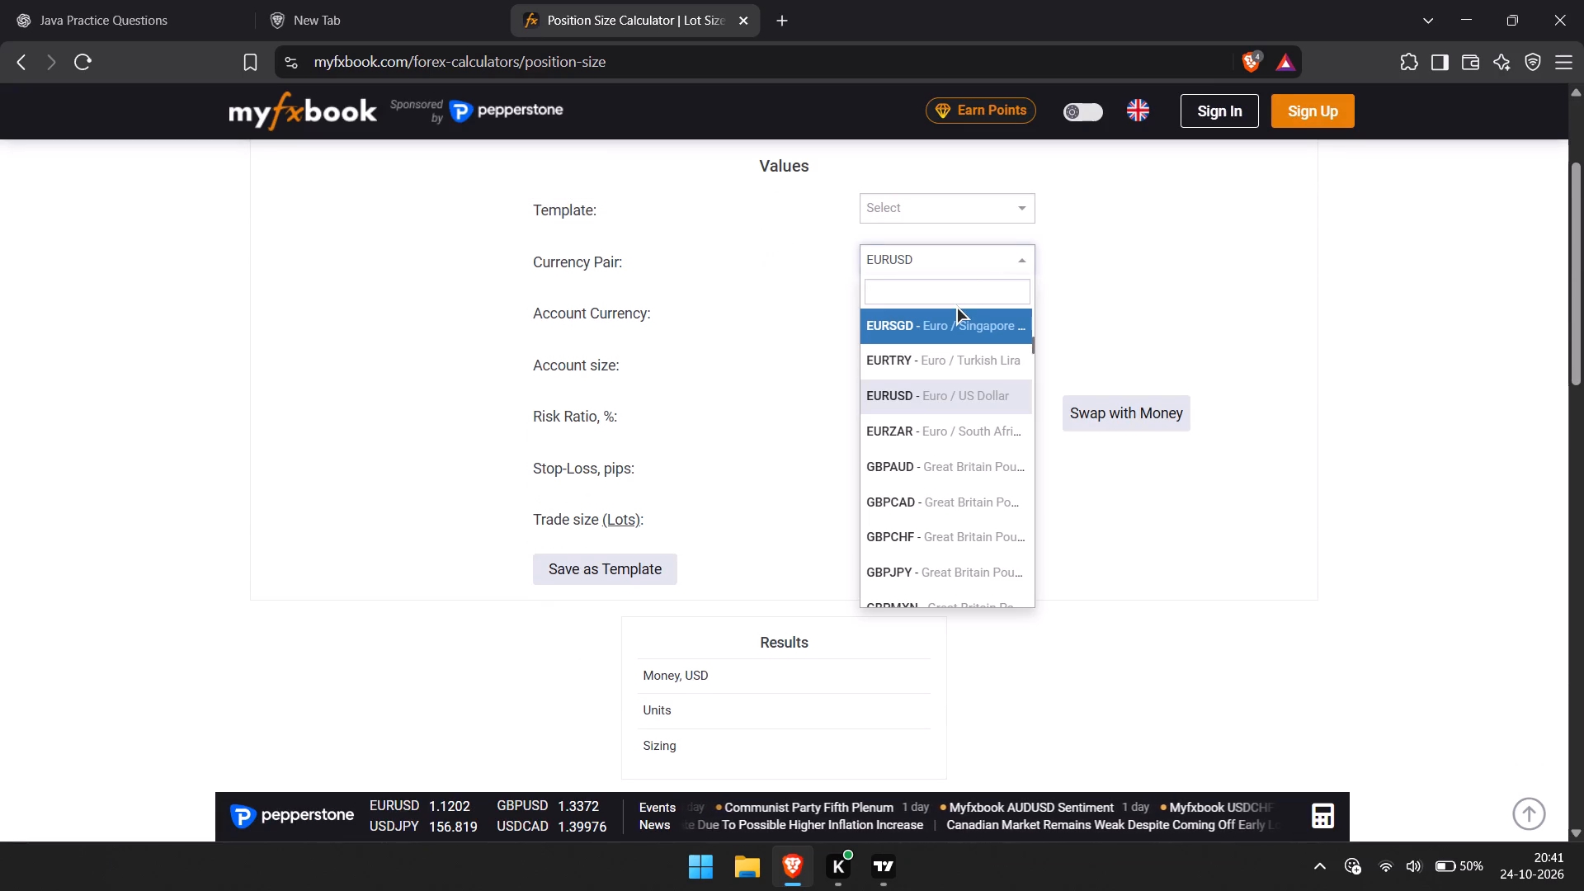
{"action": "type", "text": "xu"}
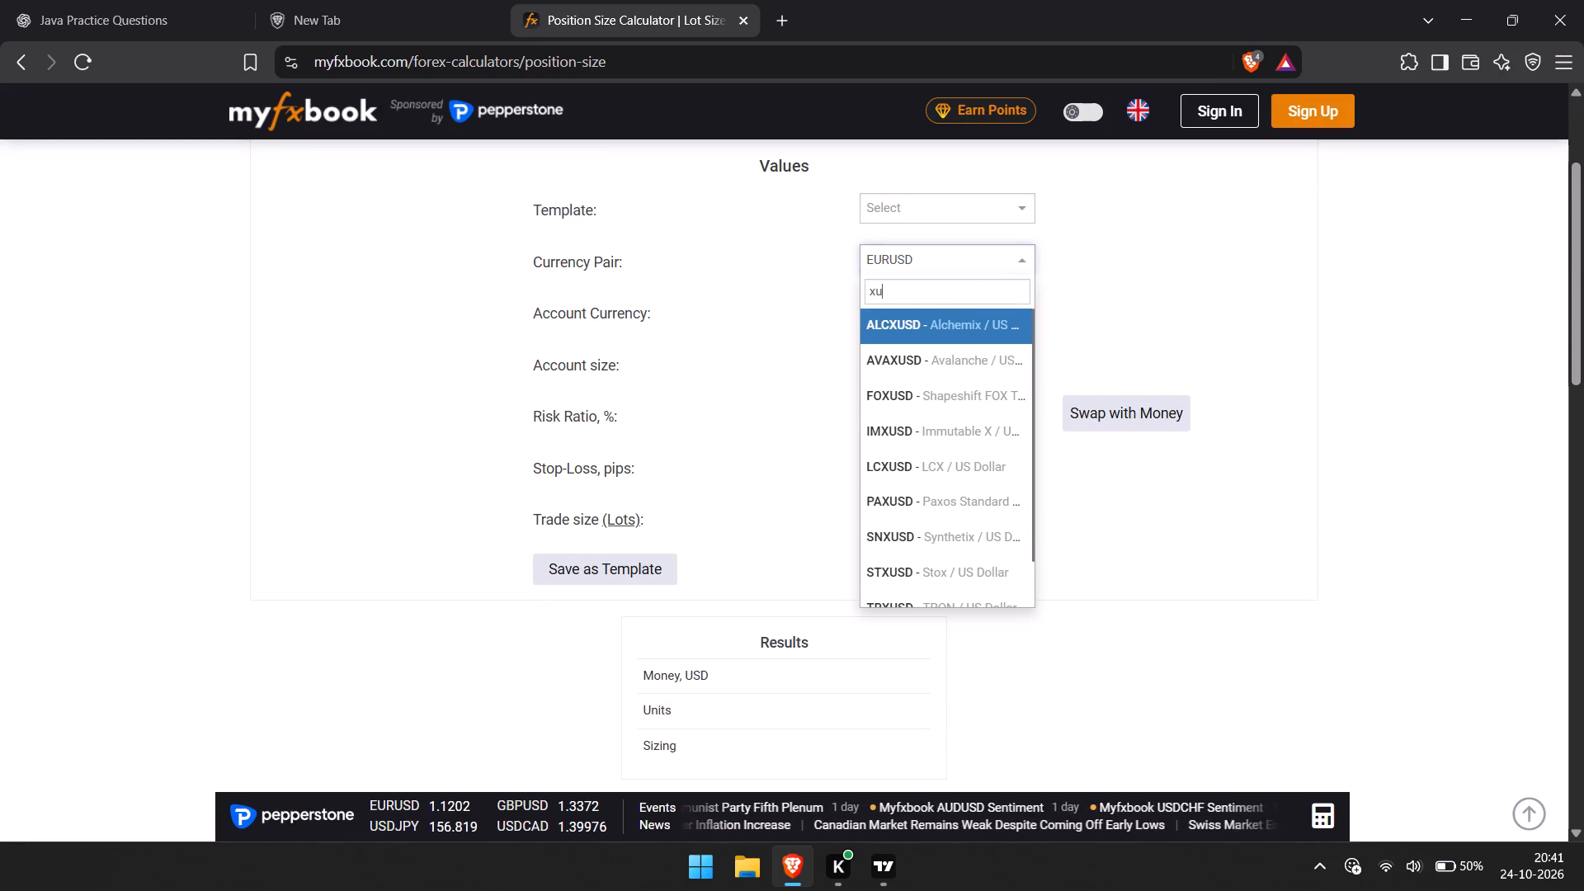
{"action": "key", "text": "BackSpace"}
{"action": "type", "text": "auusd"}
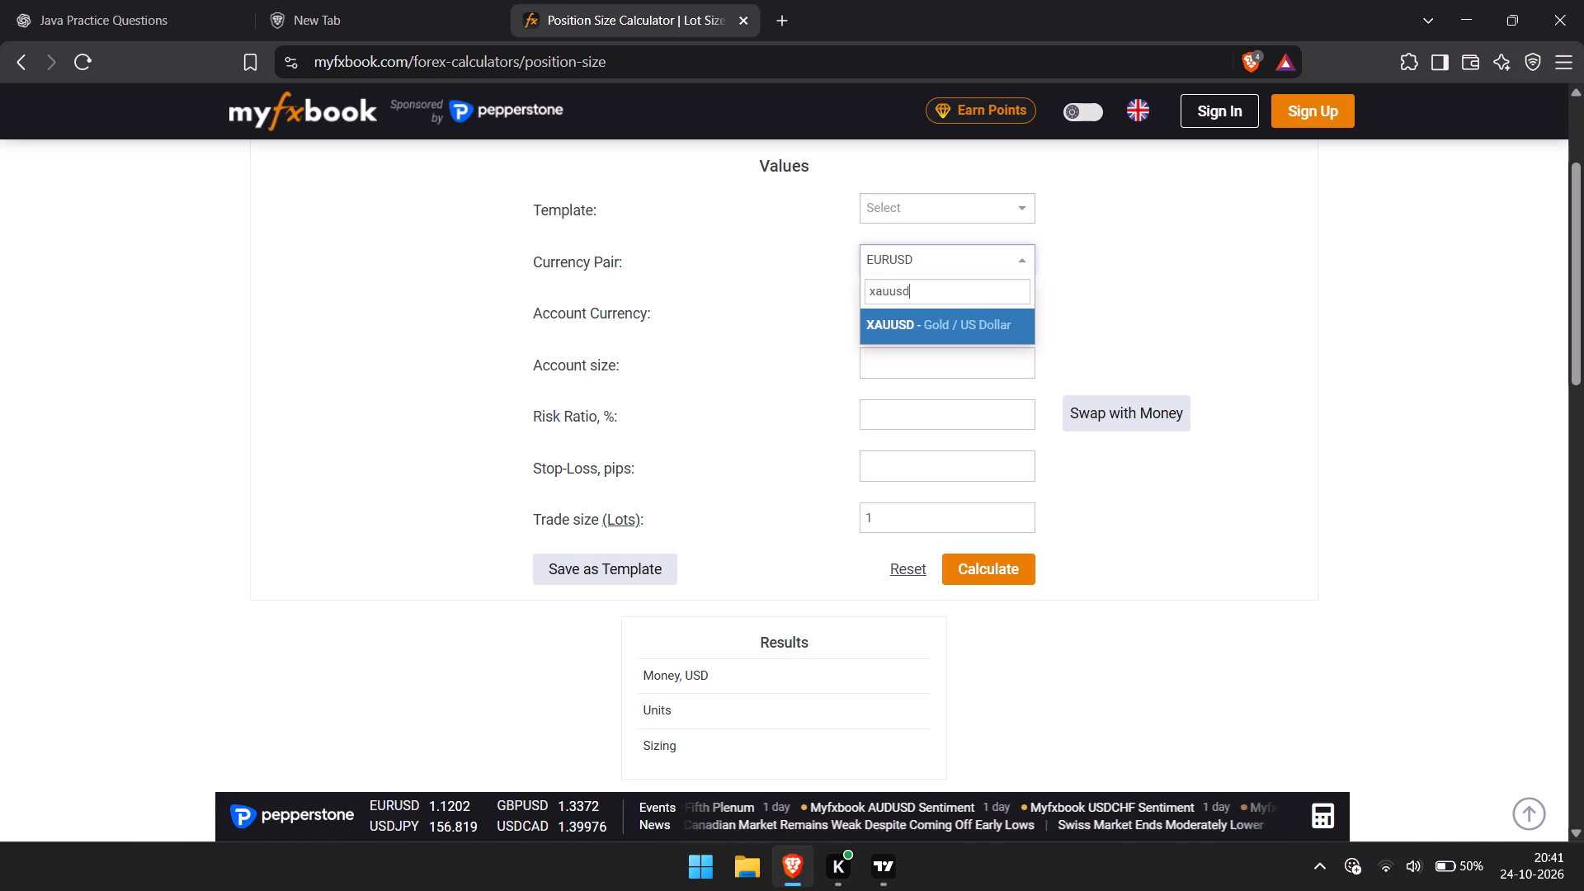
{"action": "left_click", "coordinate": [969, 326]}
{"action": "left_click", "coordinate": [973, 202]}
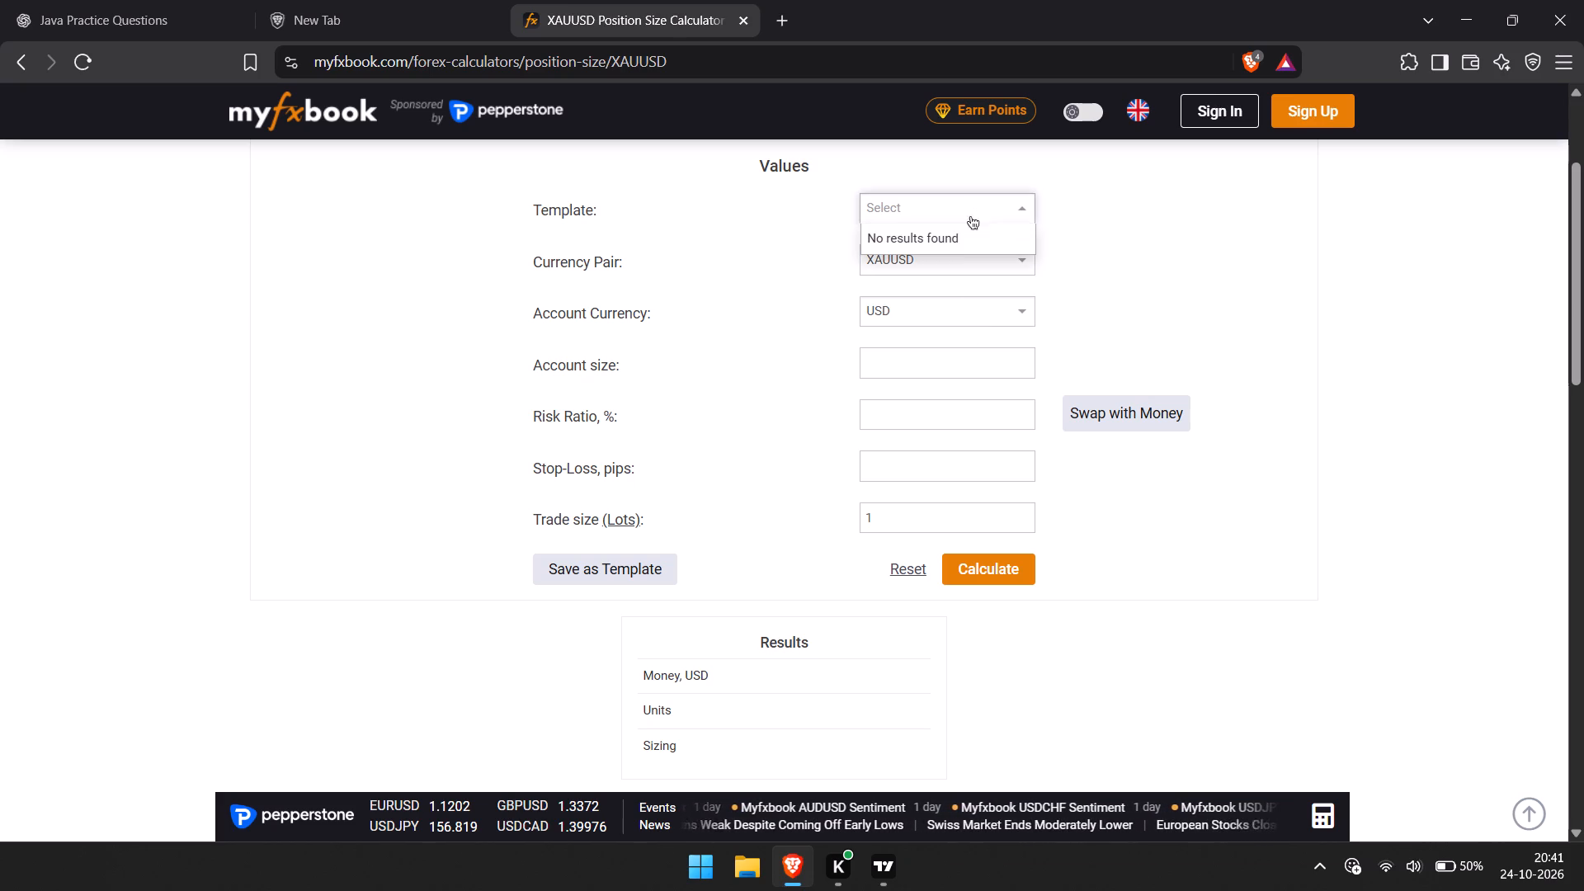
{"action": "left_click", "coordinate": [1071, 226]}
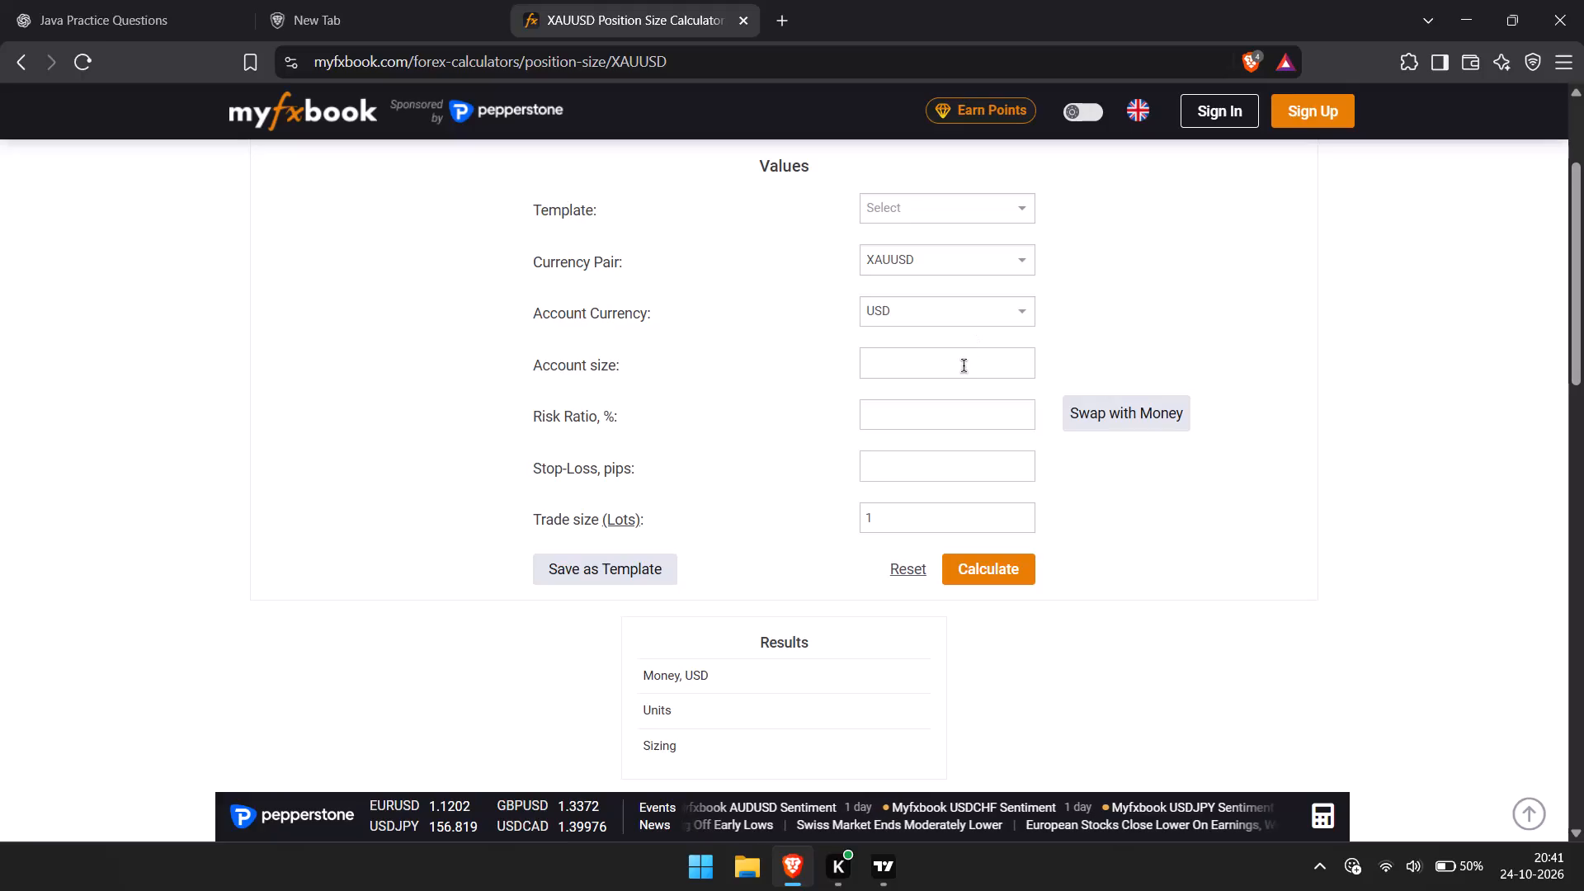
Set the account size to 100,000 and open the risk ratio for entry.
{"action": "left_click", "coordinate": [964, 366]}
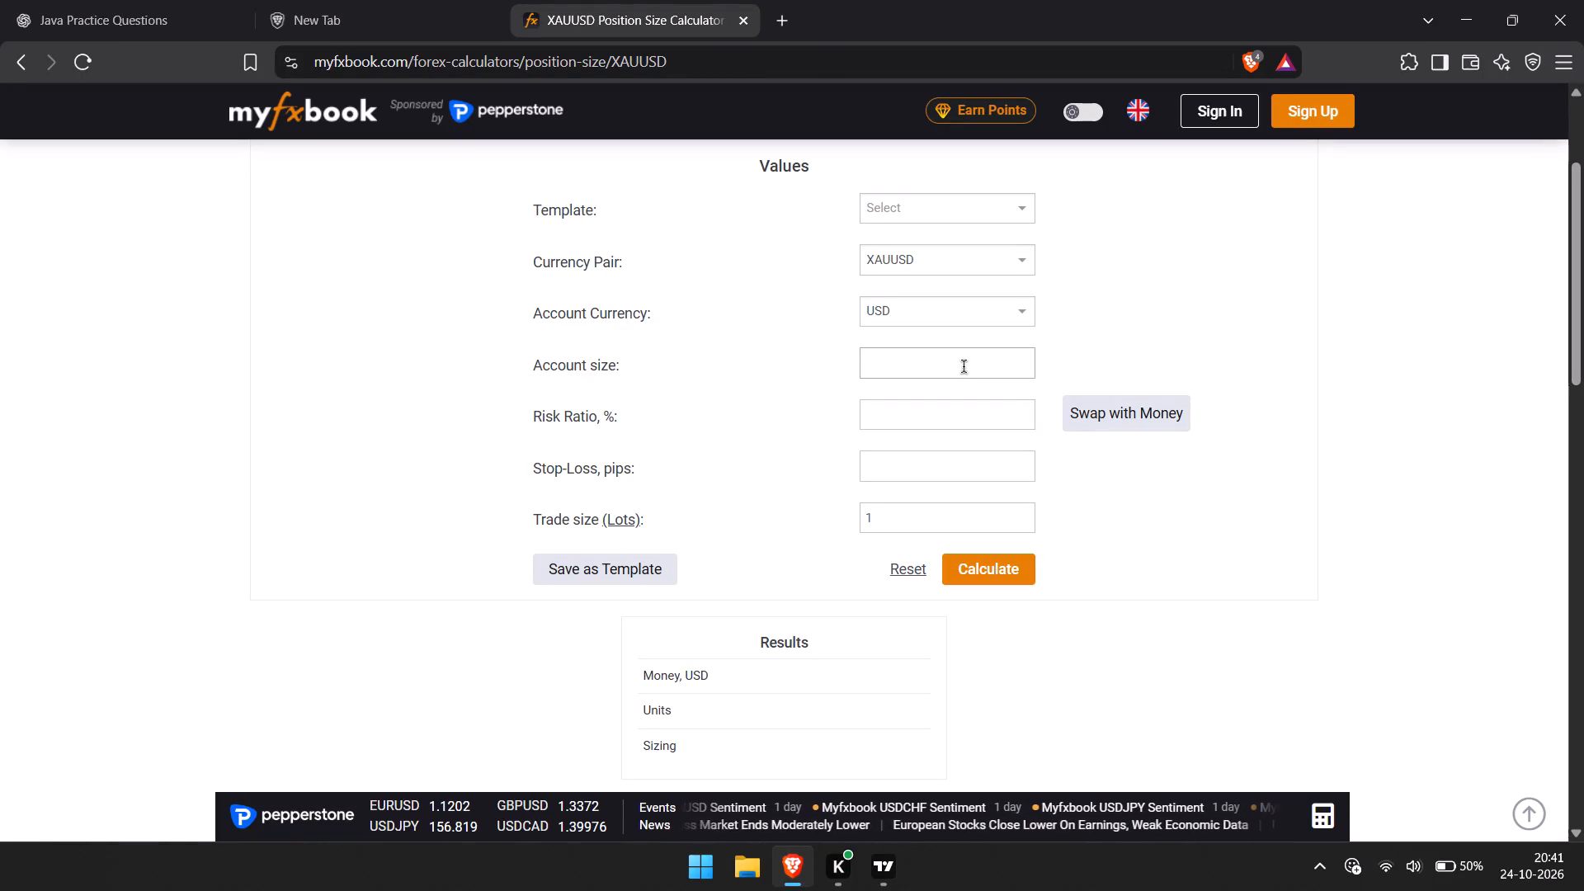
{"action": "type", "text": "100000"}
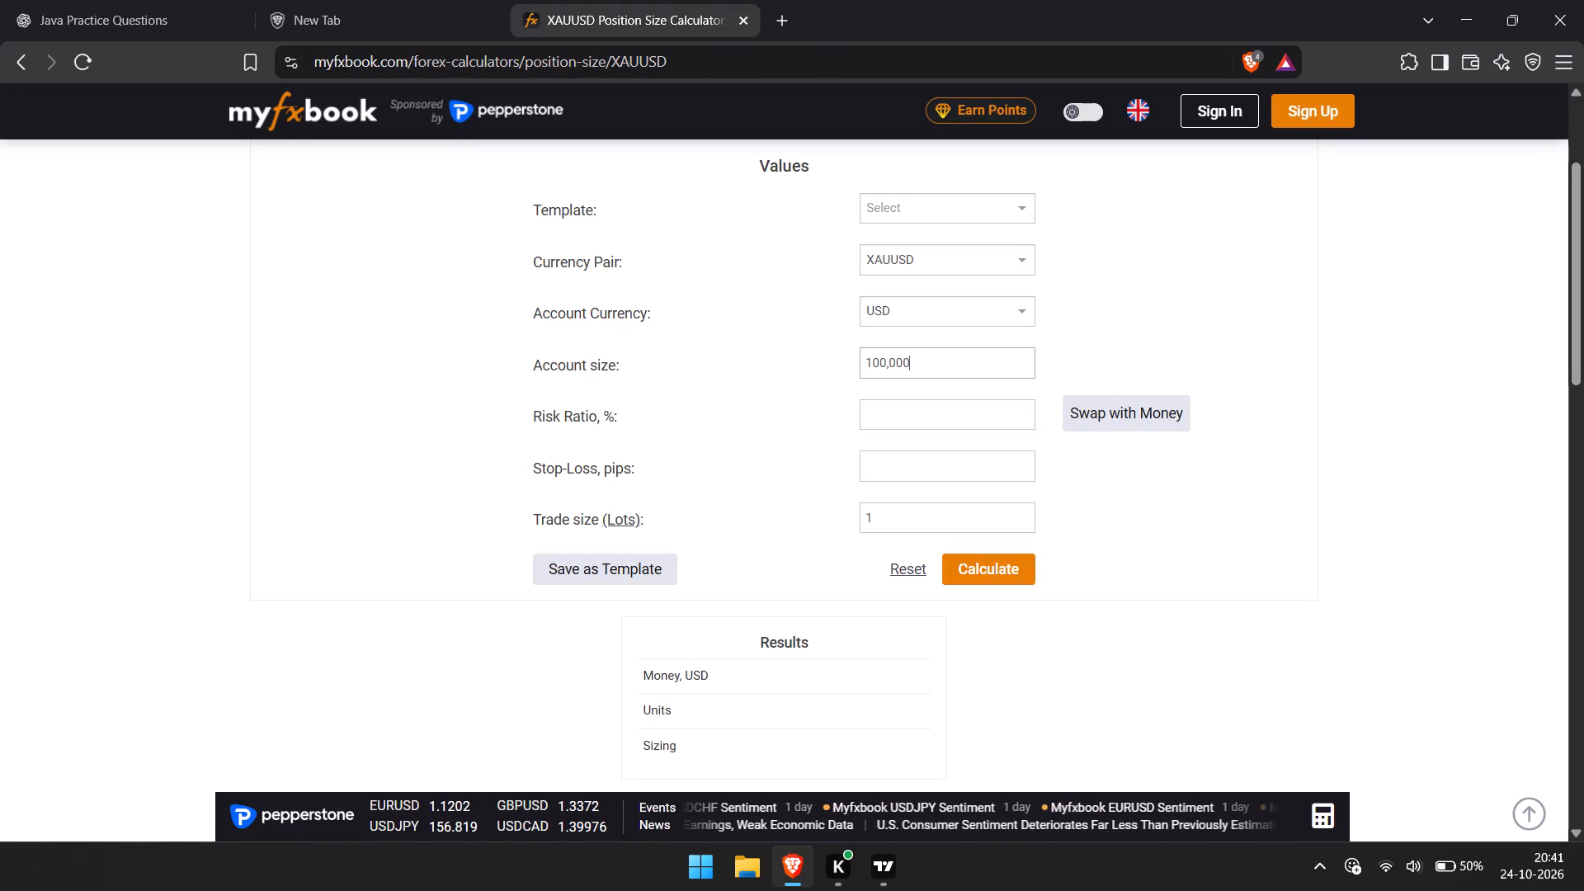
{"action": "left_click", "coordinate": [877, 408]}
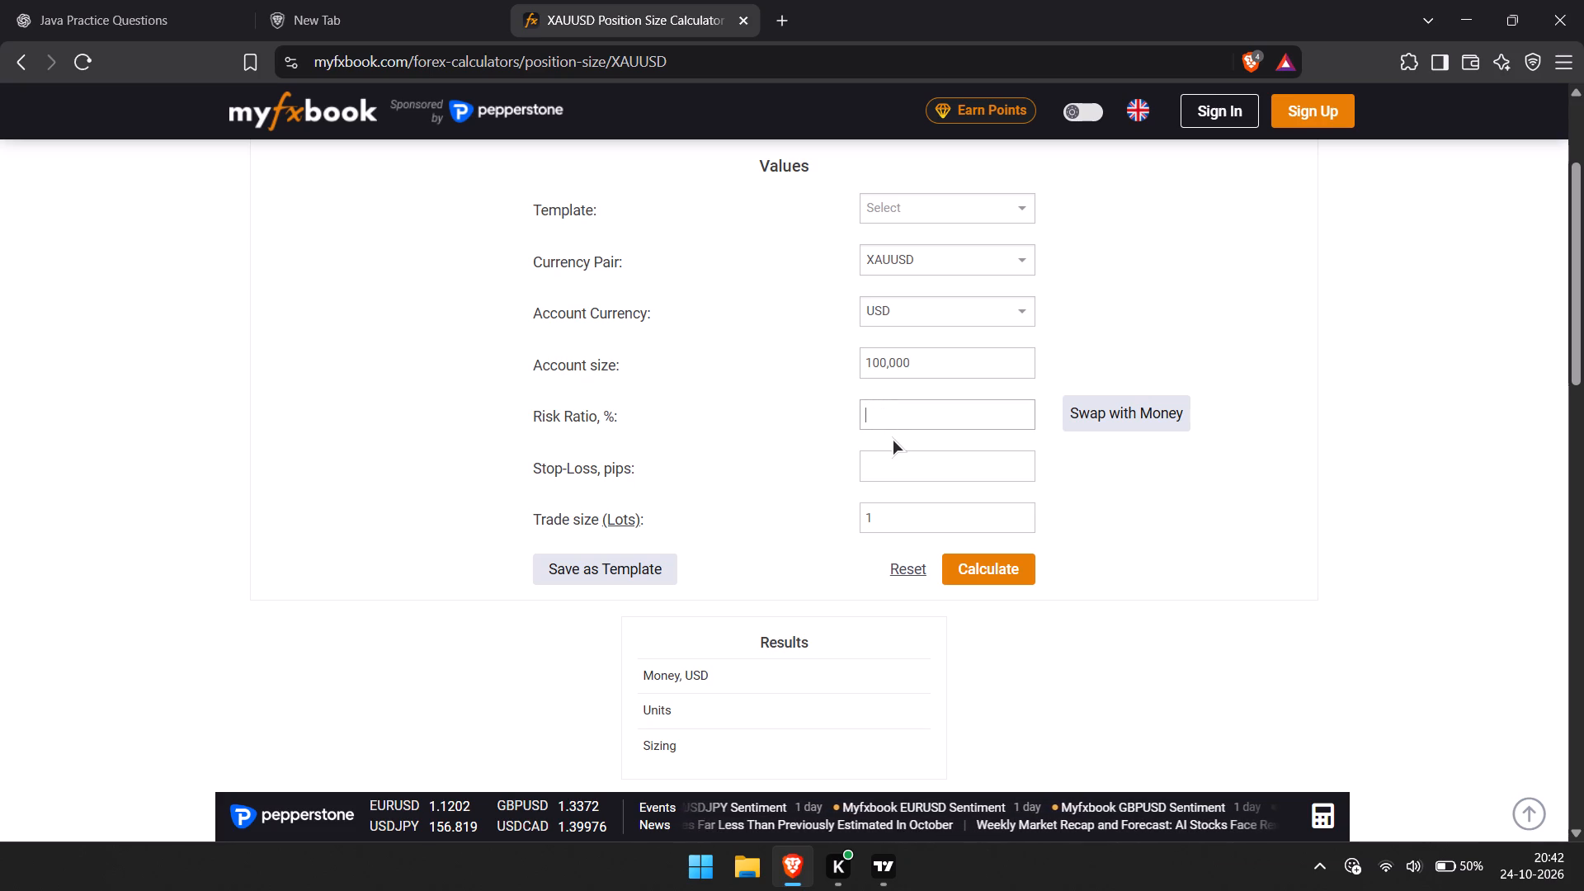
Switch back to the XAUUSD chart in TradingView.
{"action": "left_click", "coordinate": [881, 890]}
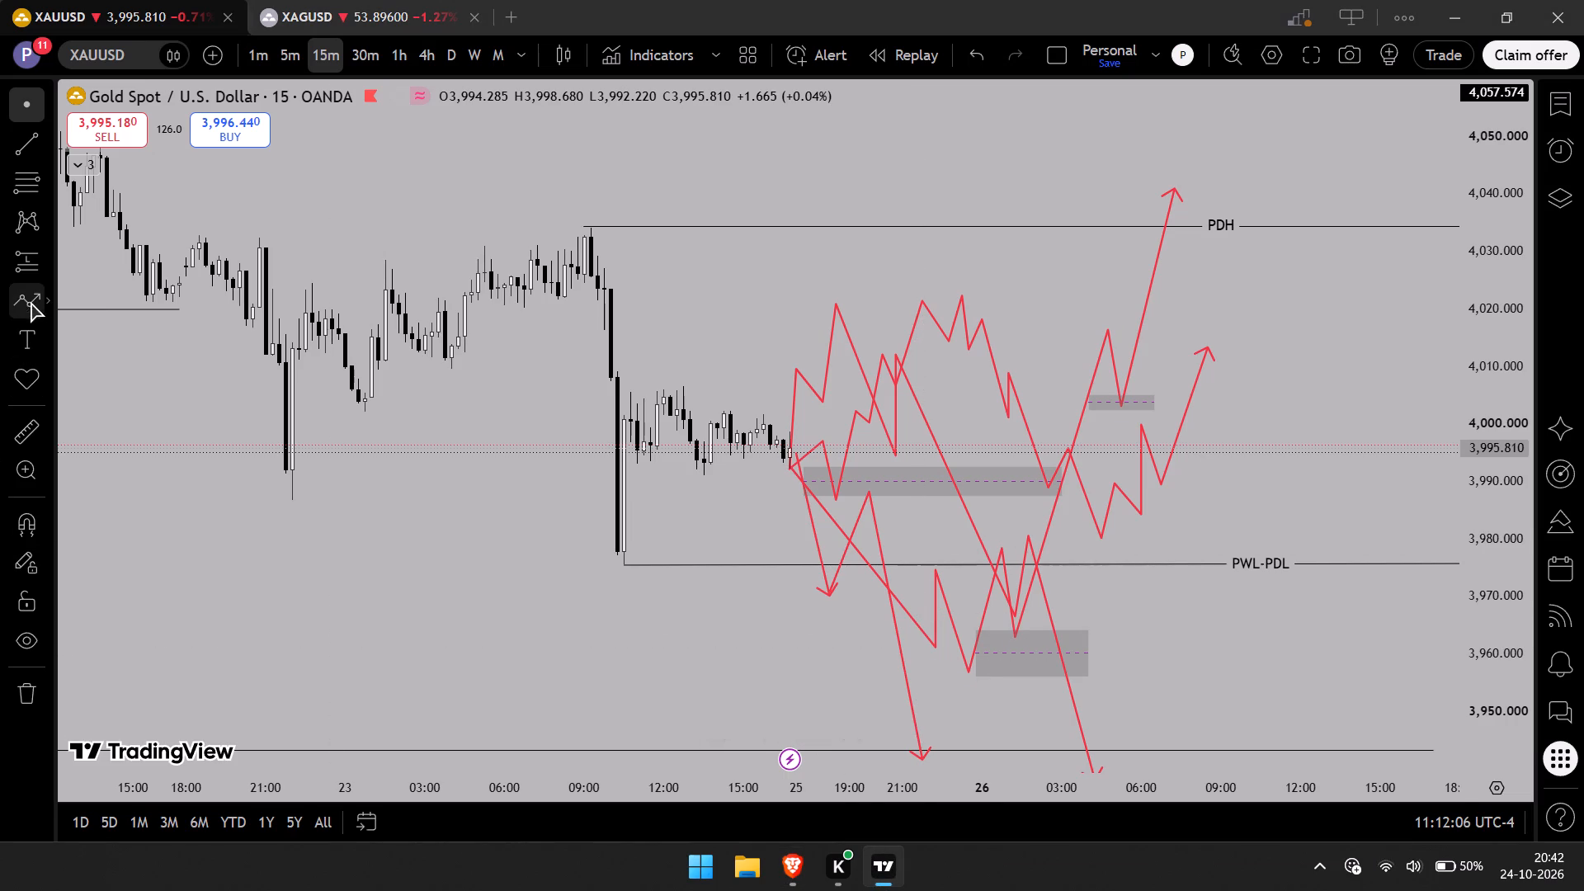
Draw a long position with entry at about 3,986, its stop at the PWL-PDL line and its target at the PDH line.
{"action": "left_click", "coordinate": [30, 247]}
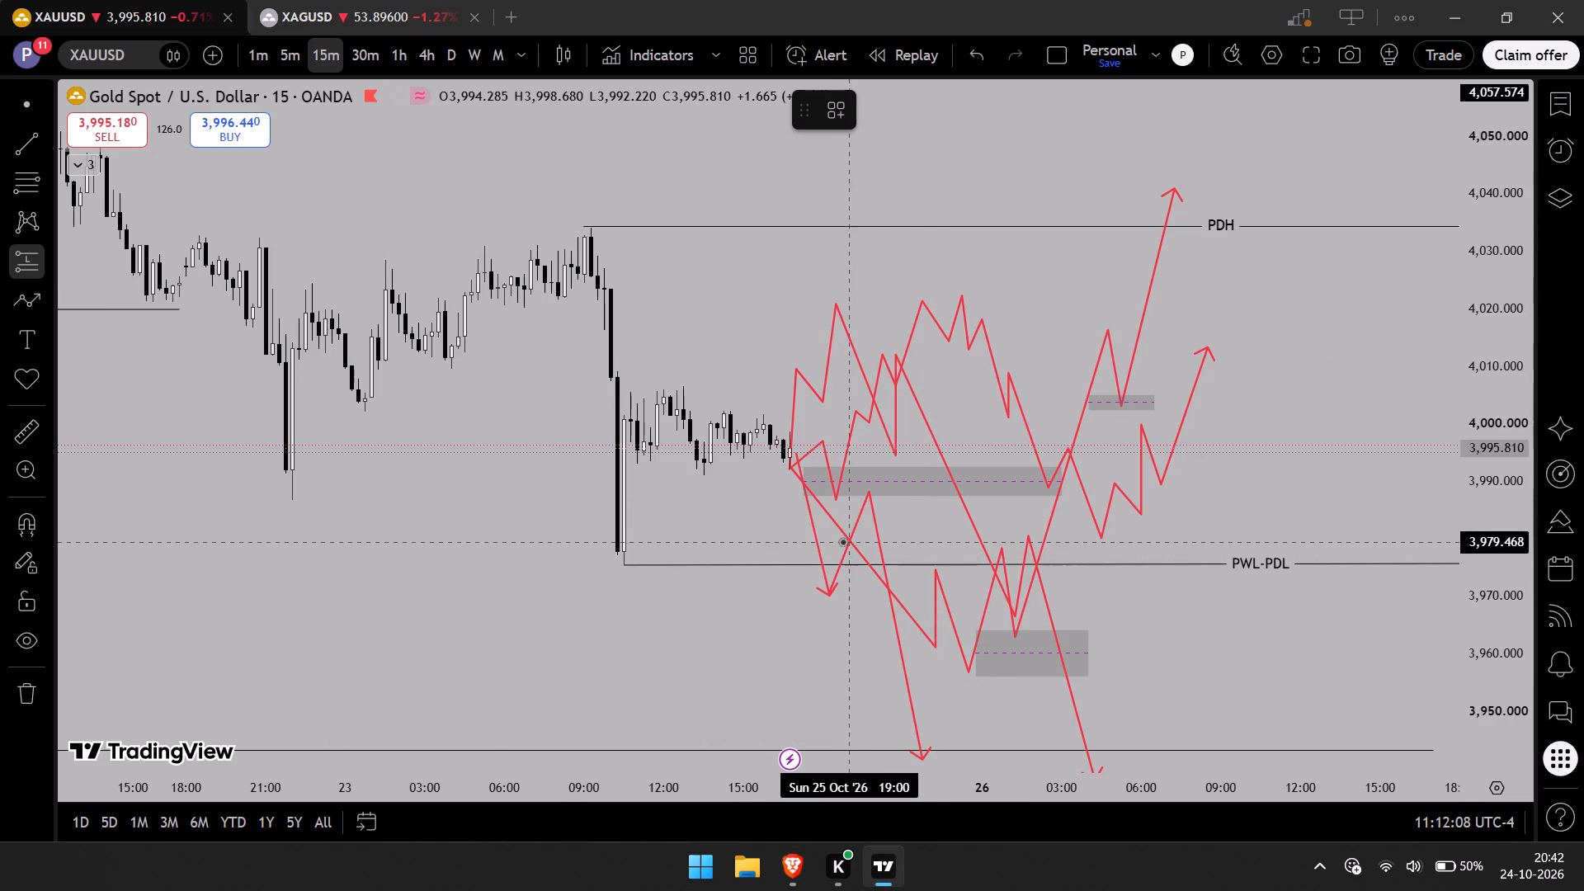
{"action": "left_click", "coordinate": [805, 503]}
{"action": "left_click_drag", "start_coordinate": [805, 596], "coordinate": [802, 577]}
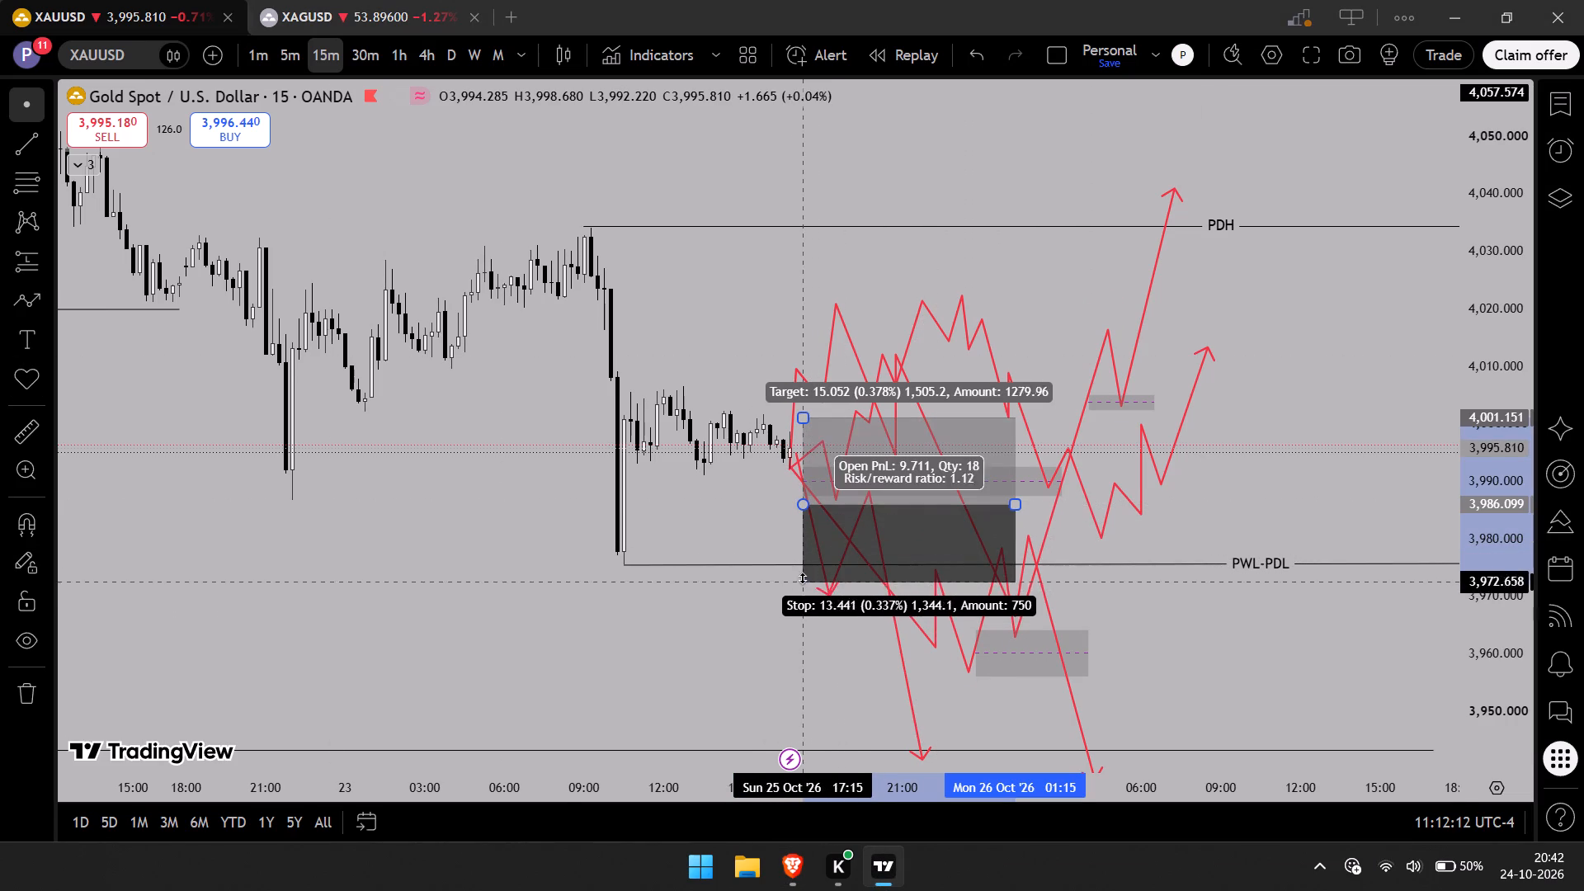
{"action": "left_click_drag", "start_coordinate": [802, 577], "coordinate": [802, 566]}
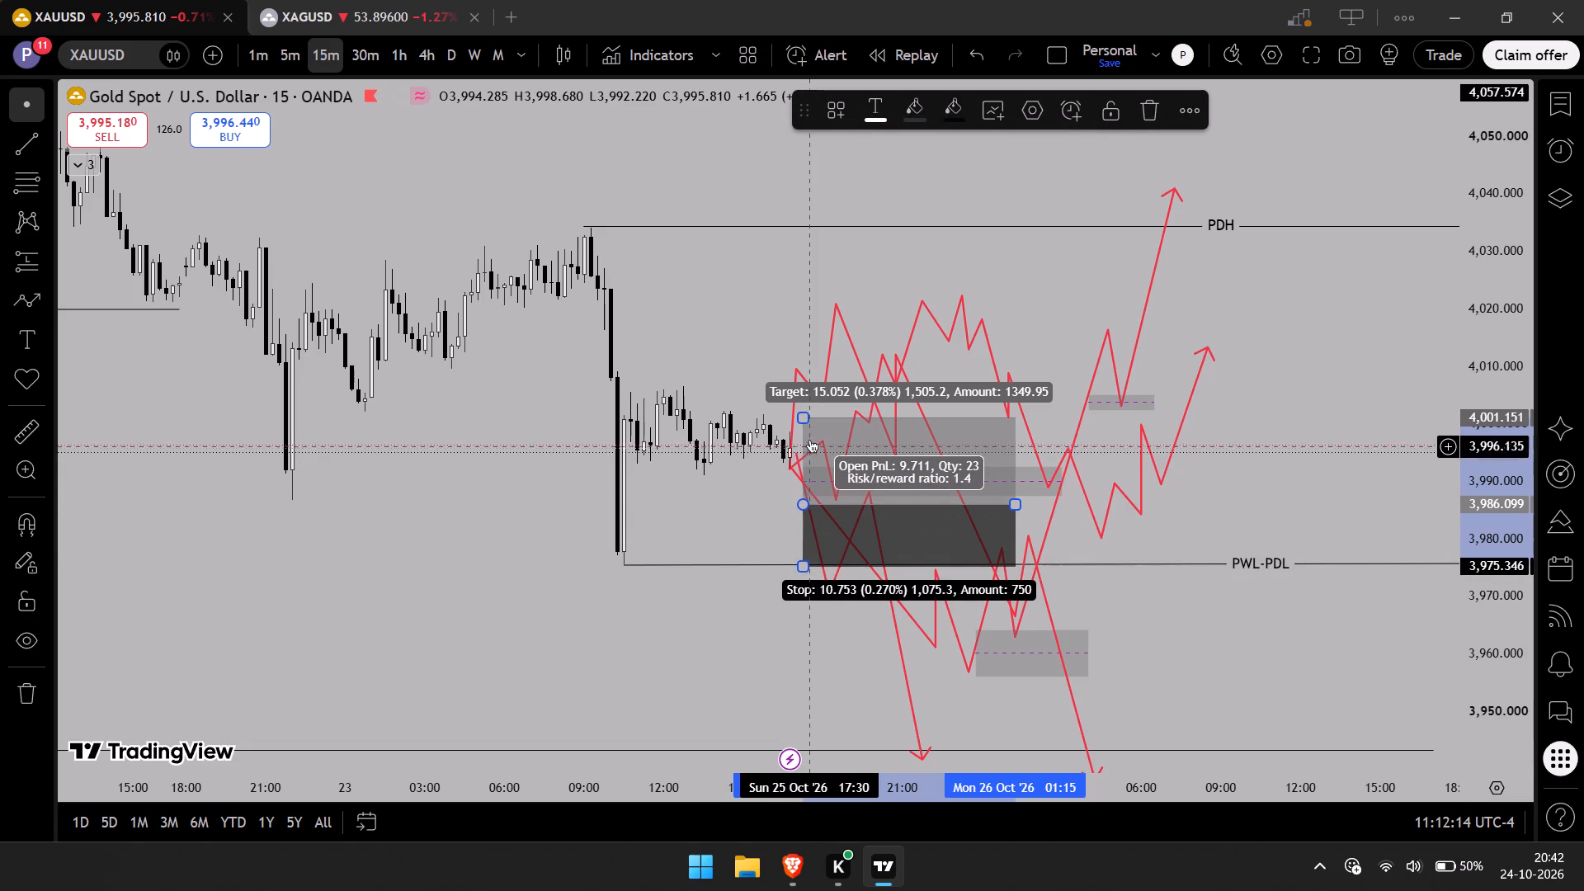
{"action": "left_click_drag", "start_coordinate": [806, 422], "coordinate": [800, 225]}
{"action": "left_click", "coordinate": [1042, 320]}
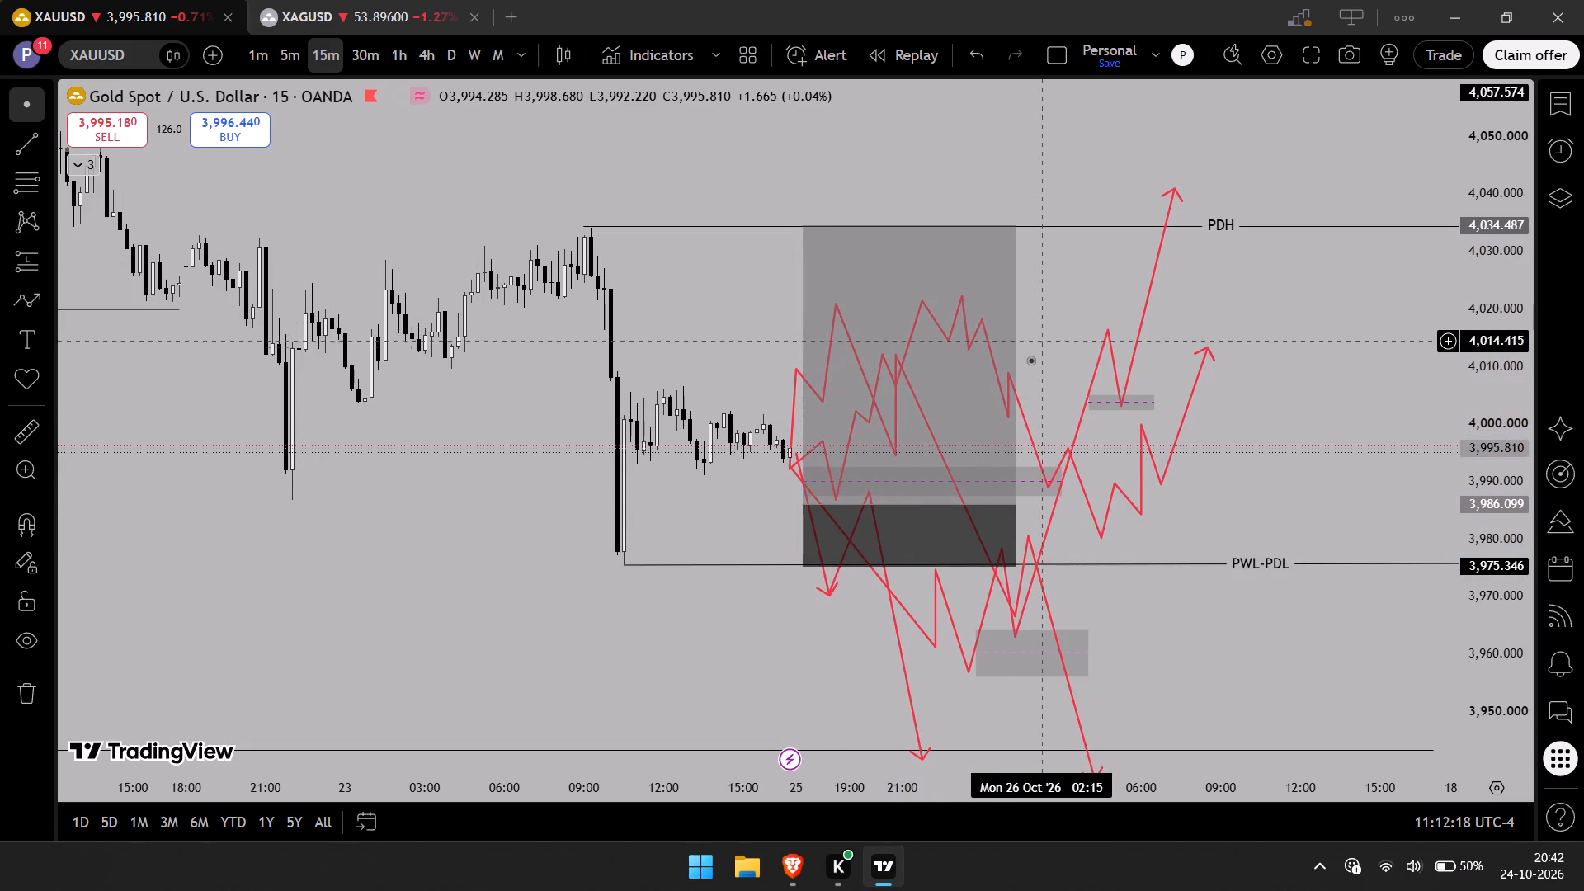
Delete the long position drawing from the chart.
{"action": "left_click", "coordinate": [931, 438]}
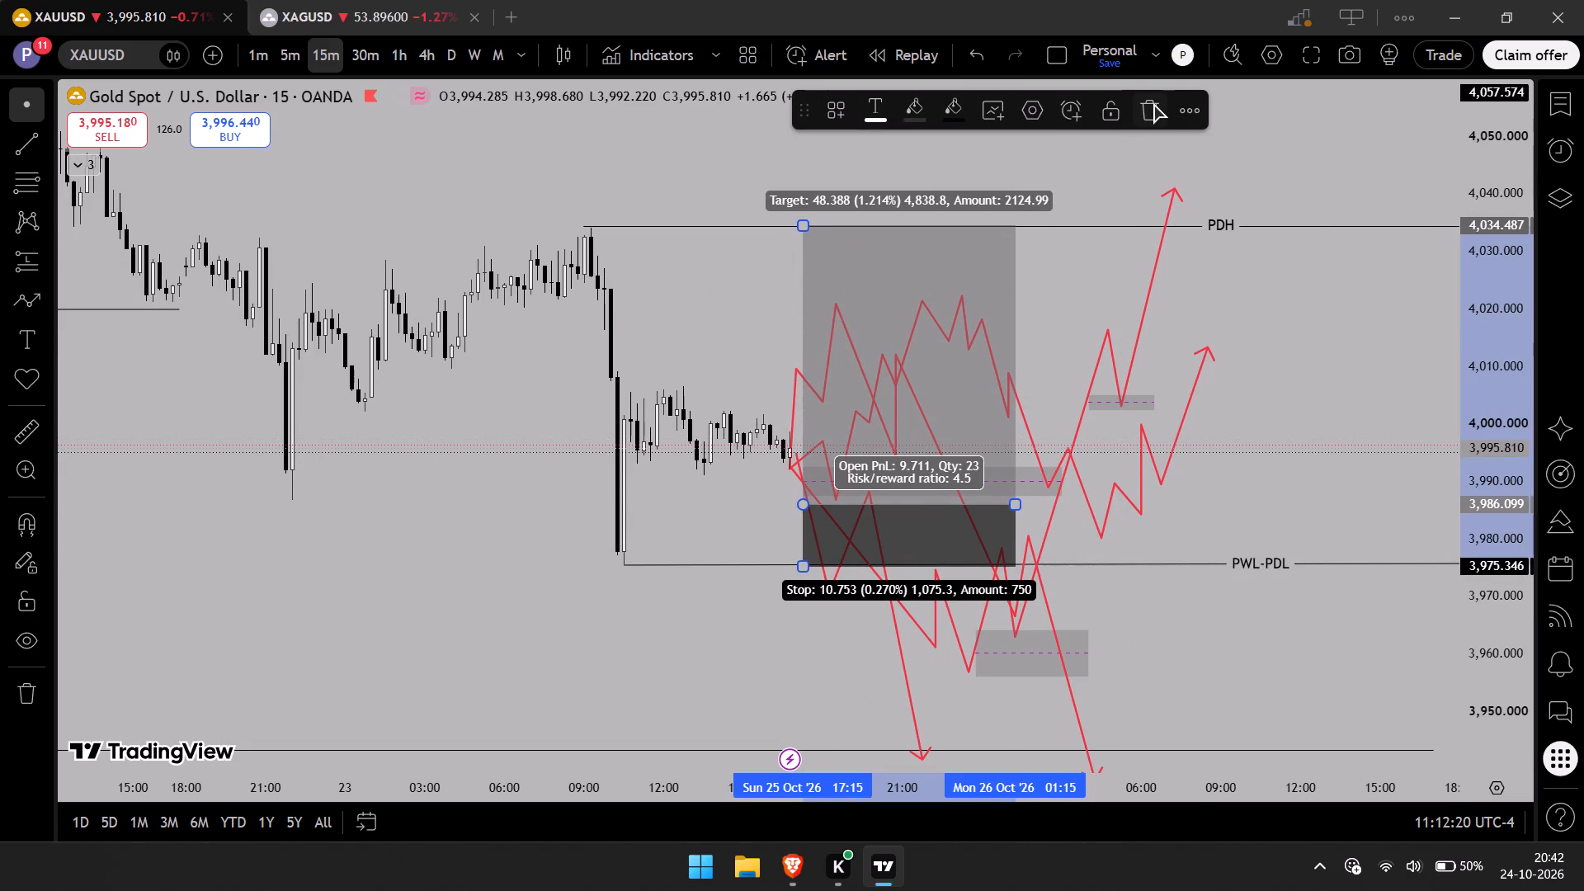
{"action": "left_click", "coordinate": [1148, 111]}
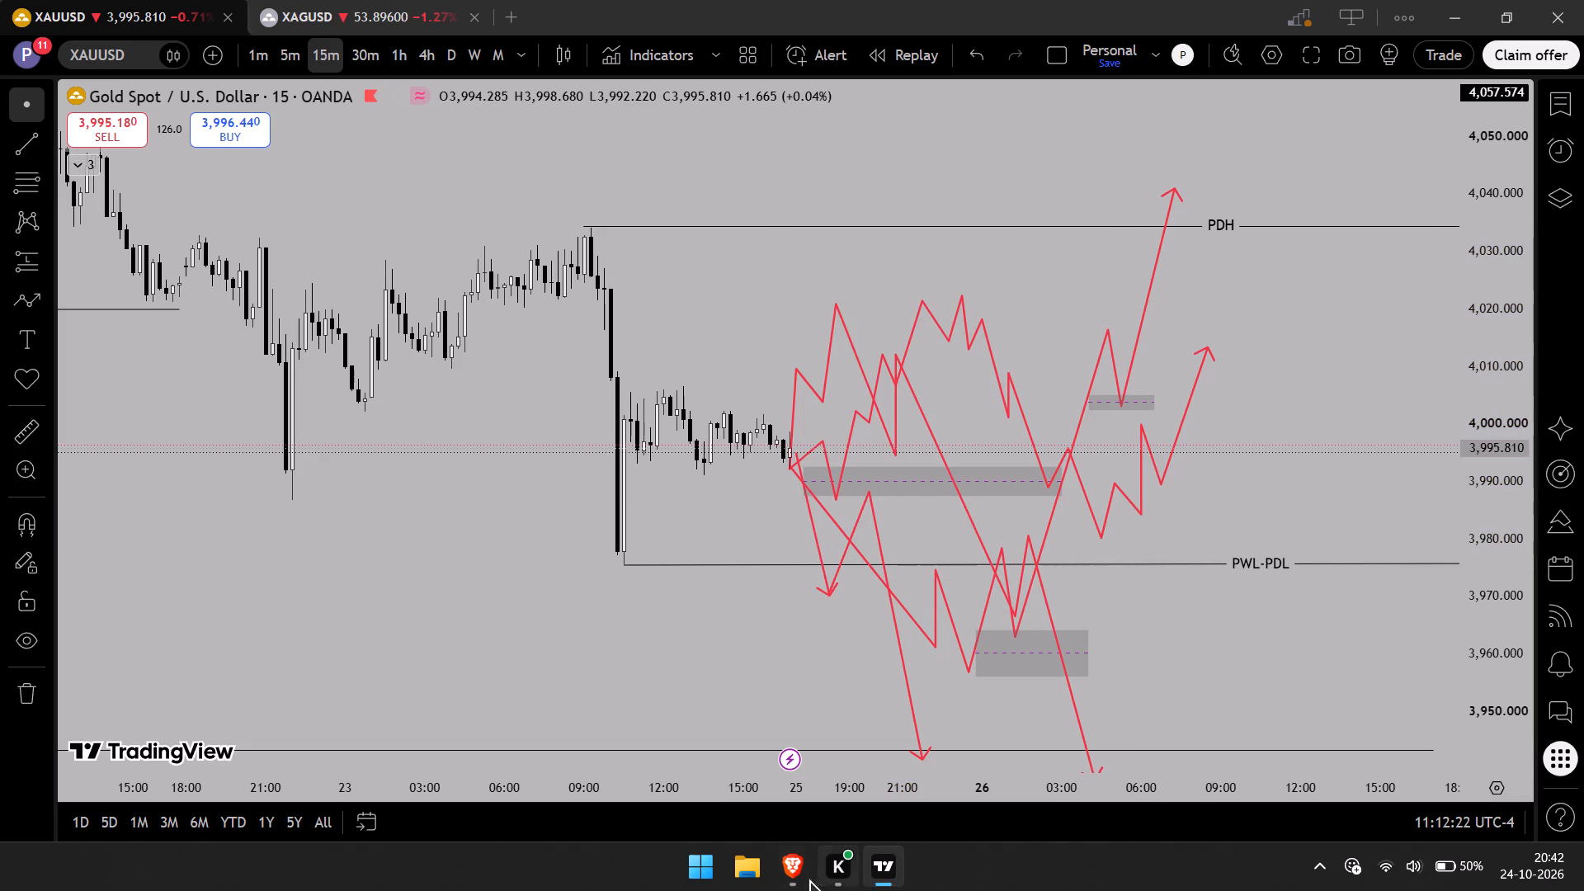
Switch back to the Myfxbook position size calculator in Brave and set the risk ratio to 3%.
{"action": "left_click", "coordinate": [787, 879]}
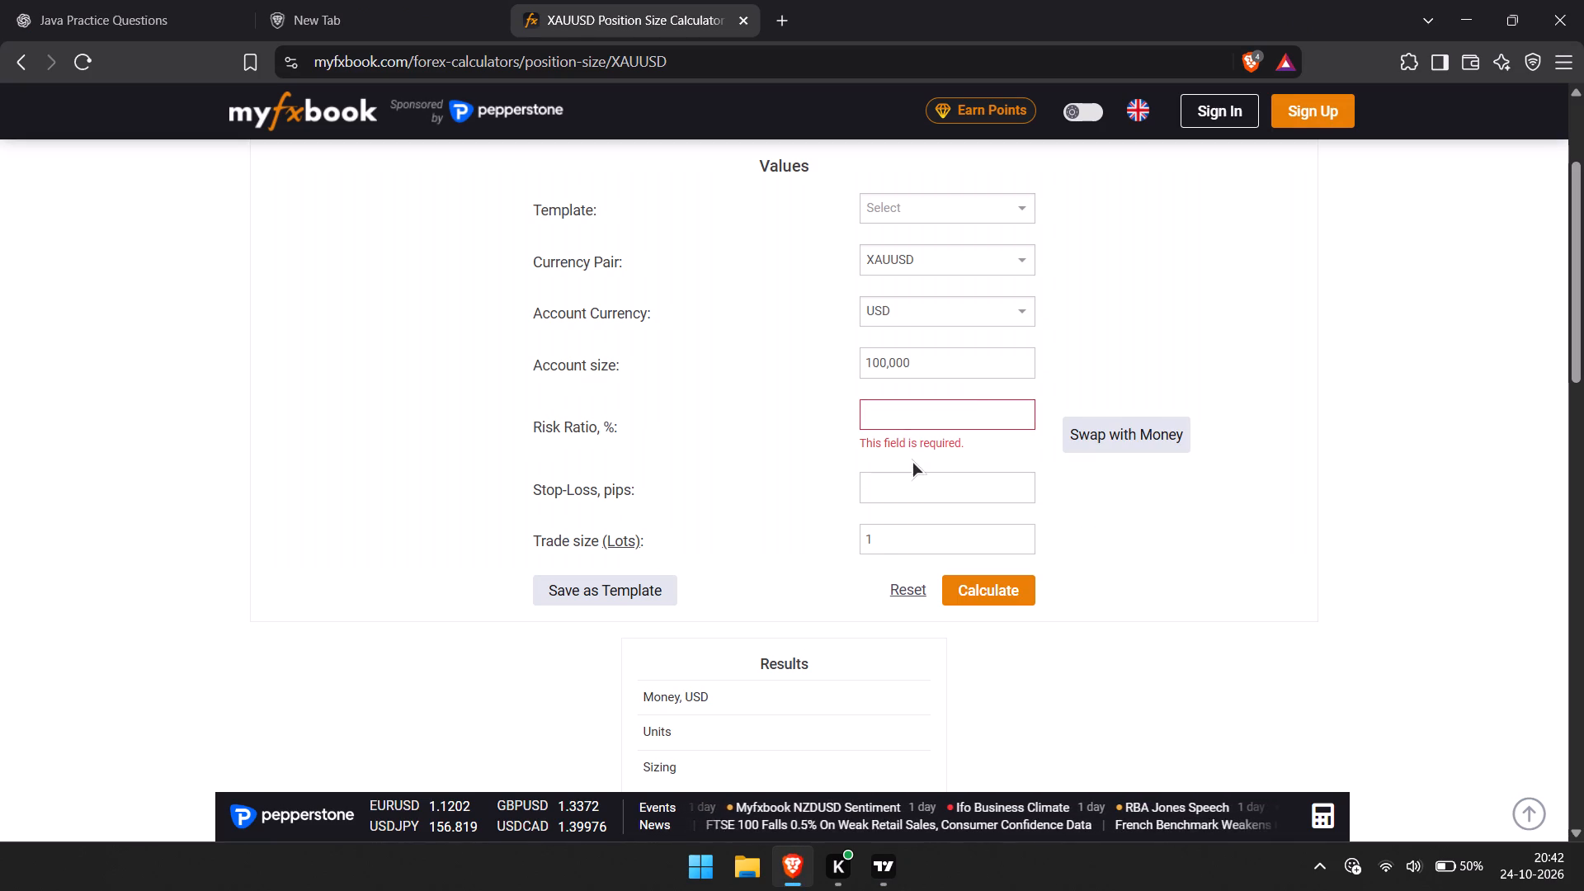
{"action": "key", "text": "1"}
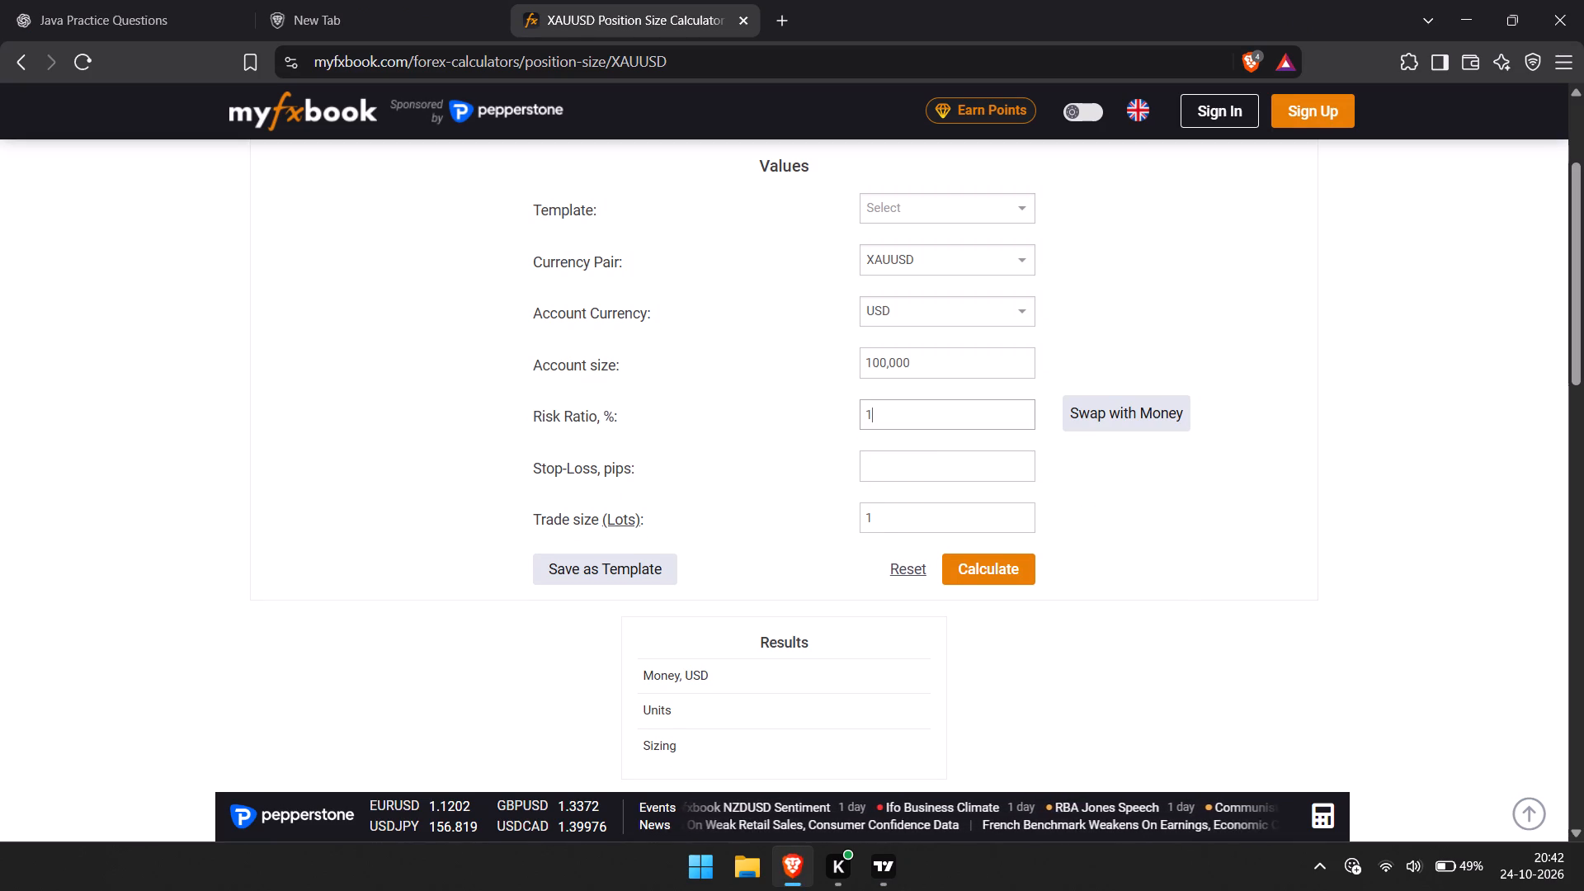
{"action": "key", "text": "shift+colon"}
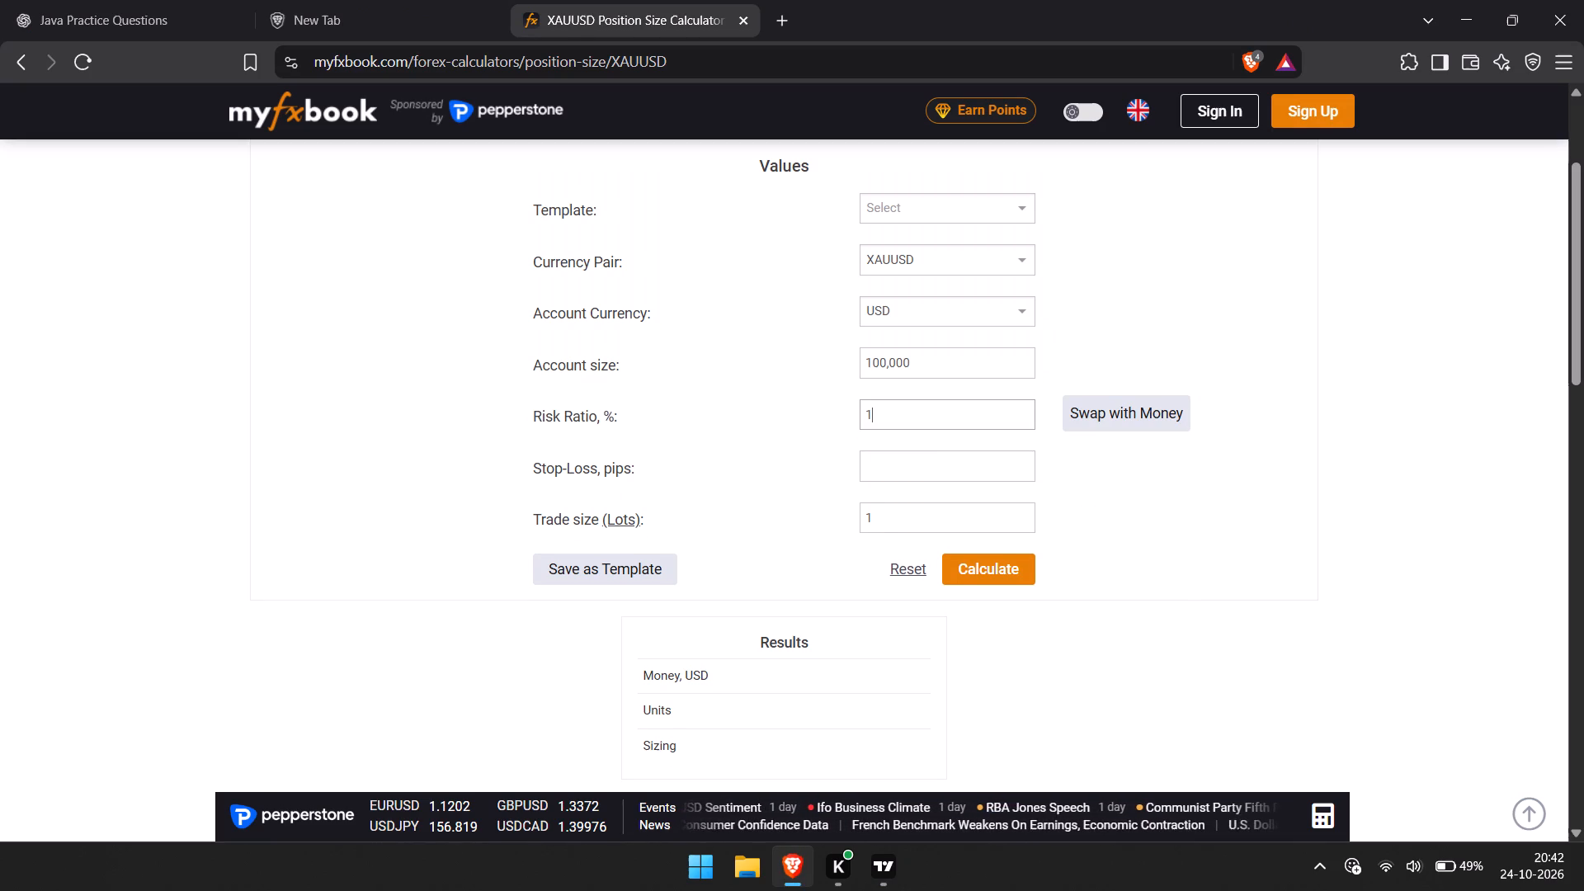
{"action": "key", "text": "semicolon"}
{"action": "type", "text": ";:"}
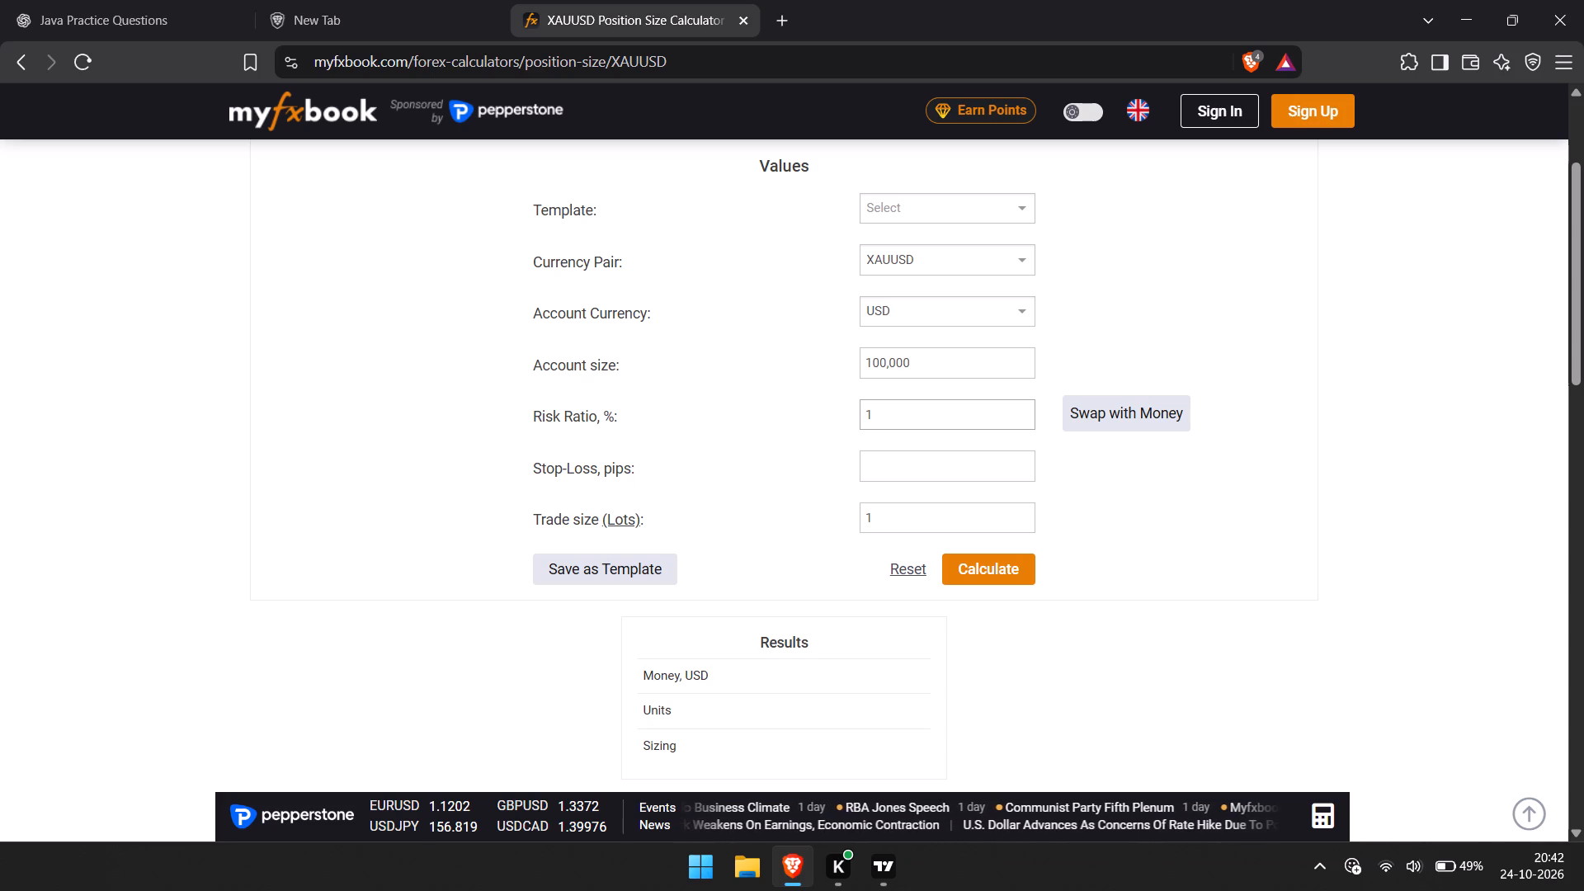
{"action": "key", "text": "BackSpace"}
{"action": "key", "text": "3"}
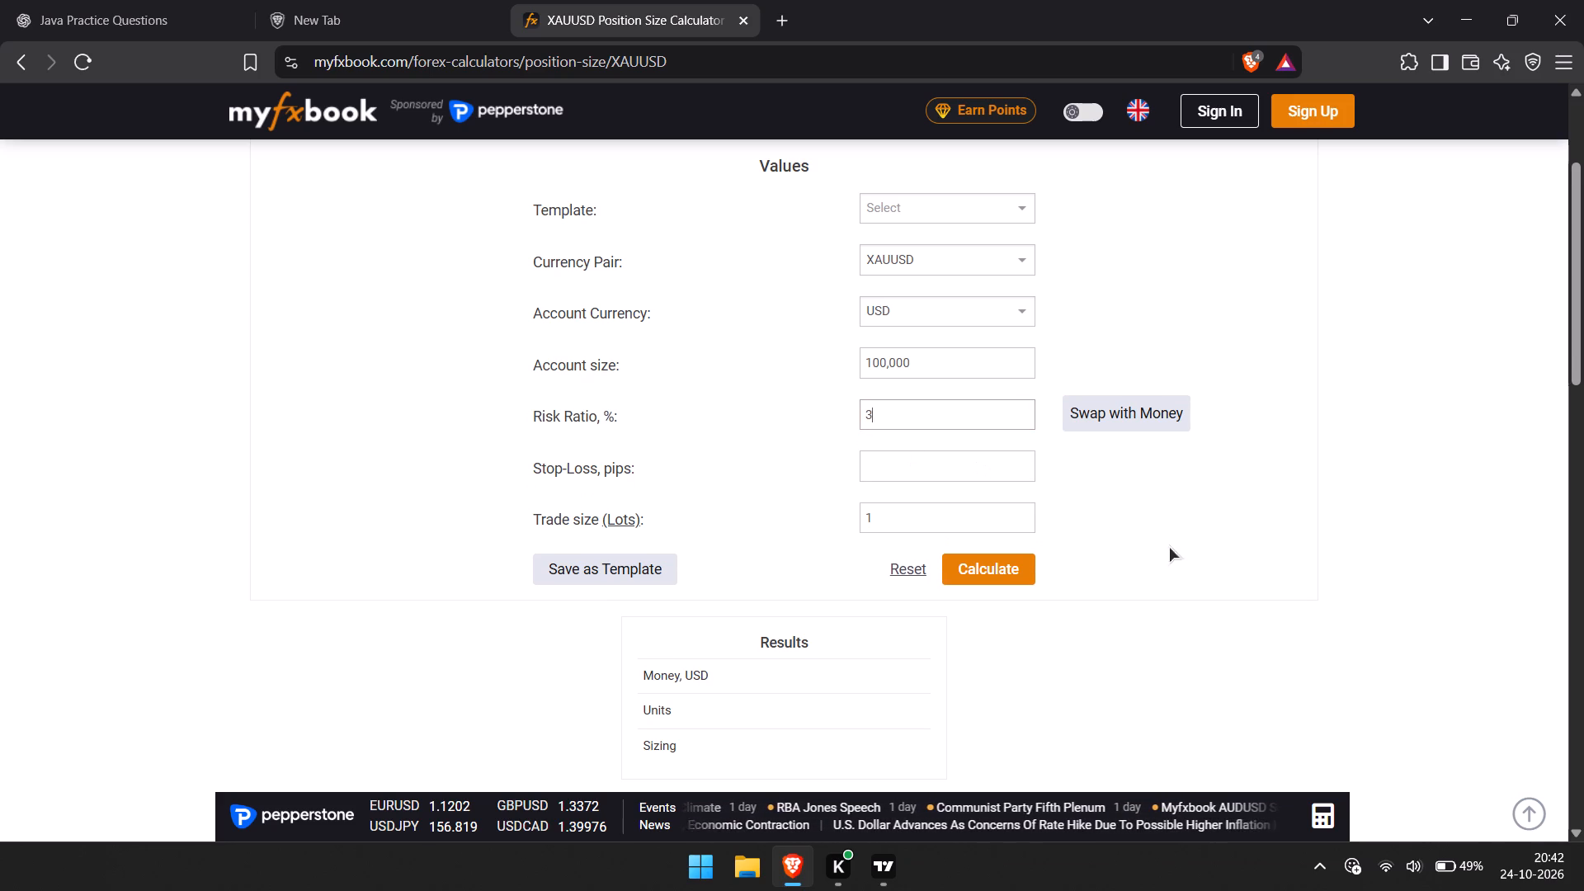
Set the calculator's stop-loss to 150 pips.
{"action": "left_click", "coordinate": [930, 460]}
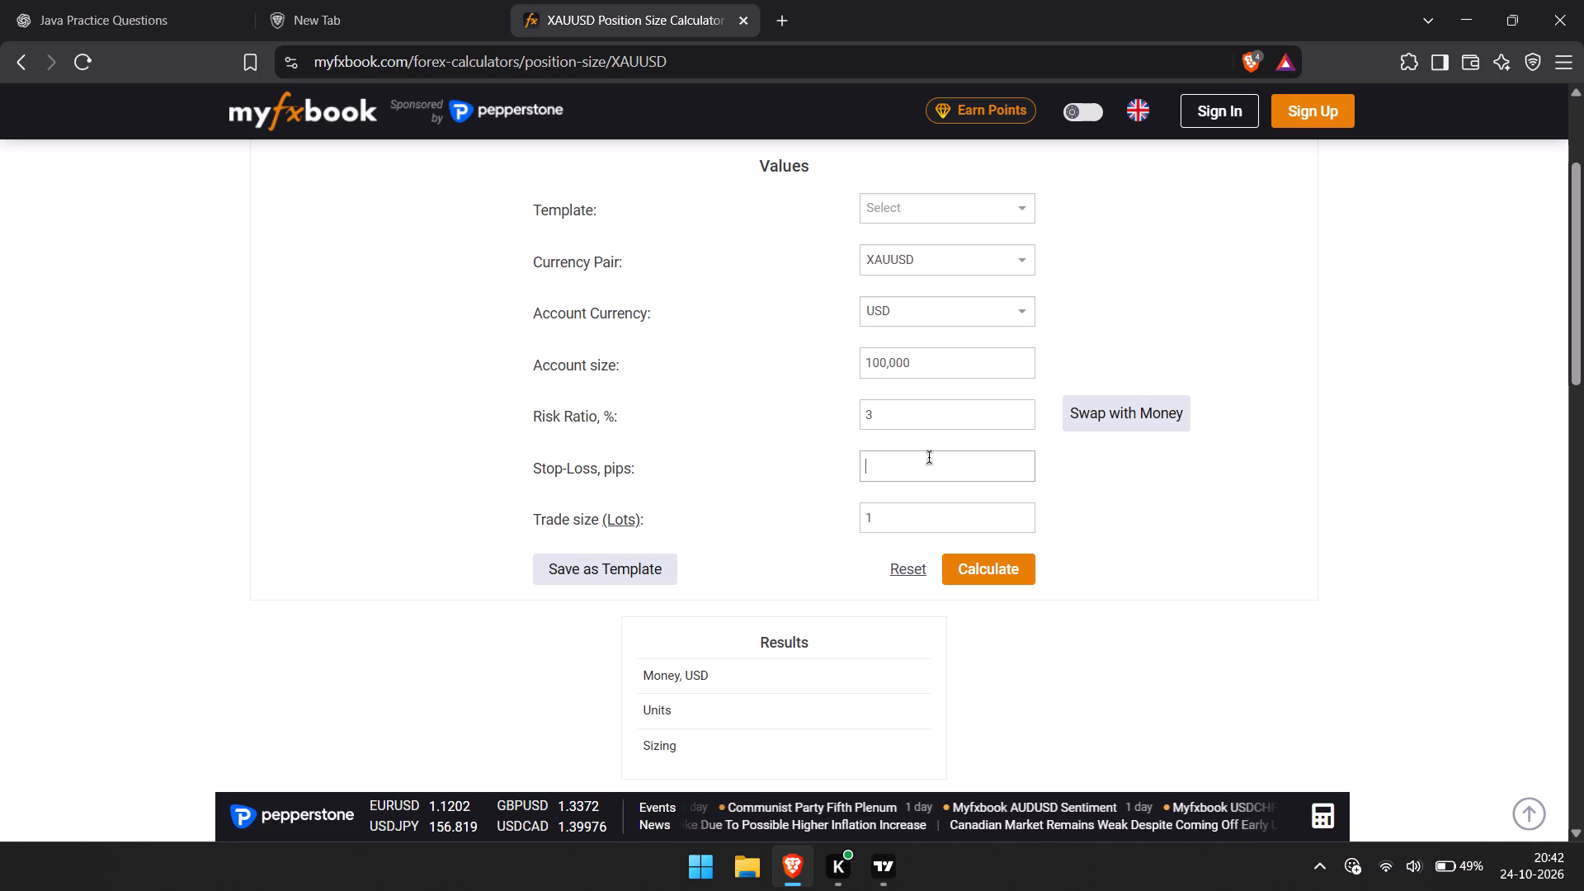
{"action": "key", "text": "1"}
{"action": "type", "text": "50"}
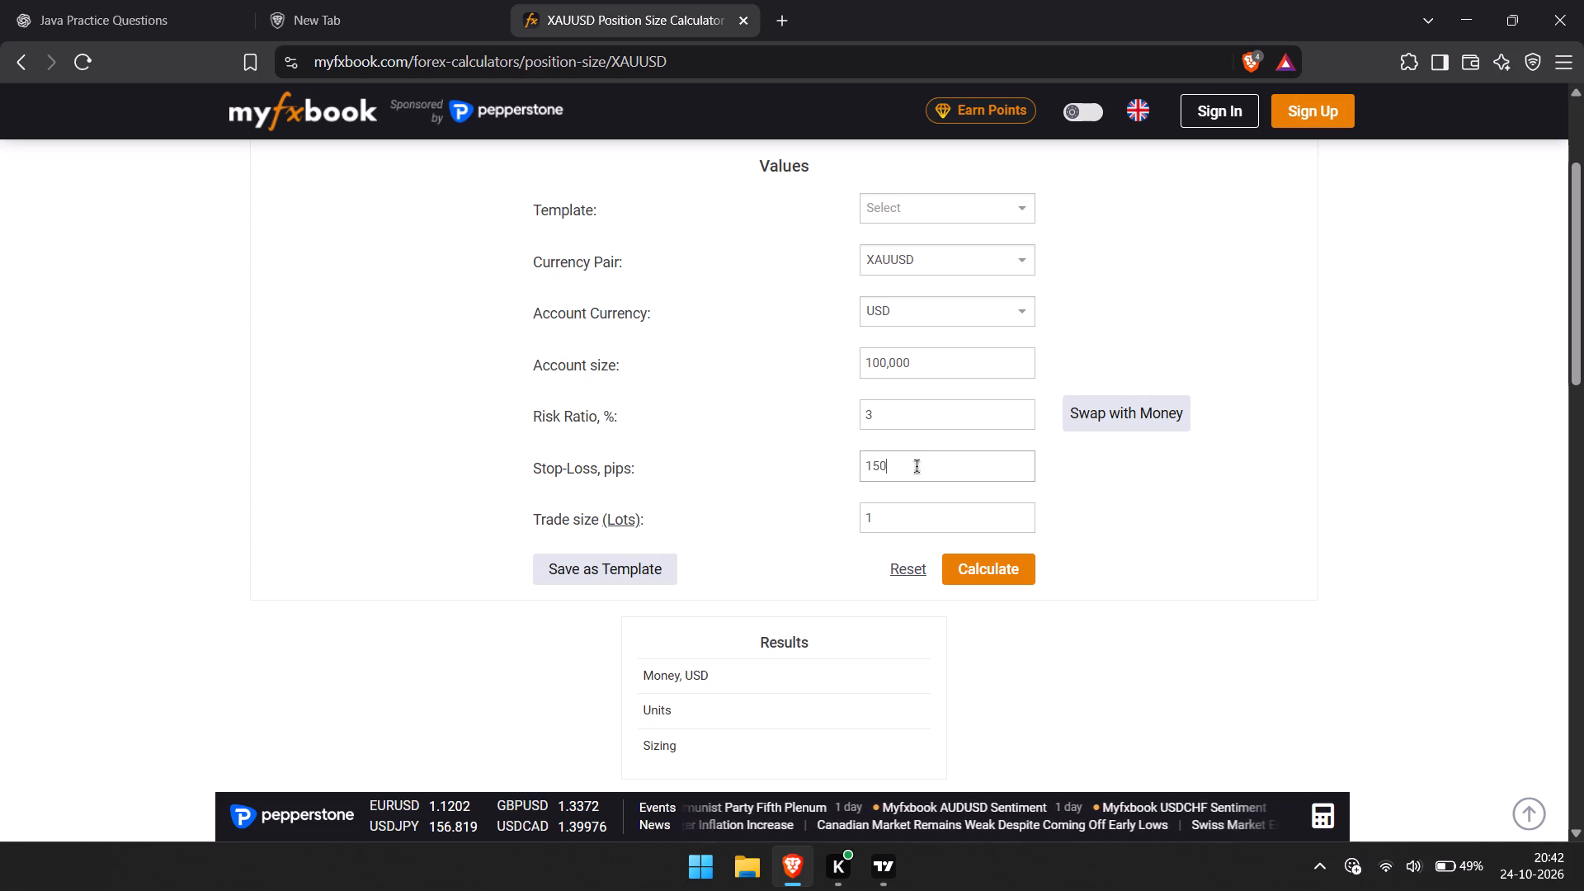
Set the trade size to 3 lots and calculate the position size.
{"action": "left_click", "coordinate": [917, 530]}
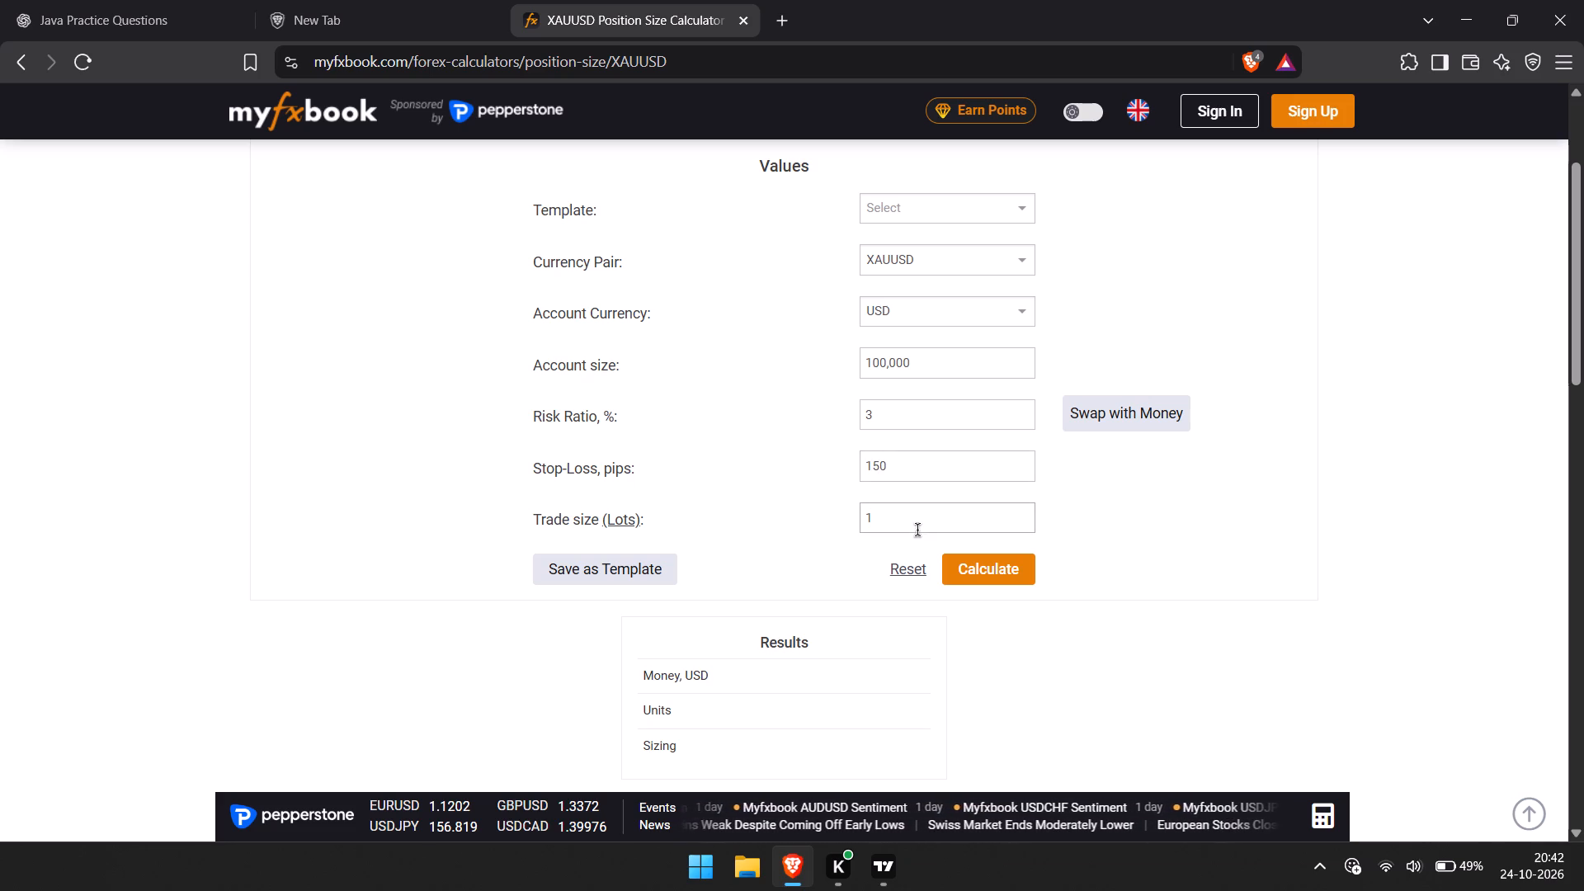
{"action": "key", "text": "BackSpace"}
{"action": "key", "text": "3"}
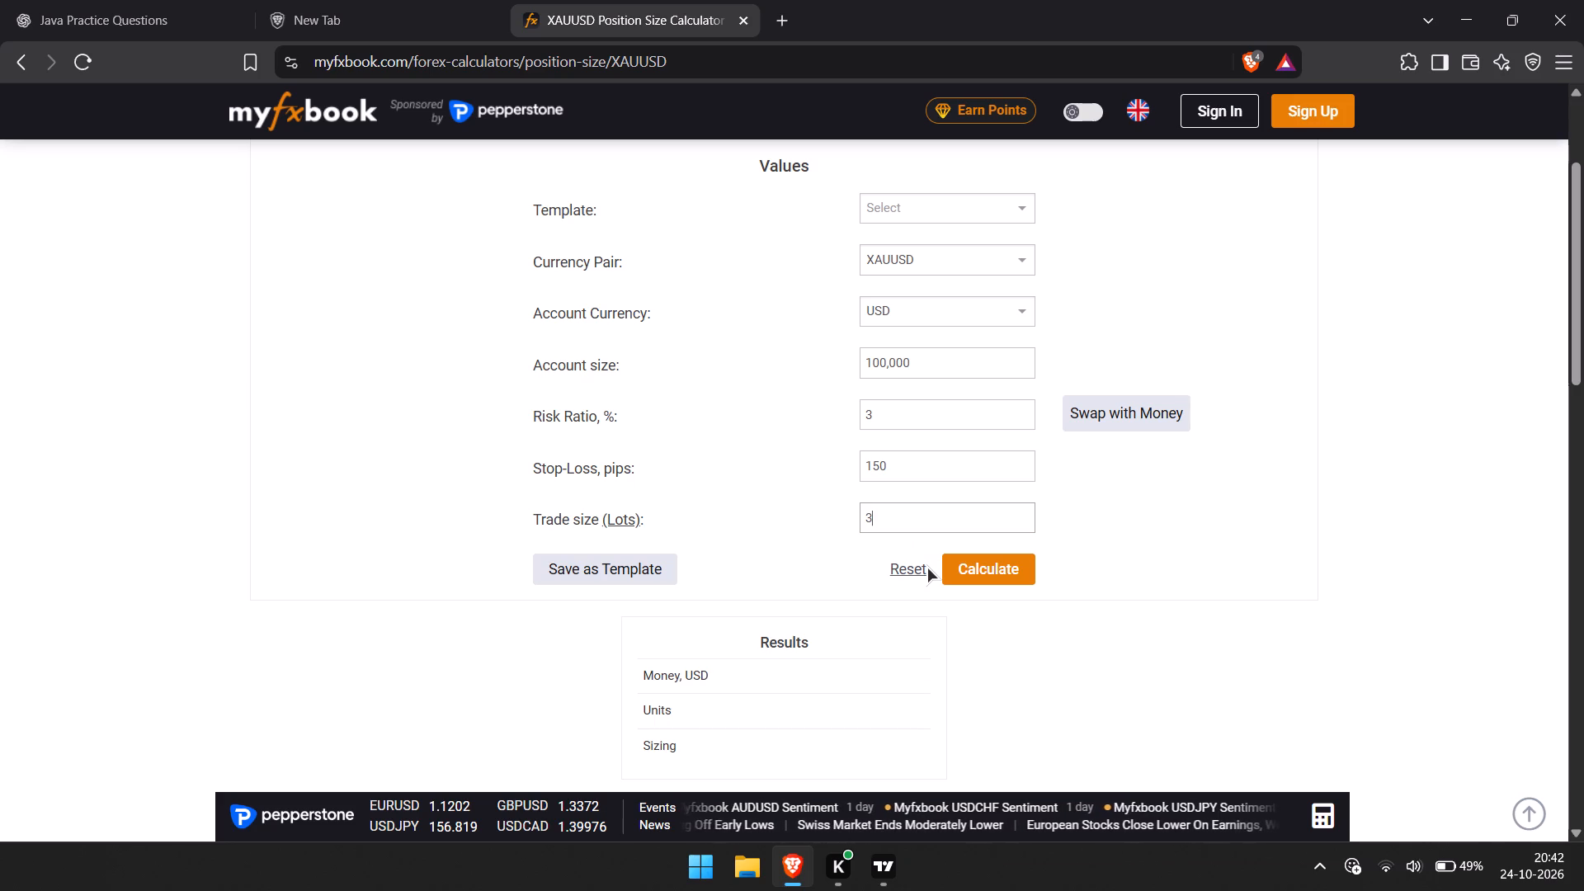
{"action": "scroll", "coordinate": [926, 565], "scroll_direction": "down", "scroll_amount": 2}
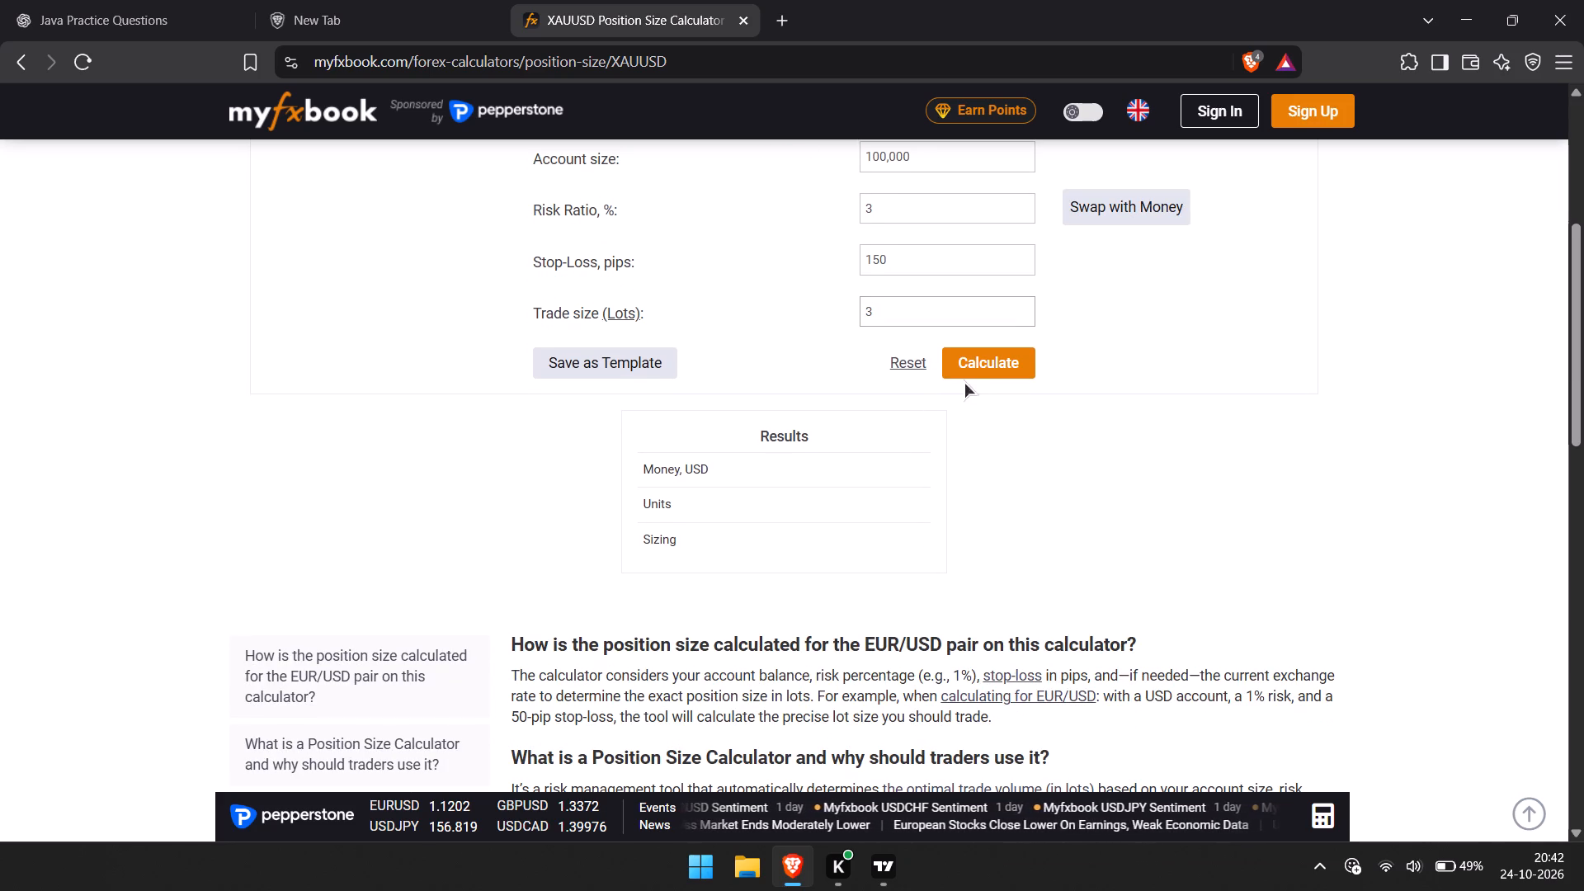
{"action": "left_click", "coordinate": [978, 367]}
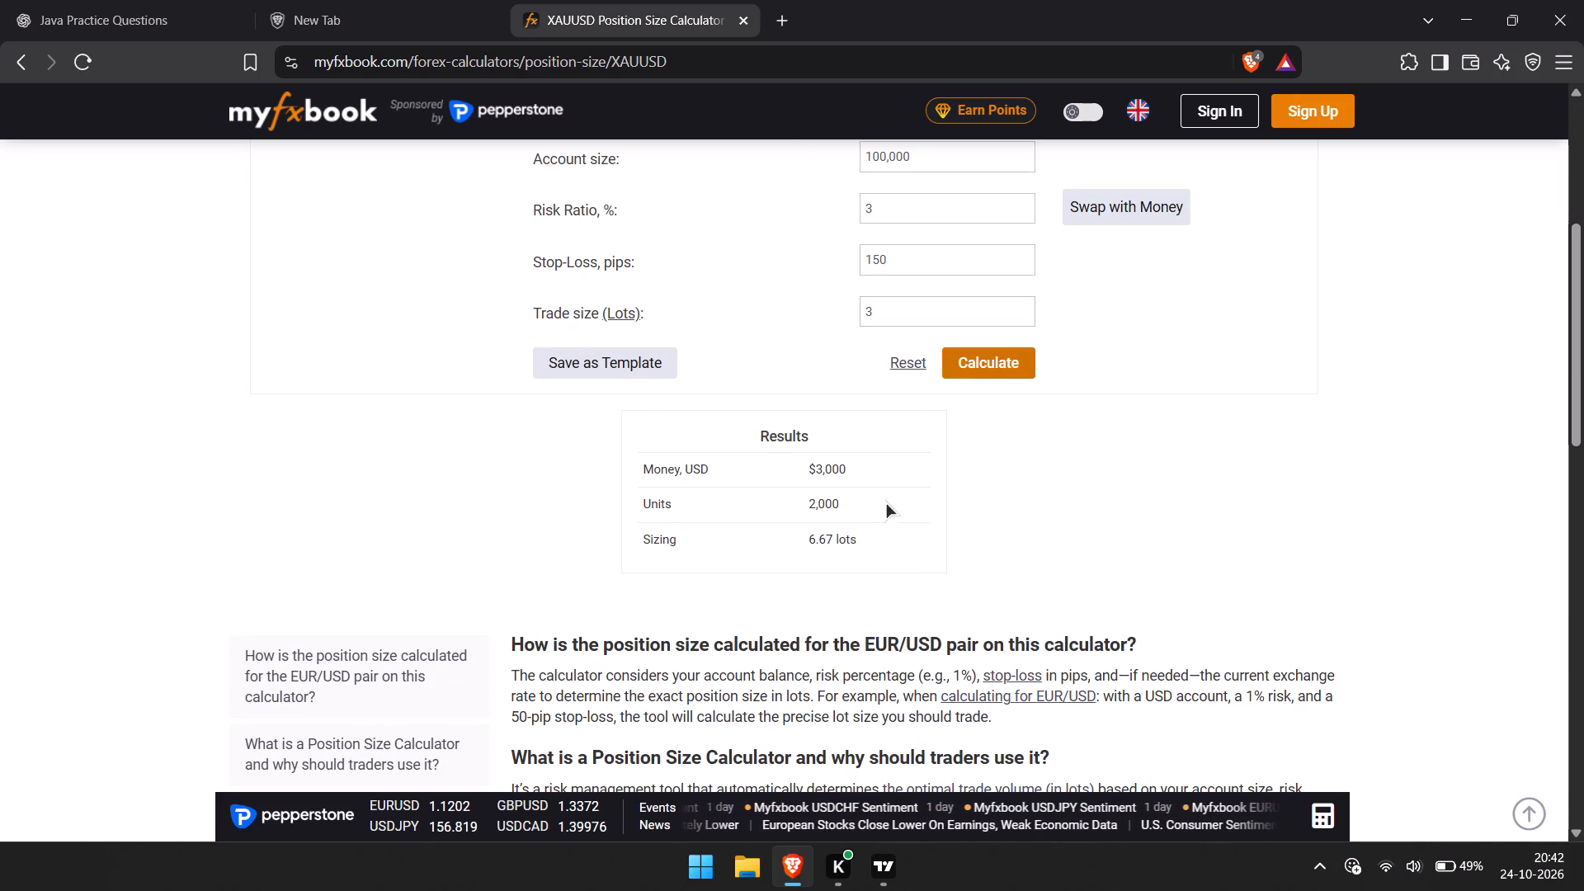
Examine the units, money and sizing figures in the calculation results.
{"action": "left_click_drag", "start_coordinate": [713, 502], "coordinate": [851, 503]}
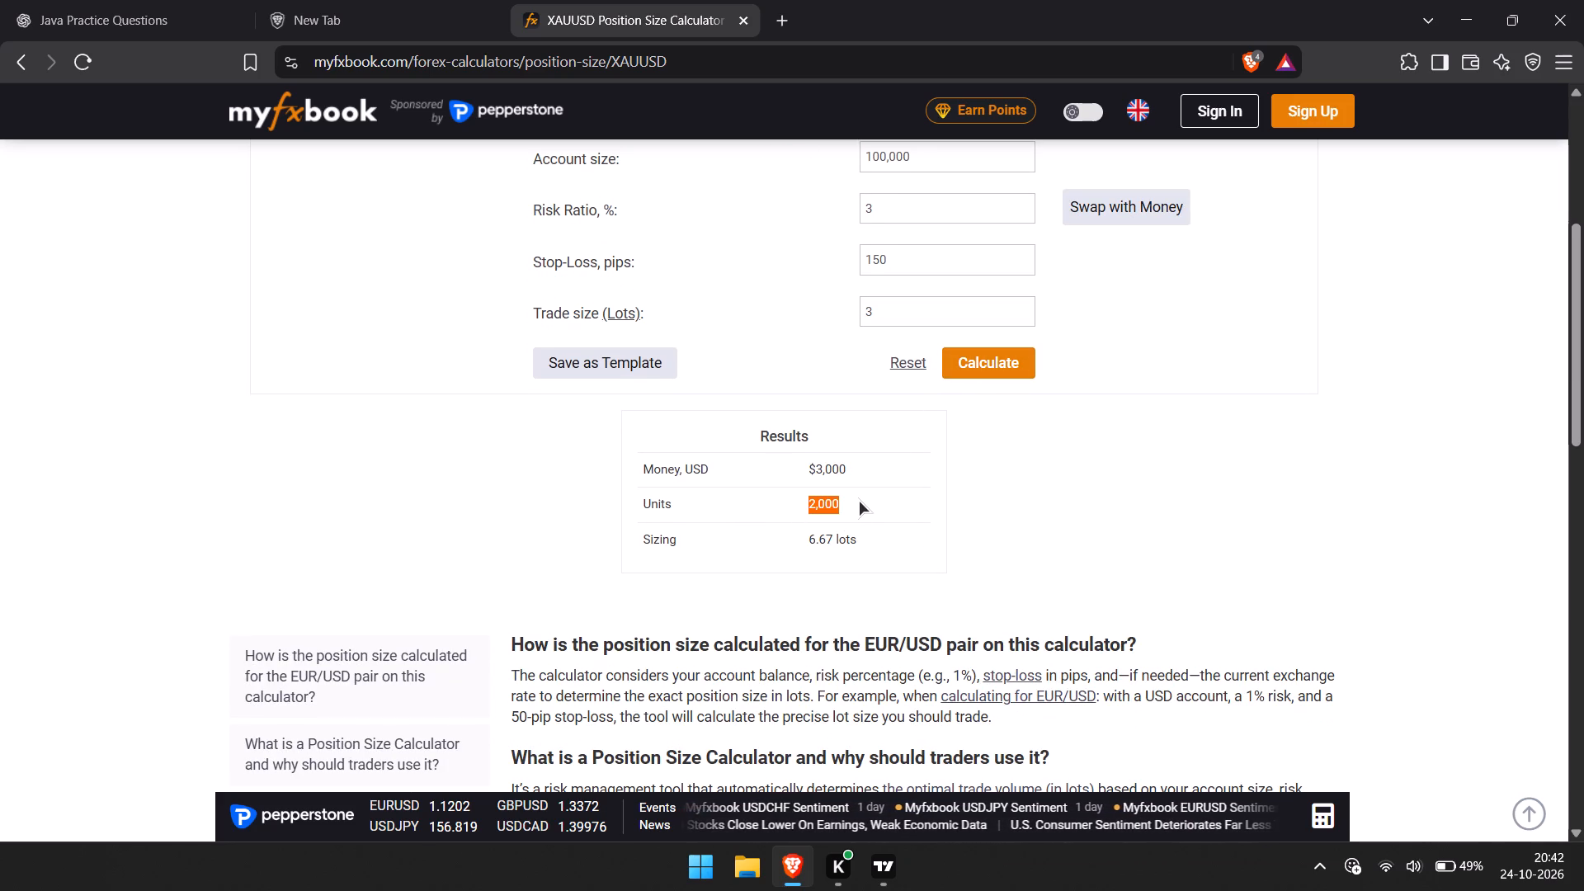
{"action": "left_click", "coordinate": [858, 498]}
{"action": "left_click_drag", "start_coordinate": [710, 460], "coordinate": [851, 461]}
{"action": "left_click", "coordinate": [875, 525]}
{"action": "left_click_drag", "start_coordinate": [875, 529], "coordinate": [799, 531]}
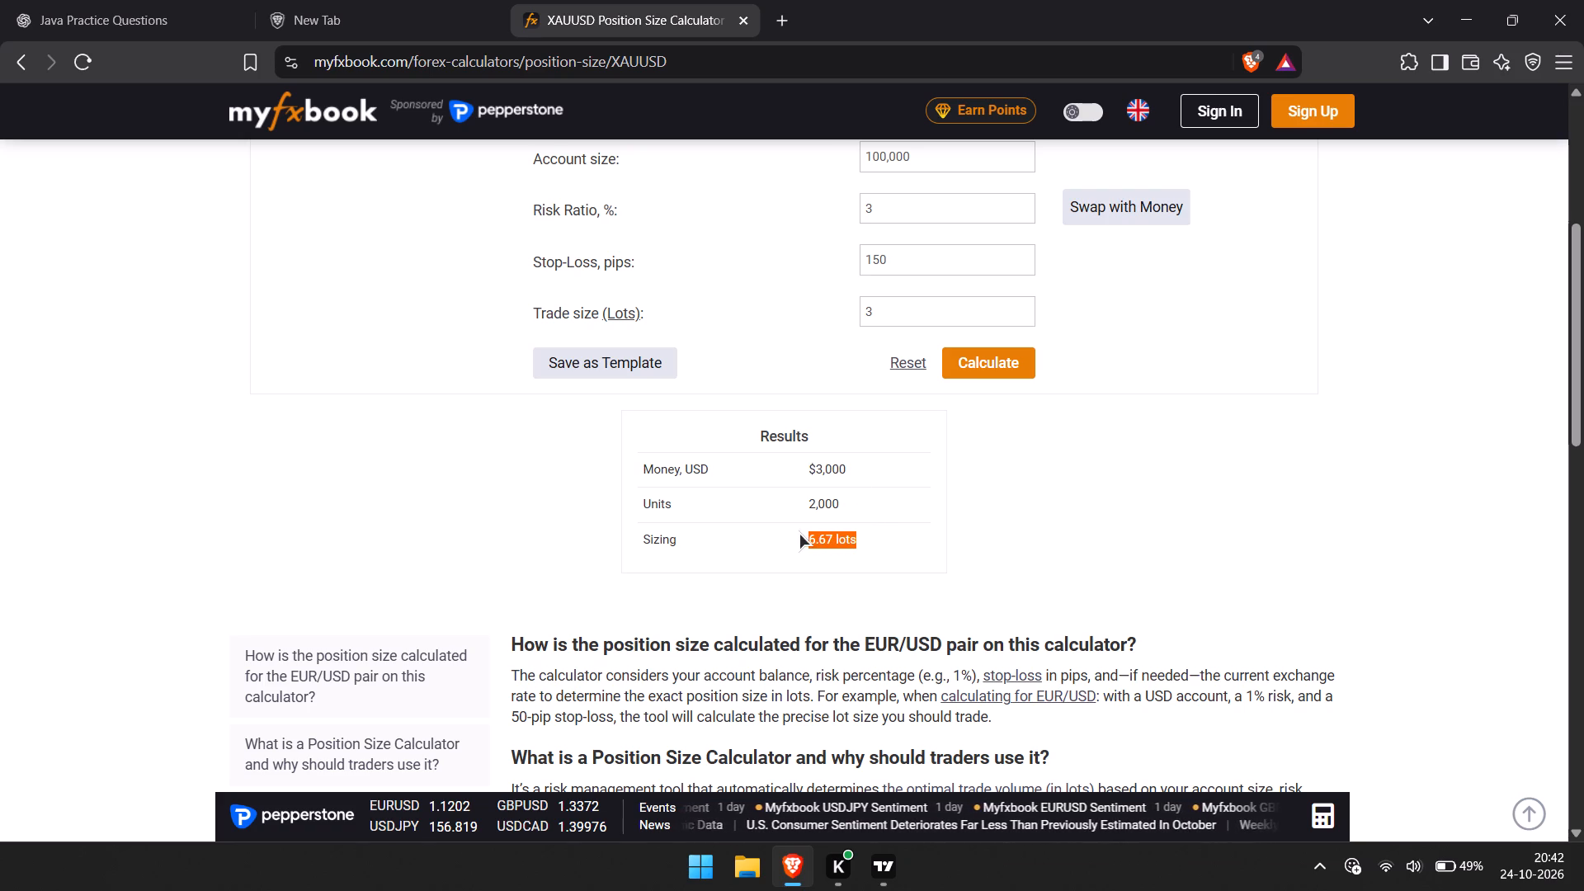
{"action": "left_click_drag", "start_coordinate": [799, 531], "coordinate": [790, 532]}
{"action": "left_click", "coordinate": [909, 498]}
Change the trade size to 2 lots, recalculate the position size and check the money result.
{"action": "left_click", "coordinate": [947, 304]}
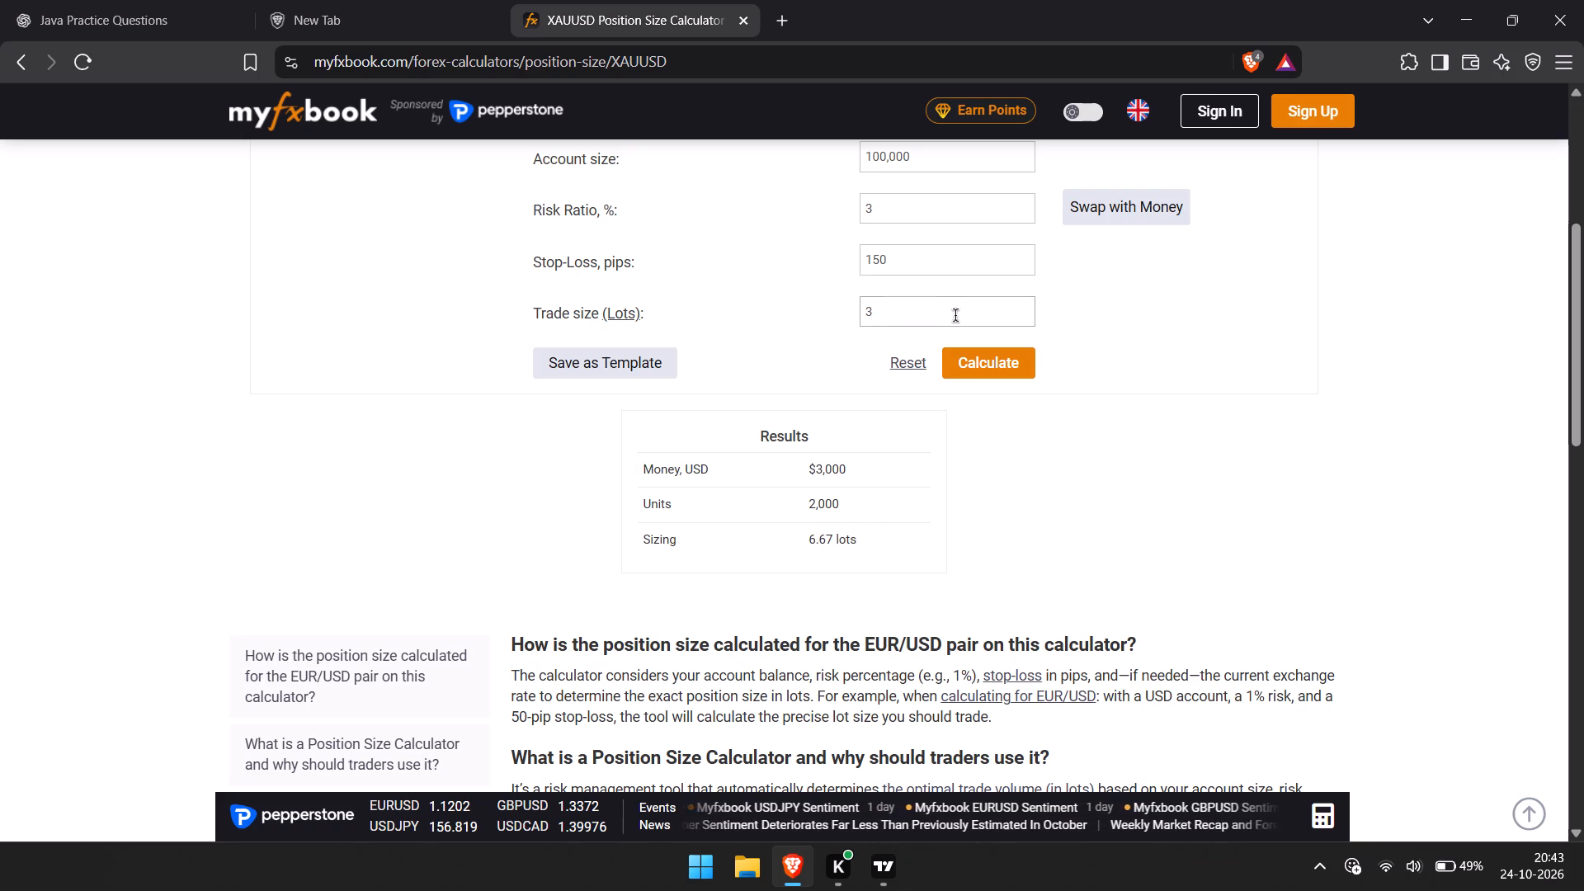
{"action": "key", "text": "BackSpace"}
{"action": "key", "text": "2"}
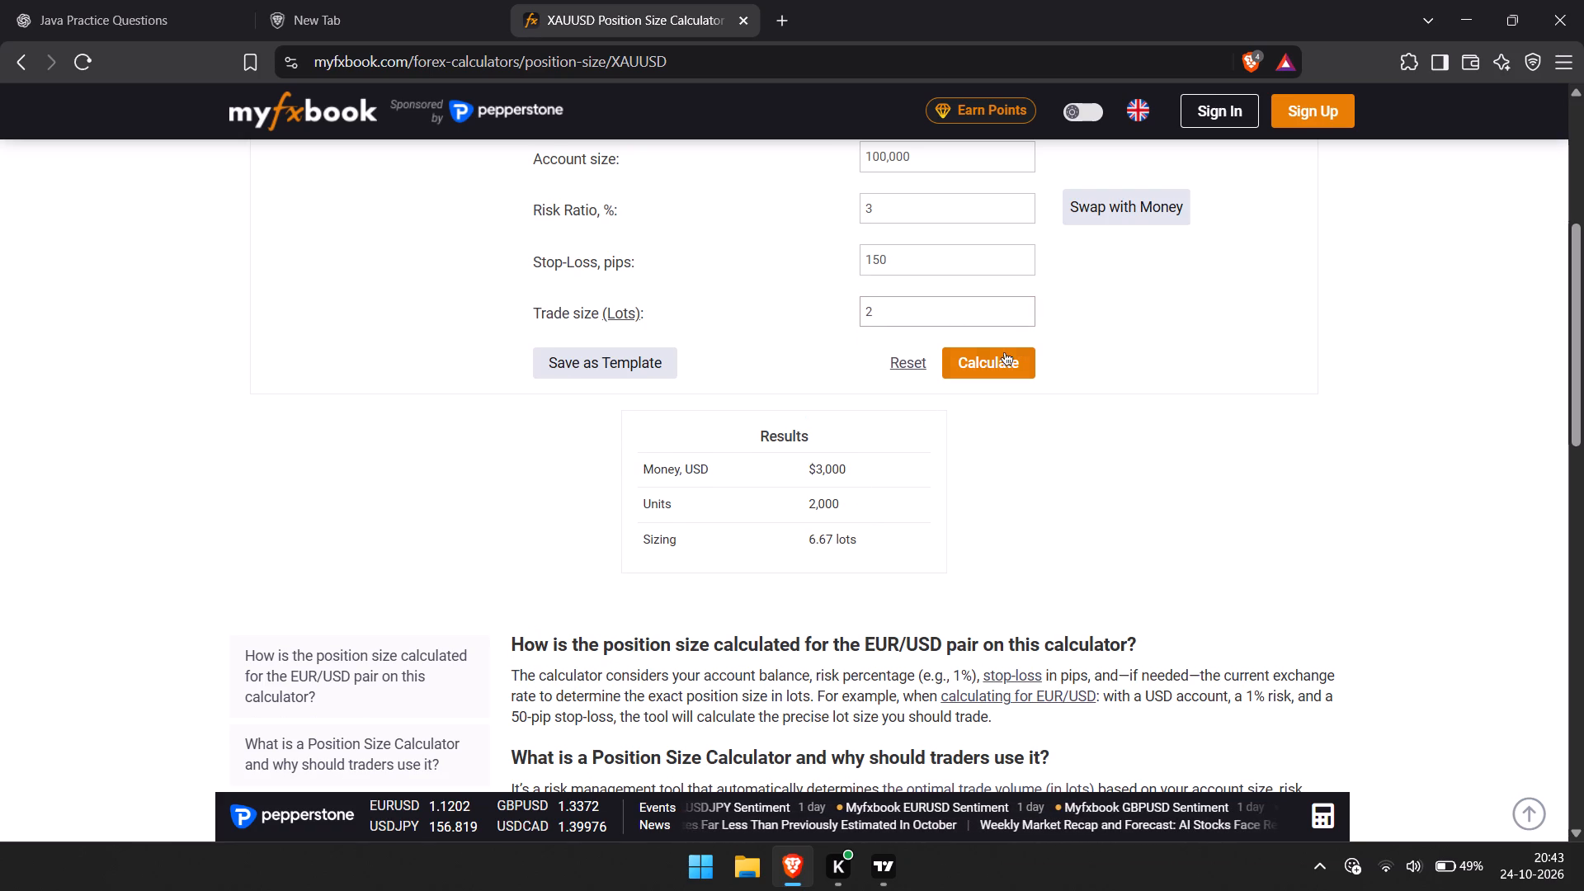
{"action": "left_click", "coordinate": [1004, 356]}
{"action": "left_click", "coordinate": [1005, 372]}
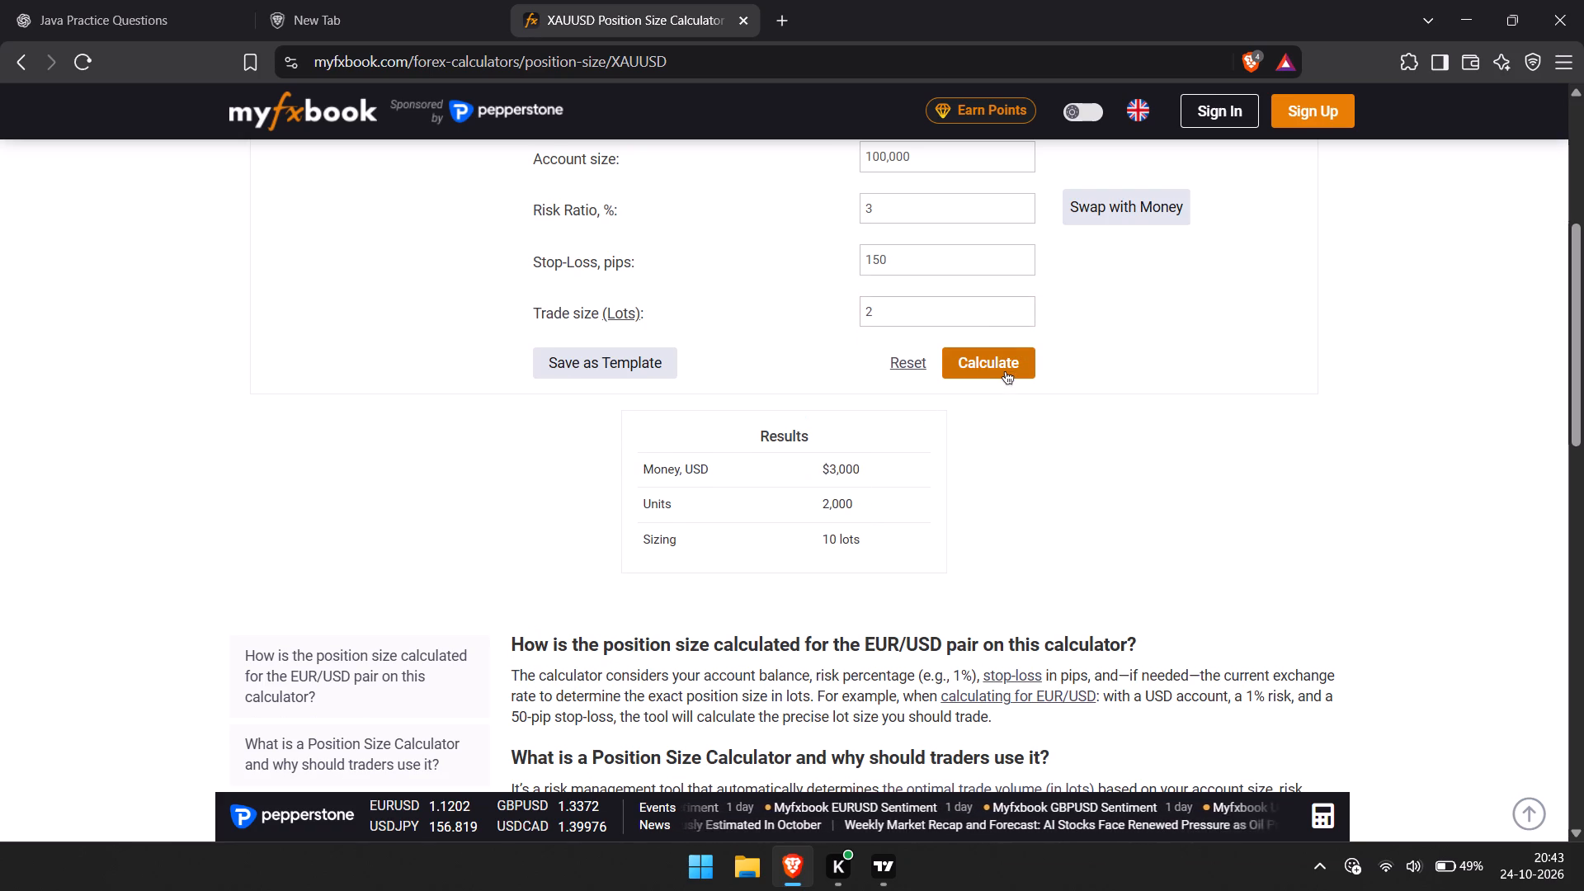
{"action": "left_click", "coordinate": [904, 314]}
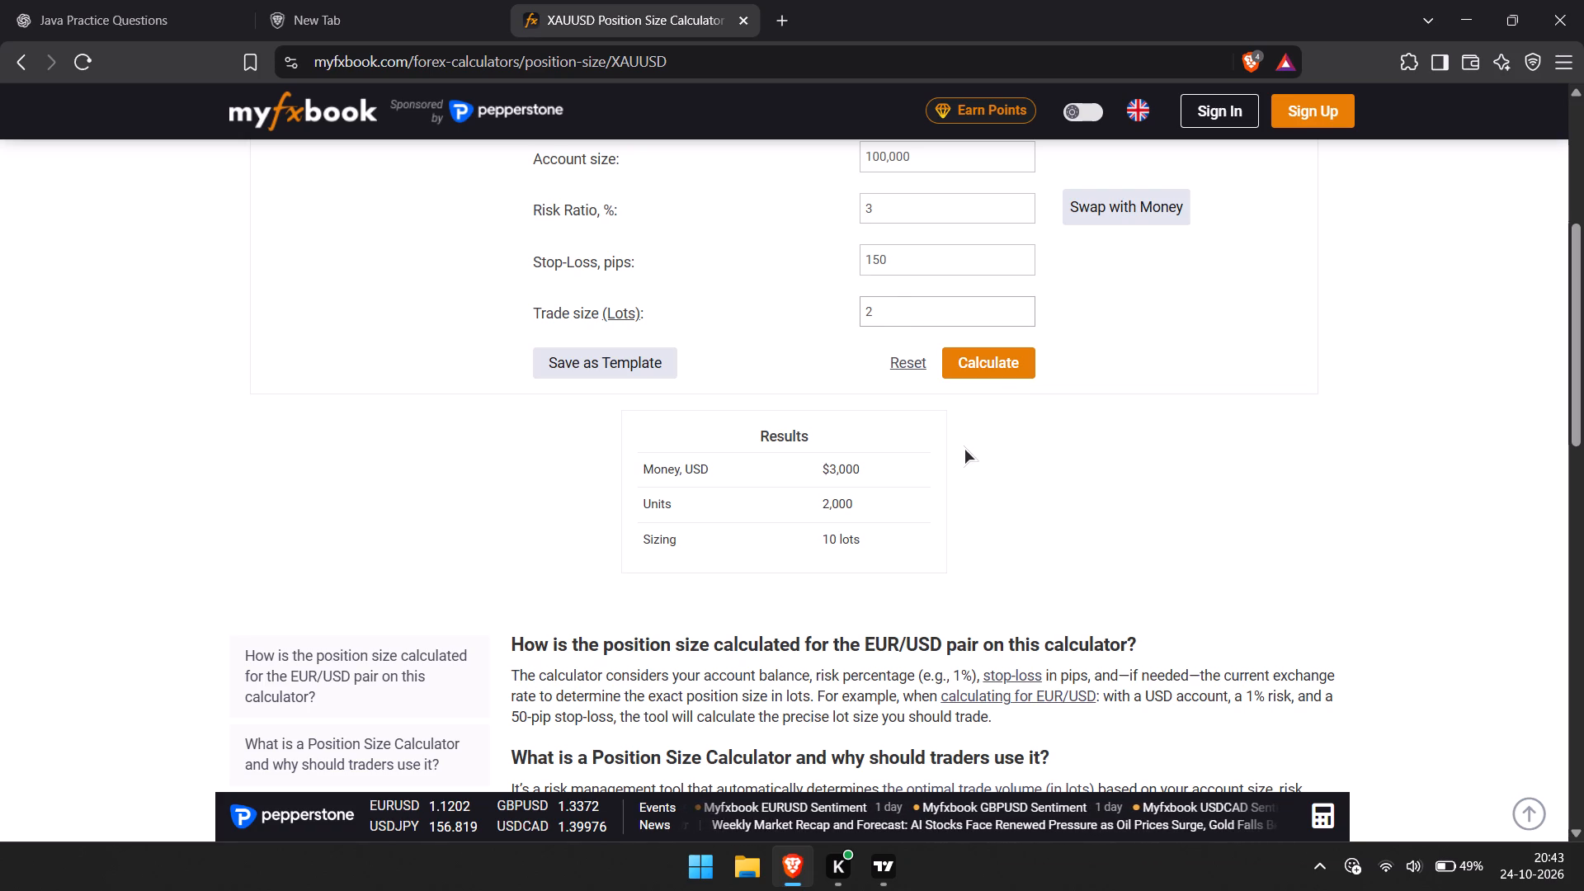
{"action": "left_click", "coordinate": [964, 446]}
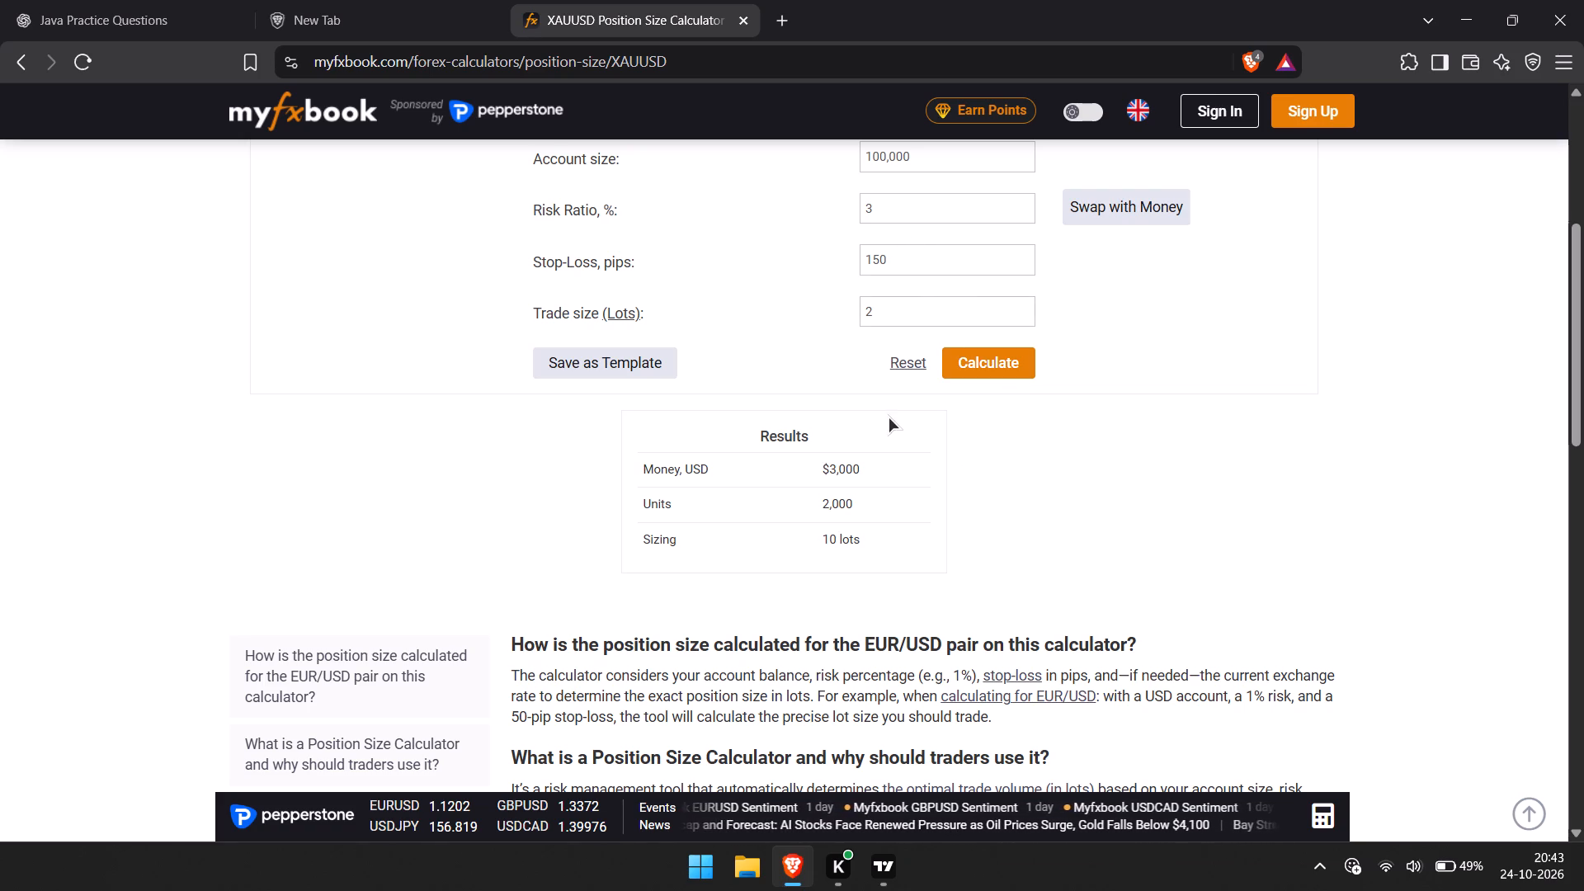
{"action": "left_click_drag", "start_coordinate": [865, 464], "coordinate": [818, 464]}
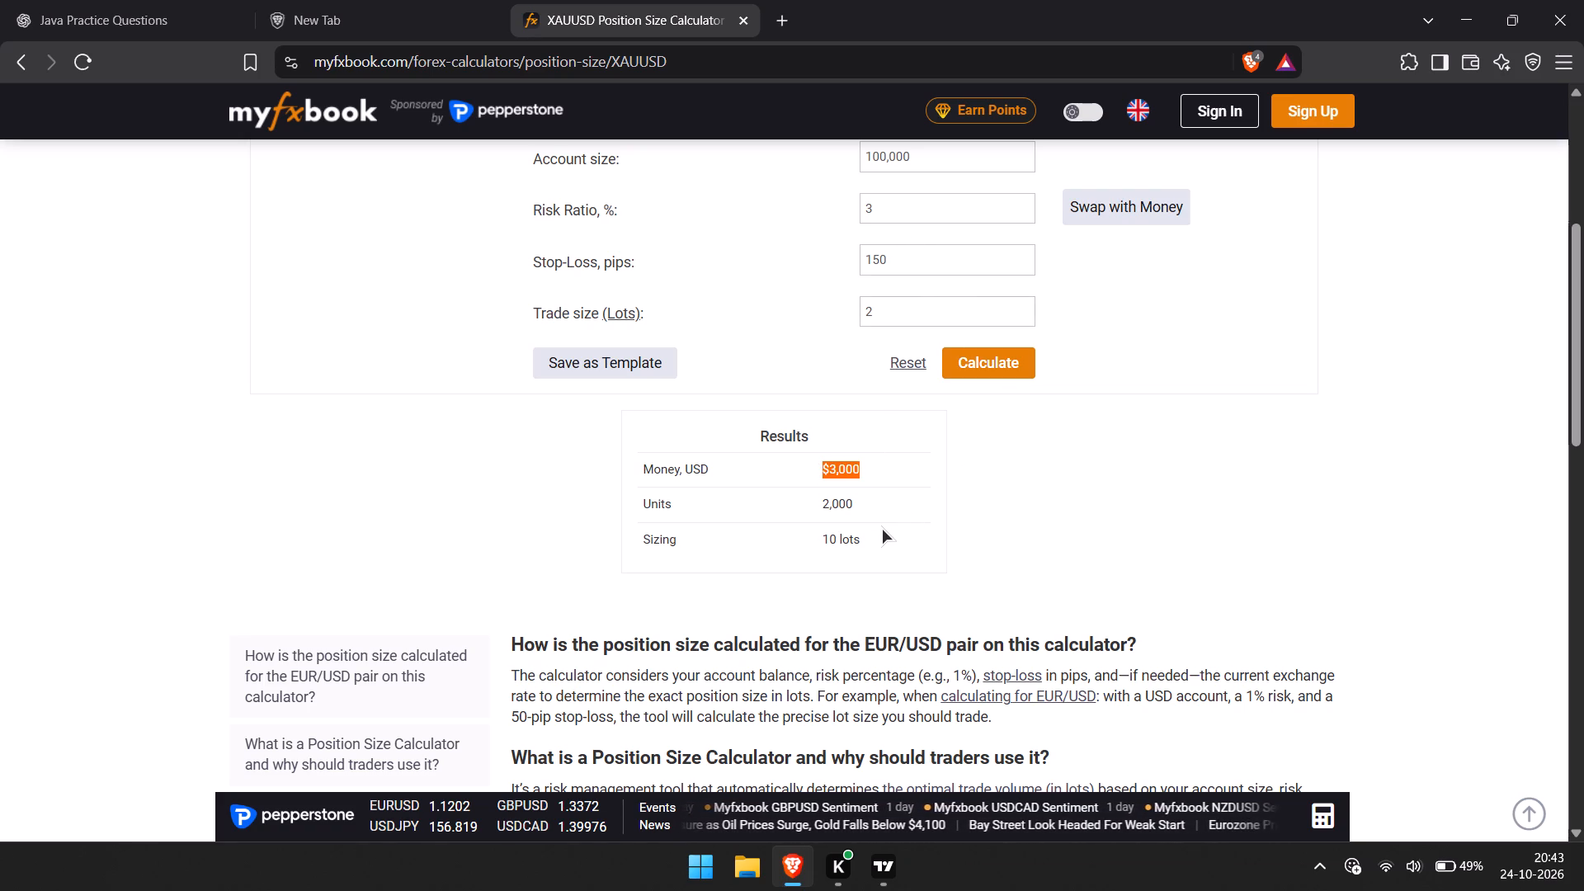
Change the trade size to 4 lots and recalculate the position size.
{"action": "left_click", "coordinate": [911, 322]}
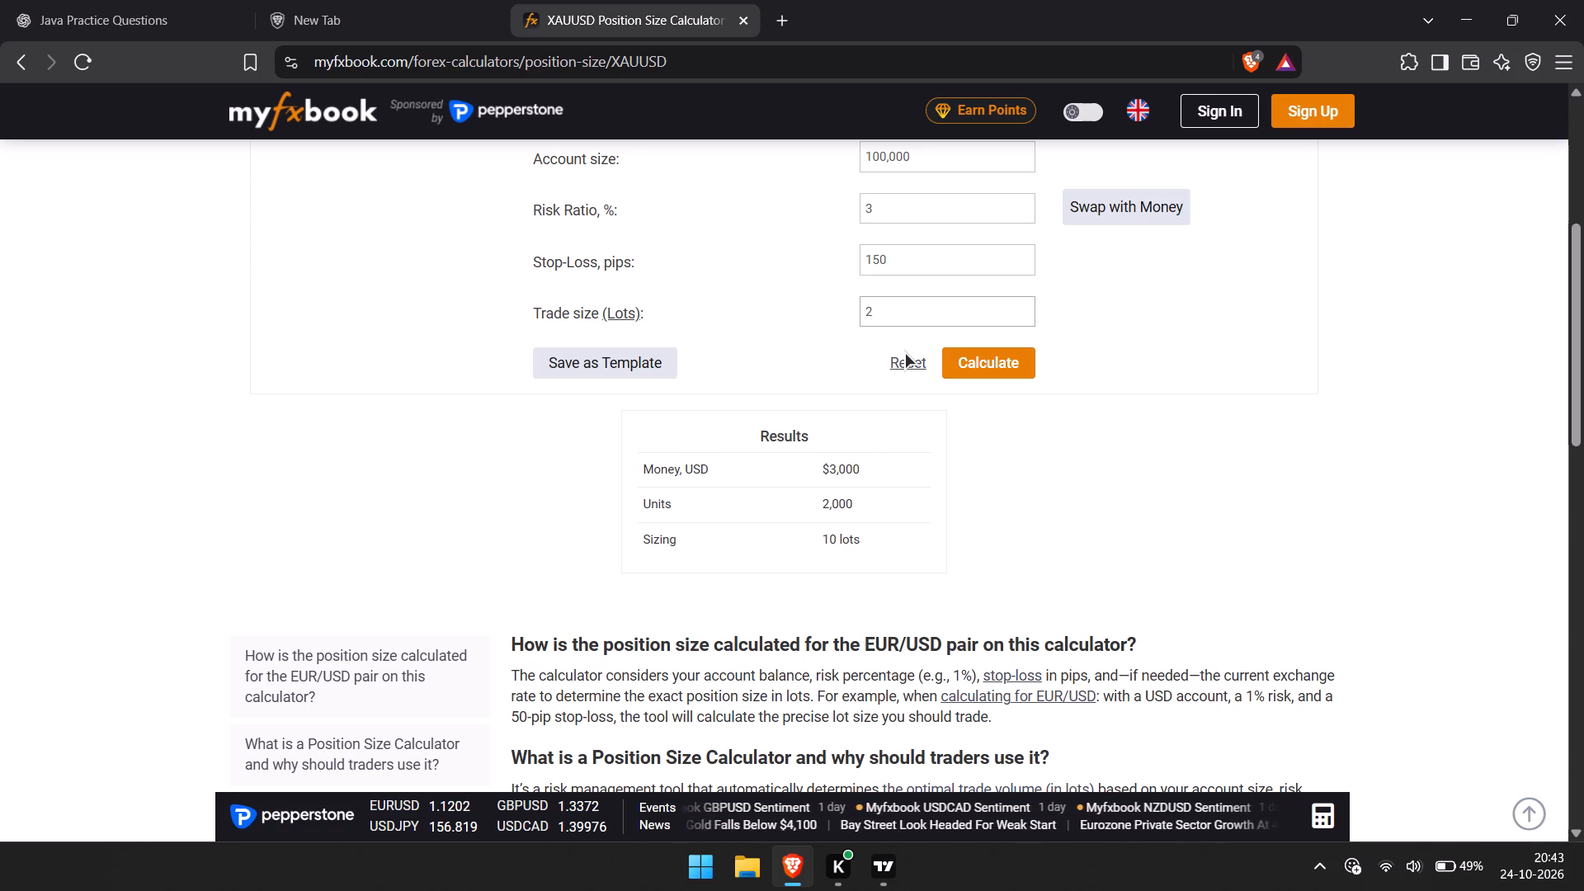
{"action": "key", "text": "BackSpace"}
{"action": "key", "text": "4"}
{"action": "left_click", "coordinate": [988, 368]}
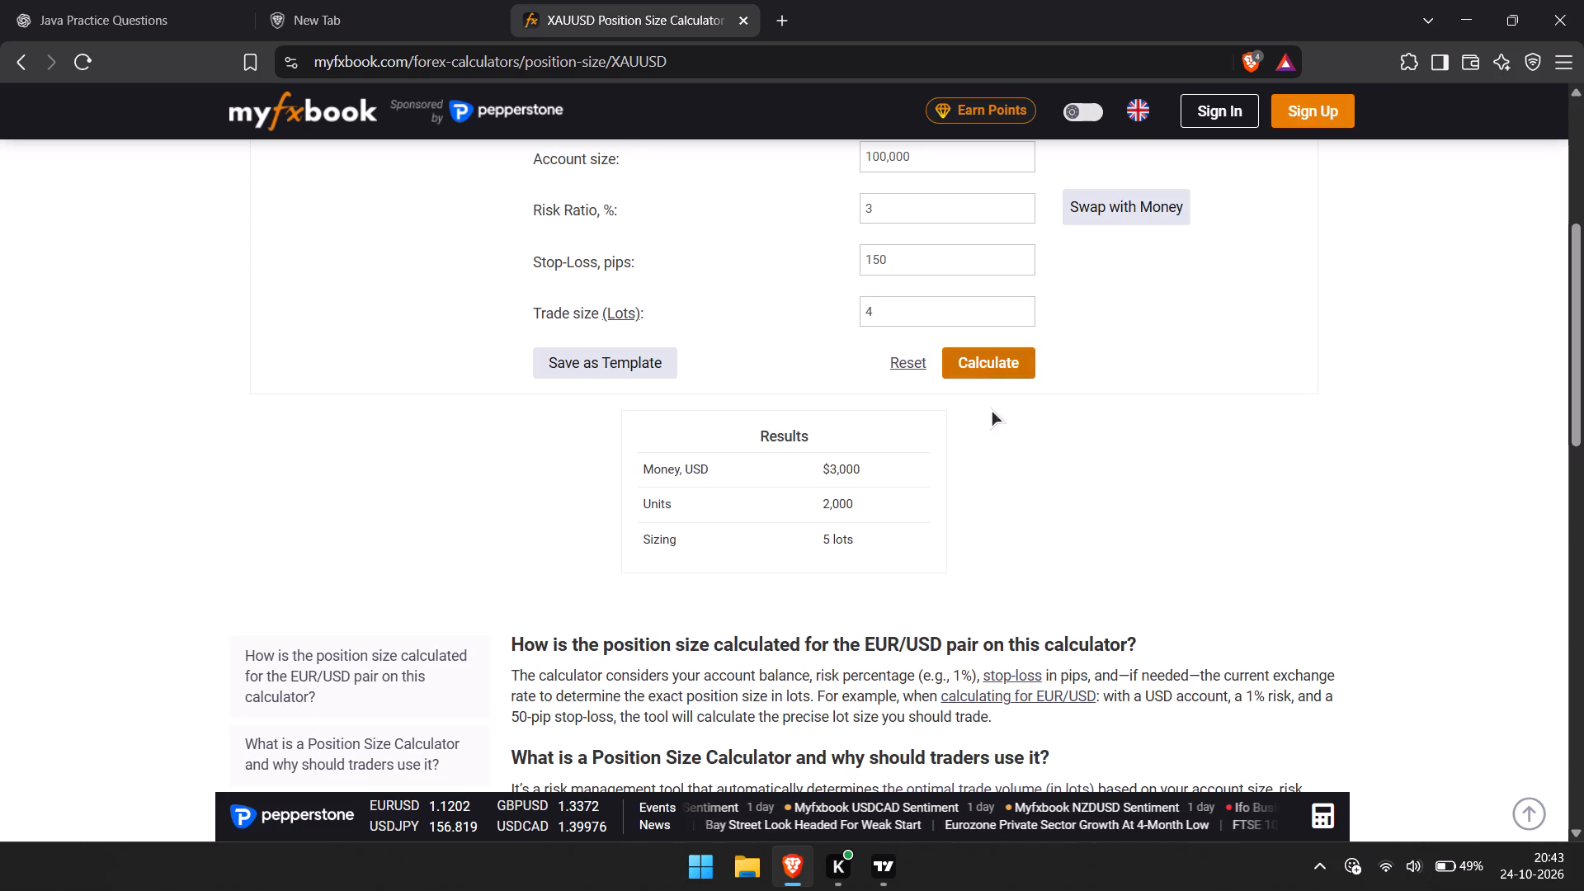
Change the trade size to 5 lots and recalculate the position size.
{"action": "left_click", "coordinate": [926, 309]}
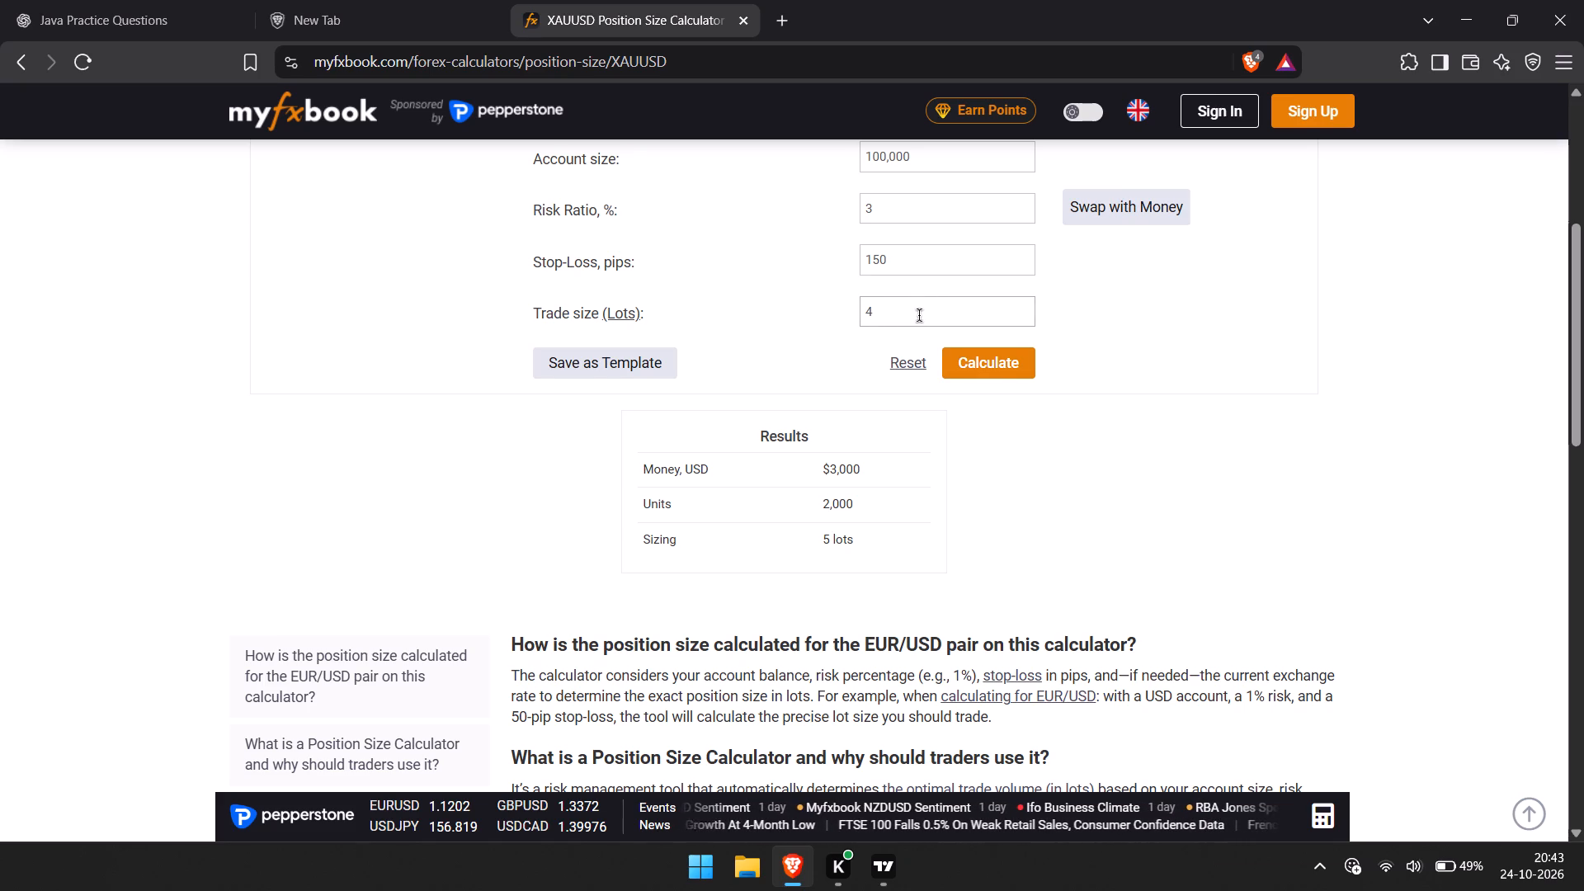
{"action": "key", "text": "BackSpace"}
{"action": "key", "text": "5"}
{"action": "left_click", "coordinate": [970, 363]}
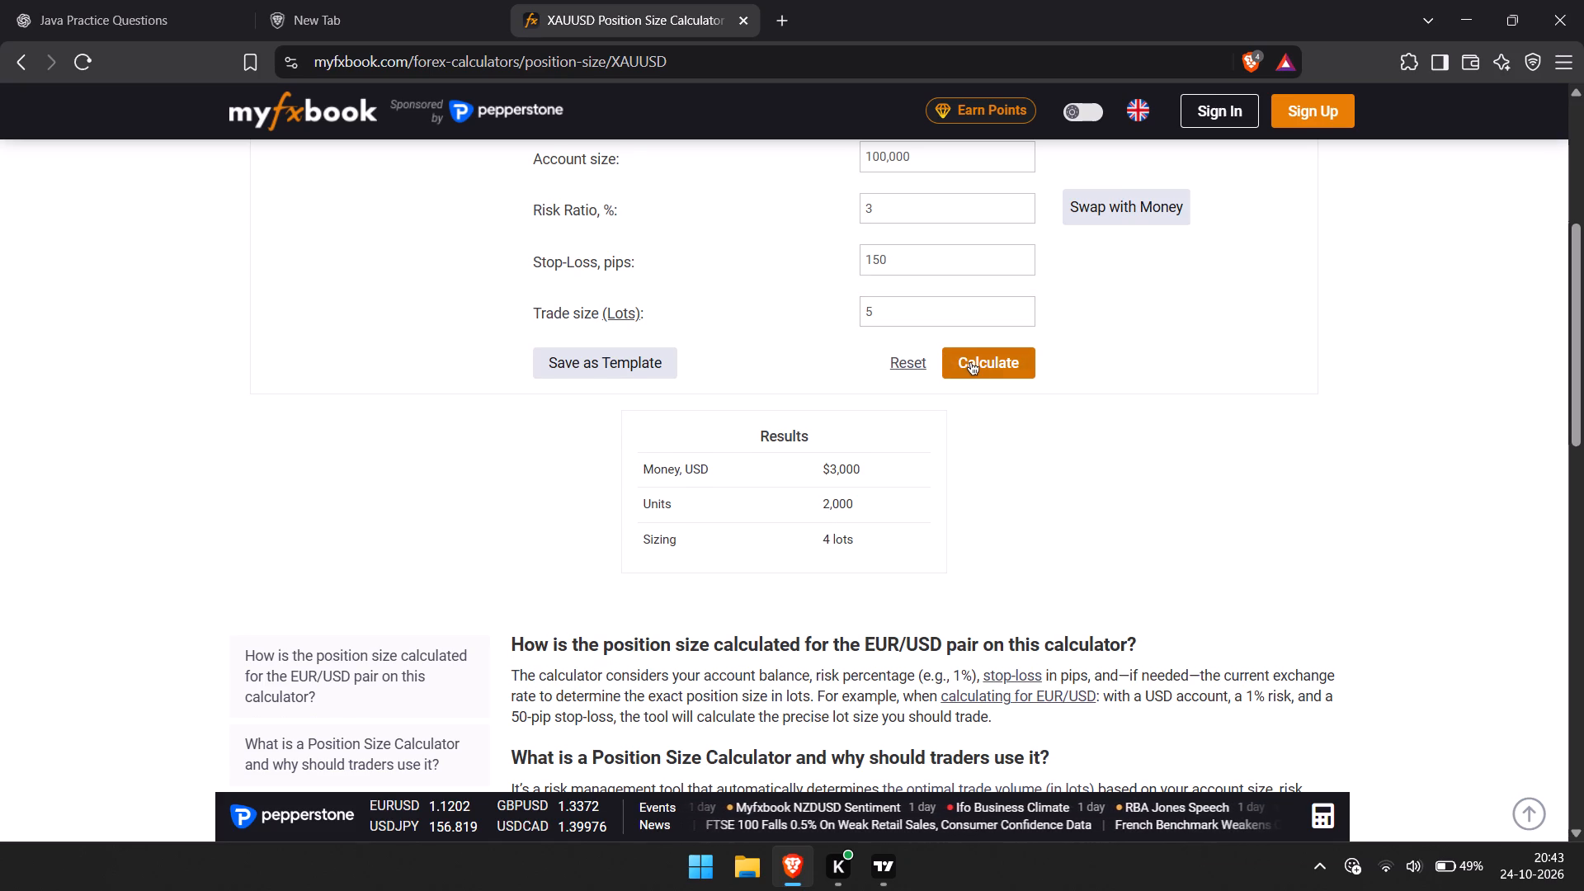
Change the trade size to 6 lots, recalculate the position size and check the sizing result.
{"action": "left_click", "coordinate": [957, 313]}
{"action": "key", "text": "BackSpace"}
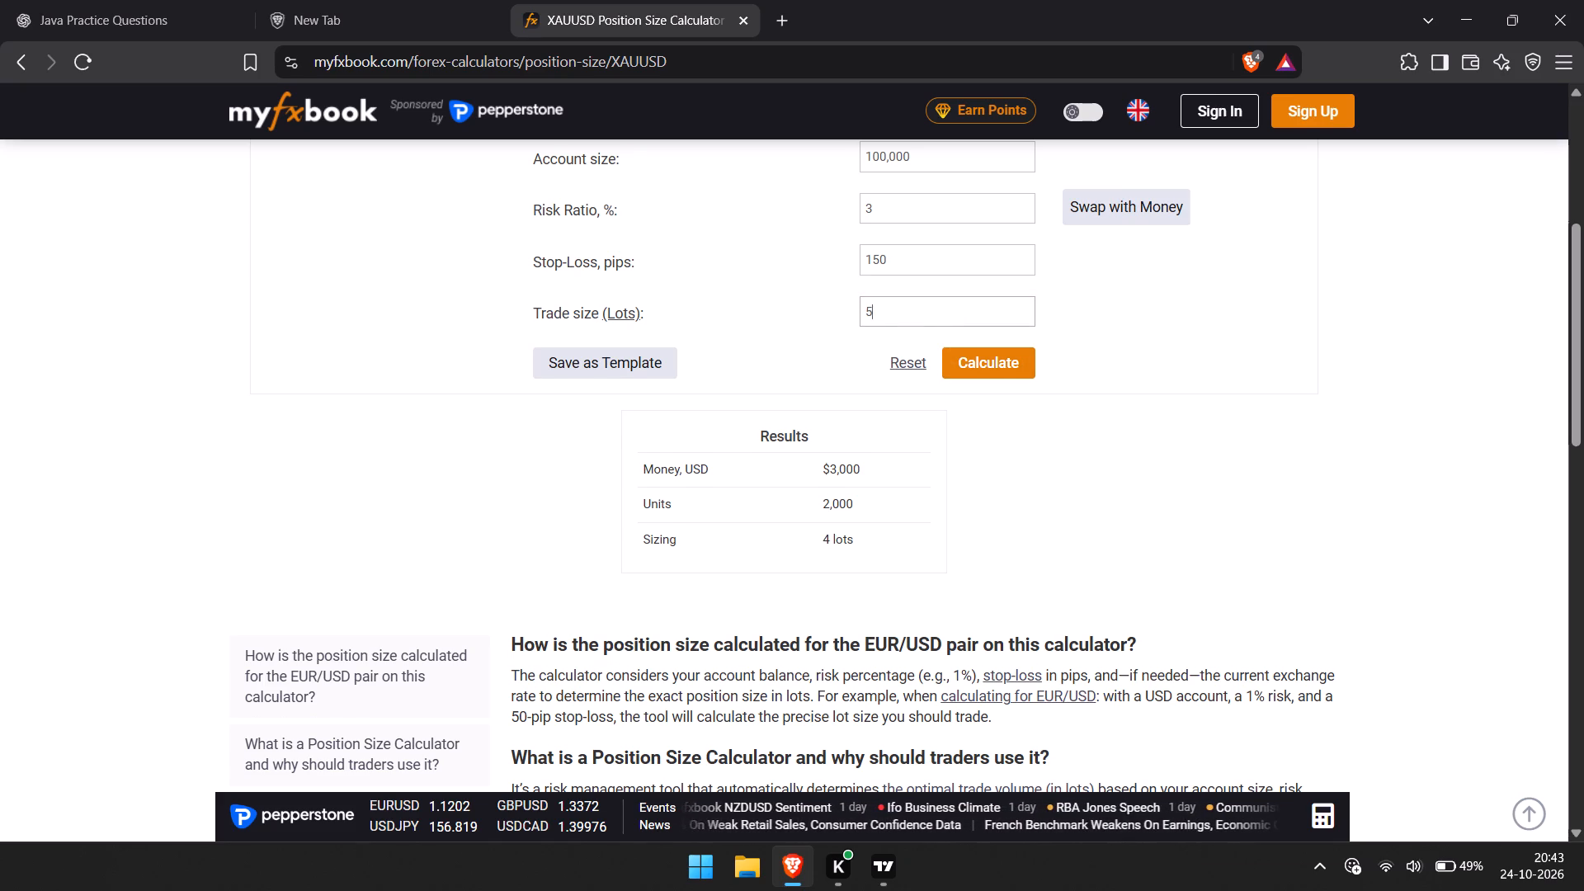
{"action": "key", "text": "6"}
{"action": "left_click", "coordinate": [996, 361]}
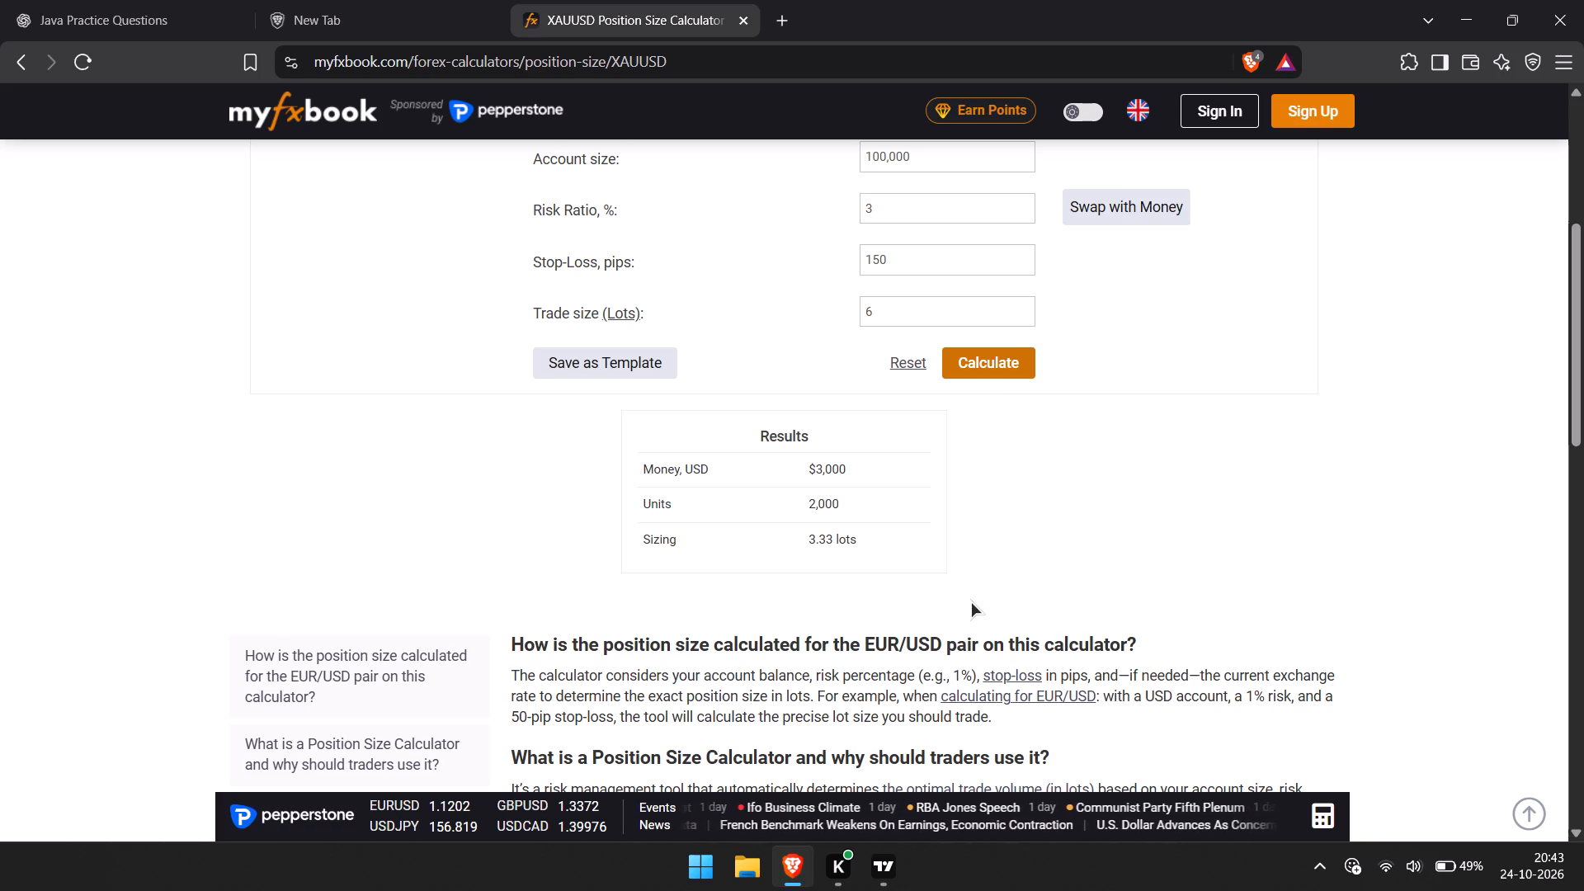
{"action": "left_click_drag", "start_coordinate": [812, 540], "coordinate": [918, 544]}
{"action": "left_click", "coordinate": [1029, 522]}
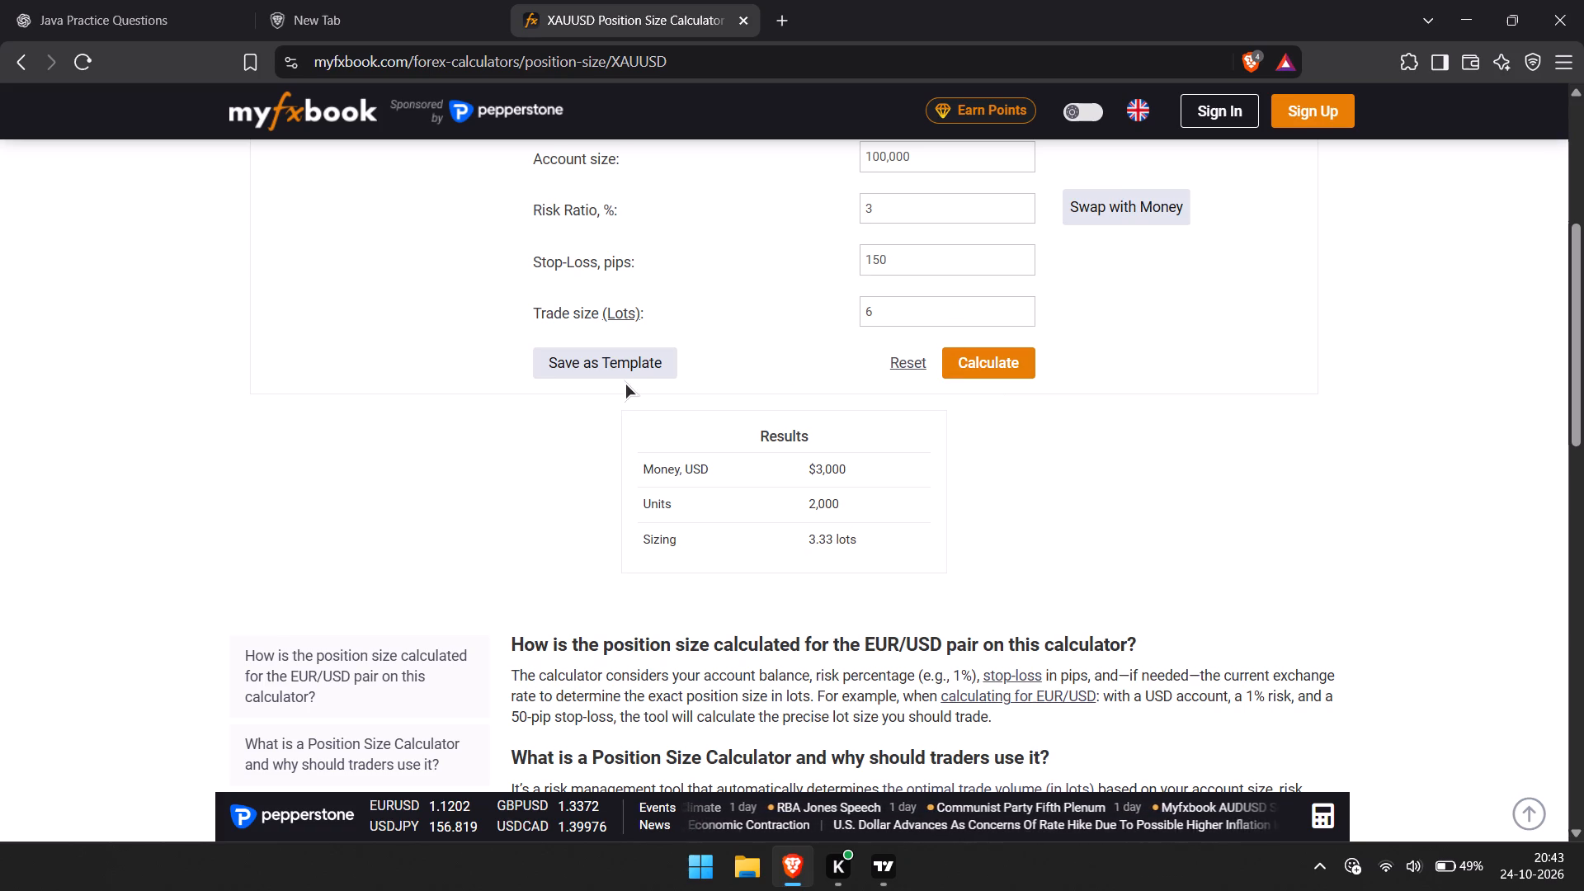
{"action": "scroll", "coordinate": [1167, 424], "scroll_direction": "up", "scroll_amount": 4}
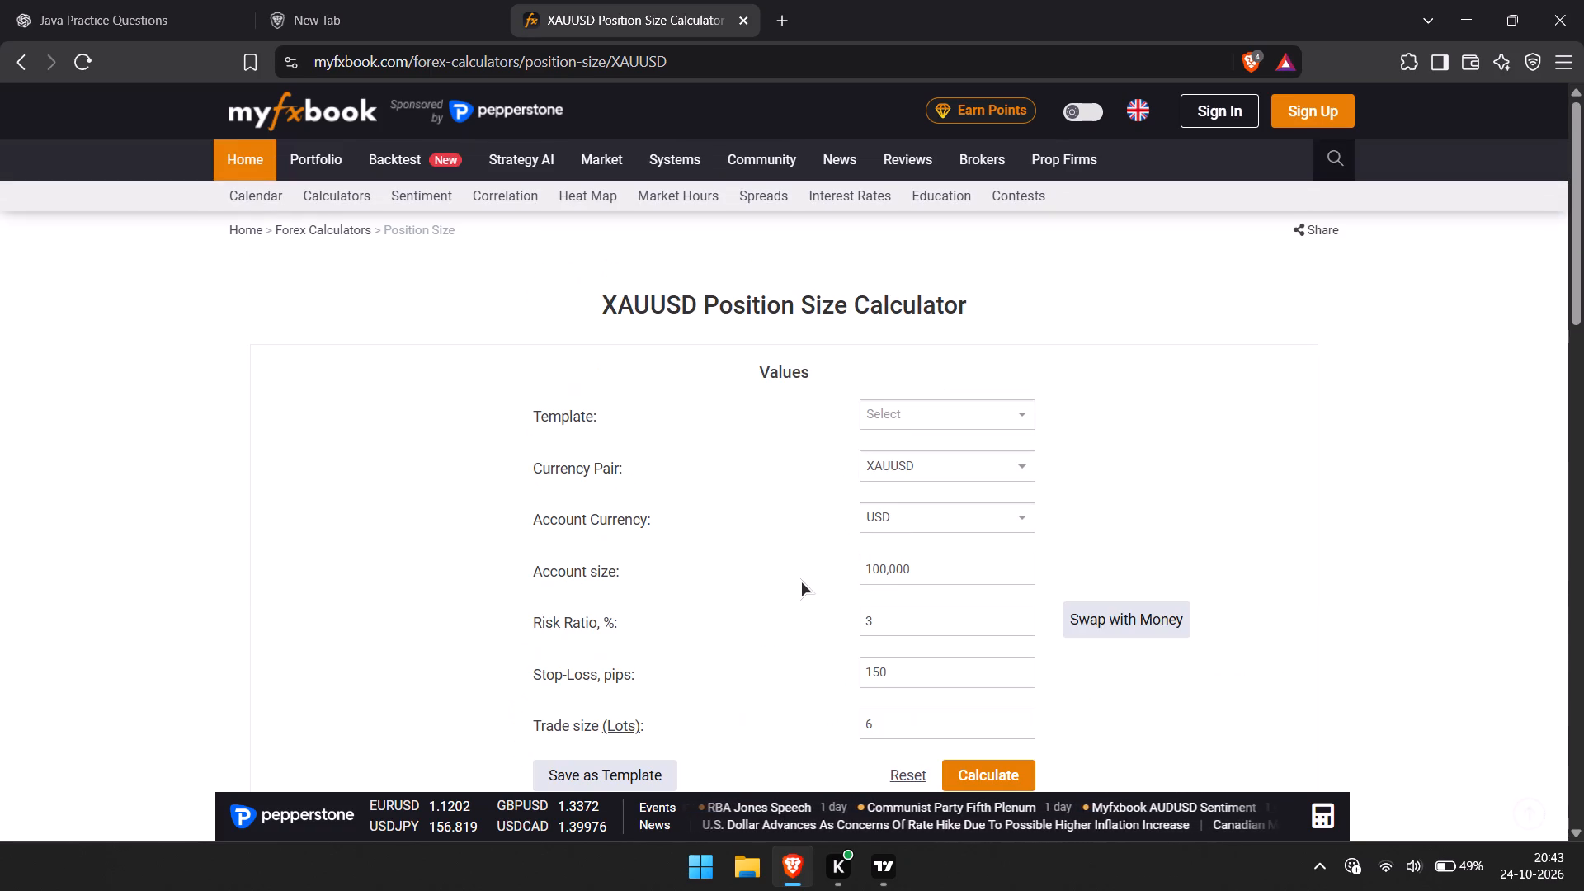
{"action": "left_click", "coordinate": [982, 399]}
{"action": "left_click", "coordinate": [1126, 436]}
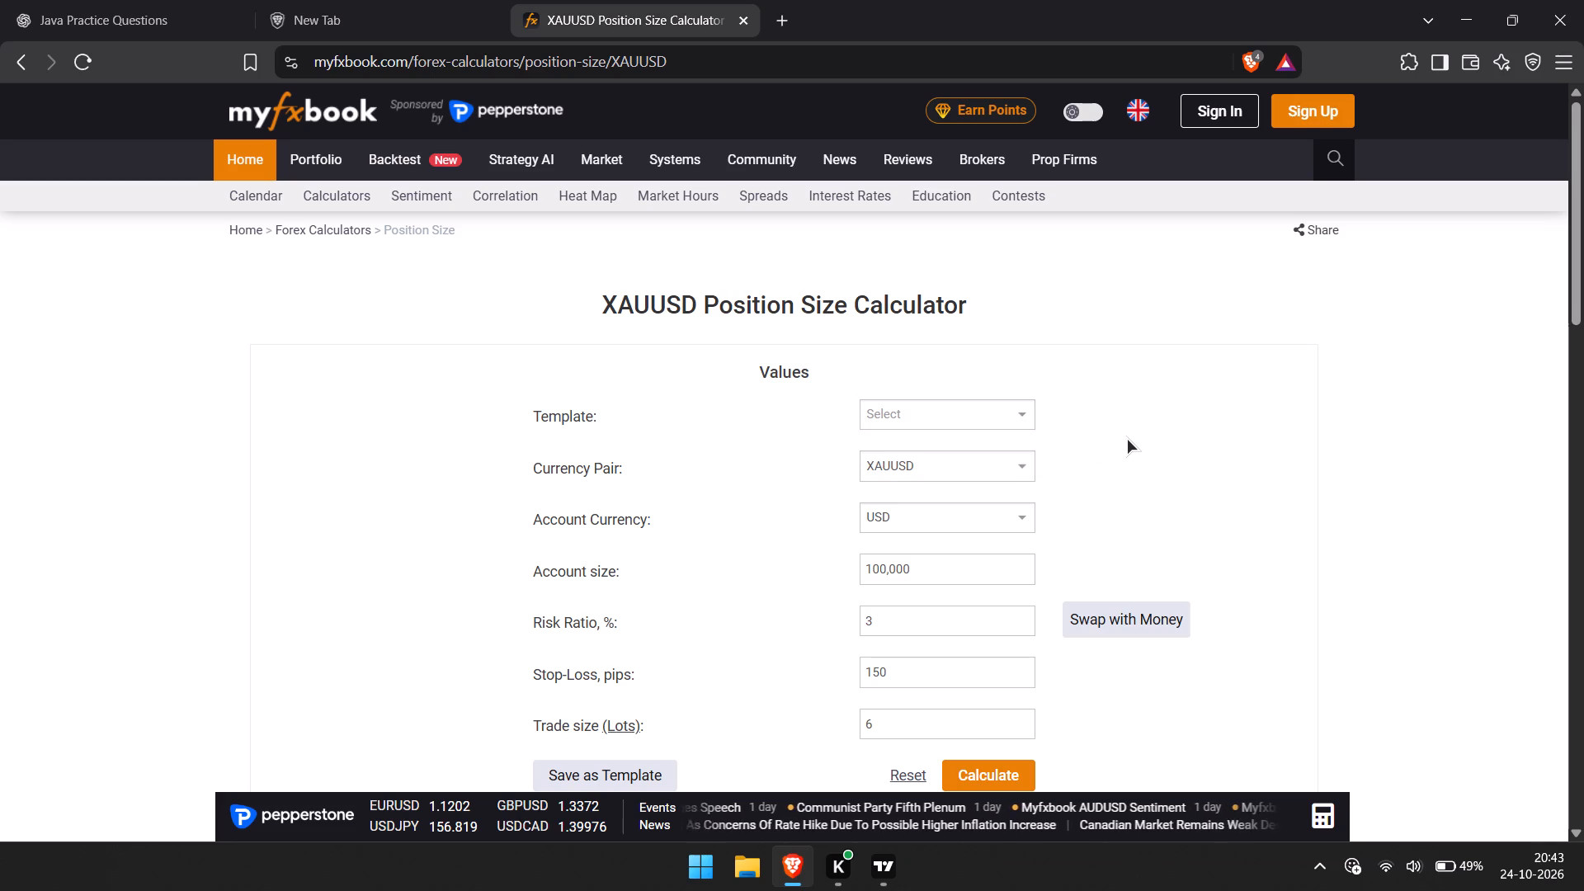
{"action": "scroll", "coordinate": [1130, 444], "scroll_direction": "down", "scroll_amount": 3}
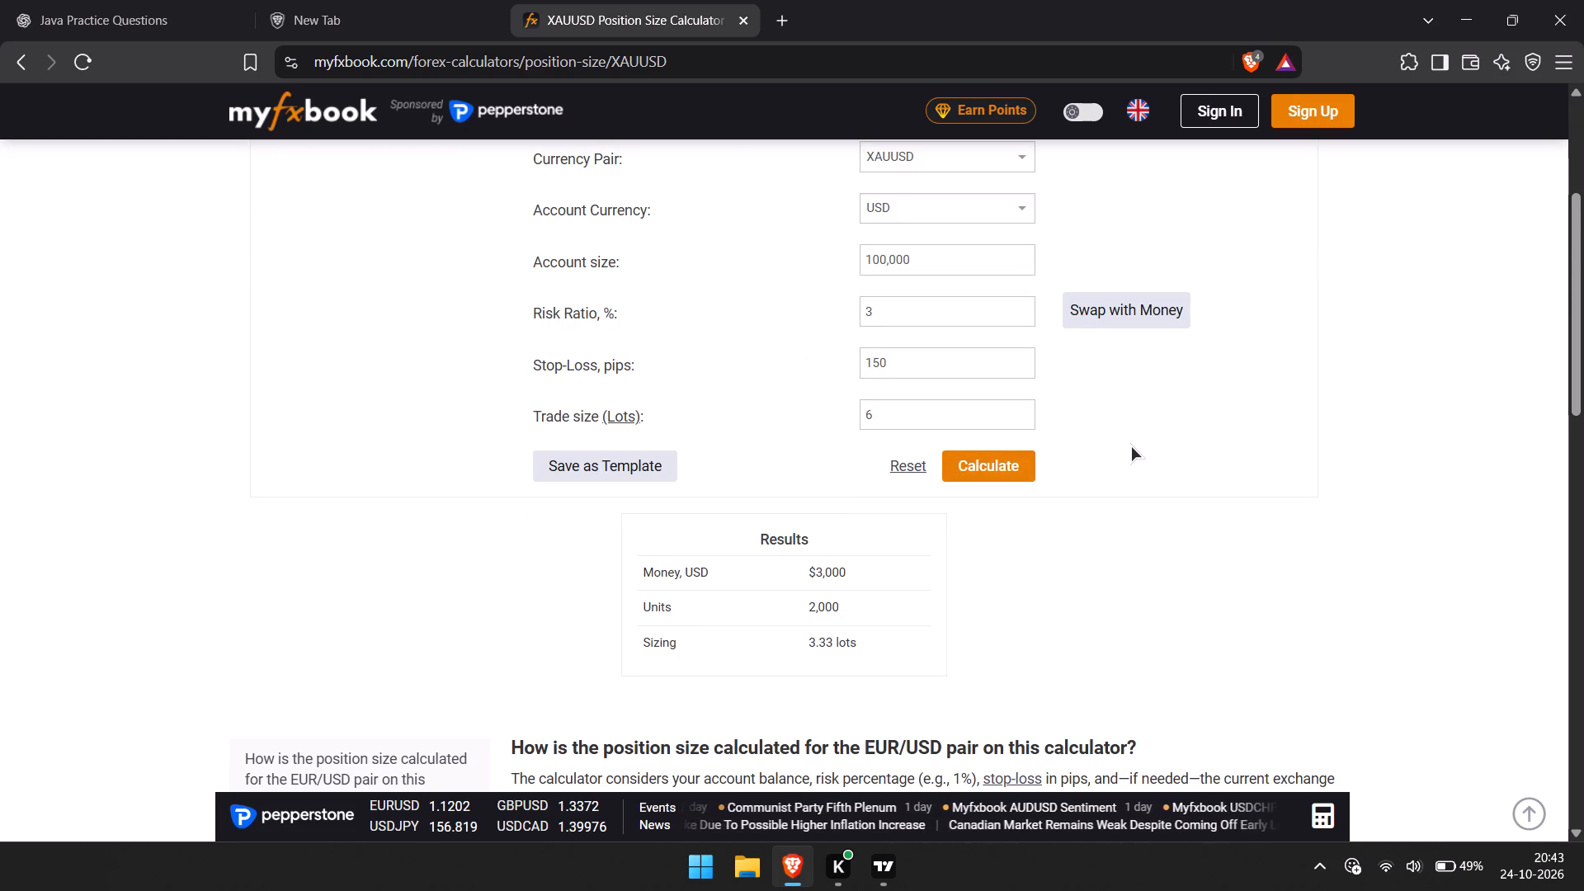
Swap the calculator's risk ratio input for a money amount and set it to 1,000 USD.
{"action": "scroll", "coordinate": [1012, 513], "scroll_direction": "down", "scroll_amount": 3}
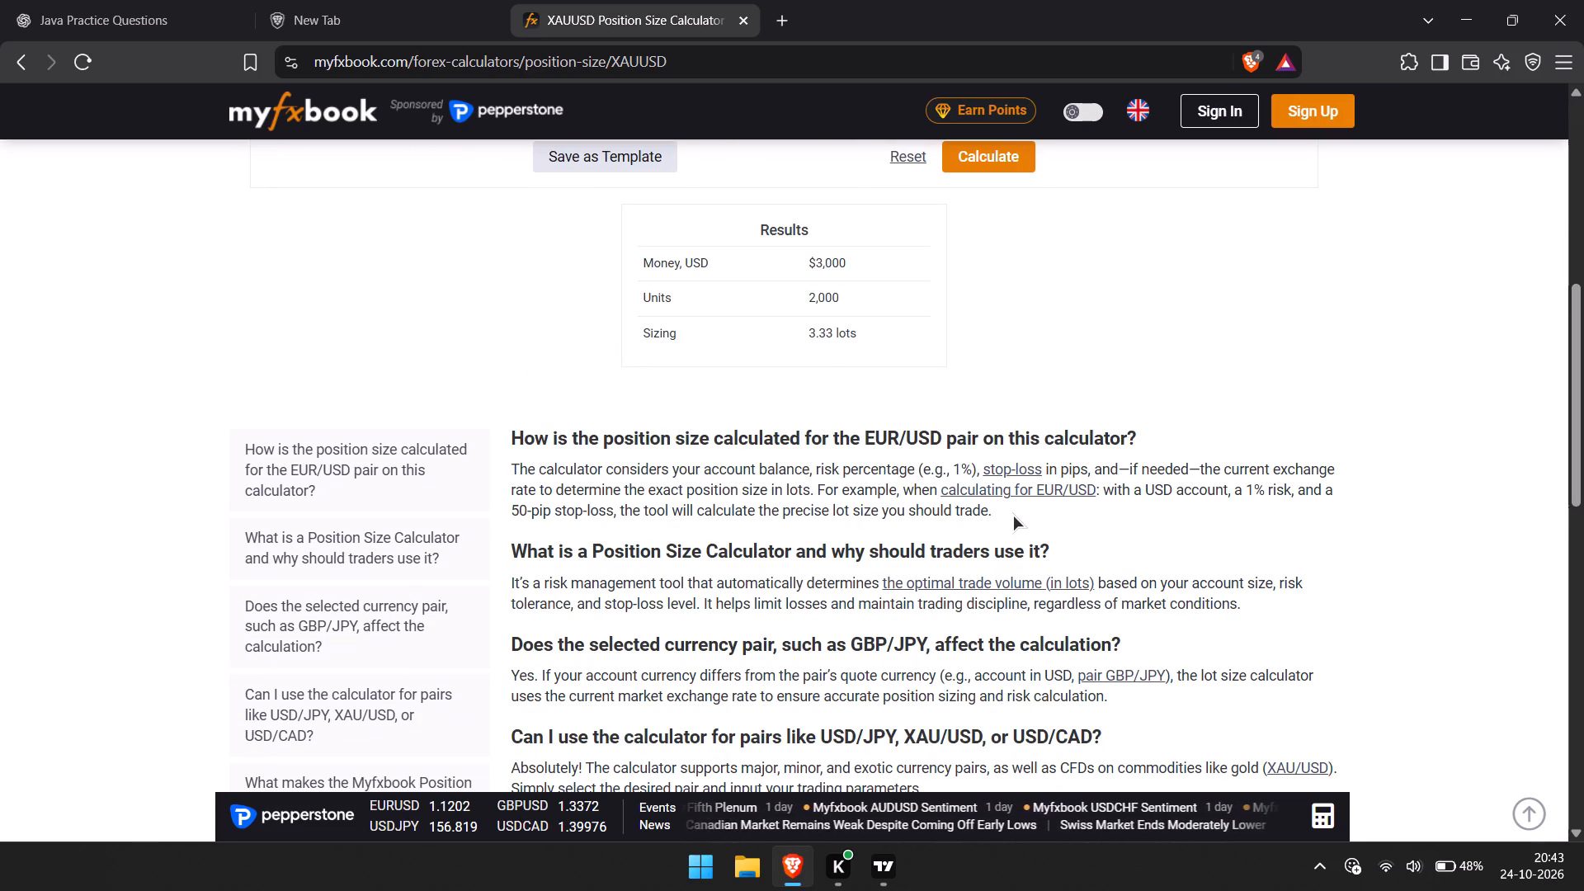
{"action": "scroll", "coordinate": [1012, 513], "scroll_direction": "up", "scroll_amount": 8}
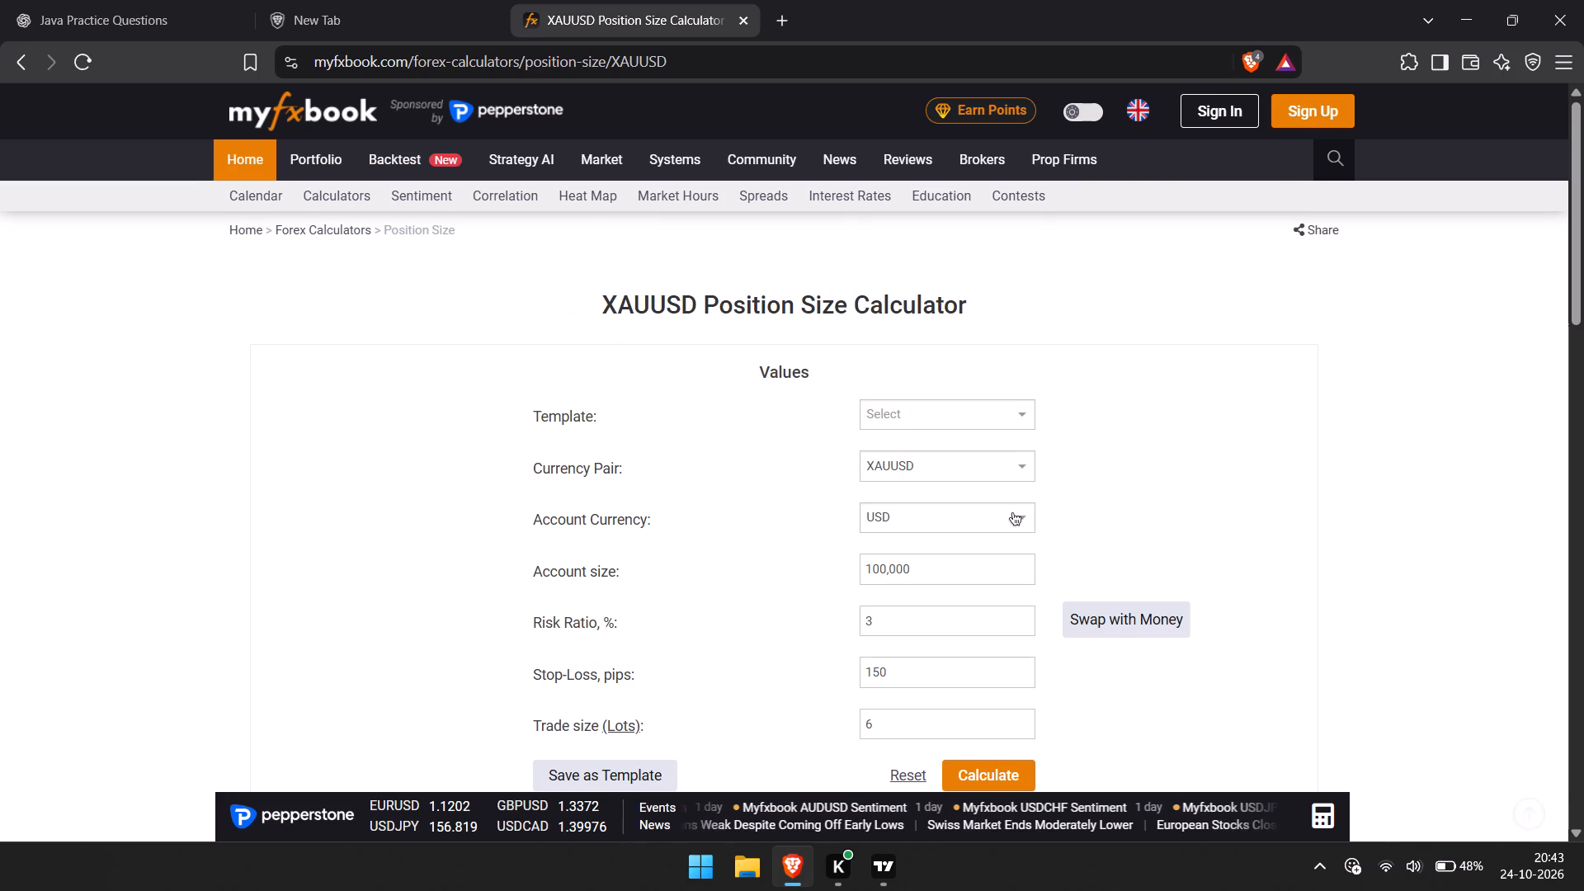
{"action": "scroll", "coordinate": [1102, 633], "scroll_direction": "down", "scroll_amount": 4}
{"action": "scroll", "coordinate": [1102, 633], "scroll_direction": "up", "scroll_amount": 4}
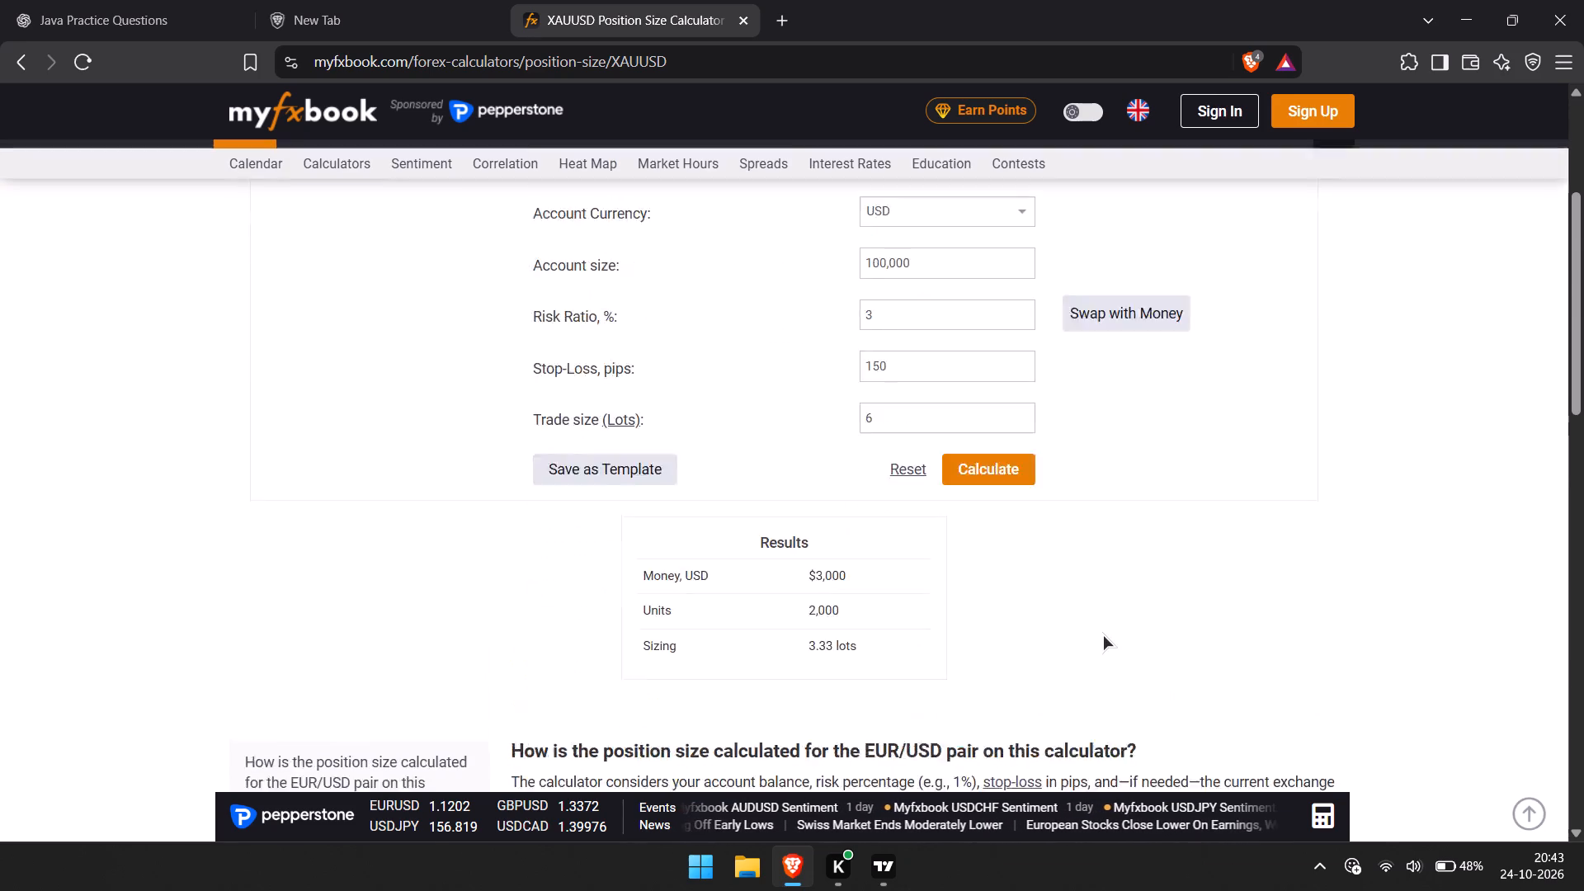
{"action": "left_click", "coordinate": [1098, 613]}
{"action": "left_click", "coordinate": [977, 625]}
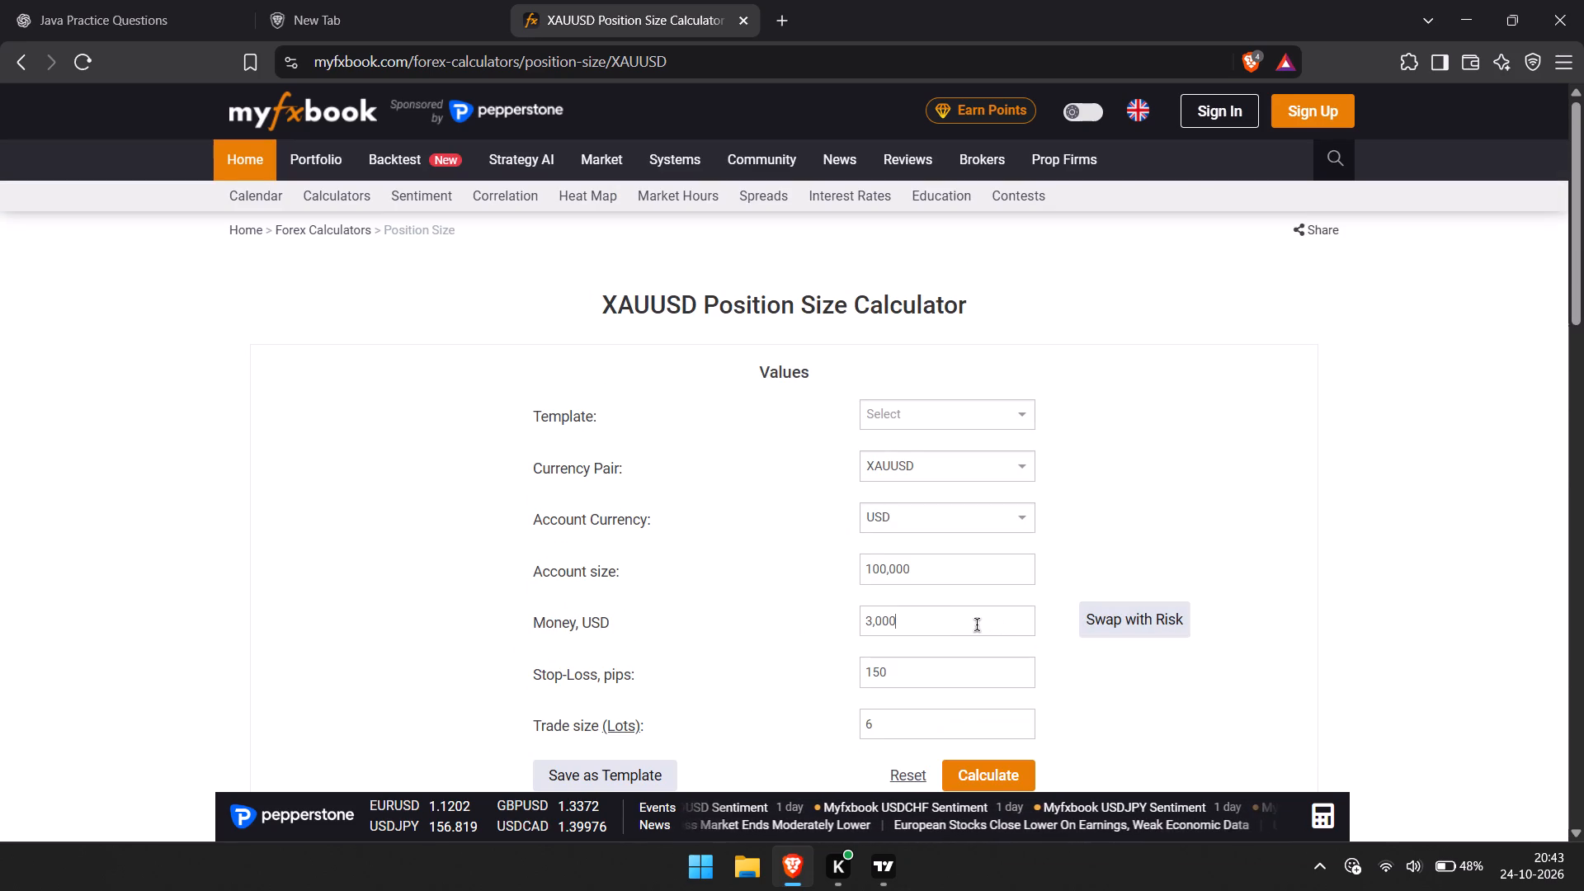
{"action": "scroll", "coordinate": [977, 625], "scroll_direction": "down", "scroll_amount": 1}
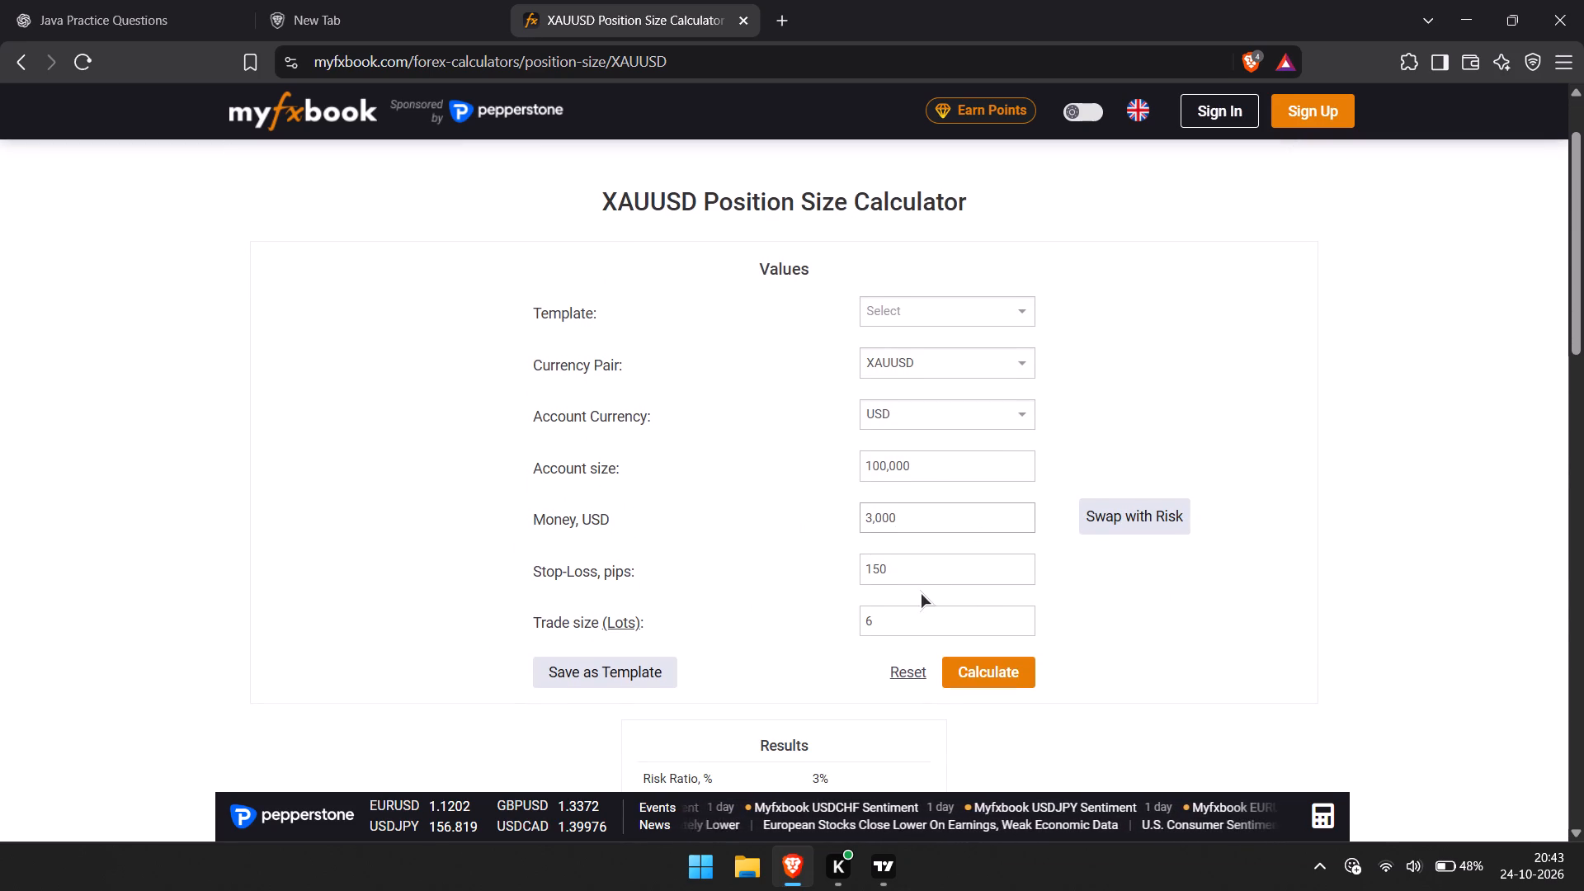
{"action": "key", "text": "BackSpace"}
{"action": "key", "text": "BackSpace"}
{"action": "key", "text": "BackSpace"}
{"action": "key", "text": "BackSpace"}
{"action": "key", "text": "BackSpace"}
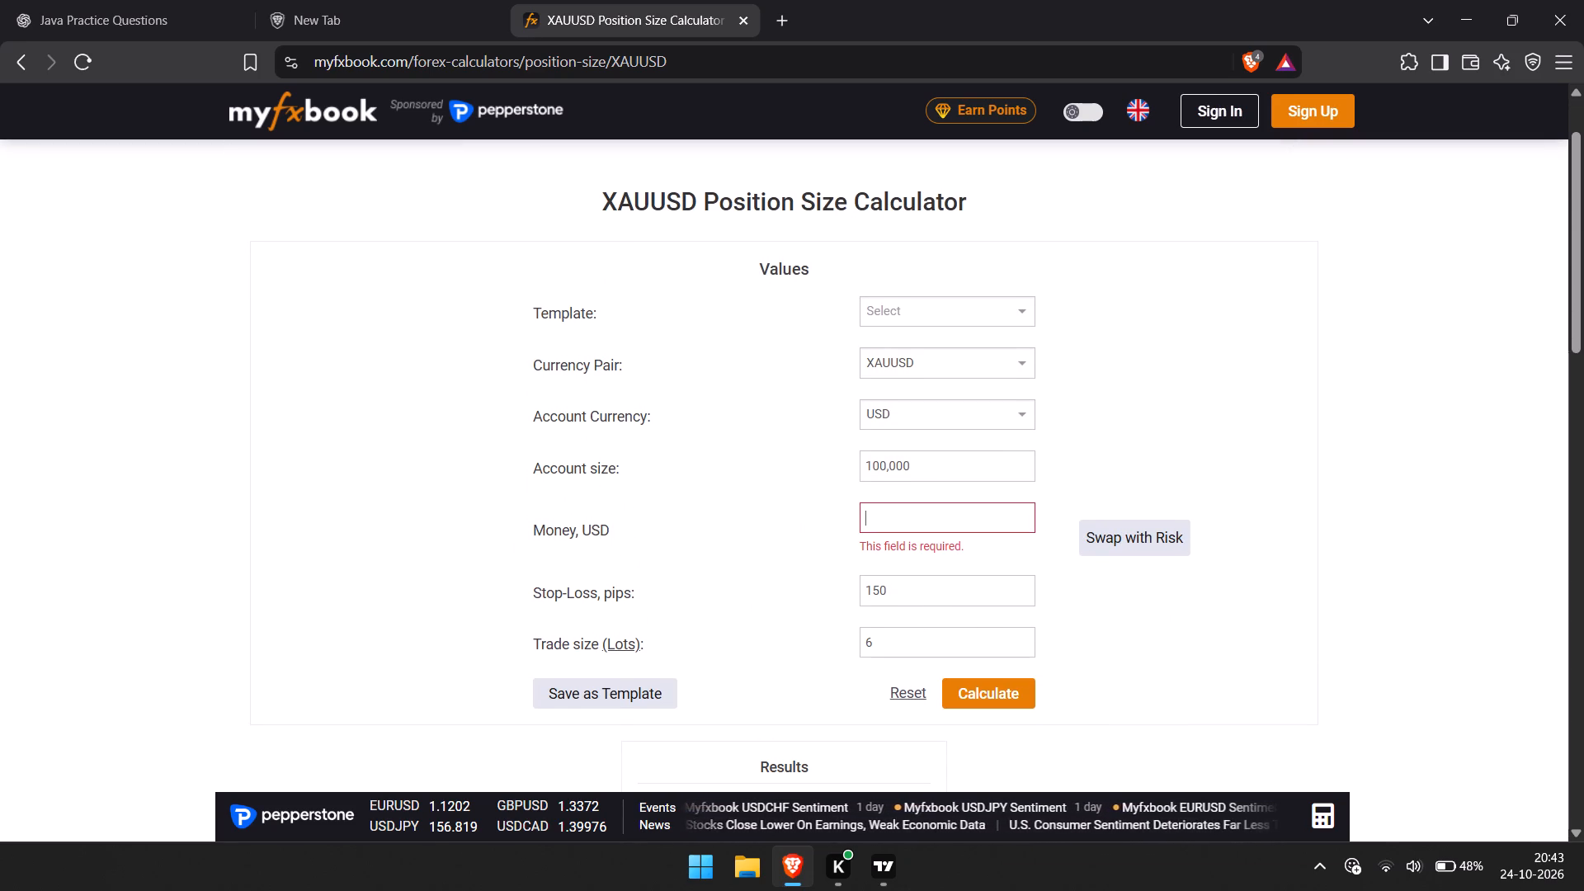
{"action": "key", "text": "1"}
{"action": "type", "text": "000"}
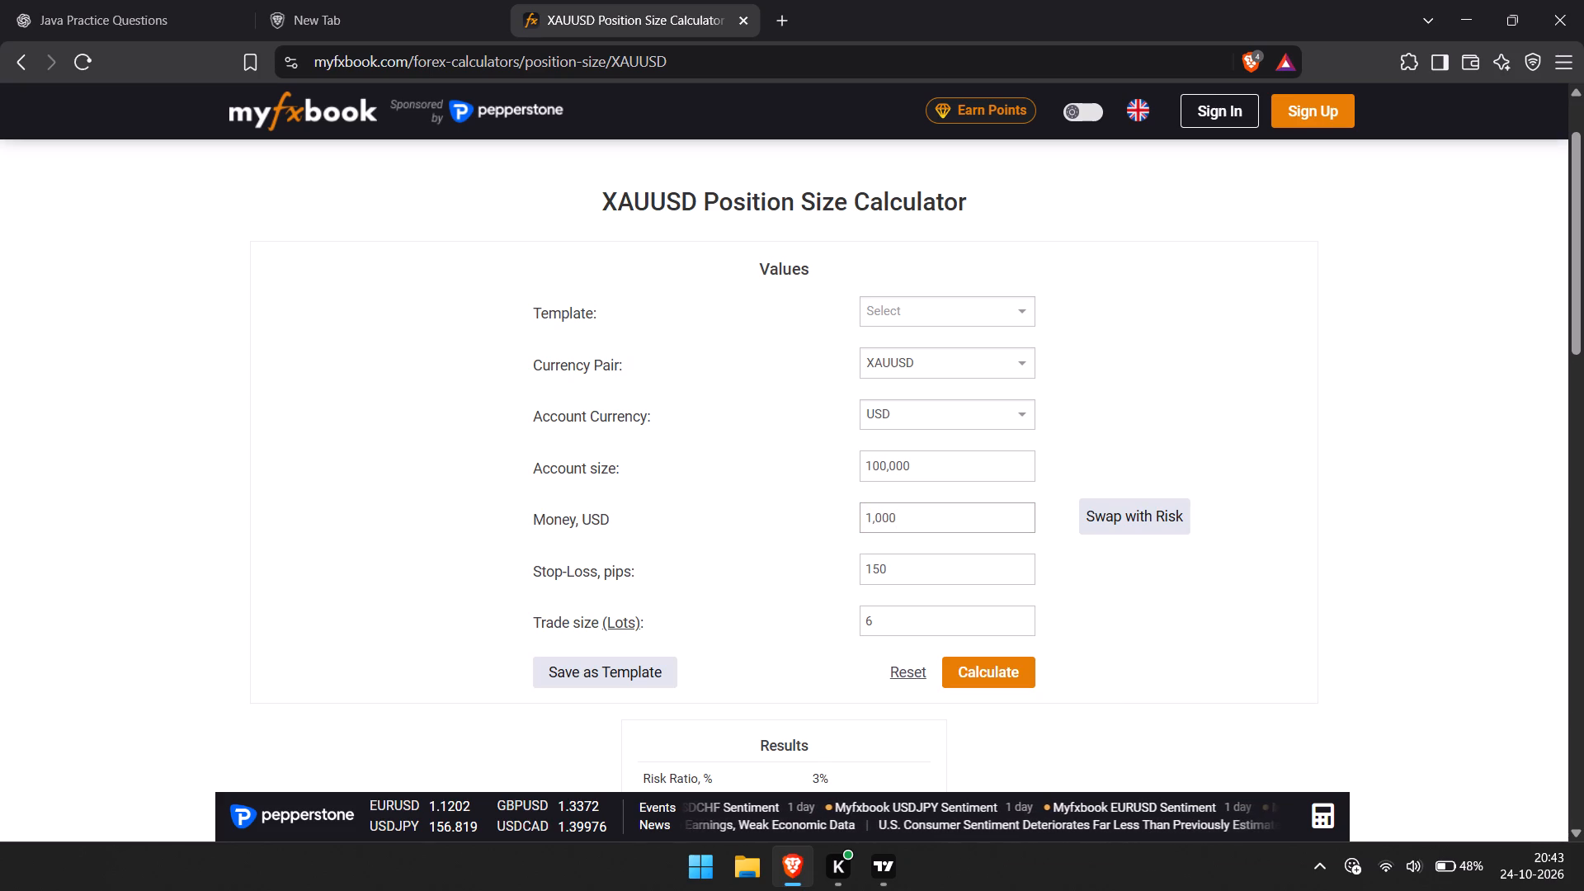
{"action": "scroll", "coordinate": [985, 533], "scroll_direction": "down", "scroll_amount": 2}
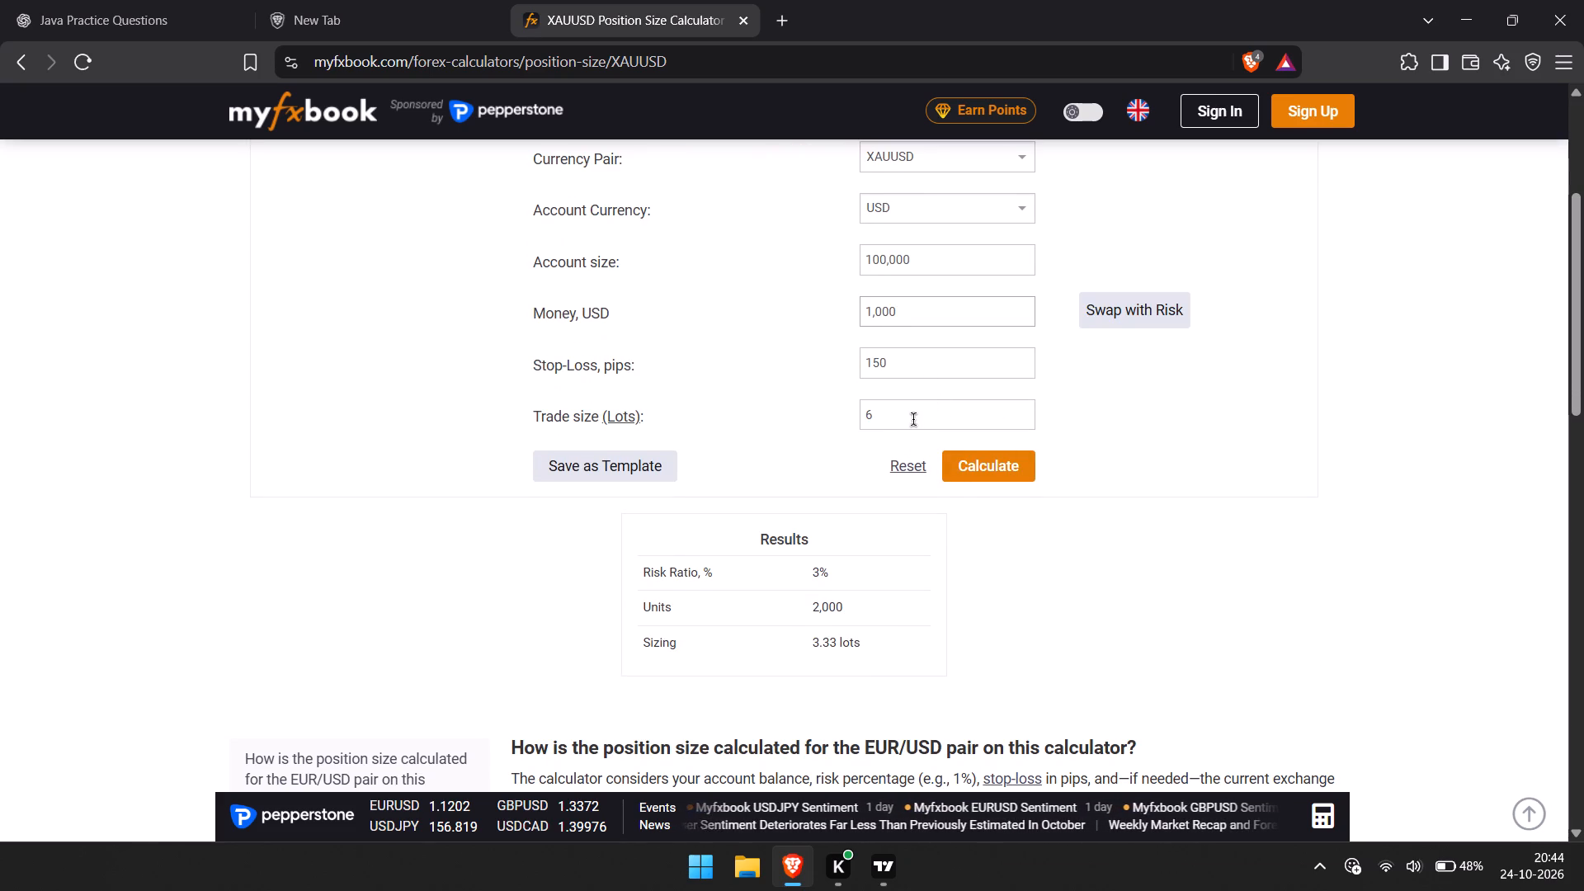
{"action": "left_click_drag", "start_coordinate": [533, 411], "coordinate": [680, 403]}
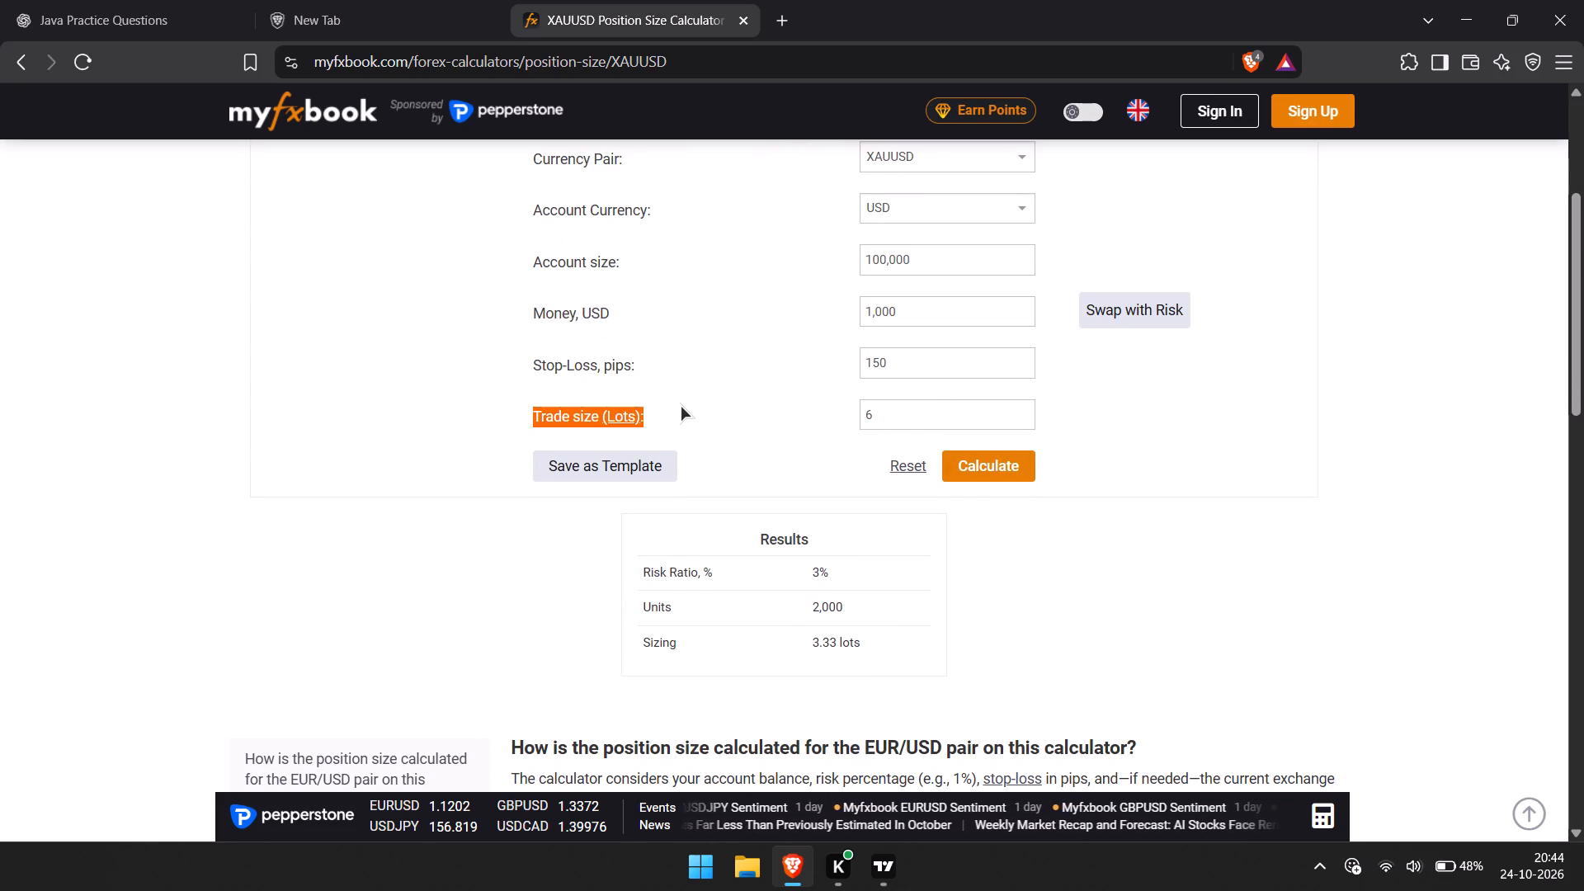
{"action": "left_click_drag", "start_coordinate": [680, 403], "coordinate": [686, 403]}
{"action": "left_click", "coordinate": [715, 403]}
{"action": "scroll", "coordinate": [1194, 441], "scroll_direction": "down", "scroll_amount": 2}
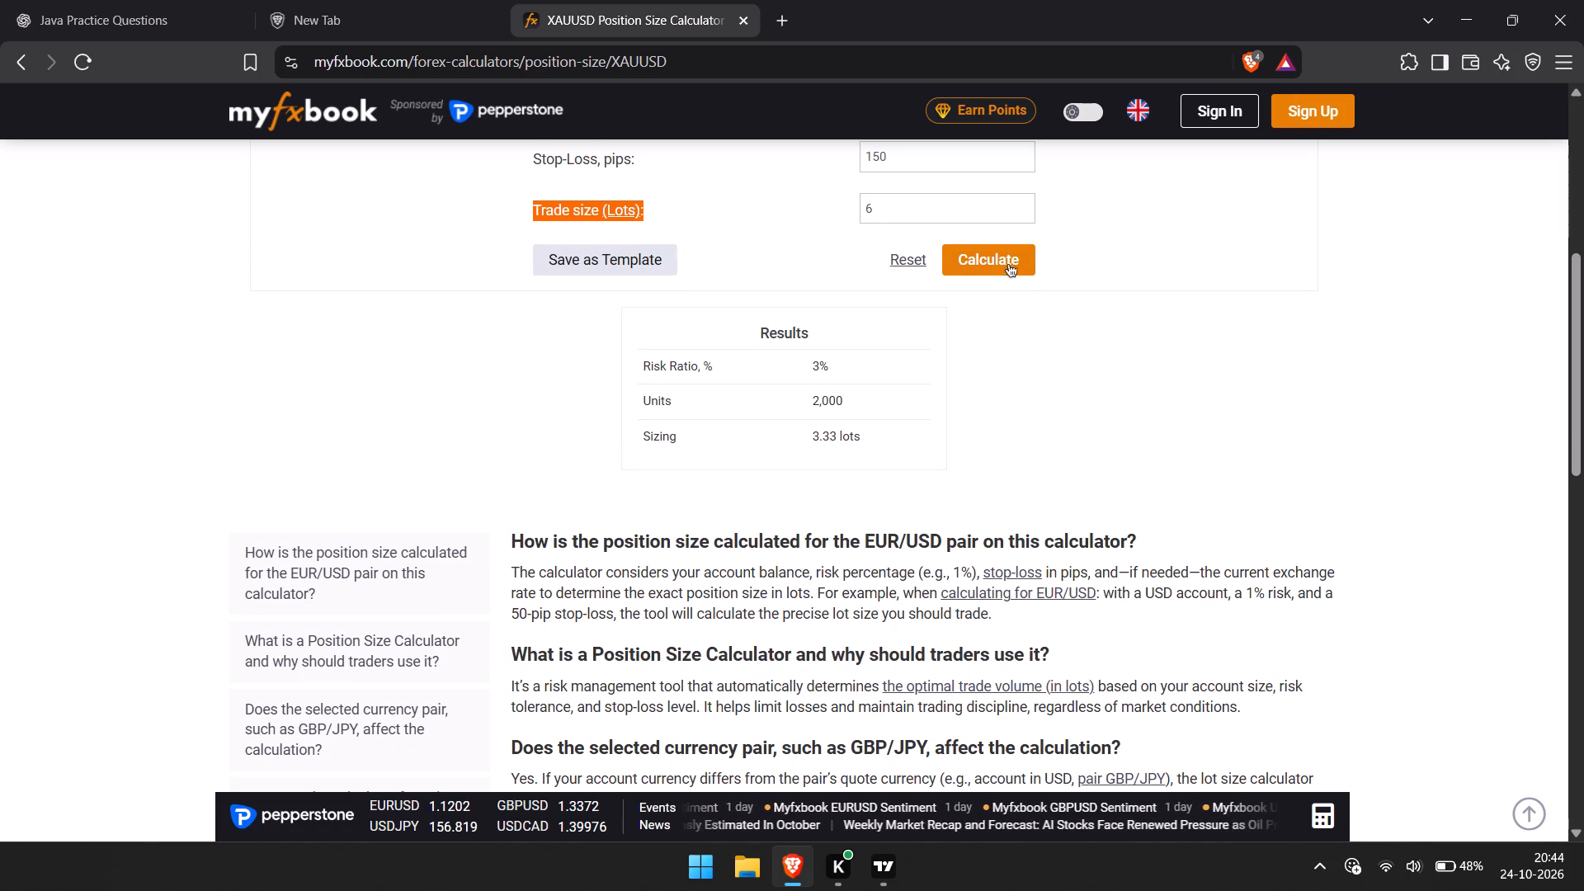
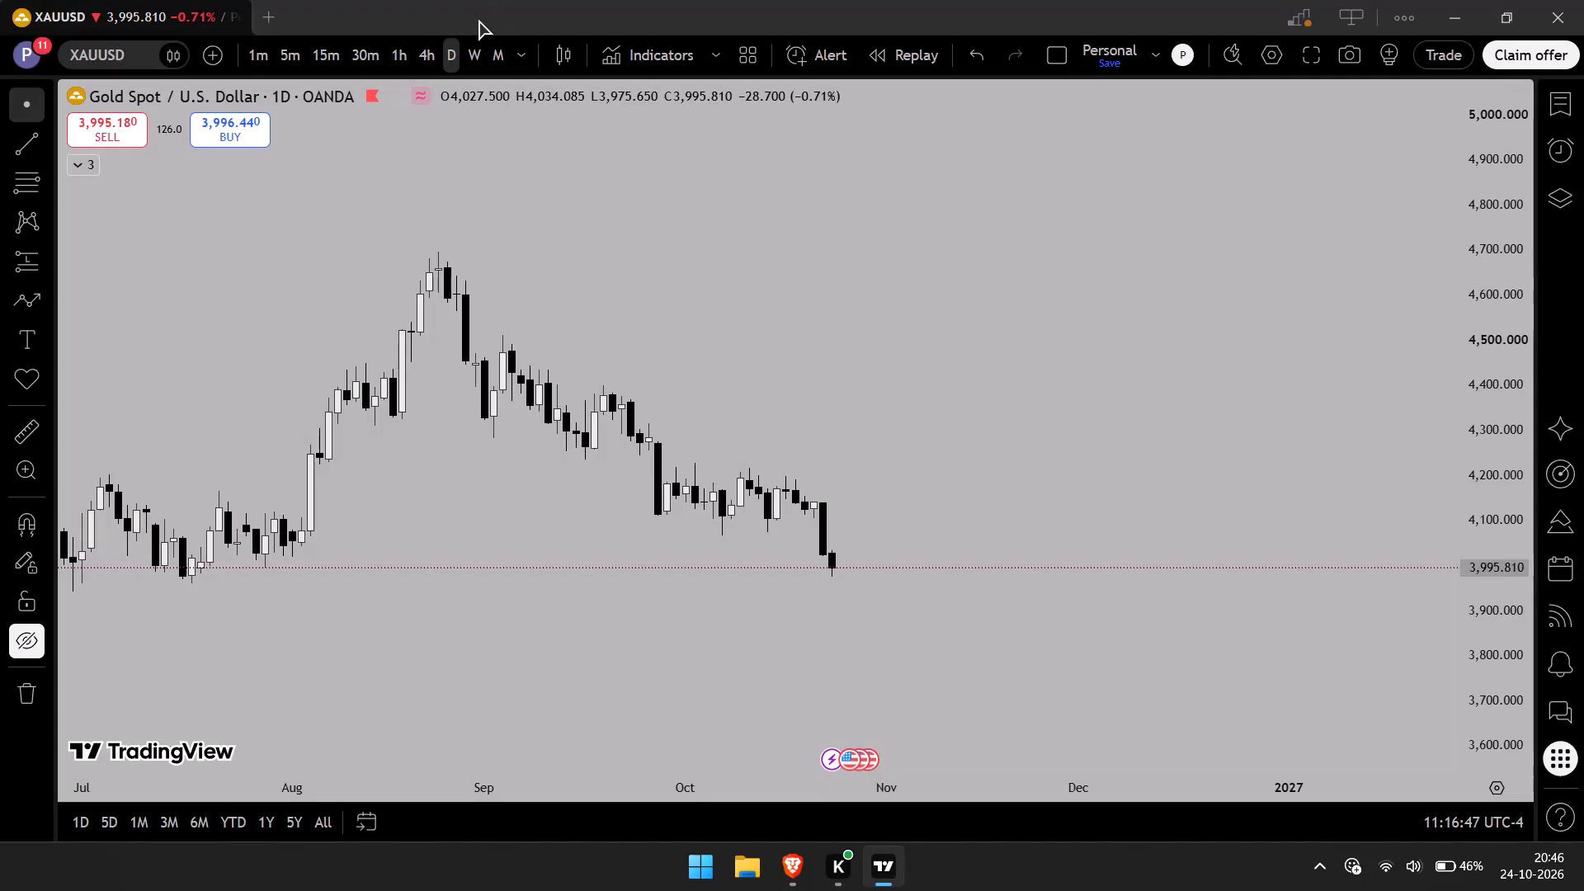
Open the existing XAUUSD chart layout in a second tab and bring the latest 15-minute candles into view.
{"action": "left_click", "coordinate": [266, 7]}
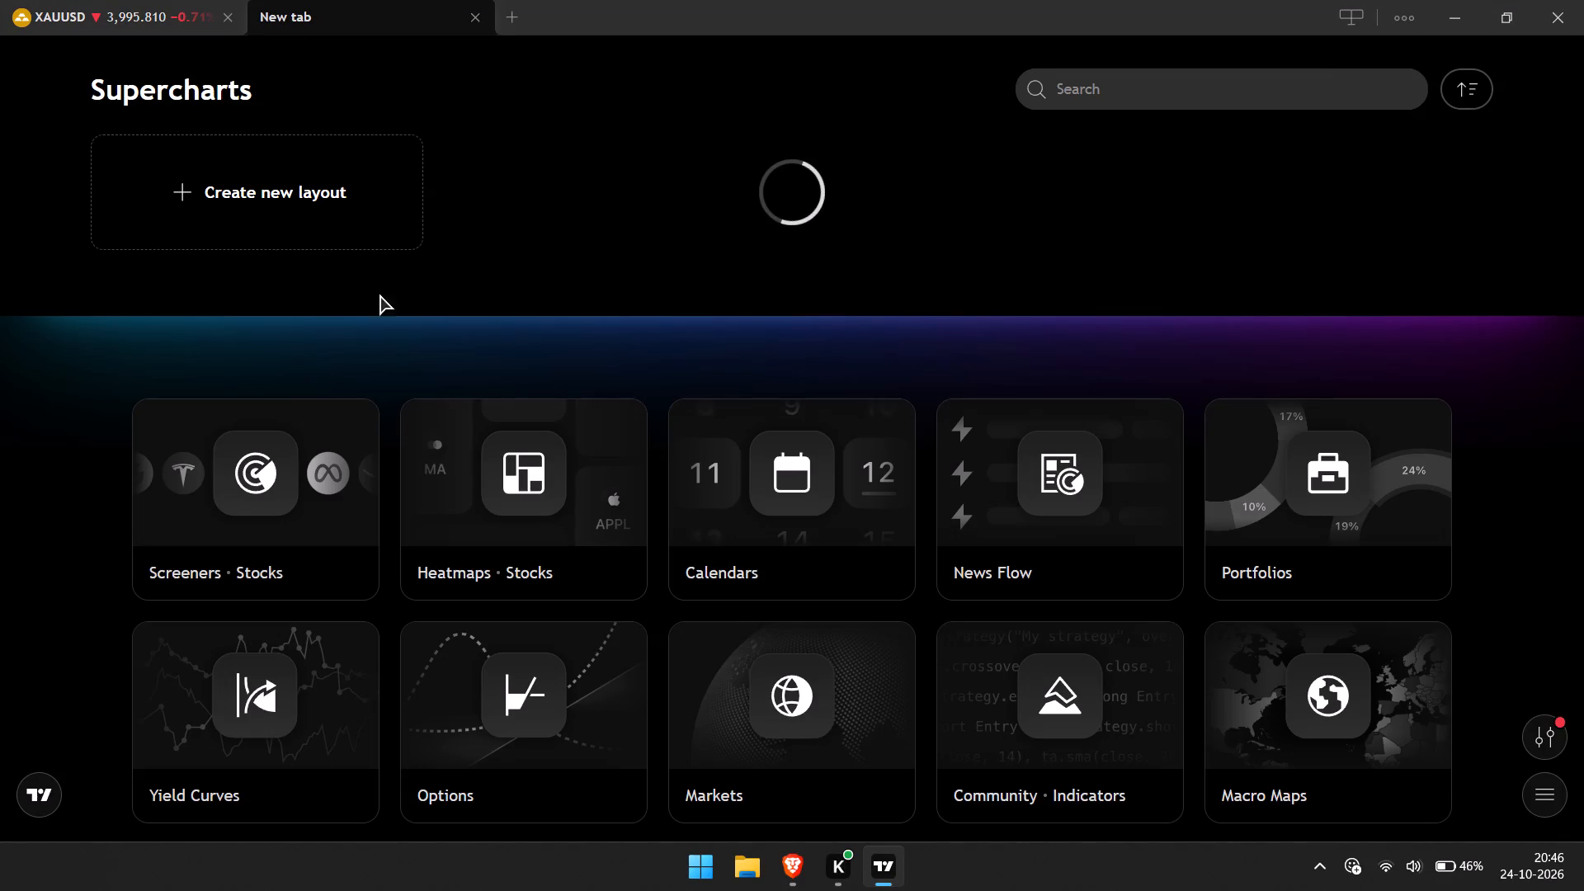
{"action": "left_click", "coordinate": [575, 219]}
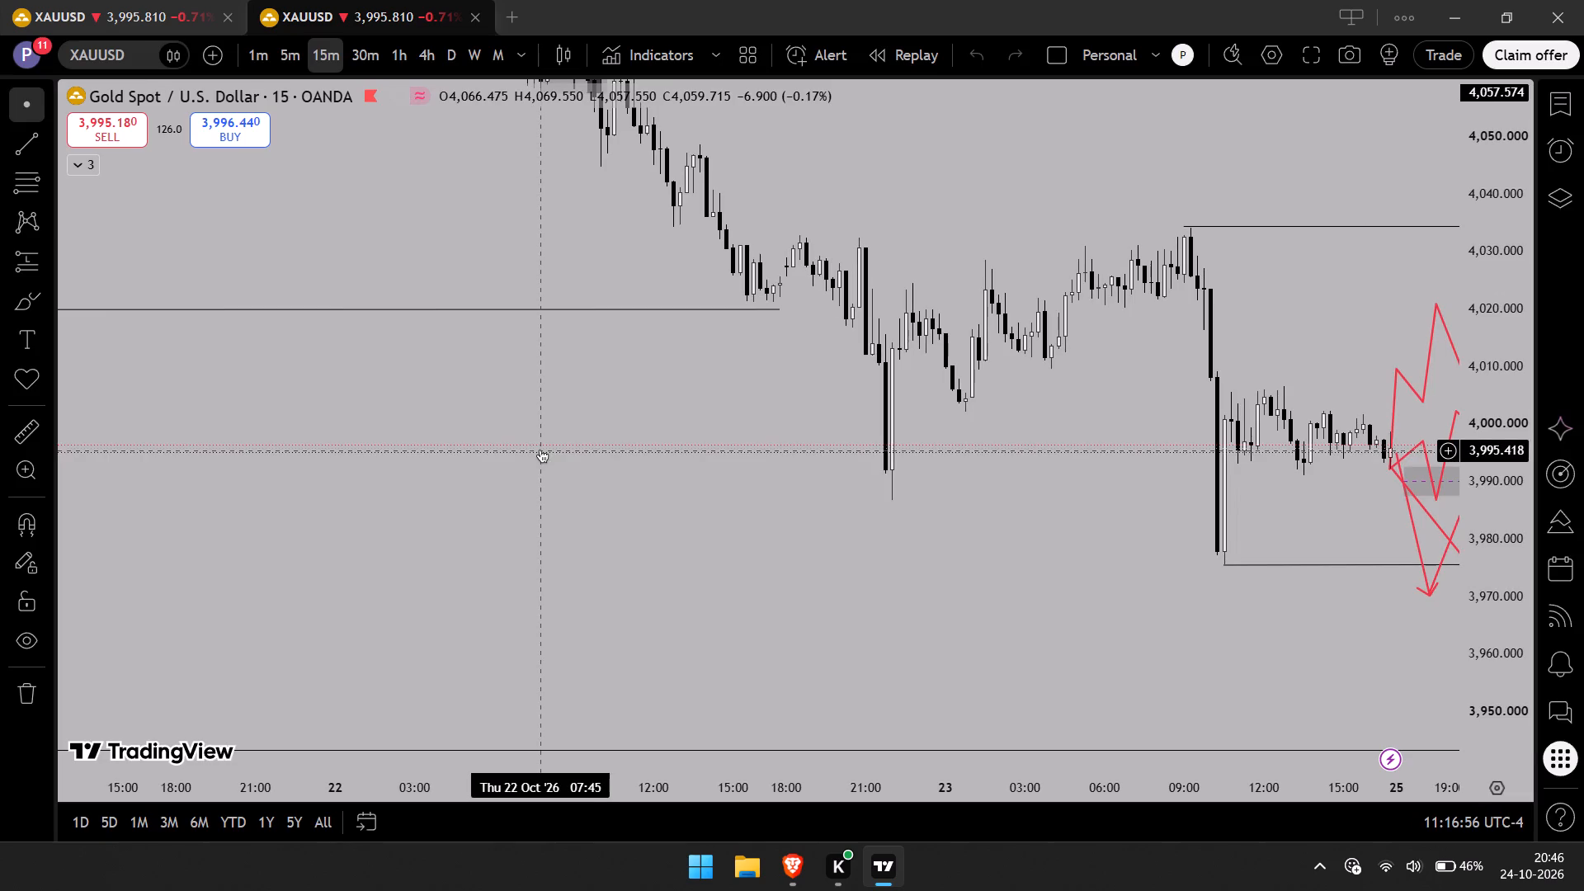
{"action": "scroll", "coordinate": [872, 508], "scroll_direction": "down", "scroll_amount": 3}
{"action": "scroll", "coordinate": [872, 508], "scroll_direction": "up", "scroll_amount": 4}
{"action": "left_click_drag", "start_coordinate": [971, 464], "coordinate": [806, 530]}
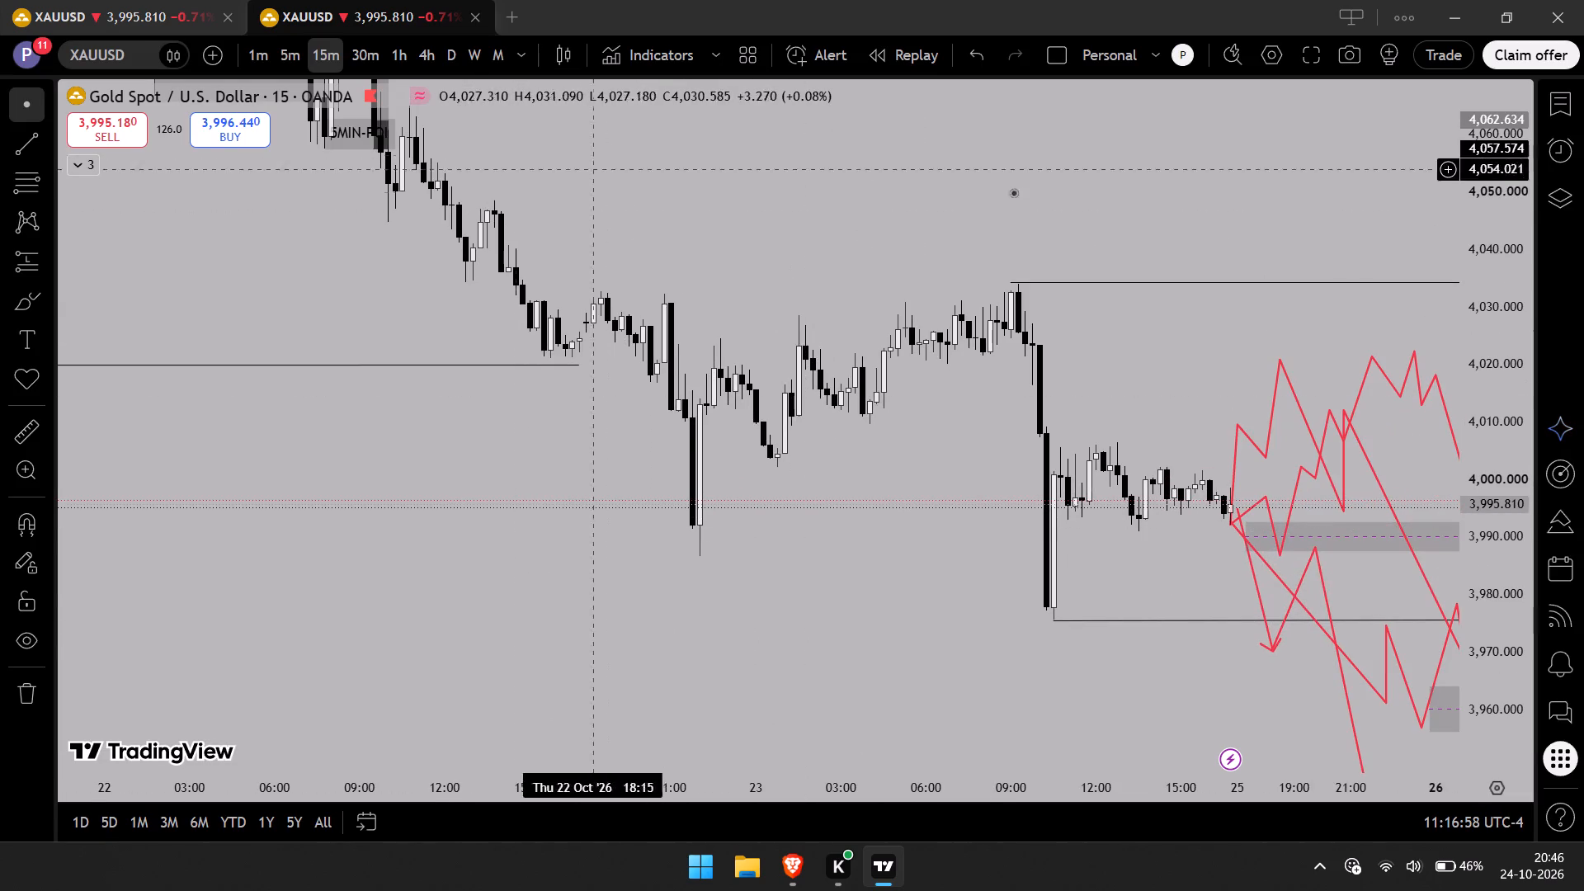
Switch the chart to silver (XAGUSD) from the watchlist and collapse the watchlist.
{"action": "left_click", "coordinate": [1566, 114]}
{"action": "left_click", "coordinate": [1412, 247]}
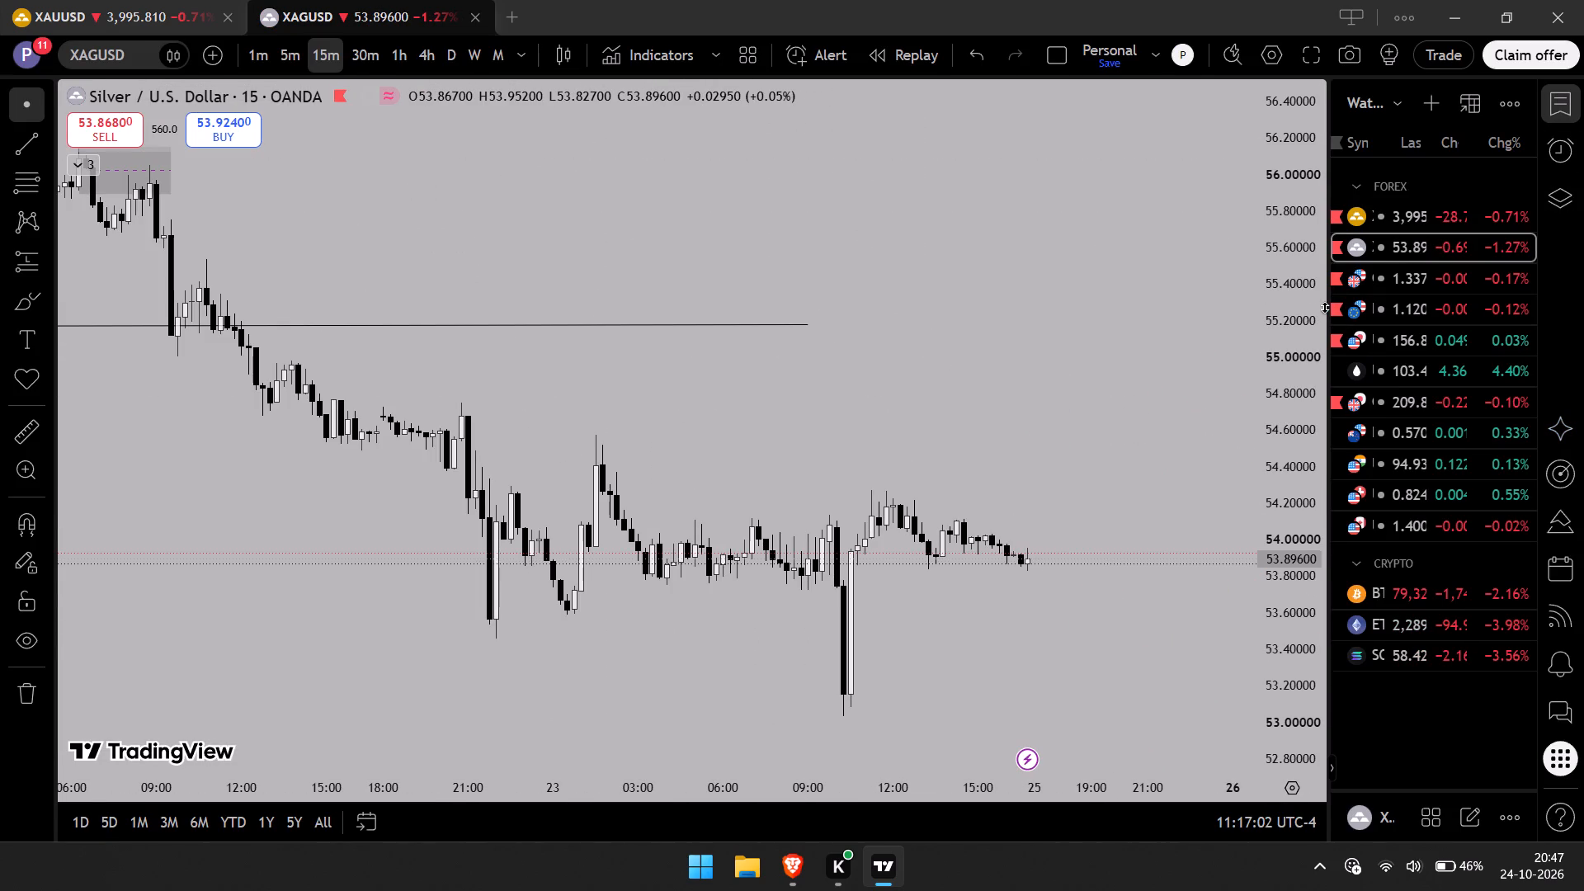
{"action": "left_click_drag", "start_coordinate": [1331, 309], "coordinate": [1583, 314]}
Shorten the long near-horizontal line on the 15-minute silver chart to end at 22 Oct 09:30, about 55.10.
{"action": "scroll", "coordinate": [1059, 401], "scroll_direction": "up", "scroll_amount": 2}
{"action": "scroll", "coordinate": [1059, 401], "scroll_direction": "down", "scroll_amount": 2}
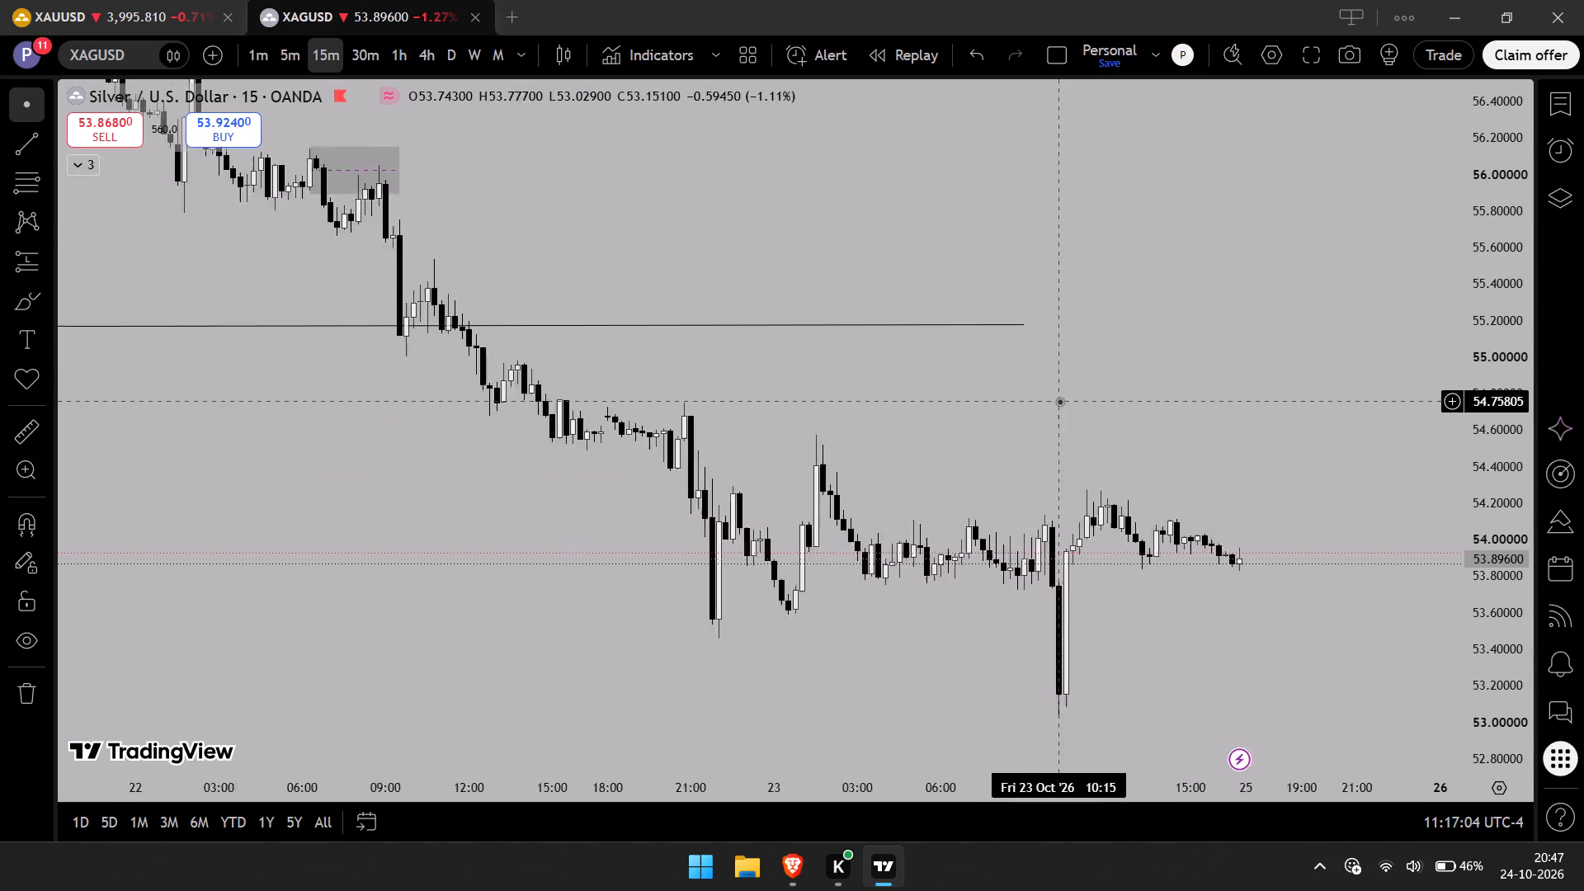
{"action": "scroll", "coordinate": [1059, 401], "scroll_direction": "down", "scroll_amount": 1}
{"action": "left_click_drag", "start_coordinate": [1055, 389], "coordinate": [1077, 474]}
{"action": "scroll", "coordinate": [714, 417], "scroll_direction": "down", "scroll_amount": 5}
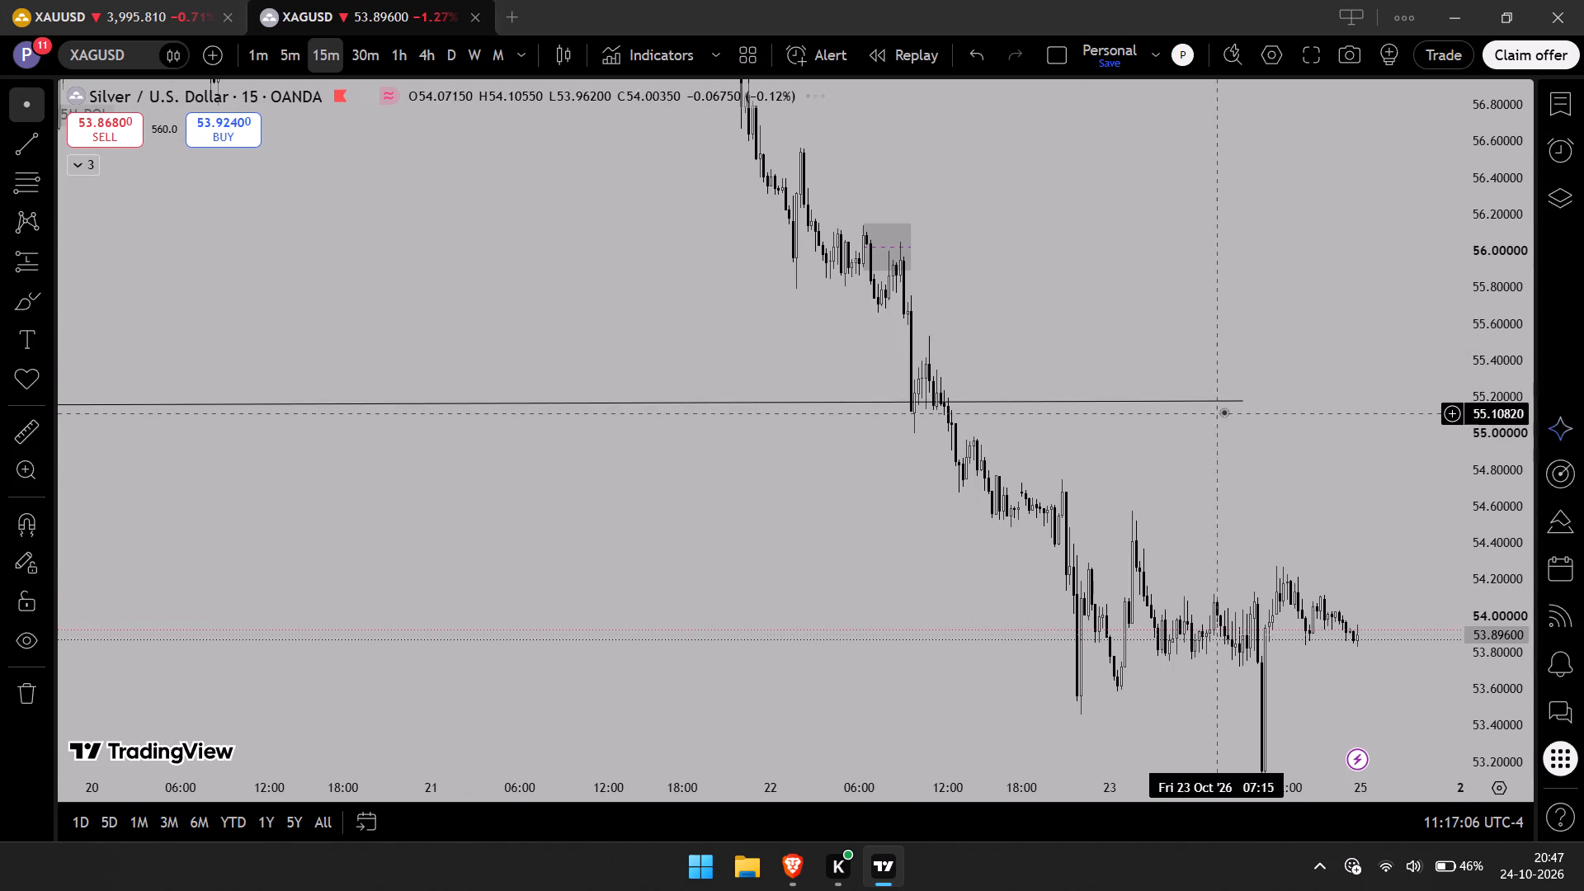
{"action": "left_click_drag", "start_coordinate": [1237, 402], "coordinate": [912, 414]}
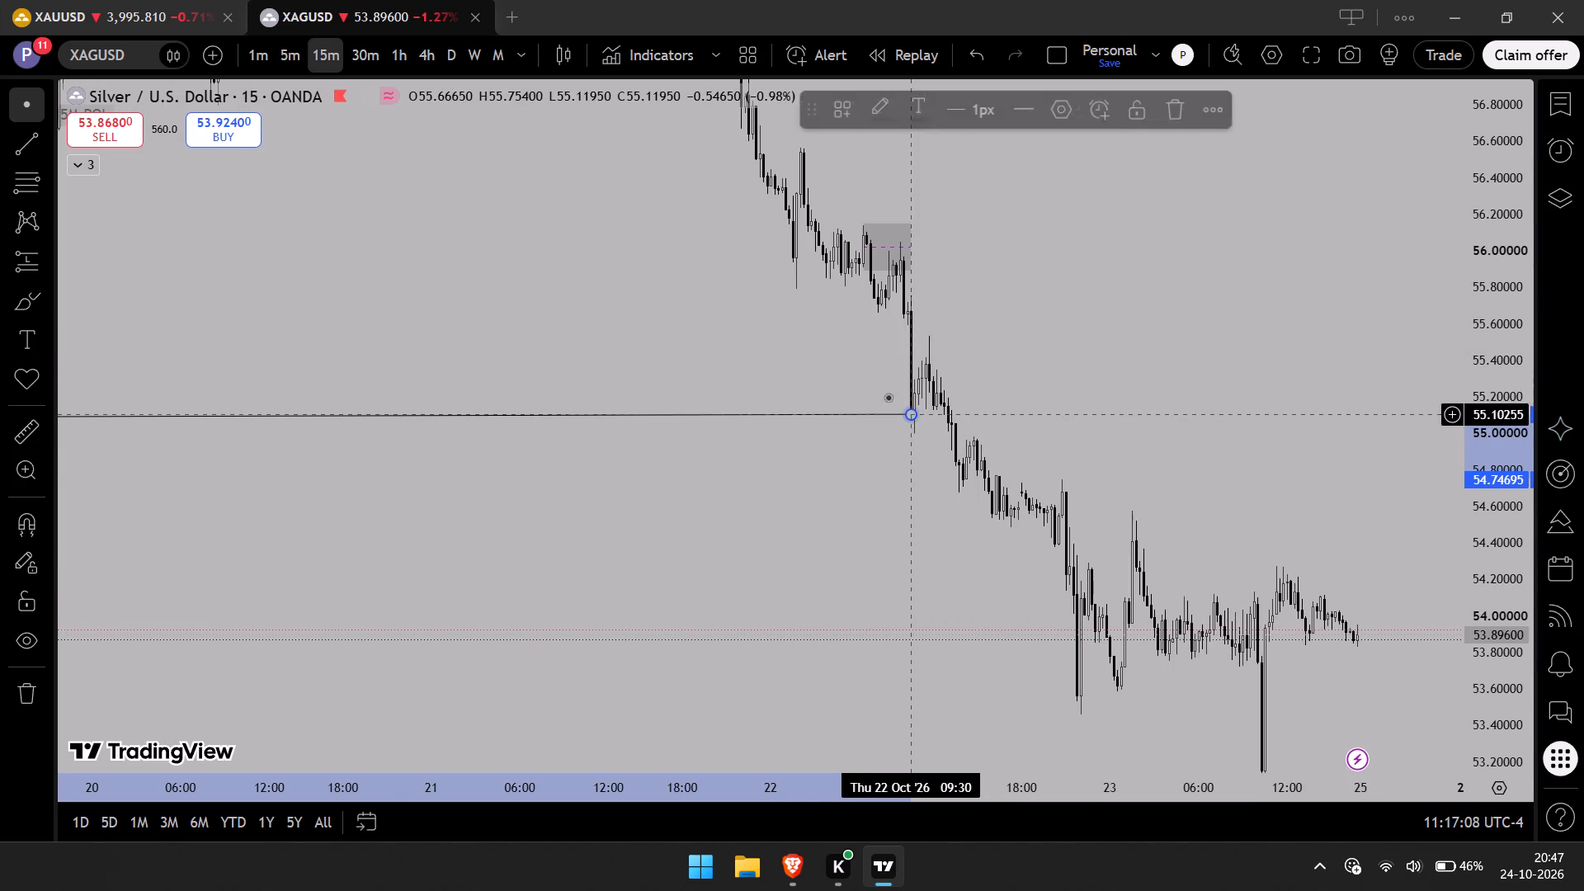
Examine silver's price swings on the monthly timeframe, rescaling the chart and comparing it with drawings hidden and shown.
{"action": "left_click", "coordinate": [474, 57]}
{"action": "left_click", "coordinate": [495, 56]}
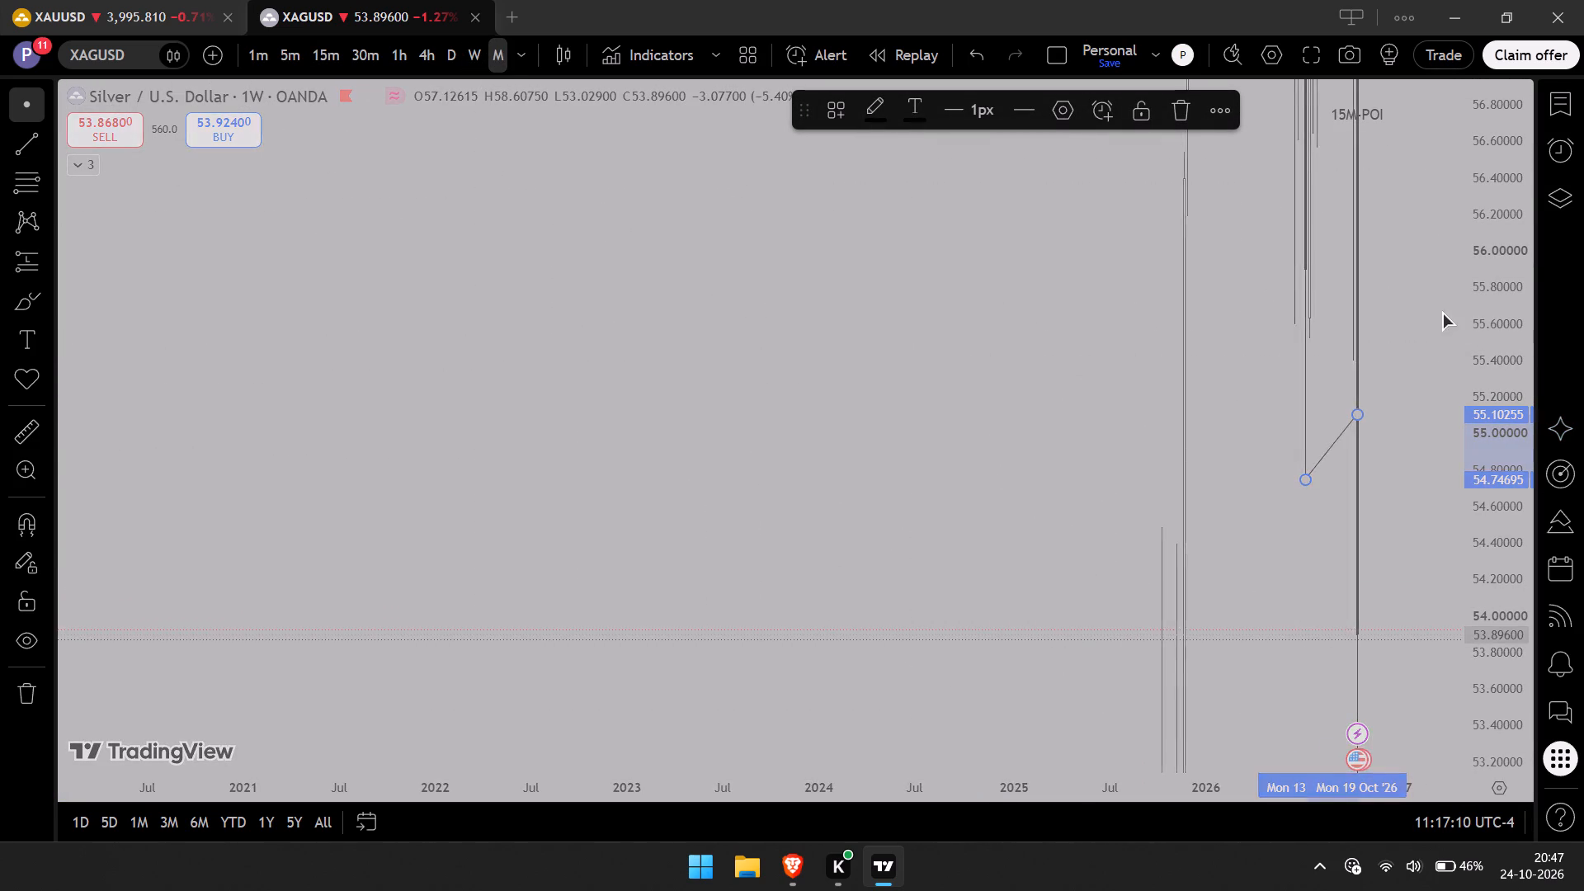
{"action": "left_click_drag", "start_coordinate": [1493, 331], "coordinate": [1476, 890]}
{"action": "left_click_drag", "start_coordinate": [1479, 404], "coordinate": [1479, 782]}
{"action": "left_click_drag", "start_coordinate": [1485, 563], "coordinate": [1487, 747]}
{"action": "scroll", "coordinate": [1241, 632], "scroll_direction": "up", "scroll_amount": 10}
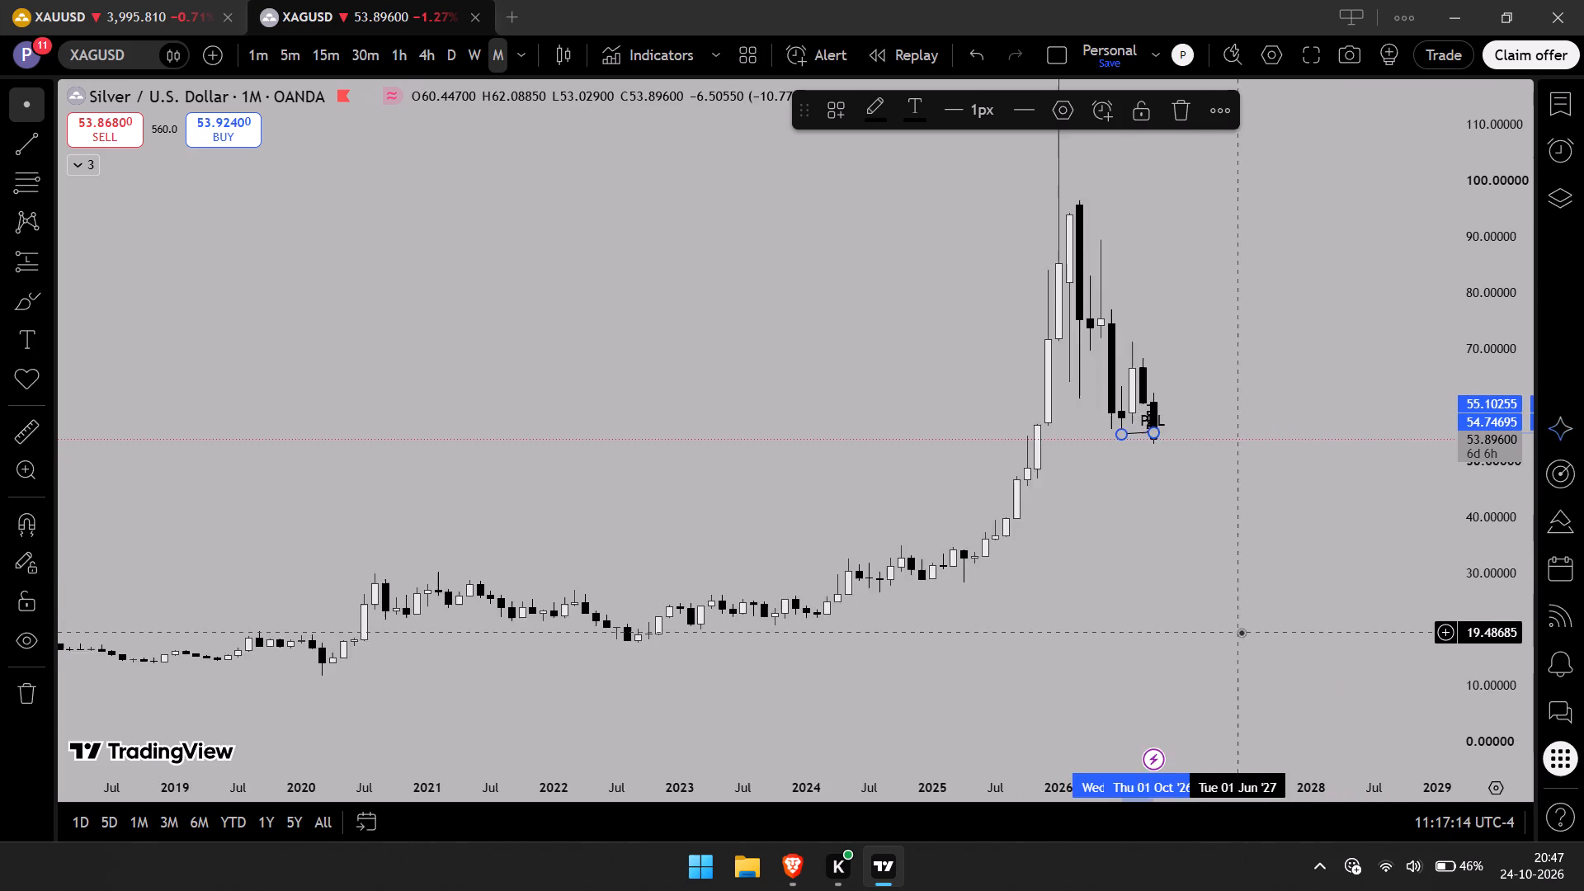
{"action": "scroll", "coordinate": [1241, 632], "scroll_direction": "up", "scroll_amount": 5}
{"action": "left_click_drag", "start_coordinate": [1113, 521], "coordinate": [1121, 593]}
{"action": "left_click_drag", "start_coordinate": [1486, 600], "coordinate": [1481, 438]}
{"action": "left_click_drag", "start_coordinate": [1409, 423], "coordinate": [1397, 504]}
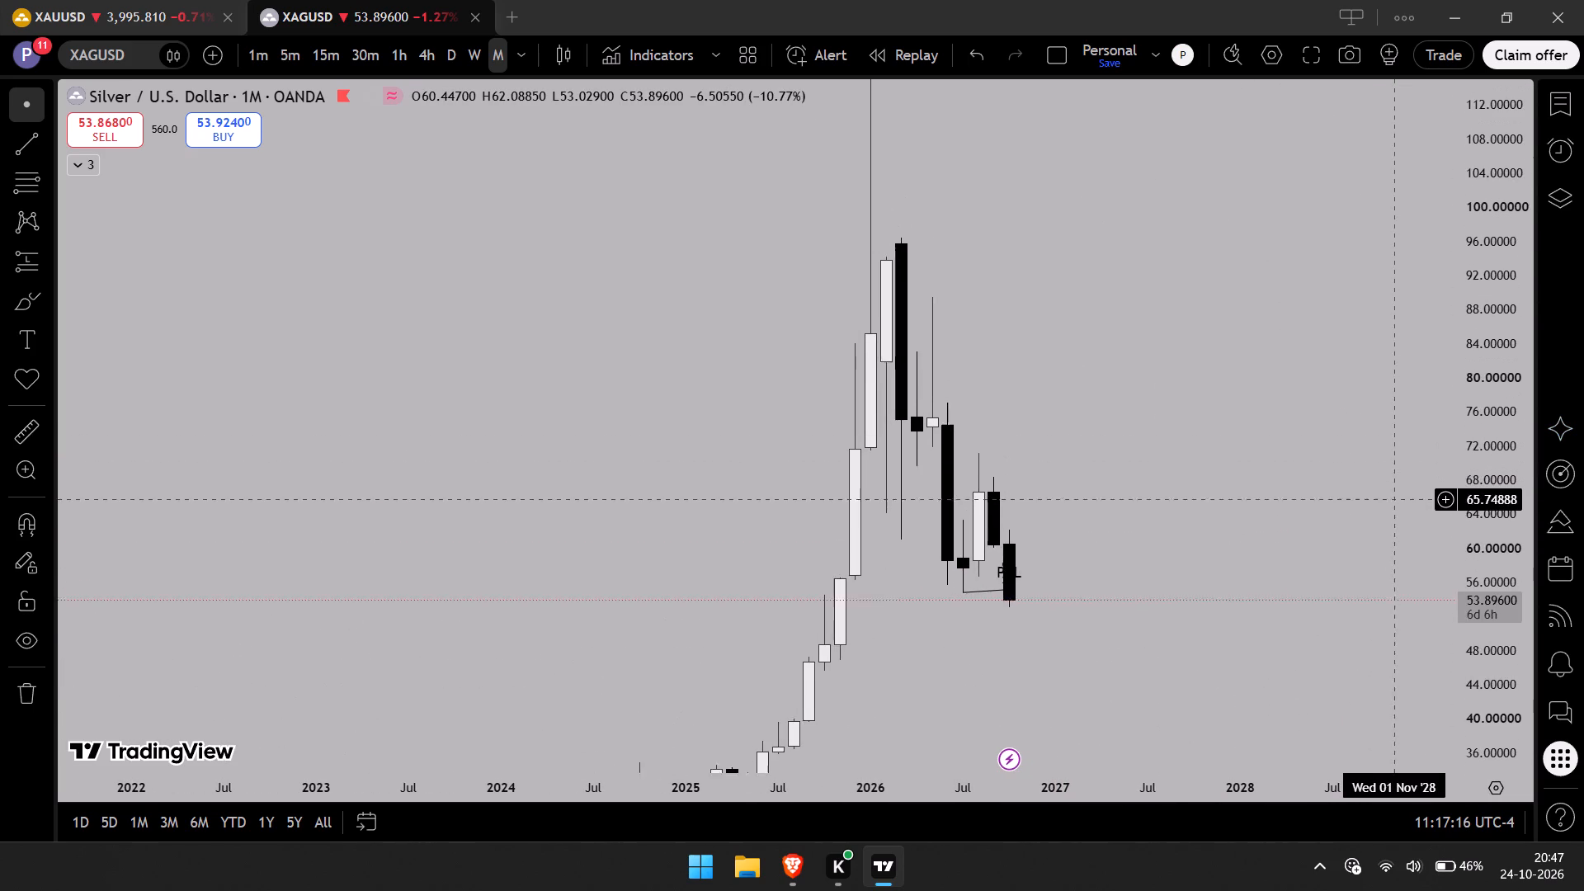
{"action": "left_click_drag", "start_coordinate": [1397, 504], "coordinate": [1392, 530]}
{"action": "left_click_drag", "start_coordinate": [1475, 434], "coordinate": [1477, 639]}
{"action": "left_click", "coordinate": [1048, 580]}
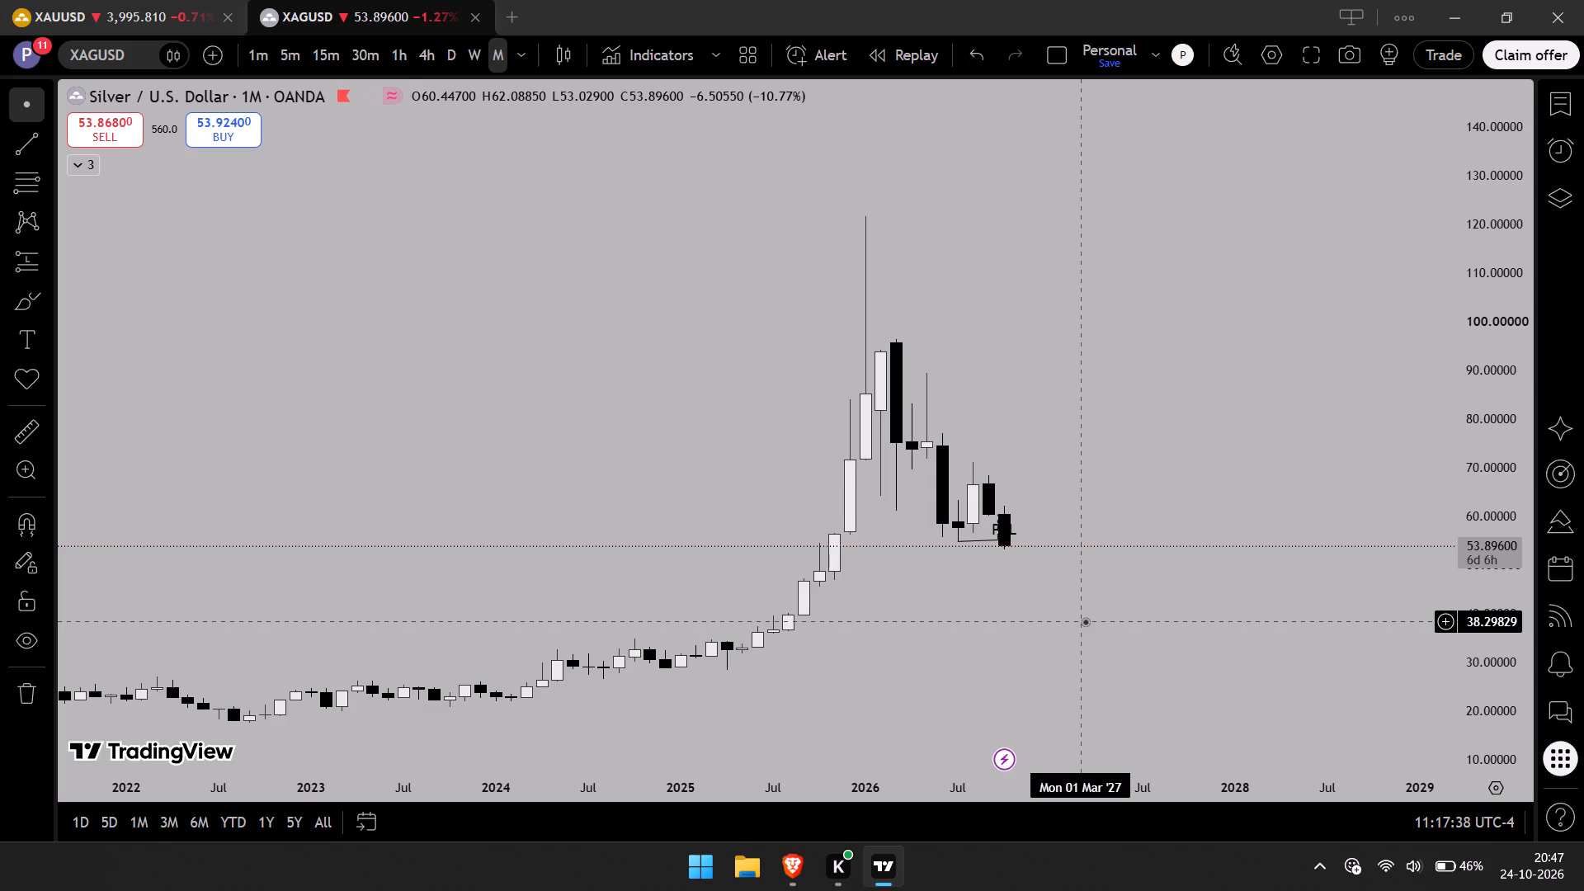
{"action": "scroll", "coordinate": [855, 611], "scroll_direction": "up", "scroll_amount": 1}
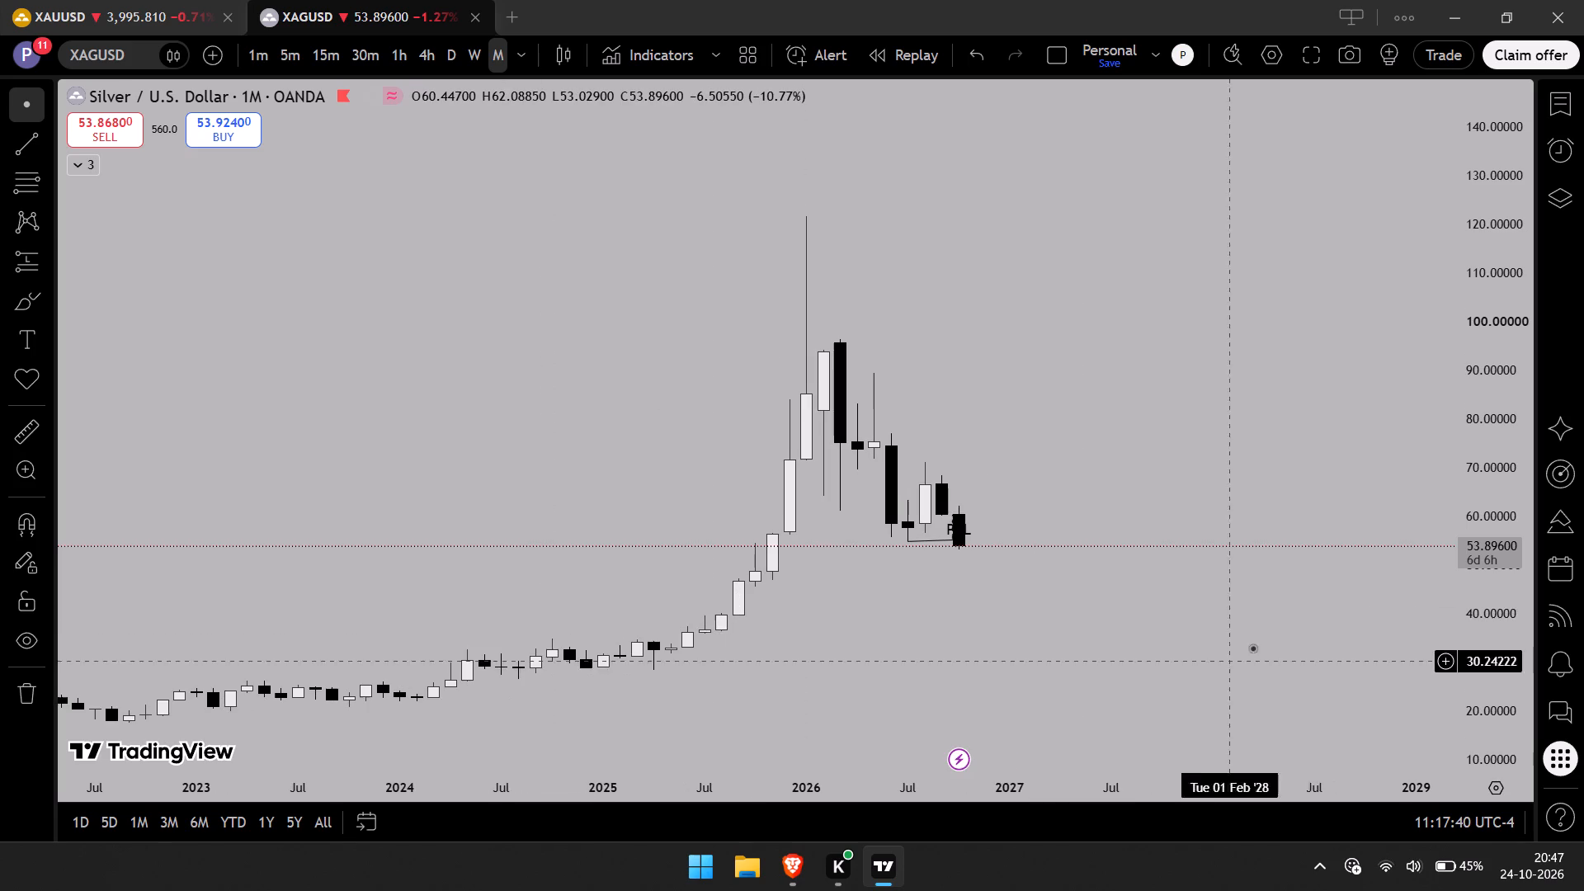
{"action": "scroll", "coordinate": [1088, 566], "scroll_direction": "up", "scroll_amount": 3}
{"action": "left_click_drag", "start_coordinate": [1484, 629], "coordinate": [1483, 620]}
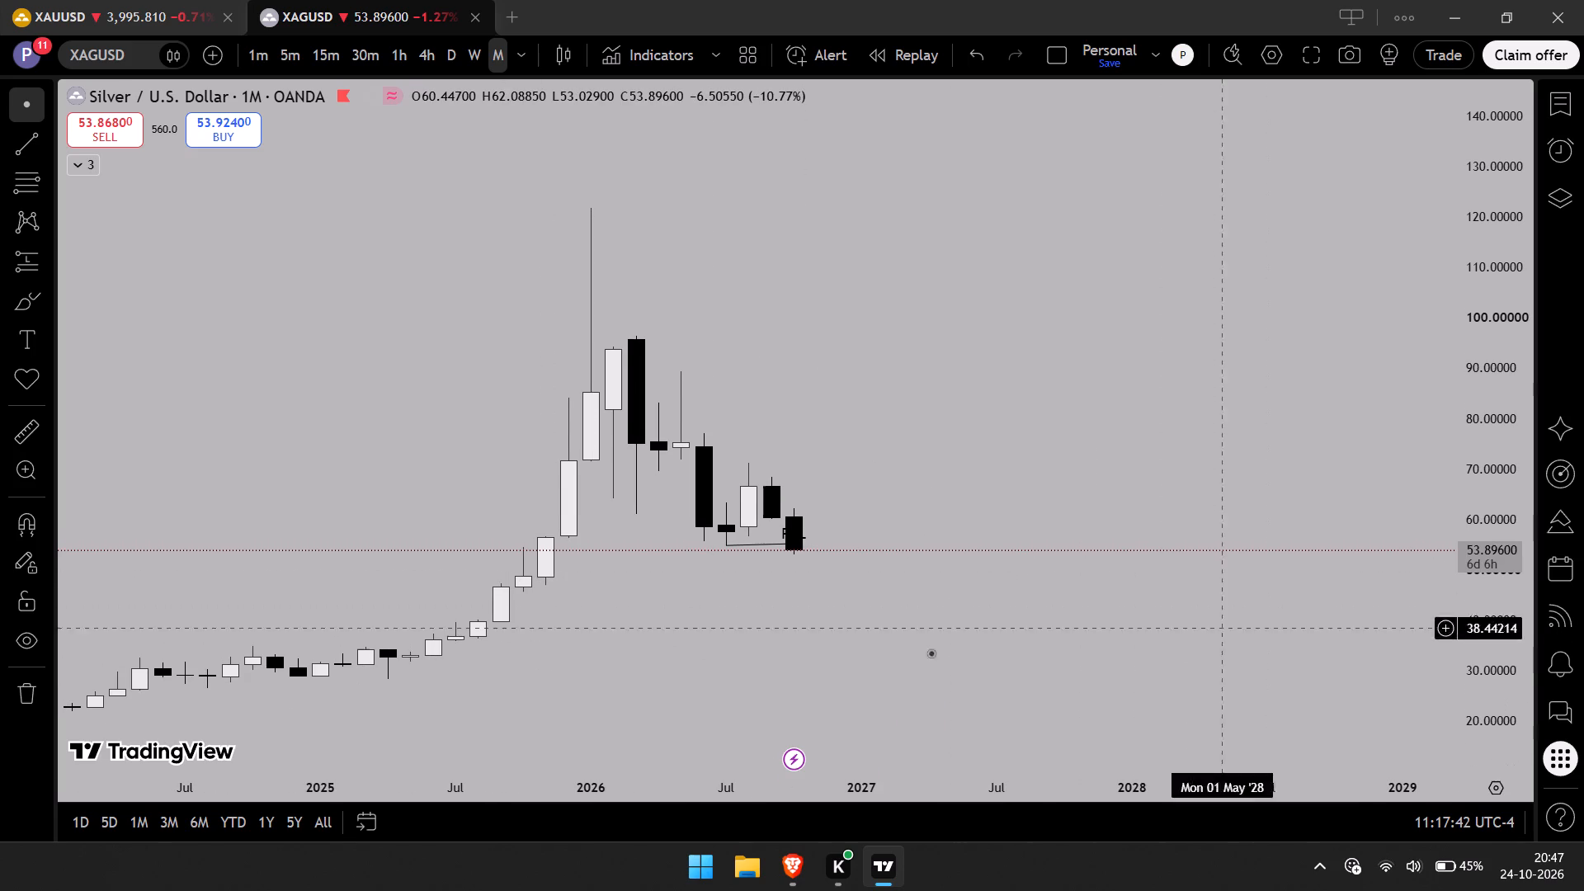
{"action": "left_click", "coordinate": [9, 632]}
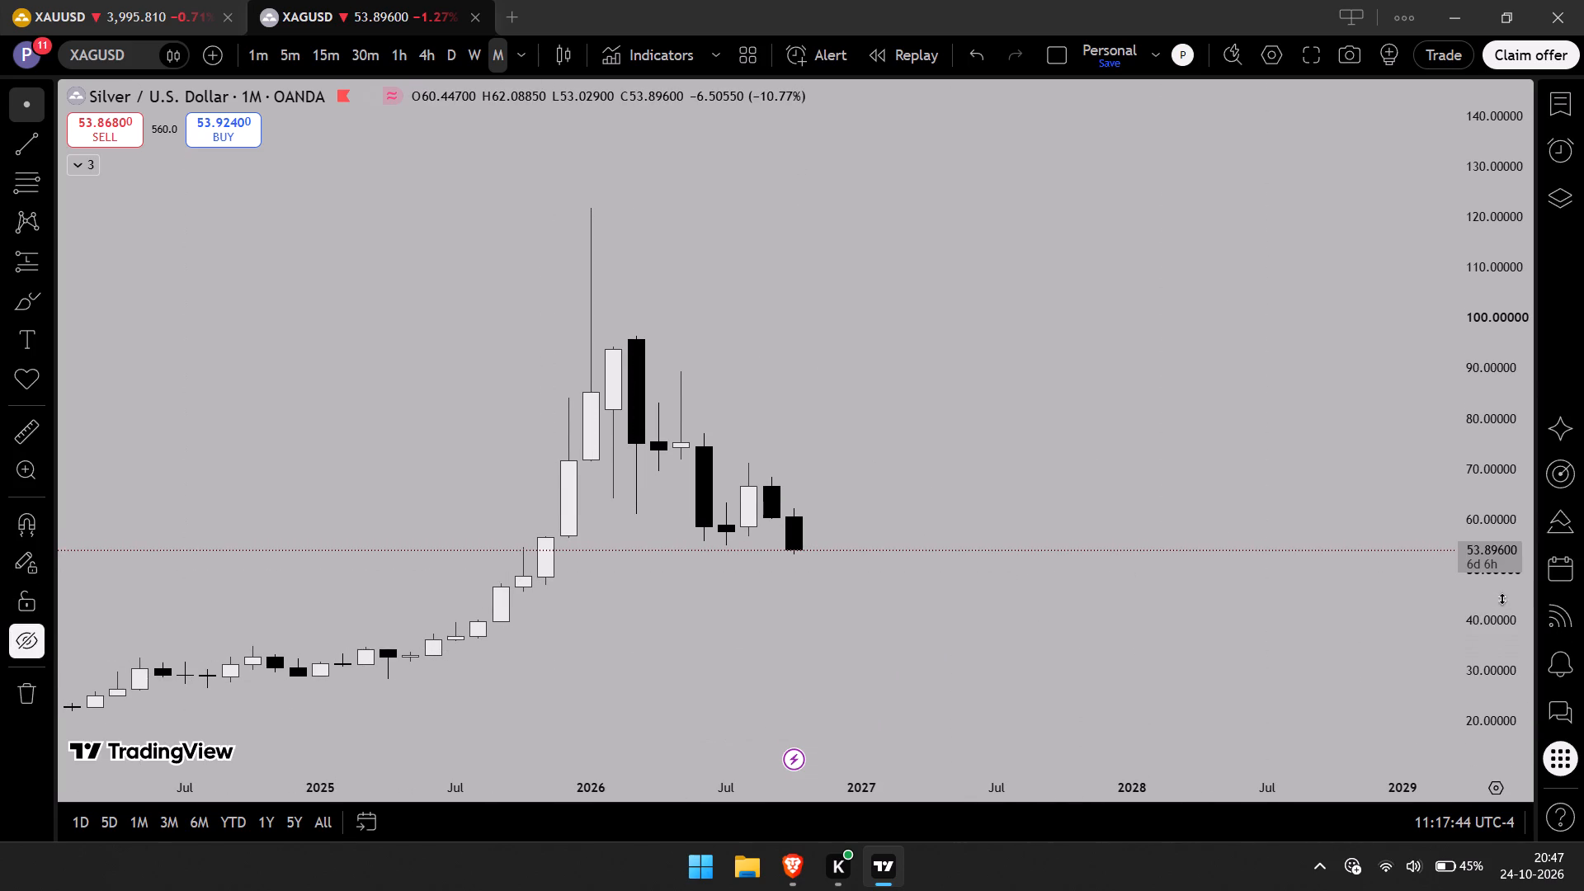
{"action": "left_click", "coordinate": [18, 649]}
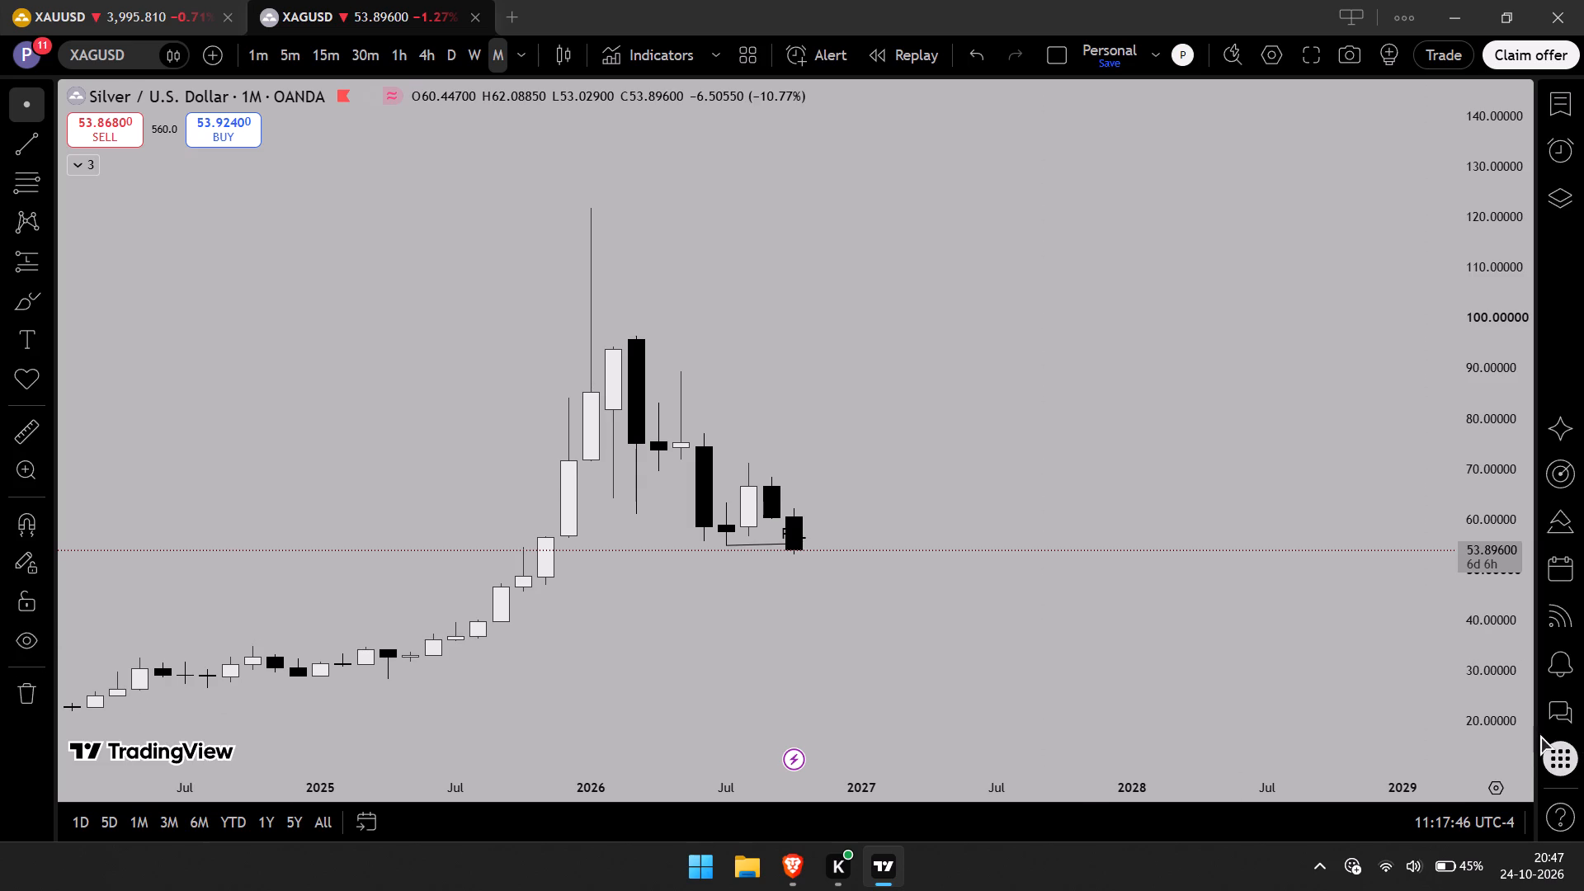
Delete the old line running from the July 2026 low to the October 2026 candle on the monthly chart.
{"action": "left_click_drag", "start_coordinate": [1474, 714], "coordinate": [1469, 584]}
{"action": "left_click_drag", "start_coordinate": [1079, 634], "coordinate": [1065, 564]}
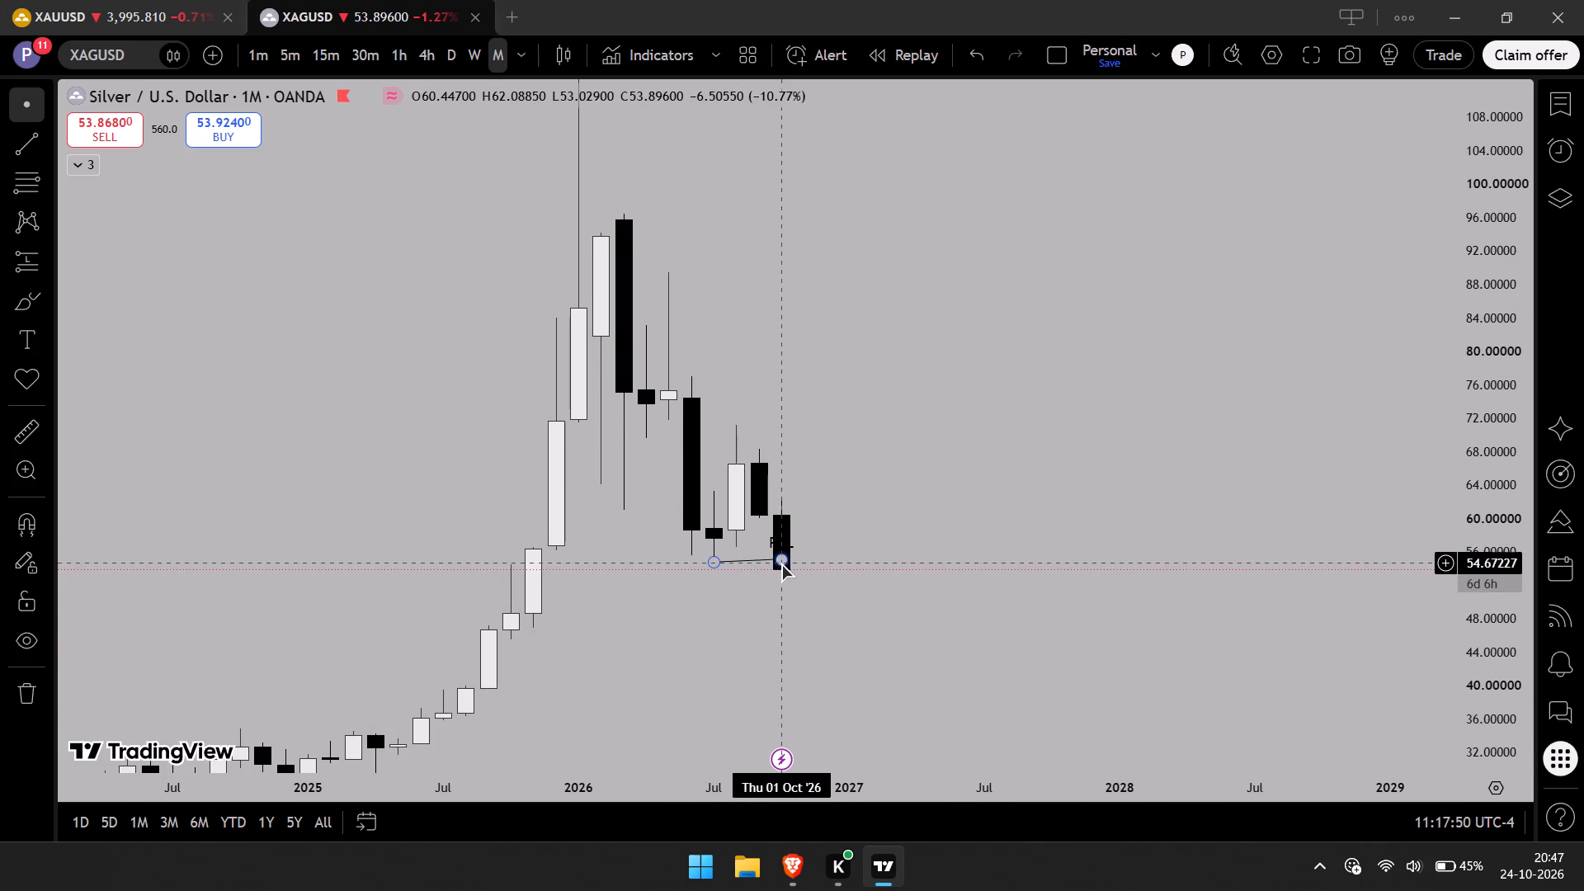
{"action": "left_click", "coordinate": [781, 561]}
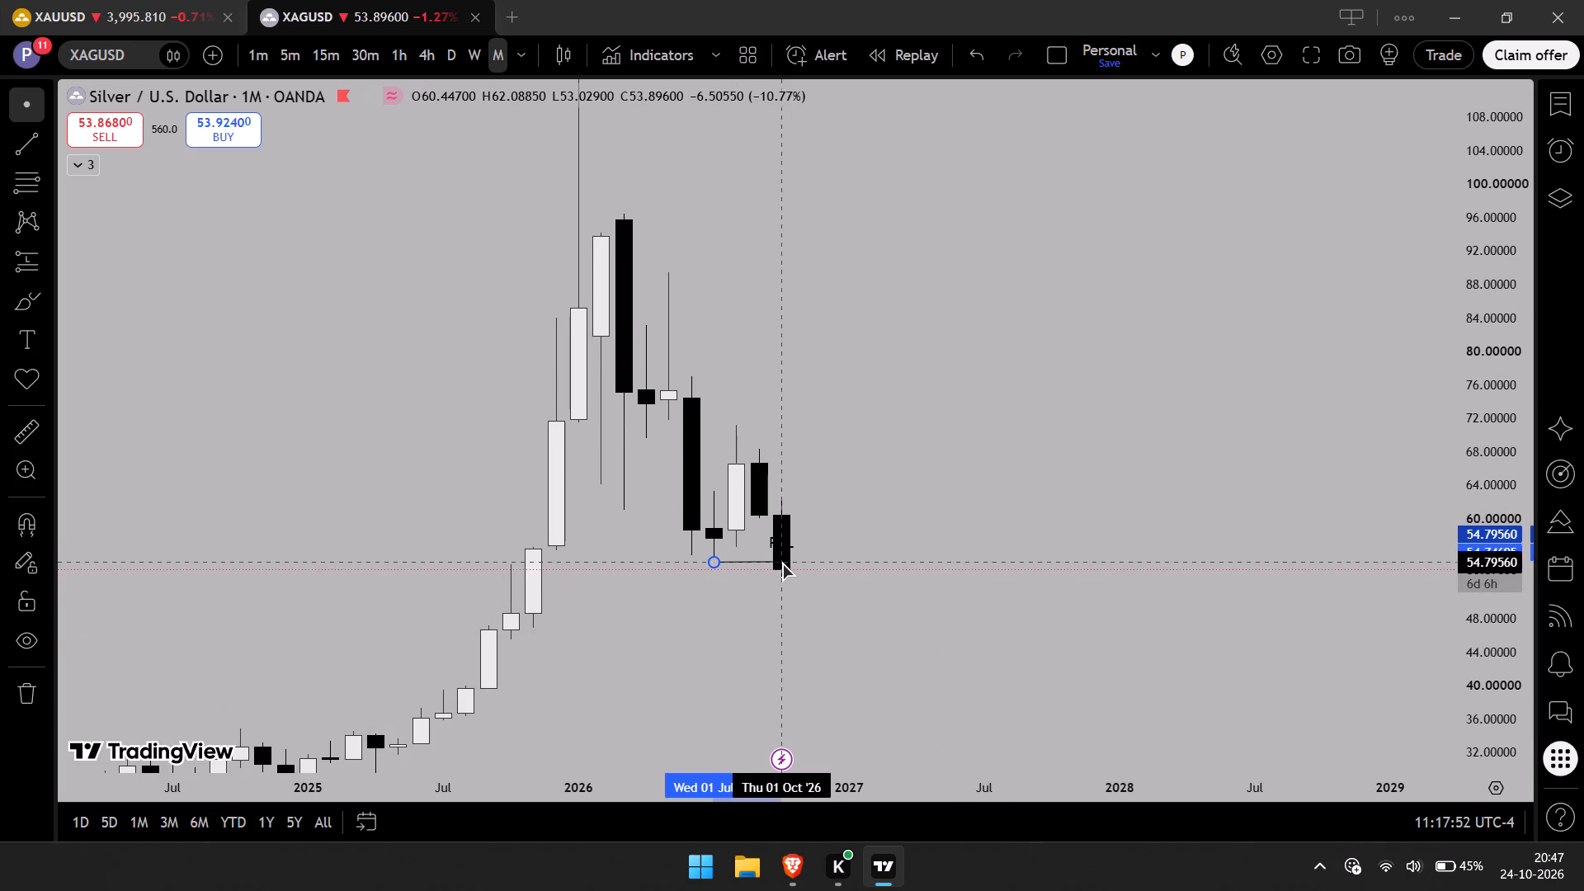
{"action": "key", "text": "BackSpace"}
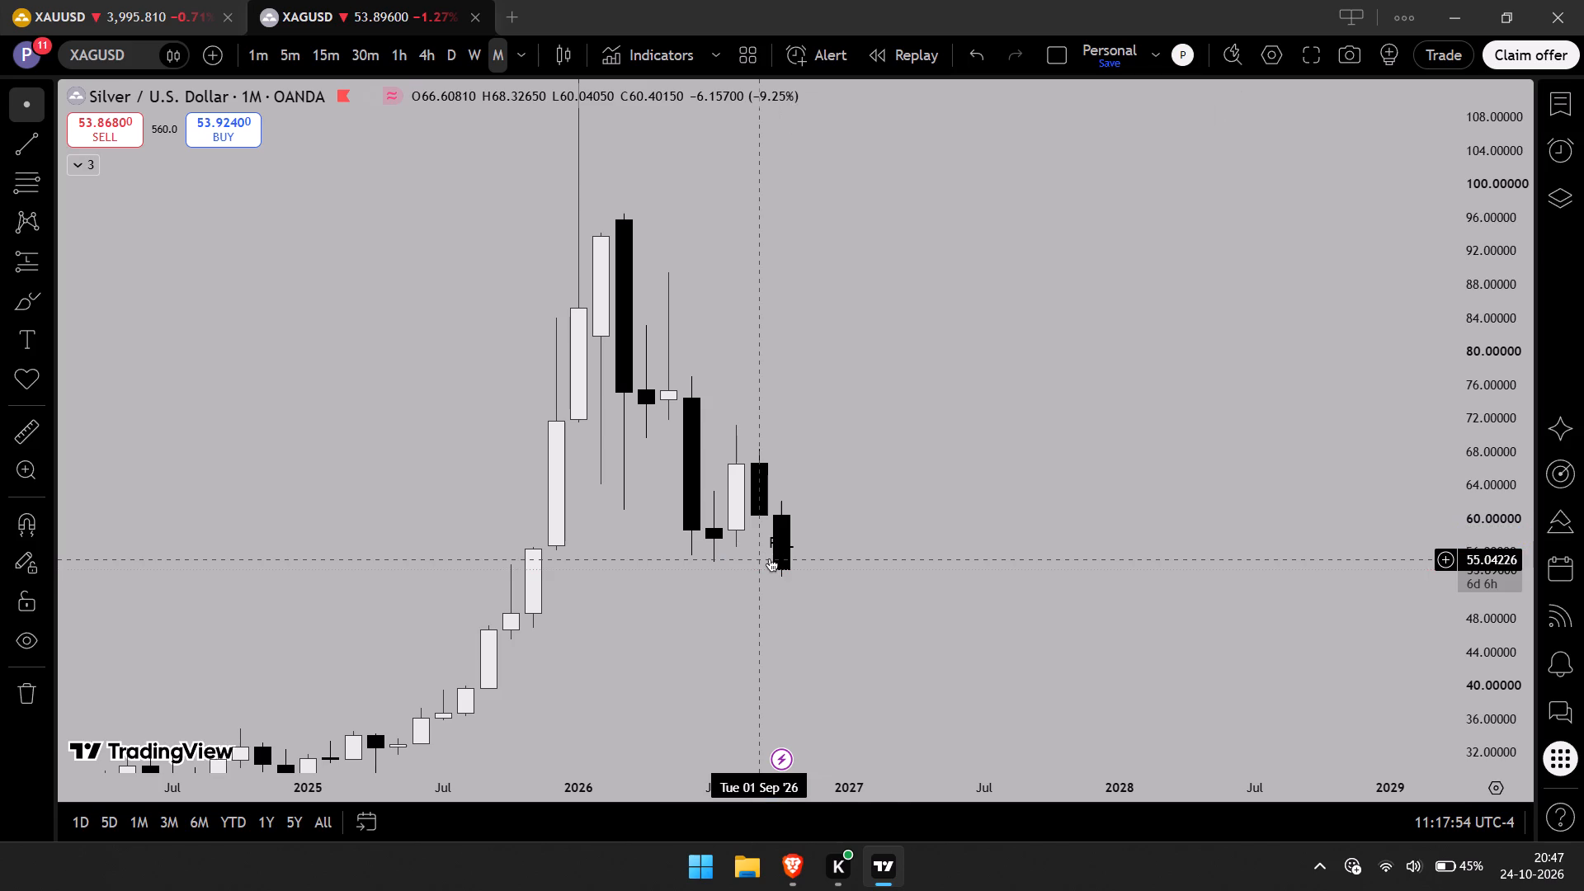
Draw a horizontal trend line from the August 2026 monthly high at about 71.32 to November 2026.
{"action": "left_click", "coordinate": [877, 518]}
{"action": "left_click_drag", "start_coordinate": [878, 516], "coordinate": [795, 483]}
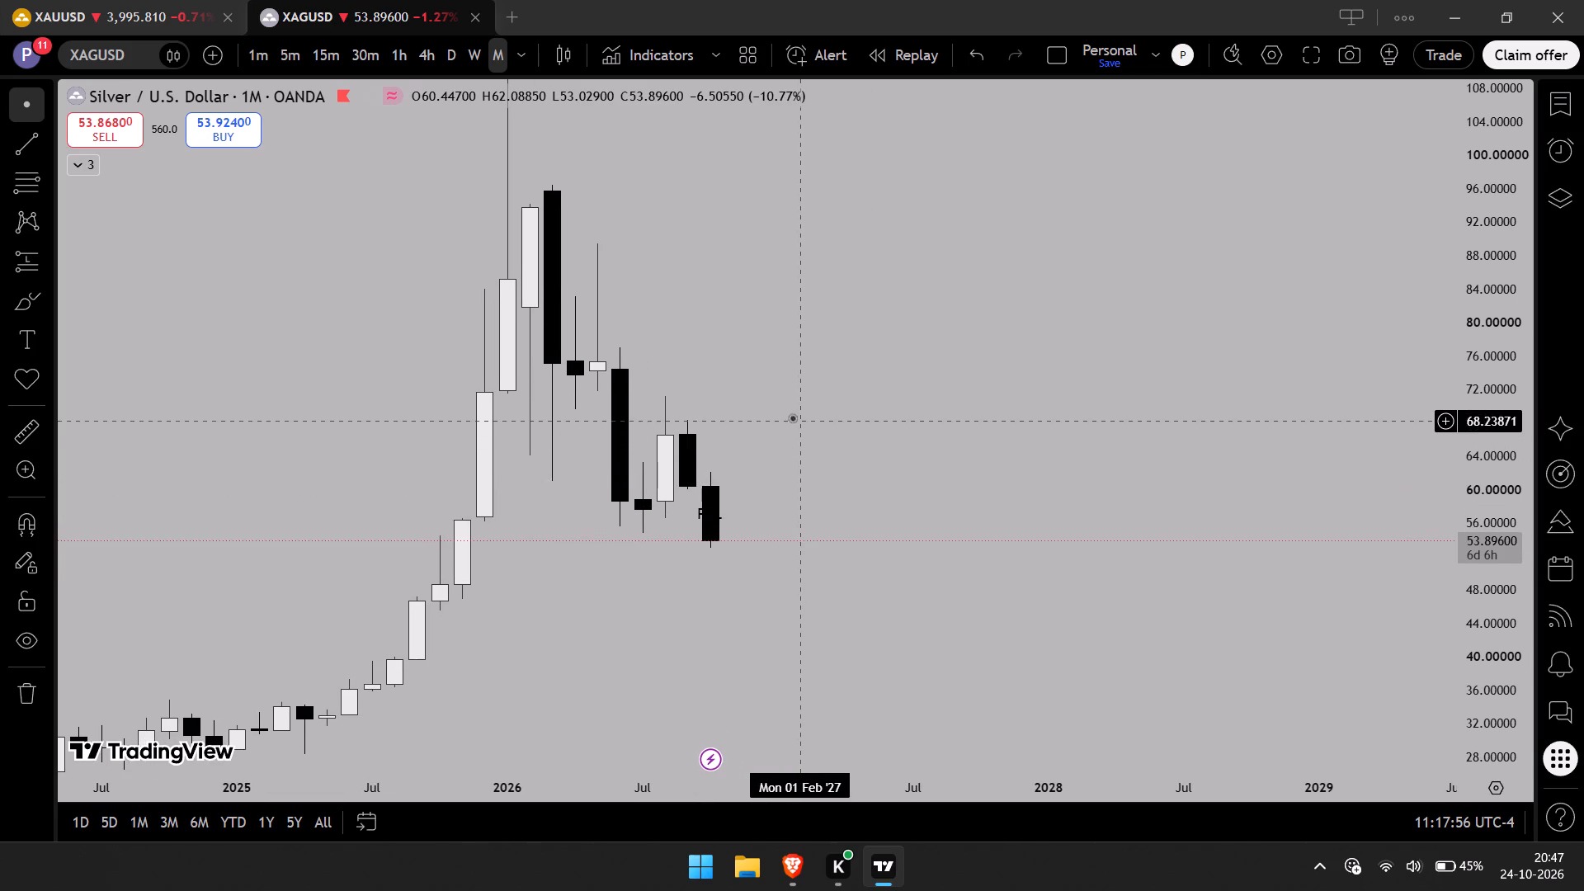
{"action": "scroll", "coordinate": [799, 408], "scroll_direction": "up", "scroll_amount": 1}
{"action": "left_click_drag", "start_coordinate": [807, 497], "coordinate": [826, 467]}
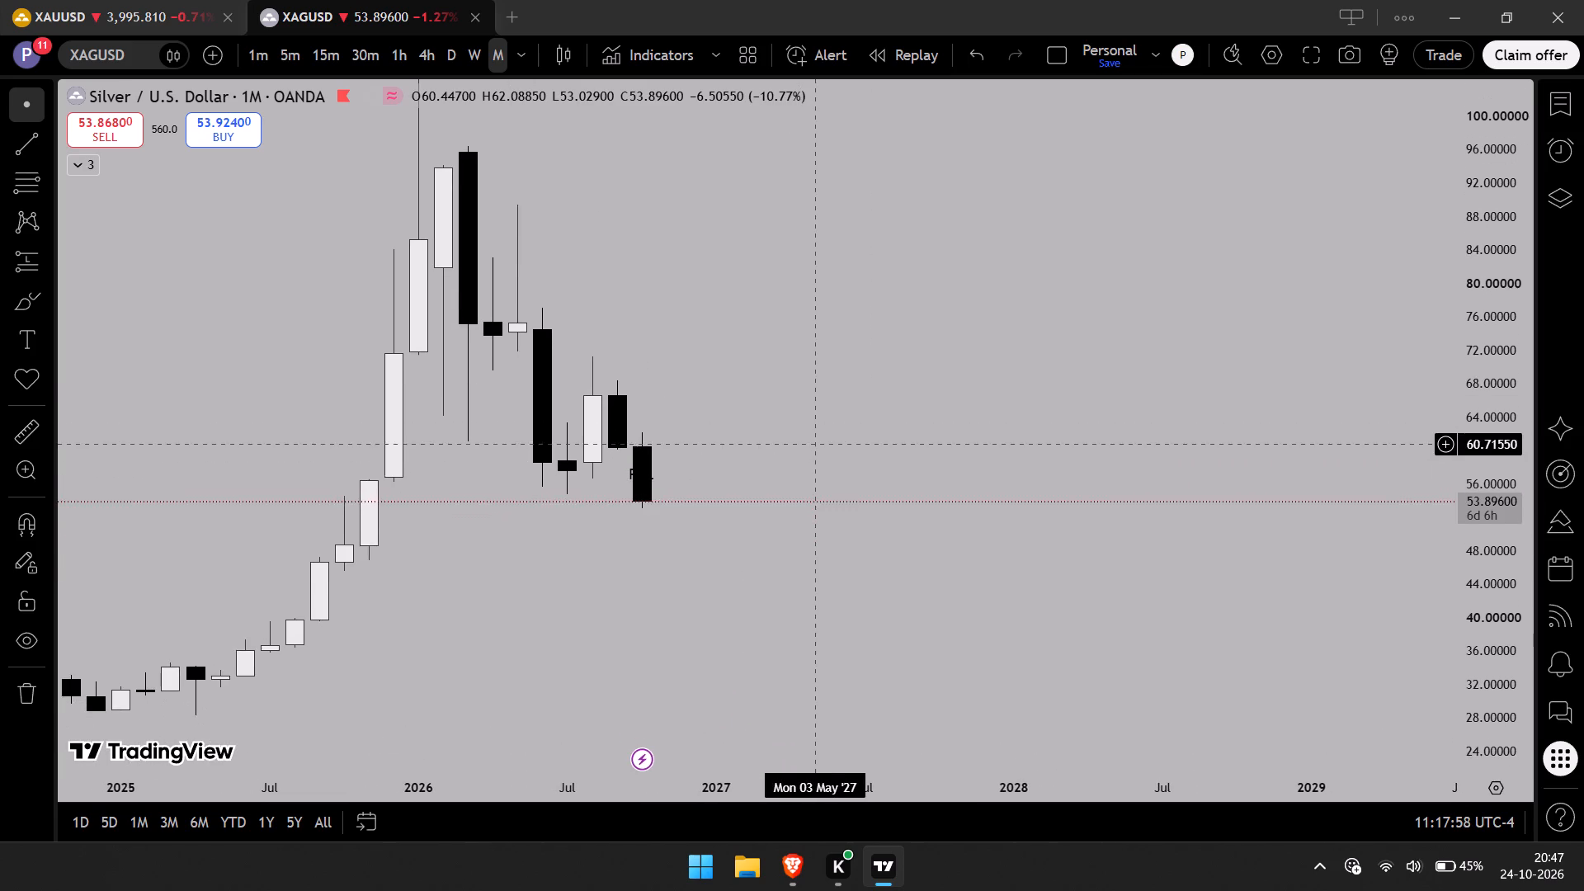
{"action": "left_click_drag", "start_coordinate": [826, 467], "coordinate": [833, 481]}
{"action": "left_click_drag", "start_coordinate": [838, 465], "coordinate": [842, 464]}
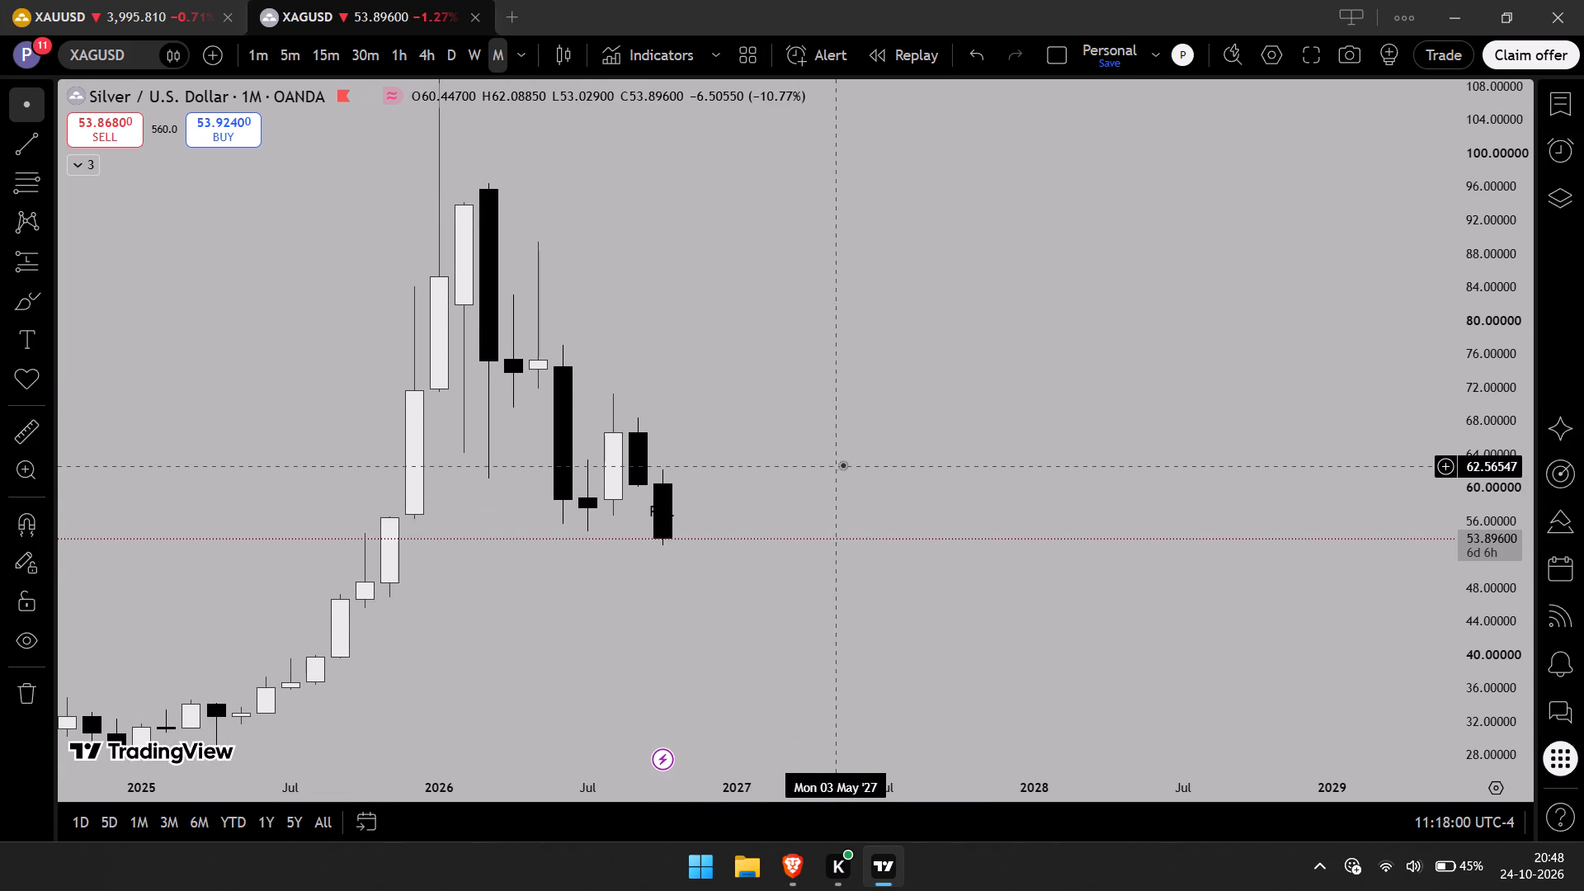
{"action": "left_click_drag", "start_coordinate": [842, 464], "coordinate": [865, 457]}
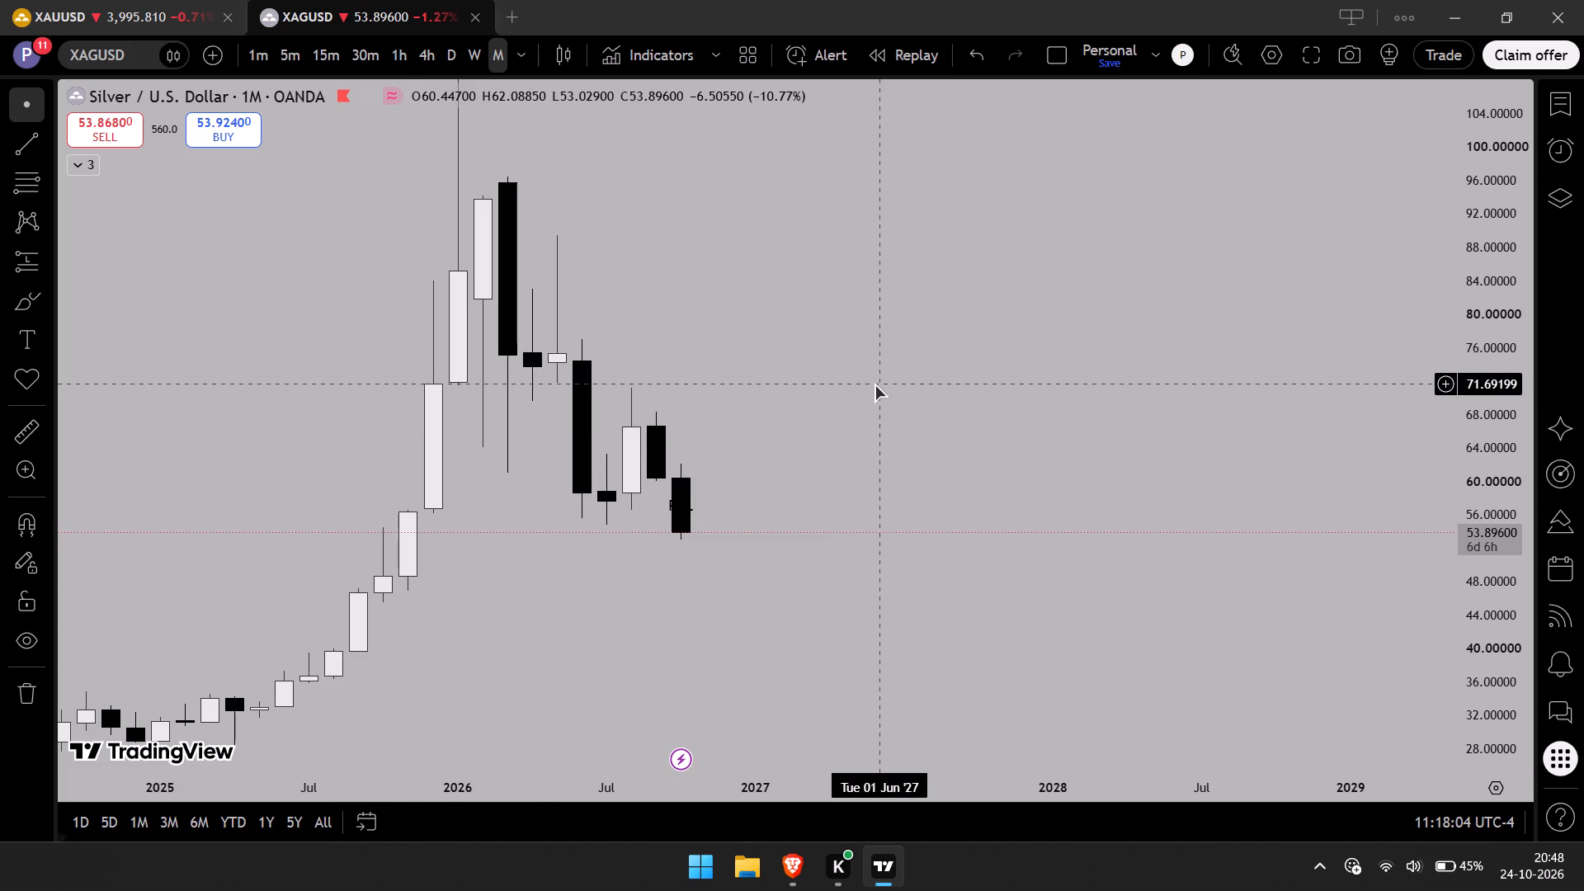
{"action": "left_click", "coordinate": [517, 648]}
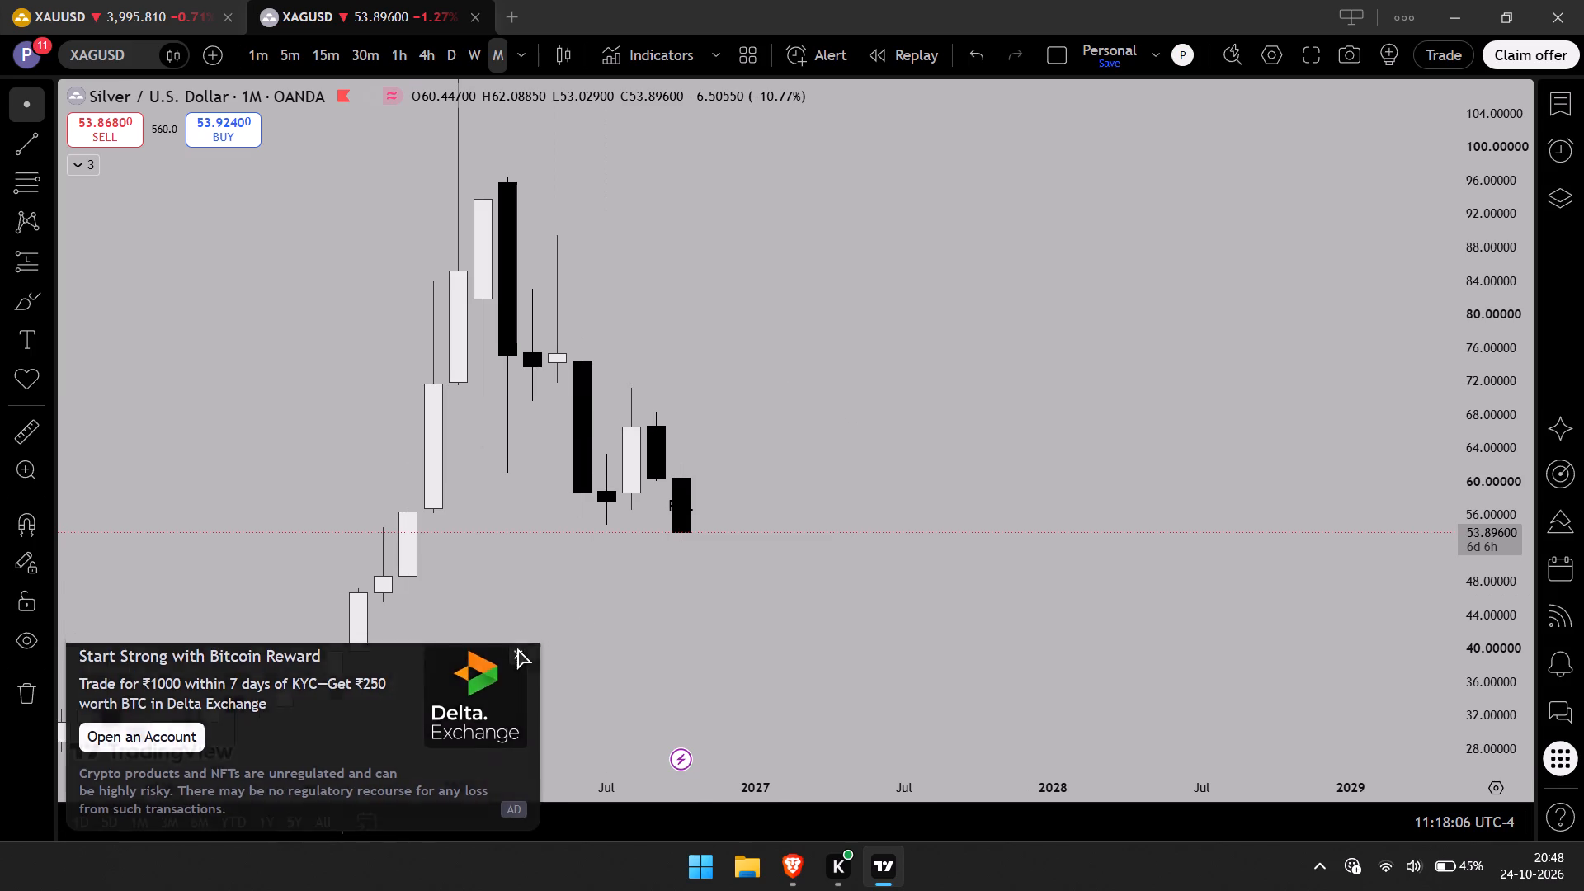
{"action": "left_click", "coordinate": [21, 146]}
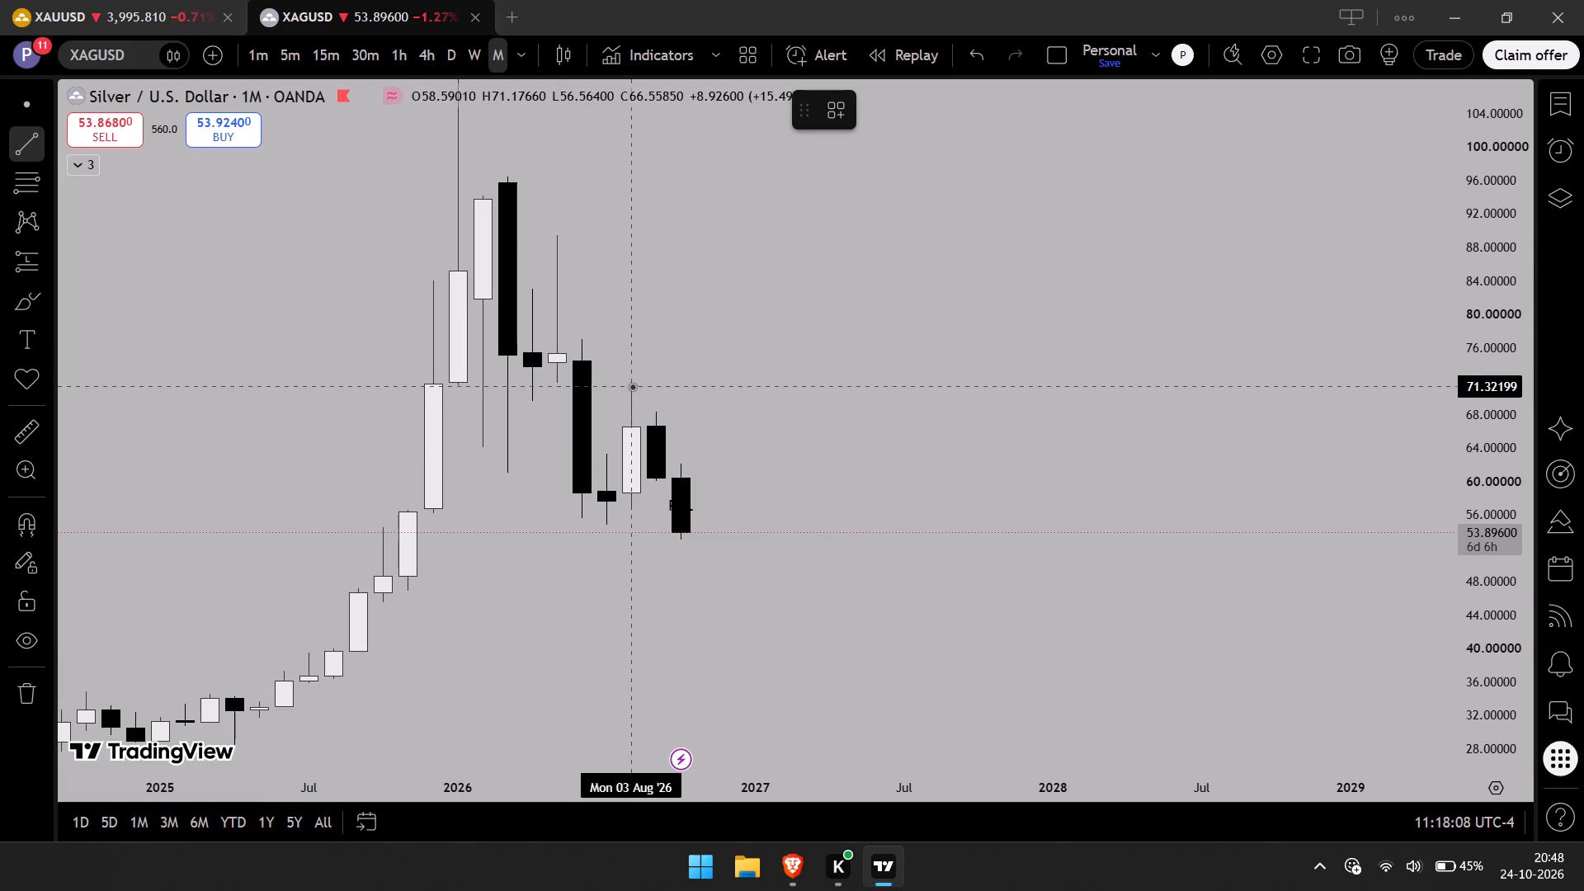
{"action": "left_click", "coordinate": [632, 386]}
{"action": "left_click", "coordinate": [718, 386]}
Label the line at the August high "AUGUST-HIGH-$$$".
{"action": "left_click", "coordinate": [682, 386]}
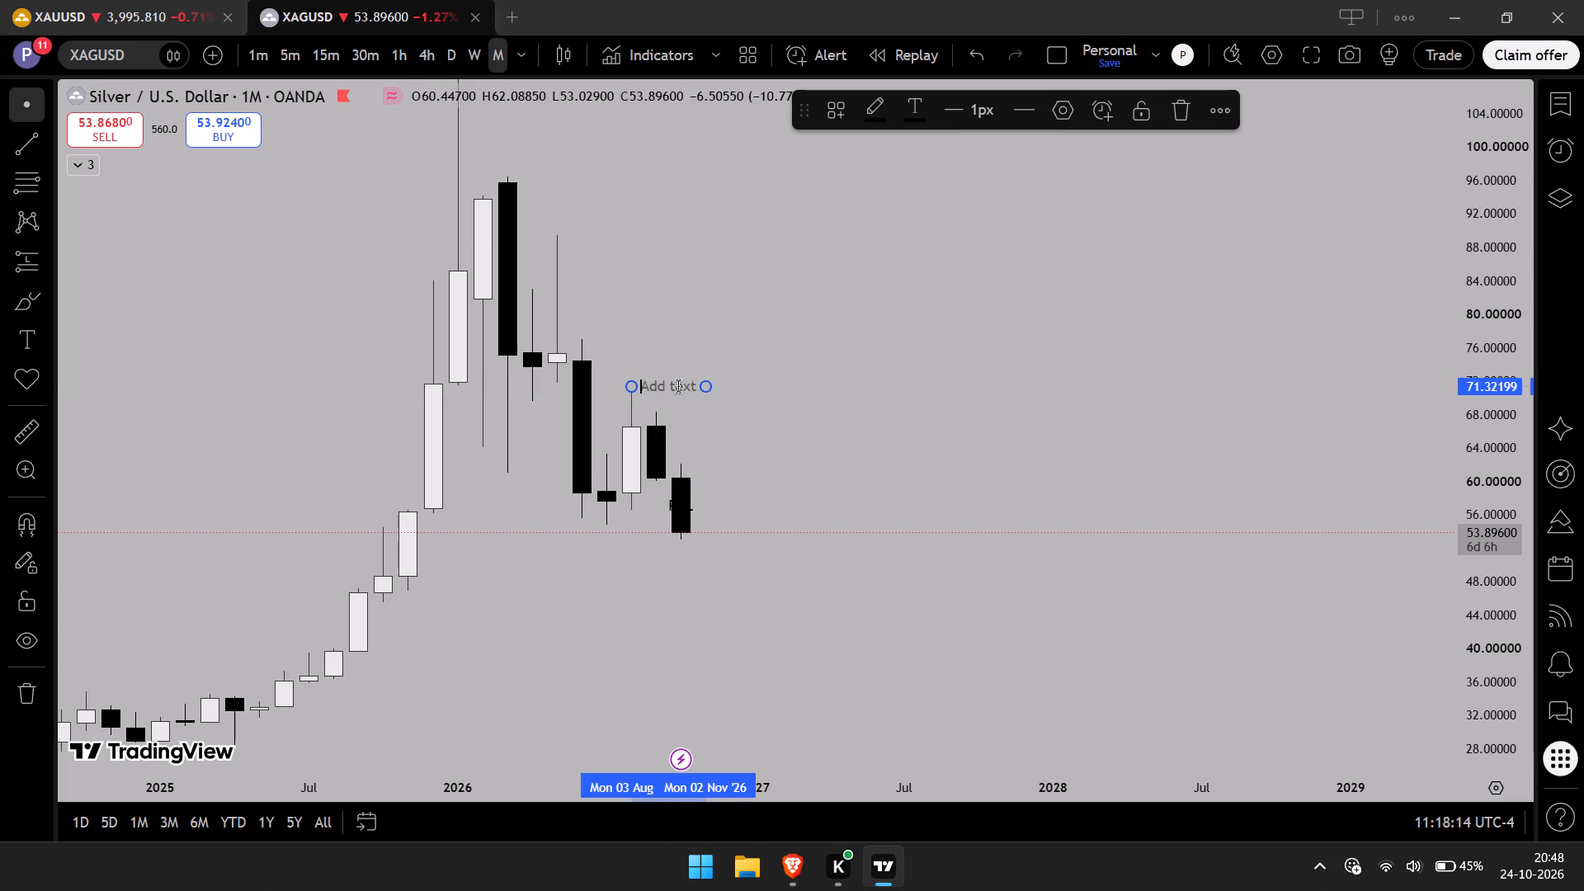
{"action": "type", "text": "AUGUST"}
{"action": "key", "text": "minus"}
{"action": "key", "text": "BackSpace"}
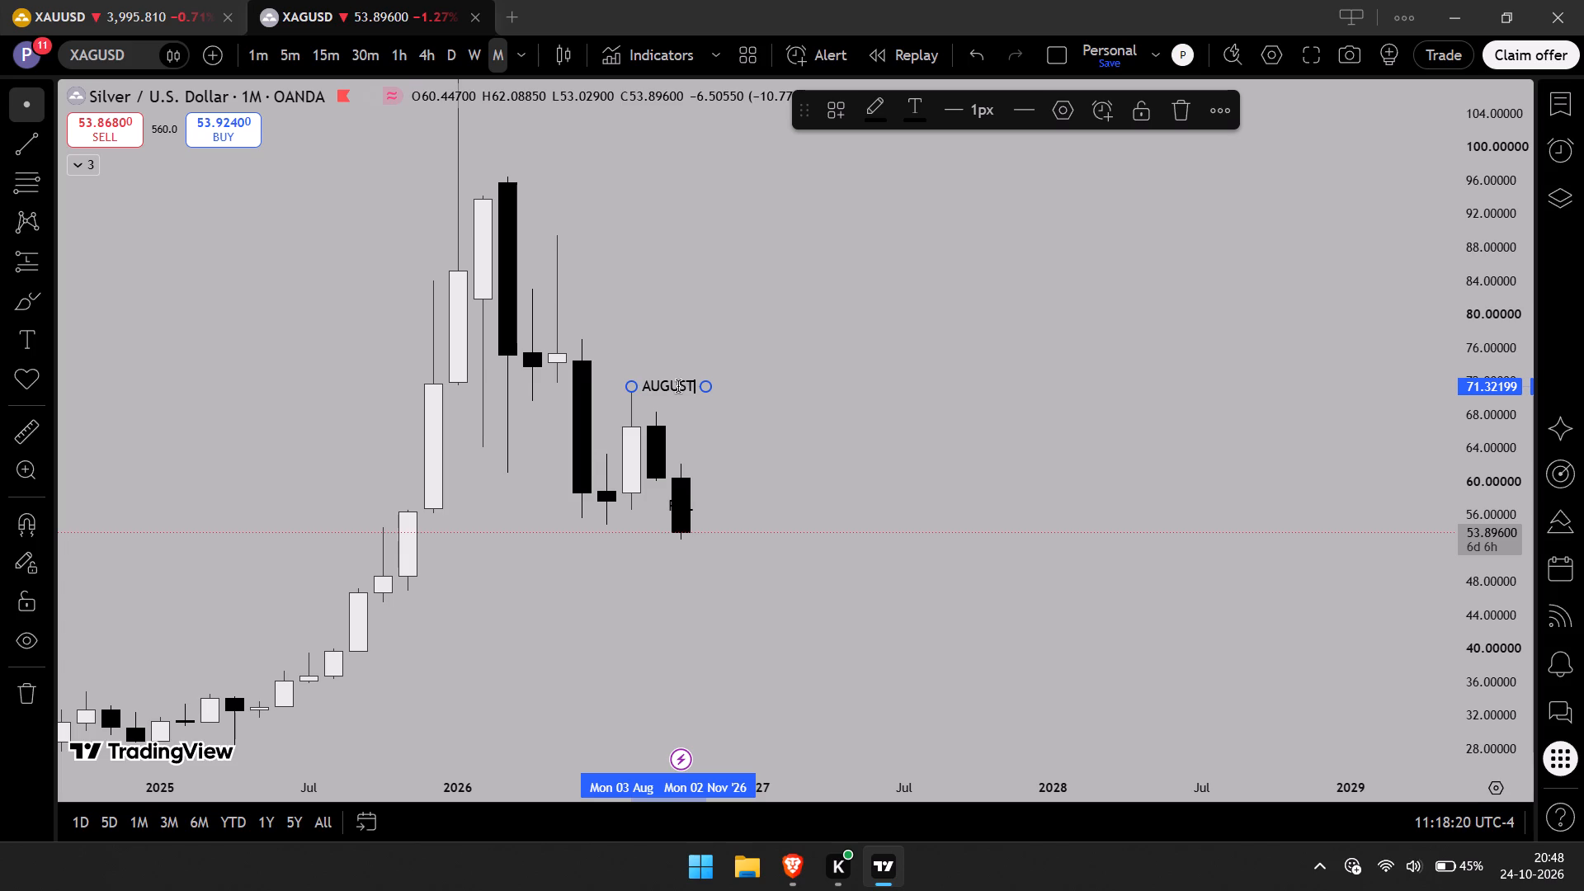
{"action": "type", "text": "-HIGH"}
{"action": "type", "text": "-$$$"}
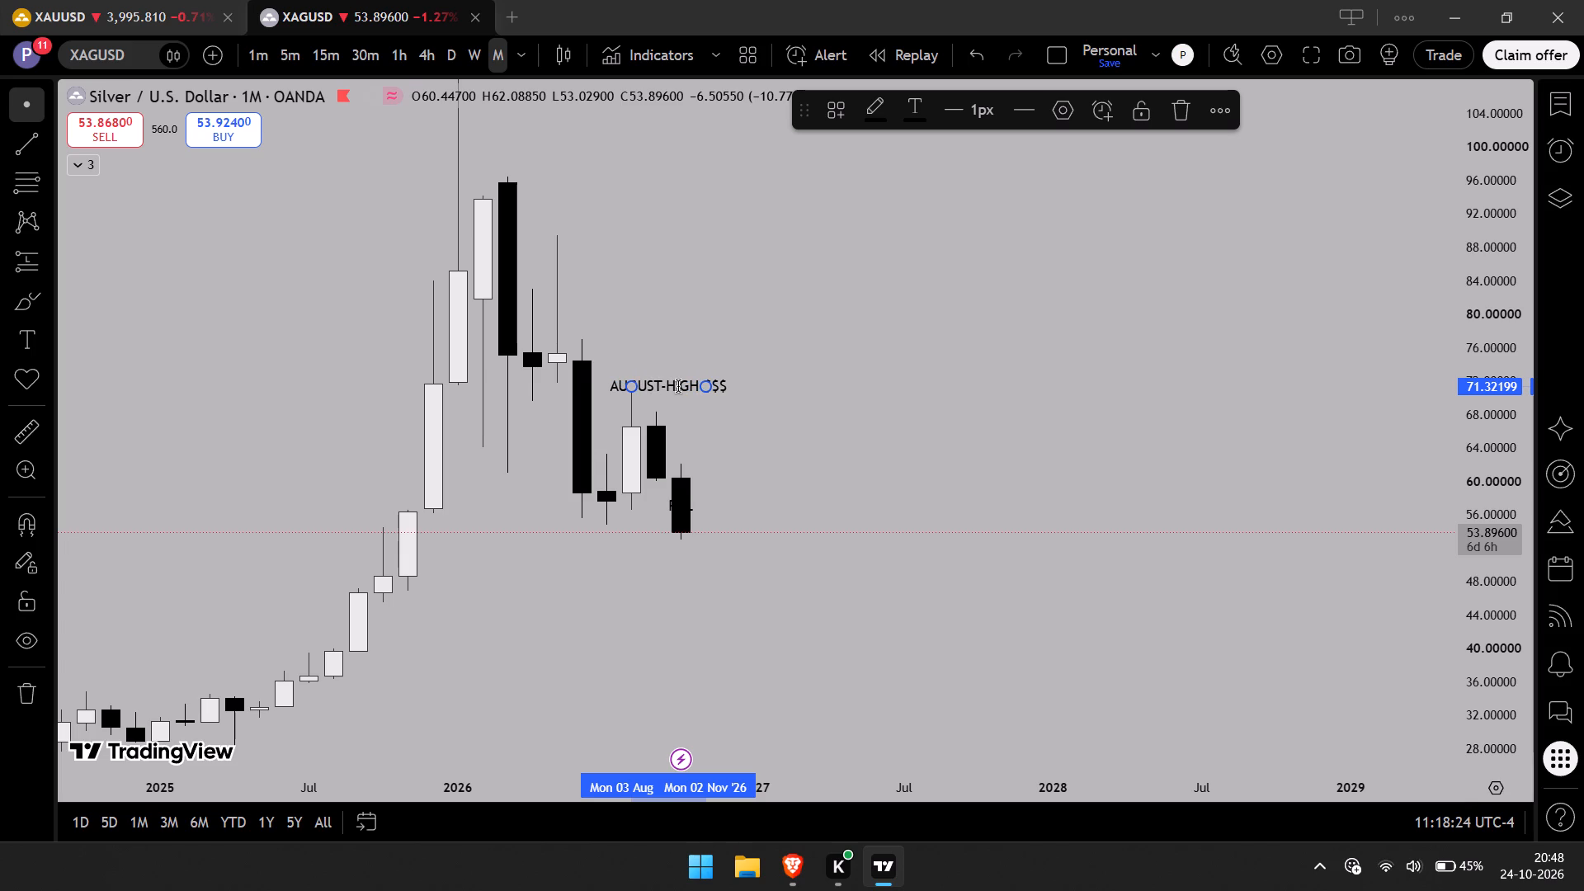
{"action": "left_click", "coordinate": [775, 419]}
Draw a near-horizontal trend line from the August 2026 monthly low at about 56.5 to October 2026.
{"action": "left_click_drag", "start_coordinate": [794, 488], "coordinate": [793, 429]}
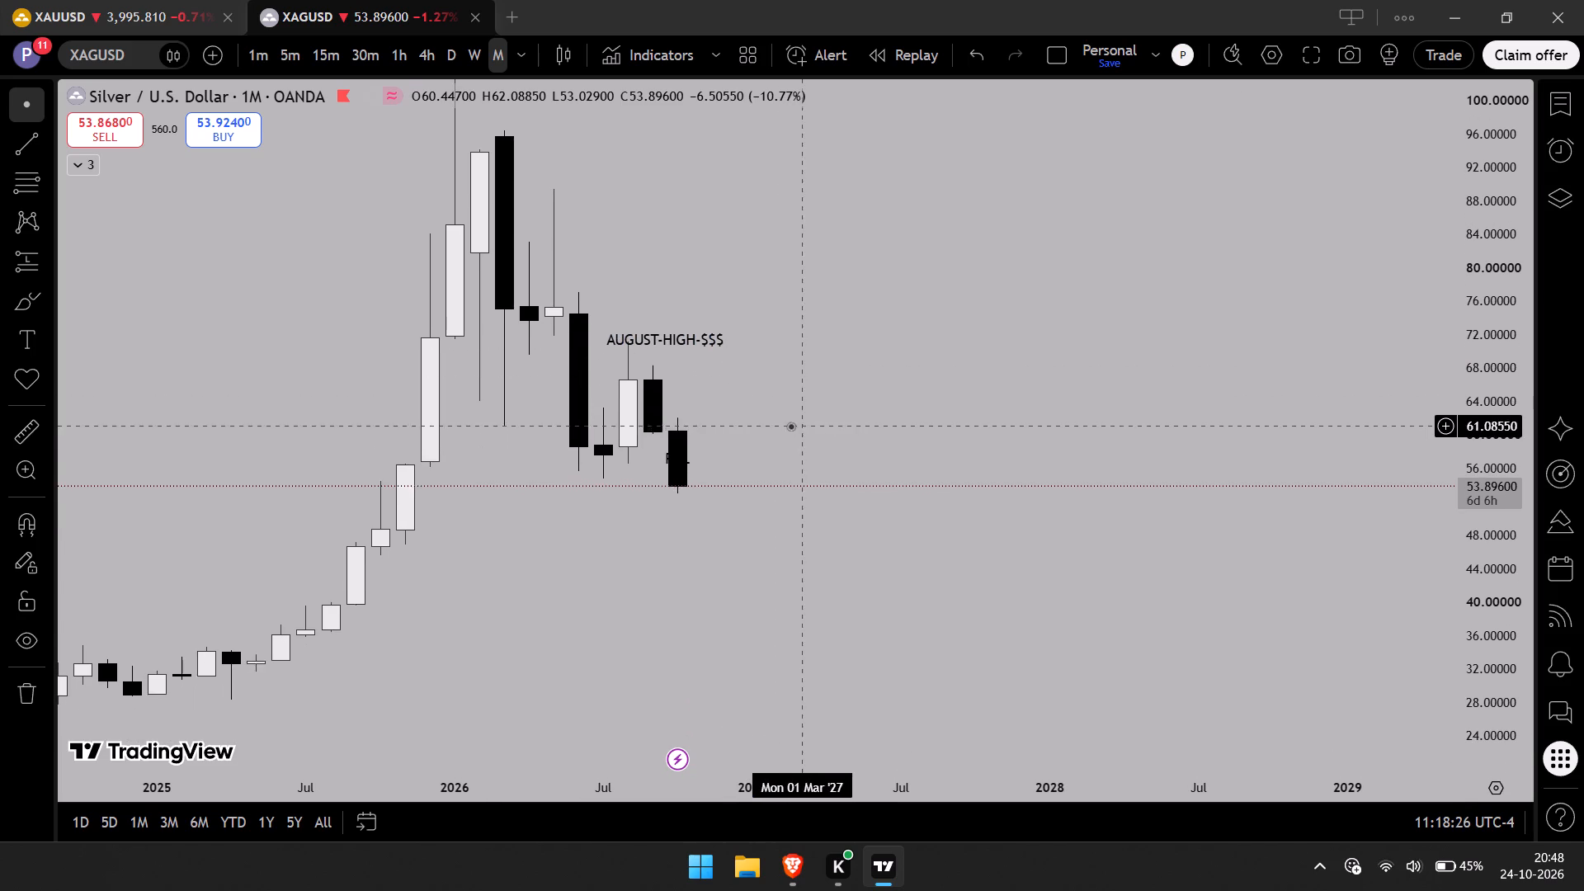
{"action": "scroll", "coordinate": [790, 426], "scroll_direction": "up", "scroll_amount": 2}
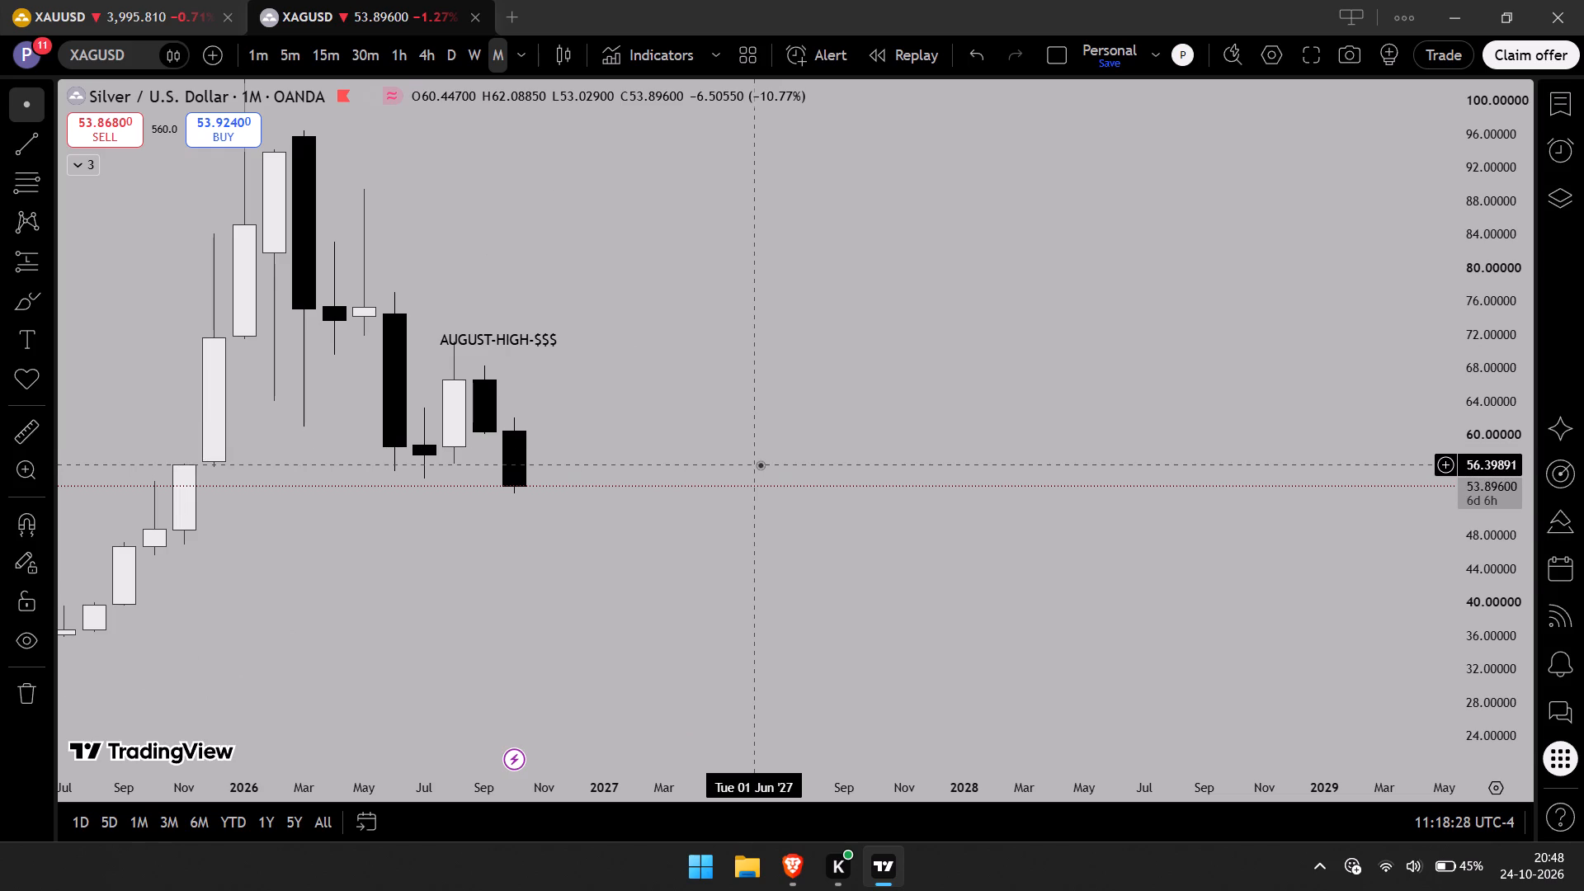
{"action": "left_click_drag", "start_coordinate": [760, 464], "coordinate": [761, 448]}
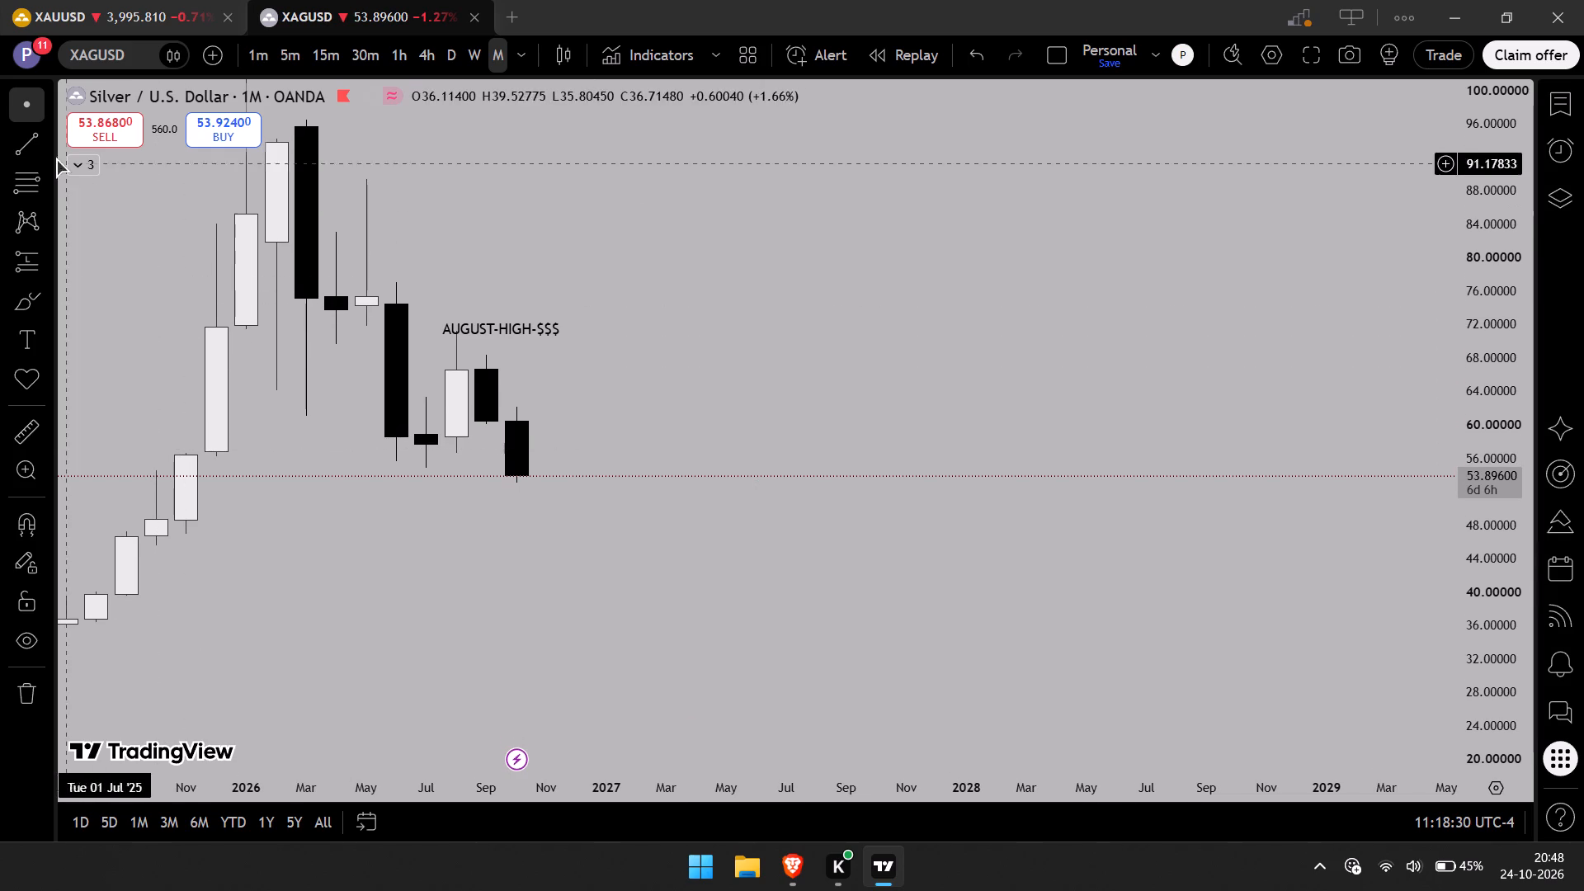
{"action": "left_click", "coordinate": [21, 143]}
{"action": "left_click", "coordinate": [458, 455]}
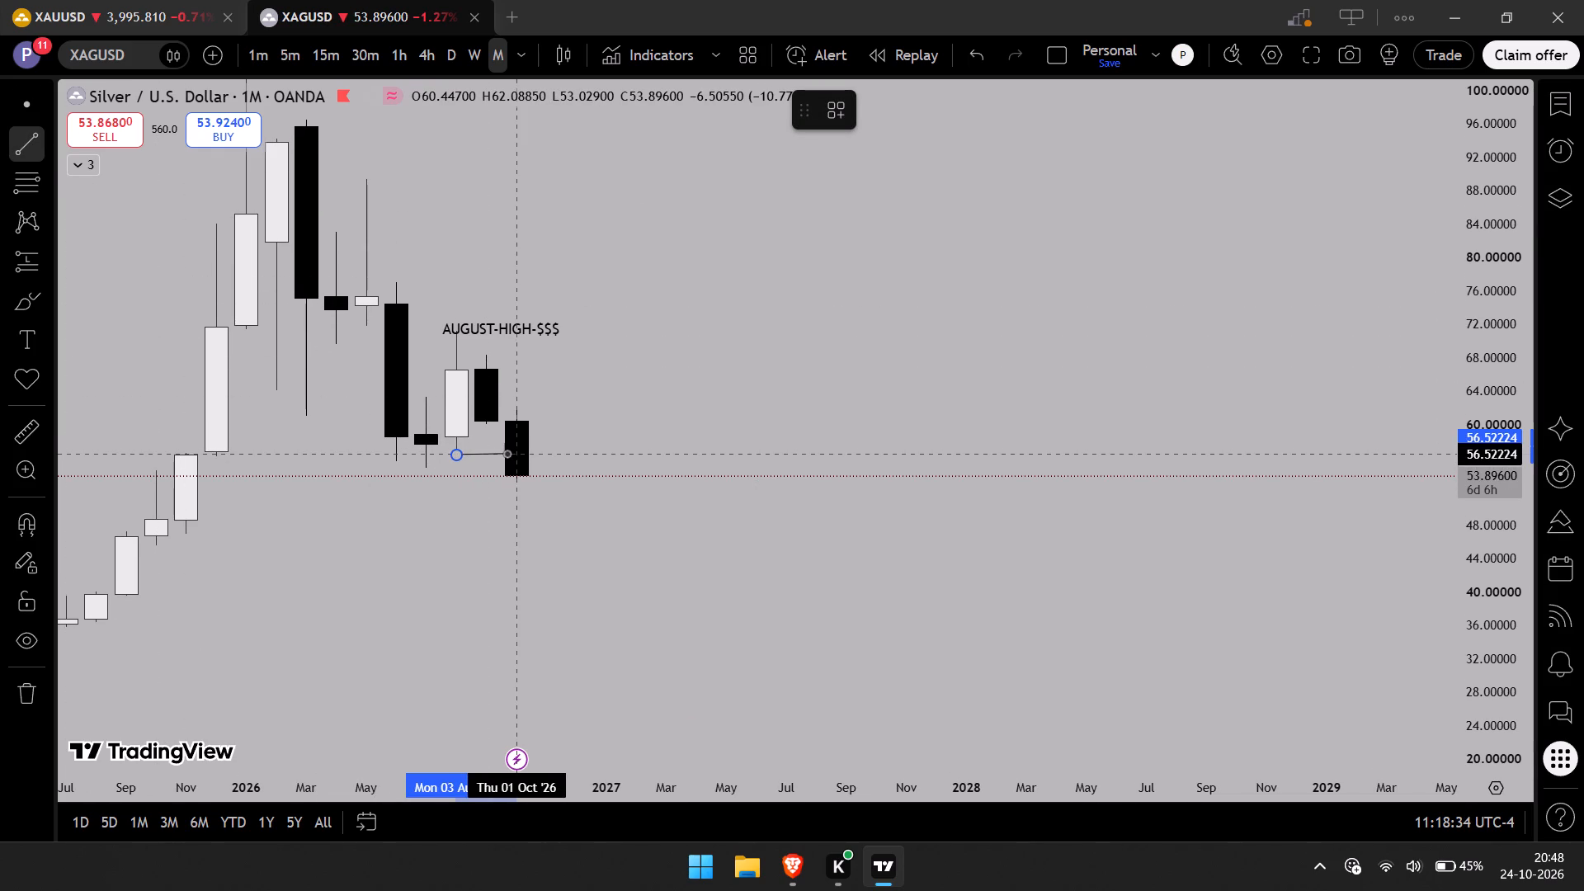
{"action": "left_click", "coordinate": [507, 455]}
Label the line at the August low "AUGUST-LOW-$$$".
{"action": "left_click", "coordinate": [496, 455]}
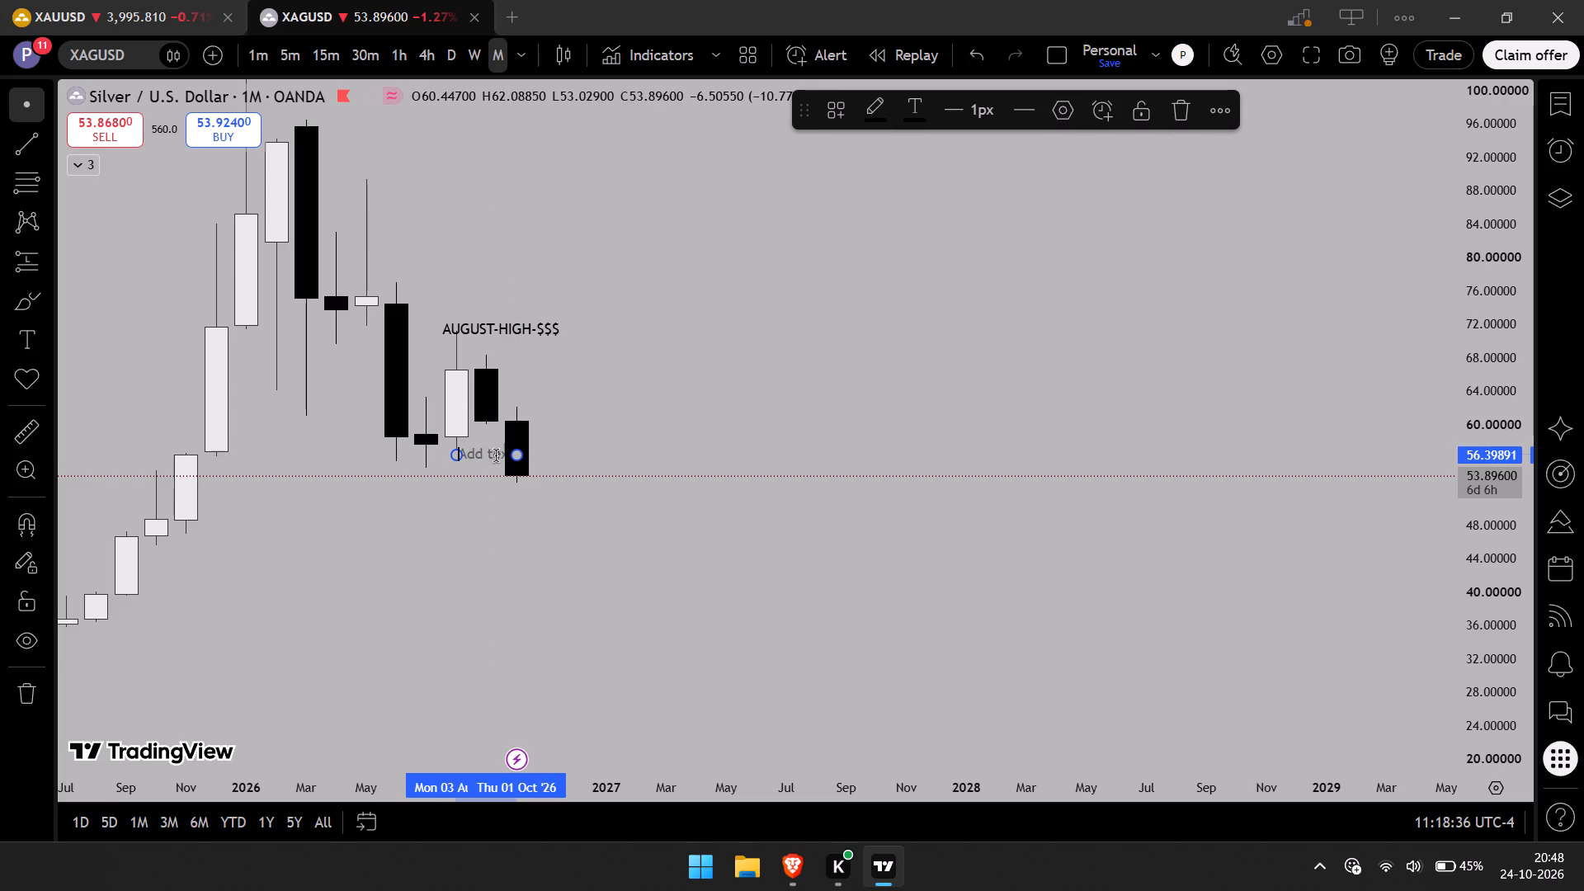
{"action": "type", "text": "AUGUST"}
{"action": "type", "text": "-LOW-"}
{"action": "type", "text": "$$$"}
{"action": "left_click", "coordinate": [664, 444]}
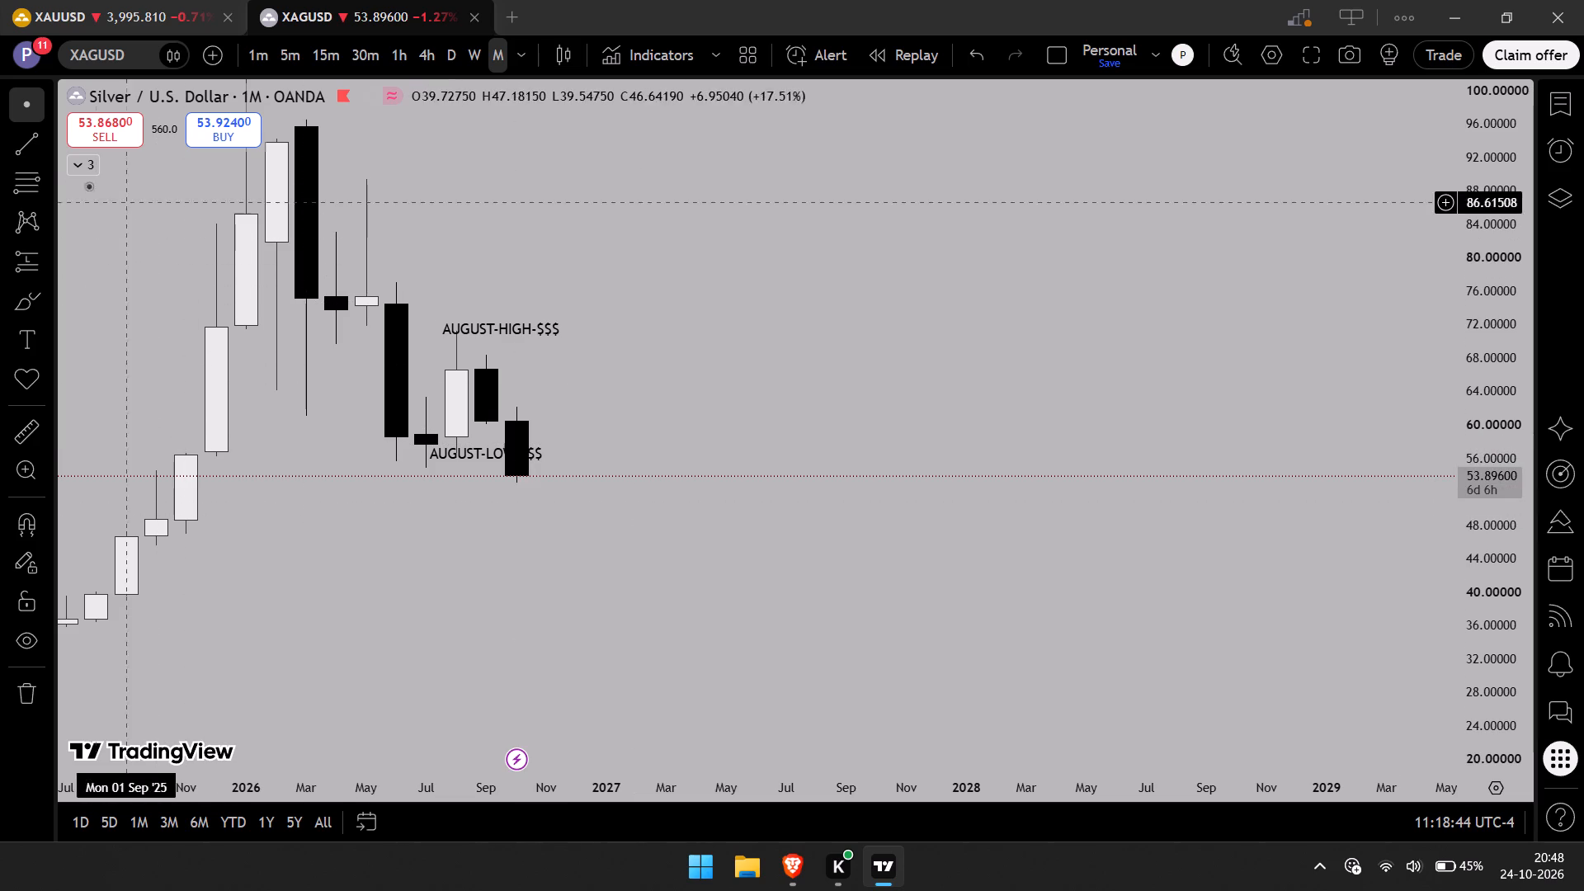
Draw a horizontal trend line from the July 2026 monthly low at about 54.55 to October 2026.
{"action": "left_click", "coordinate": [20, 148]}
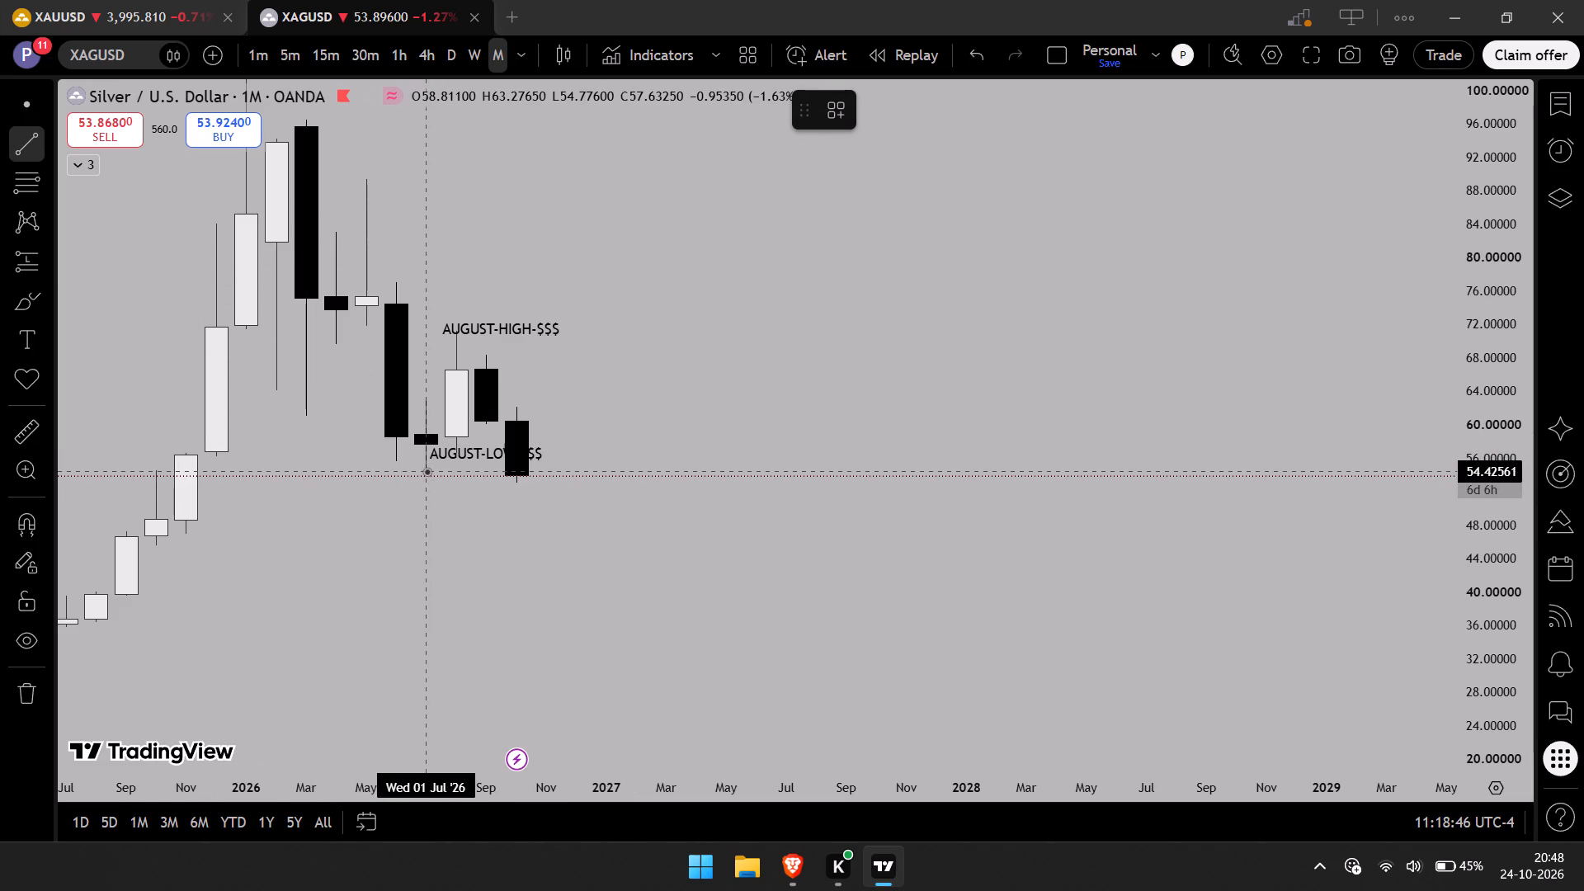
{"action": "left_click", "coordinate": [427, 469]}
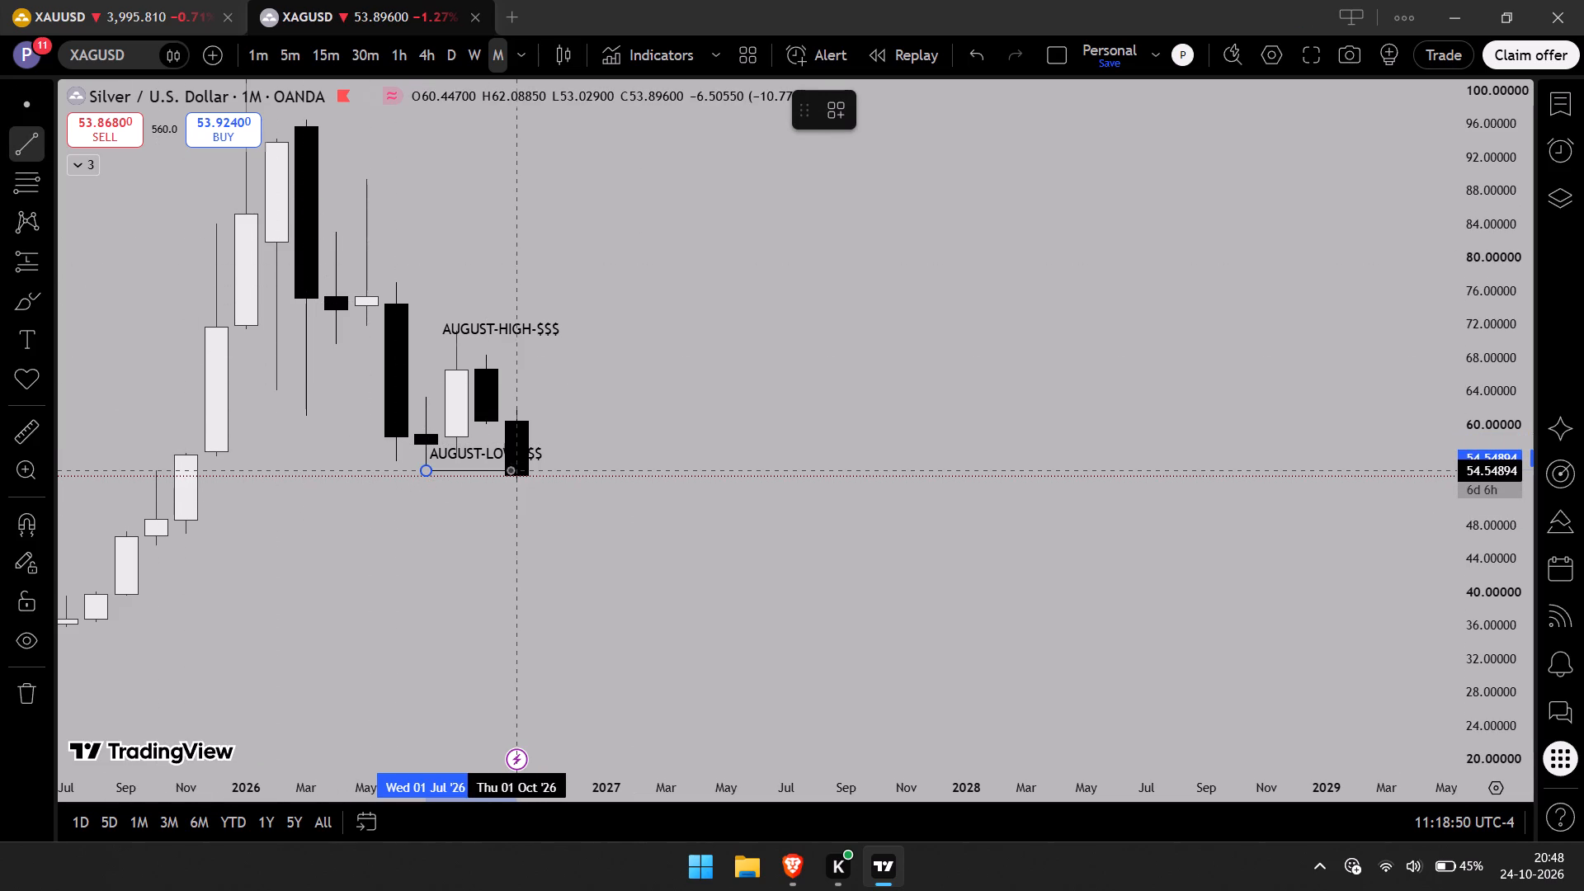
{"action": "left_click", "coordinate": [510, 469]}
Label the line at the July low "SEPT.-LOW-$$$".
{"action": "left_click", "coordinate": [480, 474]}
{"action": "type", "text": "SEPT"}
{"action": "key", "text": "period"}
{"action": "type", "text": "-LOW-"}
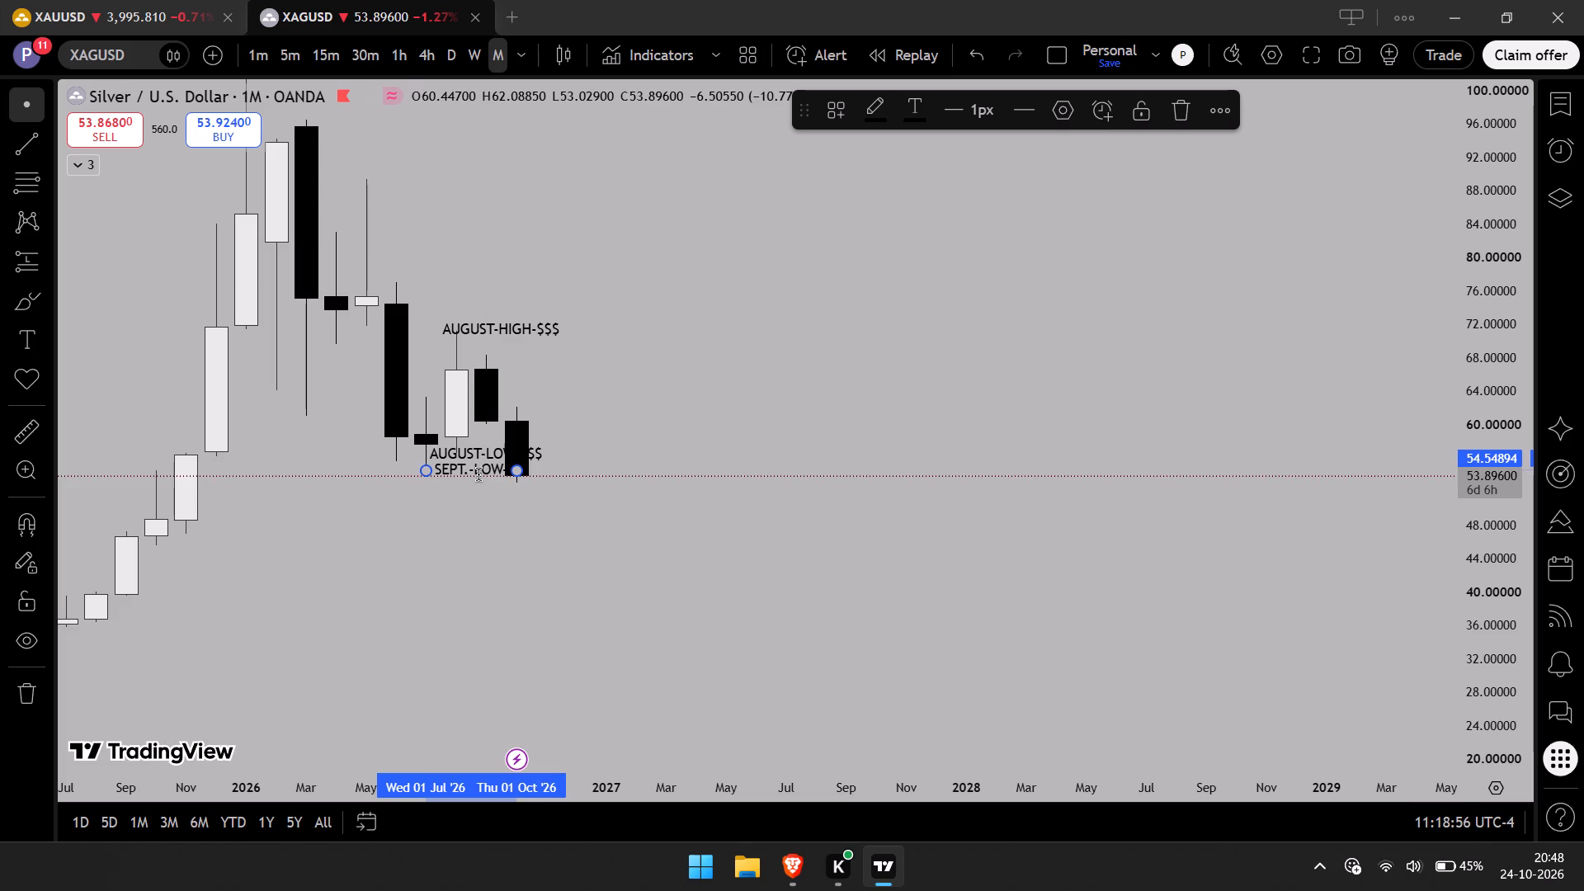
{"action": "type", "text": "$$$"}
{"action": "left_click", "coordinate": [598, 519]}
Draw a horizontal trend line from the October 2025 monthly low at about 45.55 to December 2026.
{"action": "left_click_drag", "start_coordinate": [584, 544], "coordinate": [595, 445]}
{"action": "scroll", "coordinate": [596, 440], "scroll_direction": "down", "scroll_amount": 1}
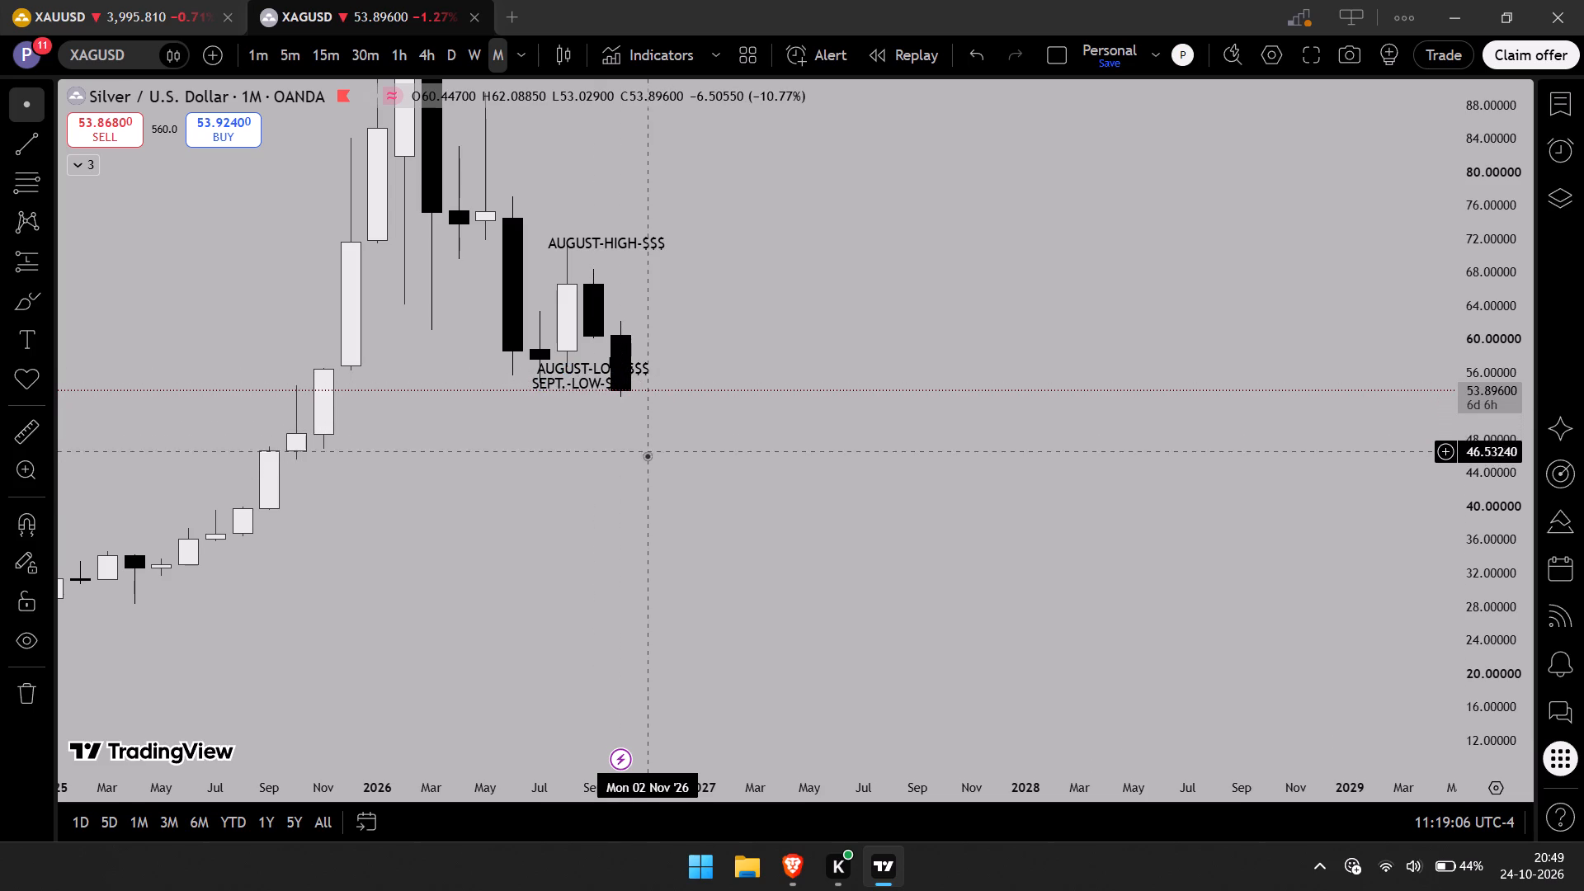
{"action": "left_click_drag", "start_coordinate": [646, 466], "coordinate": [647, 445]}
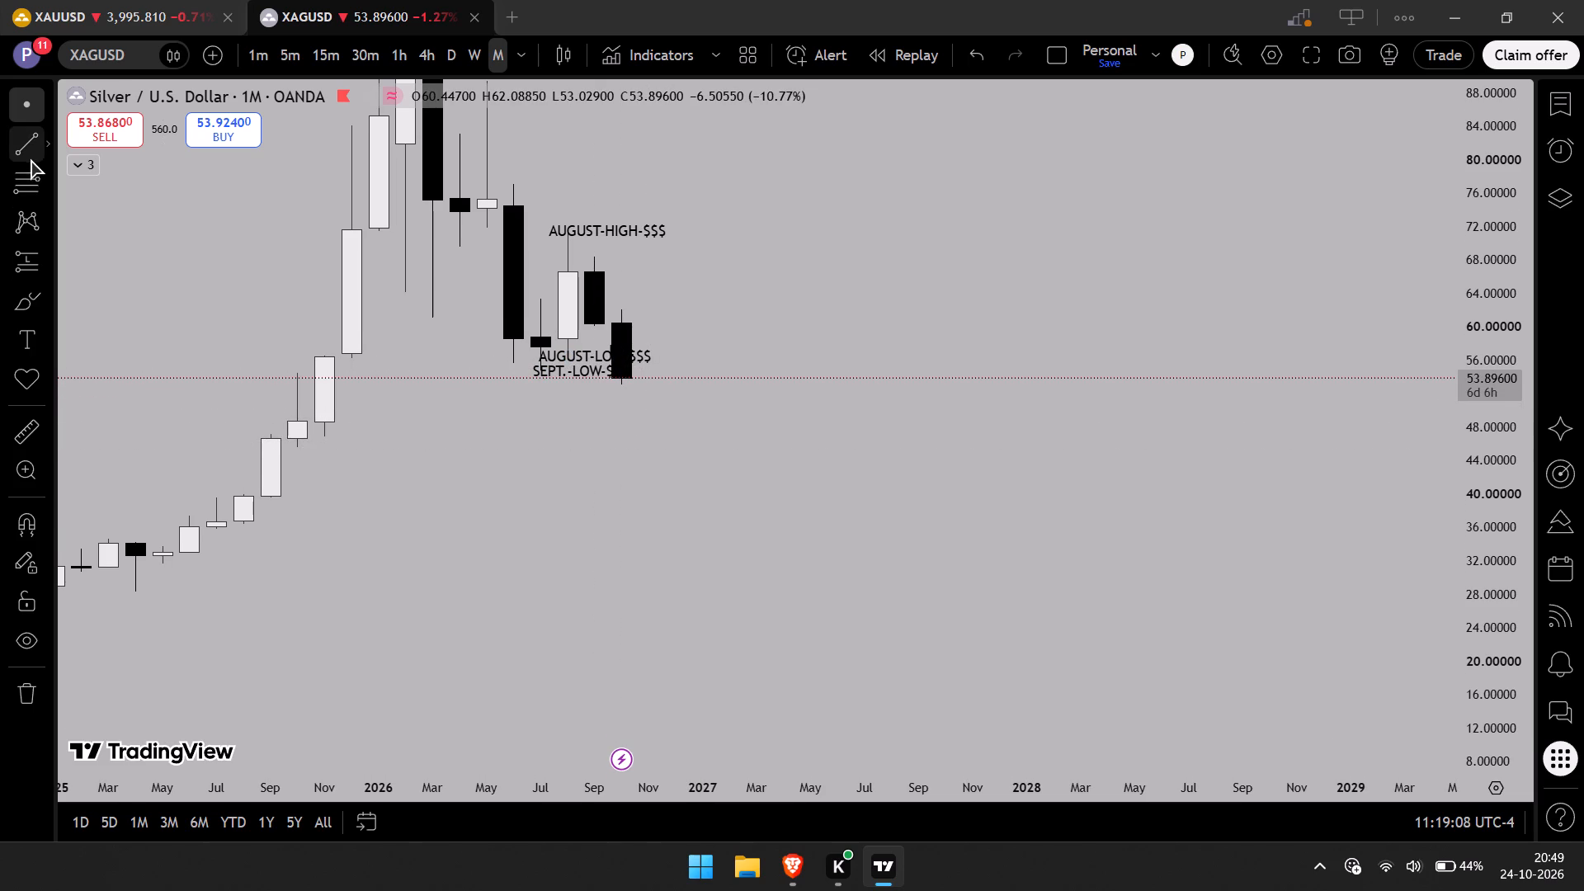
{"action": "left_click", "coordinate": [27, 153]}
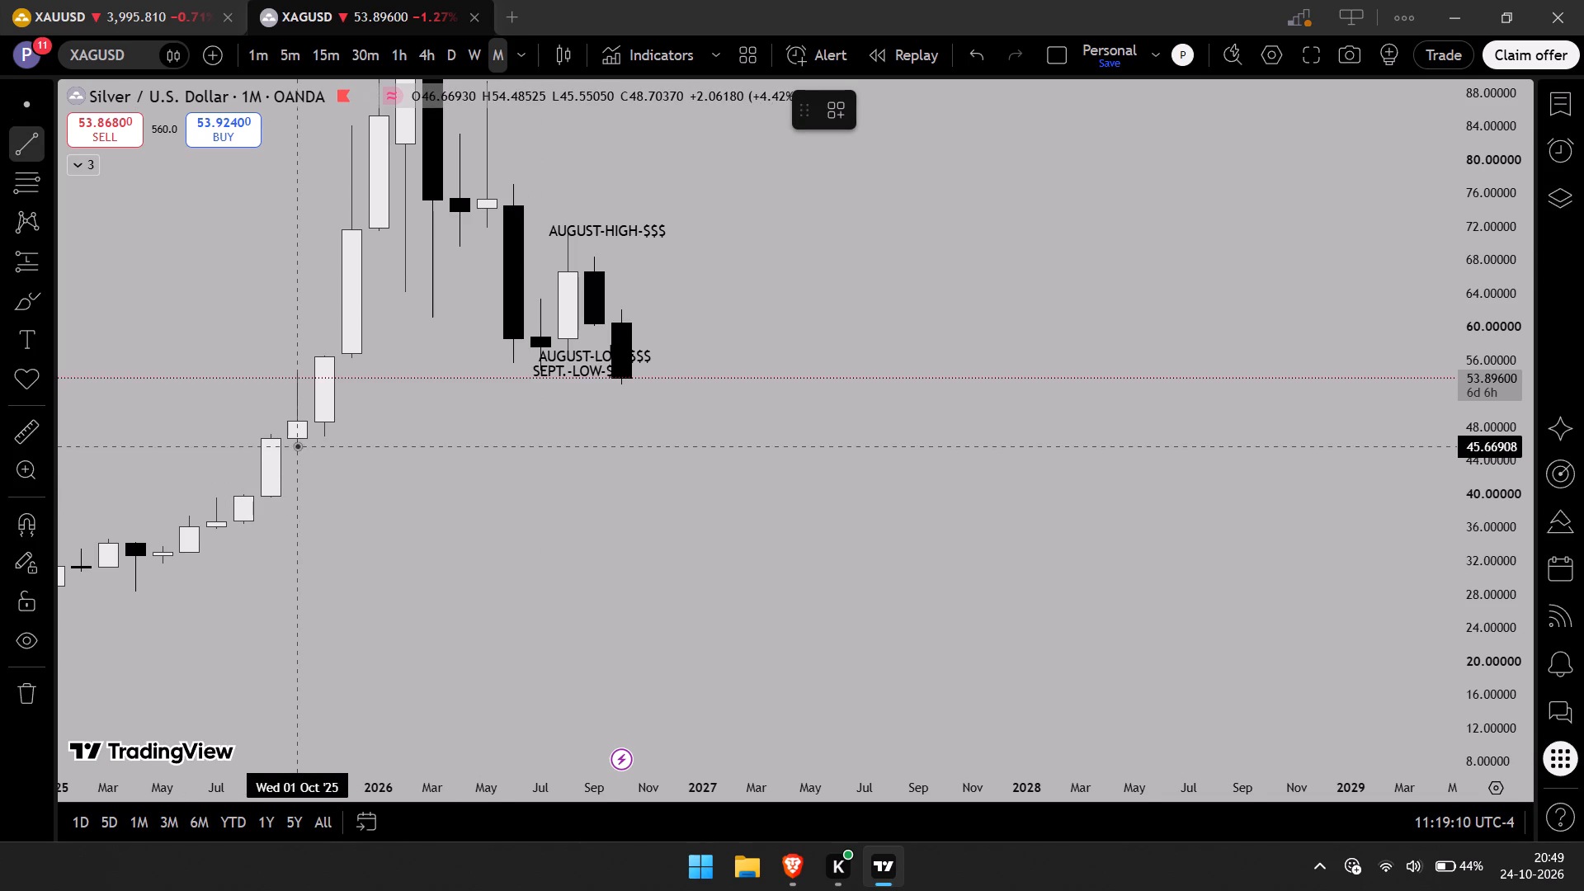
{"action": "left_click", "coordinate": [297, 445]}
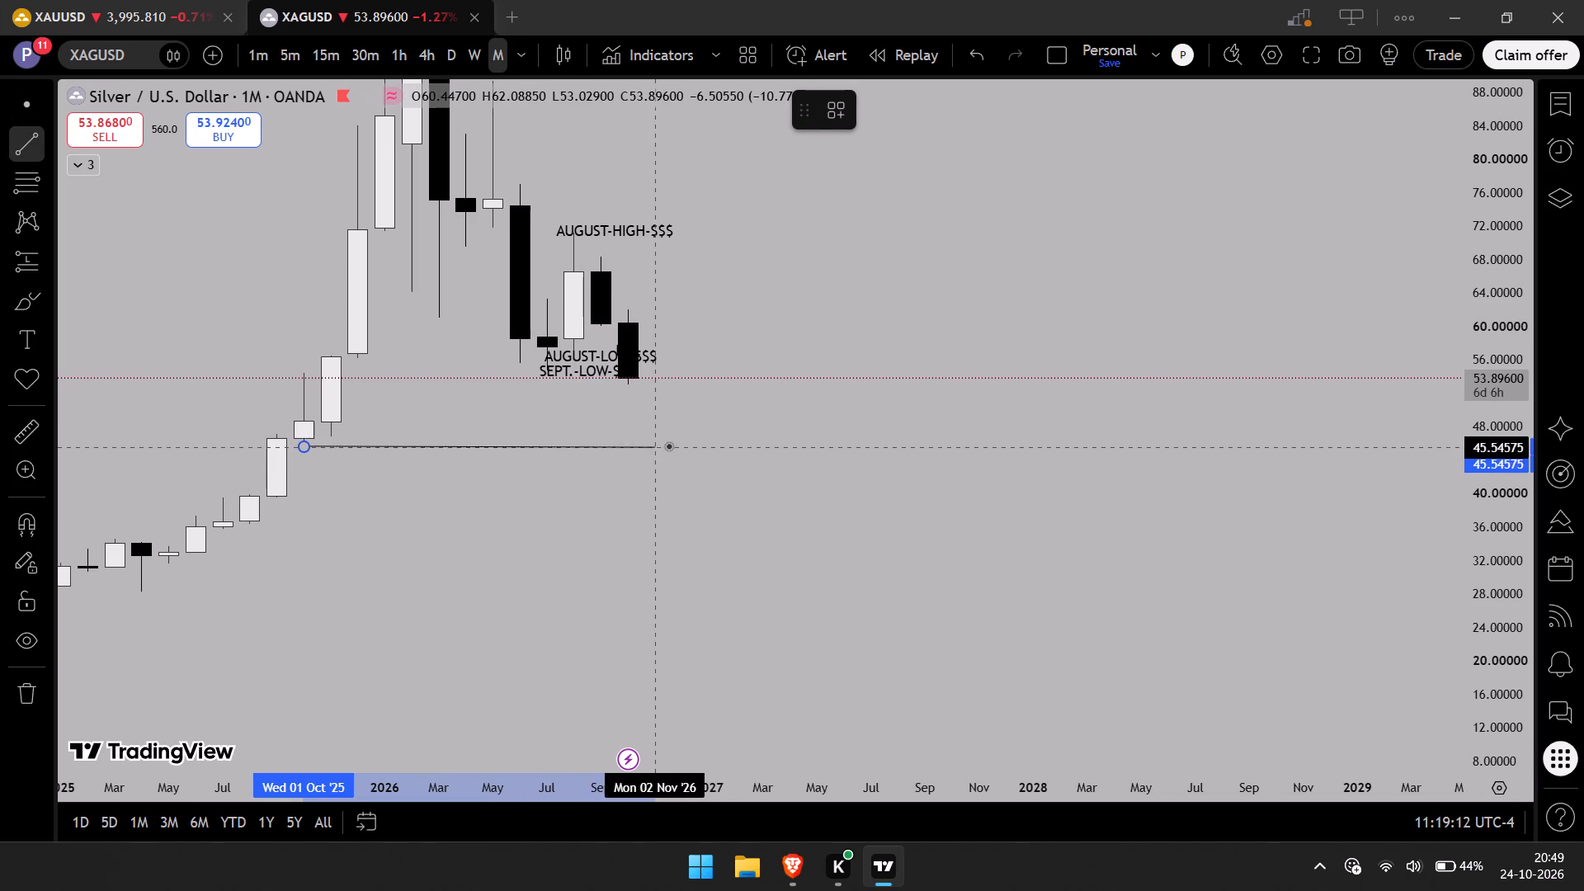
{"action": "left_click", "coordinate": [668, 445]}
{"action": "left_click", "coordinate": [645, 505]}
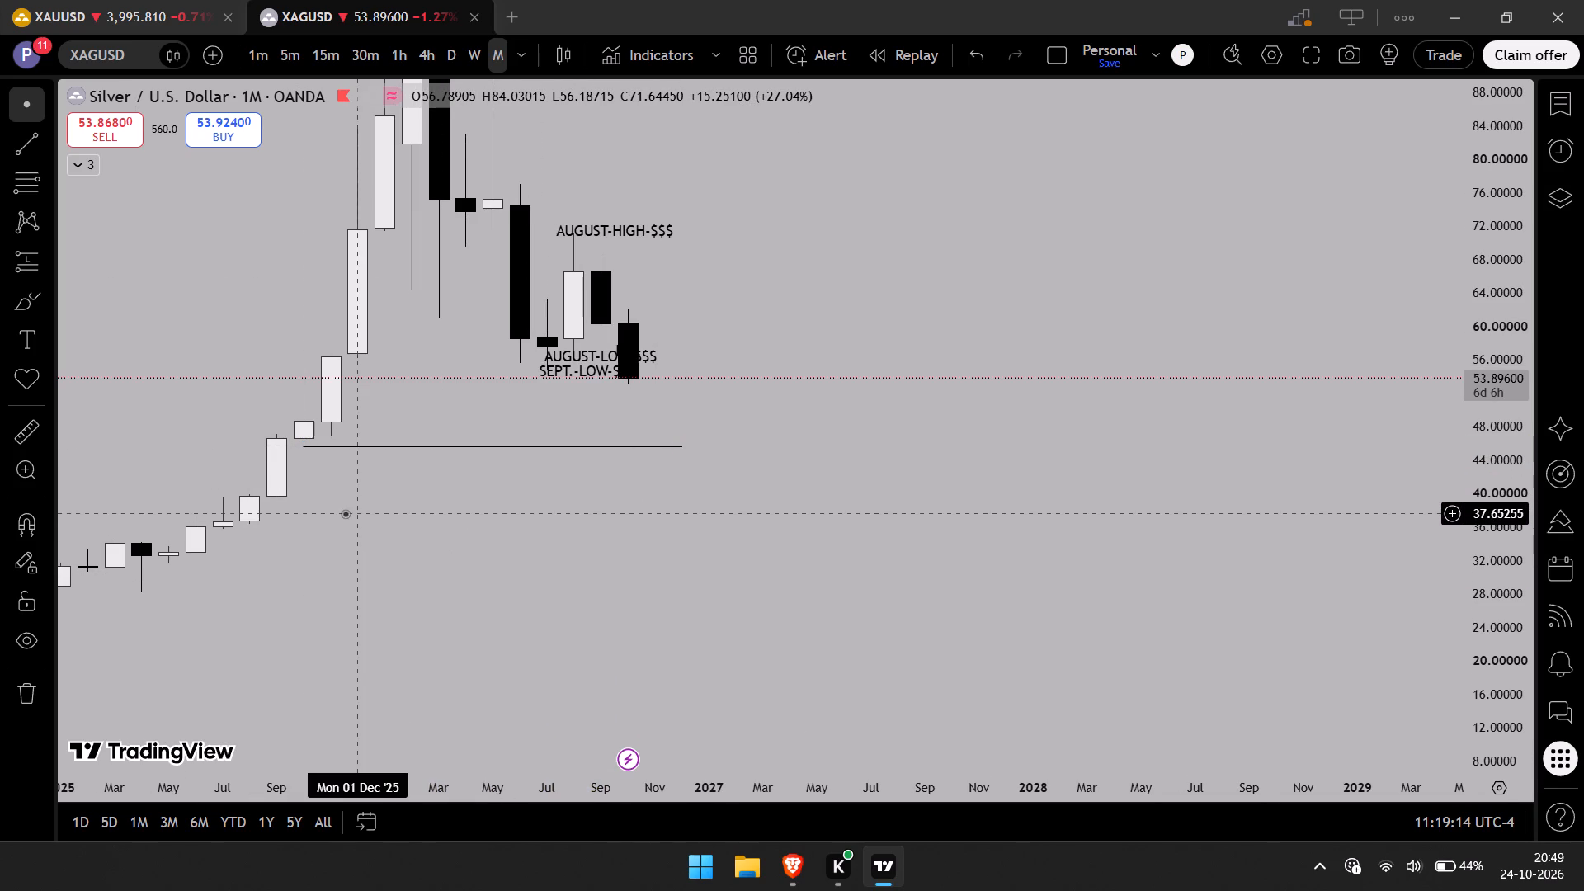
Draw a near-horizontal trend line from the September 2026 monthly high at about 68.7 to November 2026.
{"action": "left_click_drag", "start_coordinate": [345, 513], "coordinate": [353, 535]}
{"action": "scroll", "coordinate": [357, 538], "scroll_direction": "up", "scroll_amount": 1}
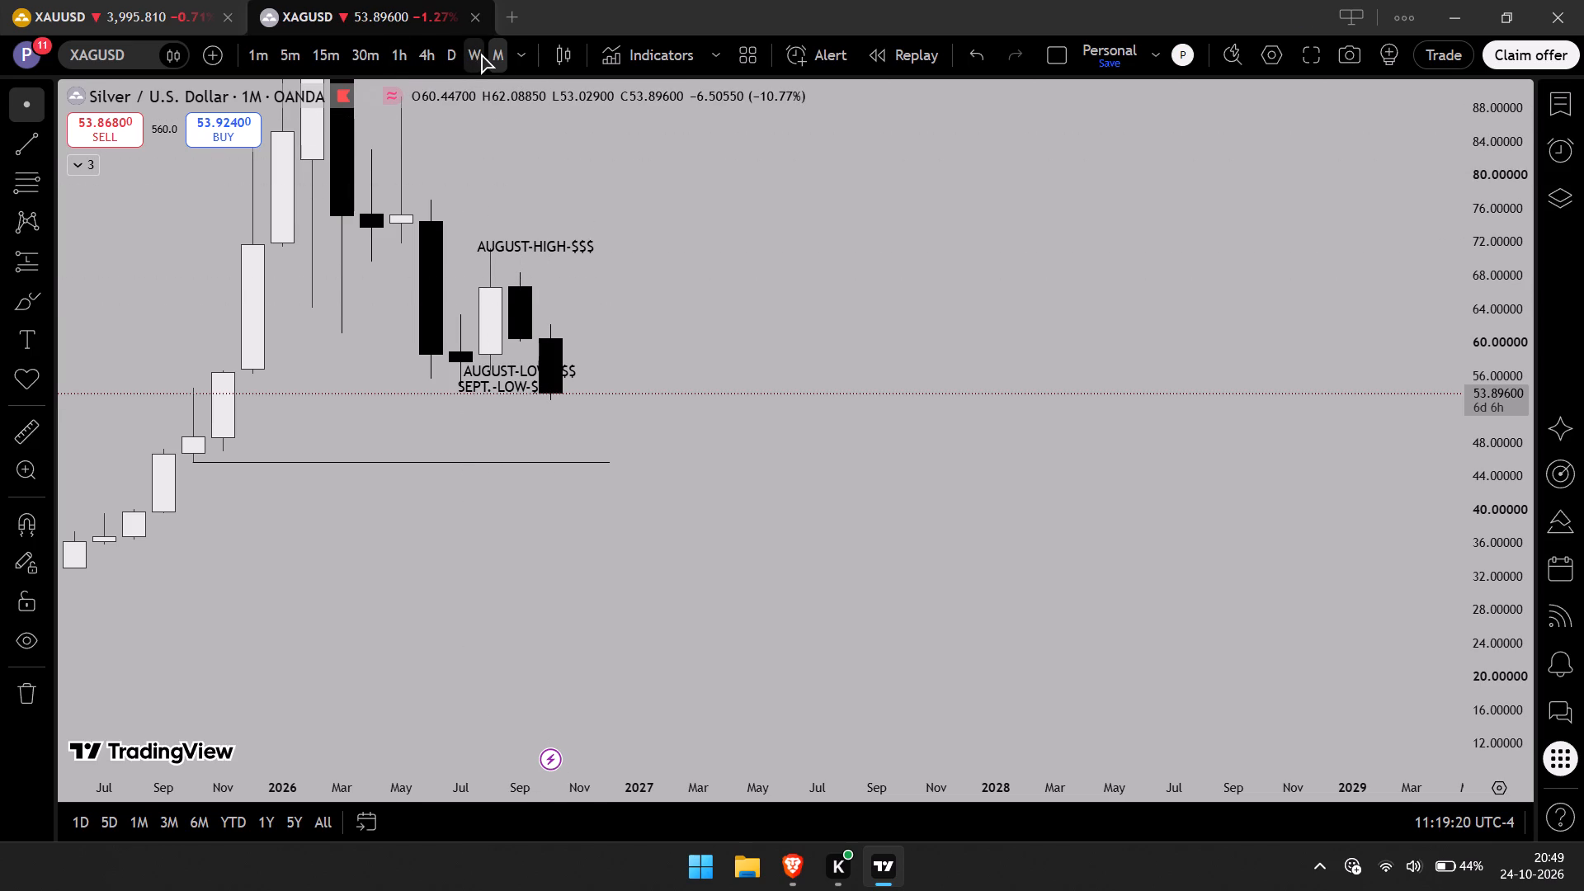
{"action": "left_click", "coordinate": [19, 143]}
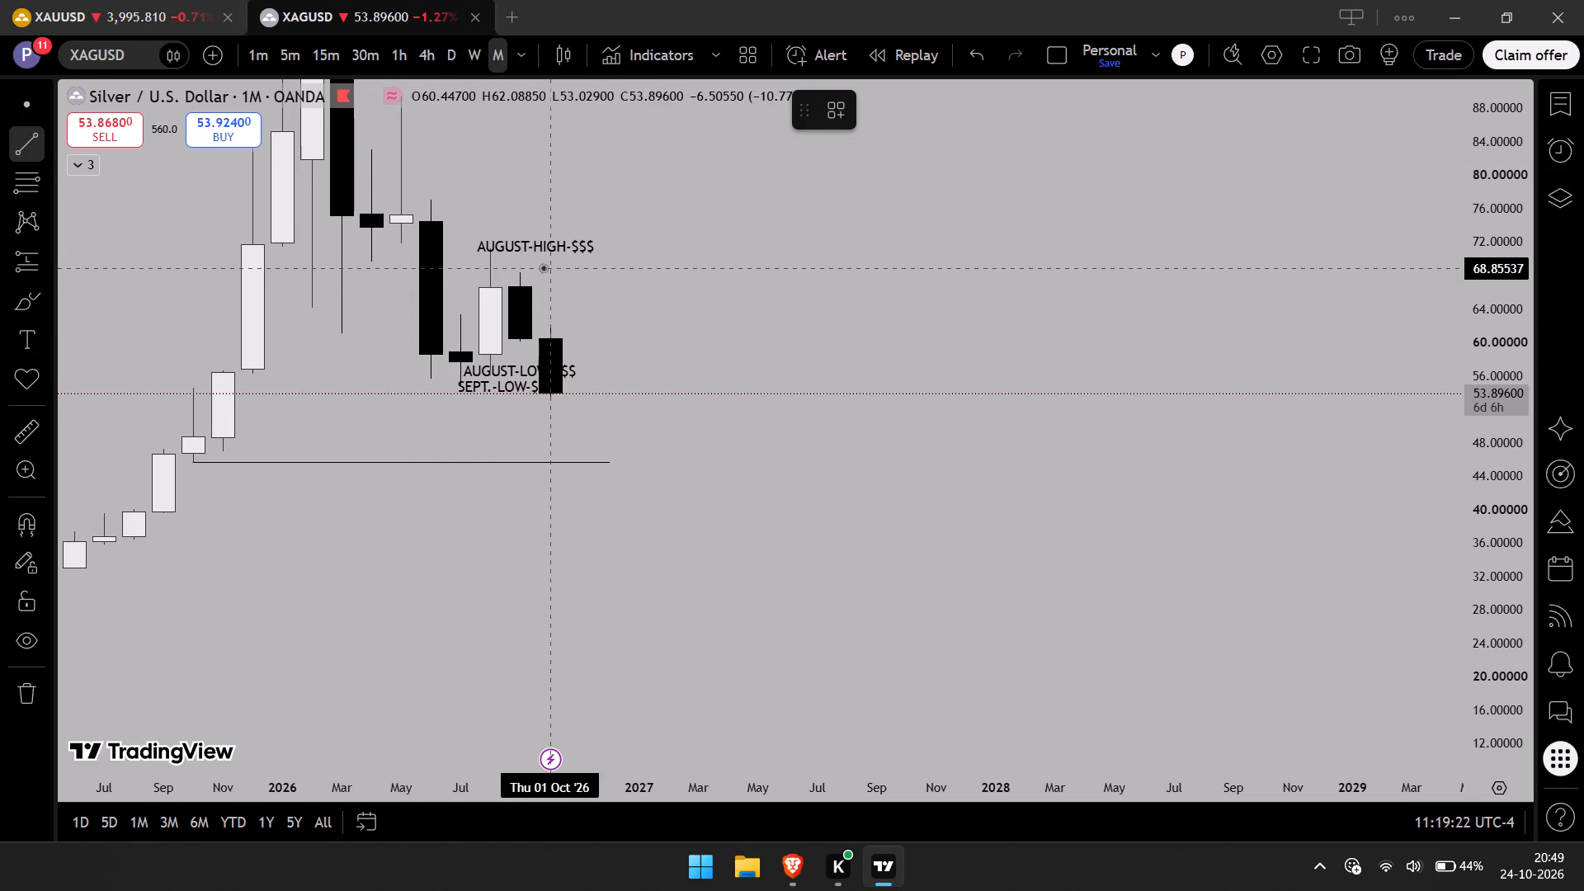
{"action": "left_click", "coordinate": [523, 270]}
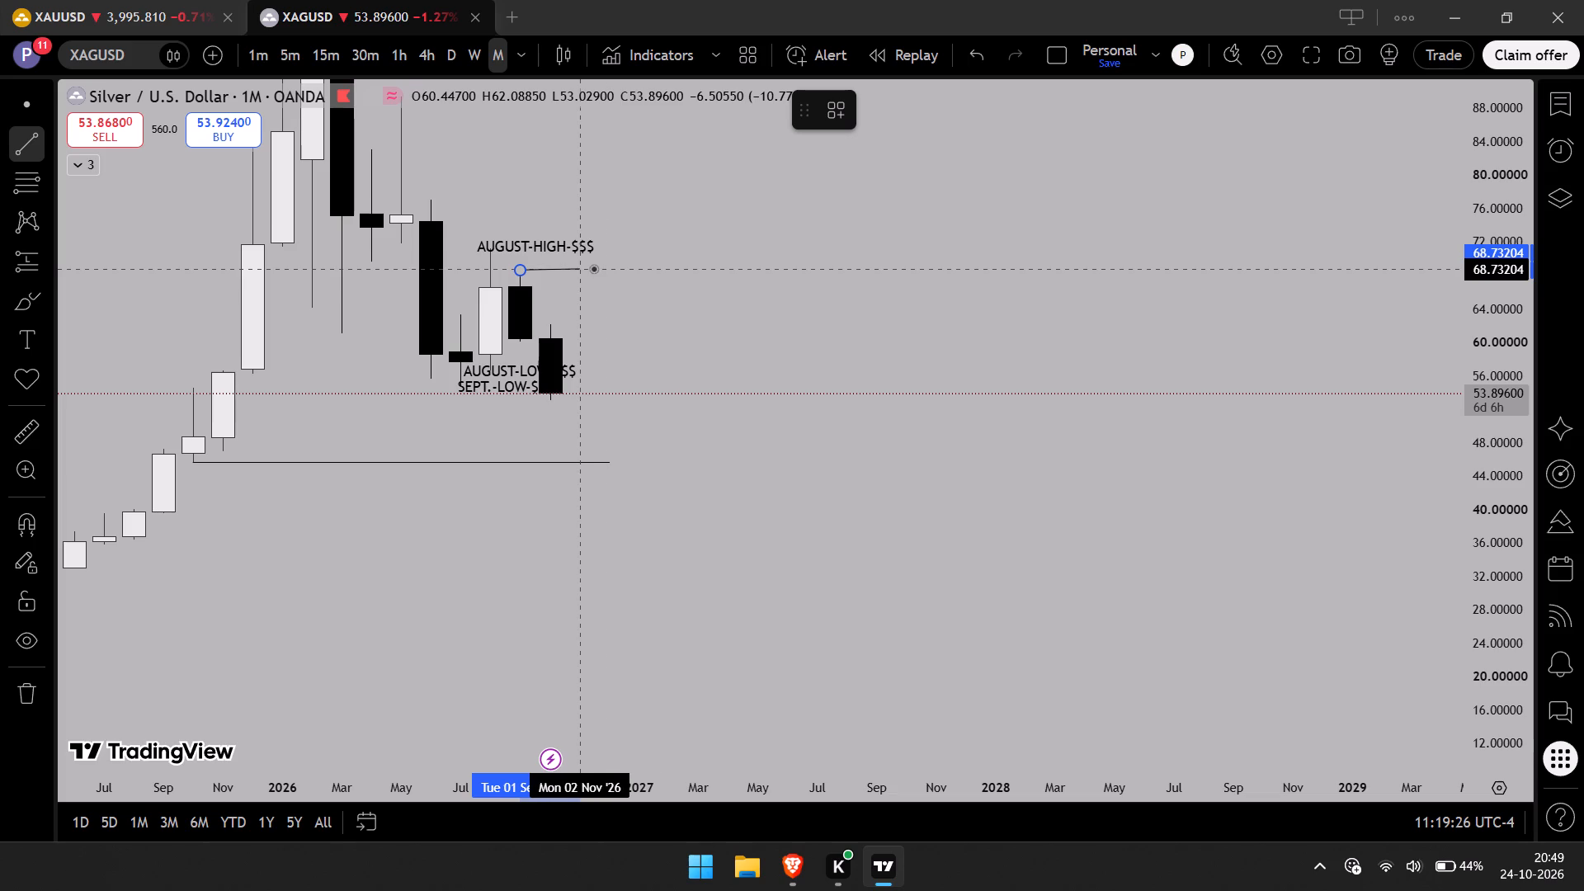
{"action": "left_click", "coordinate": [593, 268]}
{"action": "left_click", "coordinate": [561, 271]}
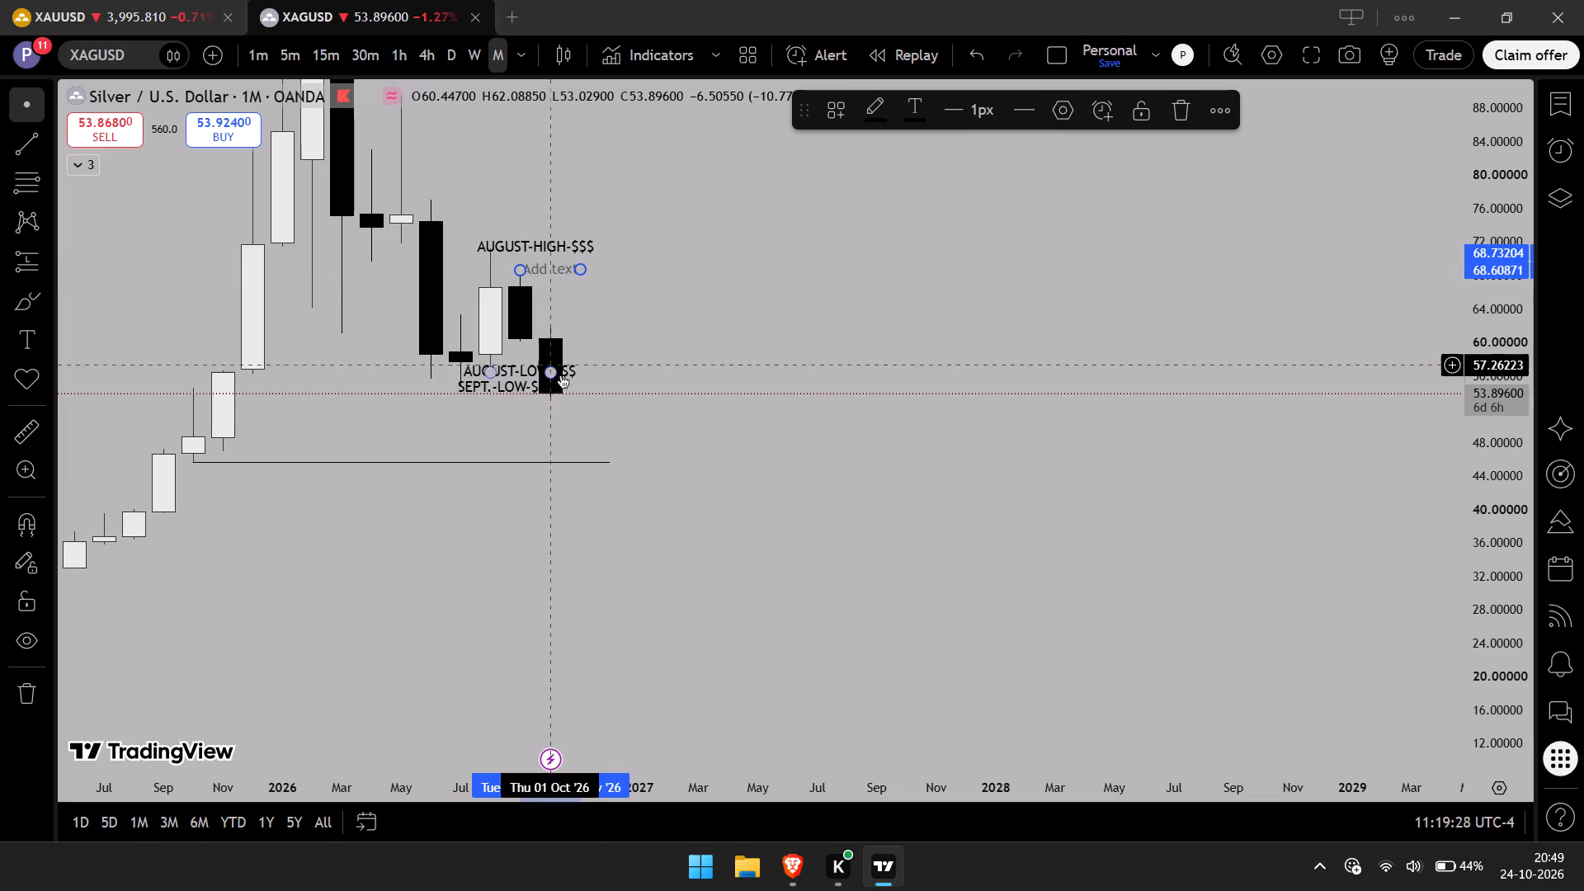
Change the label on the July-low line to "JULY.-LOW-$$$".
{"action": "left_click", "coordinate": [495, 389]}
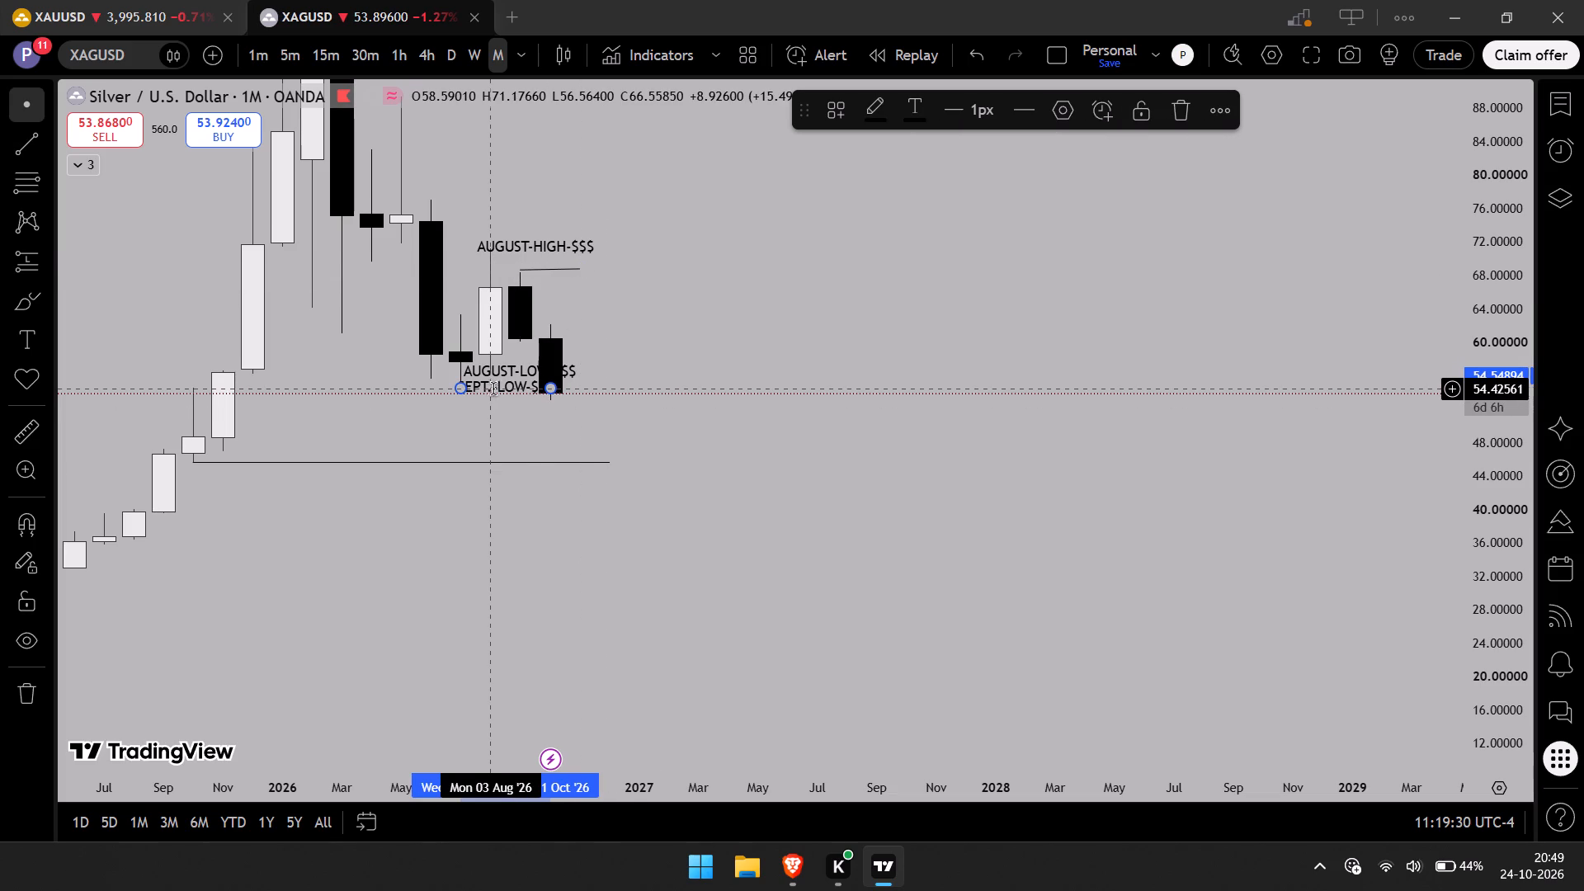
{"action": "left_click", "coordinate": [490, 389]}
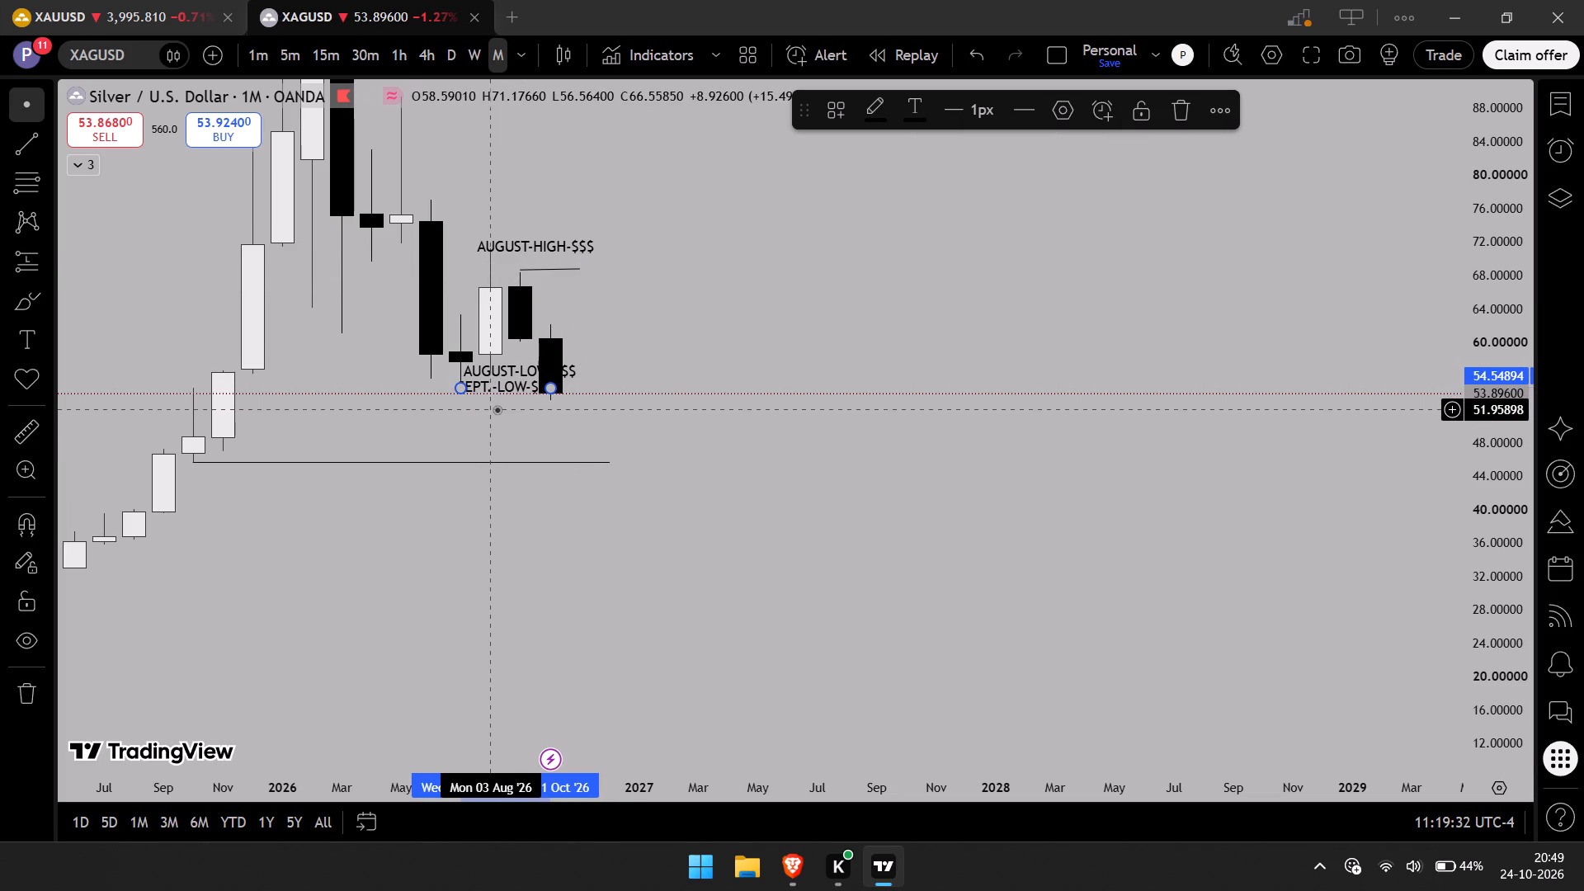
{"action": "left_click", "coordinate": [488, 391]}
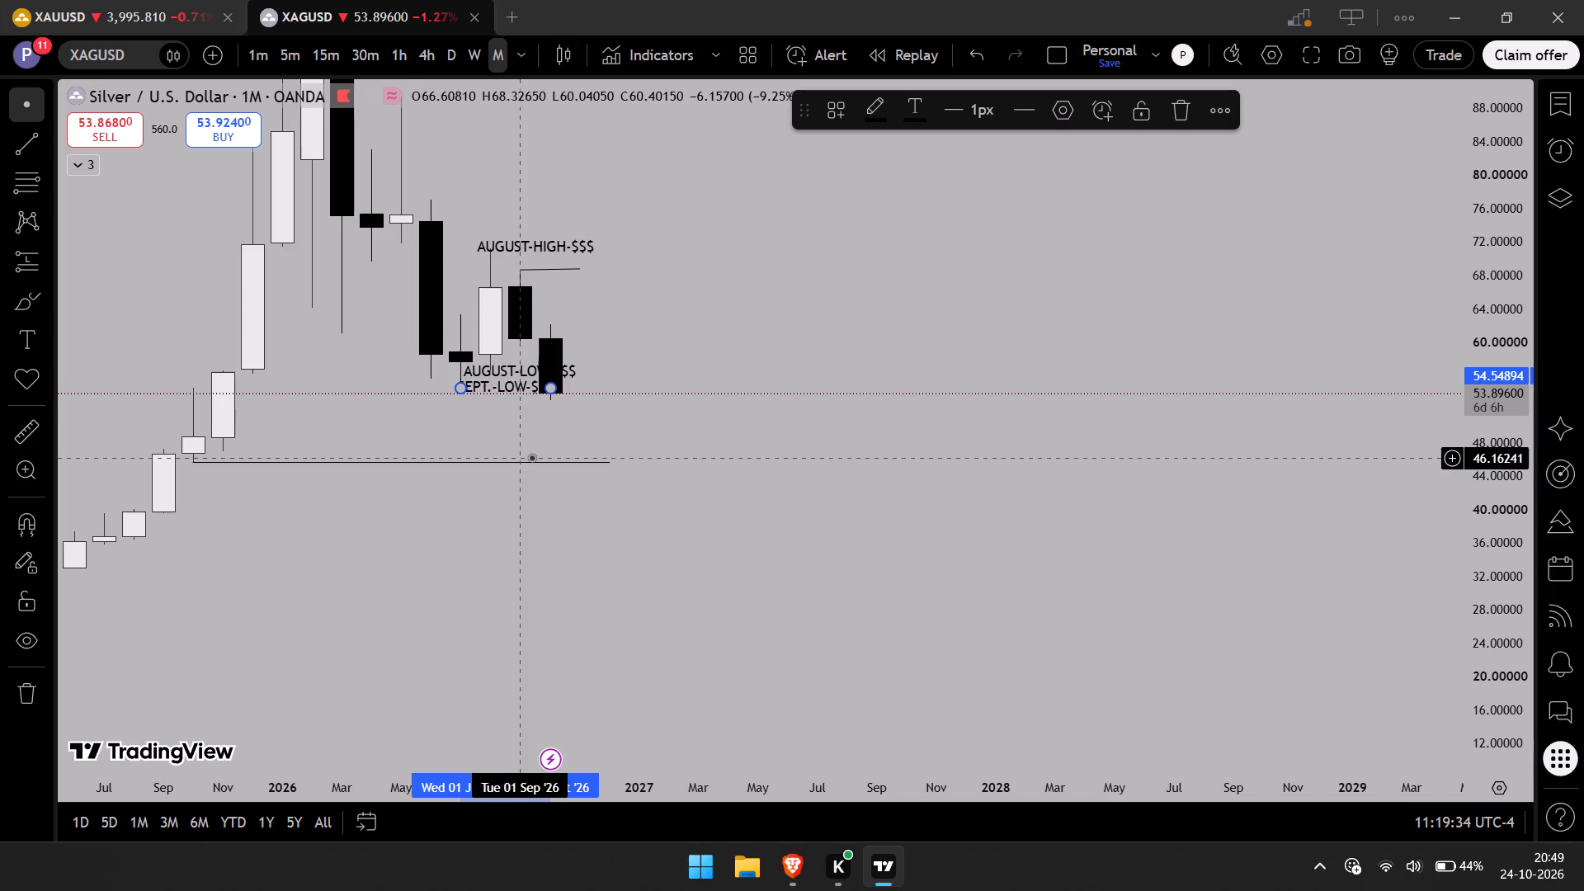
{"action": "key", "text": "BackSpace"}
{"action": "key", "text": "BackSpace"}
{"action": "key", "text": "BackSpace"}
{"action": "key", "text": "BackSpace"}
{"action": "type", "text": "JULY"}
{"action": "left_click", "coordinate": [683, 336]}
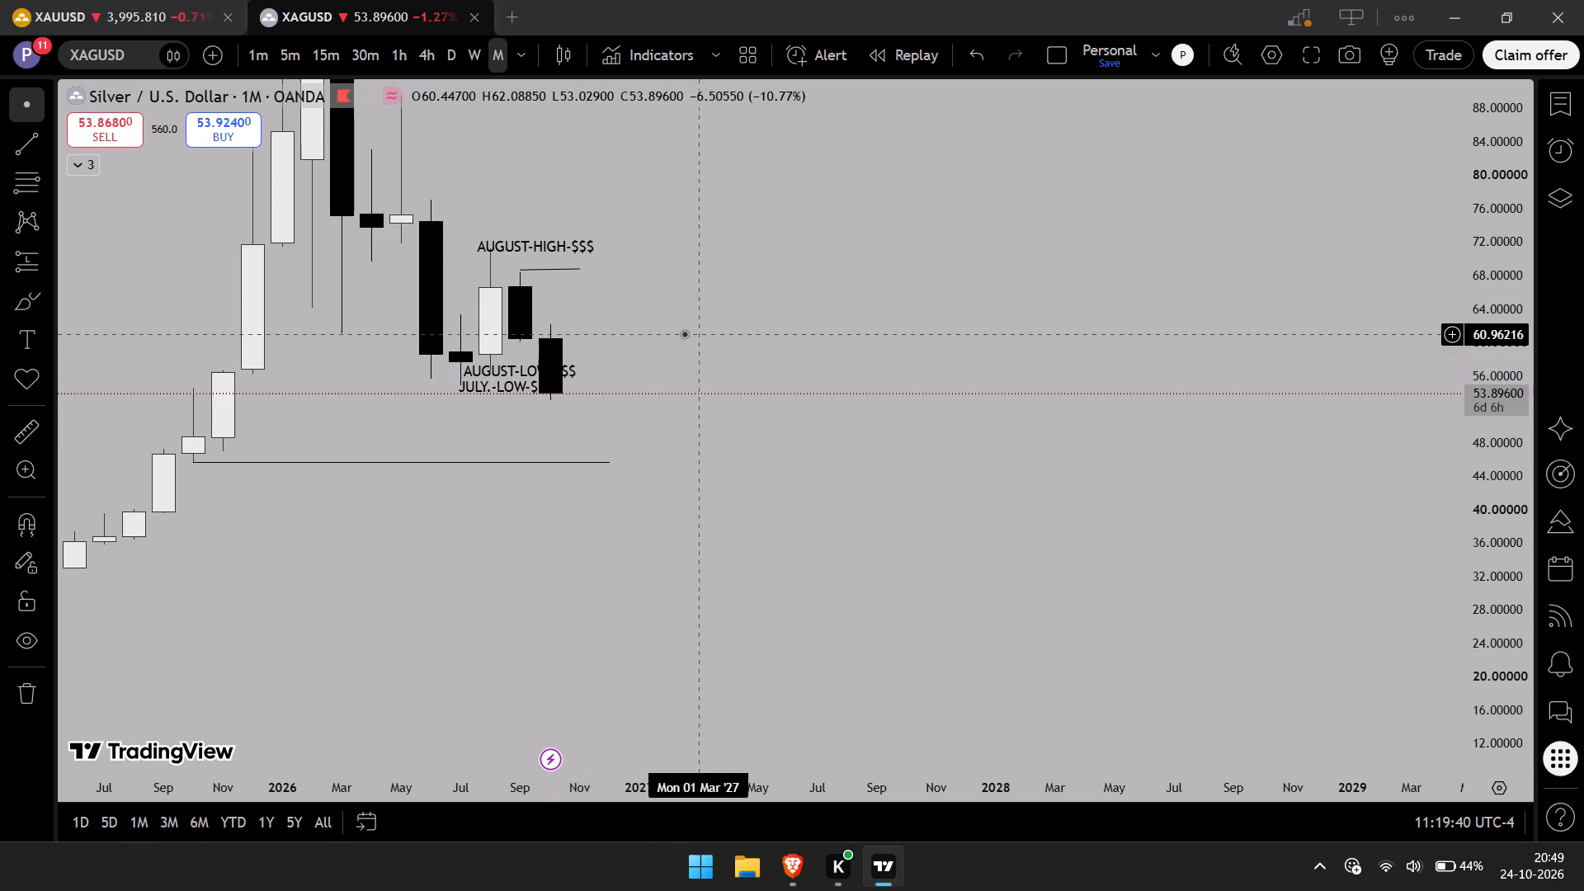
Label the line at the September high "SEPT.-HIGH-$$$".
{"action": "double_click", "coordinate": [557, 269]}
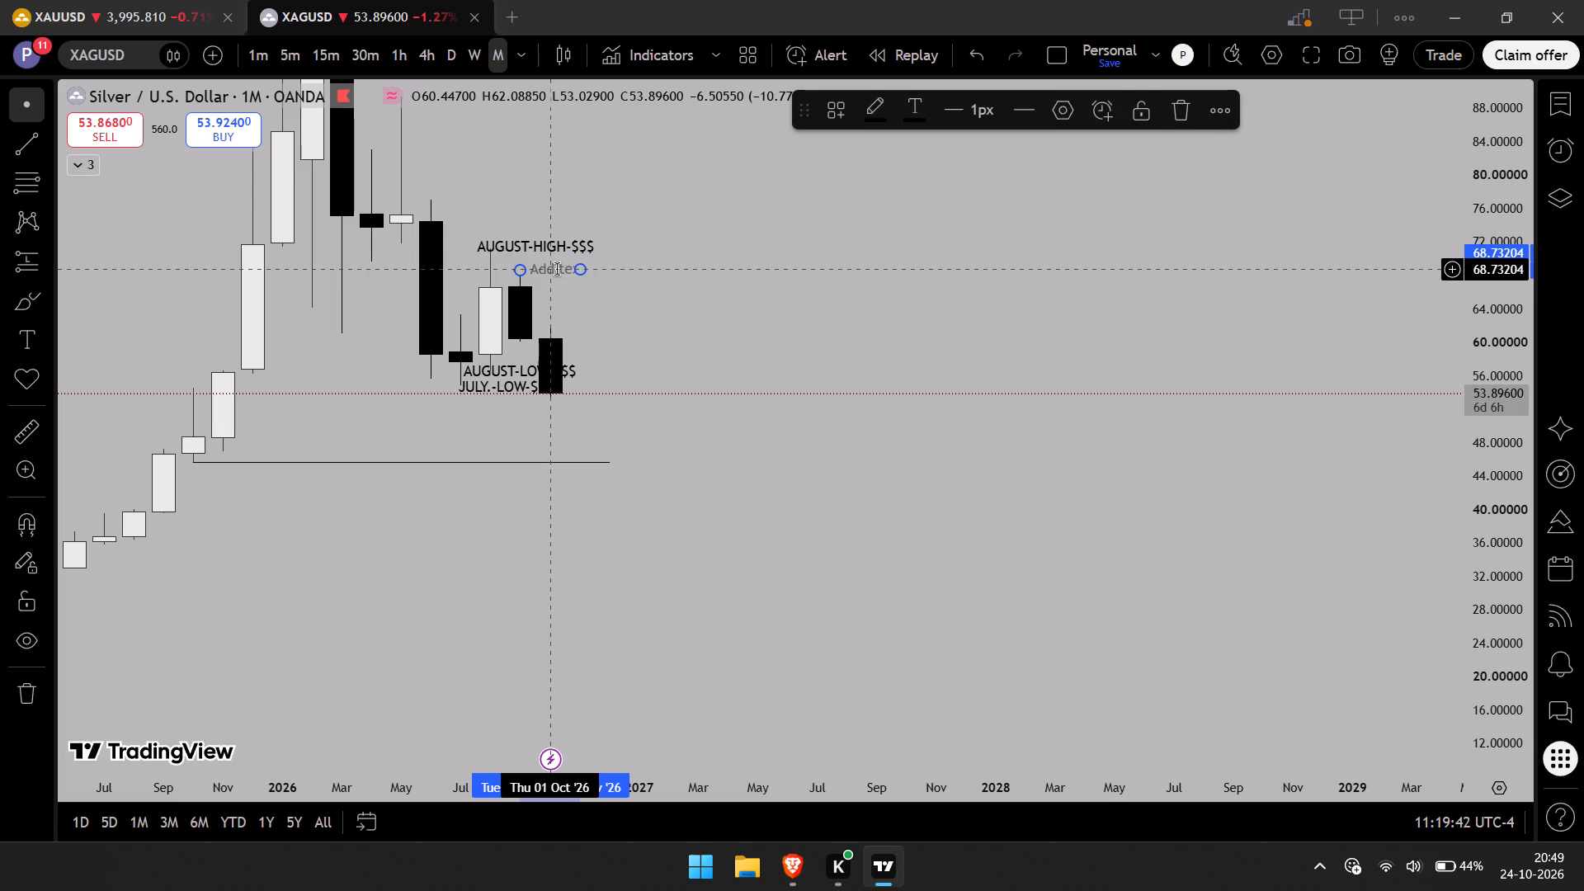
{"action": "left_click", "coordinate": [557, 269]}
{"action": "type", "text": "SE"}
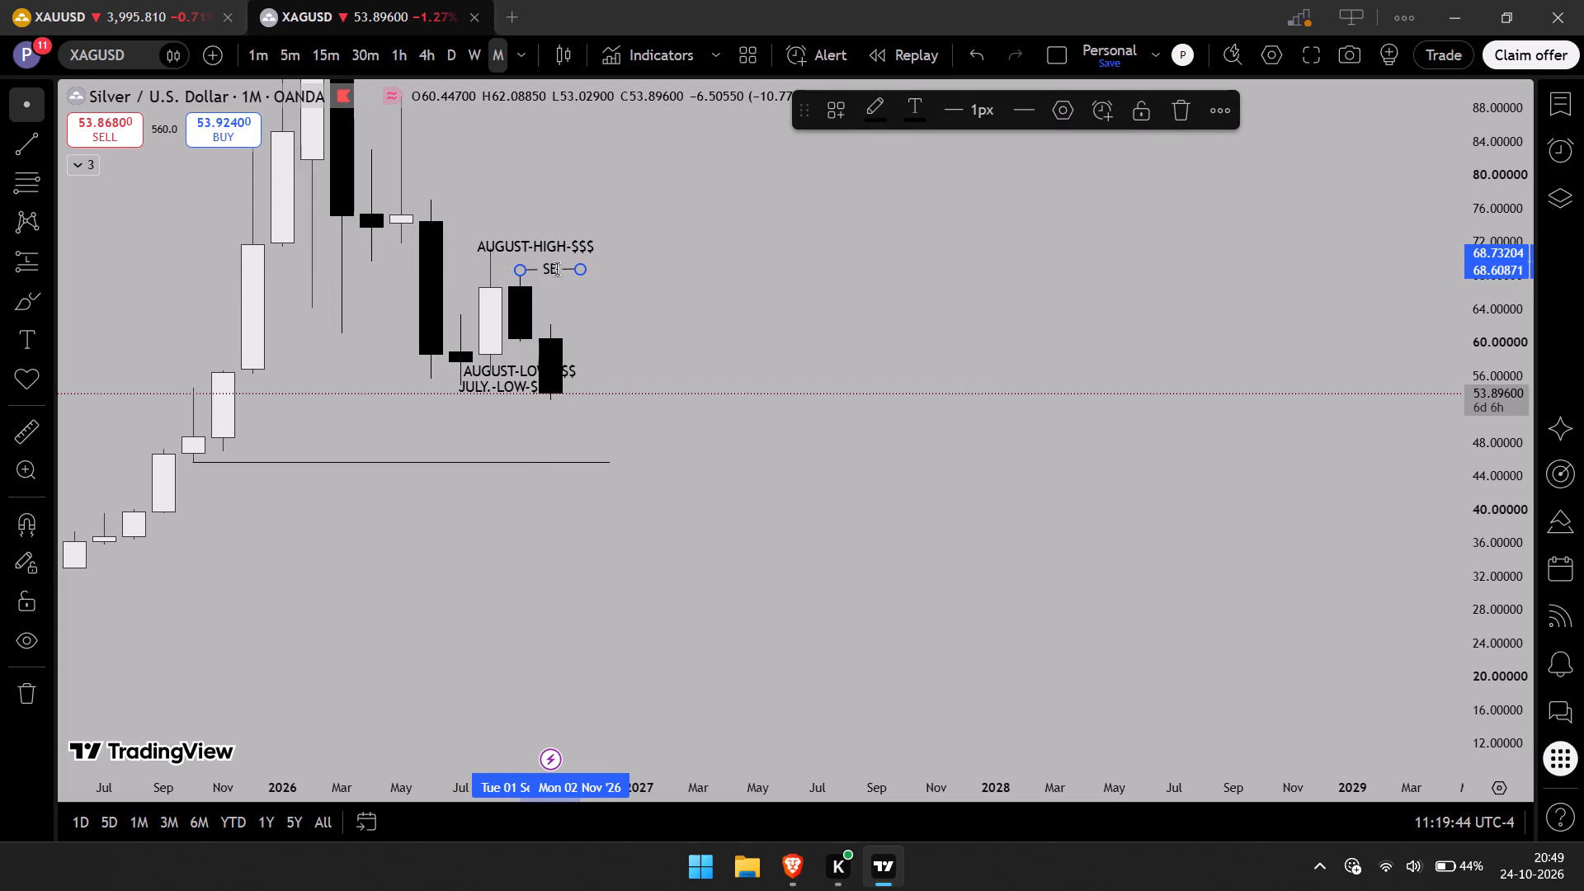
{"action": "type", "text": "PT."}
{"action": "key", "text": "BackSpace"}
{"action": "type", "text": ".-HIGH"}
{"action": "key", "text": "minus"}
{"action": "type", "text": "$$$"}
{"action": "scroll", "coordinate": [557, 269], "scroll_direction": "up", "scroll_amount": 1}
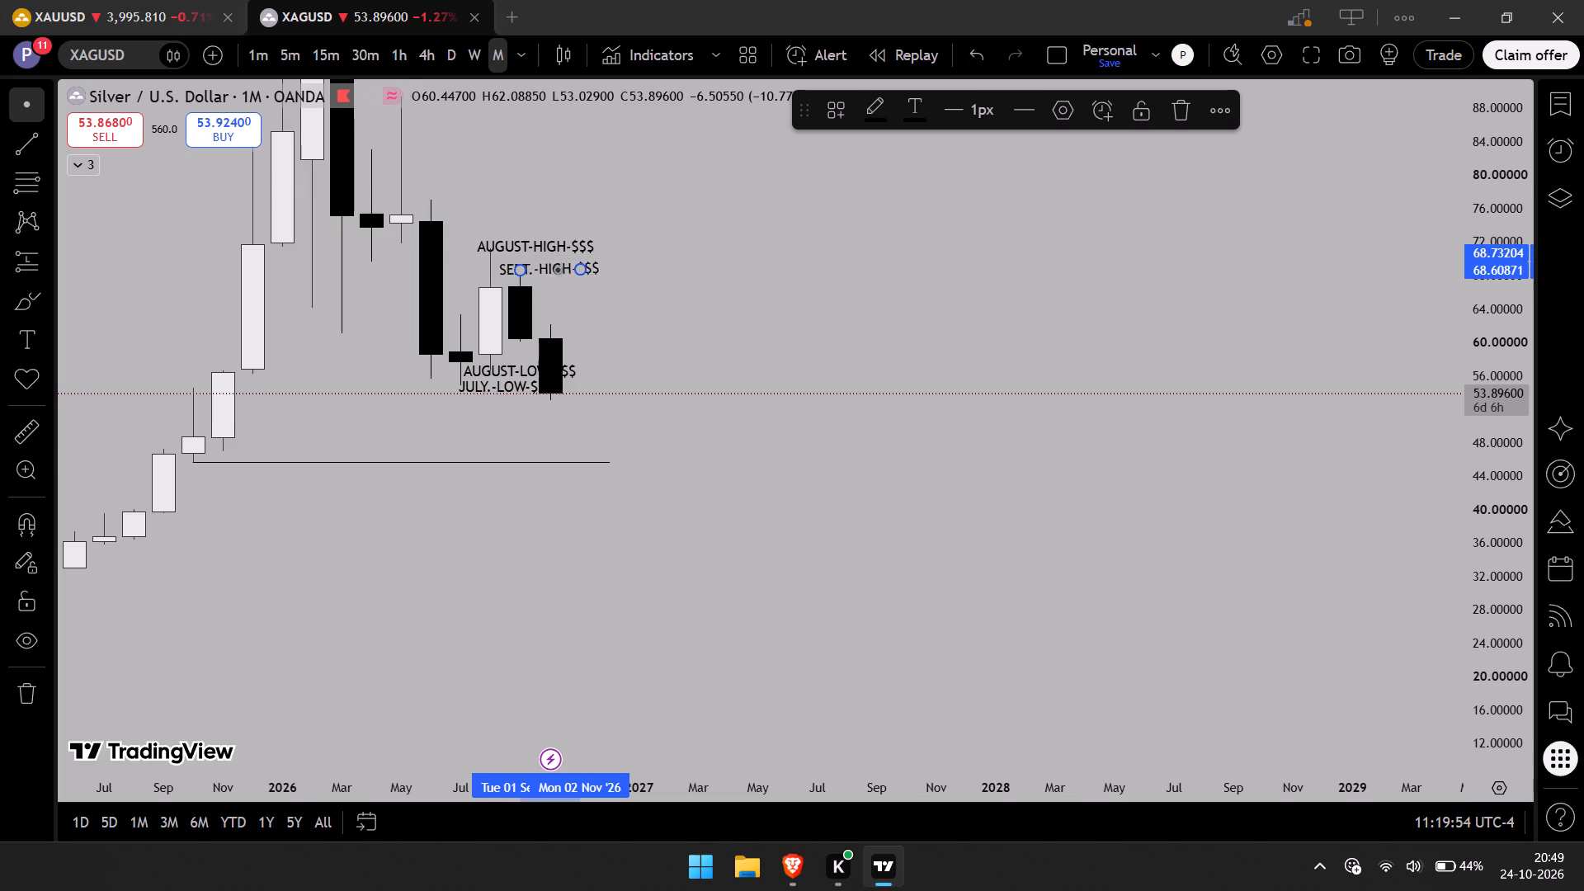
{"action": "left_click", "coordinate": [562, 290]}
Switch silver to the weekly timeframe and move the August-high and September-high lines to start at their matching weekly swing-high candles.
{"action": "left_click", "coordinate": [472, 59]}
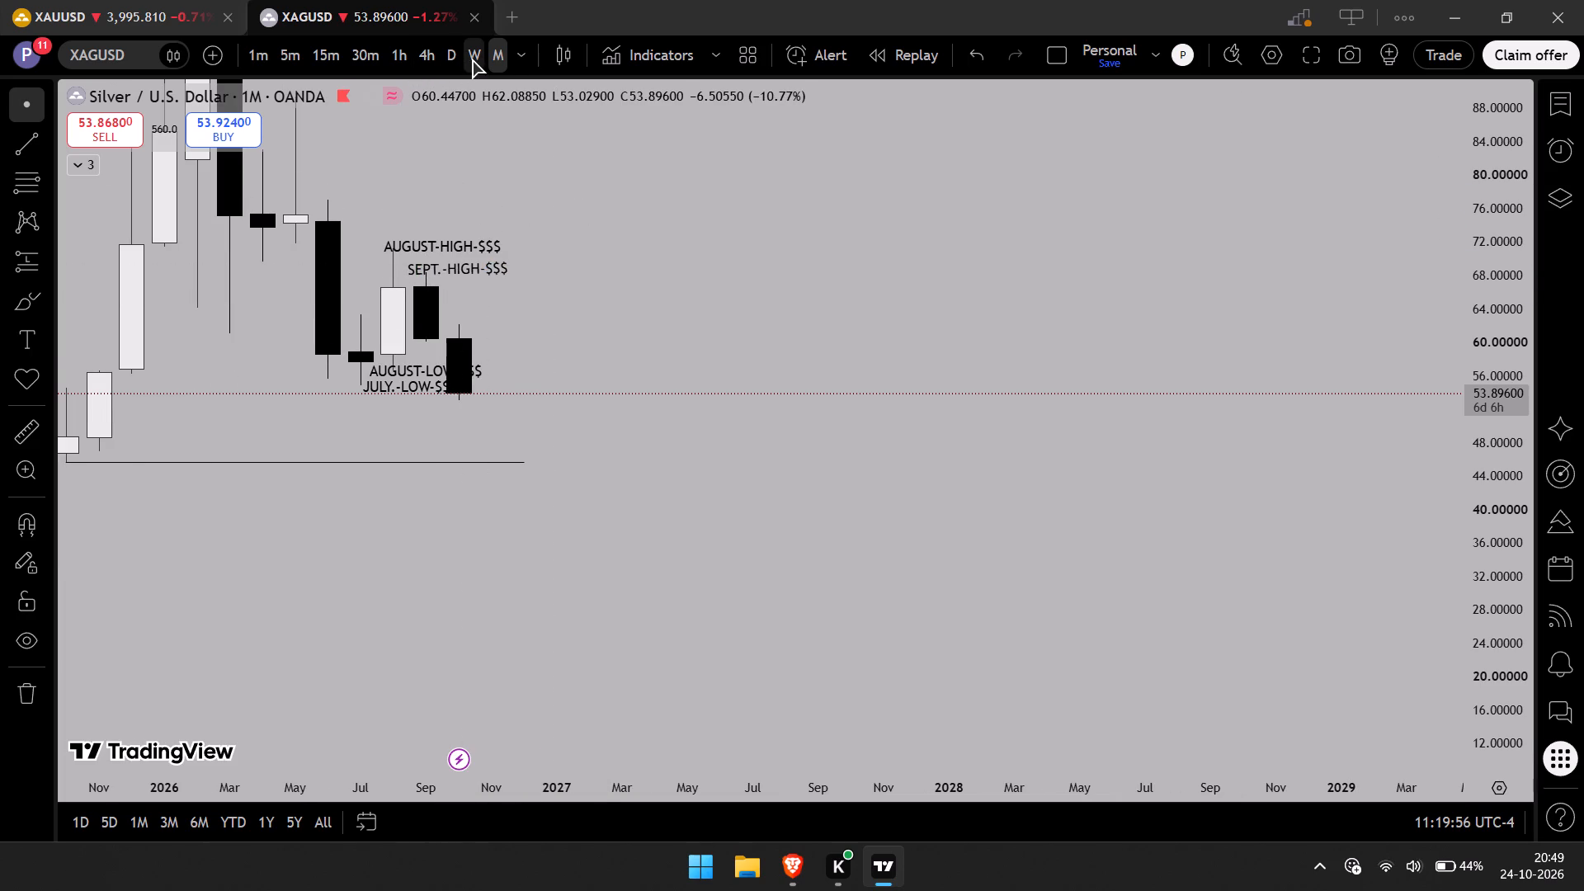
{"action": "scroll", "coordinate": [631, 399], "scroll_direction": "down", "scroll_amount": 5}
{"action": "left_click_drag", "start_coordinate": [1492, 653], "coordinate": [1475, 345]}
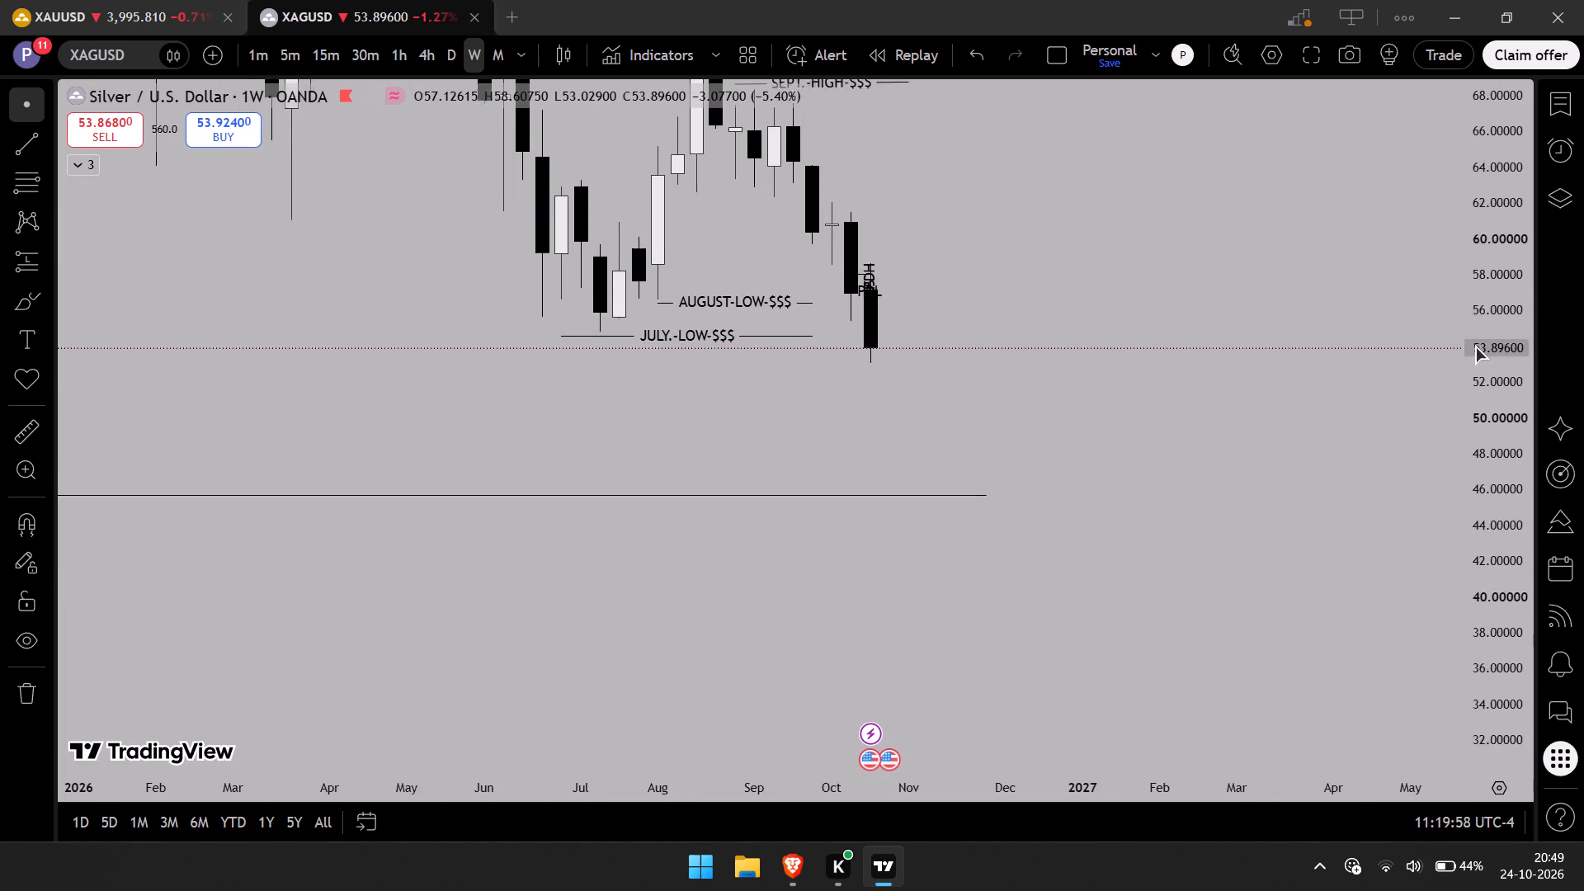
{"action": "left_click_drag", "start_coordinate": [1475, 345], "coordinate": [1476, 345]}
{"action": "left_click_drag", "start_coordinate": [1151, 257], "coordinate": [900, 650]}
{"action": "left_click_drag", "start_coordinate": [851, 579], "coordinate": [913, 493]}
{"action": "scroll", "coordinate": [914, 491], "scroll_direction": "down", "scroll_amount": 1}
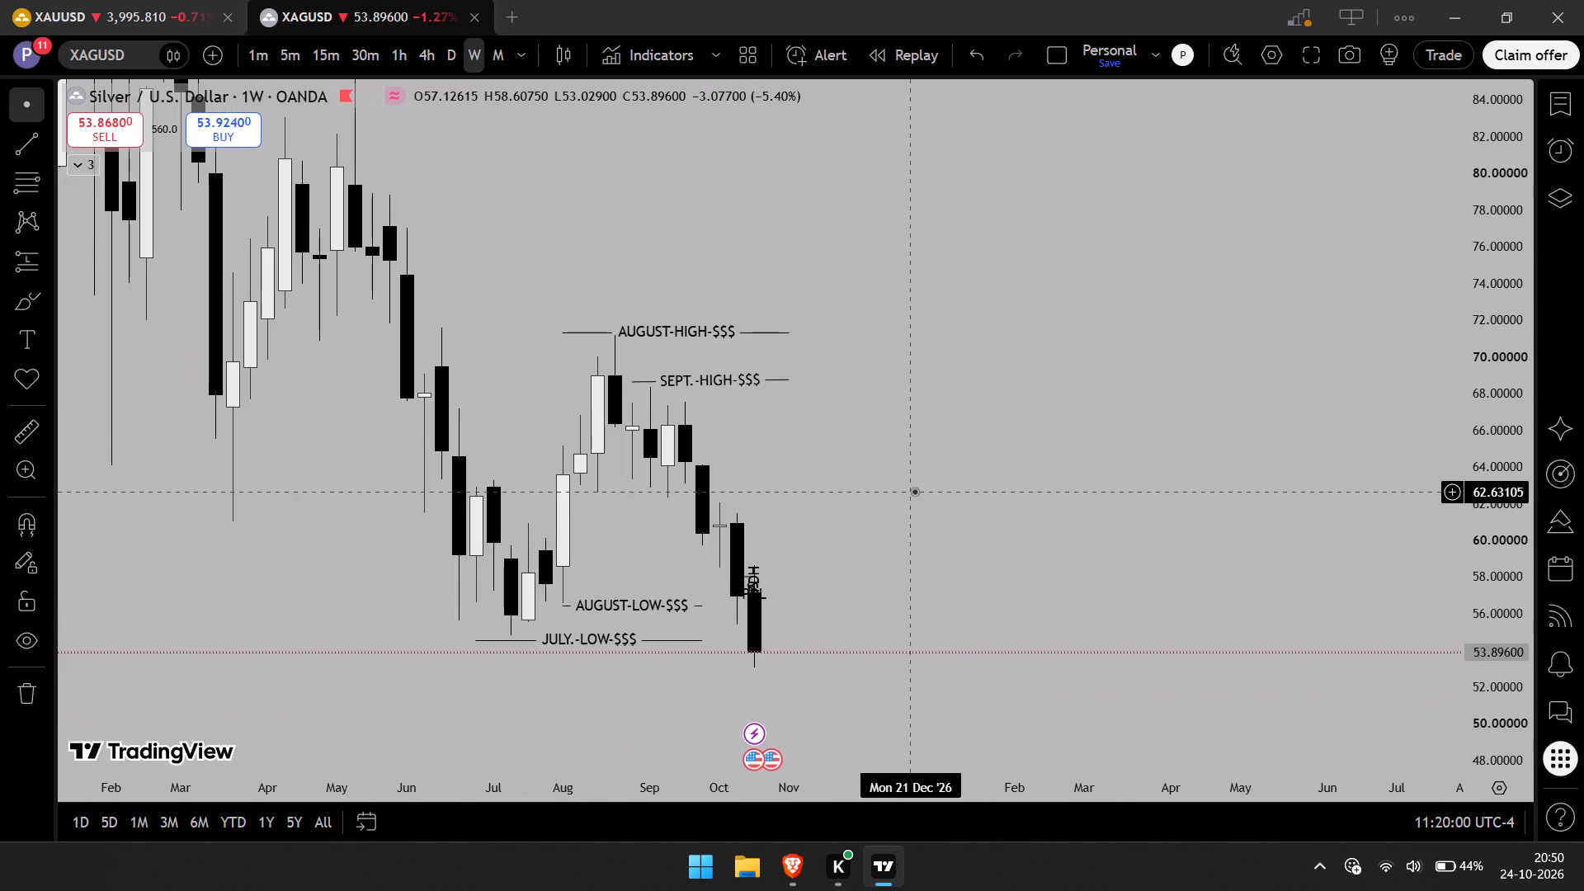
{"action": "left_click_drag", "start_coordinate": [914, 491], "coordinate": [905, 436]}
{"action": "left_click_drag", "start_coordinate": [664, 292], "coordinate": [719, 293]}
{"action": "left_click_drag", "start_coordinate": [718, 339], "coordinate": [733, 342]}
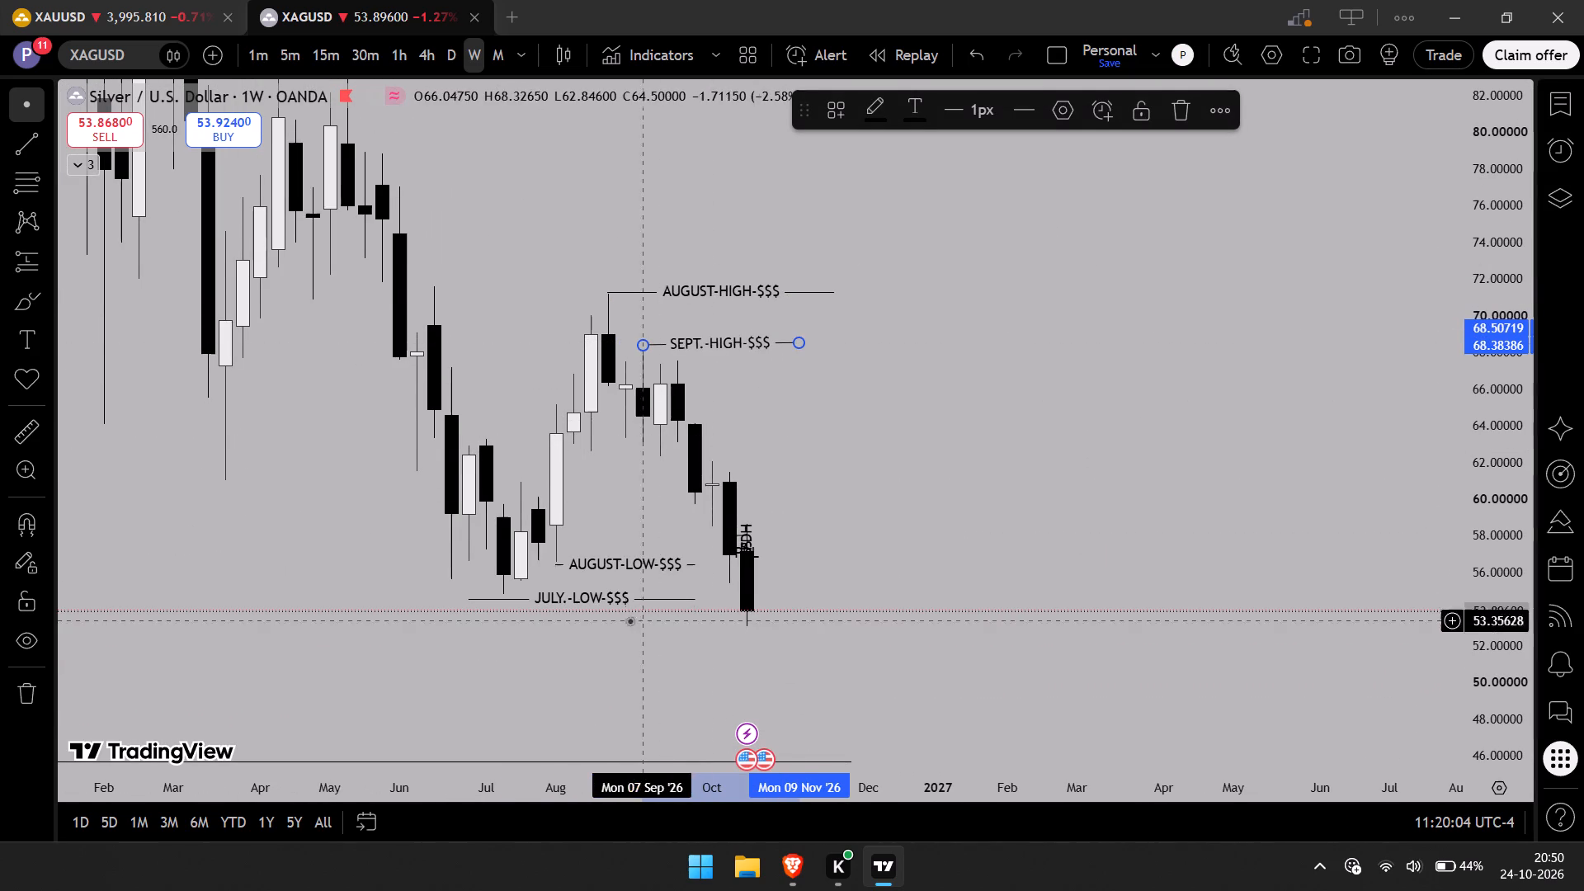
Extend the August-low line's end to the weekly candle of 12 October 2026, at about 56.45.
{"action": "left_click_drag", "start_coordinate": [695, 564], "coordinate": [721, 569]}
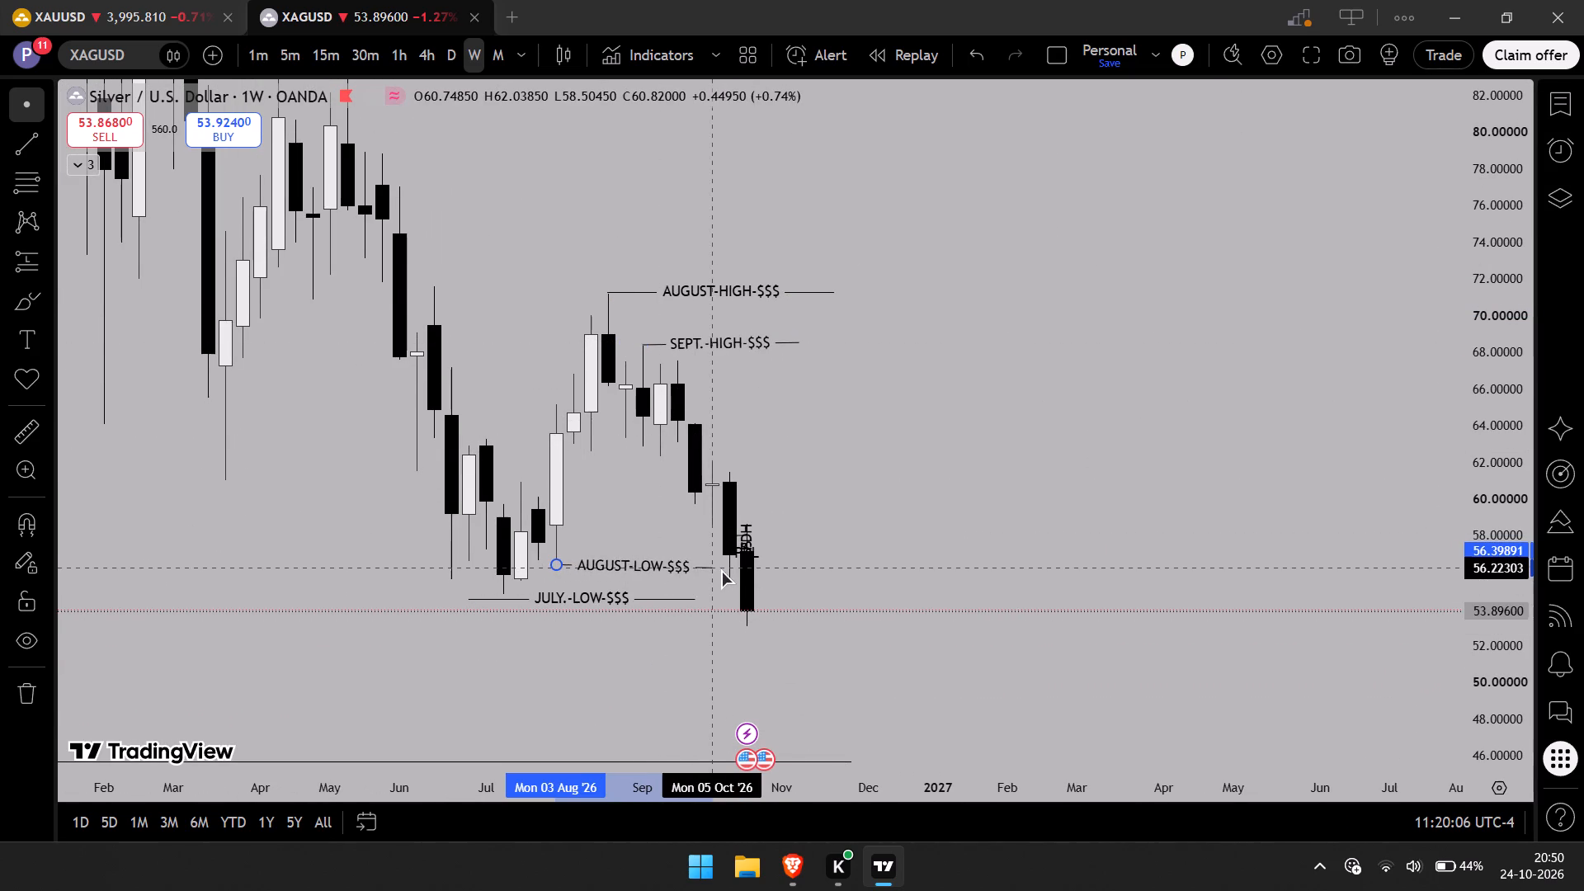
{"action": "left_click_drag", "start_coordinate": [721, 569], "coordinate": [728, 563]}
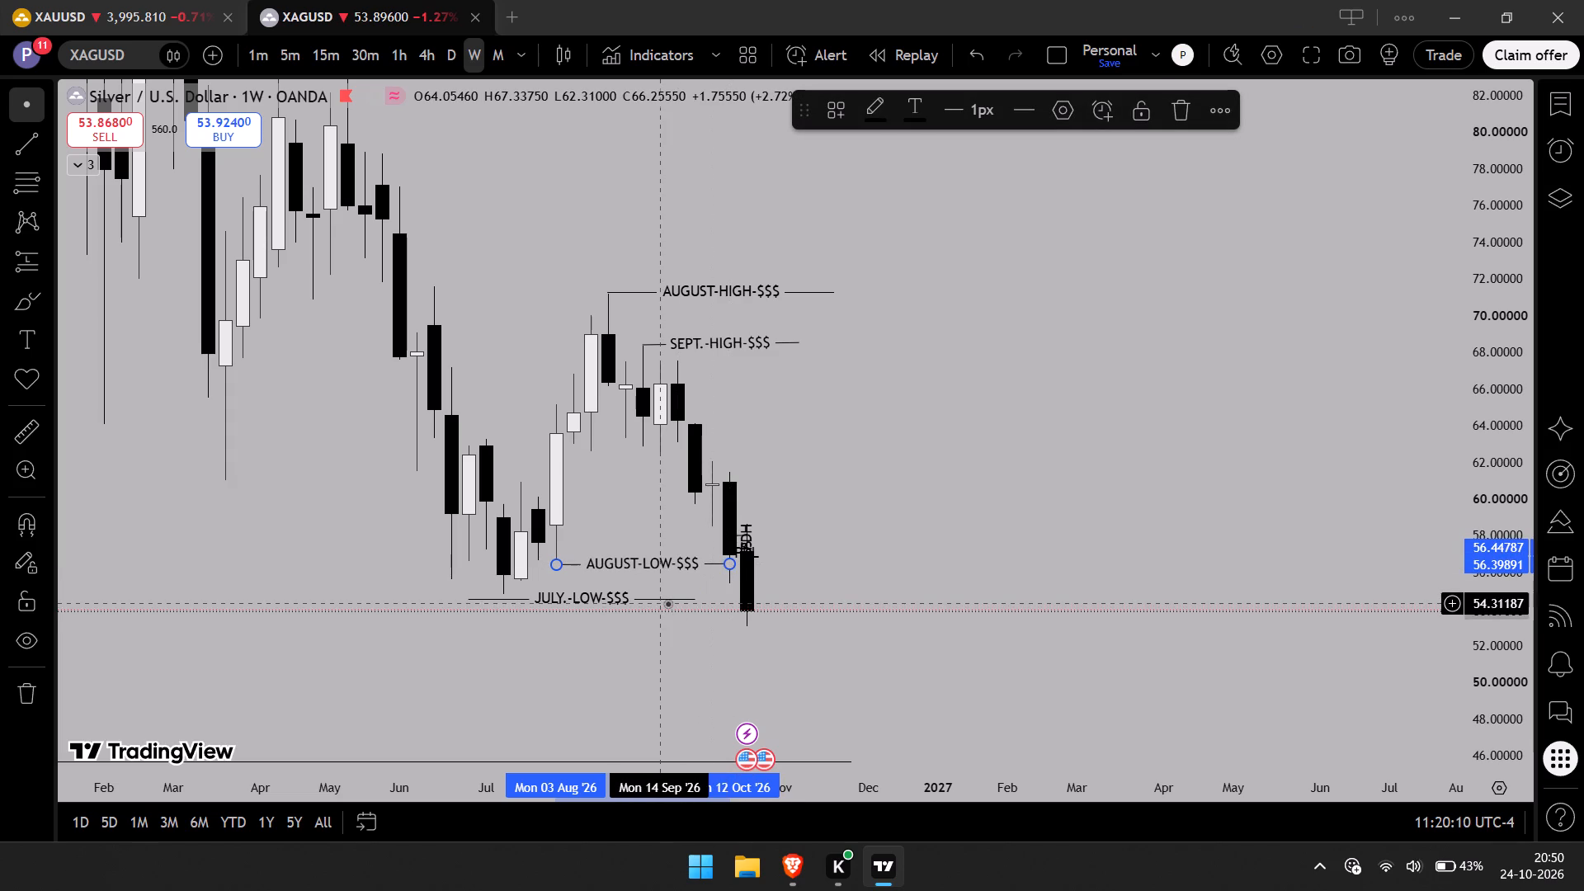
Move the July-low line so it starts at the low of the 13 July 2026 weekly candle.
{"action": "left_click_drag", "start_coordinate": [661, 601], "coordinate": [692, 599]}
{"action": "left_click", "coordinate": [785, 587]}
{"action": "left_click", "coordinate": [732, 598]}
{"action": "left_click", "coordinate": [738, 598]}
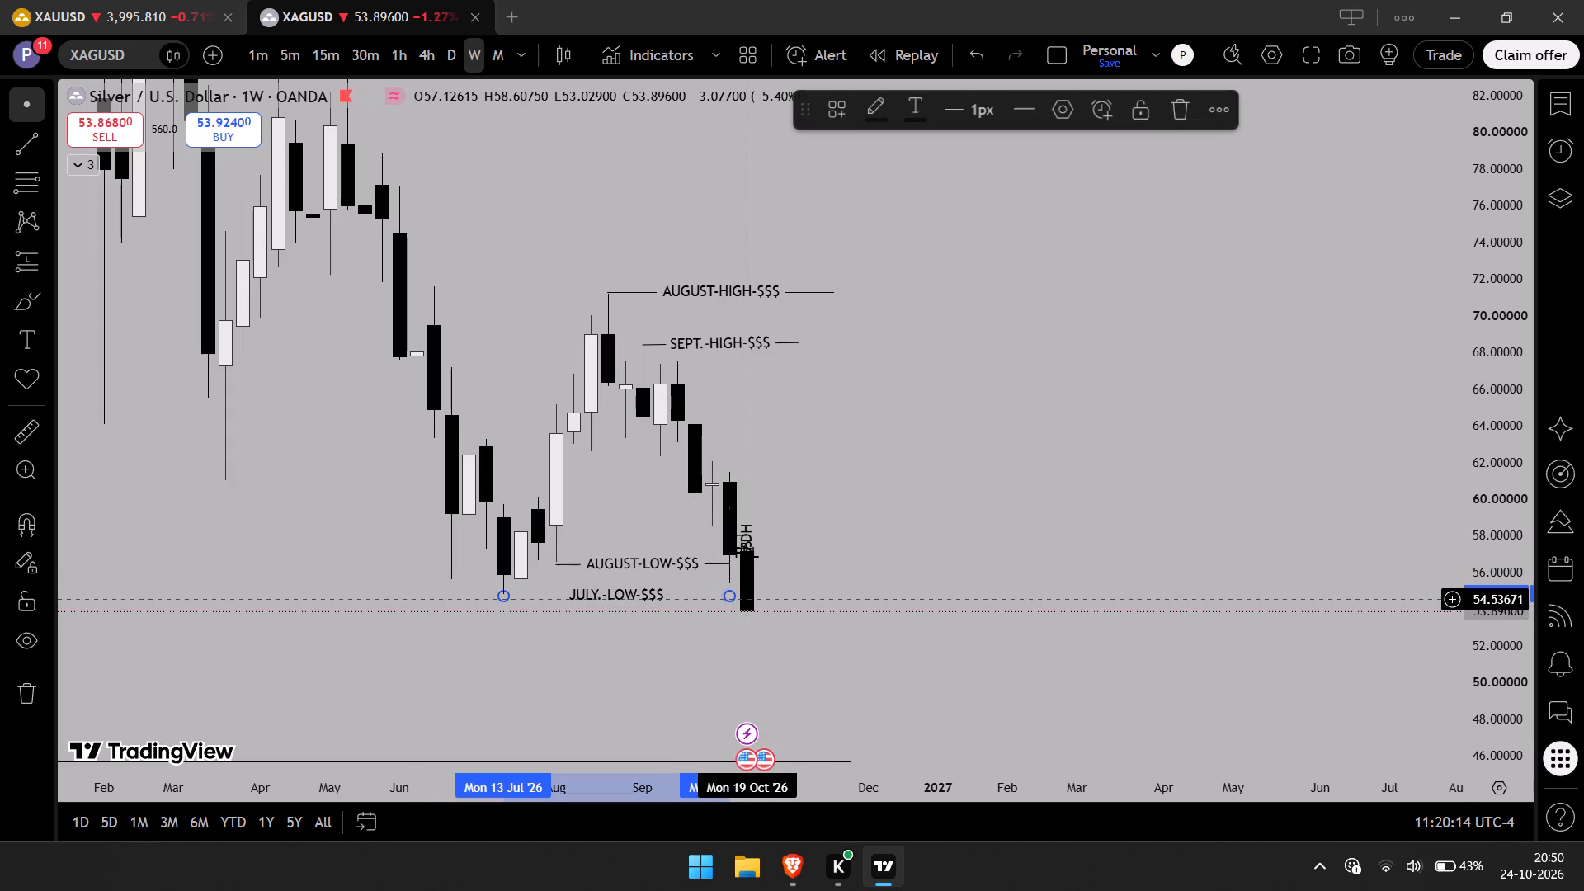
Hide all drawings and examine silver's weekly price action from late 2025 to October 2026.
{"action": "left_click", "coordinate": [789, 586]}
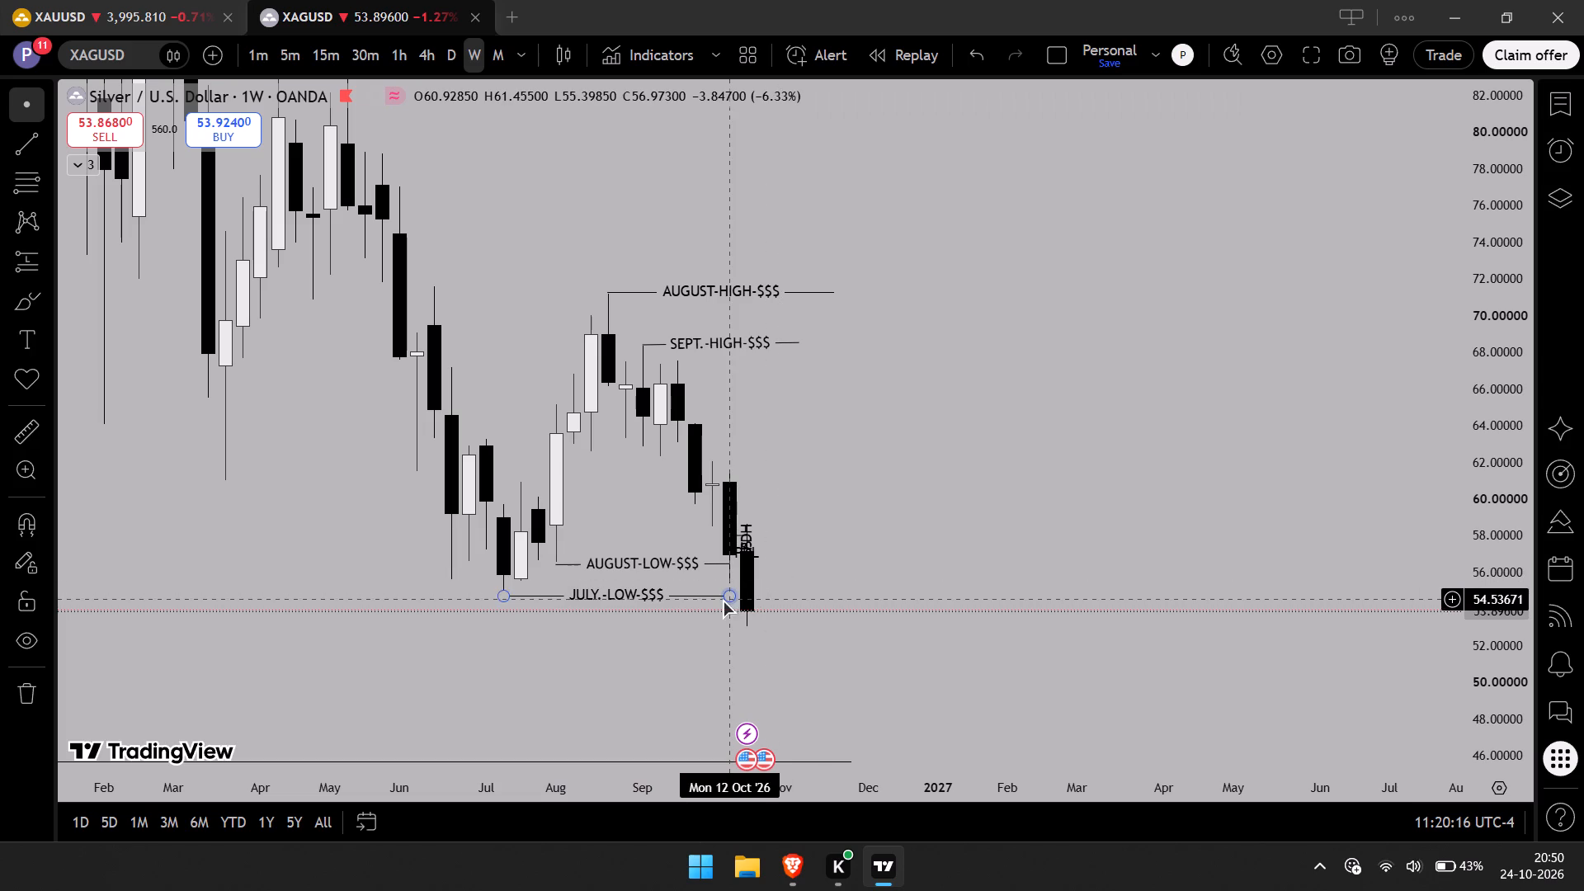
{"action": "left_click_drag", "start_coordinate": [826, 440], "coordinate": [797, 402]}
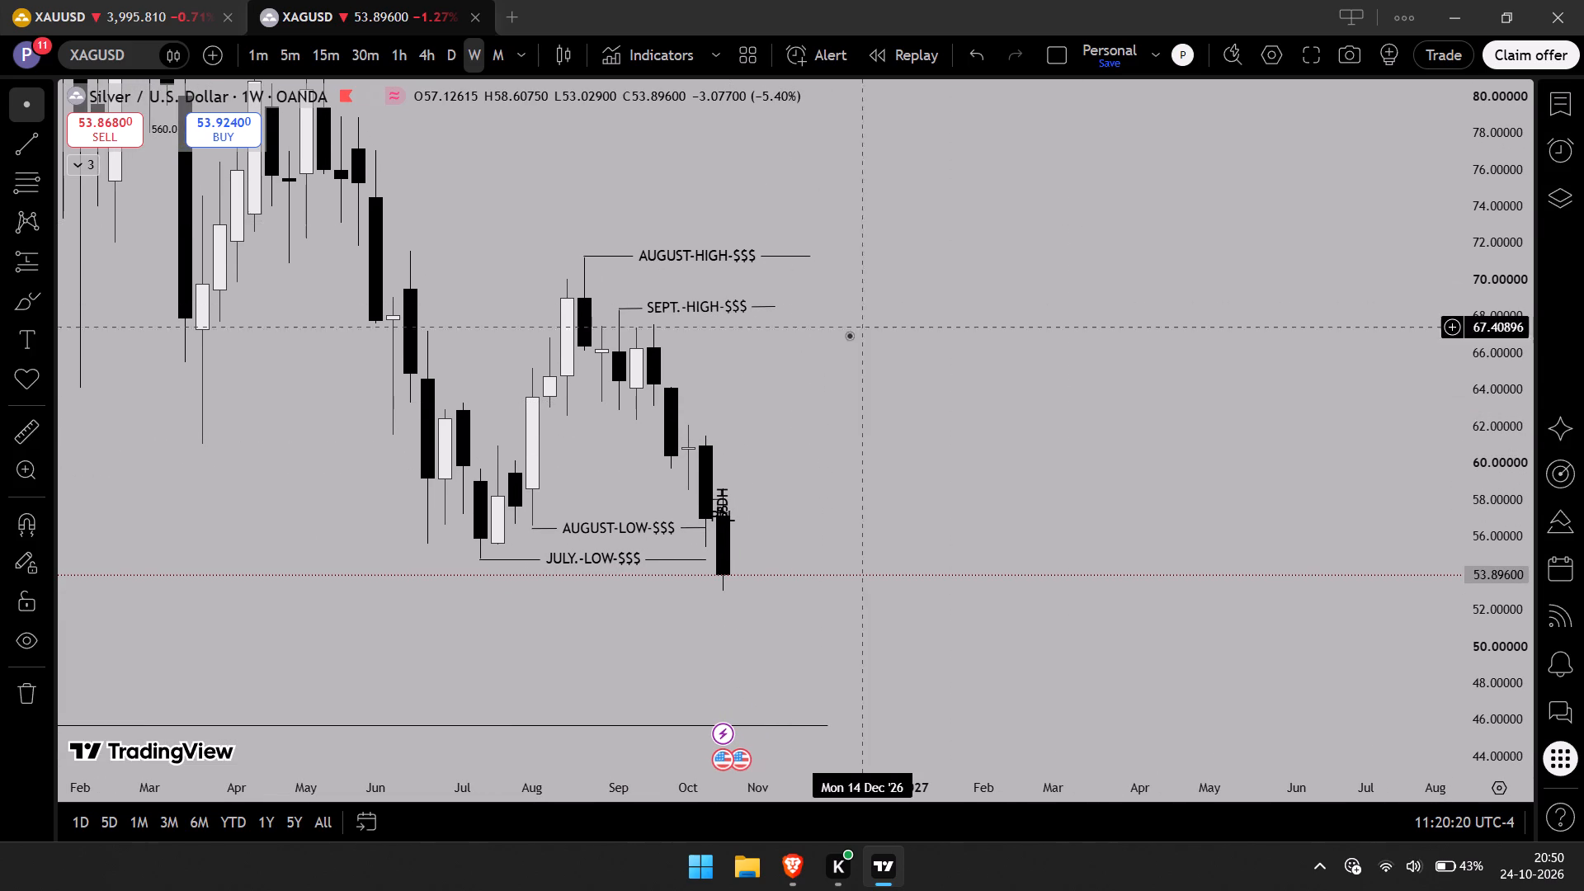
{"action": "scroll", "coordinate": [961, 464], "scroll_direction": "up", "scroll_amount": 3}
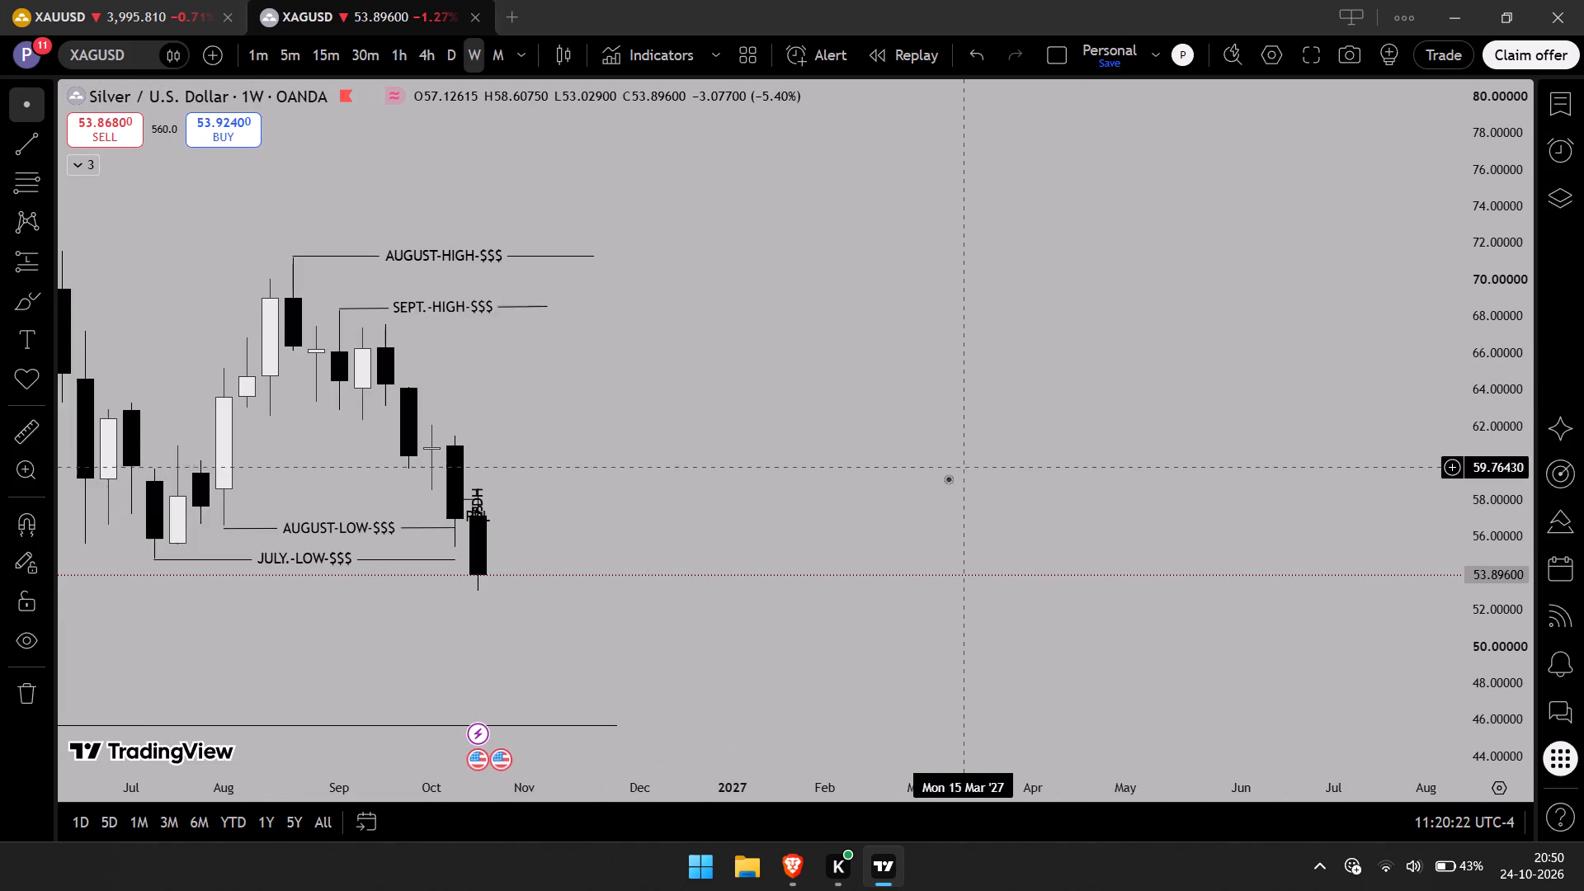
{"action": "scroll", "coordinate": [911, 517], "scroll_direction": "down", "scroll_amount": 4}
{"action": "scroll", "coordinate": [937, 511], "scroll_direction": "up", "scroll_amount": 2}
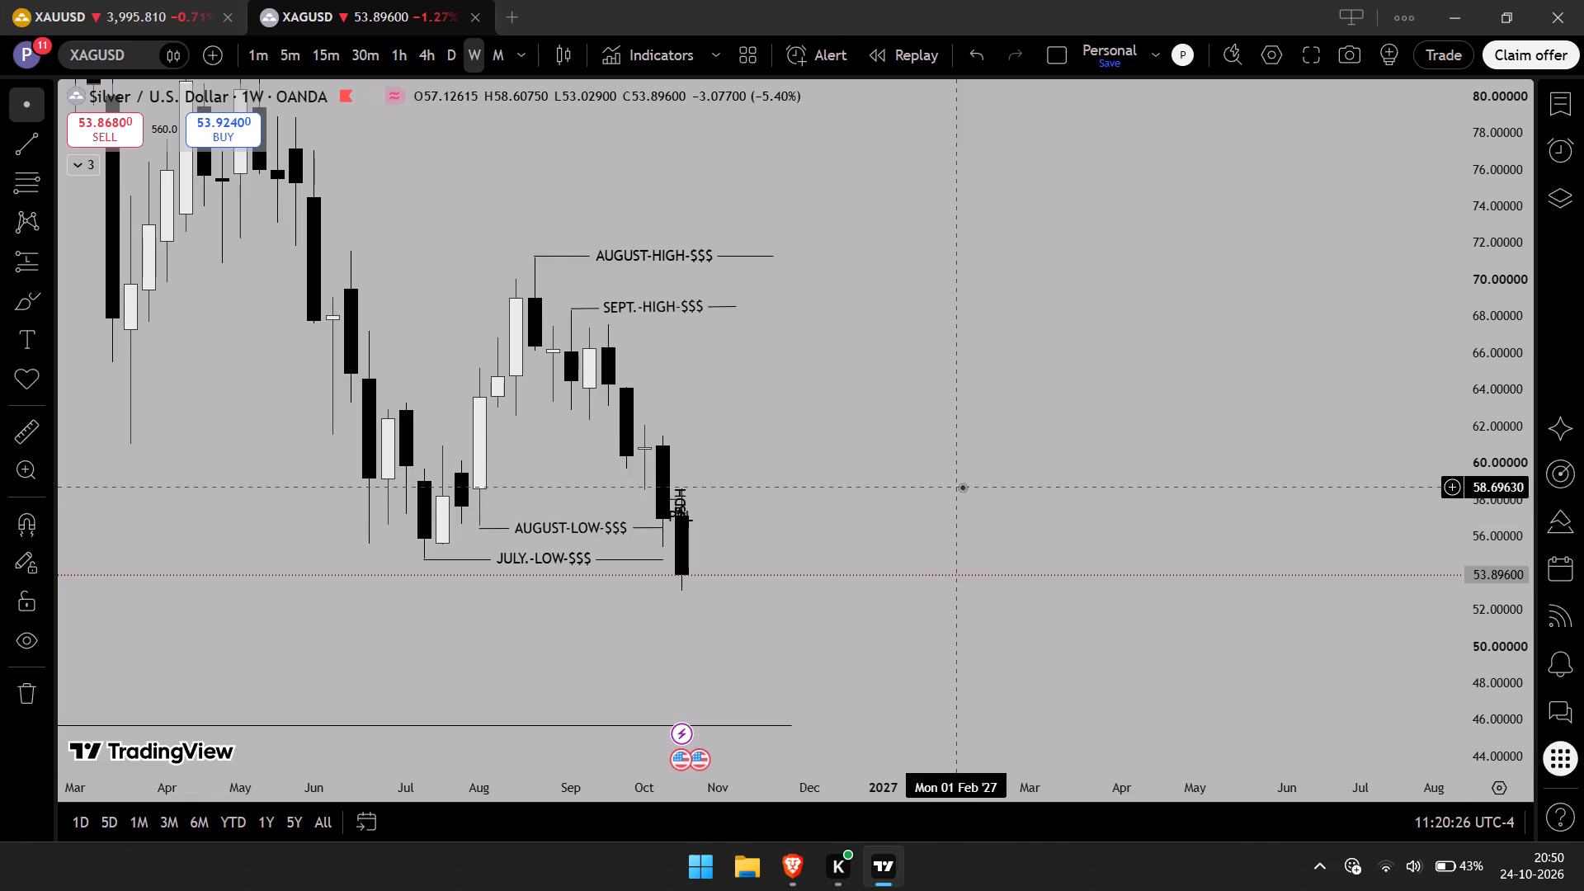
{"action": "left_click", "coordinate": [26, 644]}
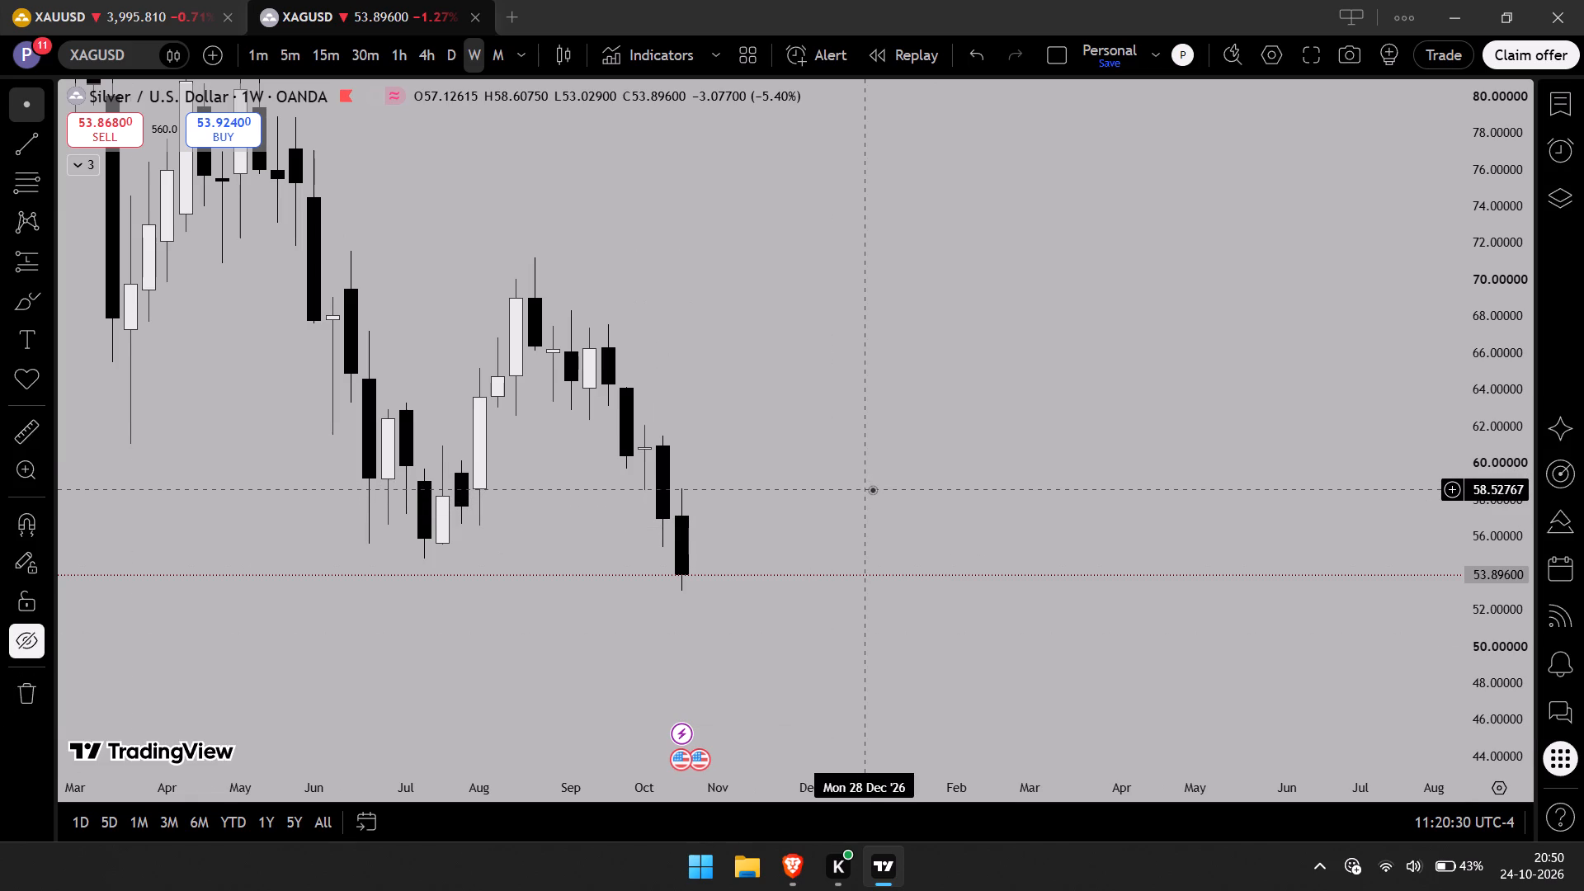
{"action": "left_click_drag", "start_coordinate": [1524, 677], "coordinate": [1424, 0]}
{"action": "left_click_drag", "start_coordinate": [957, 634], "coordinate": [962, 502]}
{"action": "left_click_drag", "start_coordinate": [1497, 266], "coordinate": [1461, 890]}
{"action": "scroll", "coordinate": [1035, 554], "scroll_direction": "down", "scroll_amount": 3}
{"action": "left_click_drag", "start_coordinate": [1110, 491], "coordinate": [1111, 569]}
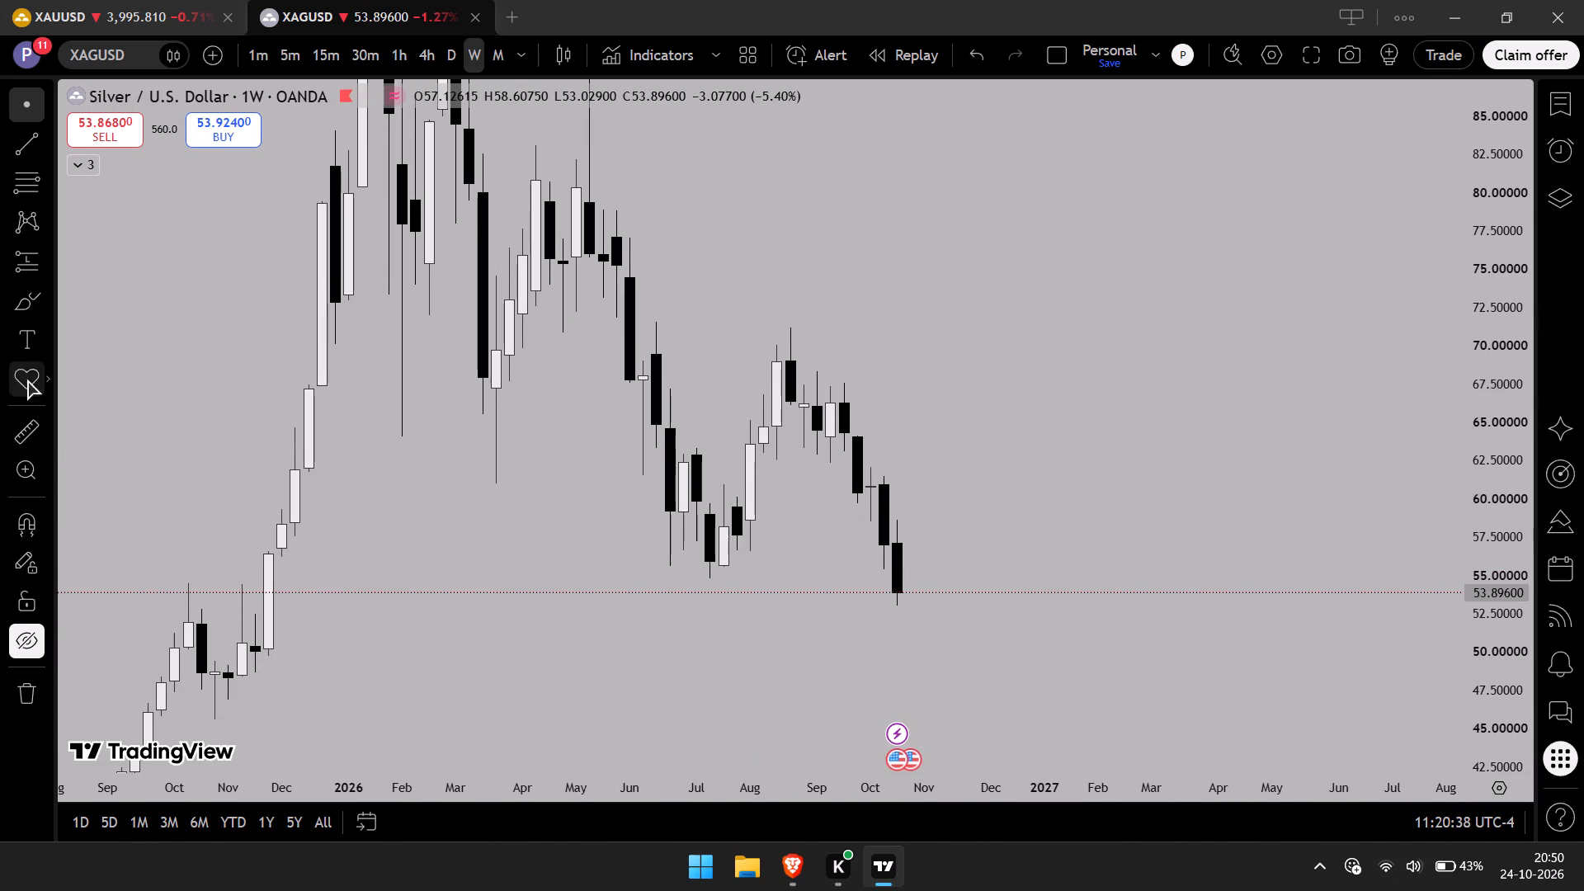
Draw a rectangle zone from the 14 September 2026 weekly candle to 21 December 2026, between about 63.15 and 62.07.
{"action": "left_click", "coordinate": [45, 300]}
{"action": "left_click", "coordinate": [78, 432]}
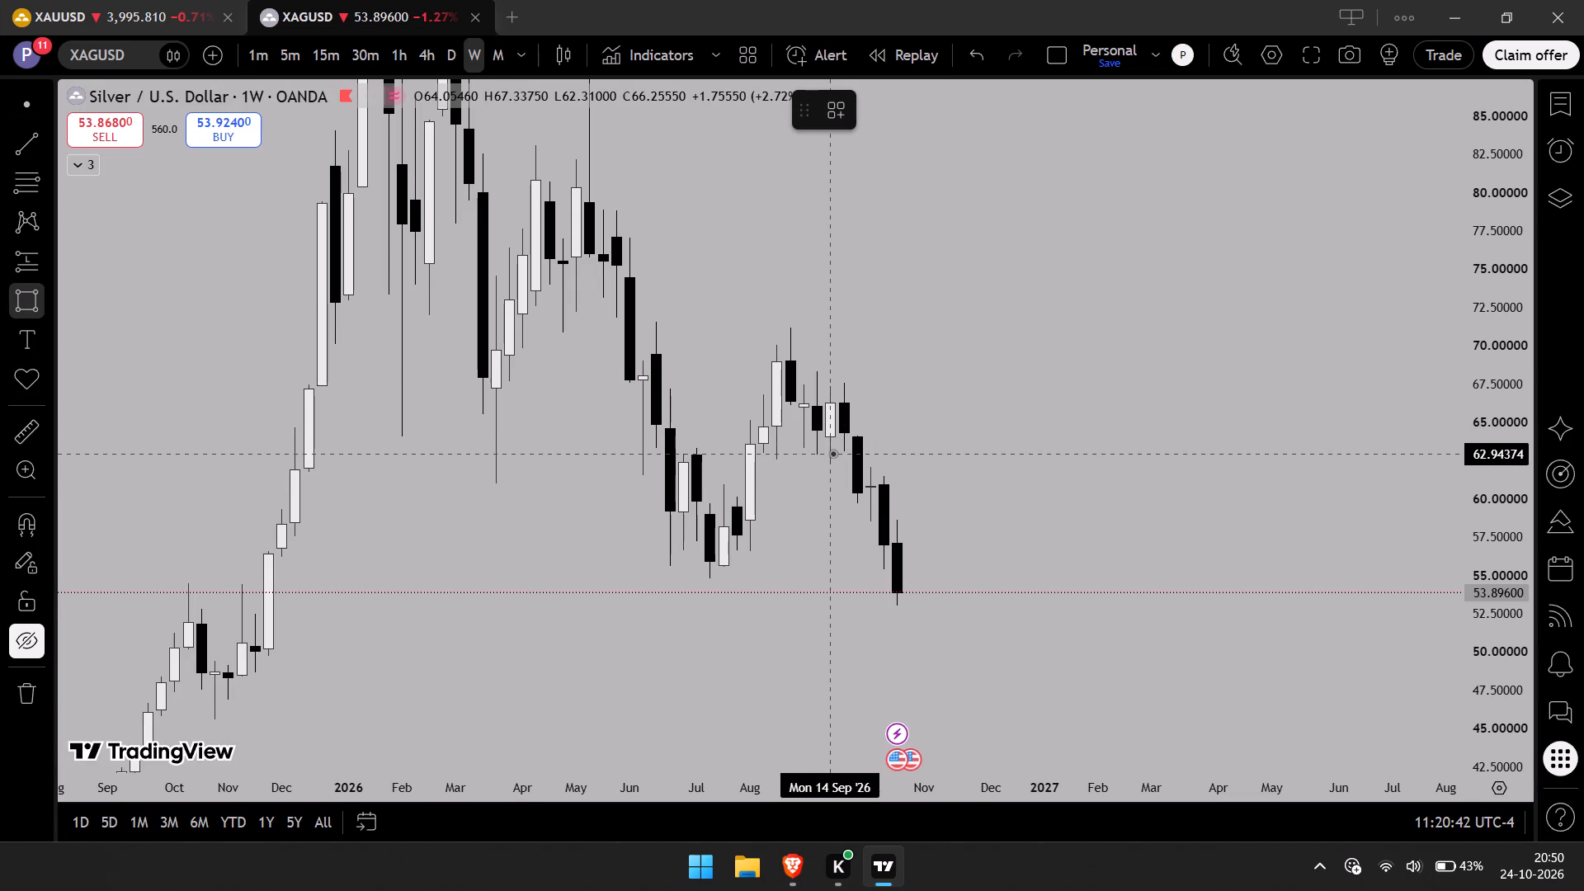
{"action": "left_click", "coordinate": [831, 450]}
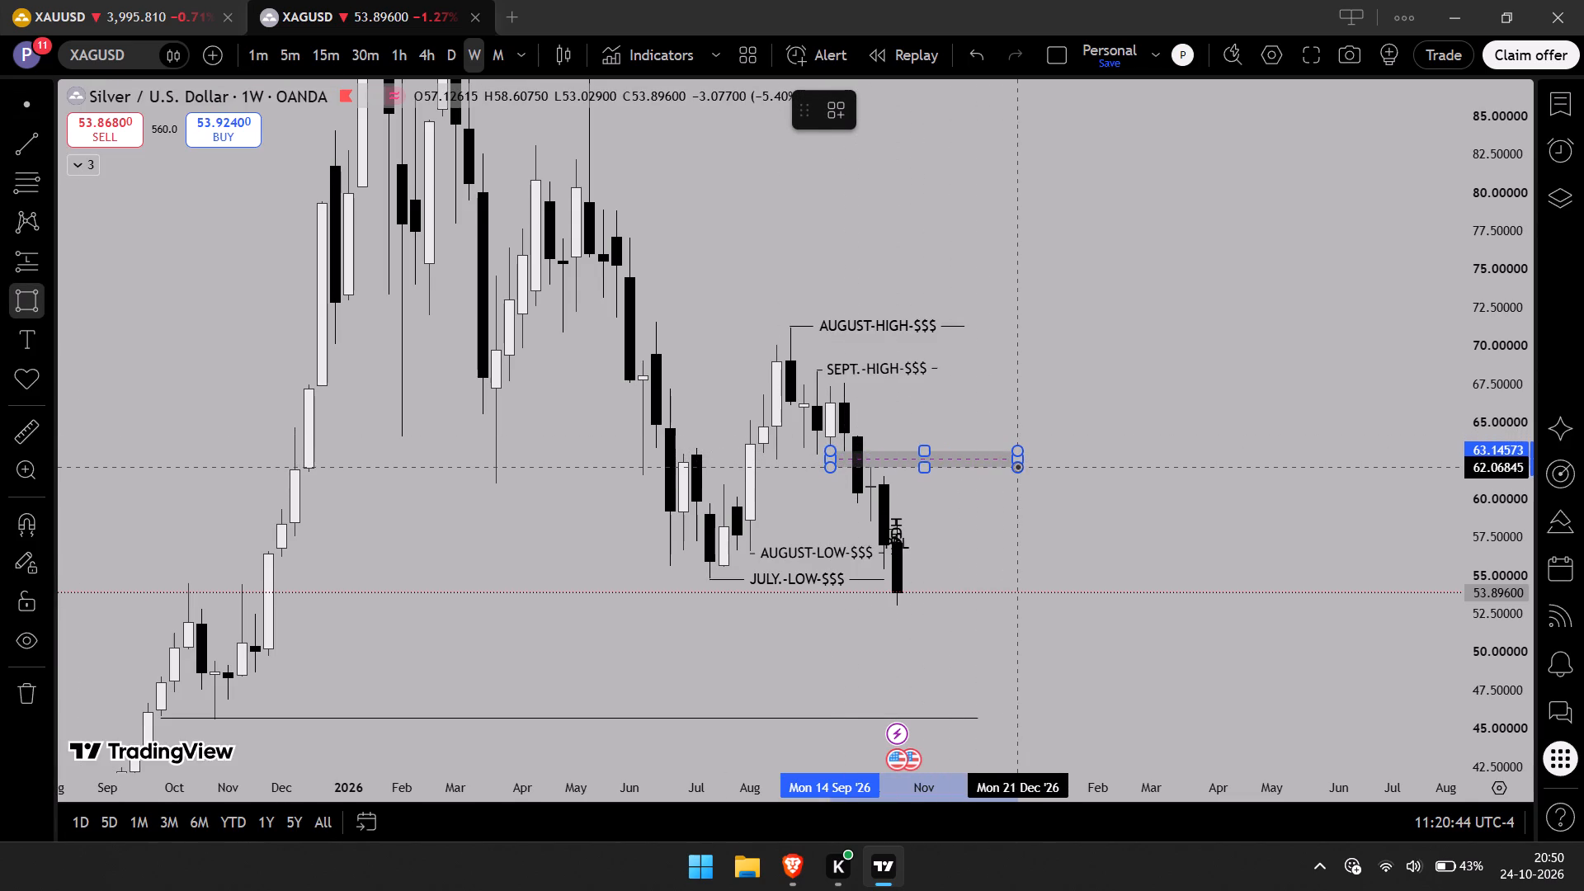
{"action": "left_click", "coordinate": [1017, 466]}
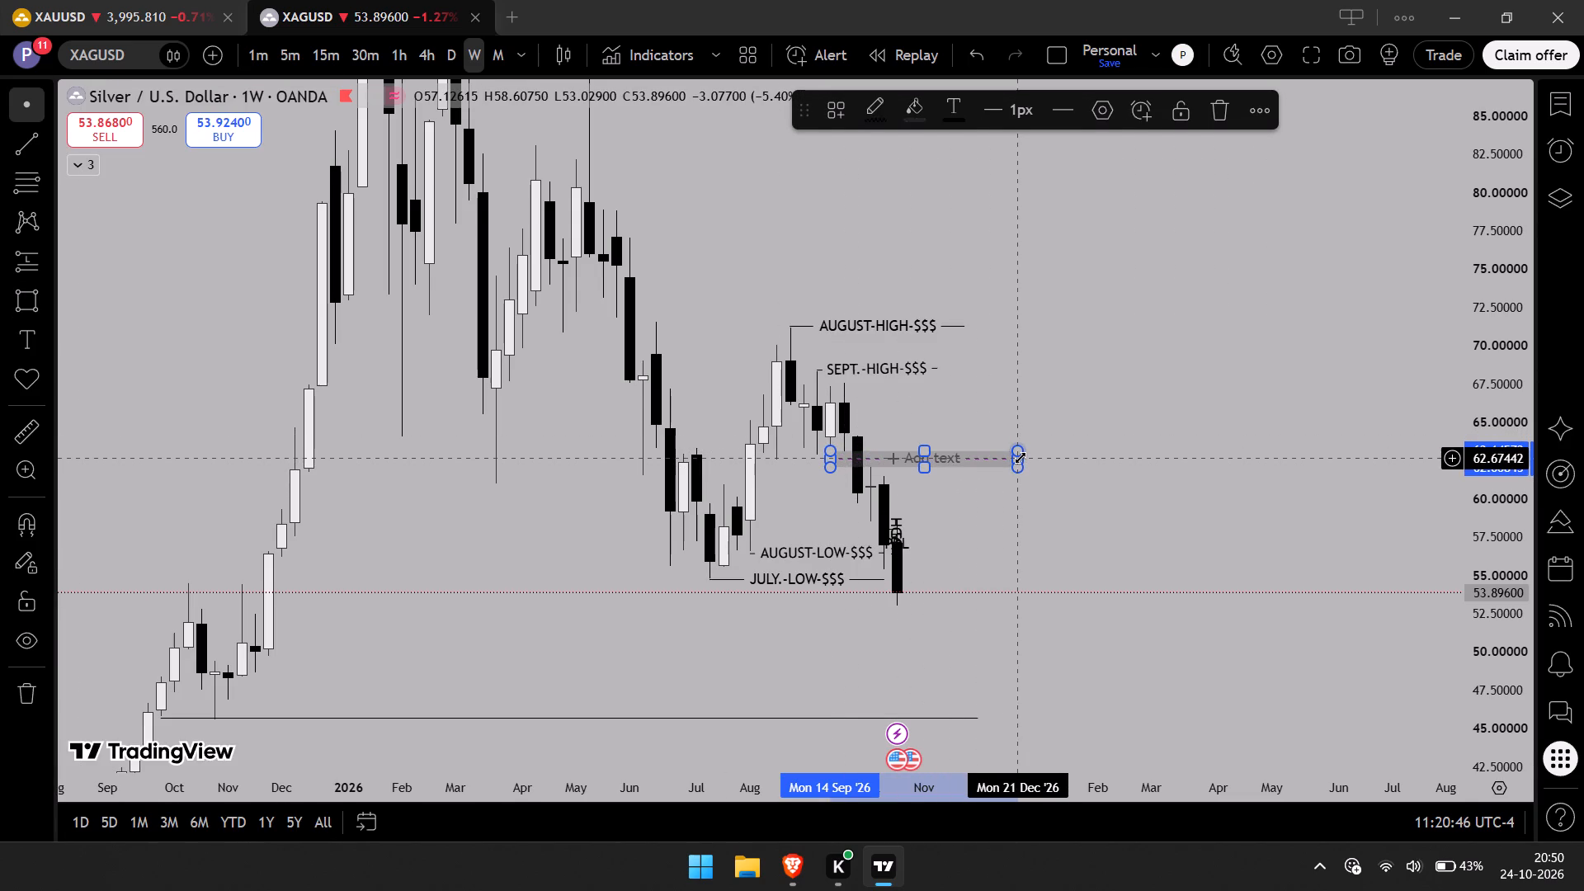
{"action": "left_click", "coordinate": [1058, 425]}
Switch silver to the daily timeframe and move the August-high line to start at the 28 August 2026 daily high, about 71.18.
{"action": "left_click_drag", "start_coordinate": [1087, 408], "coordinate": [1034, 410]}
{"action": "left_click_drag", "start_coordinate": [637, 282], "coordinate": [727, 328]}
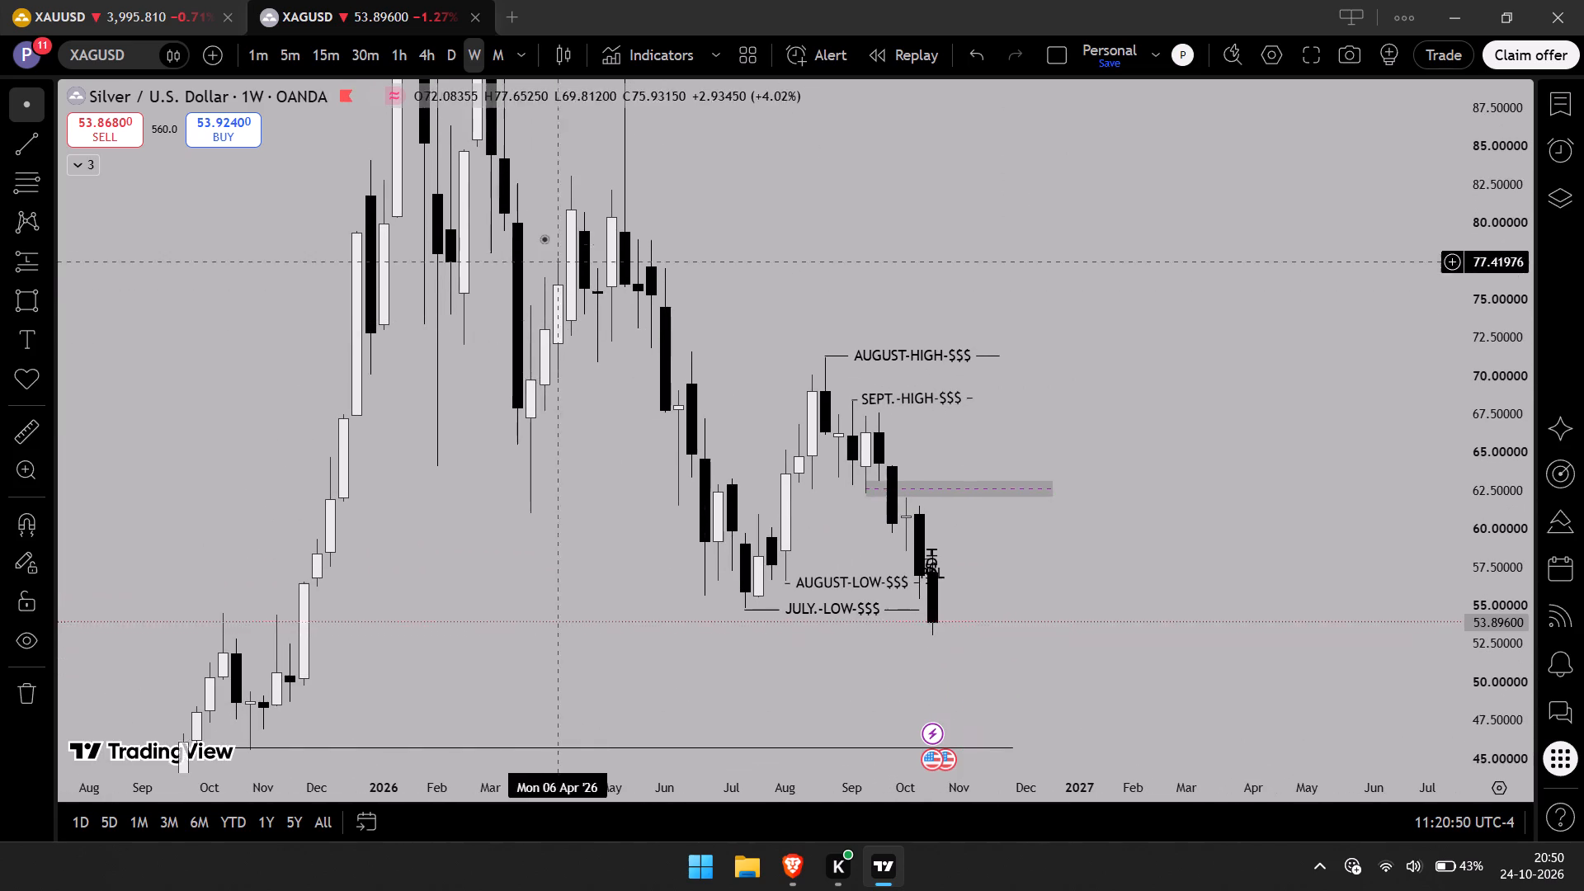
{"action": "left_click_drag", "start_coordinate": [690, 159], "coordinate": [691, 500]}
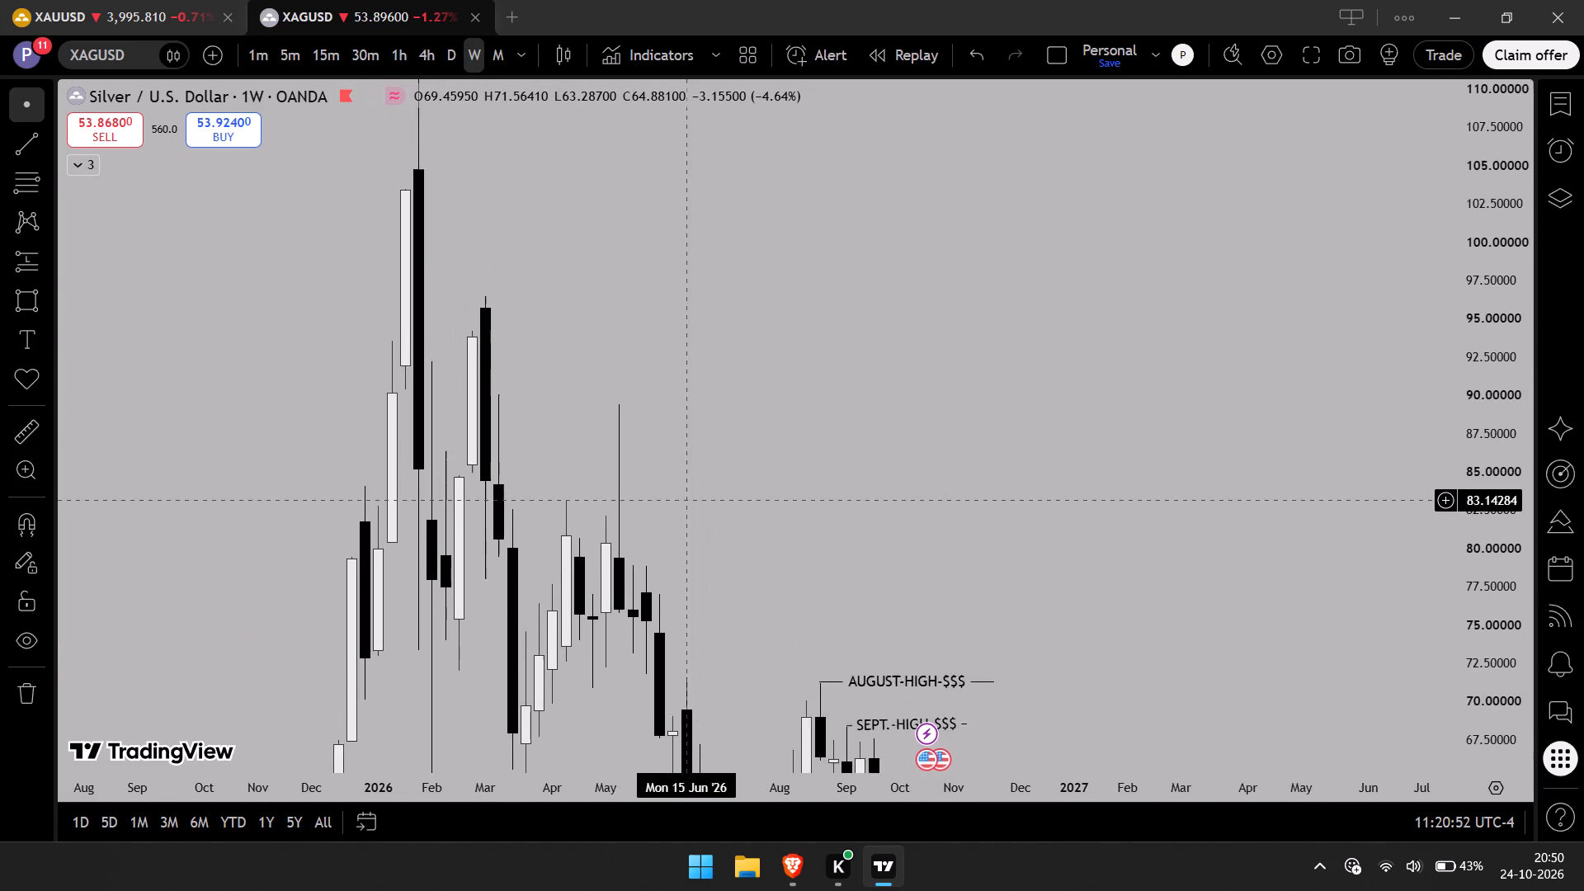
{"action": "left_click_drag", "start_coordinate": [691, 500], "coordinate": [699, 276]}
{"action": "left_click_drag", "start_coordinate": [1461, 242], "coordinate": [1478, 428]}
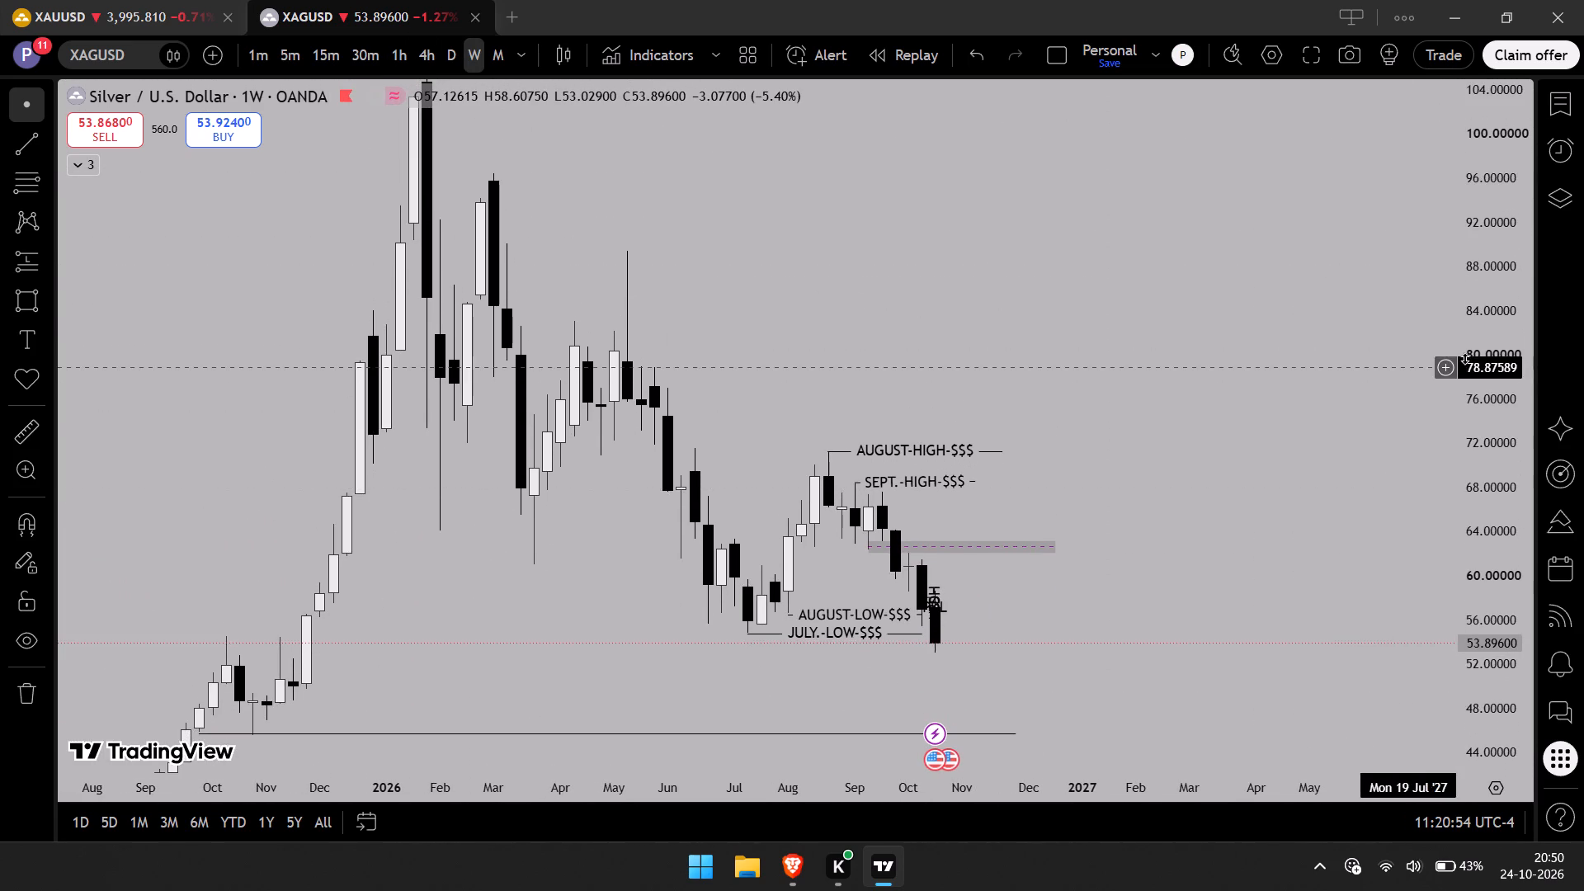
{"action": "left_click_drag", "start_coordinate": [1494, 321], "coordinate": [1501, 453]}
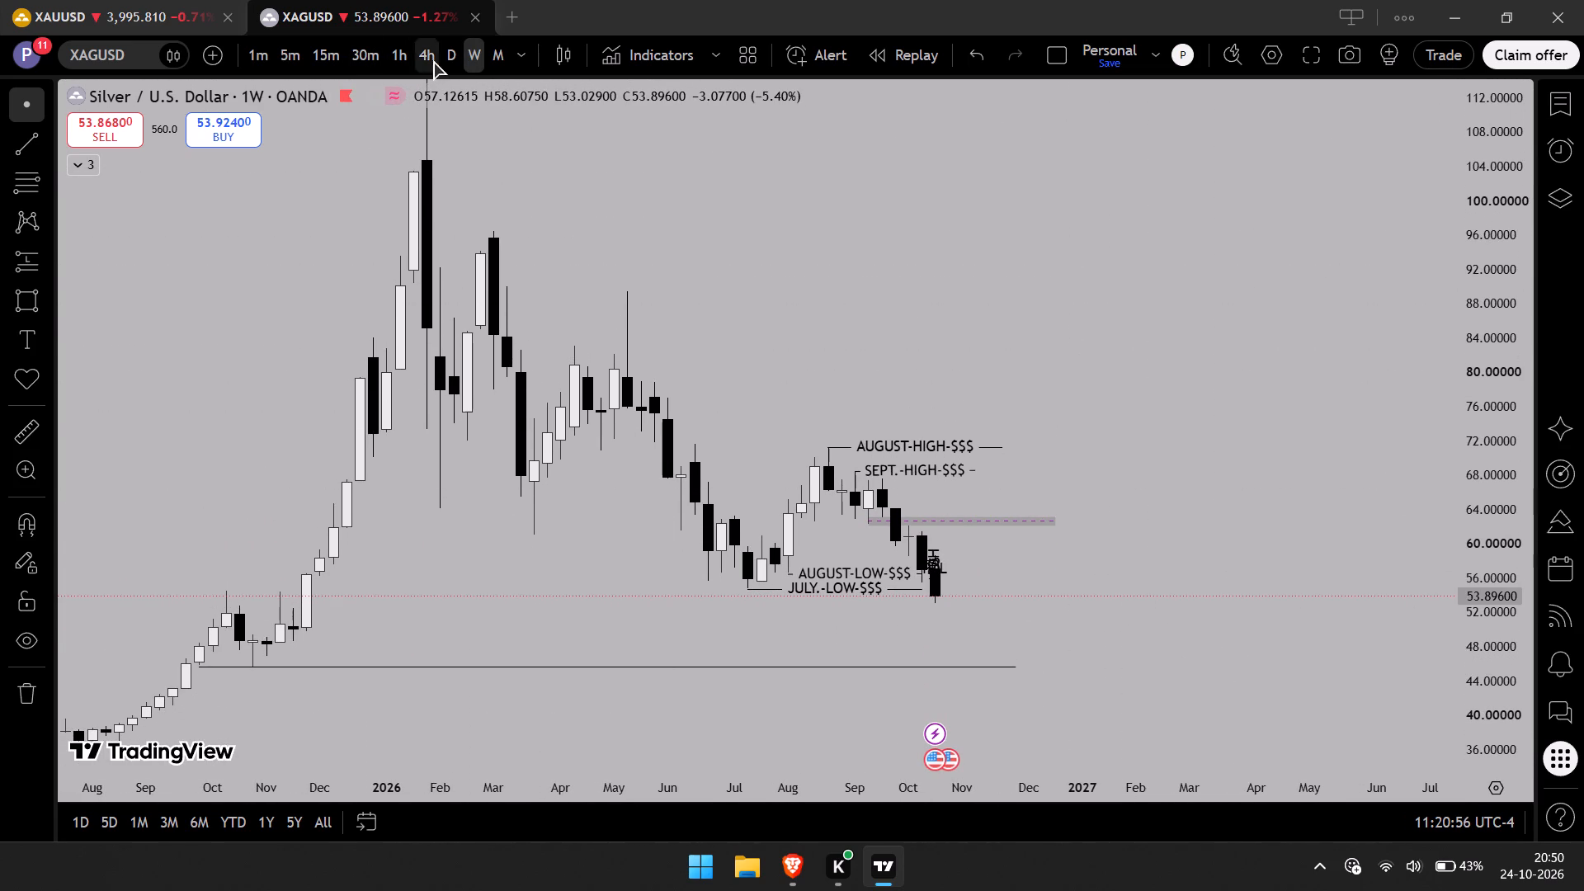
{"action": "left_click", "coordinate": [449, 59]}
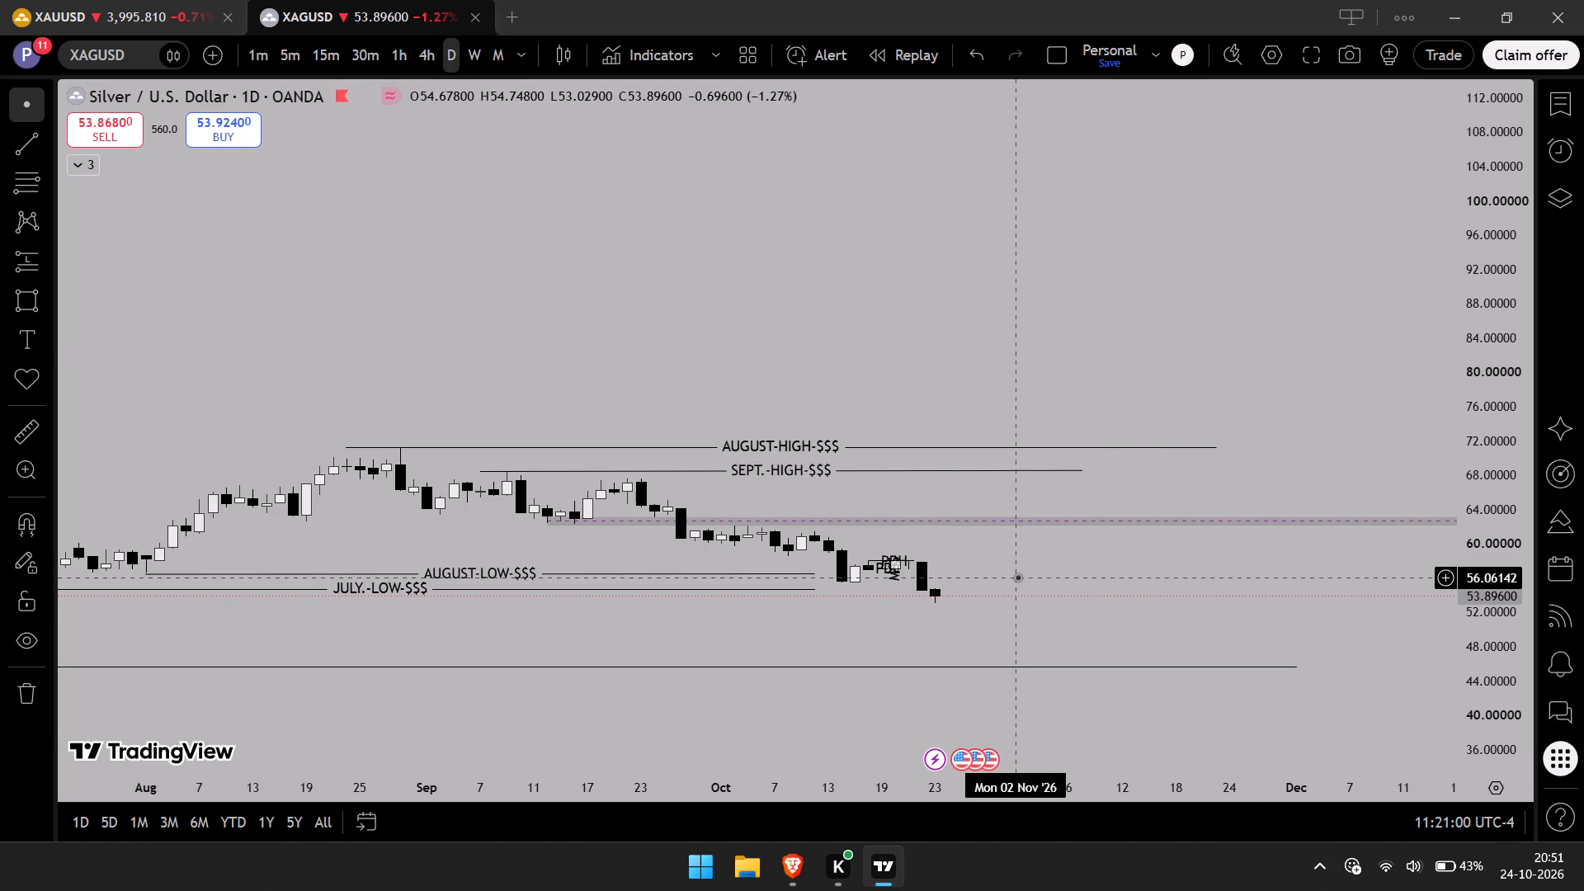
{"action": "scroll", "coordinate": [1017, 577], "scroll_direction": "down", "scroll_amount": 6}
{"action": "left_click_drag", "start_coordinate": [1277, 578], "coordinate": [976, 601]}
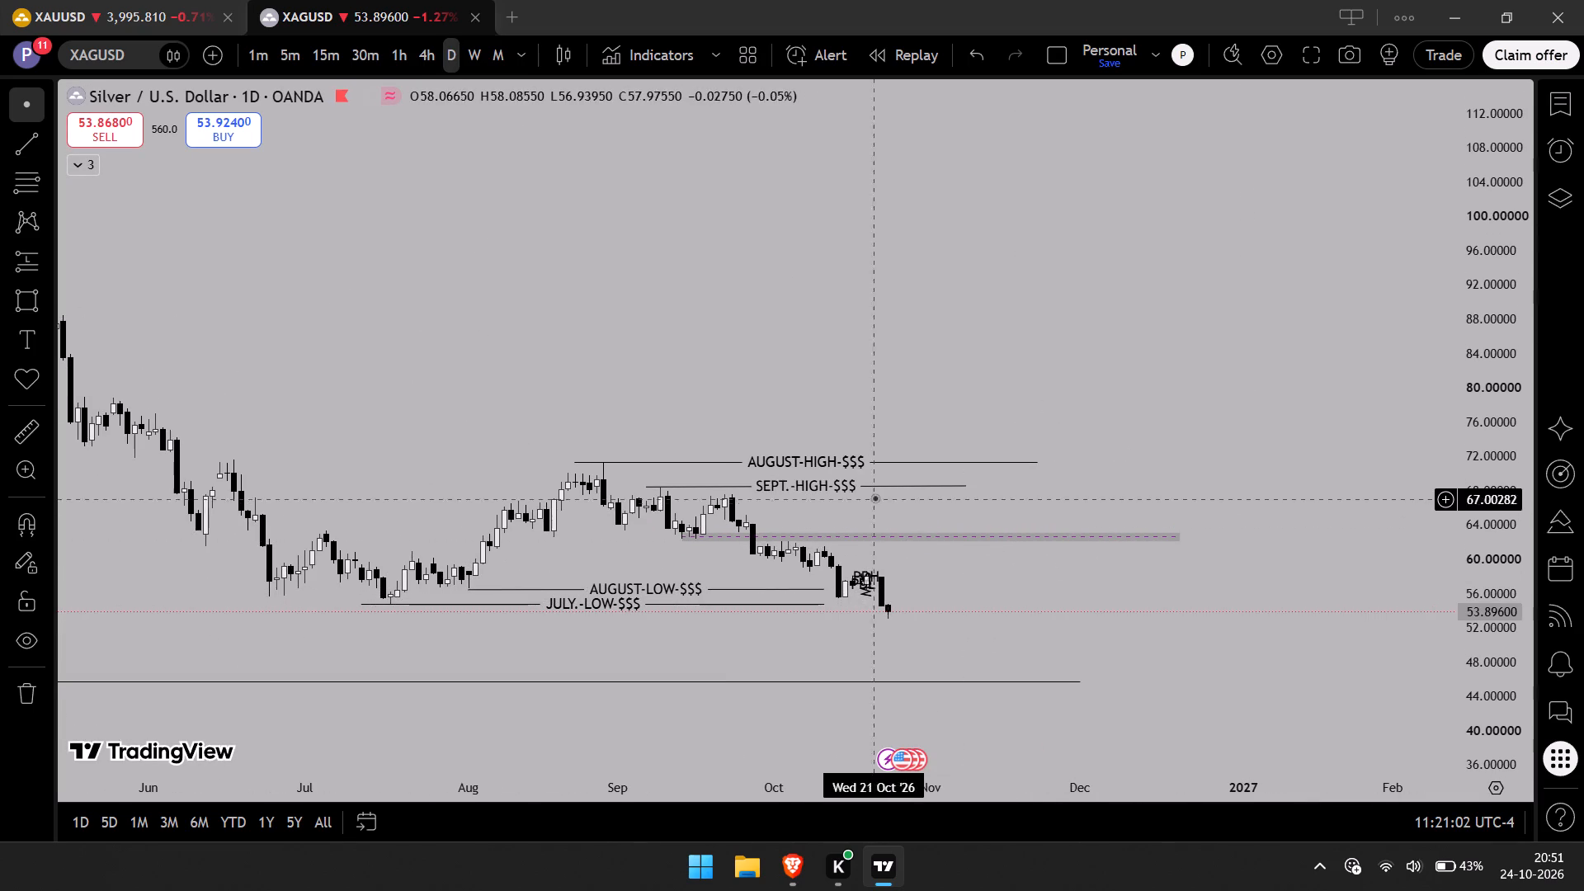
{"action": "left_click_drag", "start_coordinate": [1480, 699], "coordinate": [1454, 365]}
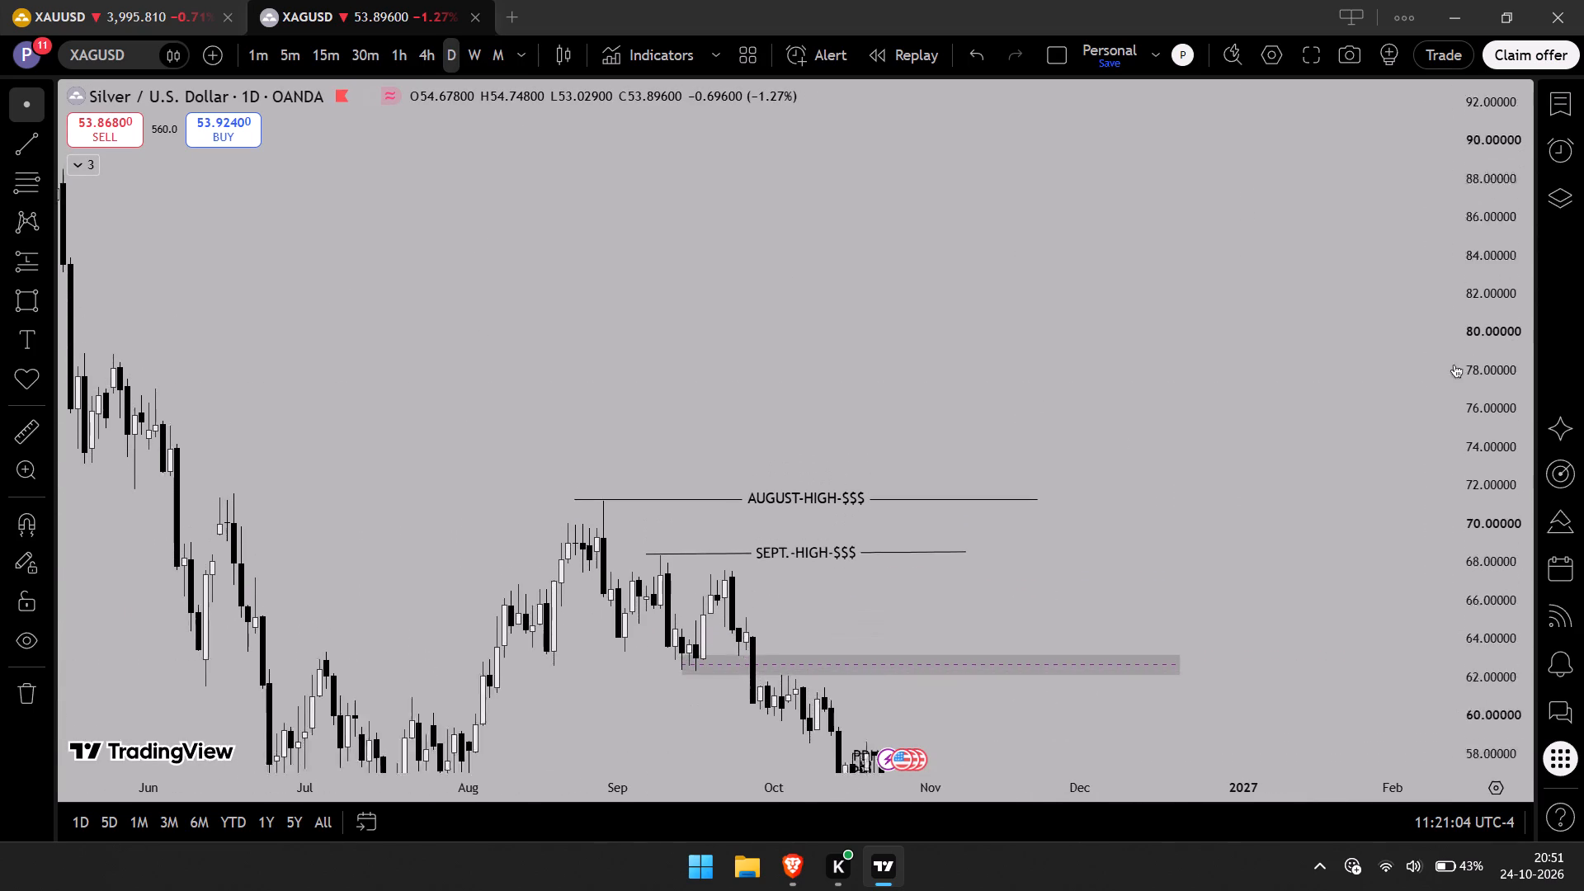
{"action": "left_click_drag", "start_coordinate": [1454, 365], "coordinate": [1448, 343]}
{"action": "left_click_drag", "start_coordinate": [1476, 638], "coordinate": [1483, 361]}
{"action": "left_click_drag", "start_coordinate": [1310, 641], "coordinate": [1314, 235]}
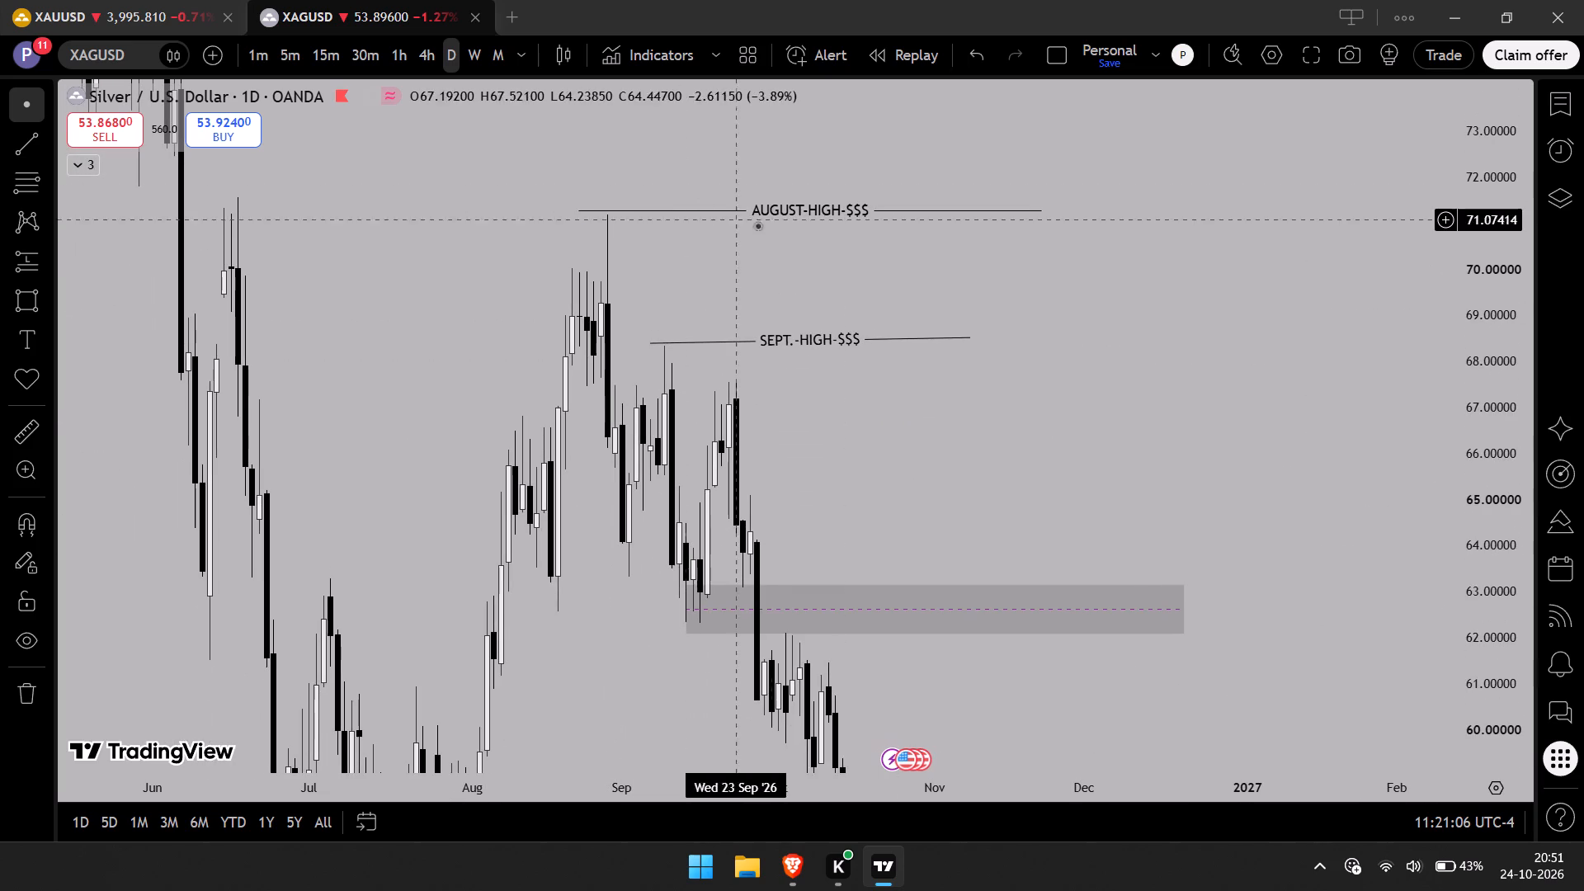
{"action": "left_click_drag", "start_coordinate": [780, 206], "coordinate": [809, 210]}
{"action": "left_click", "coordinate": [817, 250]}
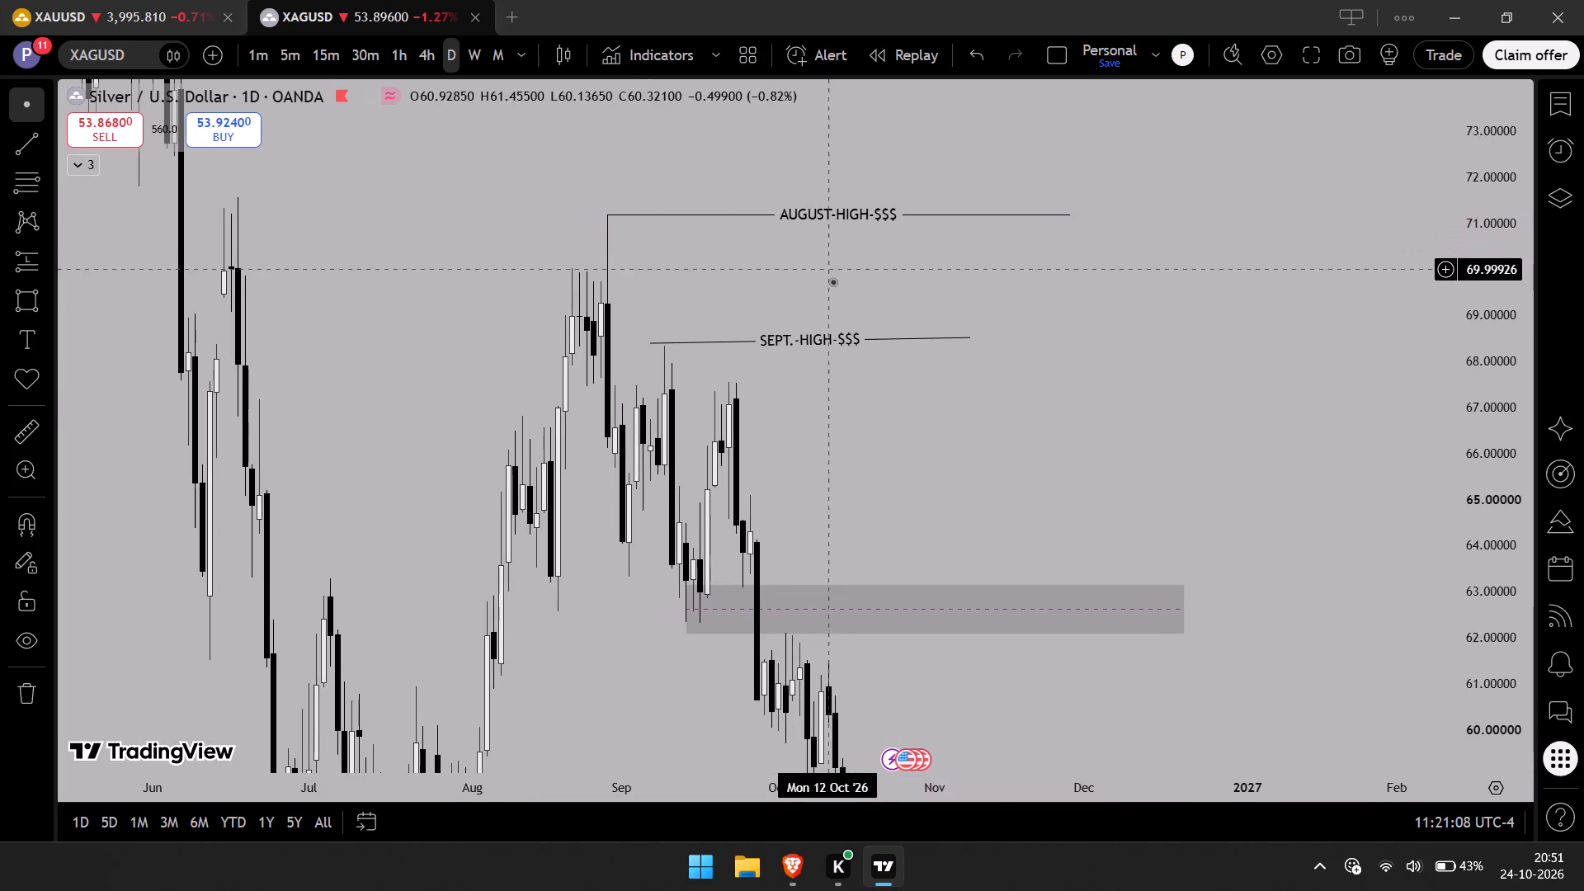
{"action": "left_click", "coordinate": [1071, 217]}
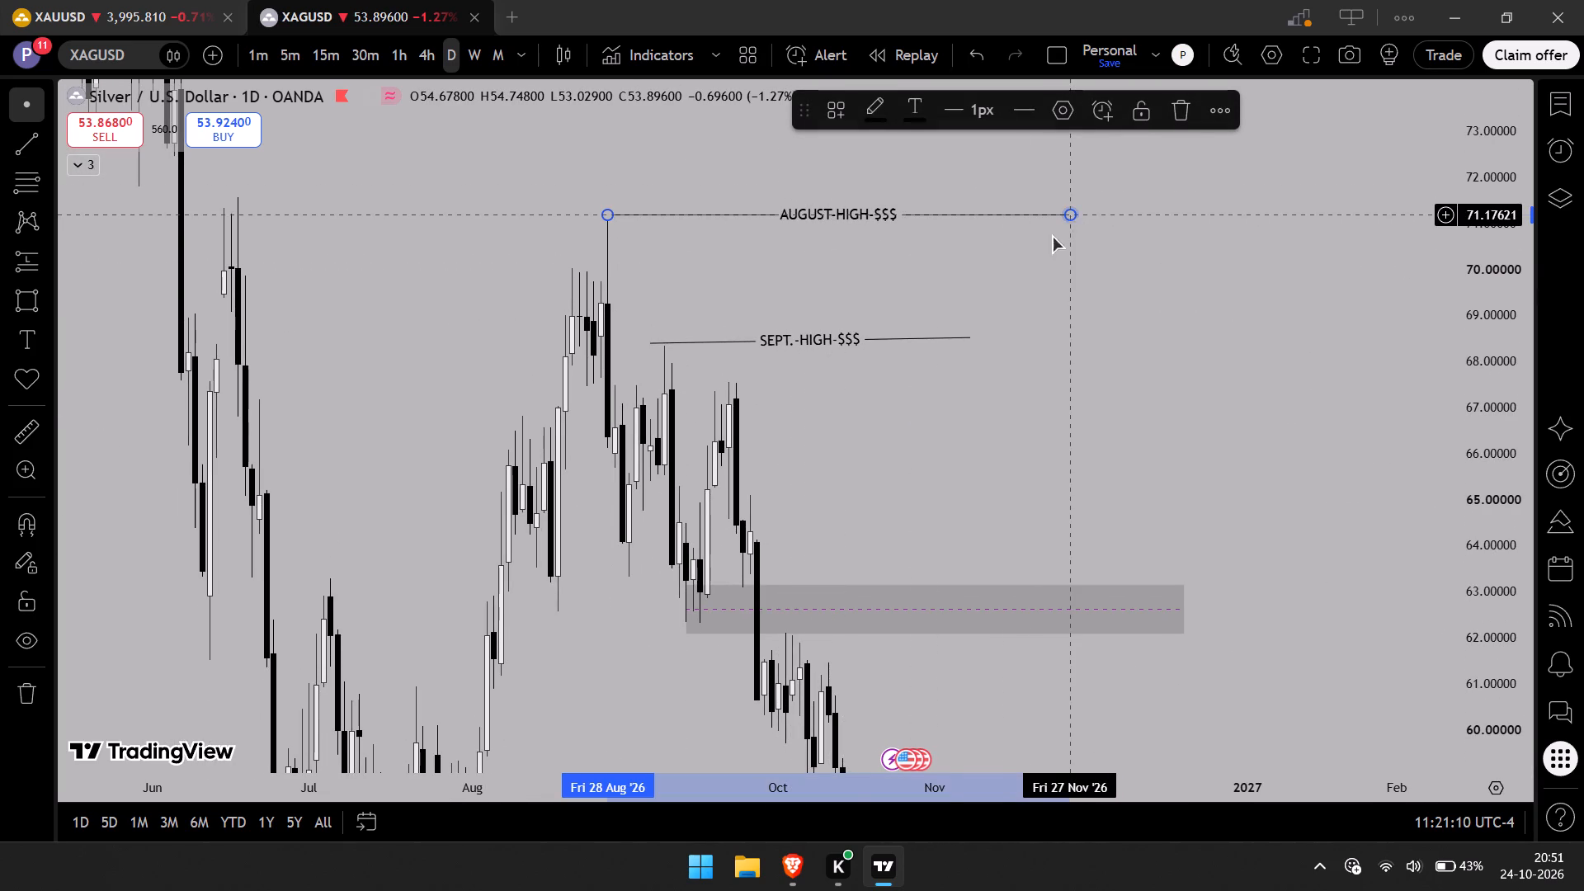
Move the September-high line to start at the 9 September 2026 daily high and level it at about 68.38.
{"action": "left_click_drag", "start_coordinate": [820, 336], "coordinate": [832, 333]}
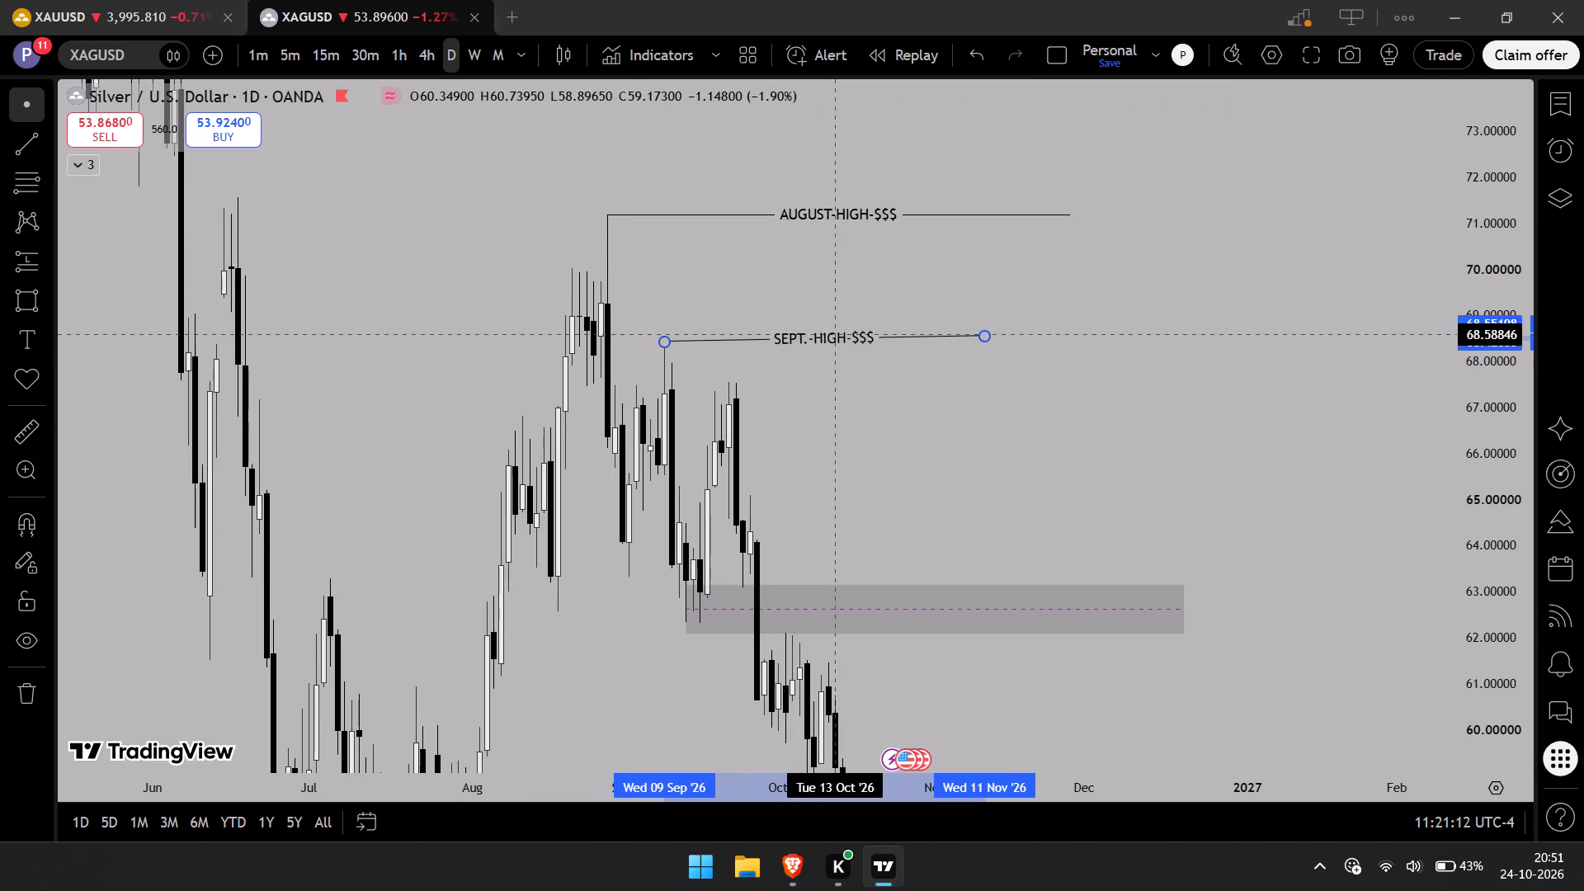
{"action": "left_click_drag", "start_coordinate": [832, 333], "coordinate": [832, 336]}
{"action": "left_click_drag", "start_coordinate": [981, 338], "coordinate": [996, 349]}
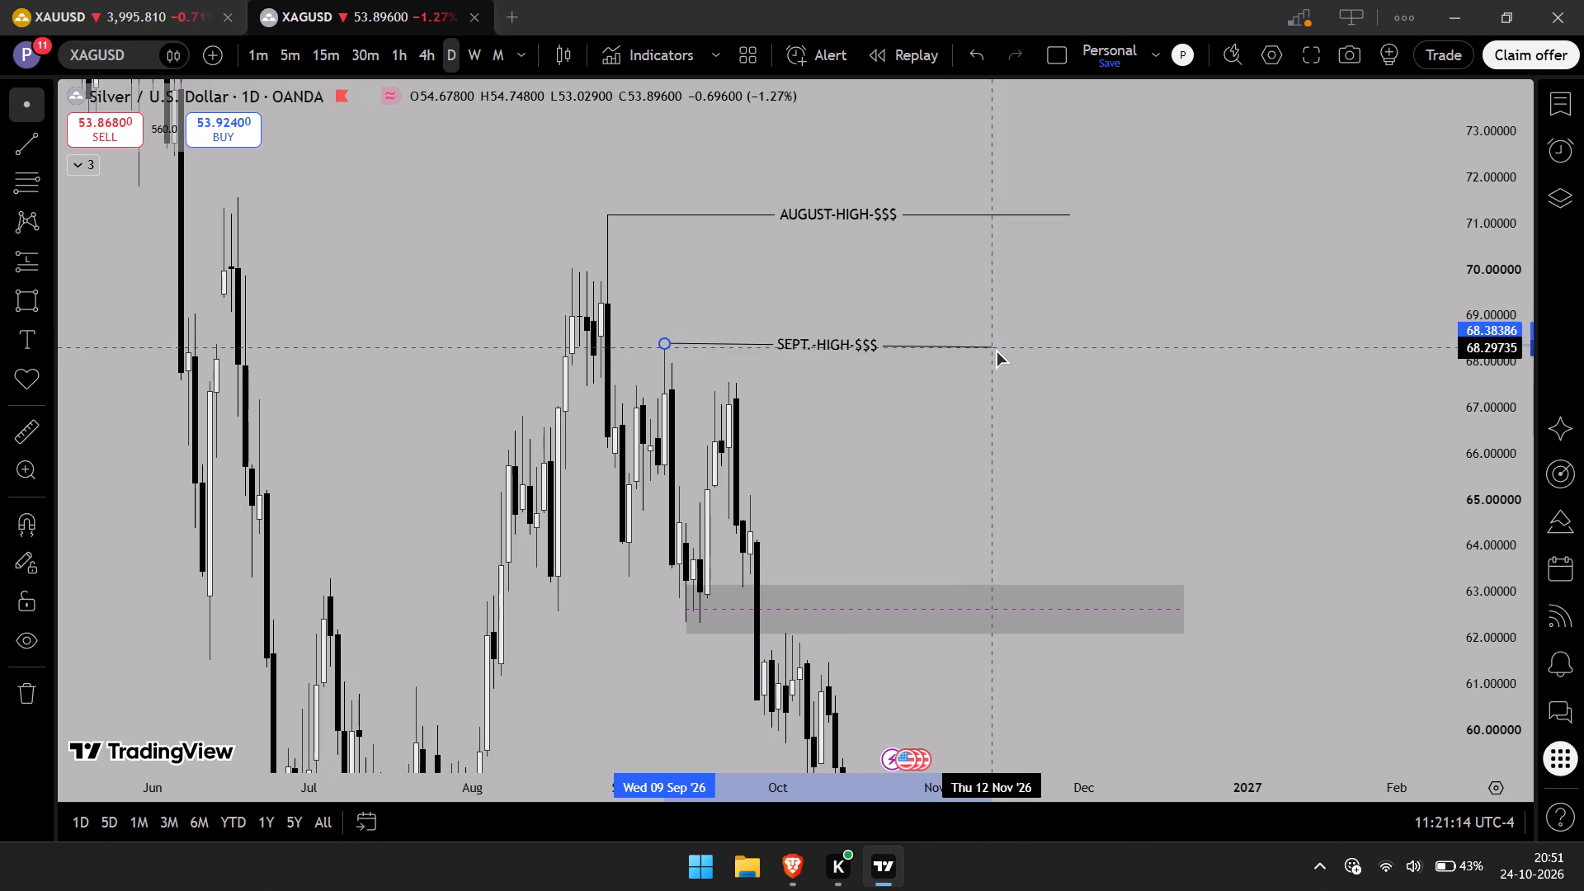
{"action": "left_click_drag", "start_coordinate": [996, 349], "coordinate": [999, 342]}
{"action": "left_click", "coordinate": [996, 379]}
Extend the August-low line's end to 14 October 2026 and raise the levelled line to the 3 August daily low, about 56.6.
{"action": "left_click_drag", "start_coordinate": [992, 447], "coordinate": [980, 274]}
{"action": "left_click_drag", "start_coordinate": [956, 625], "coordinate": [951, 429]}
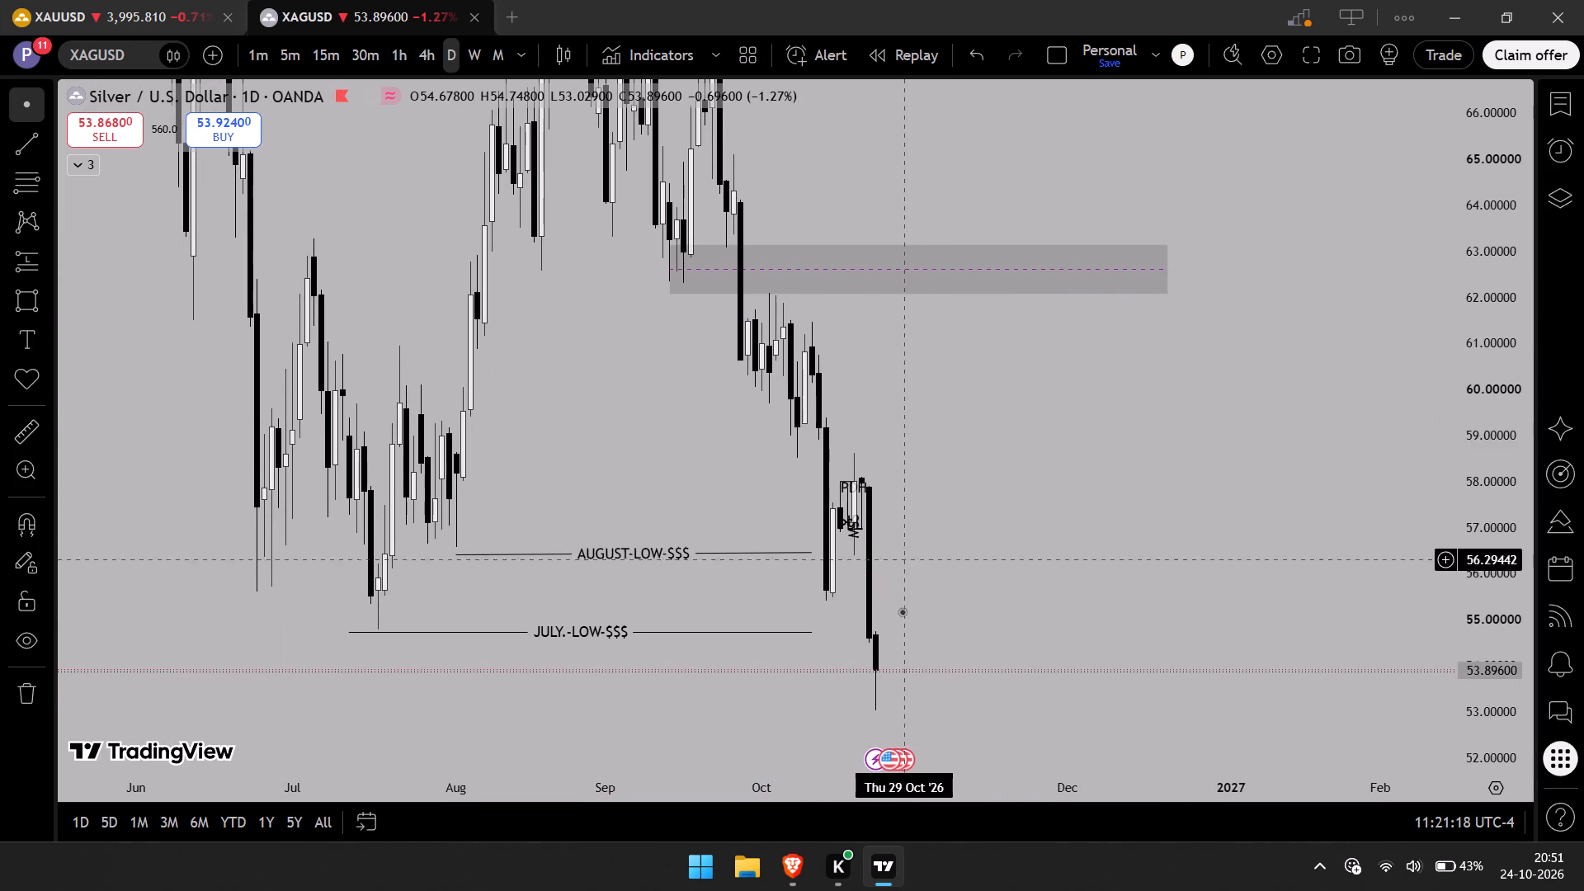
{"action": "left_click_drag", "start_coordinate": [812, 555], "coordinate": [820, 563]}
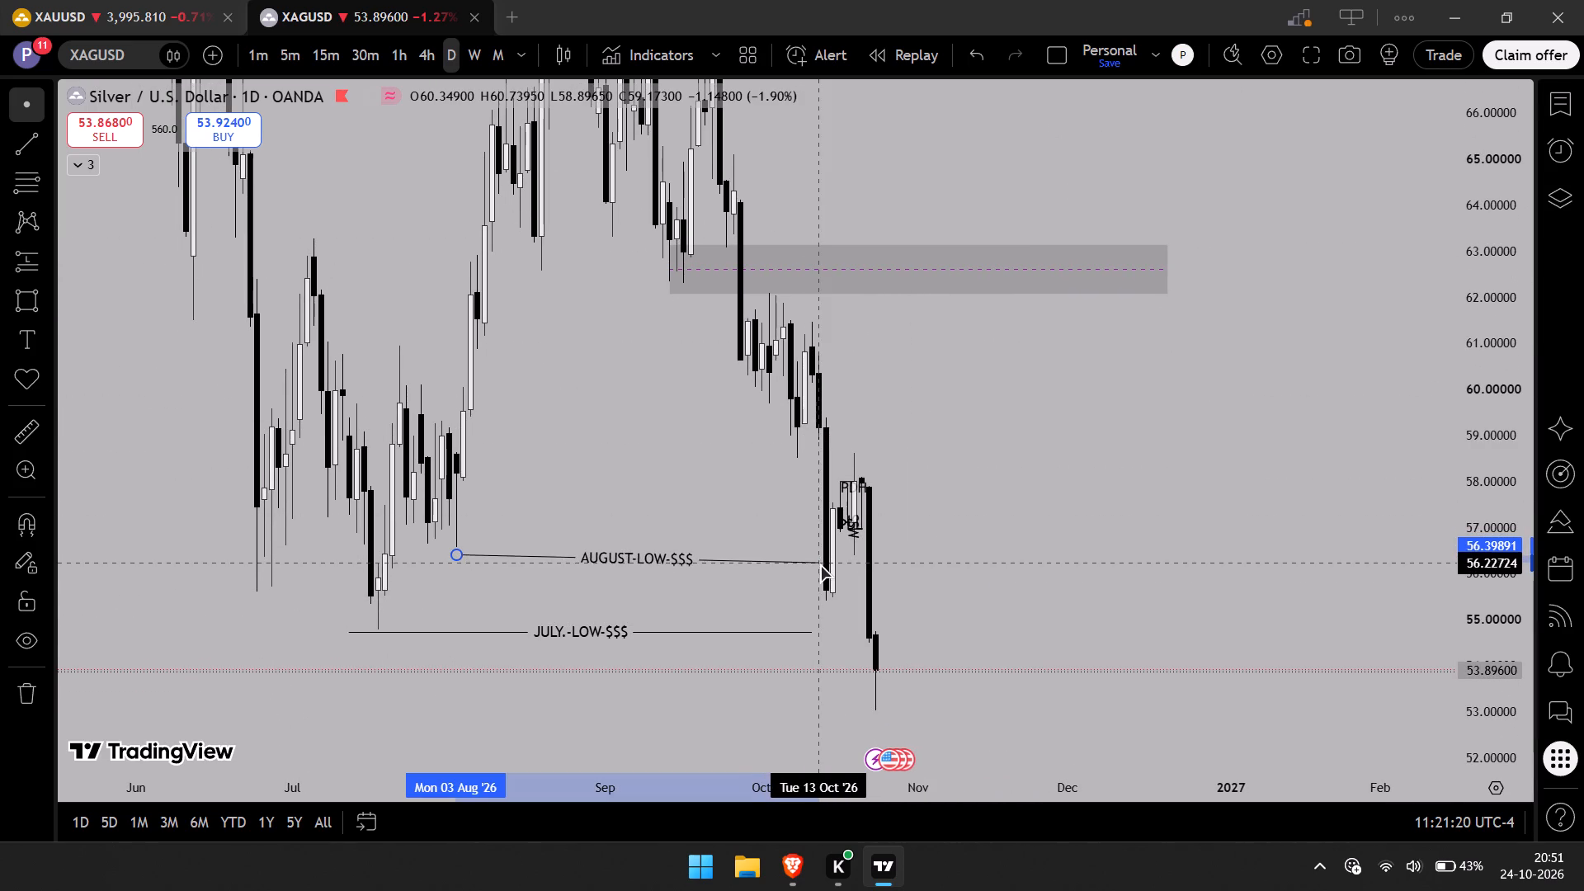
{"action": "left_click_drag", "start_coordinate": [820, 563], "coordinate": [827, 555]}
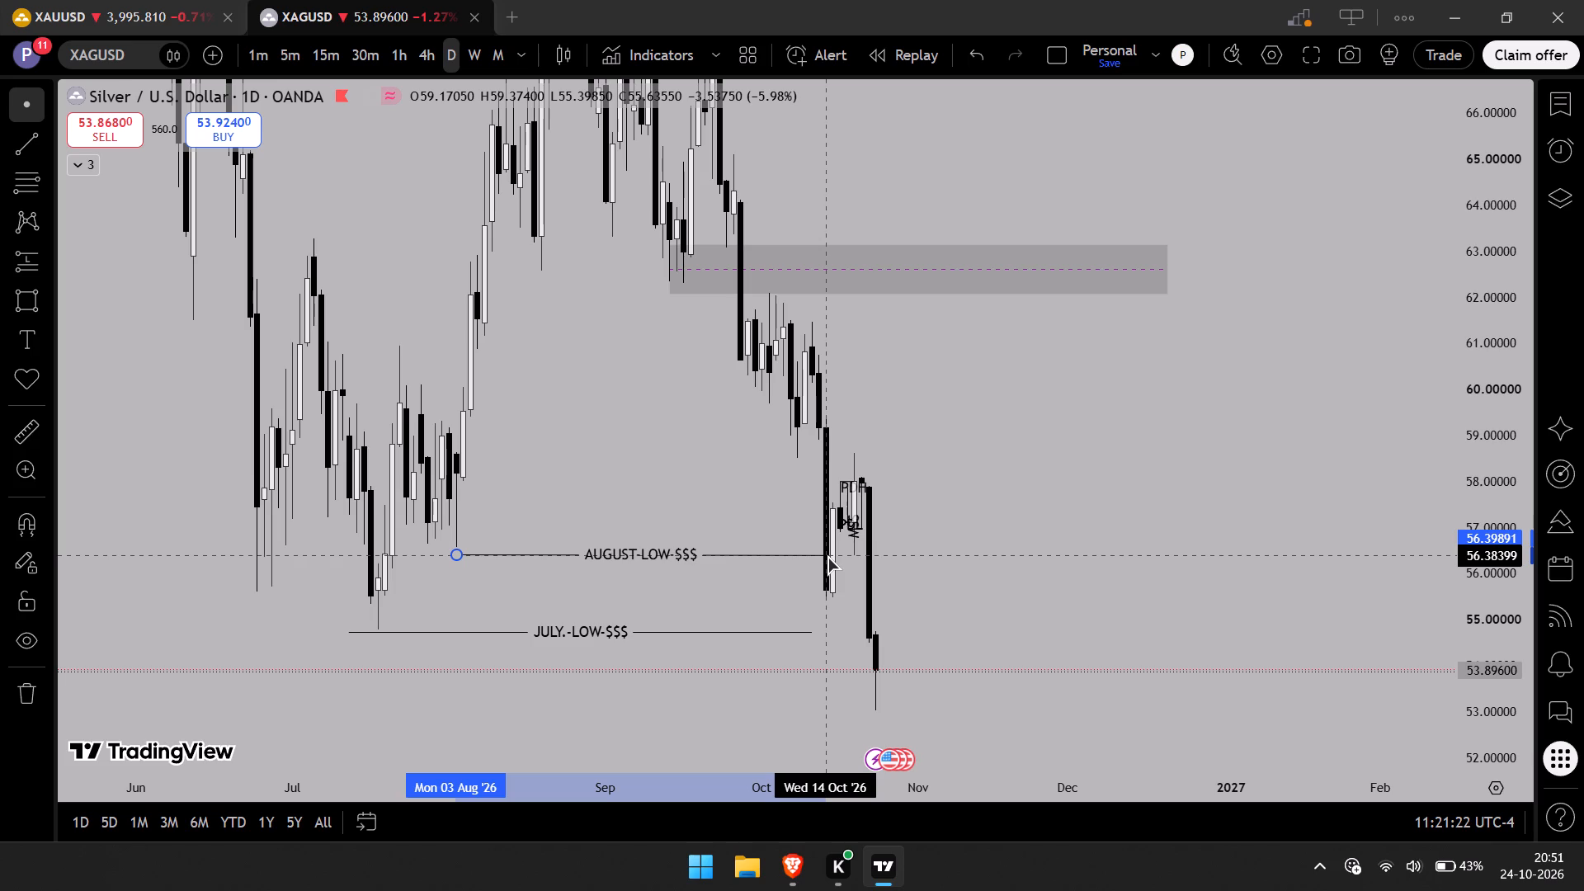
{"action": "left_click_drag", "start_coordinate": [827, 555], "coordinate": [827, 554]}
{"action": "left_click", "coordinate": [658, 502]}
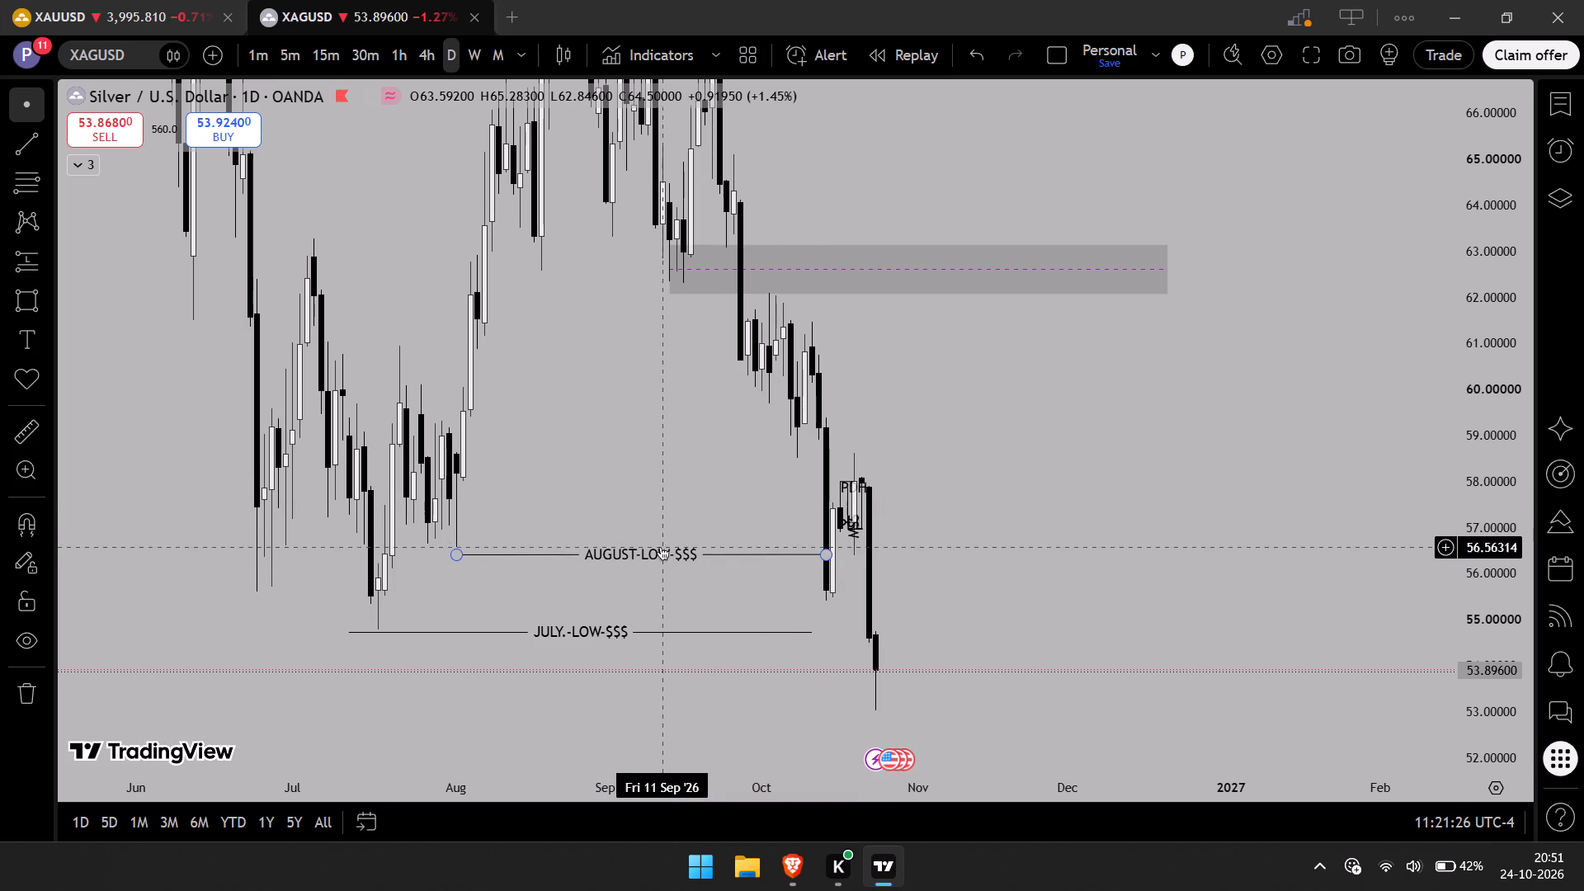
{"action": "left_click_drag", "start_coordinate": [658, 554], "coordinate": [658, 545]}
{"action": "left_click", "coordinate": [672, 507]}
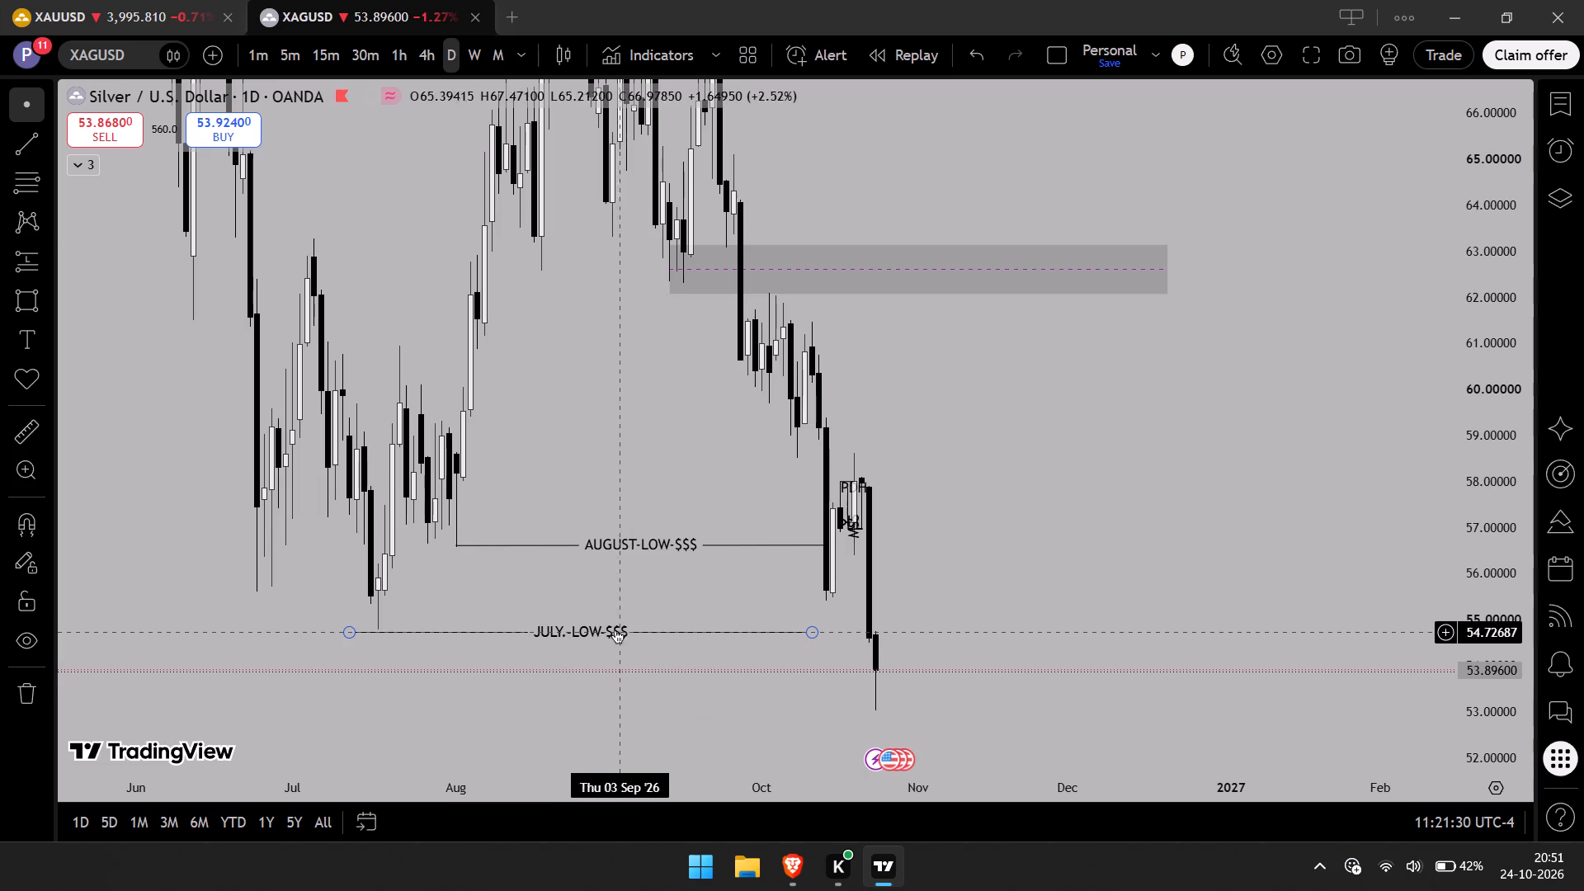
Move the July-low line to start at the 17 July 2026 daily low, about 54.78, and extend its end to 21 October.
{"action": "left_click_drag", "start_coordinate": [615, 630], "coordinate": [638, 629]}
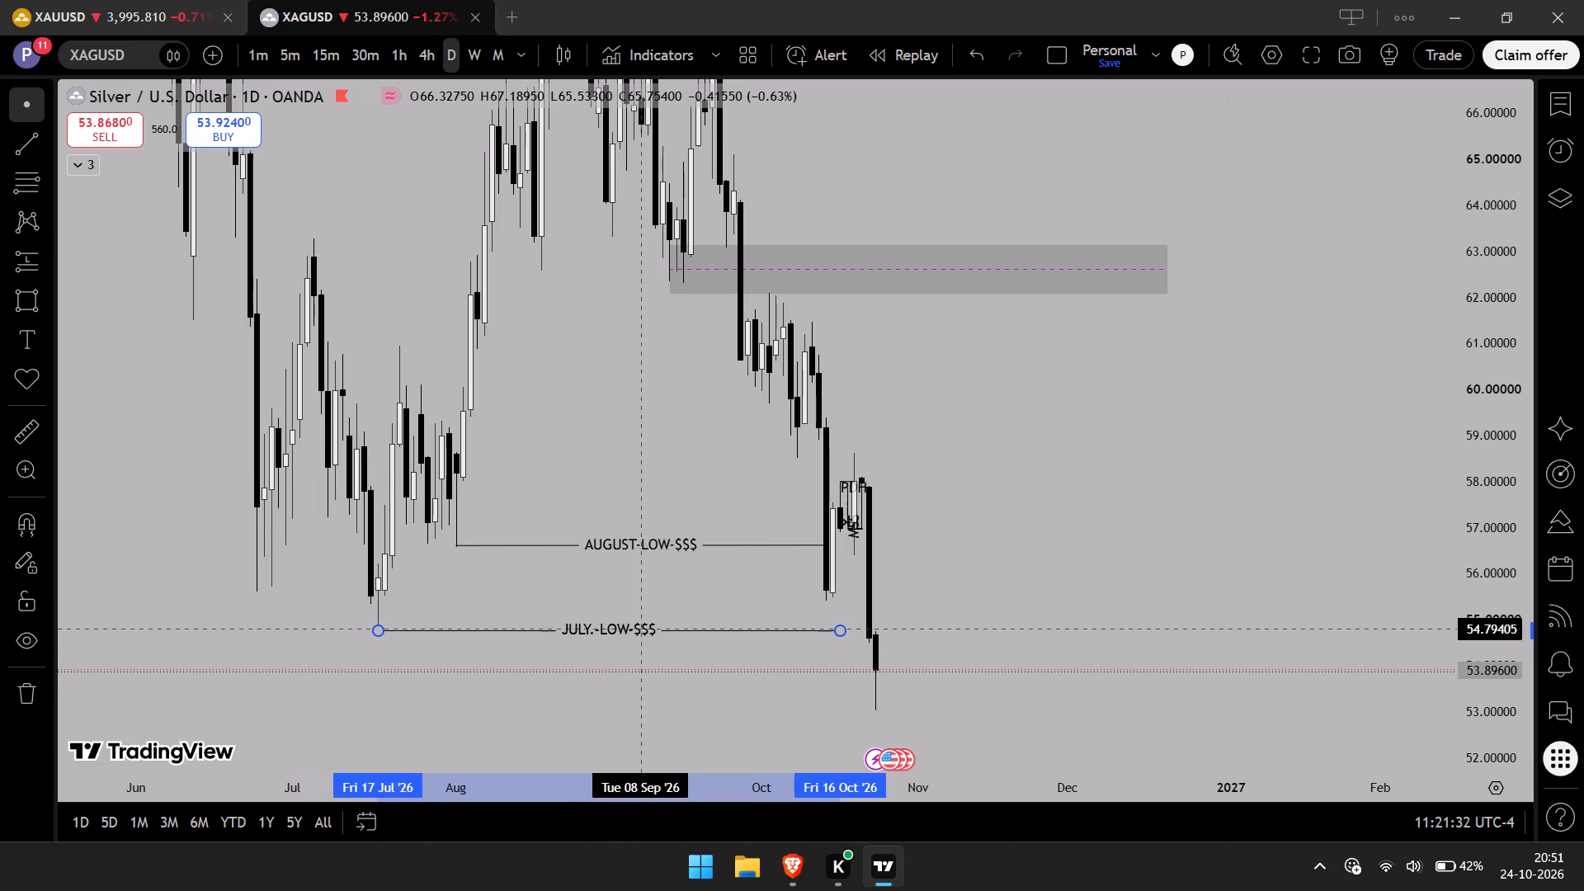
{"action": "left_click_drag", "start_coordinate": [638, 629], "coordinate": [640, 628]}
{"action": "left_click", "coordinate": [648, 603]}
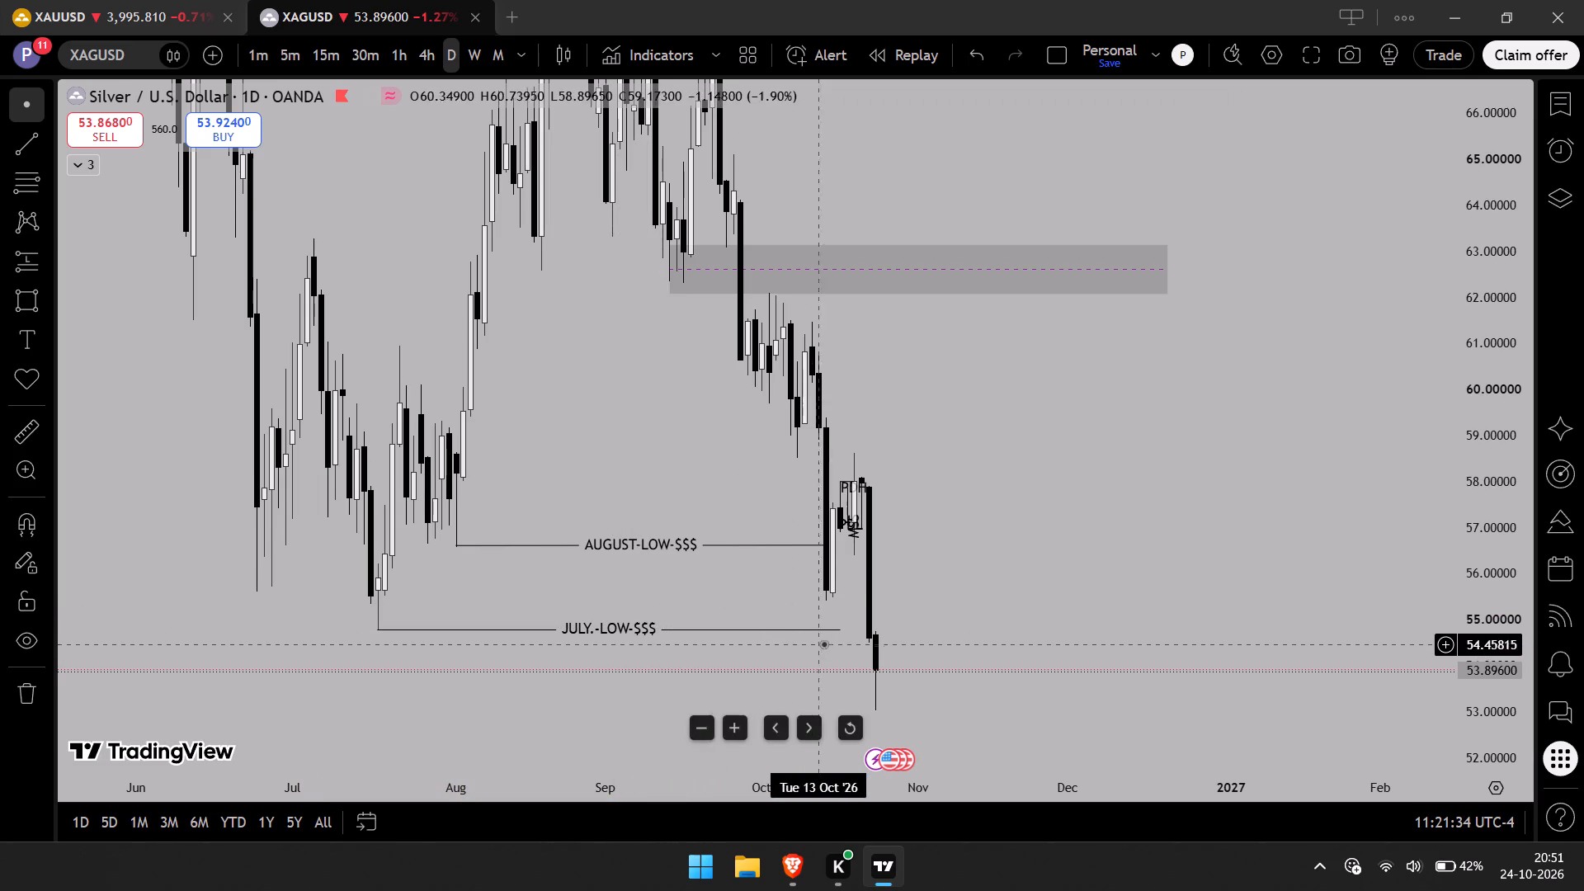
{"action": "left_click_drag", "start_coordinate": [840, 634], "coordinate": [862, 632]}
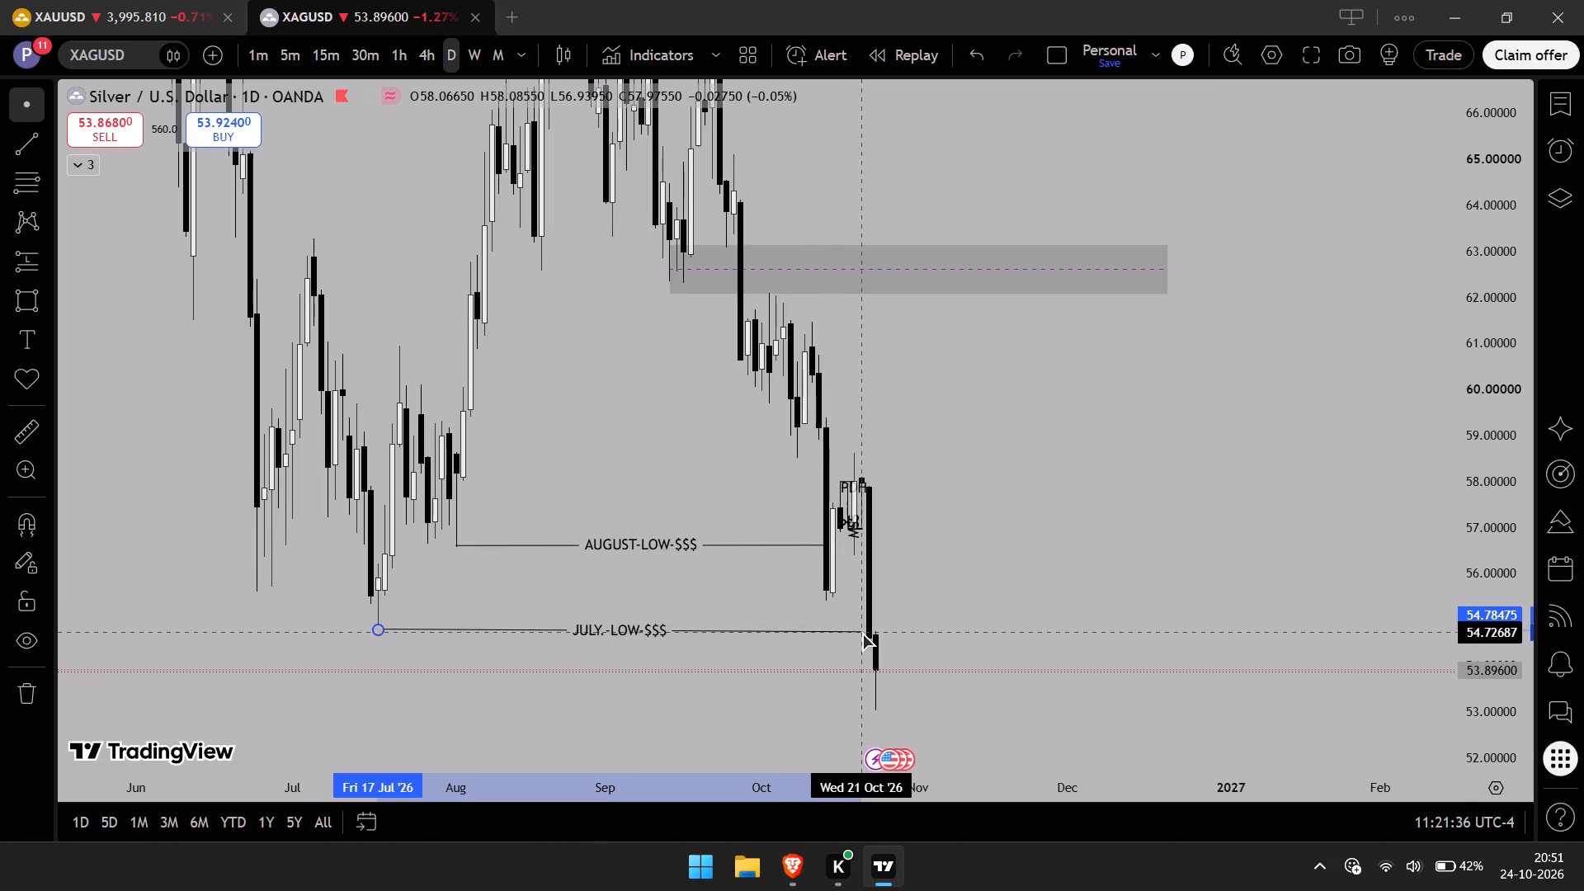
{"action": "left_click_drag", "start_coordinate": [862, 632], "coordinate": [864, 629]}
{"action": "left_click", "coordinate": [960, 598]}
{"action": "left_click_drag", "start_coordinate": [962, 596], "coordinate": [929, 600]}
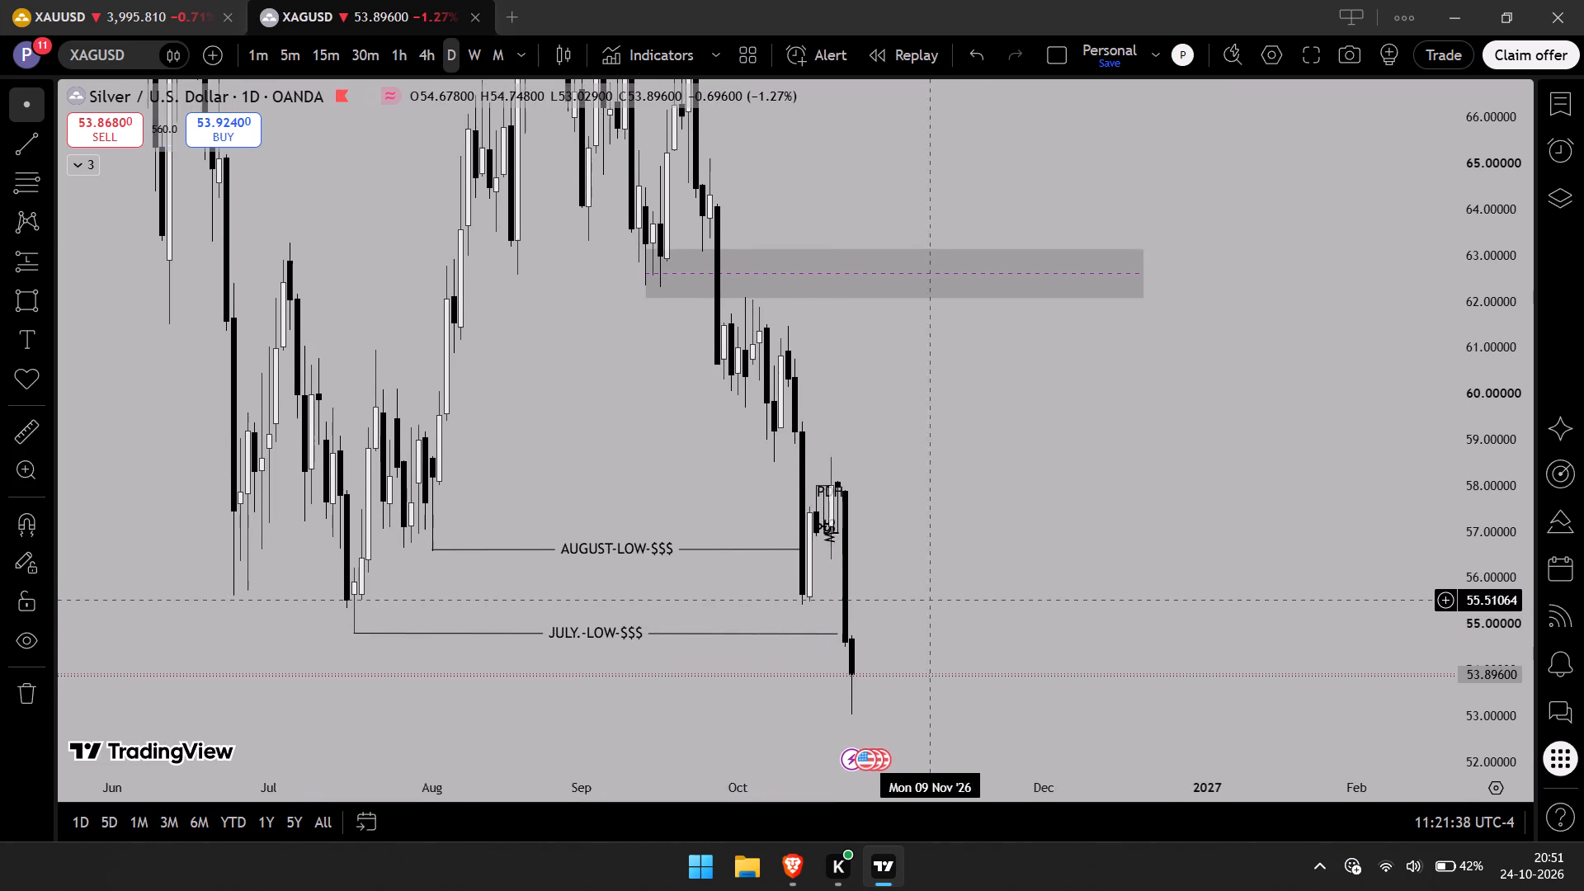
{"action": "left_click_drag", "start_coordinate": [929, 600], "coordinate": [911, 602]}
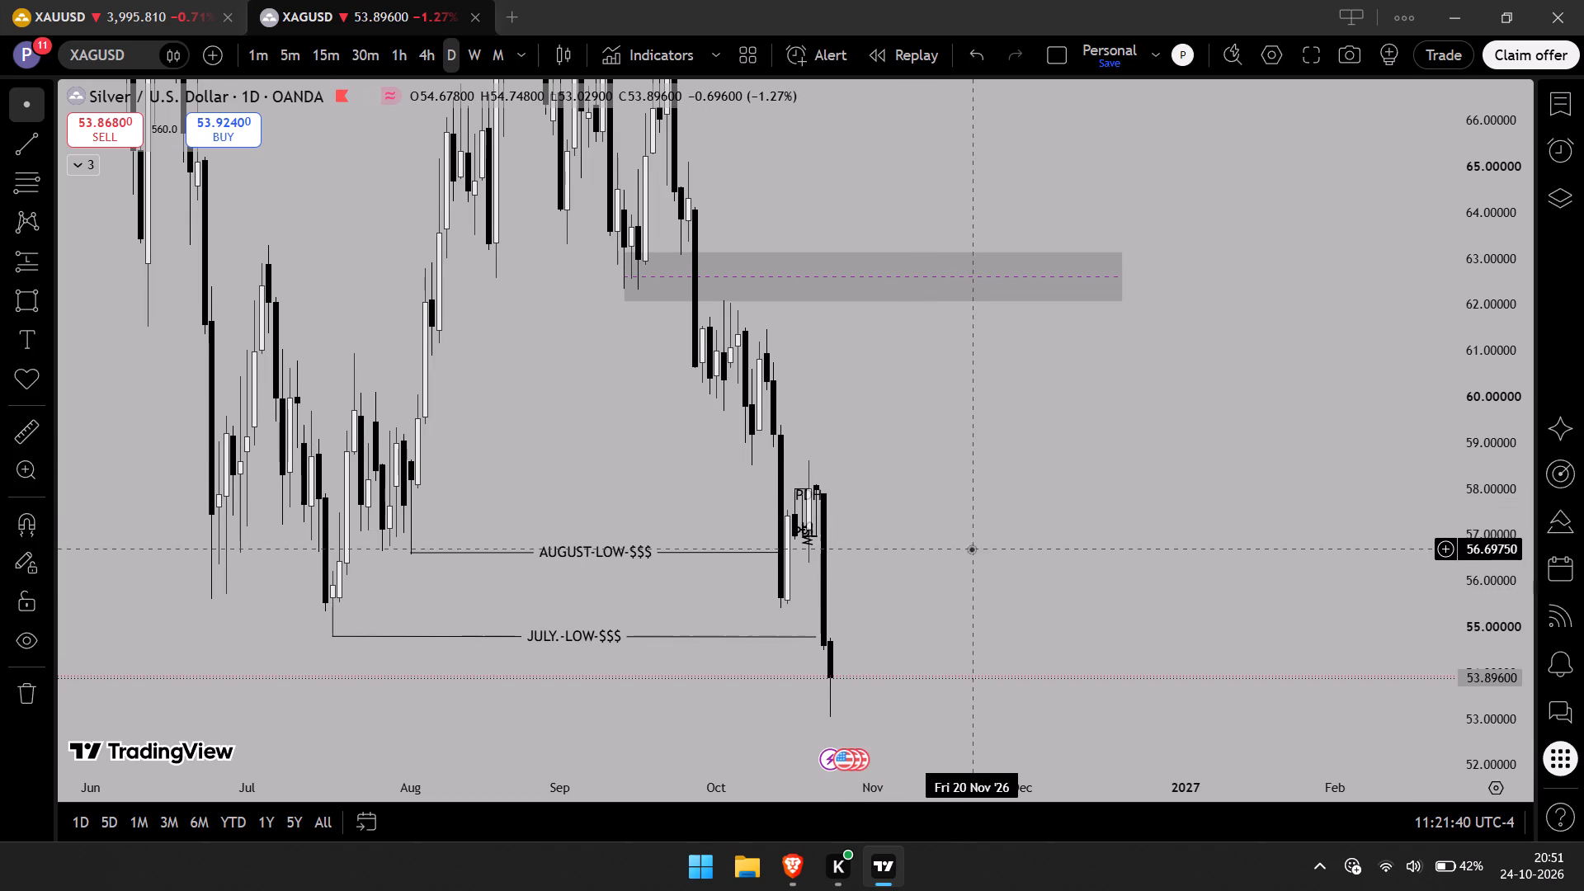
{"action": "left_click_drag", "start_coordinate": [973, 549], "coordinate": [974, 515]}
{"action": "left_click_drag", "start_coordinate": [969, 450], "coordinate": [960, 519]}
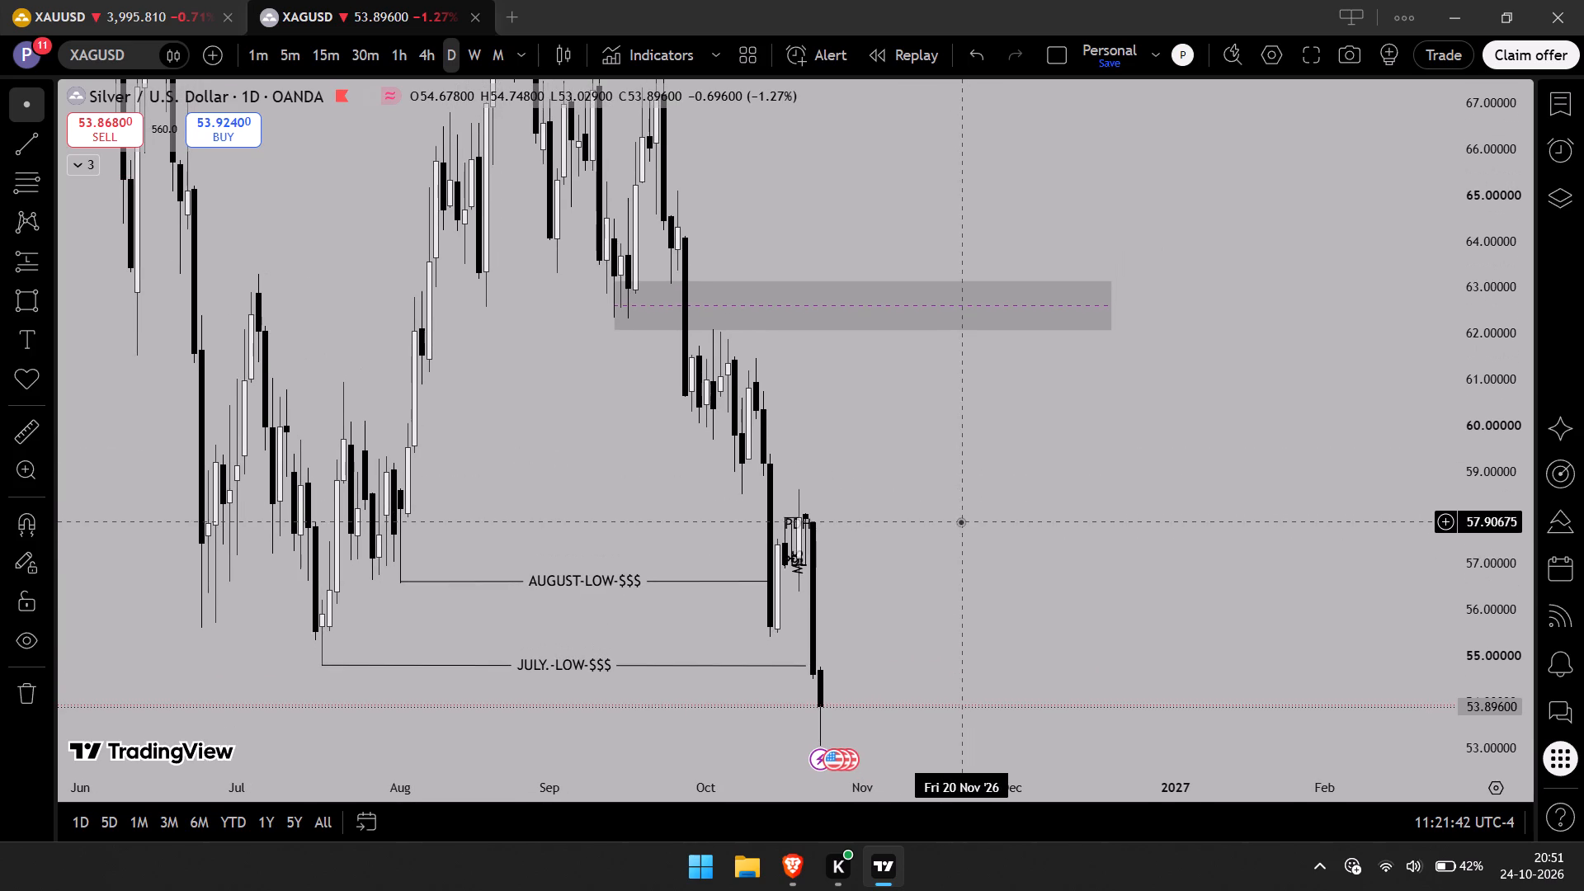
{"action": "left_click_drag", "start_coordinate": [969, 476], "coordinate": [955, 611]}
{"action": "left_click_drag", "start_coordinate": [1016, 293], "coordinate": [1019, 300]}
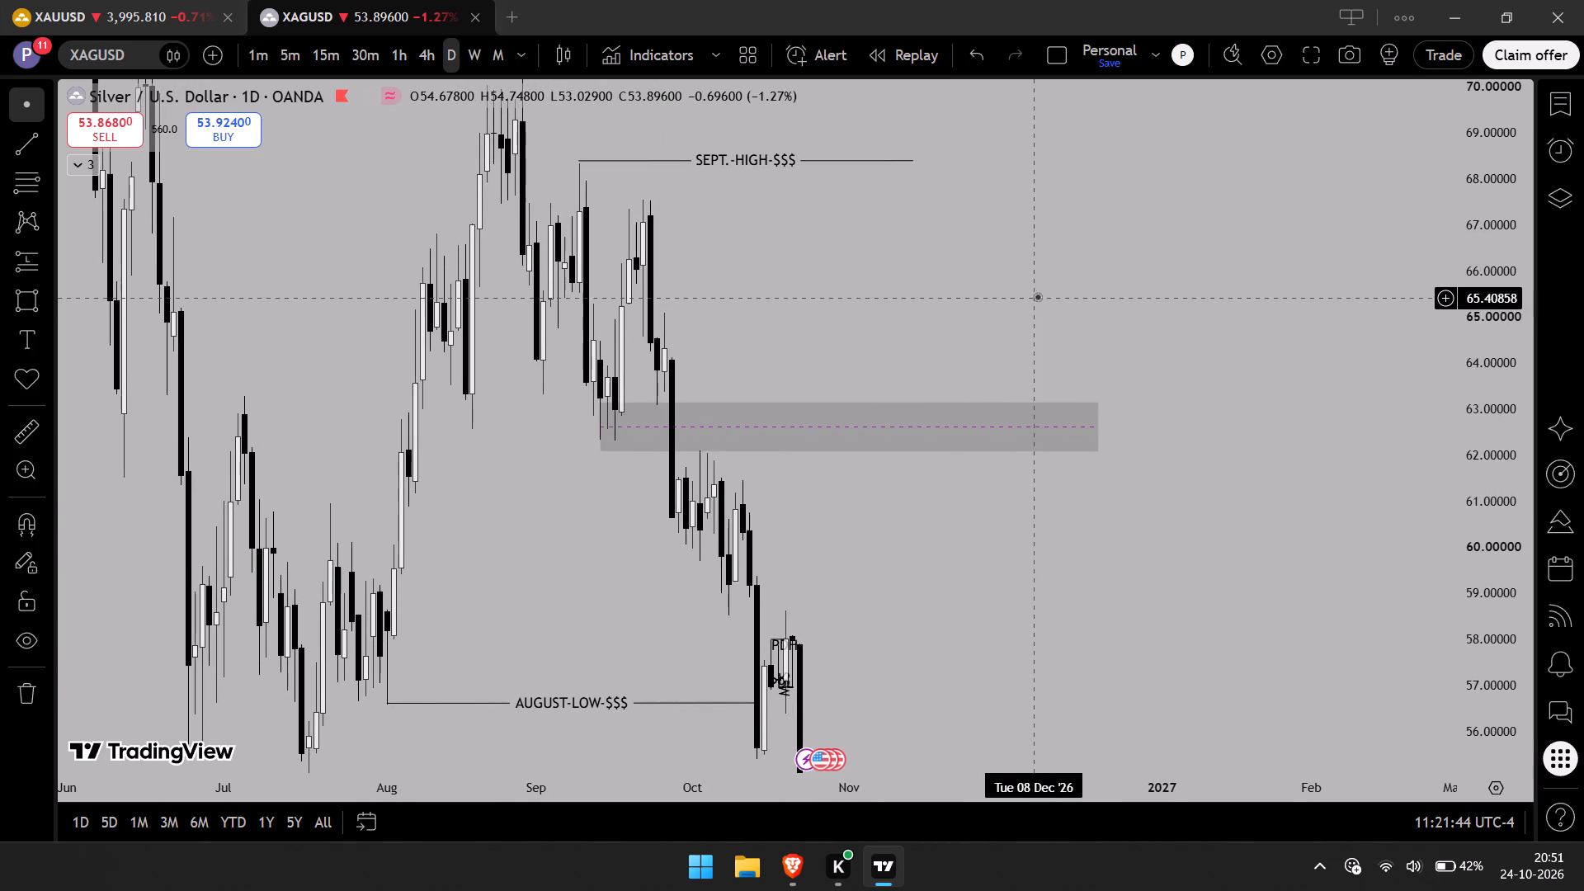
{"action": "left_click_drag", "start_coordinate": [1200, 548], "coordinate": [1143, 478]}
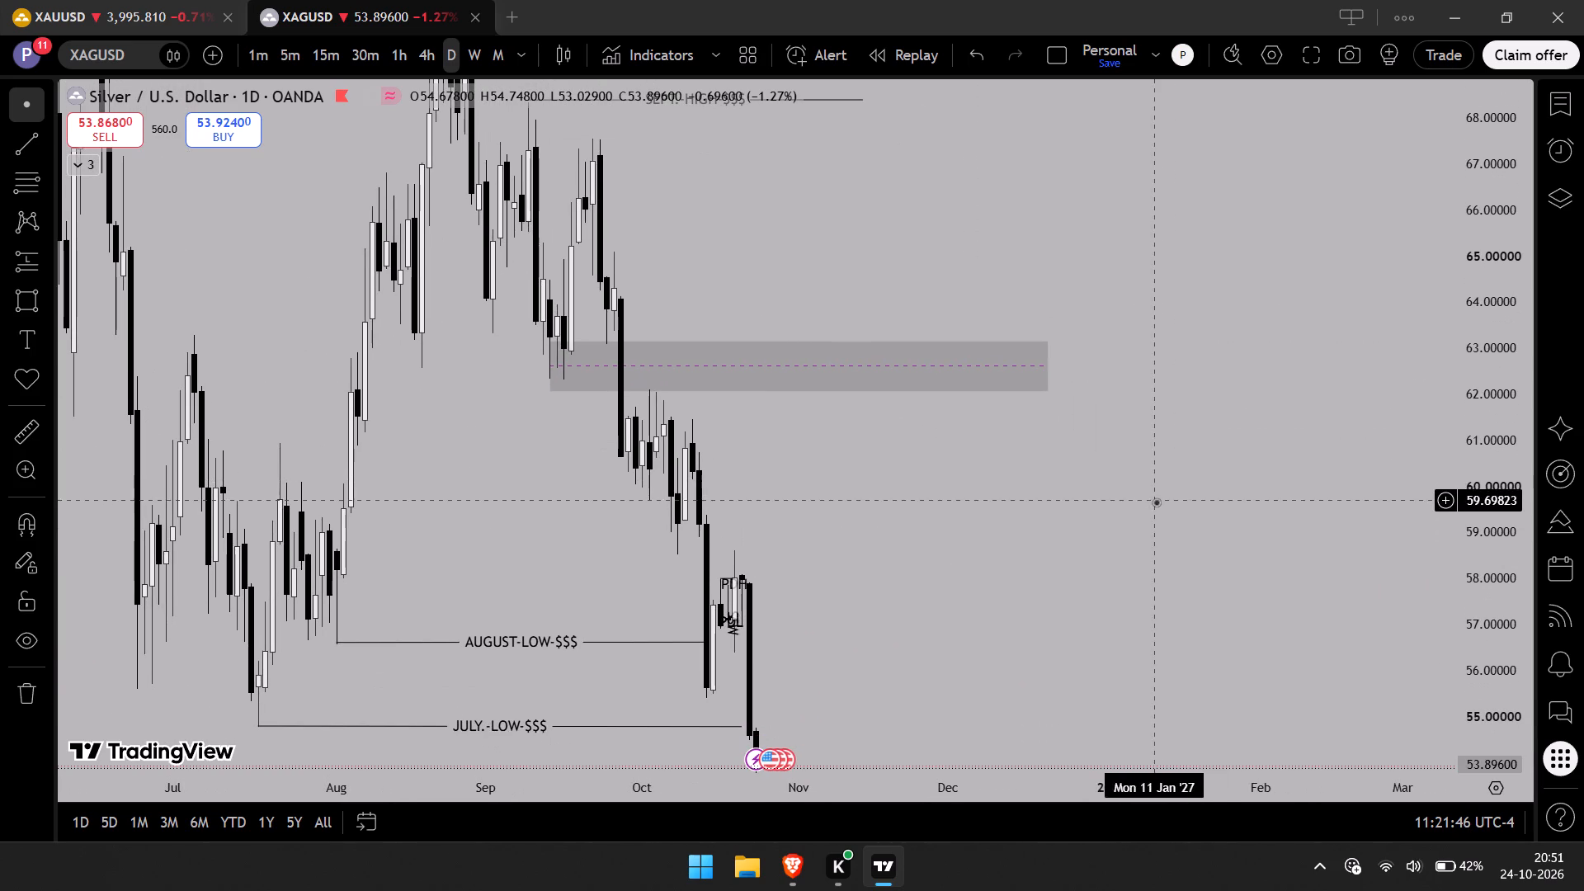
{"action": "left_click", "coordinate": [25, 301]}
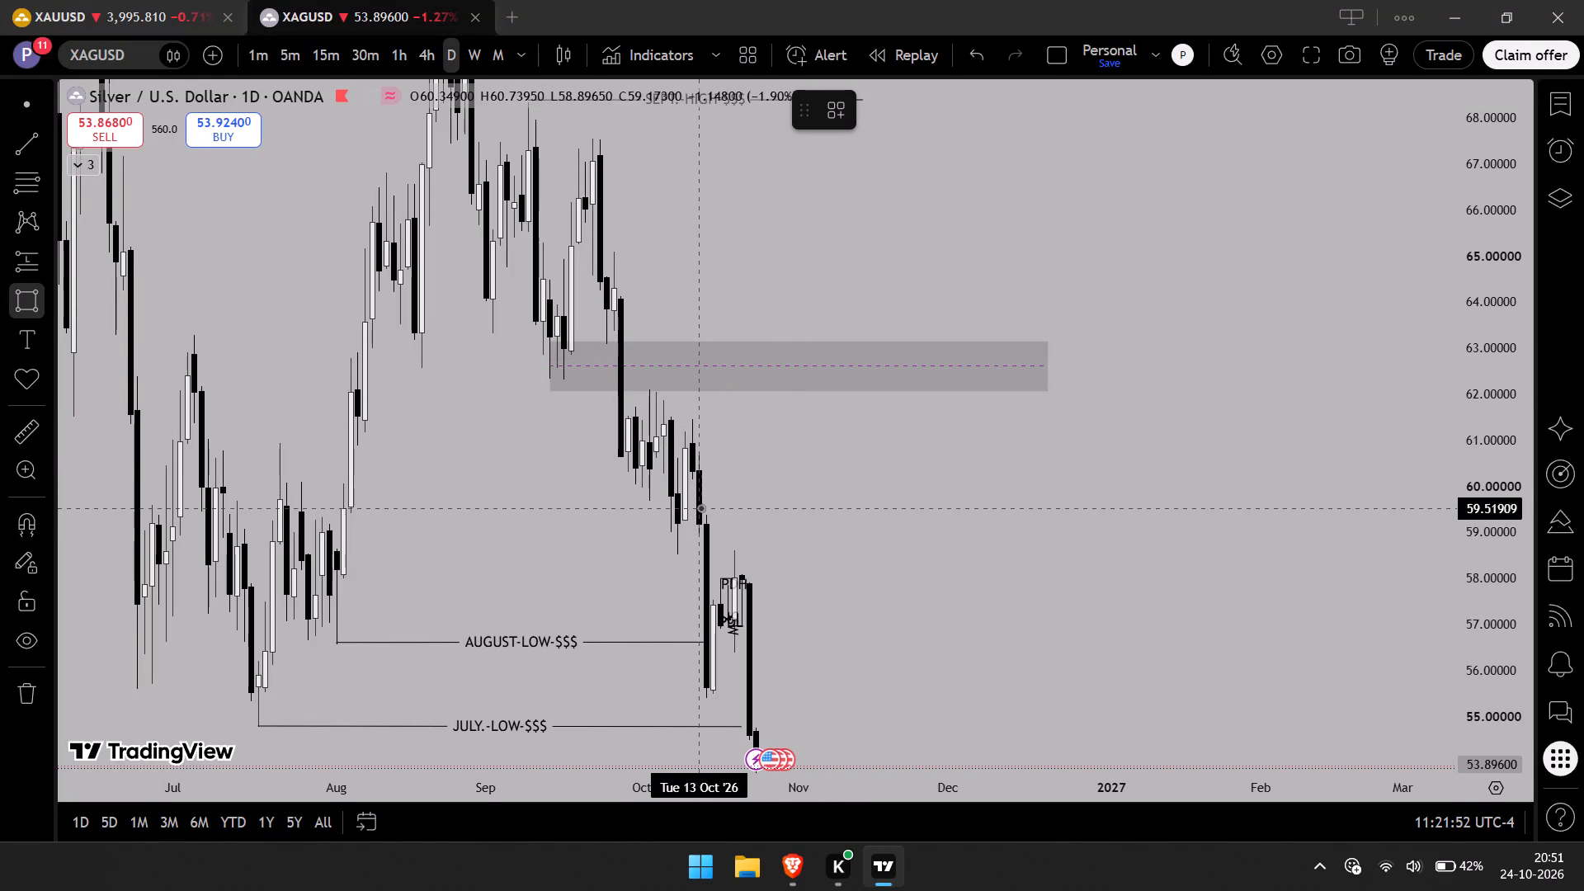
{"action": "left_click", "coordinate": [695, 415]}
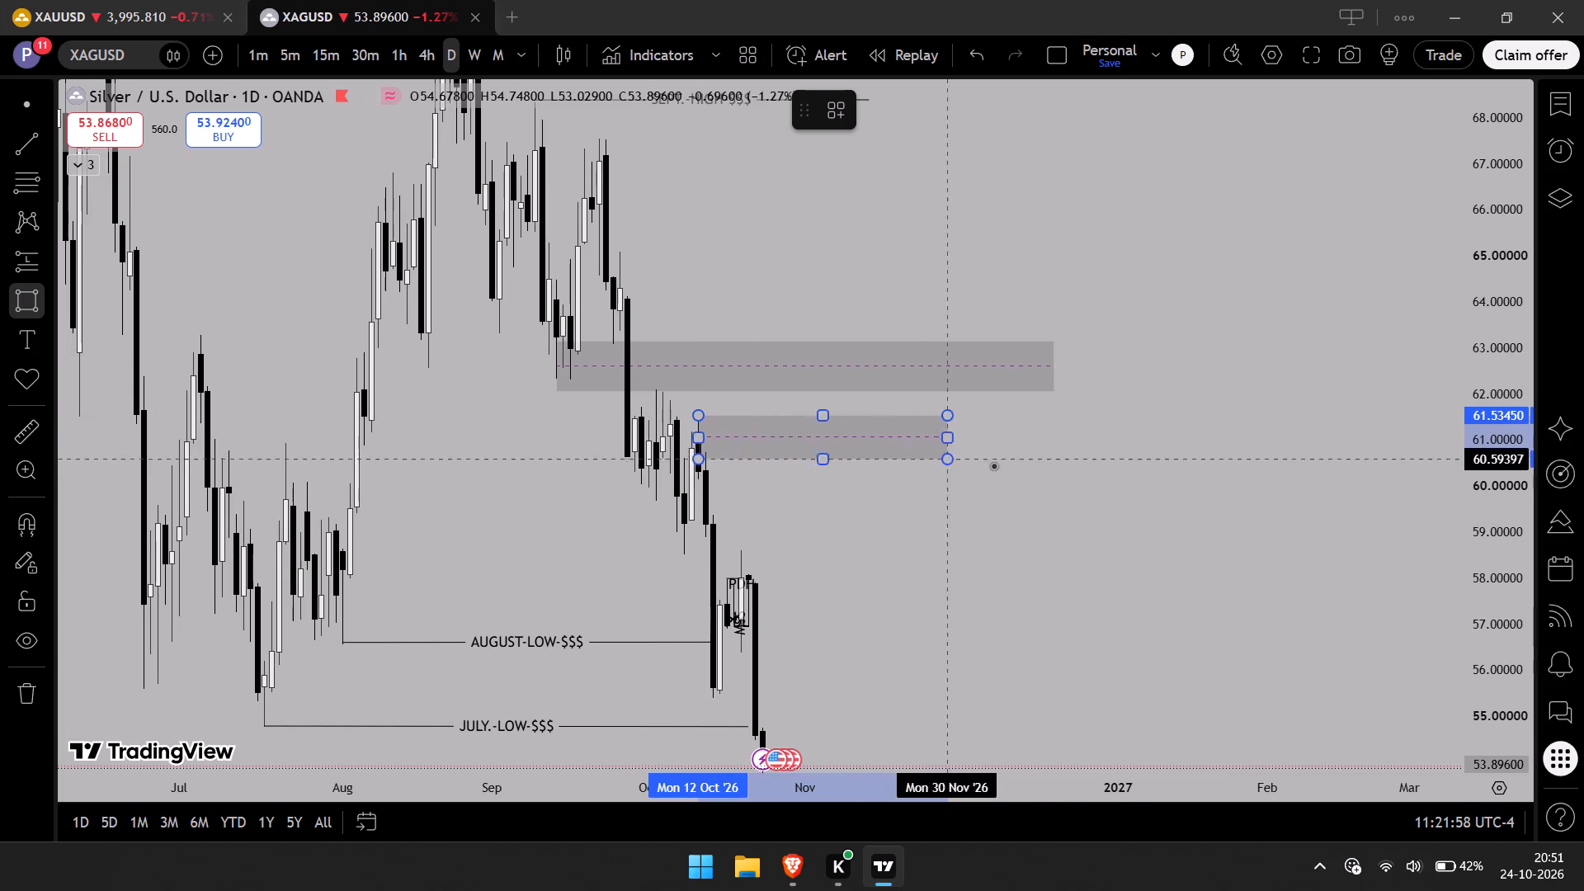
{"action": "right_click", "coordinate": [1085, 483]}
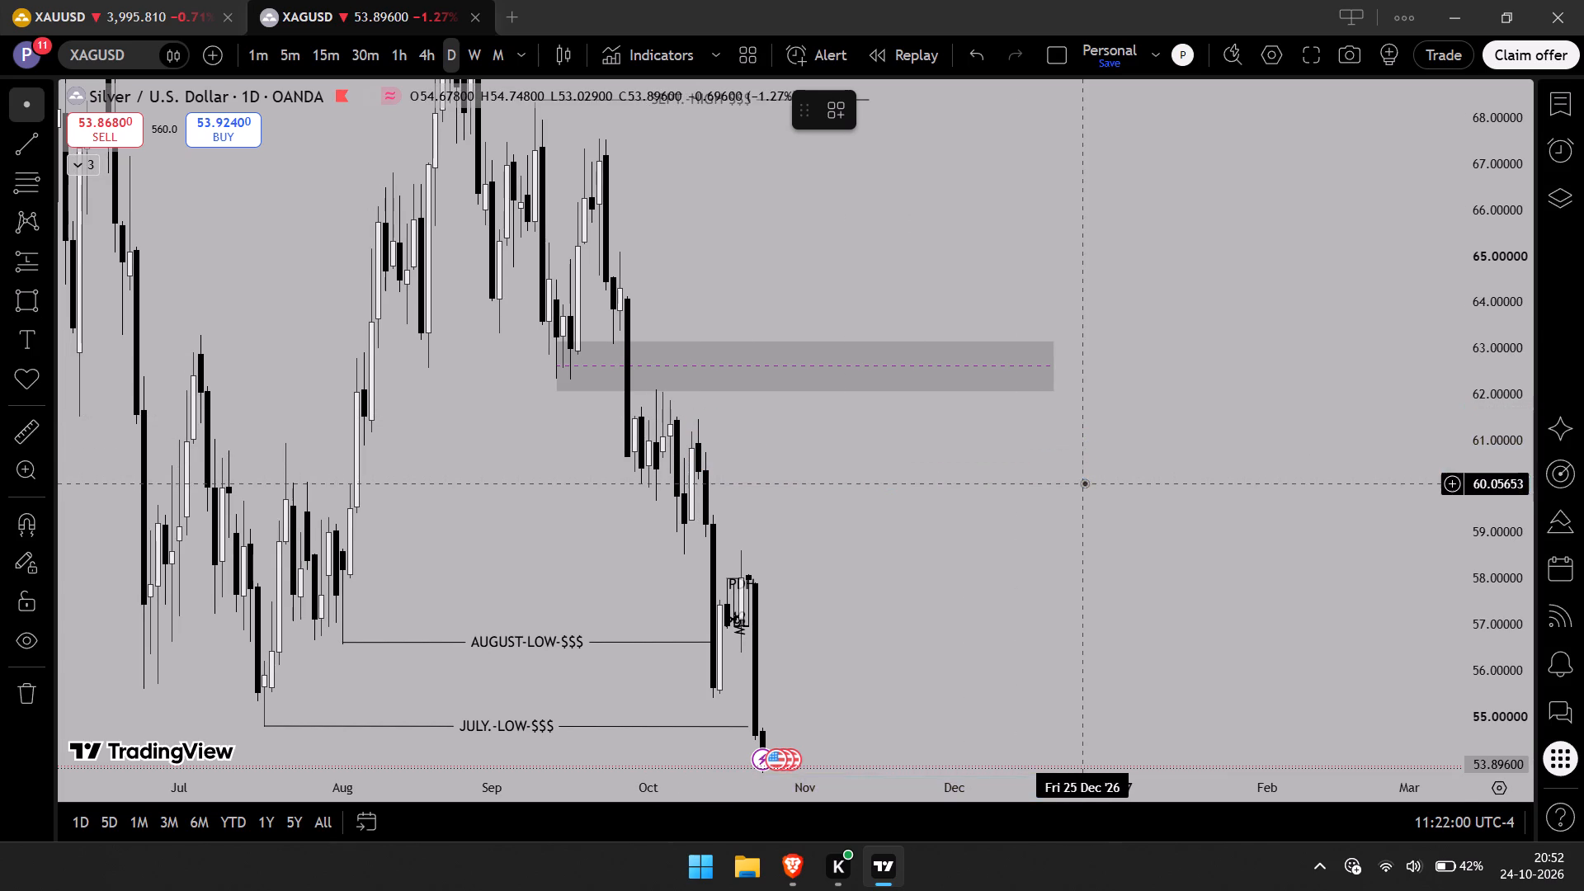
Draw a rectangle zone from the 12 October 2026 daily high, spanning about 61.58 to 59.38 and ending at 12 November.
{"action": "left_click_drag", "start_coordinate": [816, 508], "coordinate": [802, 507]}
{"action": "left_click", "coordinate": [12, 305]}
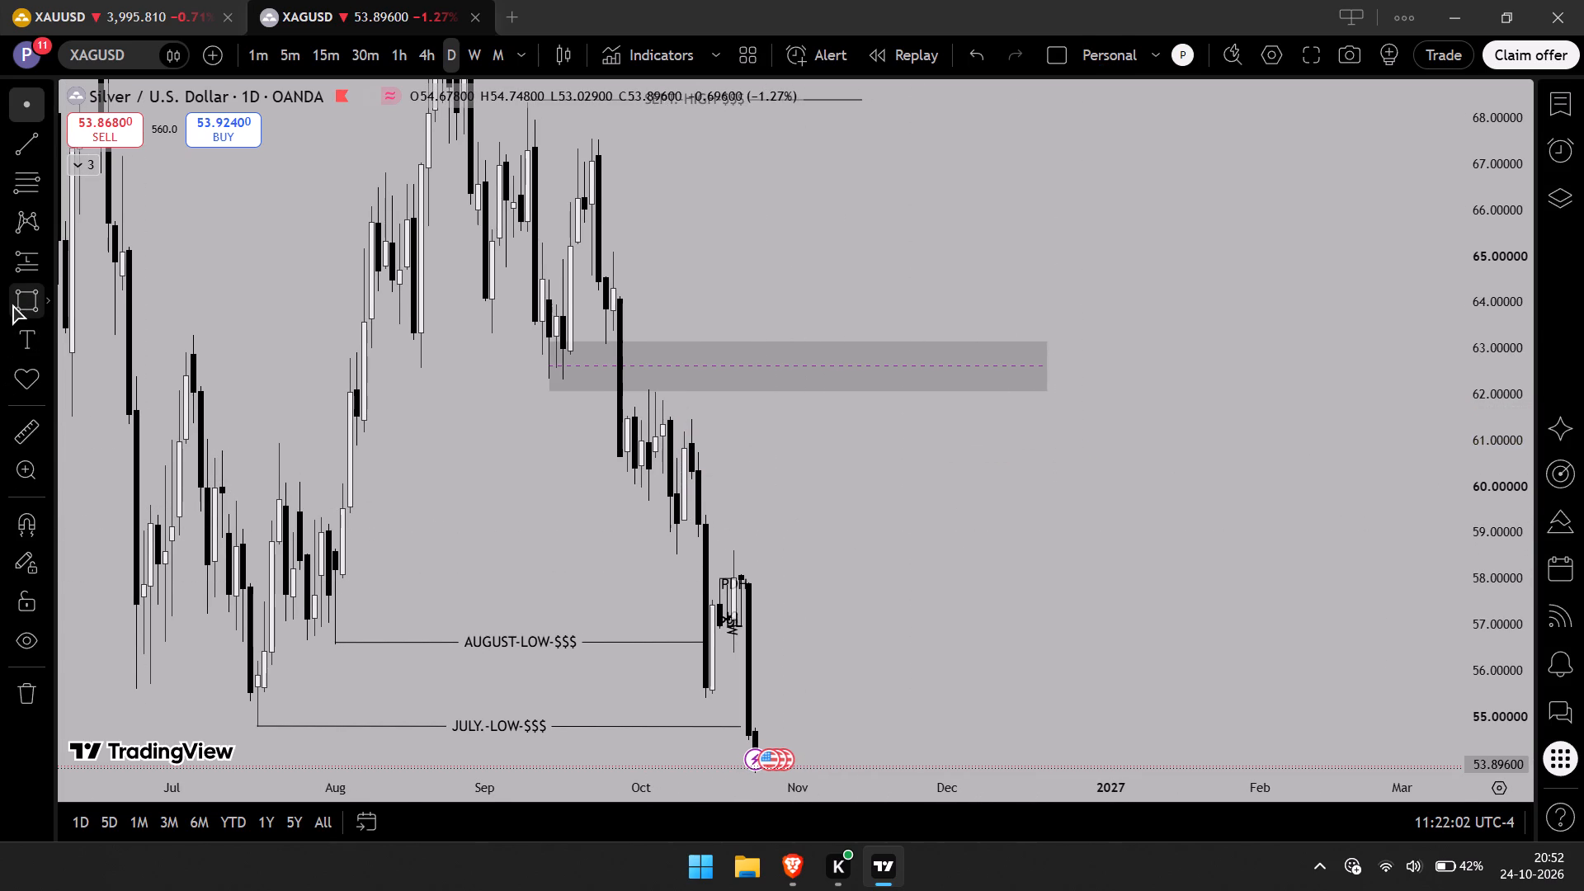
{"action": "left_click", "coordinate": [693, 412]}
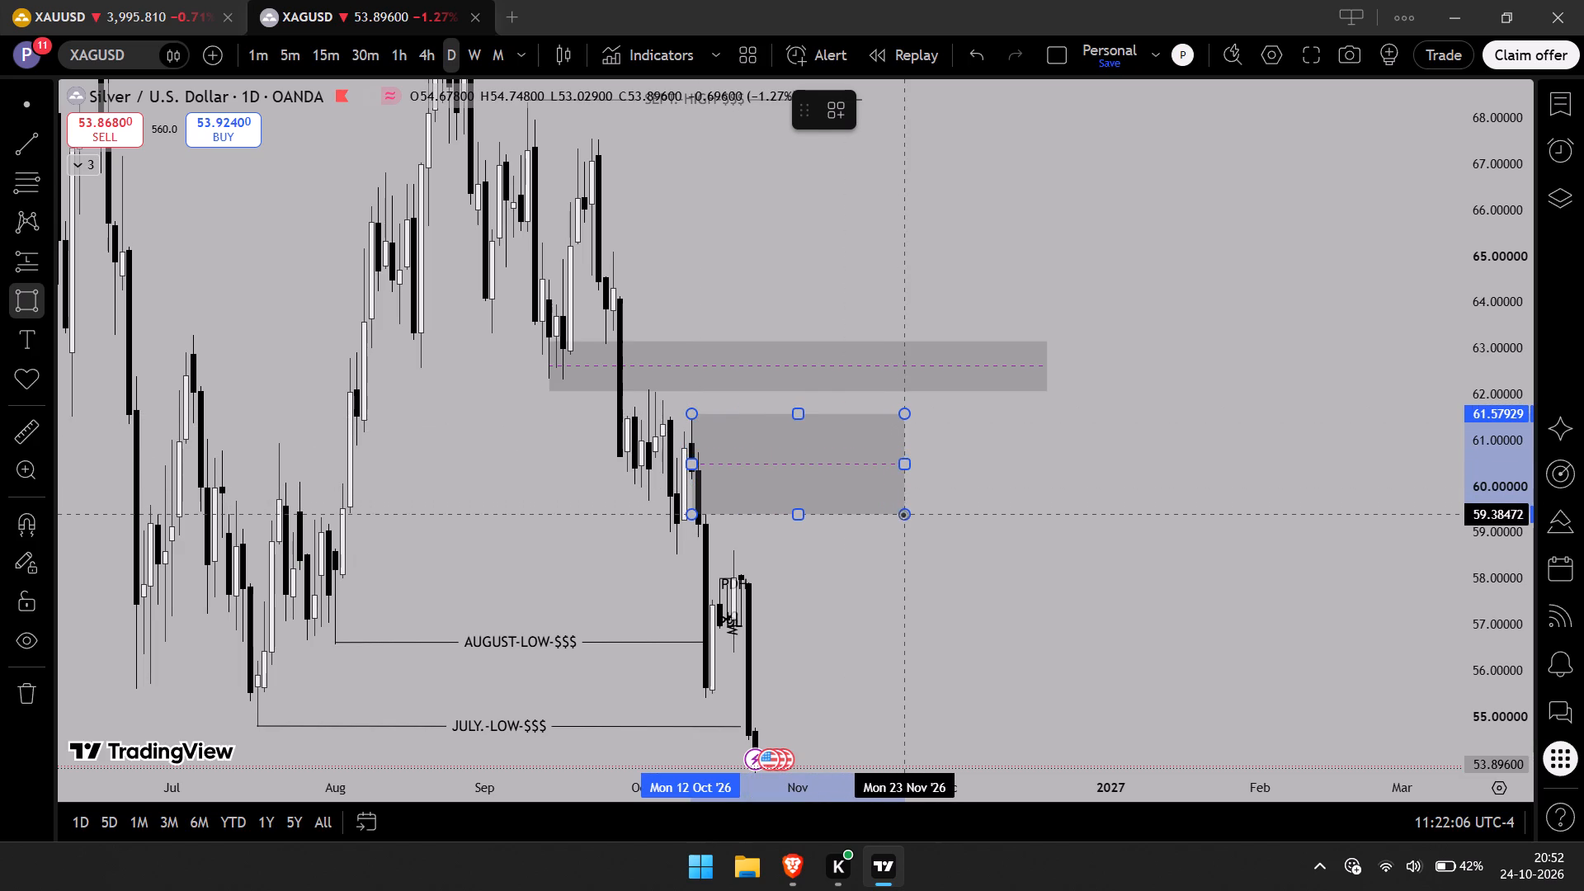
{"action": "left_click", "coordinate": [903, 514]}
{"action": "left_click_drag", "start_coordinate": [907, 466], "coordinate": [859, 468]}
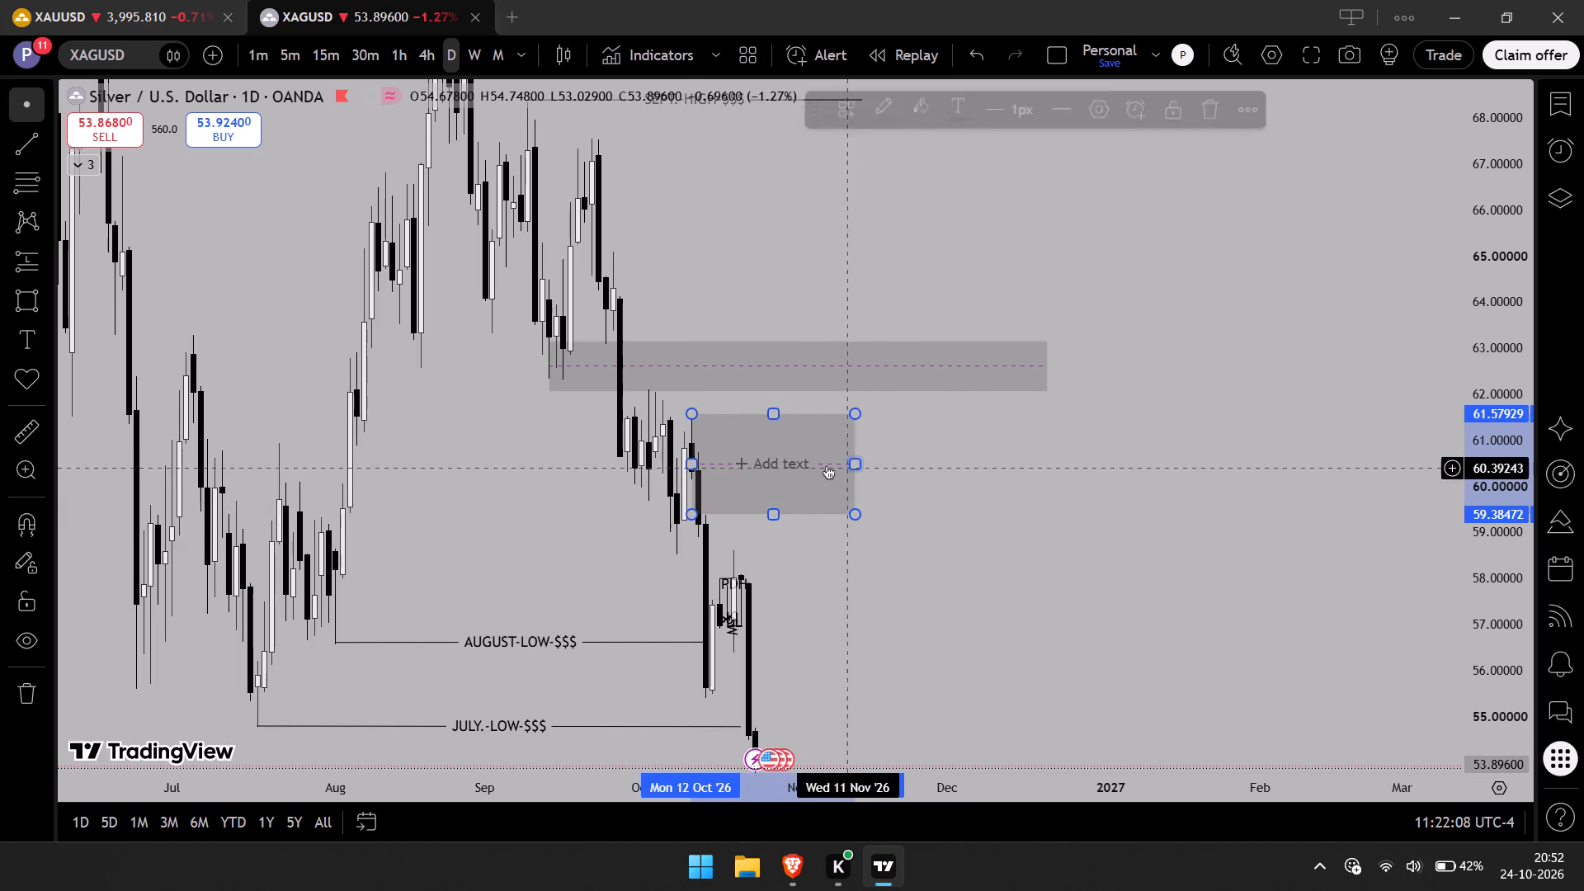
Label the new rectangle zone D-POI.
{"action": "left_click", "coordinate": [772, 467]}
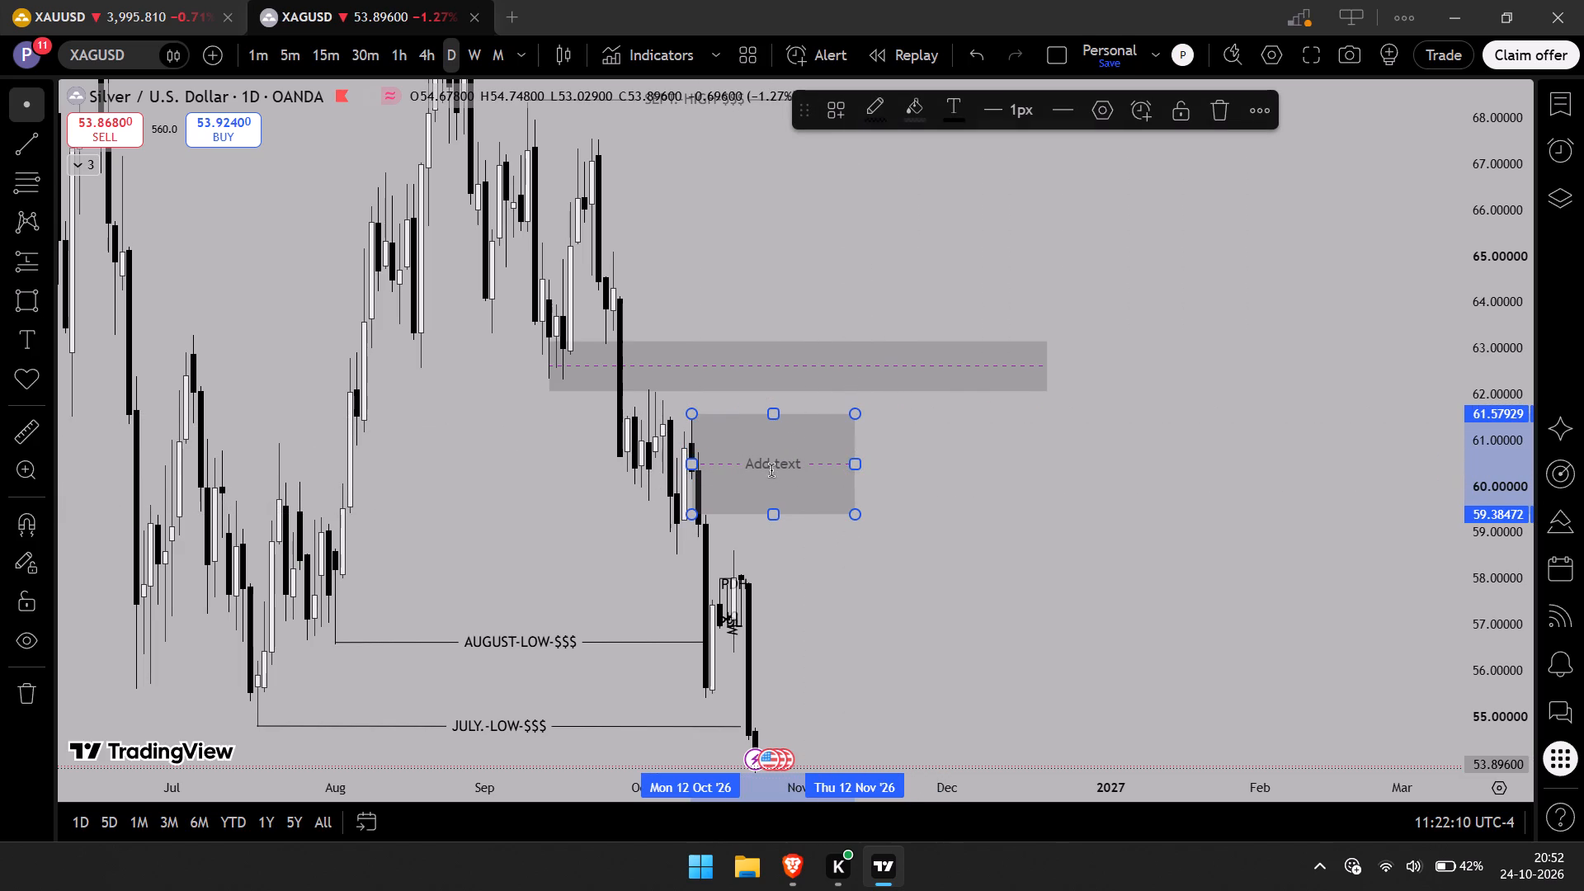
{"action": "key", "text": "shift+d"}
{"action": "type", "text": "-POI"}
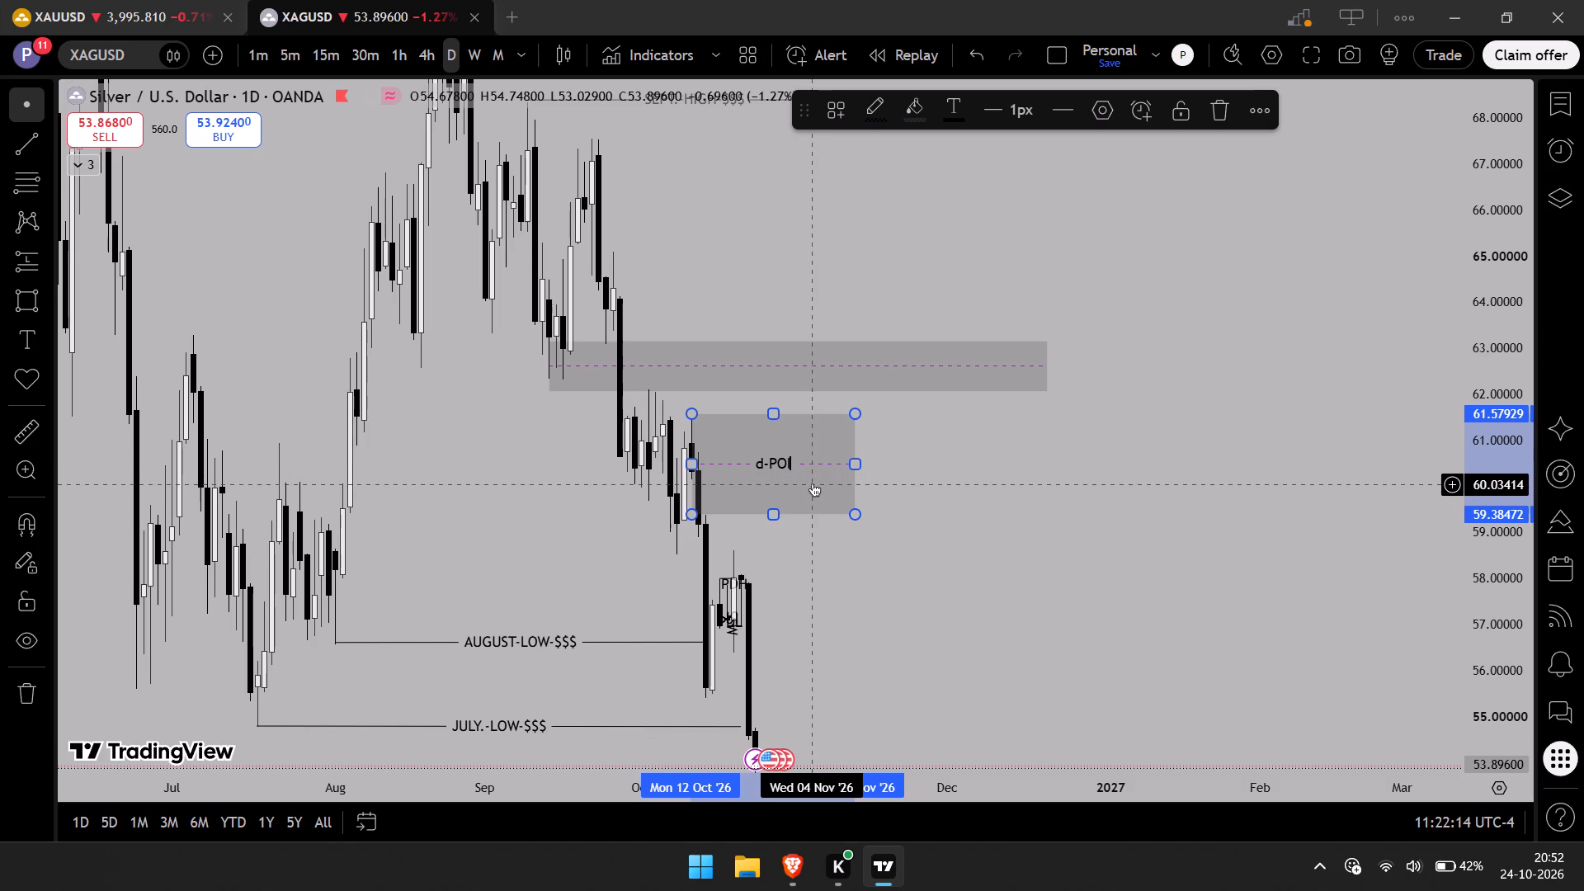
{"action": "key", "text": "Left"}
{"action": "key", "text": "Left"}
{"action": "key", "text": "Left"}
{"action": "key", "text": "Left"}
{"action": "key", "text": "Left"}
{"action": "key", "text": "Right"}
{"action": "key", "text": "BackSpace"}
{"action": "key", "text": "shift+d"}
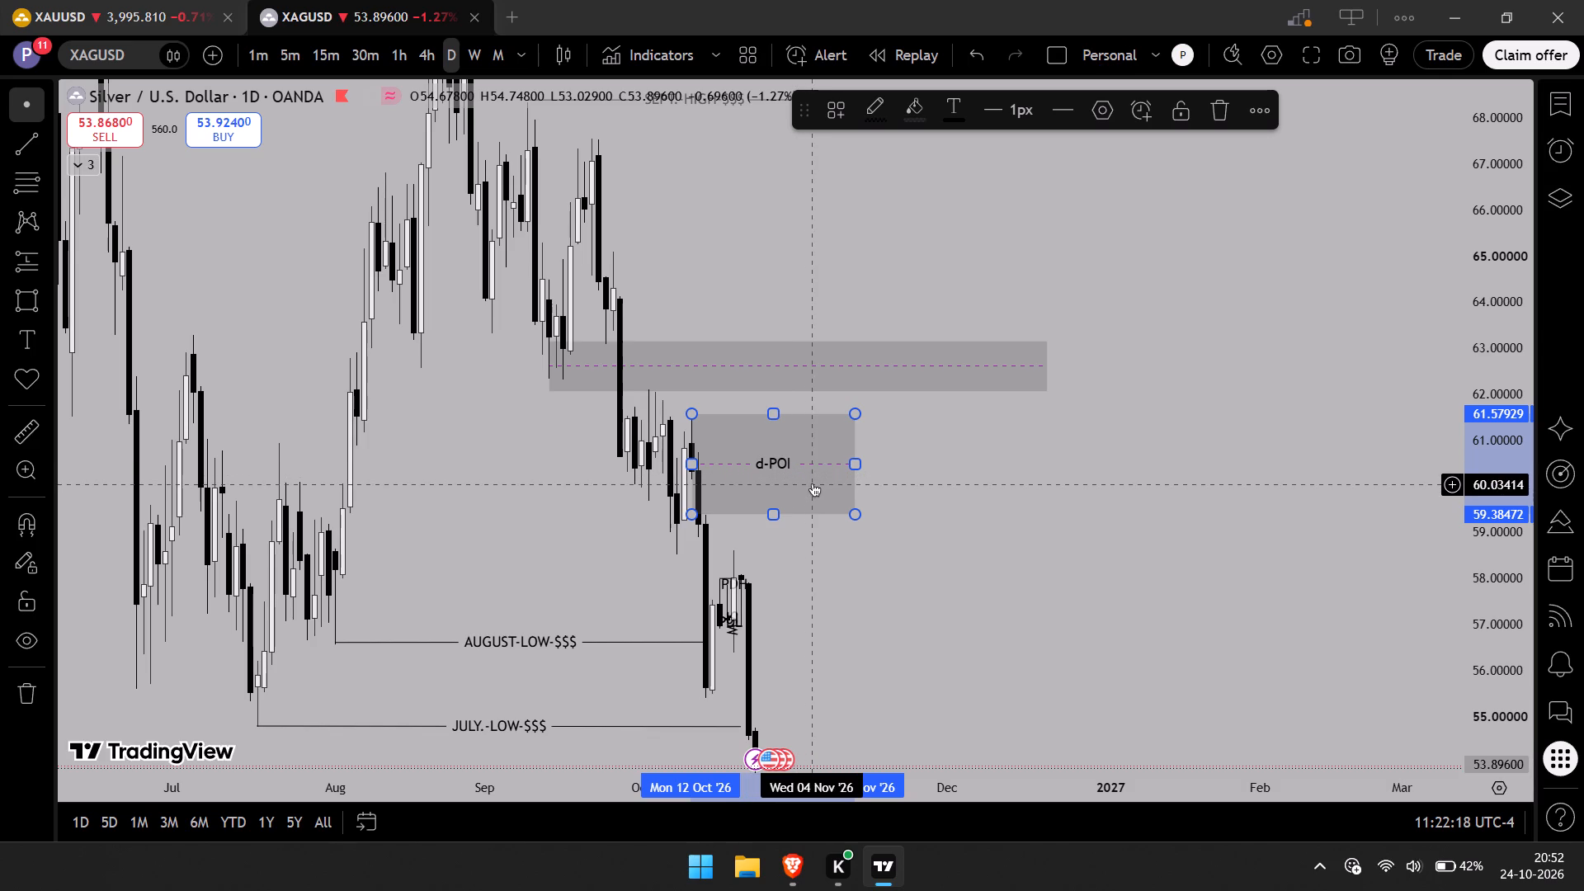
{"action": "key", "text": "BackSpace"}
{"action": "key", "text": "d"}
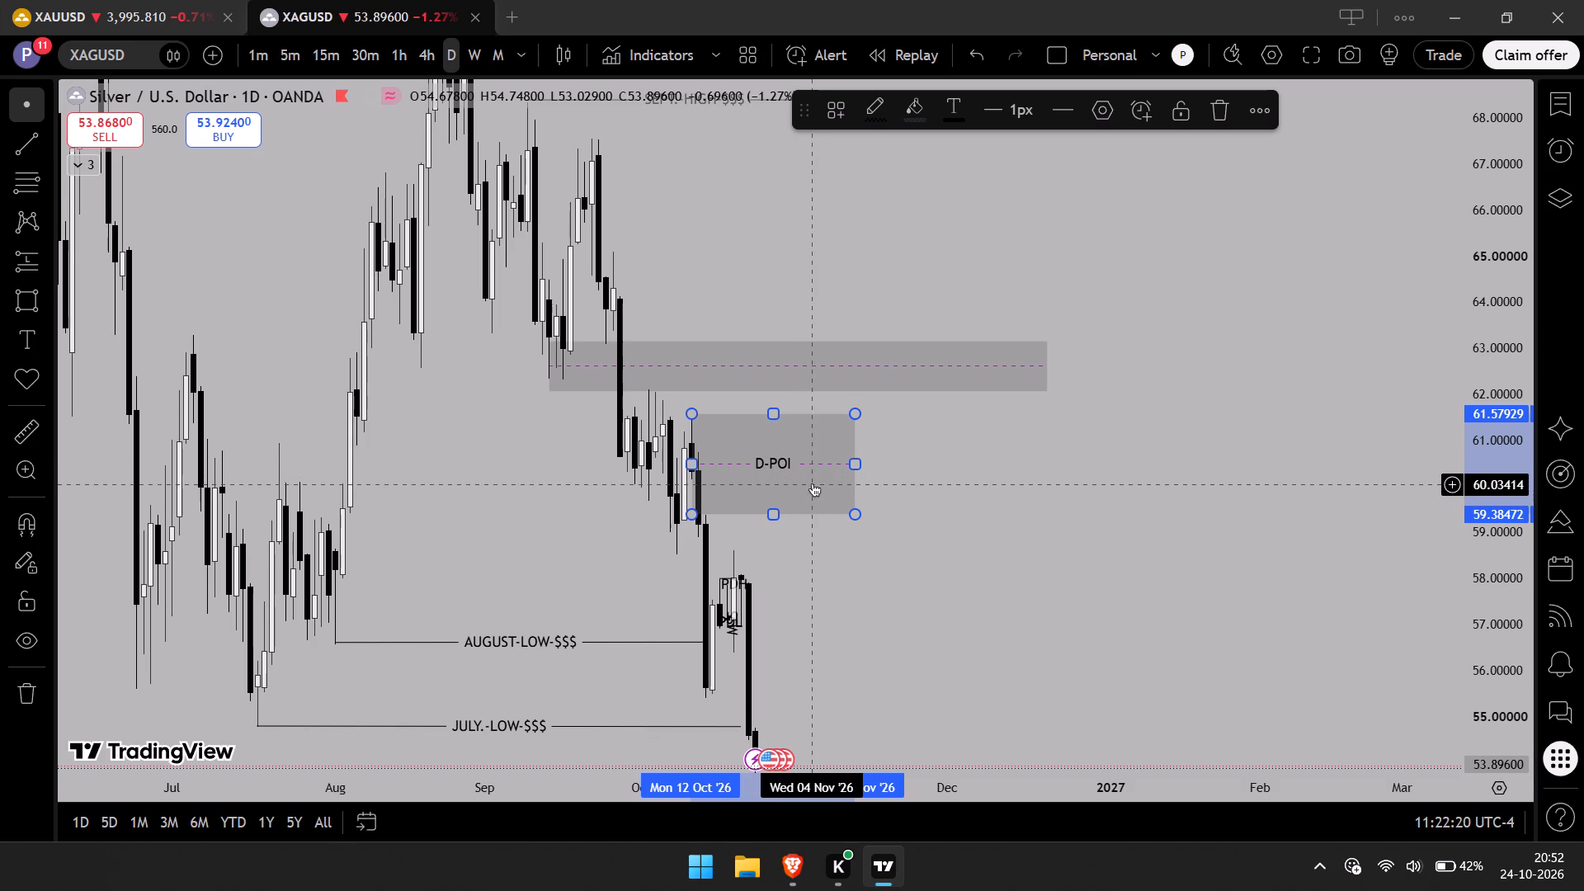
{"action": "left_click", "coordinate": [944, 471]}
On the weekly timeframe, draw a trend line from the 19 October 2026 weekly high, about 58.58, to 9 November and label it PWH.
{"action": "left_click_drag", "start_coordinate": [946, 642], "coordinate": [935, 437]}
{"action": "left_click_drag", "start_coordinate": [1524, 388], "coordinate": [1510, 590]}
{"action": "left_click_drag", "start_coordinate": [1219, 438], "coordinate": [1211, 563]}
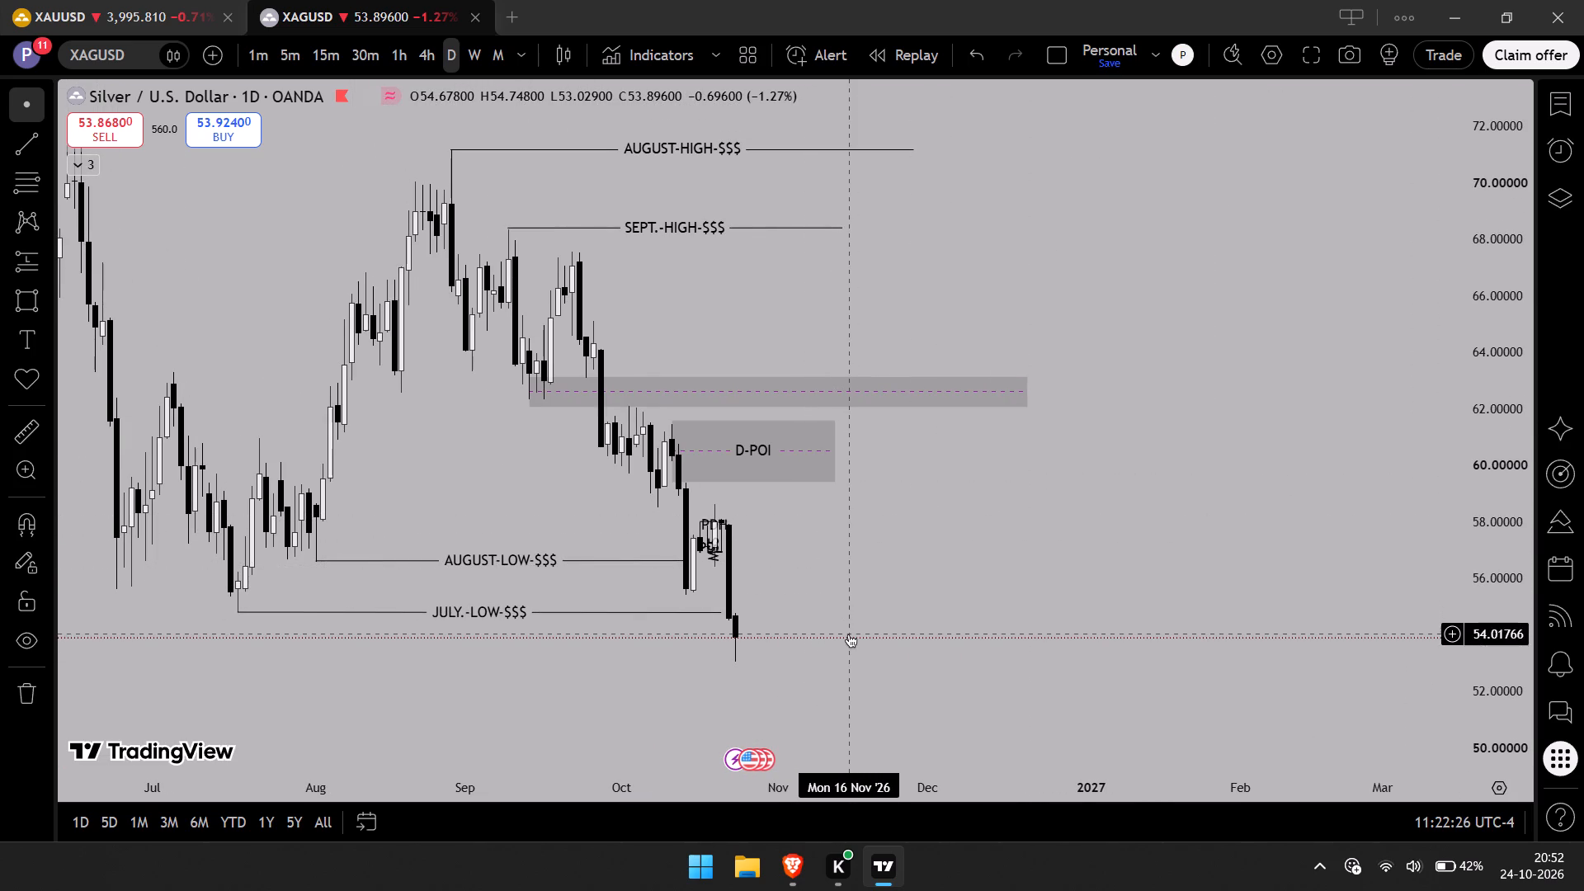
{"action": "scroll", "coordinate": [848, 635], "scroll_direction": "up", "scroll_amount": 2}
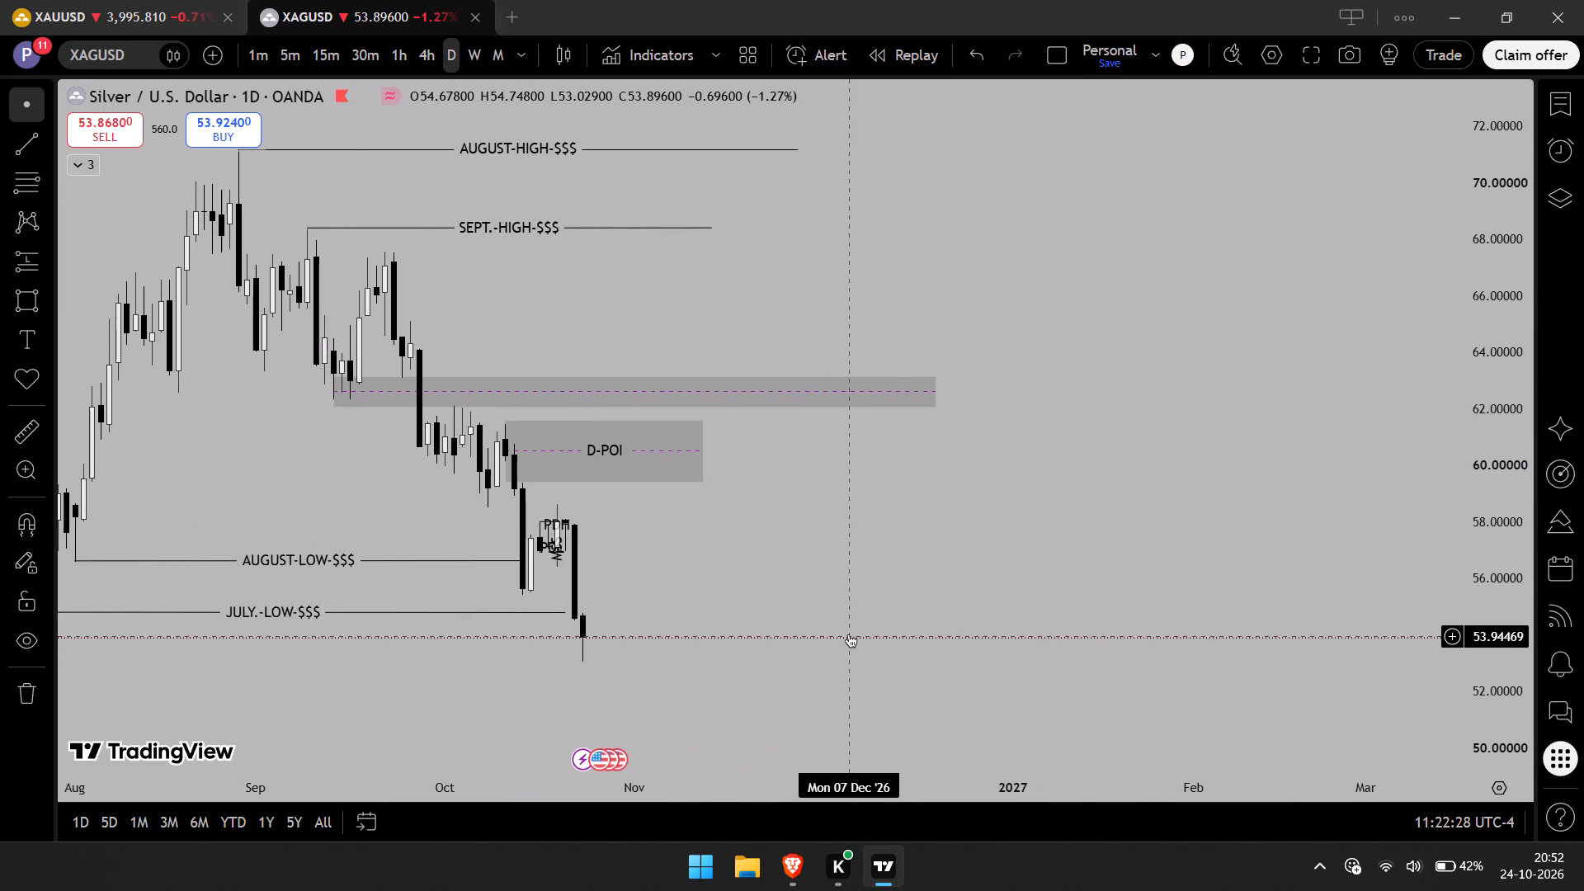
{"action": "left_click_drag", "start_coordinate": [722, 592], "coordinate": [996, 574]}
{"action": "scroll", "coordinate": [979, 577], "scroll_direction": "up", "scroll_amount": 3}
{"action": "left_click_drag", "start_coordinate": [896, 591], "coordinate": [1016, 569]}
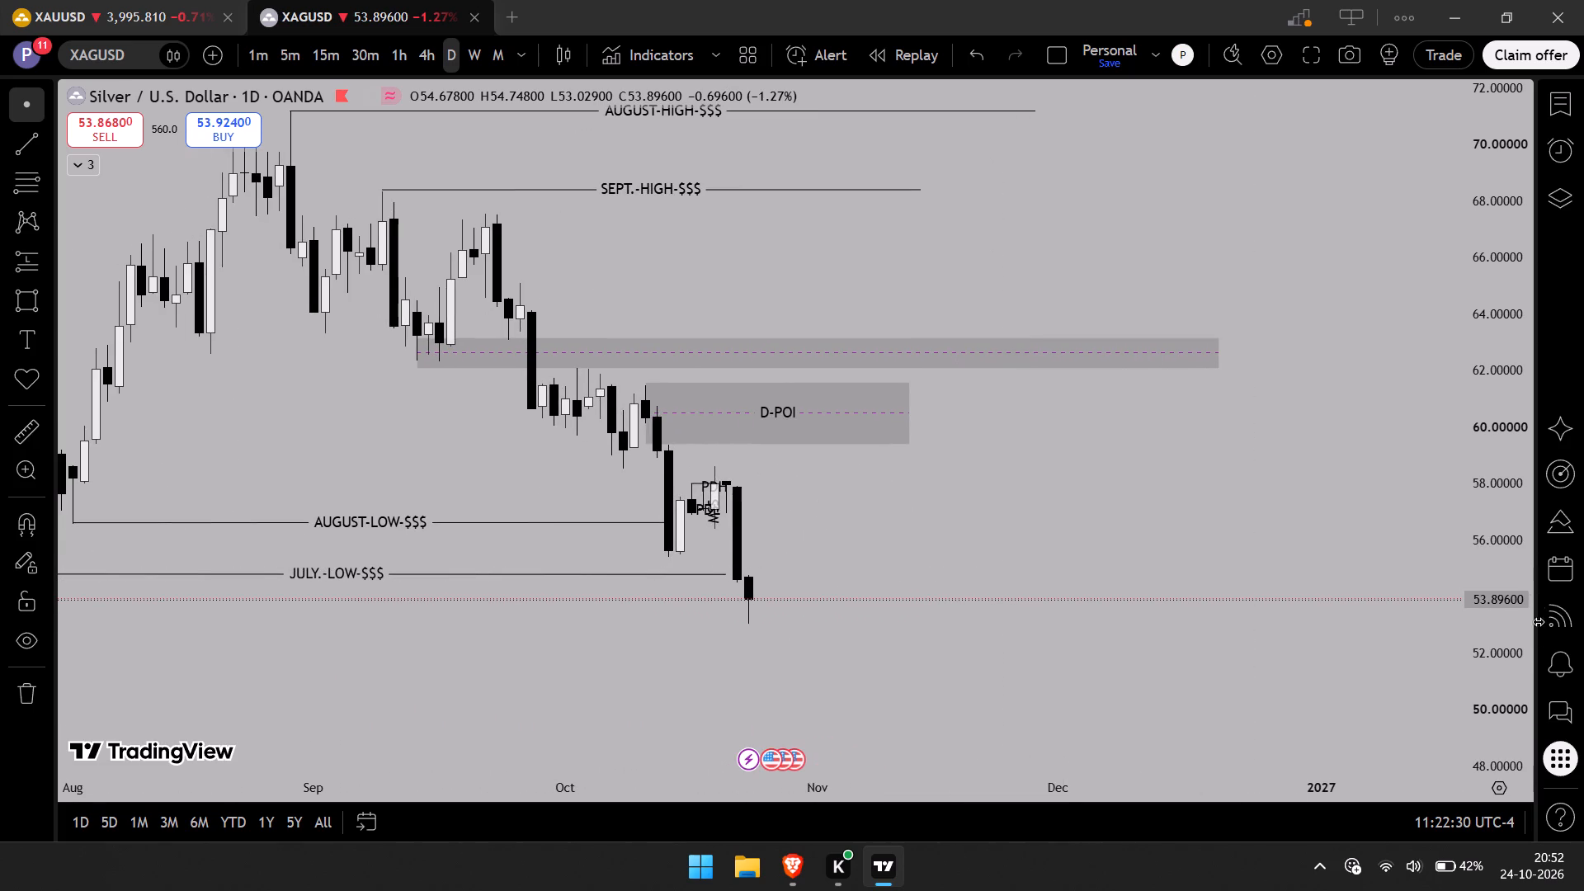
{"action": "left_click", "coordinate": [478, 60]}
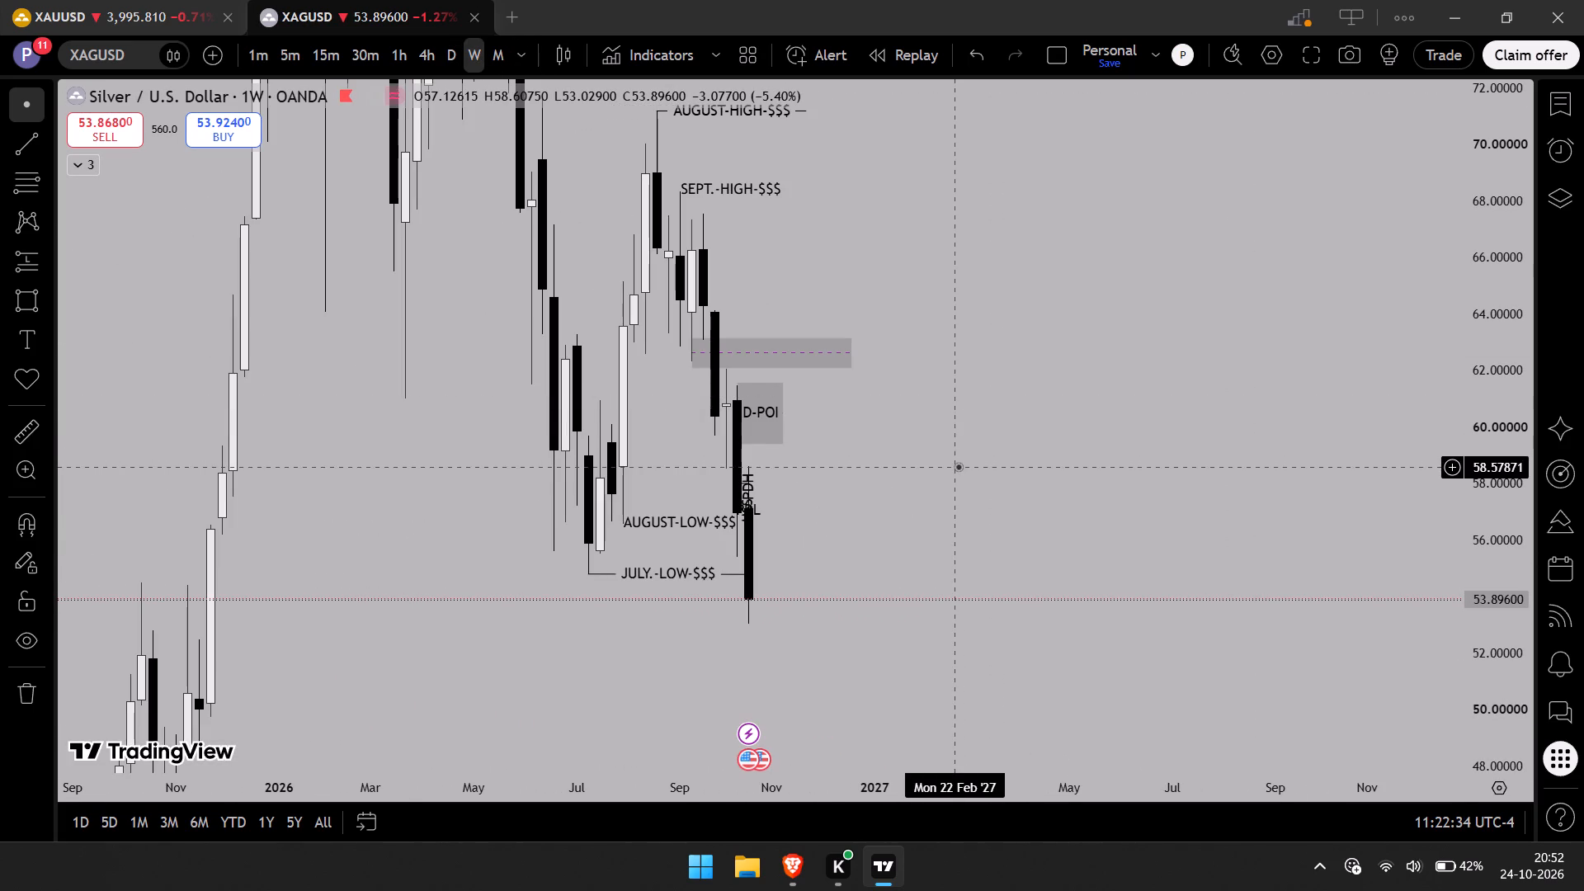
{"action": "scroll", "coordinate": [958, 466], "scroll_direction": "up", "scroll_amount": 4}
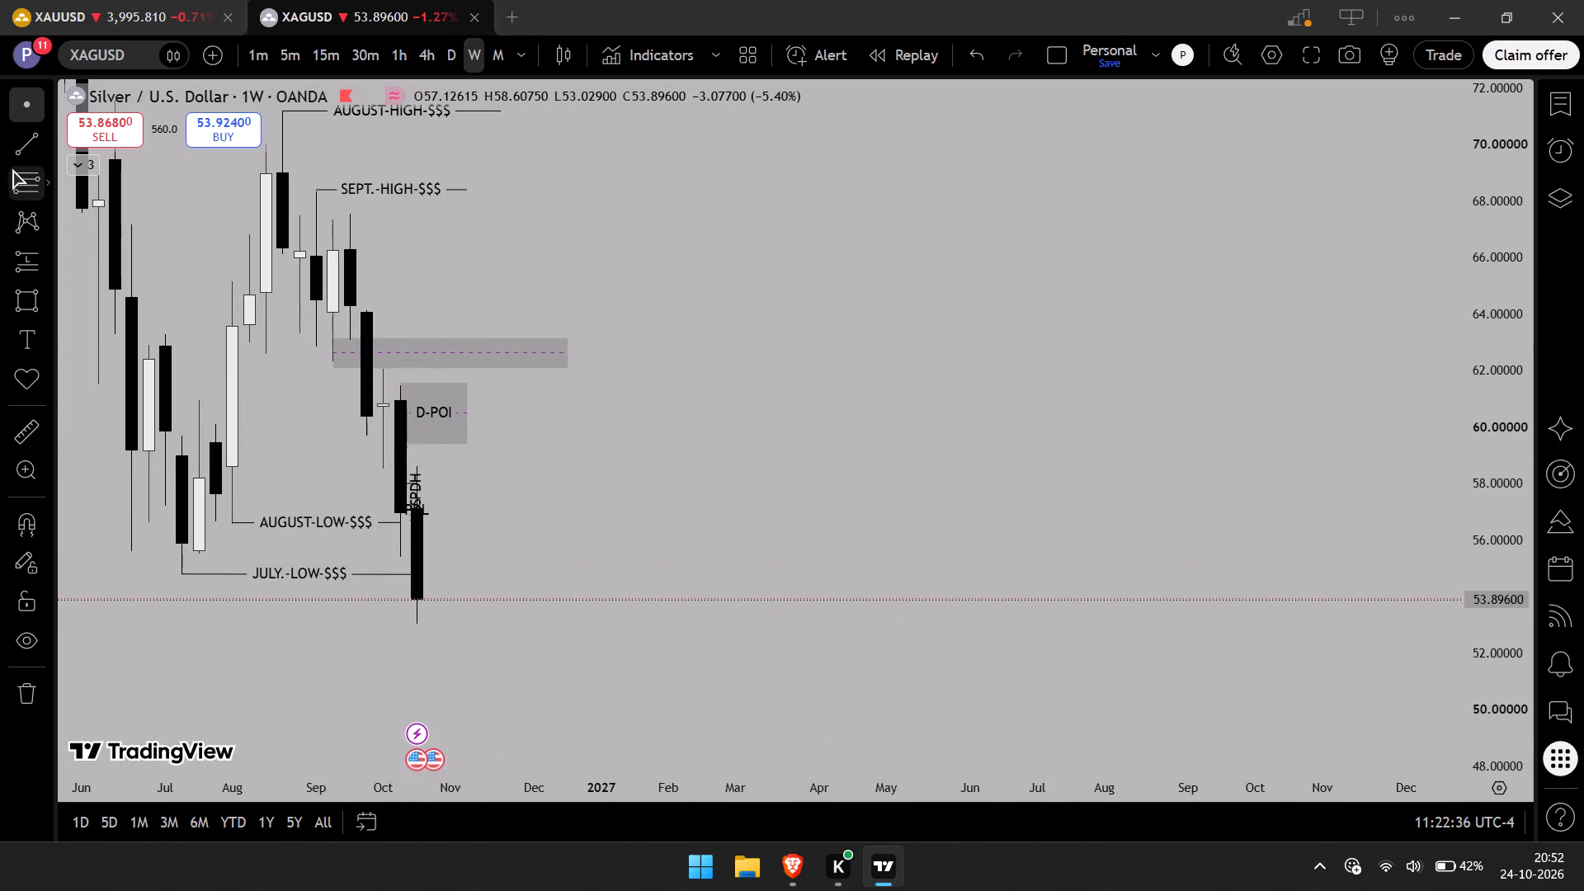
{"action": "left_click", "coordinate": [22, 145]}
{"action": "left_click", "coordinate": [415, 467]}
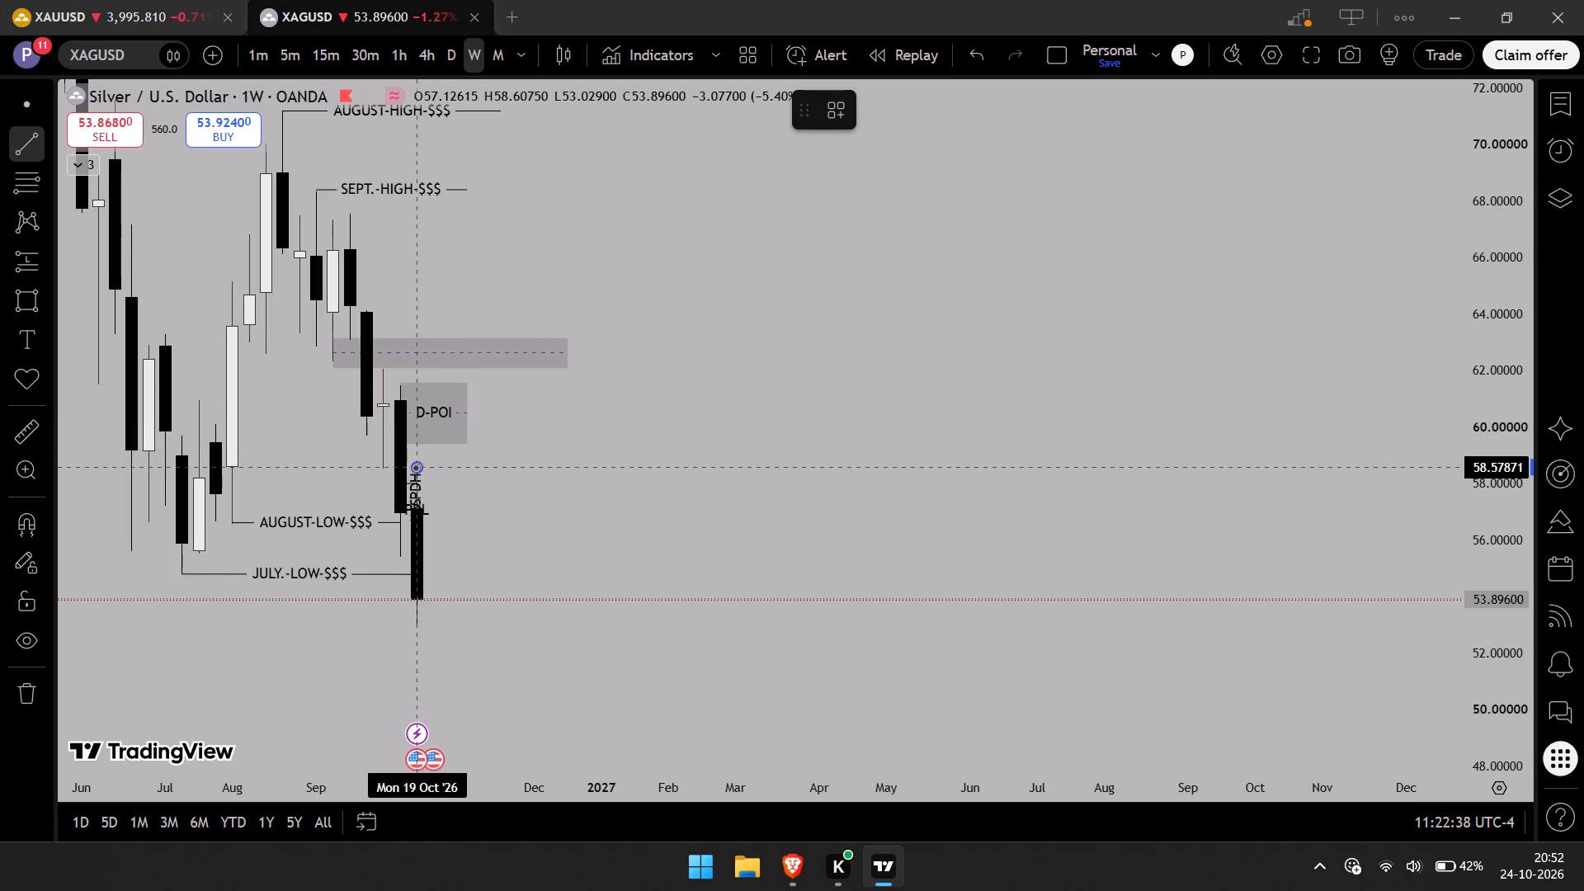
{"action": "left_click", "coordinate": [465, 466]}
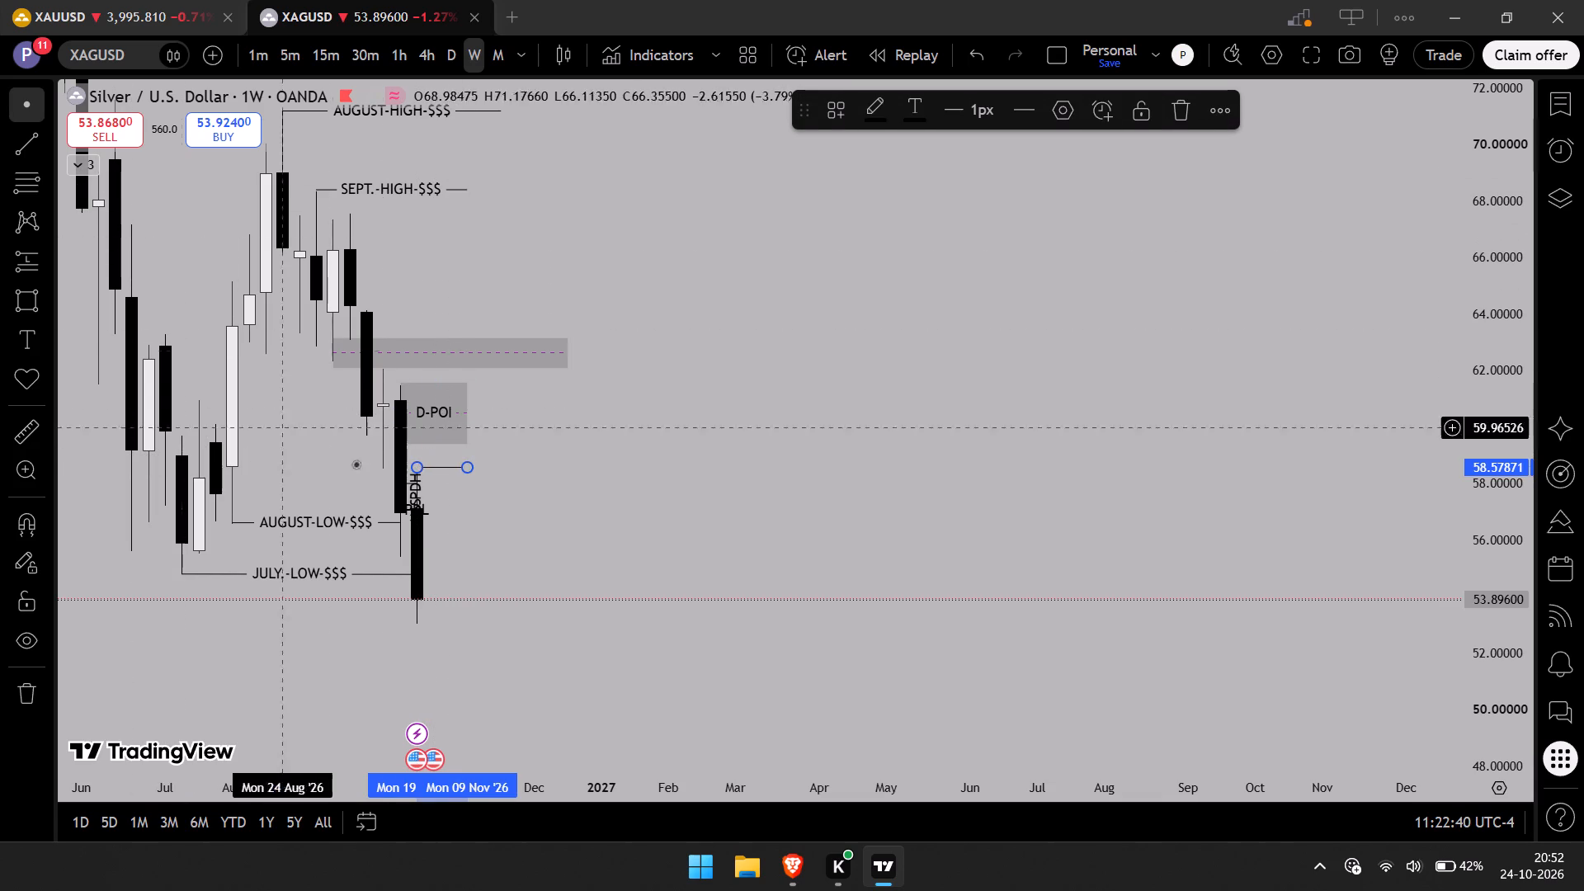
{"action": "left_click", "coordinate": [450, 466]}
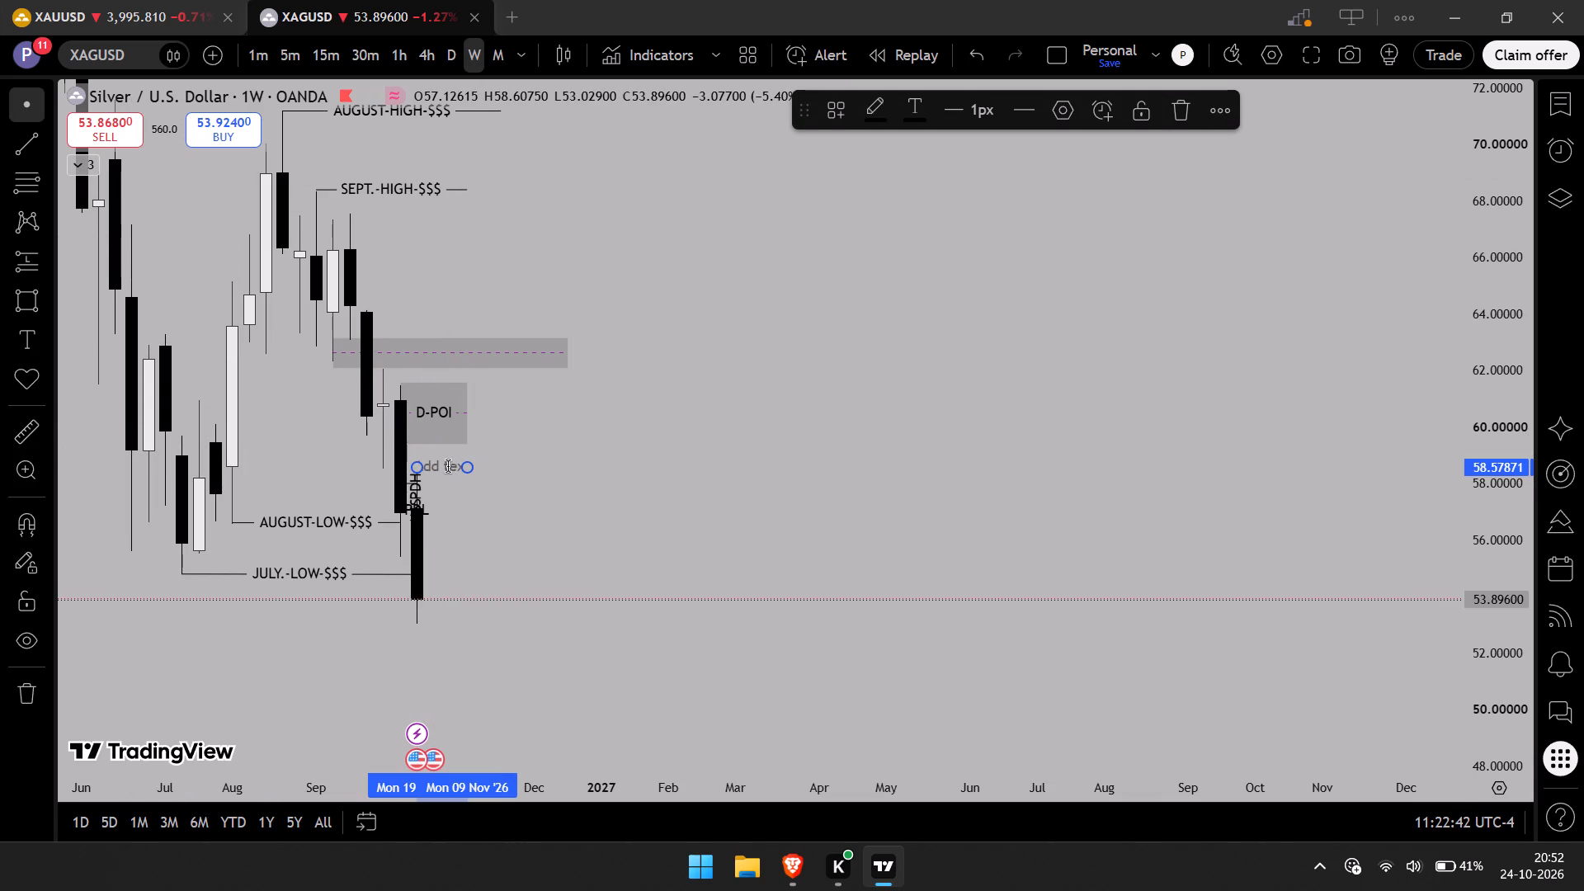
{"action": "type", "text": "PWH"}
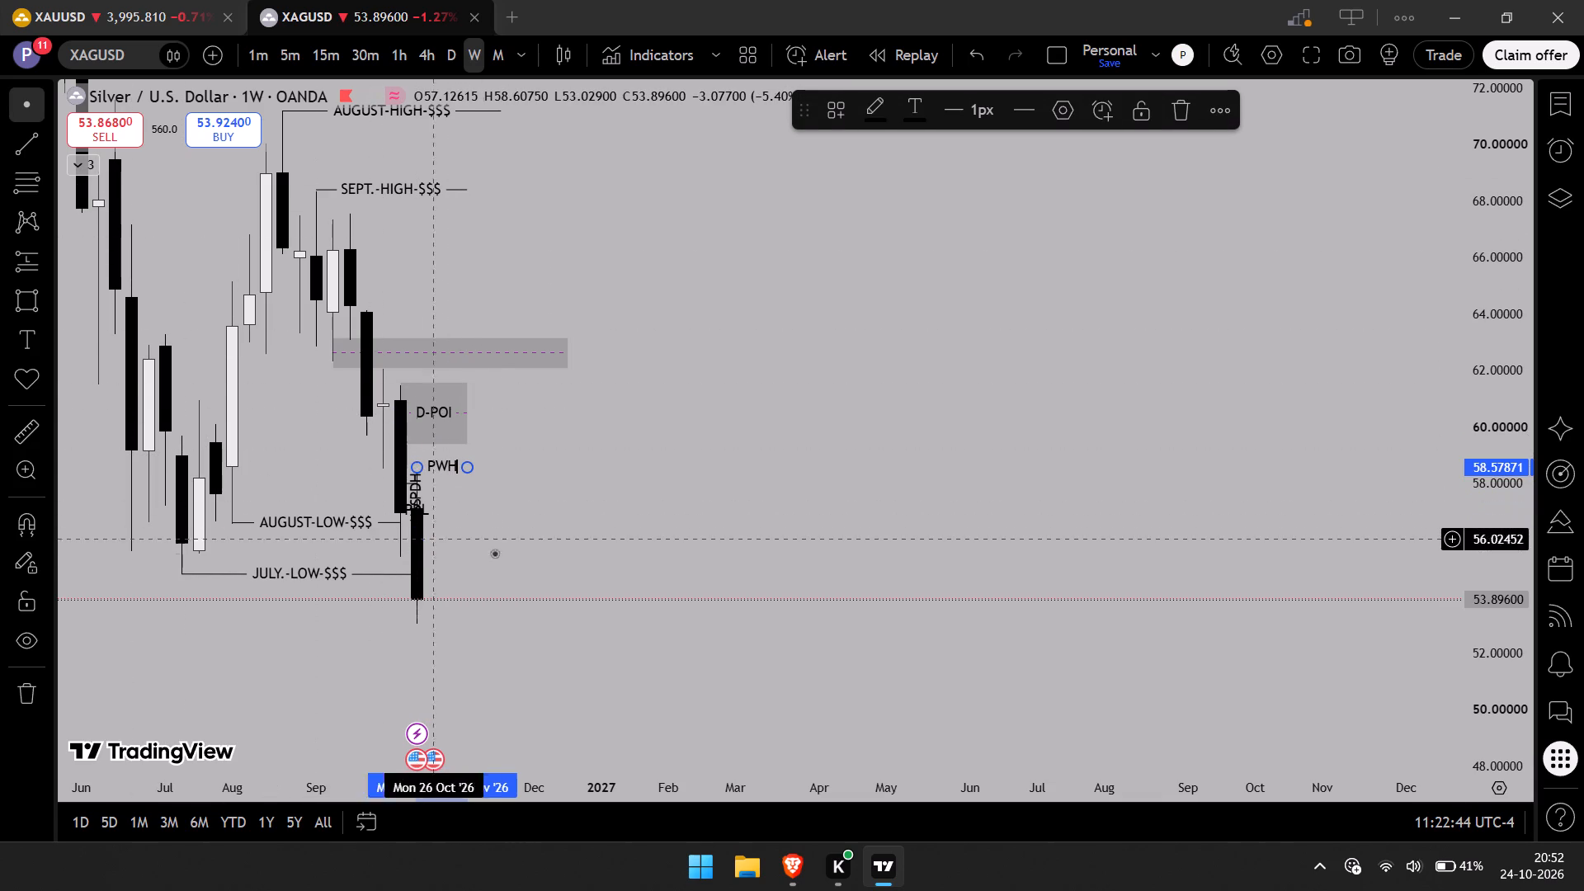
{"action": "left_click", "coordinate": [508, 553]}
Draw a trend line from the 19 October 2026 weekly low, about 53.03, to 9 November and label it PWL.
{"action": "left_click", "coordinate": [21, 133]}
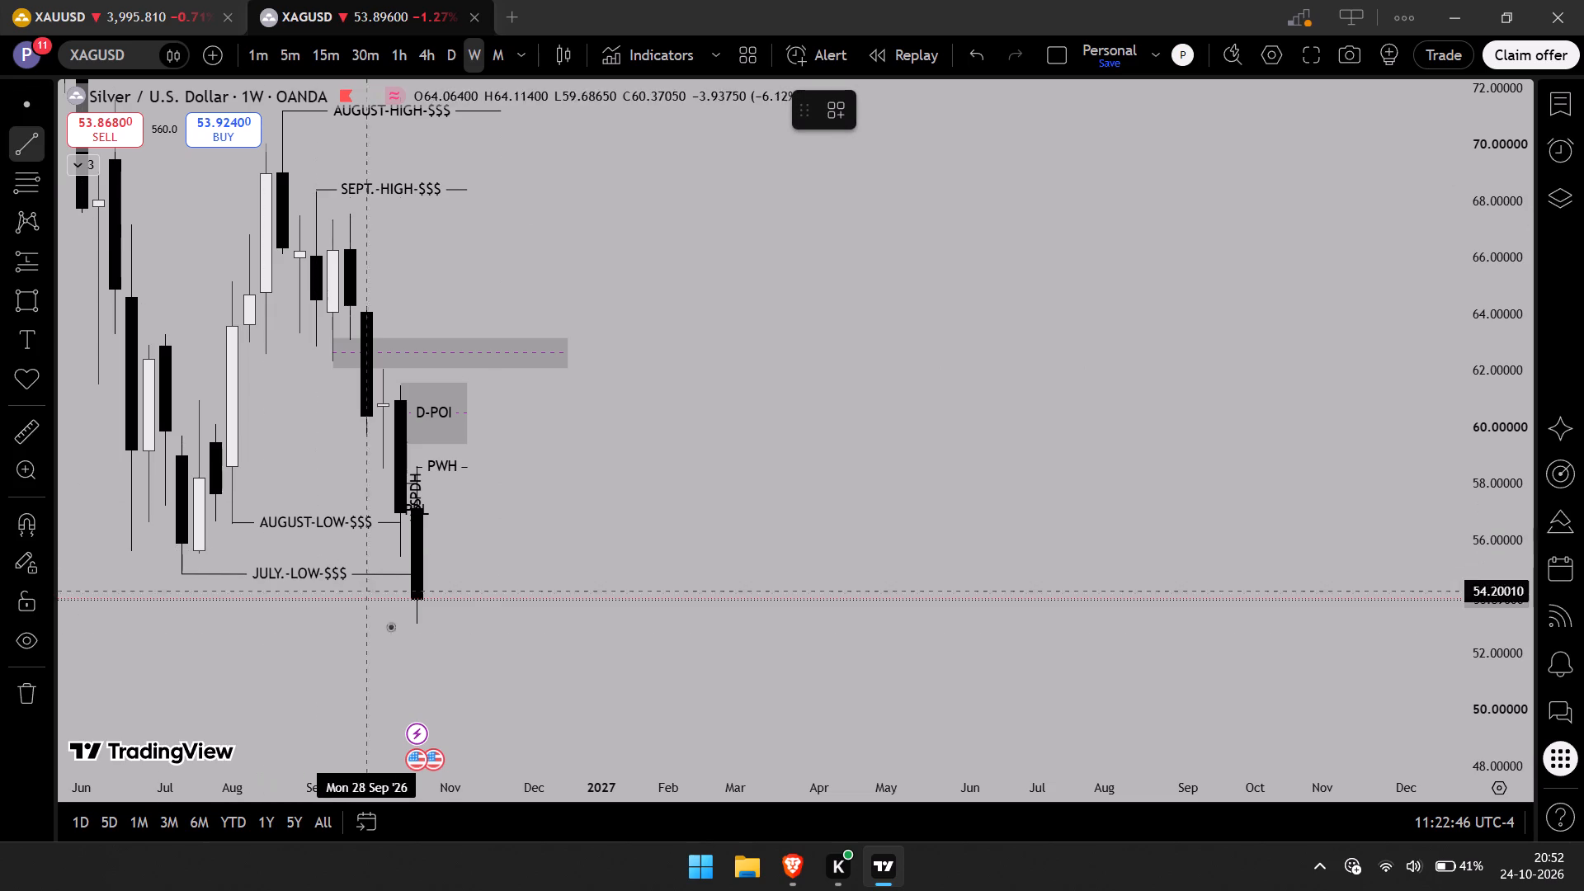
{"action": "left_click", "coordinate": [419, 624]}
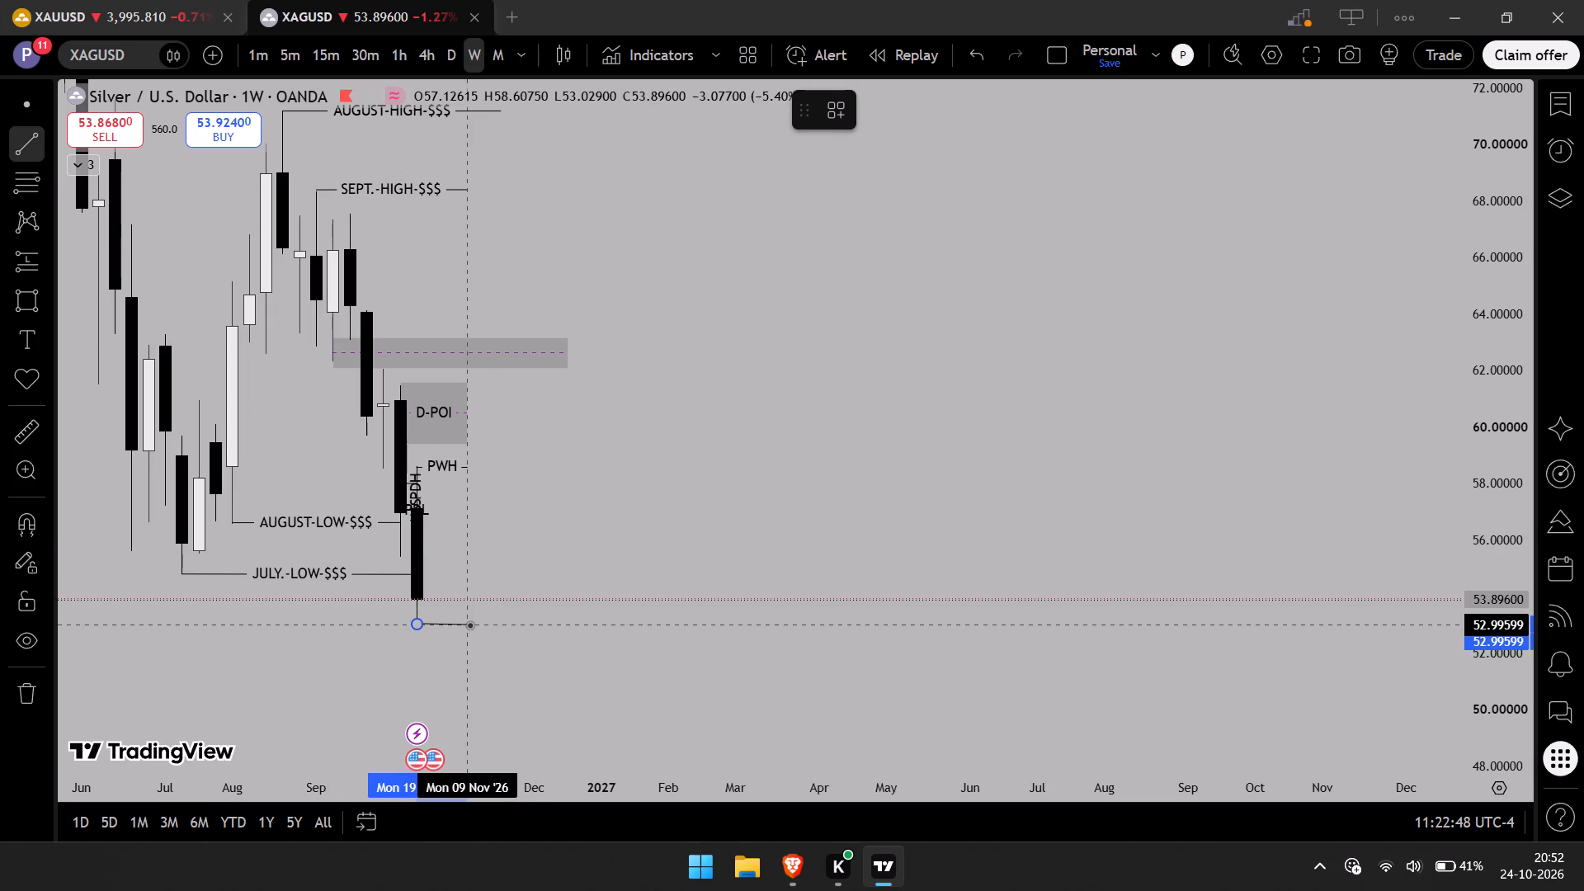
{"action": "left_click", "coordinate": [469, 622]}
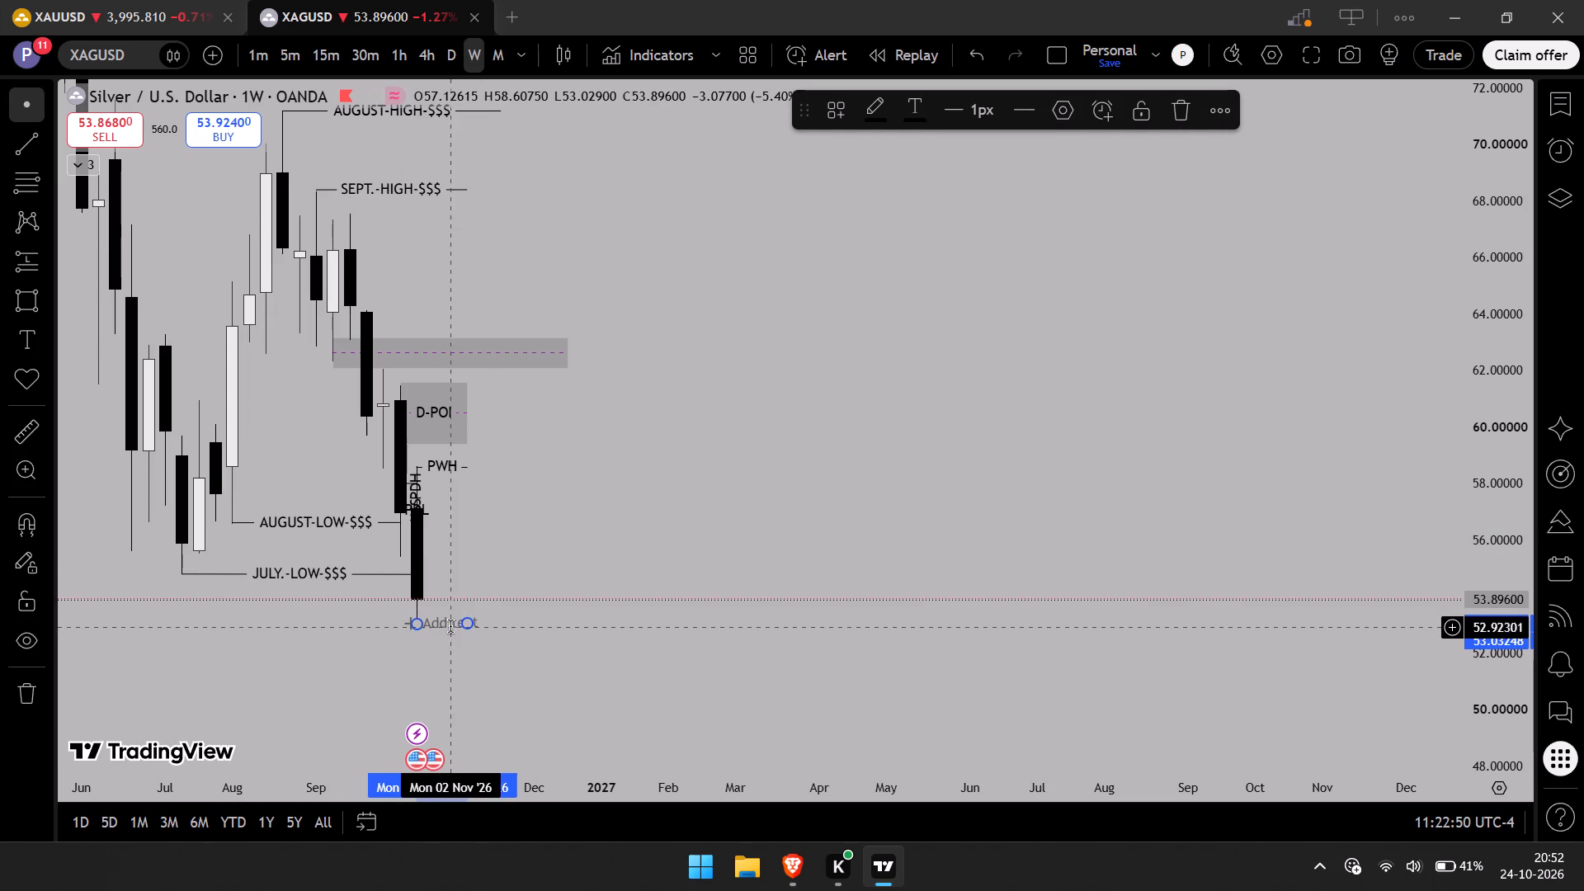
{"action": "left_click", "coordinate": [450, 628]}
{"action": "type", "text": "PWL"}
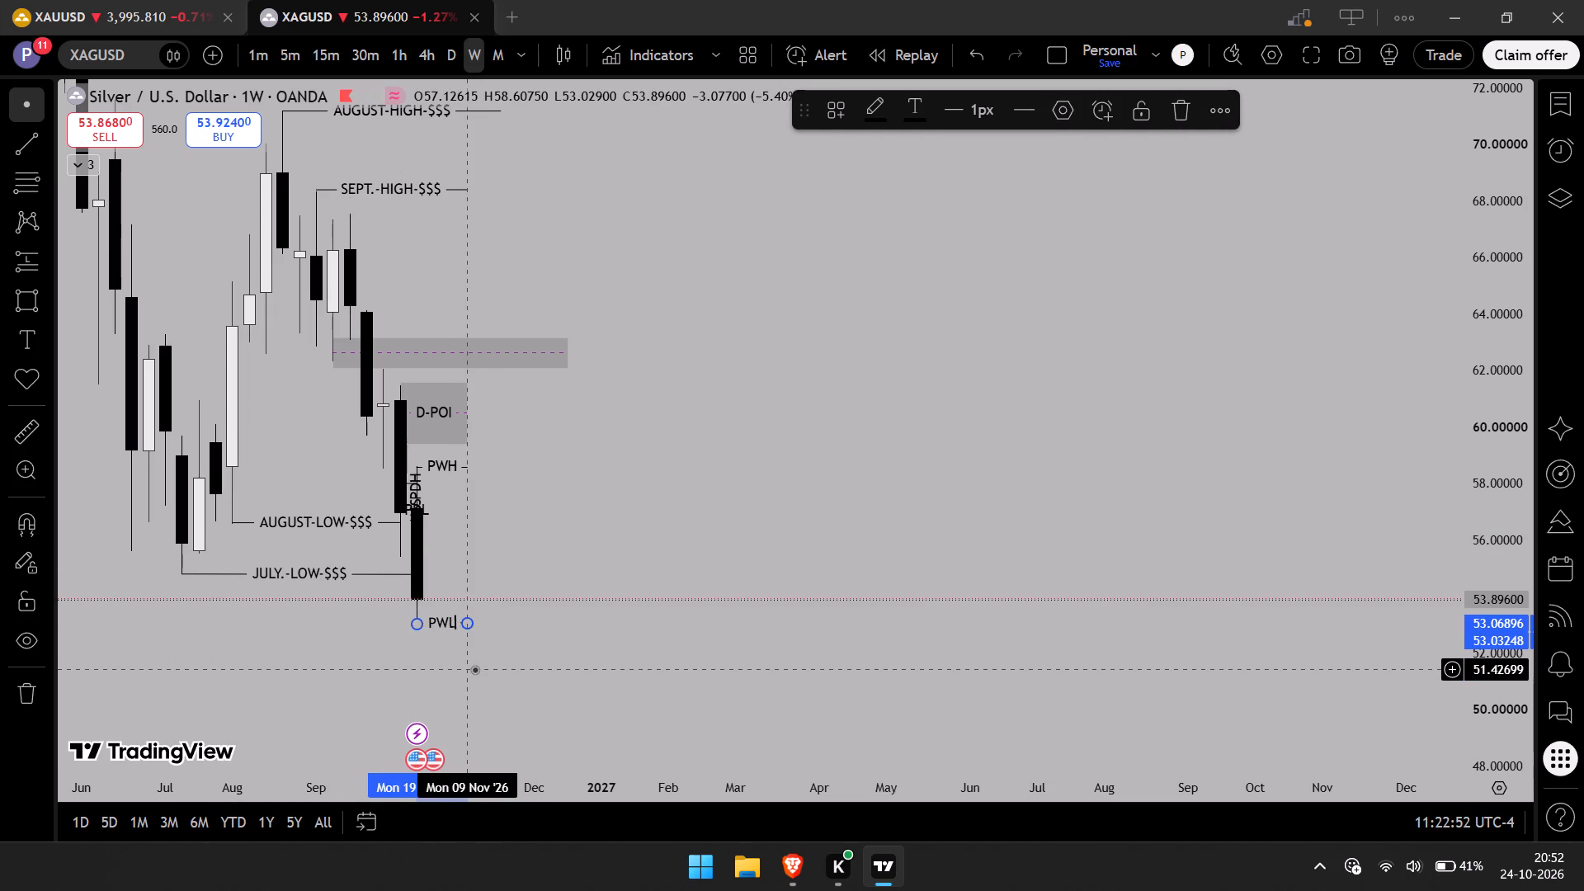
{"action": "left_click", "coordinate": [561, 567]}
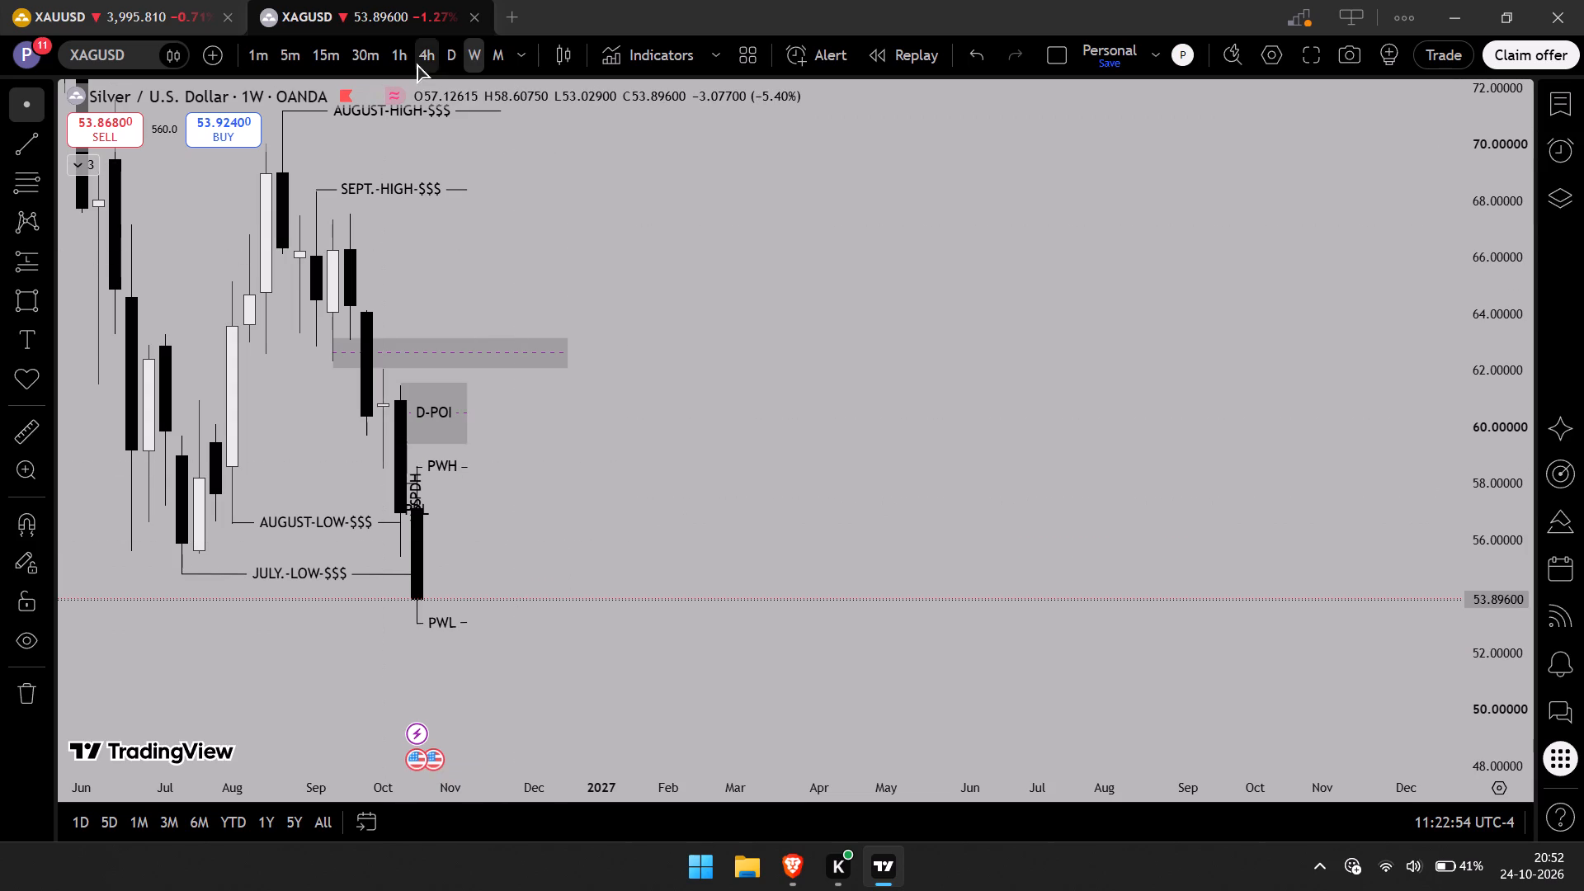
Switch silver to the daily timeframe and shift the PWH line to start at the 20 October 2026 daily high.
{"action": "left_click", "coordinate": [443, 57]}
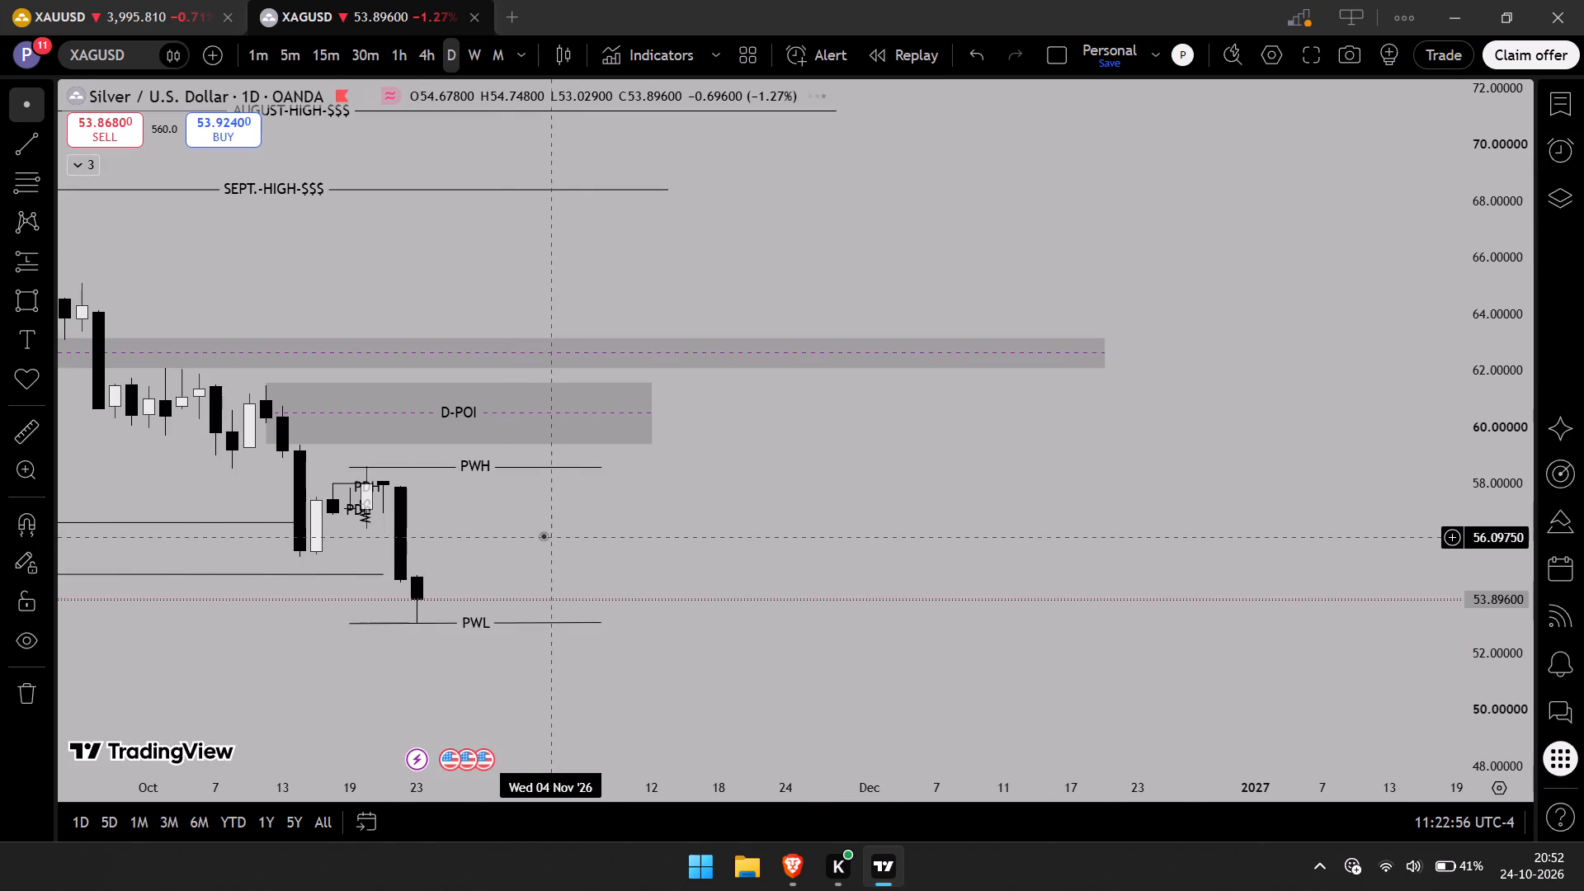
{"action": "left_click_drag", "start_coordinate": [507, 535], "coordinate": [908, 530]}
{"action": "scroll", "coordinate": [922, 533], "scroll_direction": "down", "scroll_amount": 3}
{"action": "left_click_drag", "start_coordinate": [1484, 629], "coordinate": [1484, 582]}
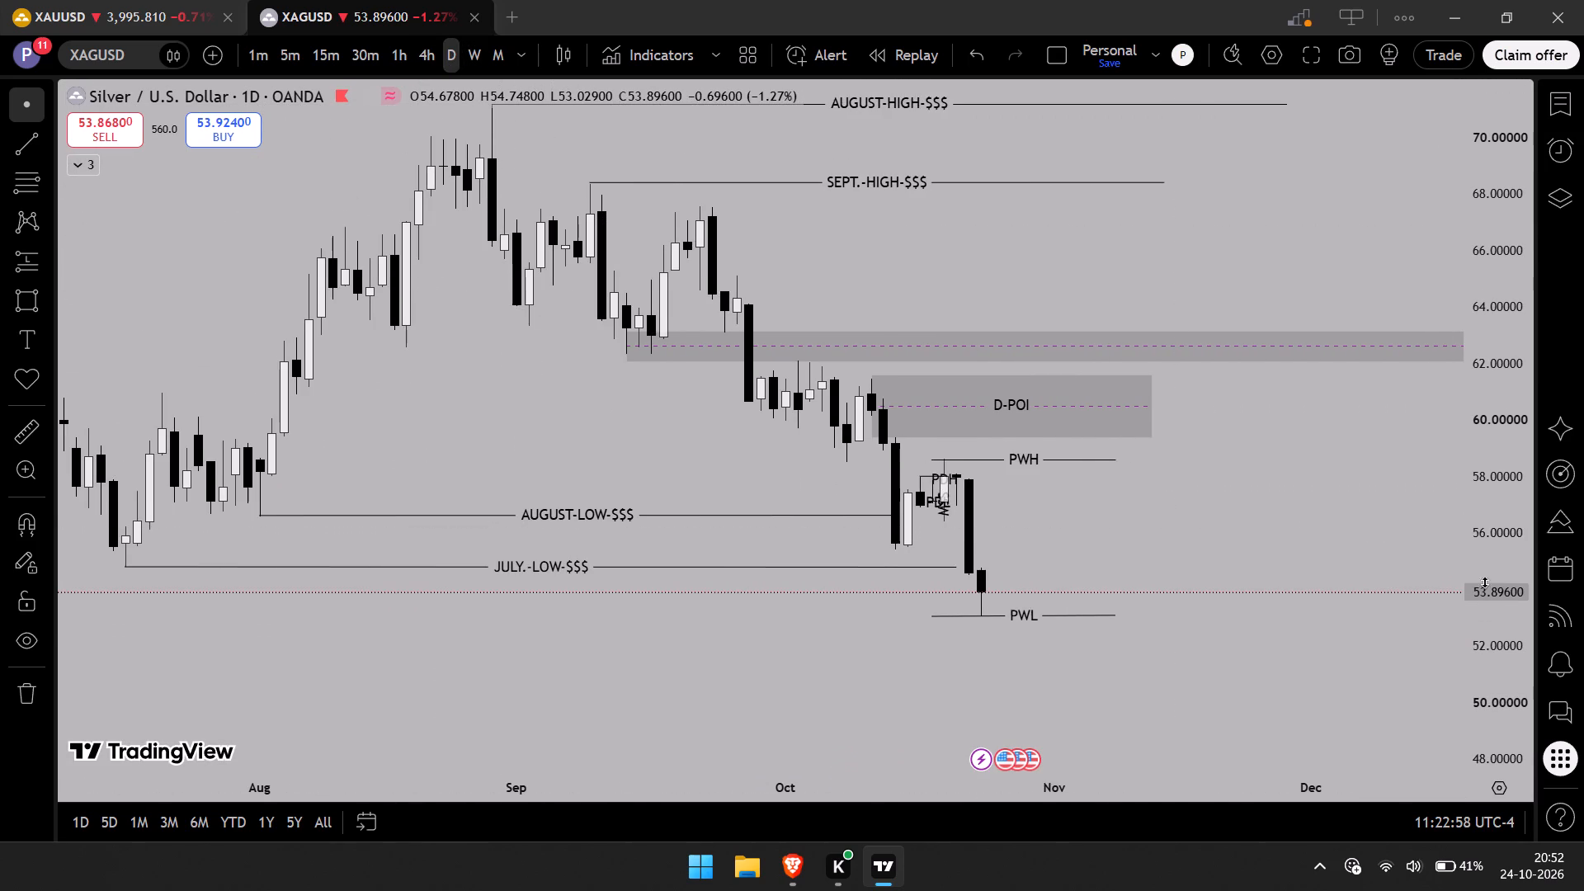
{"action": "left_click_drag", "start_coordinate": [1484, 582], "coordinate": [1487, 559]}
{"action": "left_click_drag", "start_coordinate": [1365, 595], "coordinate": [1341, 557]}
{"action": "left_click_drag", "start_coordinate": [992, 439], "coordinate": [1003, 439]}
{"action": "left_click", "coordinate": [1026, 516]}
Shift the PWL line to start at the 23 October 2026 daily low and end at 13 November.
{"action": "left_click_drag", "start_coordinate": [1033, 631], "coordinate": [1072, 631]}
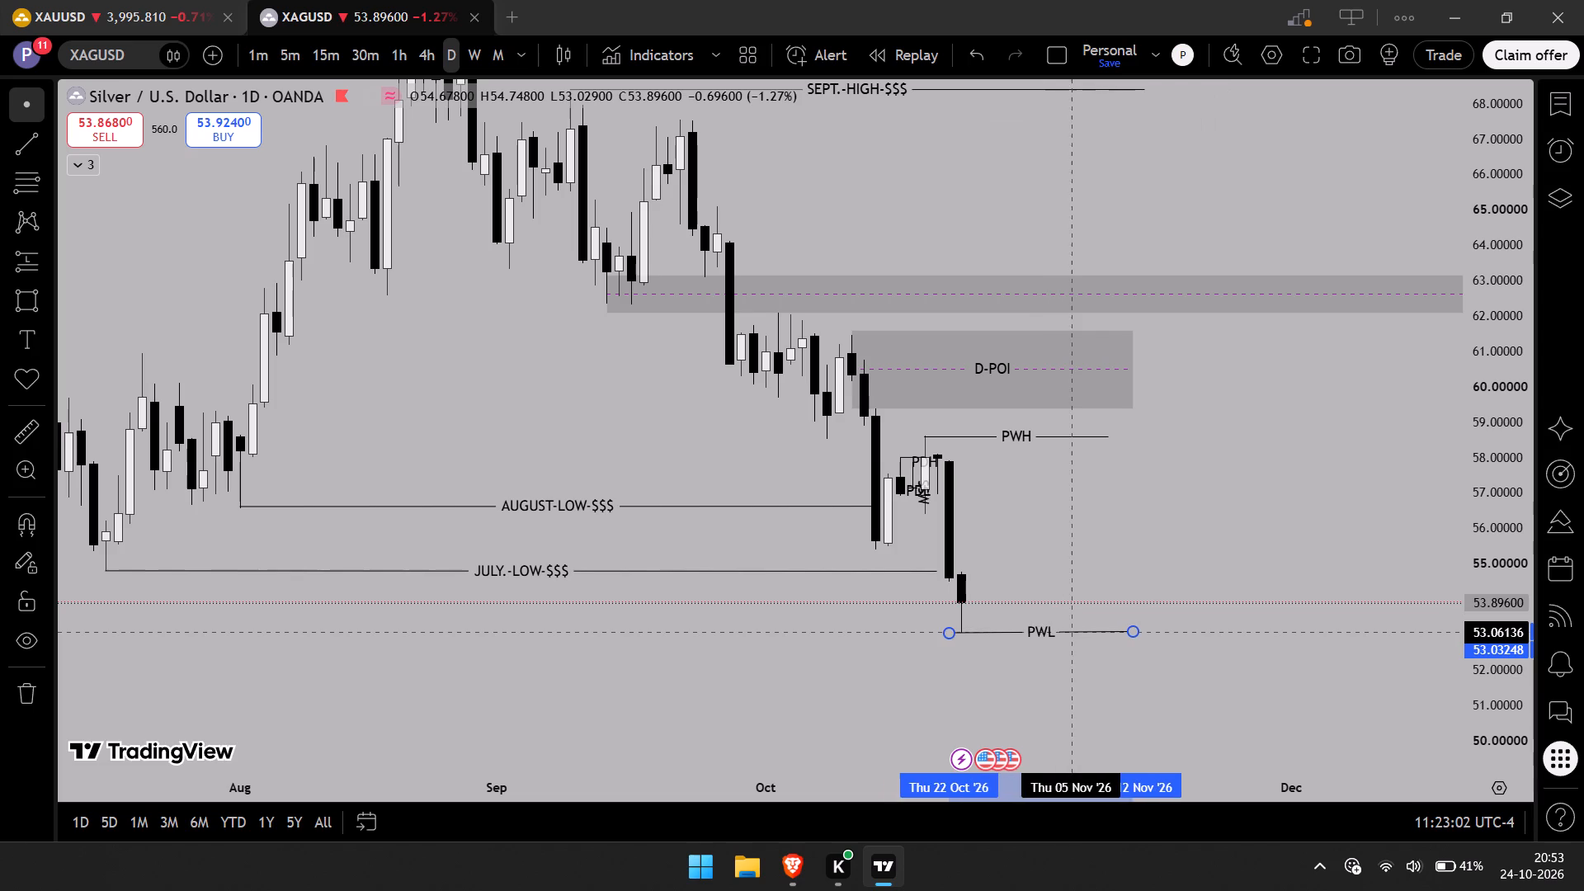
{"action": "left_click_drag", "start_coordinate": [1072, 631], "coordinate": [1084, 629]}
{"action": "left_click", "coordinate": [1087, 592]}
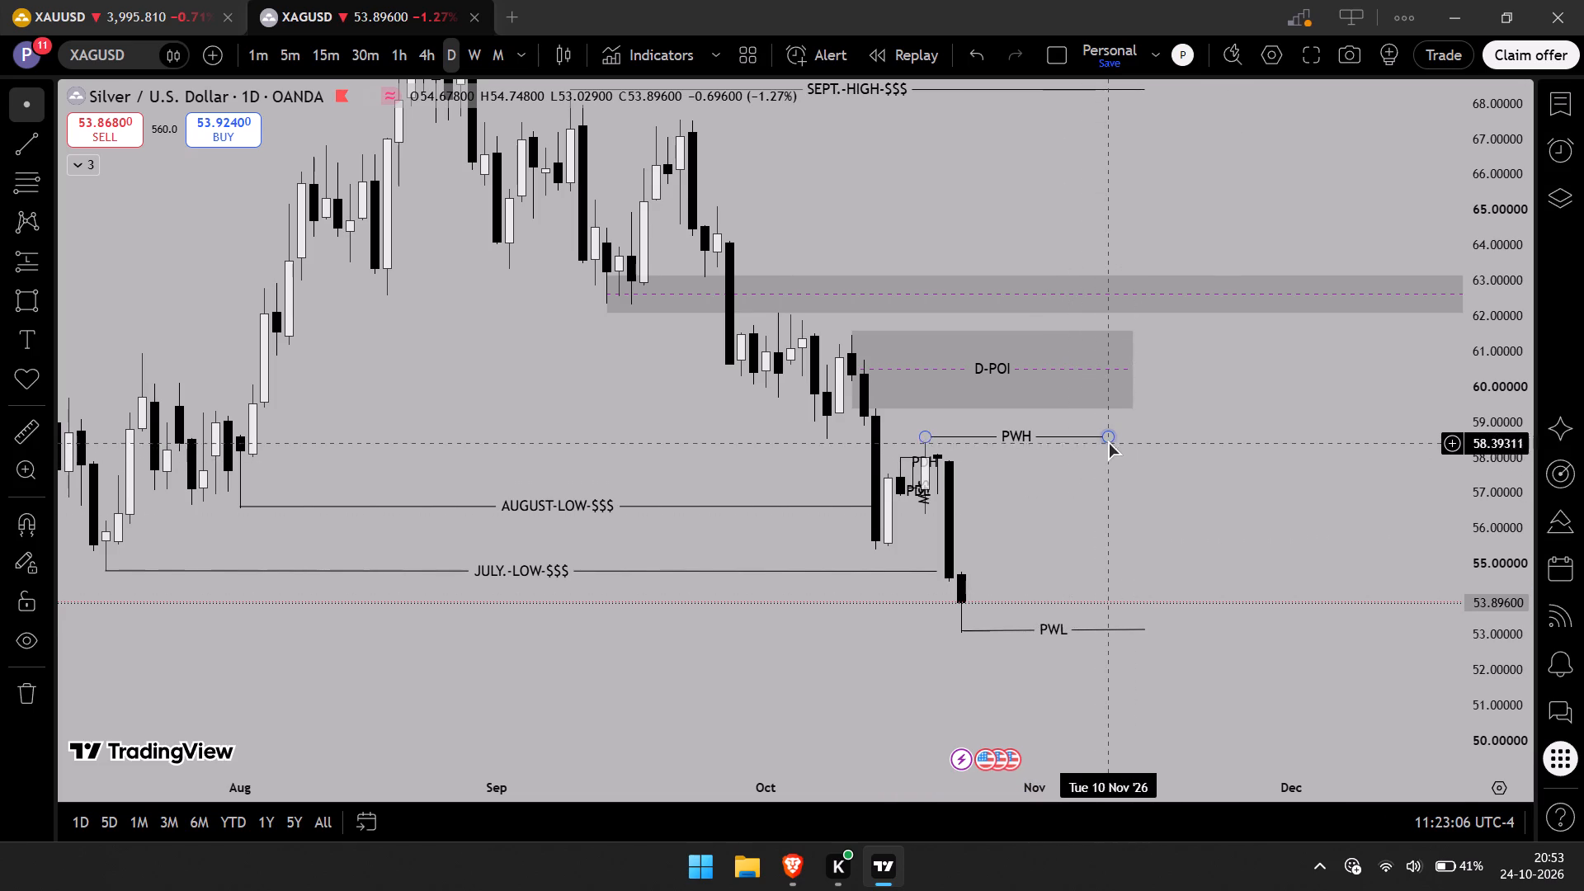
Extend the PWH line's end to 13 November 2026.
{"action": "left_click_drag", "start_coordinate": [1108, 438], "coordinate": [1143, 434]}
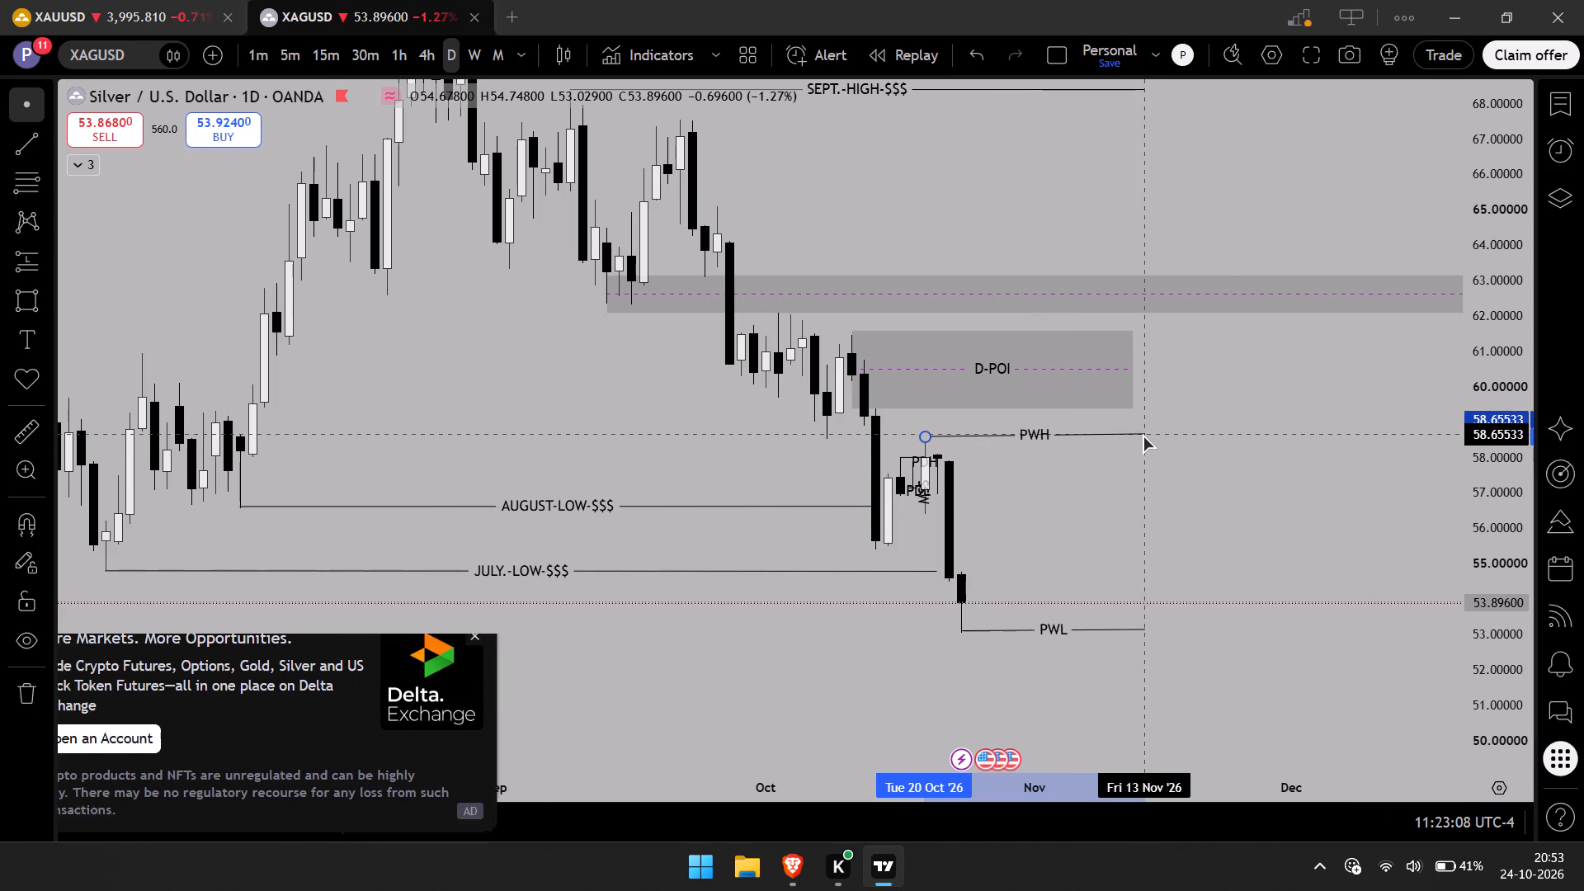
Pull the ends of the PWH and PWL lines back to 12 November 2026, keeping both lines level.
{"action": "left_click_drag", "start_coordinate": [1143, 434], "coordinate": [1137, 436]}
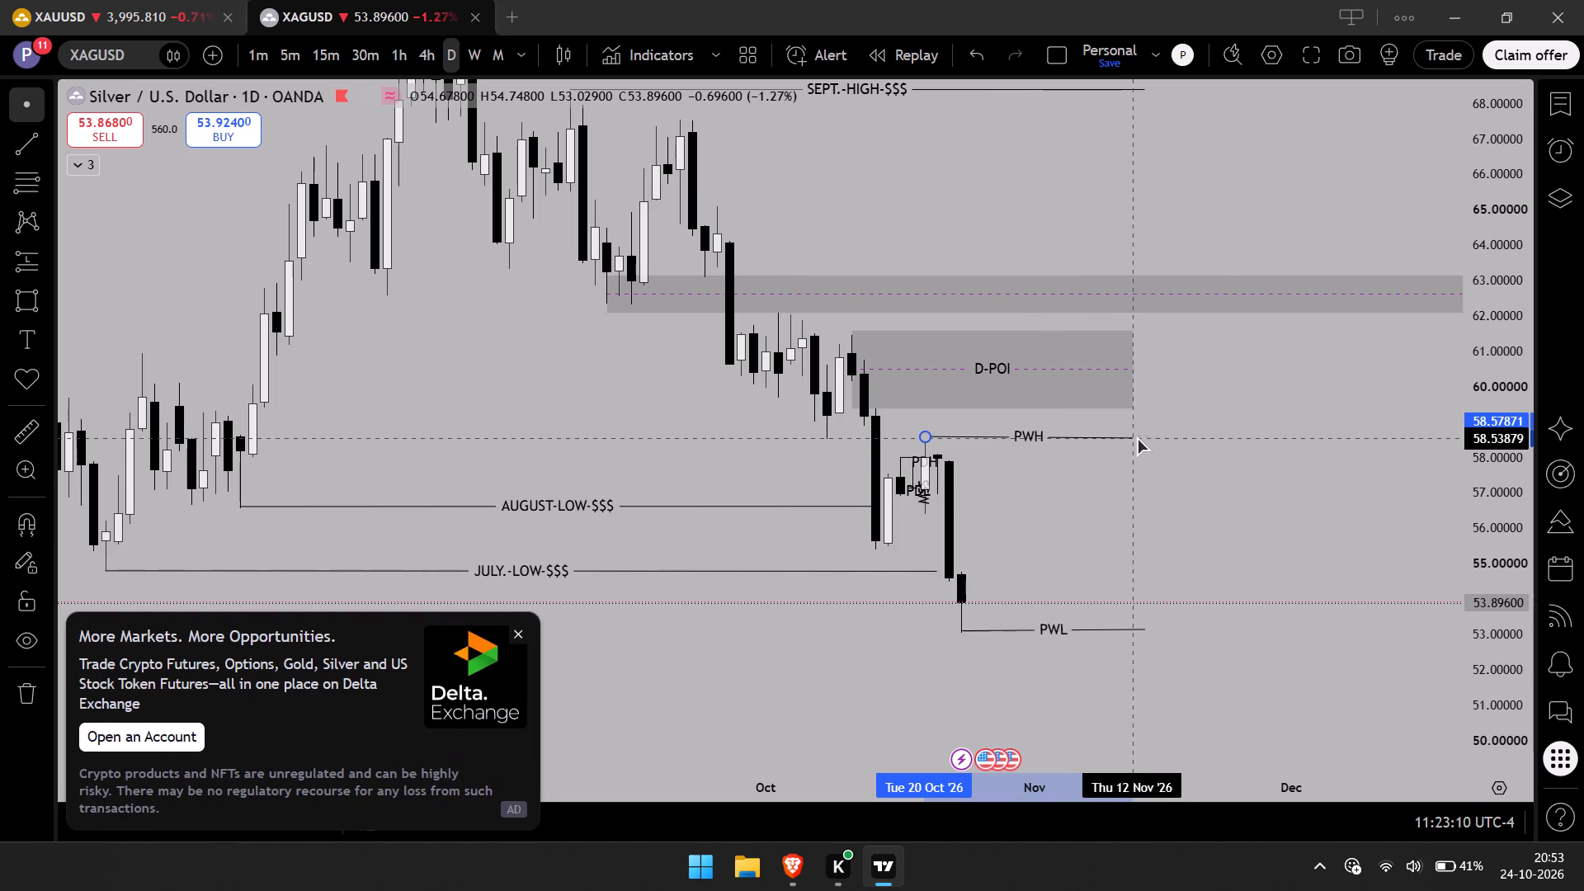
{"action": "left_click_drag", "start_coordinate": [1137, 436], "coordinate": [1137, 436]}
{"action": "left_click", "coordinate": [1151, 498]}
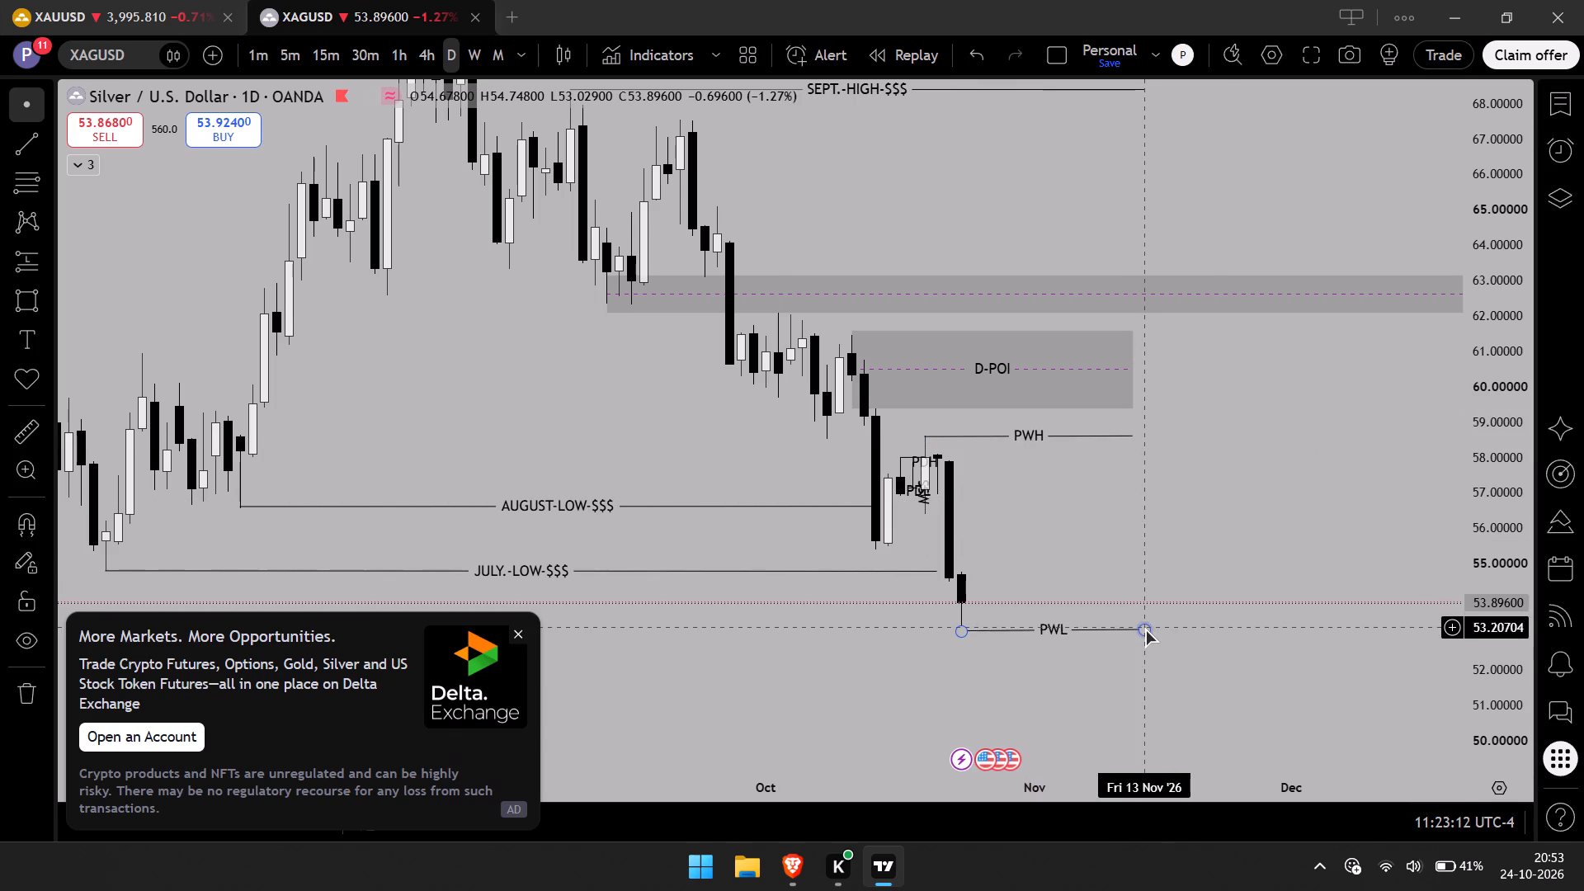
{"action": "left_click_drag", "start_coordinate": [1145, 628], "coordinate": [1136, 632]}
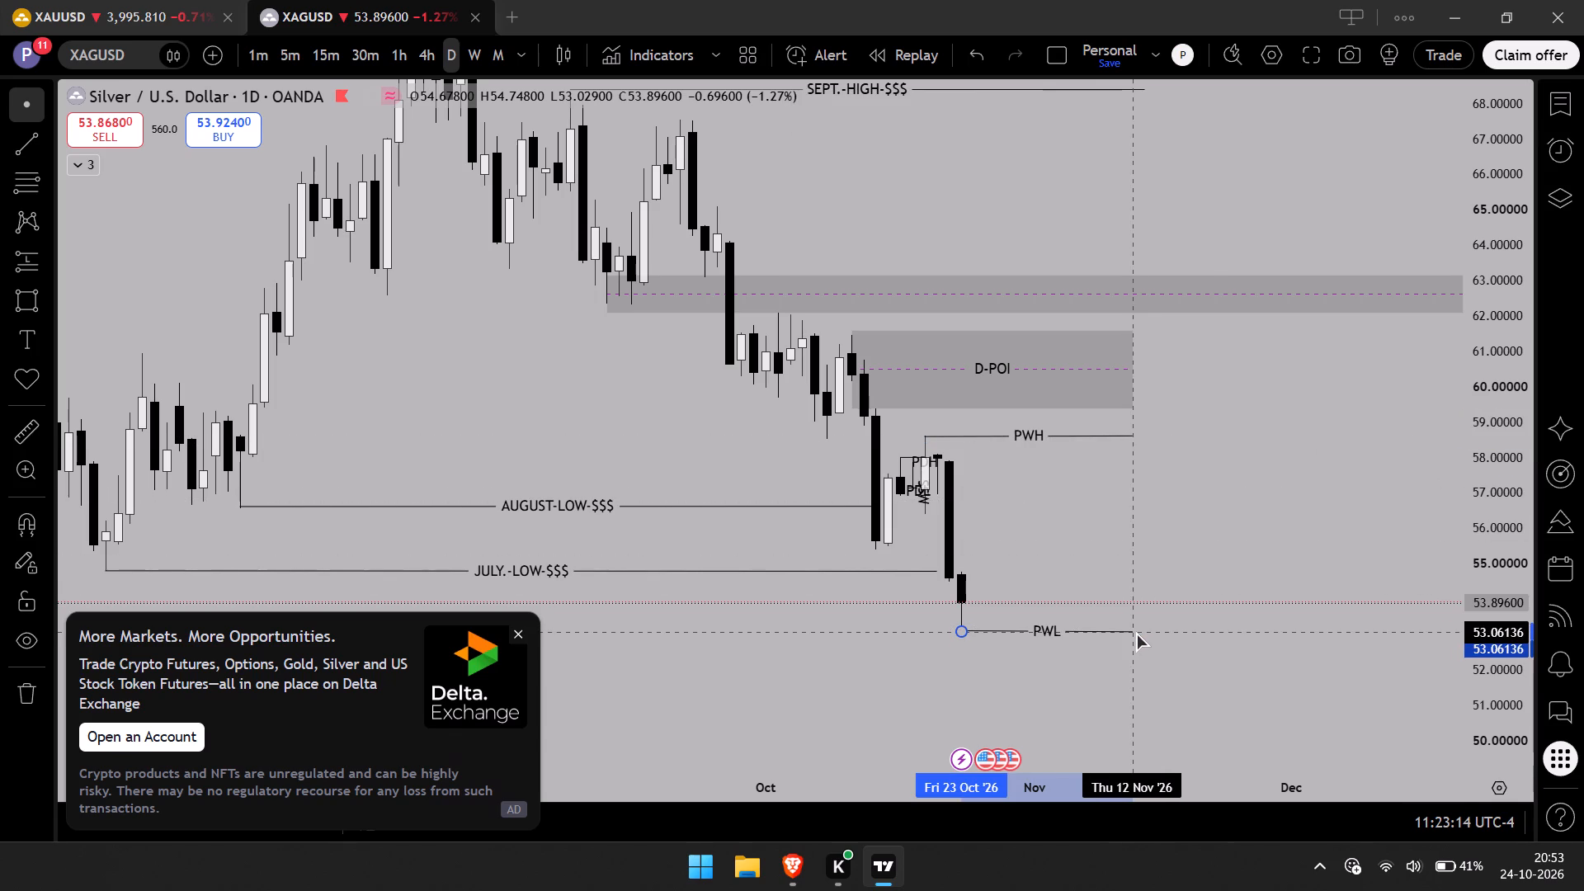
{"action": "left_click_drag", "start_coordinate": [1136, 632], "coordinate": [1136, 630]}
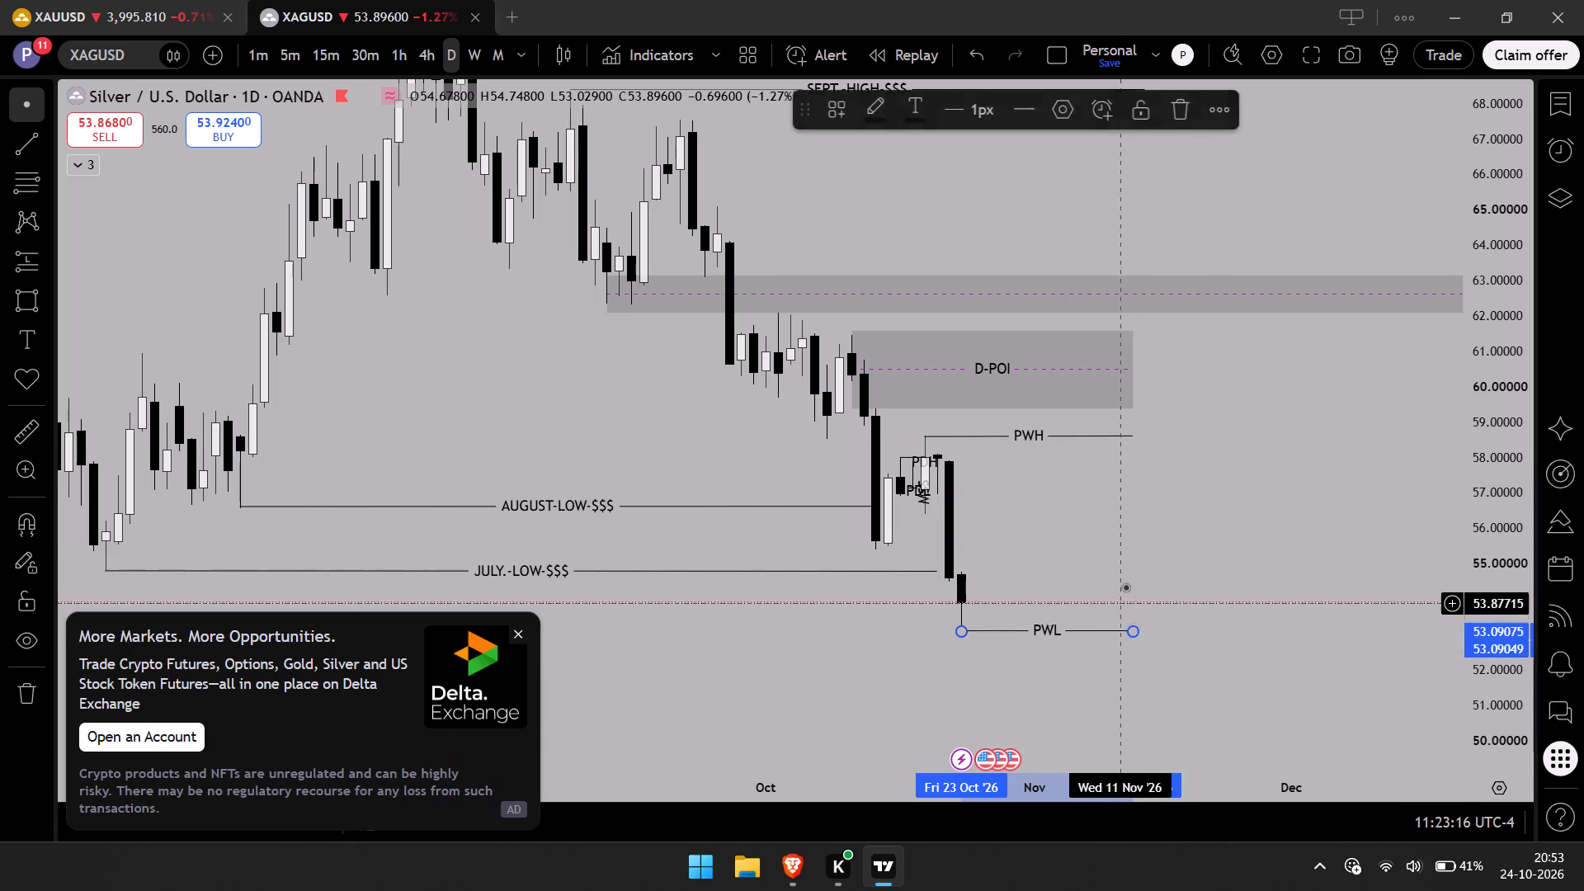
{"action": "left_click", "coordinate": [1125, 585]}
{"action": "left_click", "coordinate": [514, 635]}
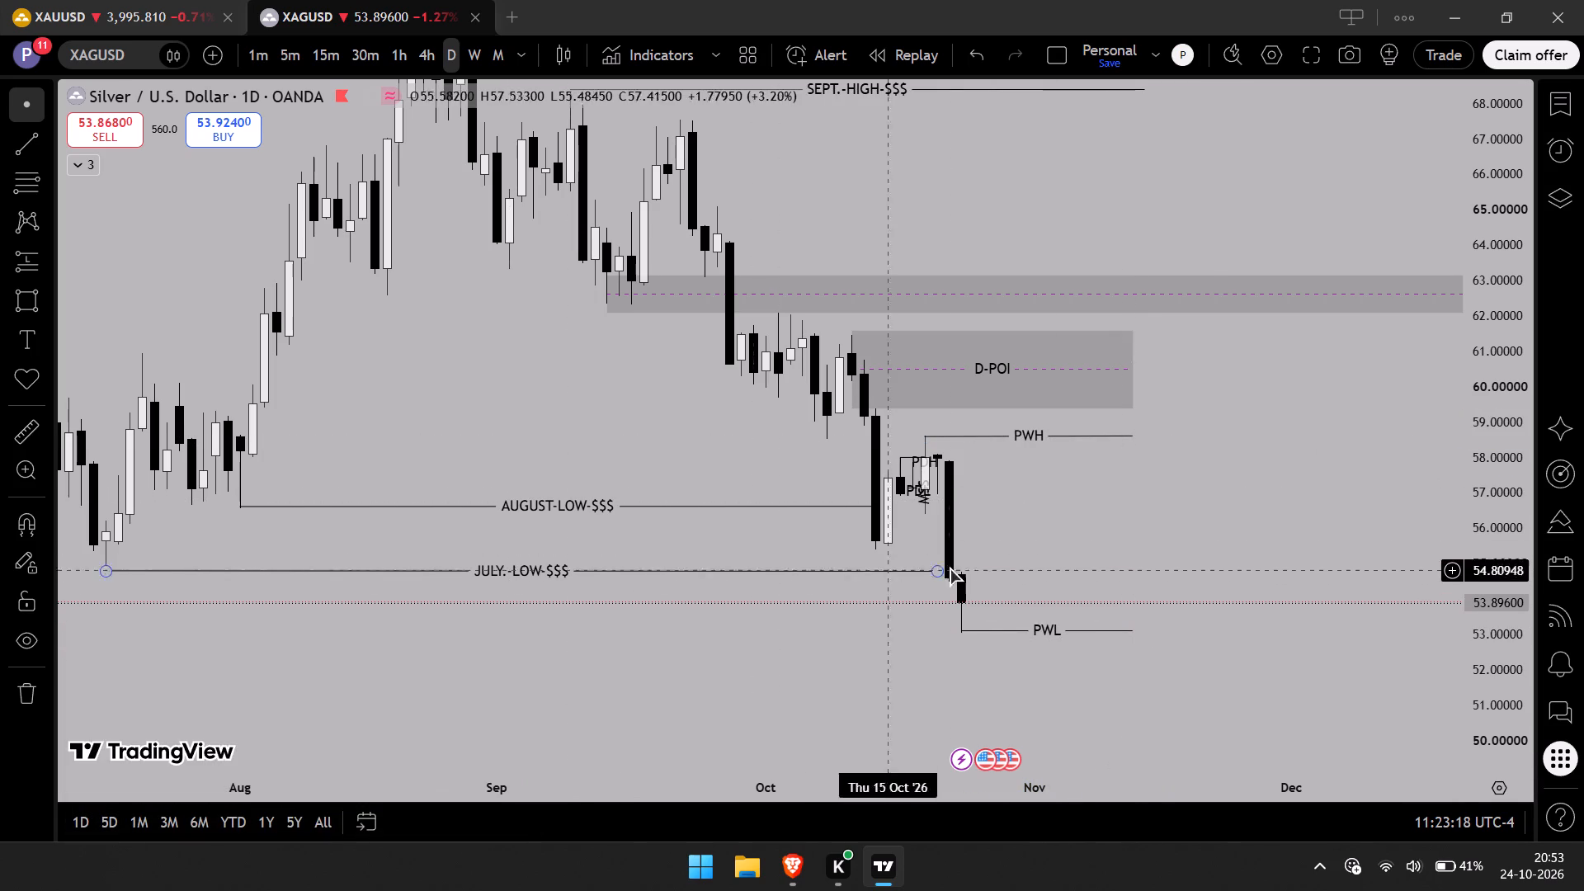
Extend the PWL line's label to read PWL-PDL.
{"action": "left_click_drag", "start_coordinate": [1103, 534], "coordinate": [1036, 554]}
{"action": "left_click_drag", "start_coordinate": [1246, 415], "coordinate": [1218, 428]}
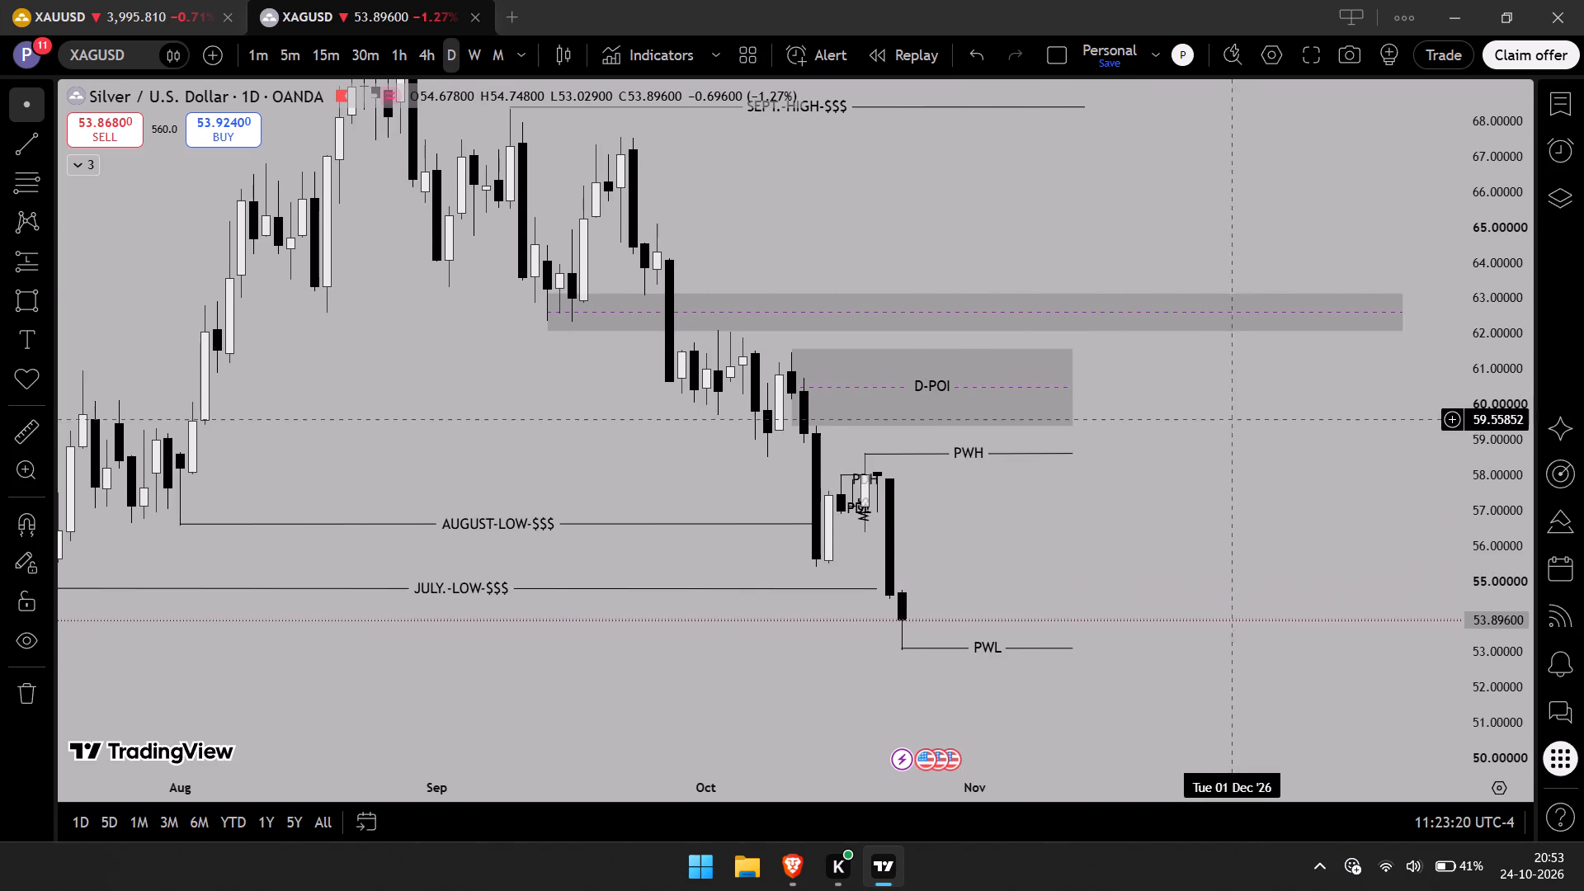
{"action": "left_click_drag", "start_coordinate": [1218, 428], "coordinate": [1093, 445]}
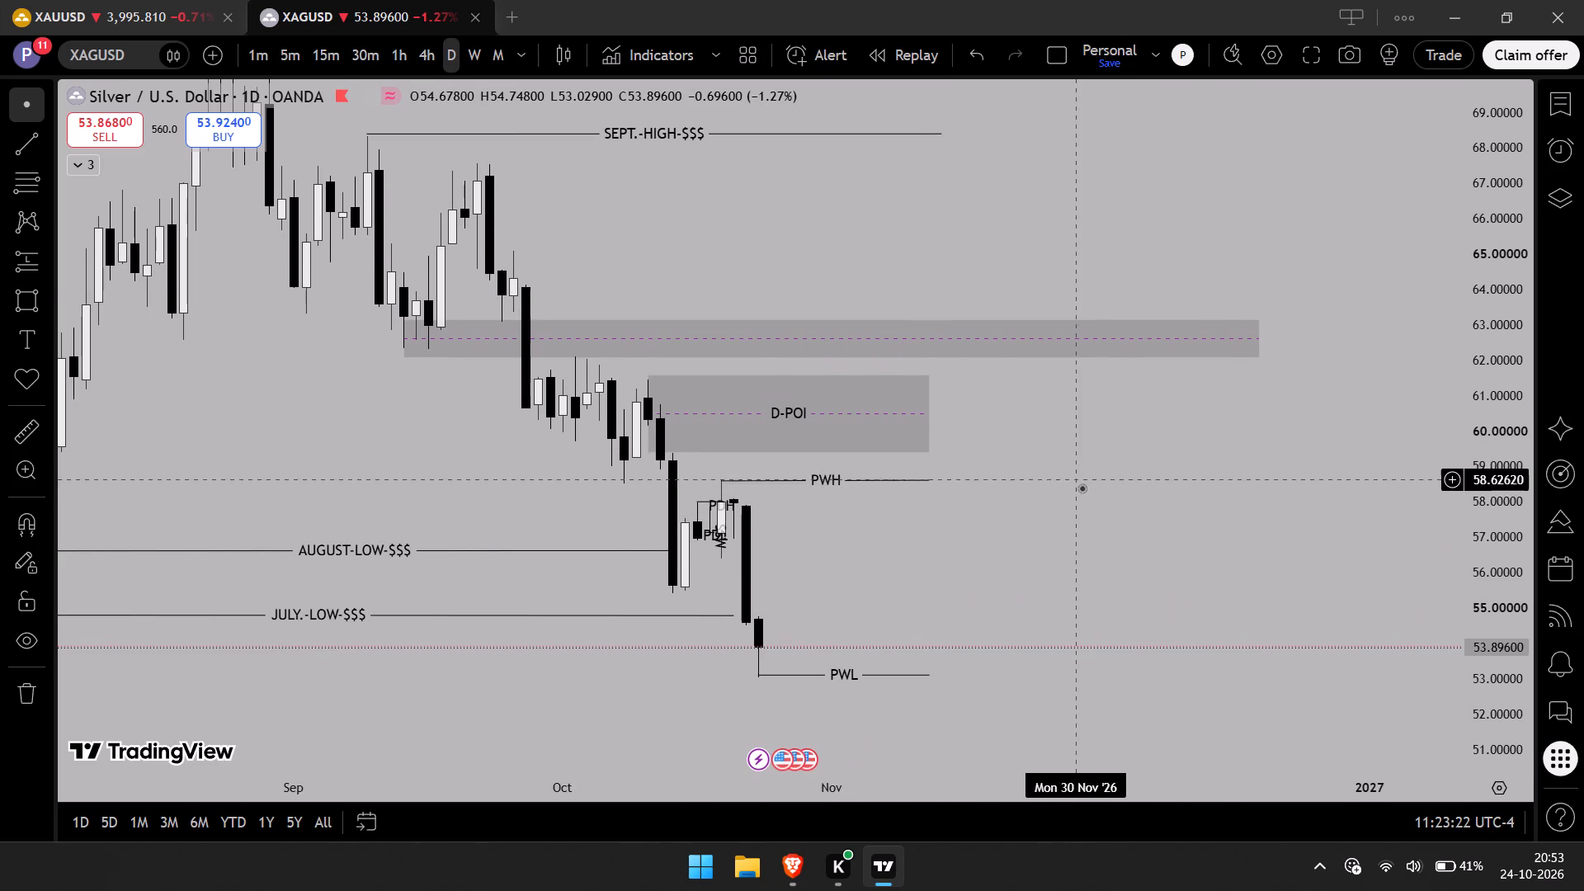
{"action": "left_click_drag", "start_coordinate": [907, 577], "coordinate": [907, 511]}
{"action": "left_click", "coordinate": [868, 617]}
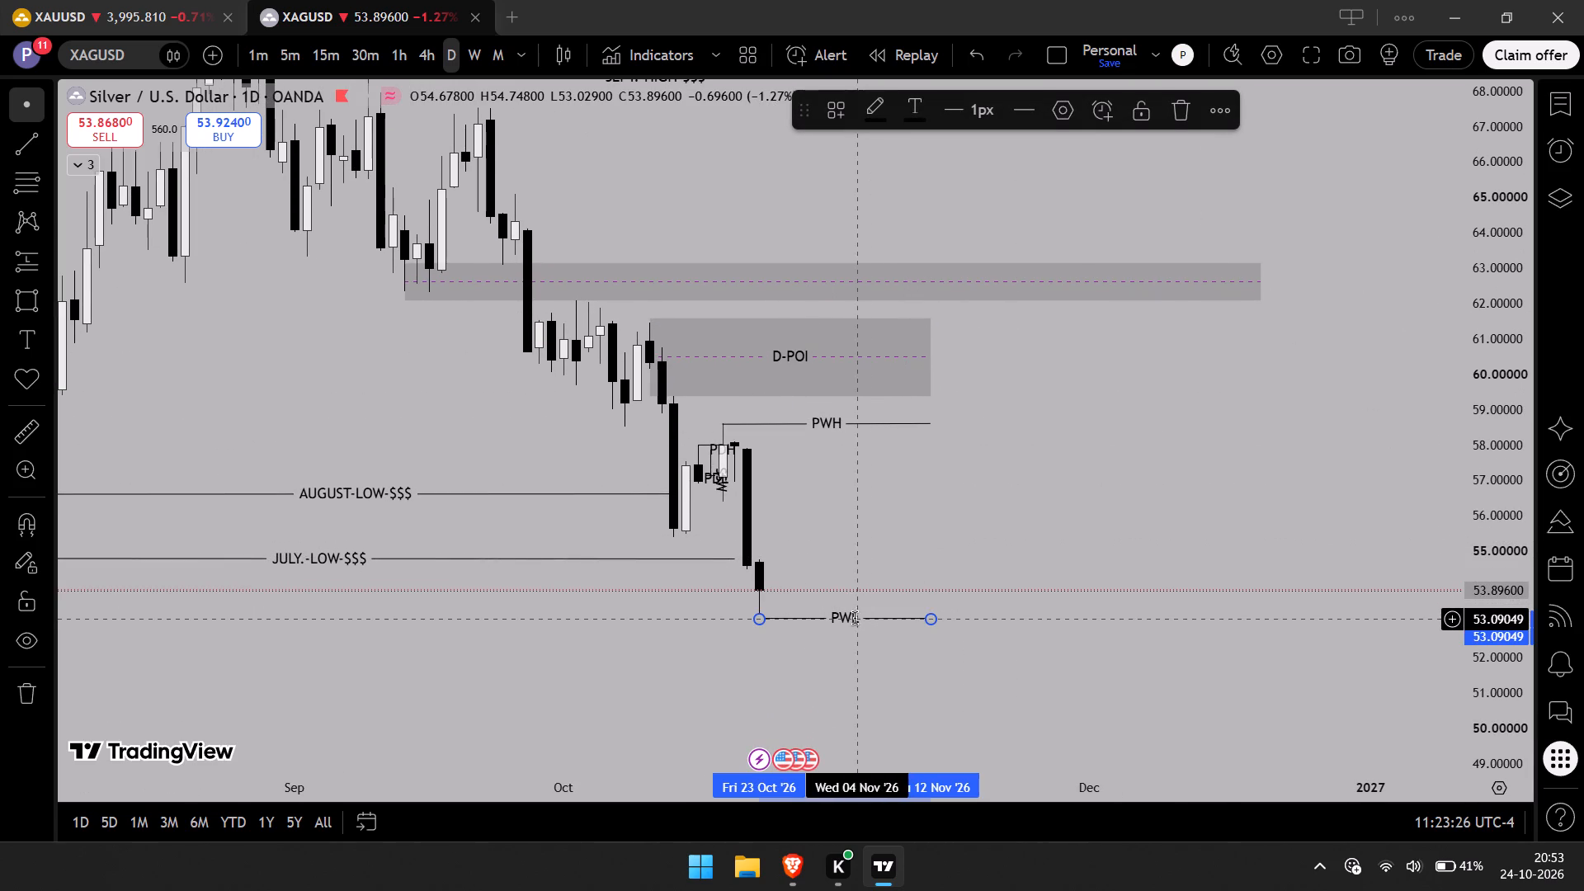
{"action": "left_click", "coordinate": [855, 617]}
{"action": "type", "text": "-PDL"}
{"action": "left_click", "coordinate": [844, 528]}
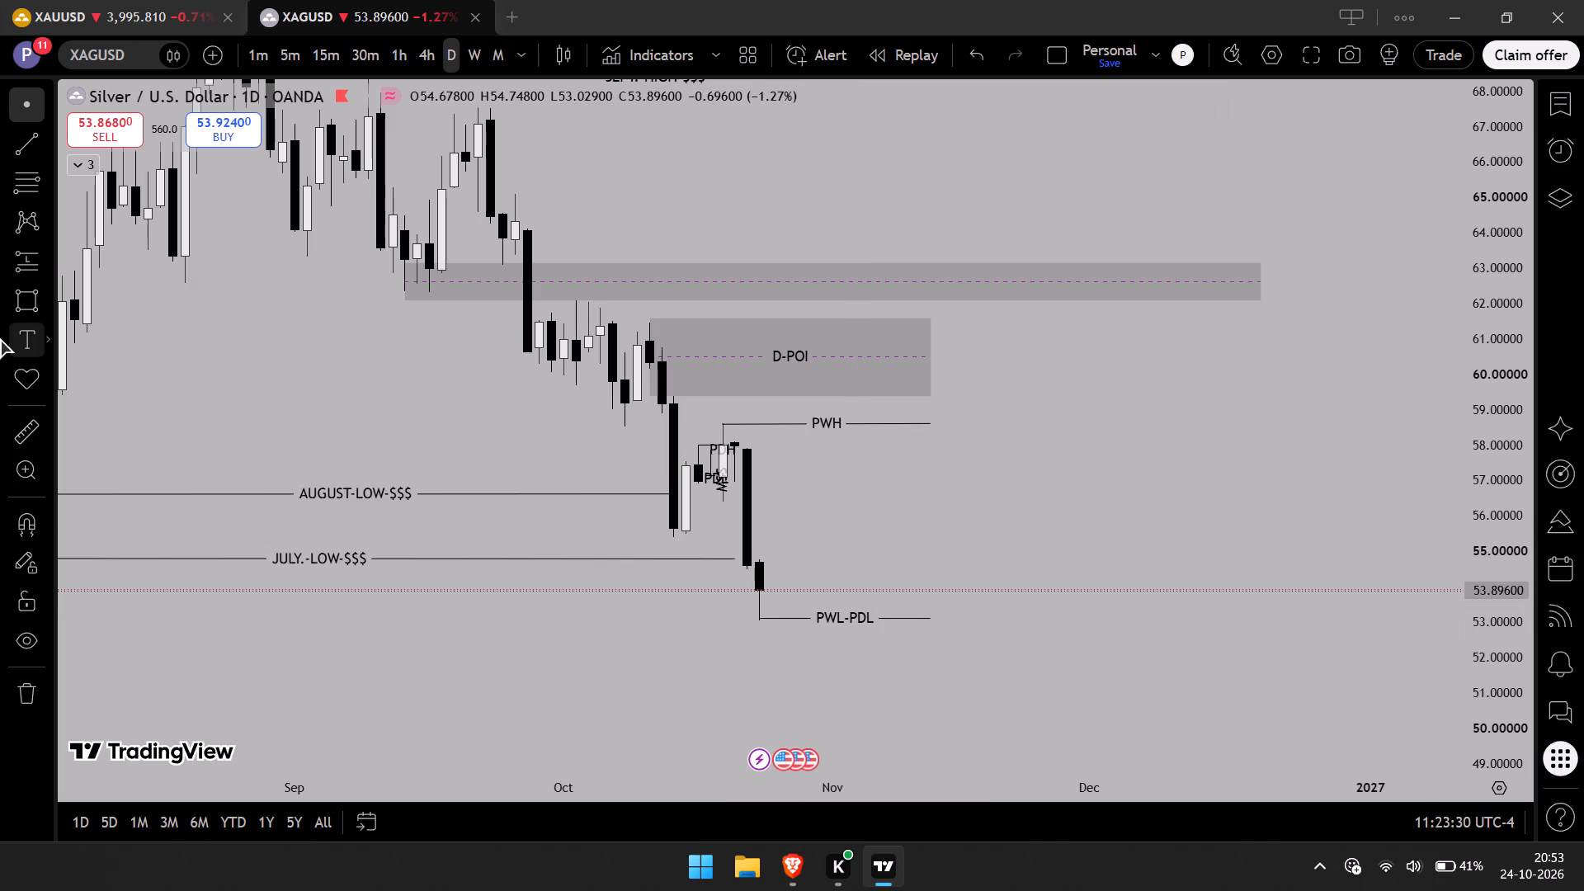
Draw a trend line from the 23 October 2026 daily high, about 54.81, to 4 November and label it PDH.
{"action": "left_click", "coordinate": [8, 144]}
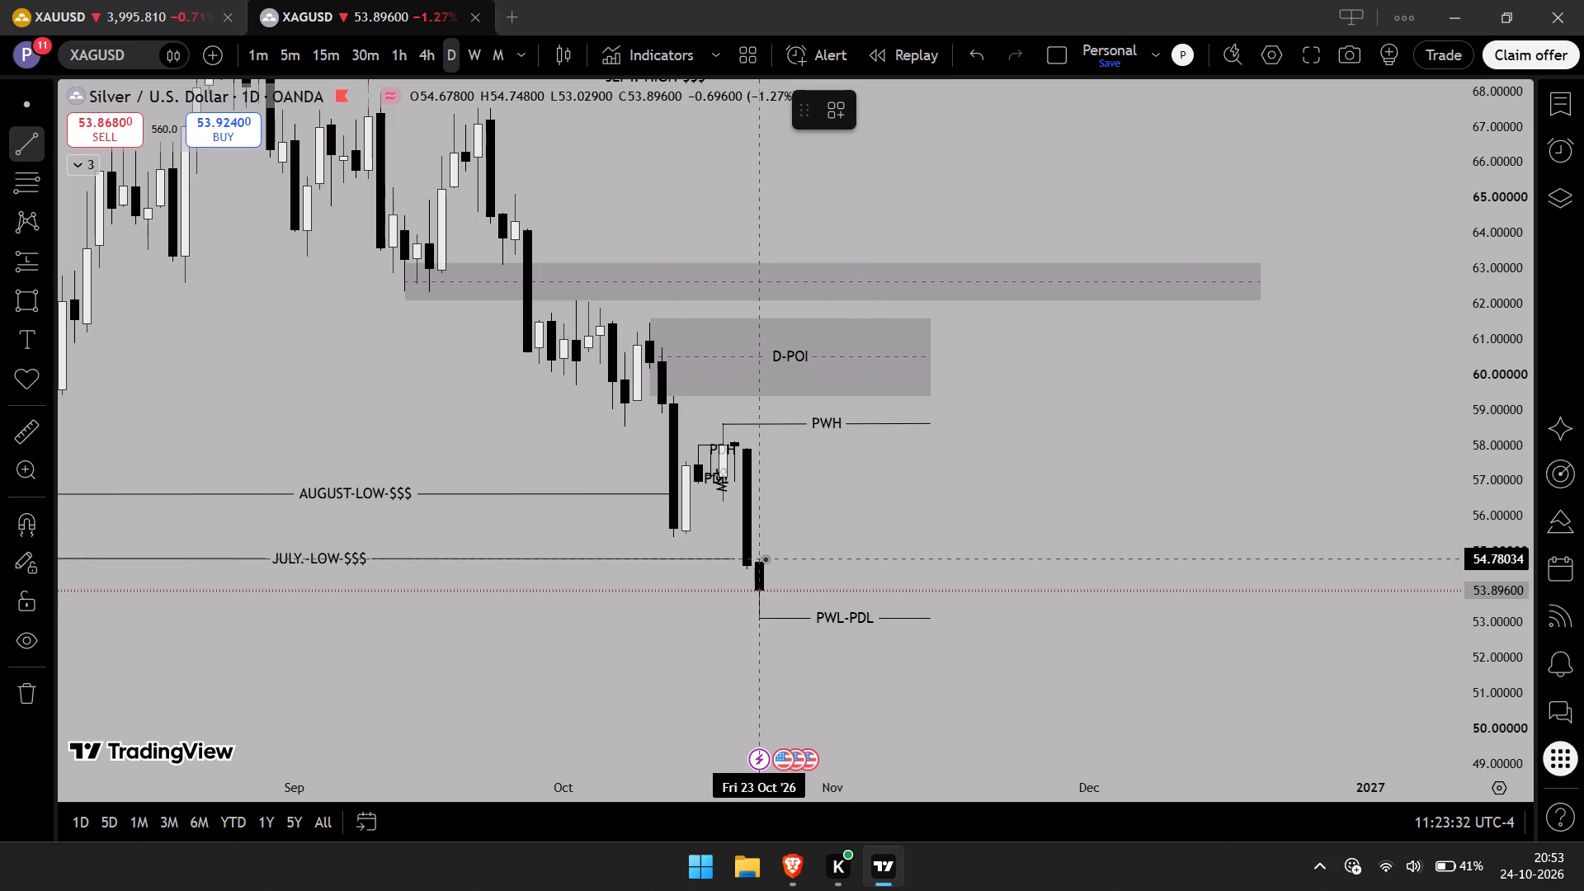
{"action": "left_click", "coordinate": [760, 558]}
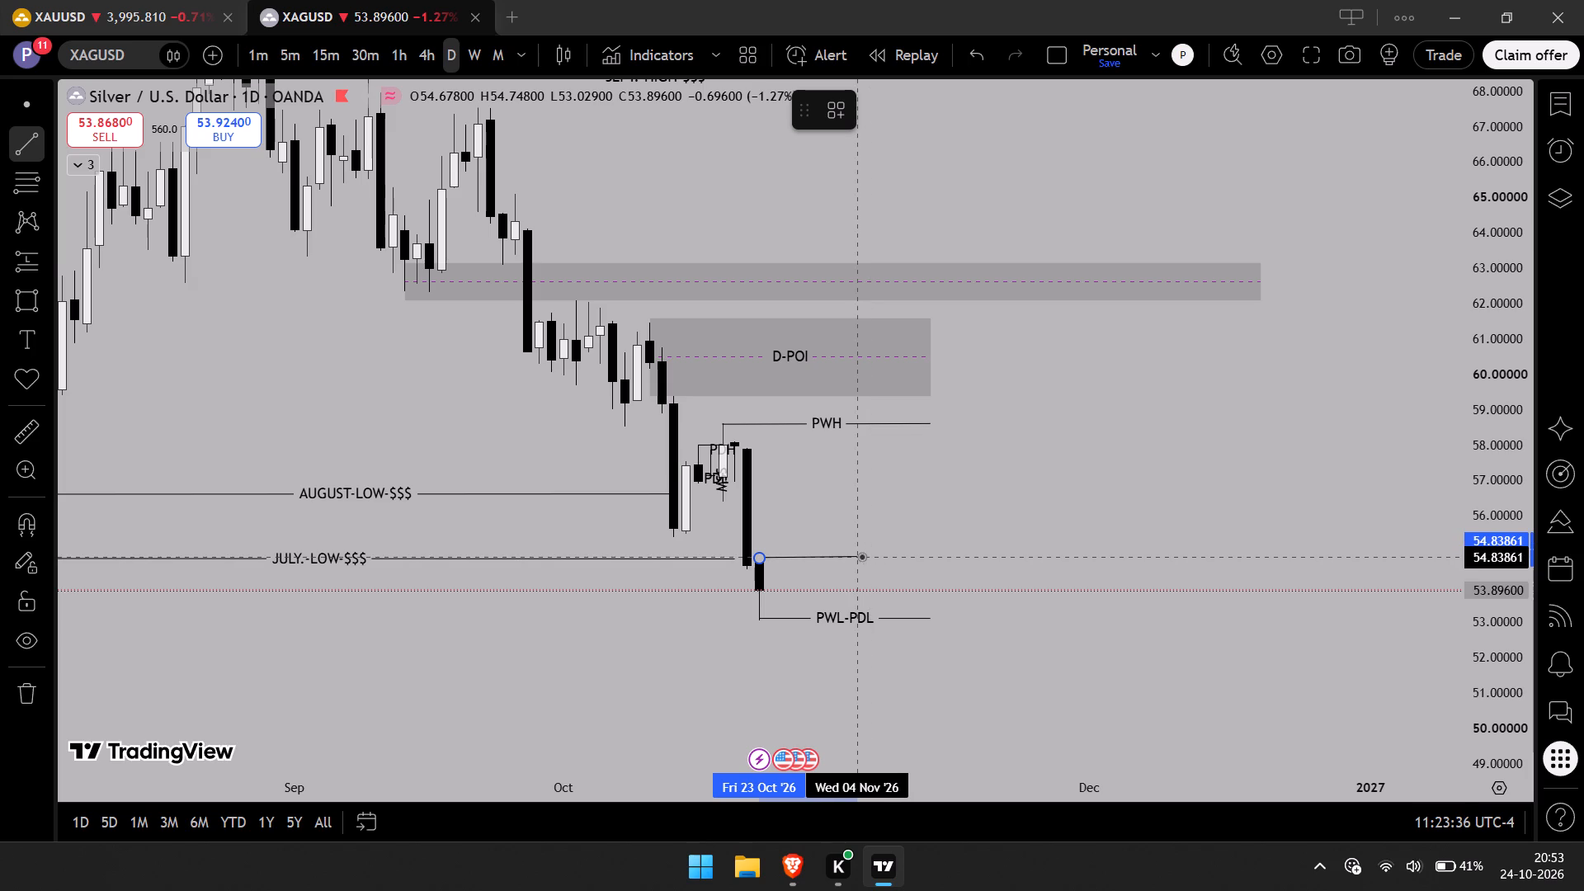
{"action": "left_click", "coordinate": [861, 556]}
{"action": "left_click", "coordinate": [827, 558]}
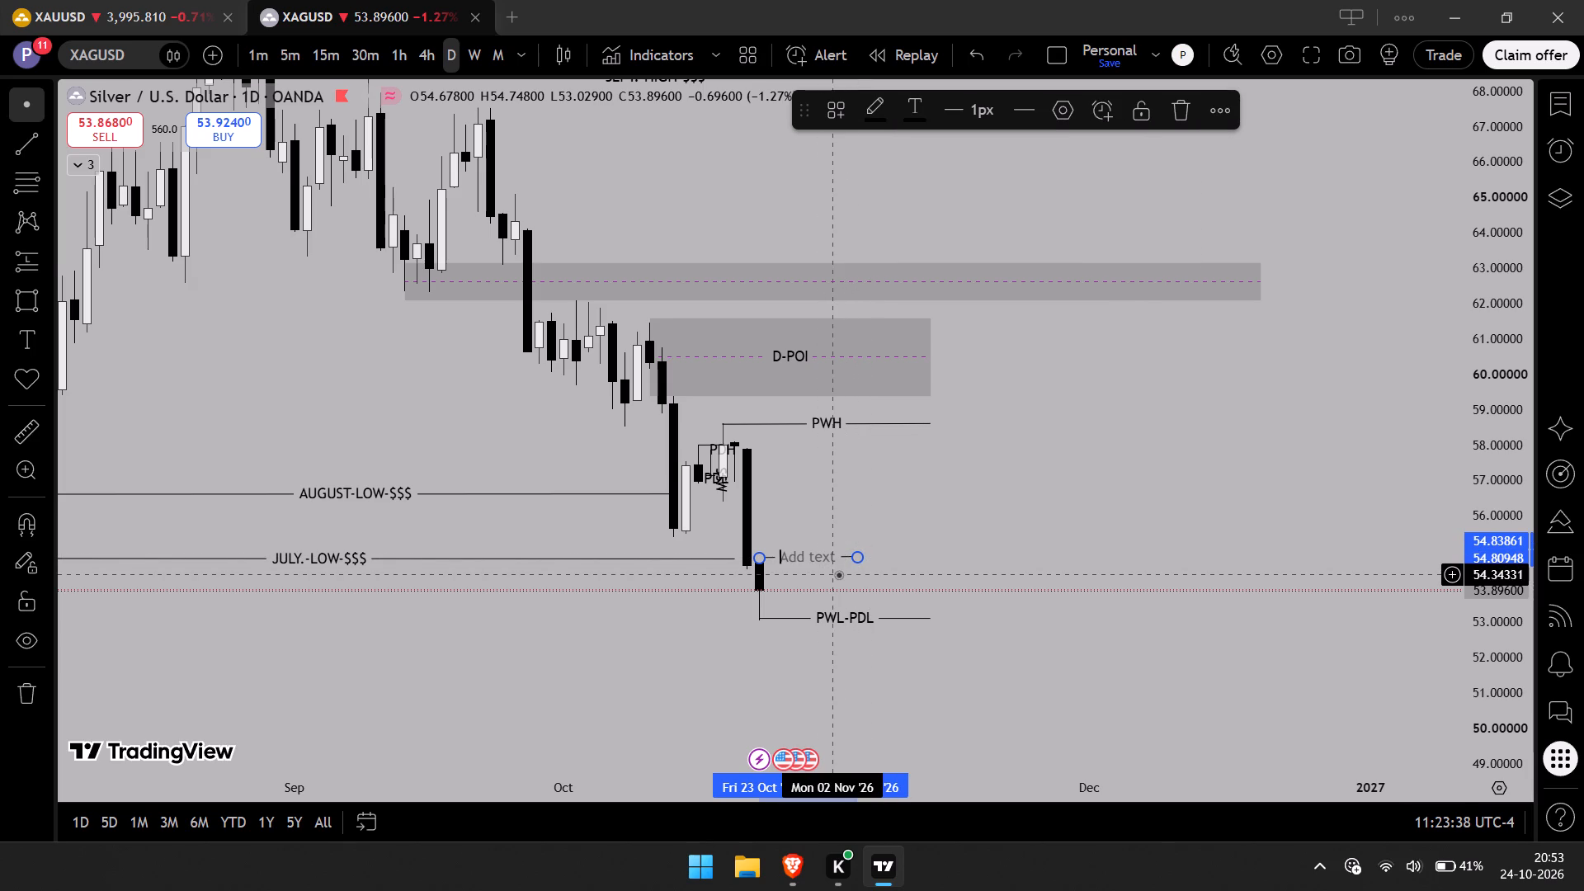
{"action": "type", "text": "PDH"}
{"action": "left_click", "coordinate": [907, 577]}
{"action": "left_click", "coordinate": [957, 554]}
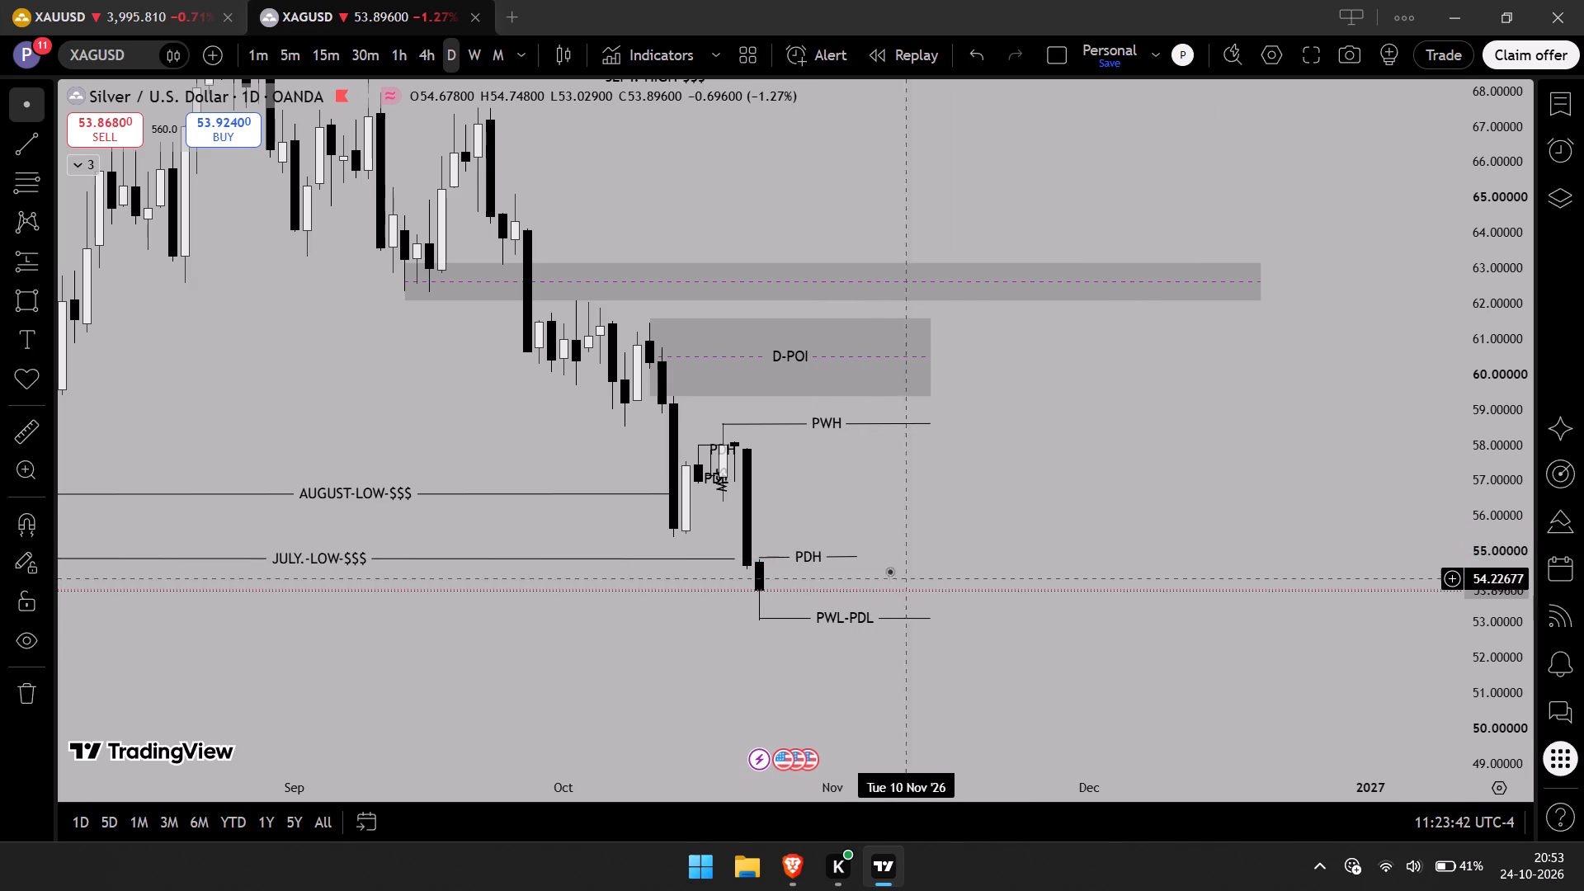
Shorten the PWL-PDL line to end at 4 November 2026, matching the new PDH line.
{"action": "left_click", "coordinate": [862, 557]}
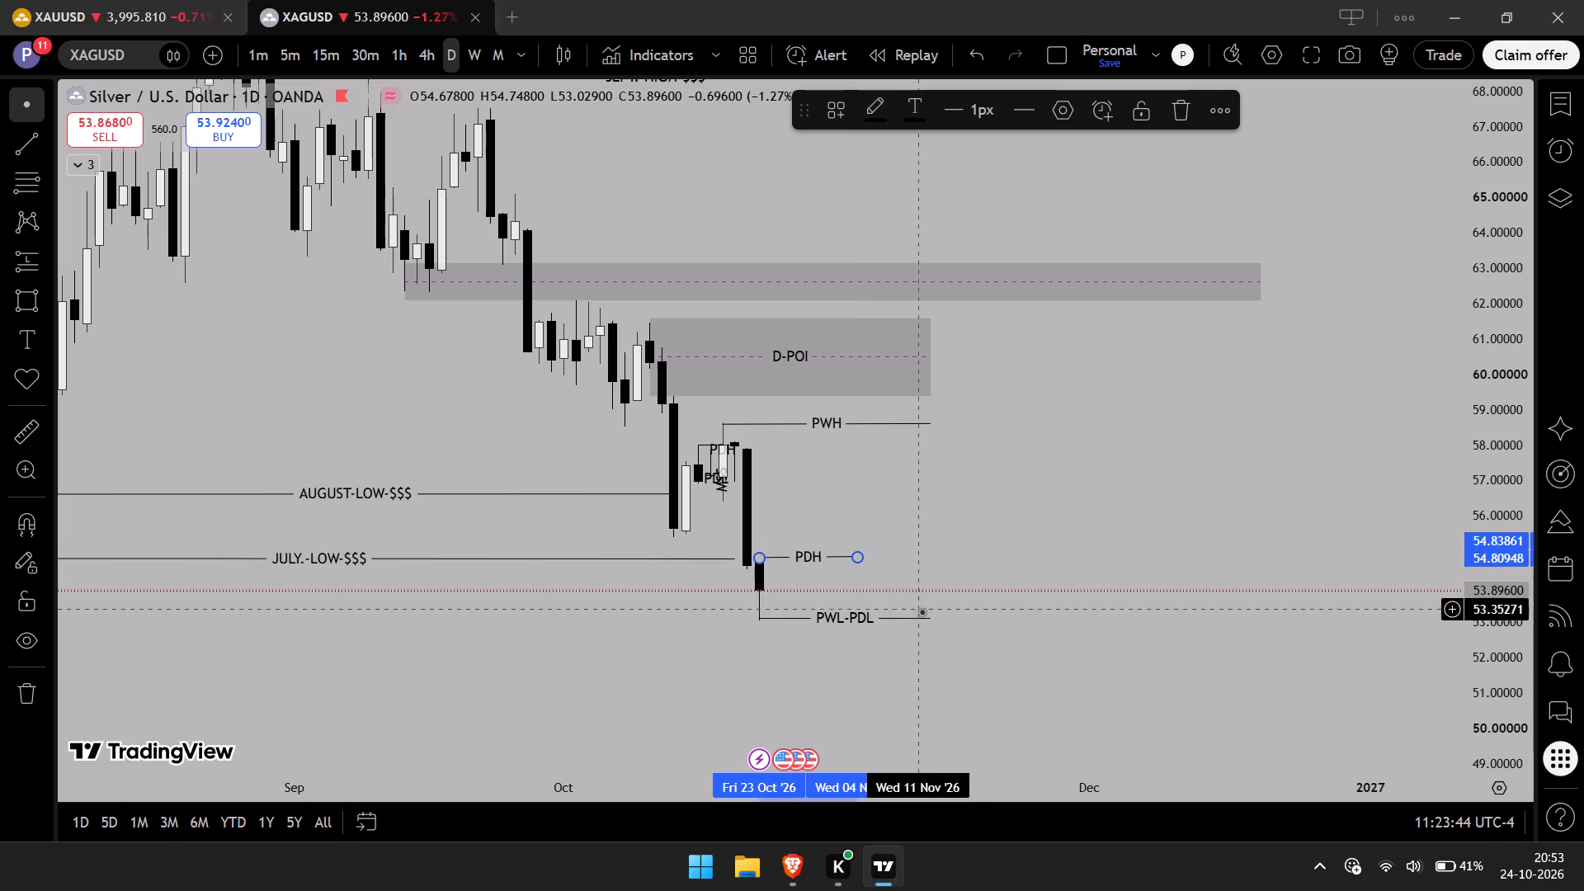
{"action": "left_click_drag", "start_coordinate": [929, 616], "coordinate": [858, 615]}
{"action": "left_click", "coordinate": [923, 578]}
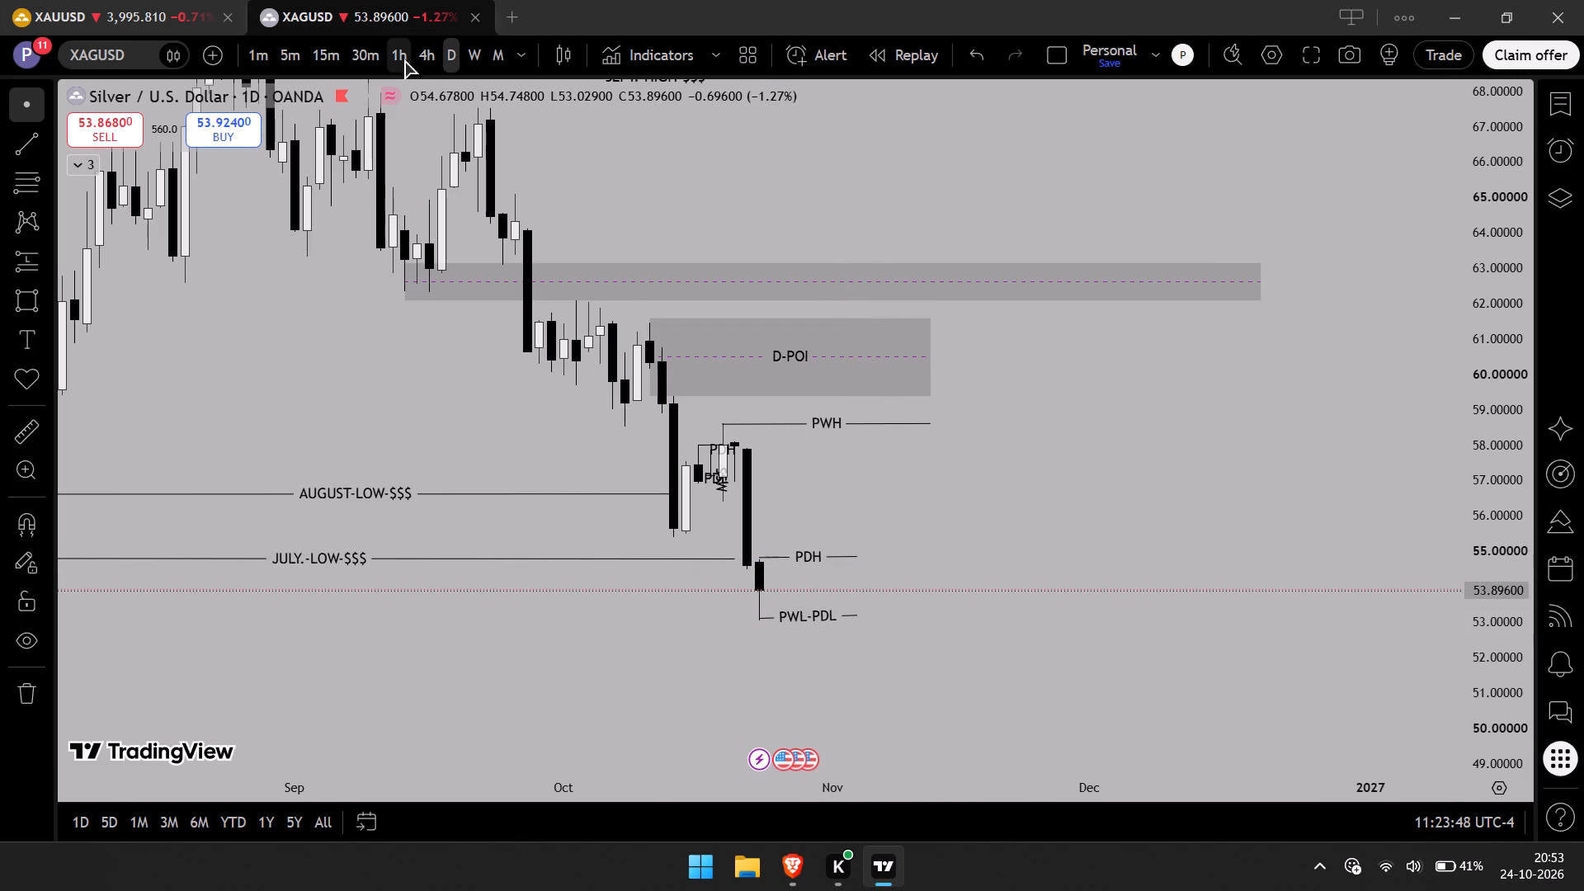
Switch silver to the 4-hour timeframe and shift the PWH line to start at the 20 October high wick.
{"action": "left_click", "coordinate": [429, 52]}
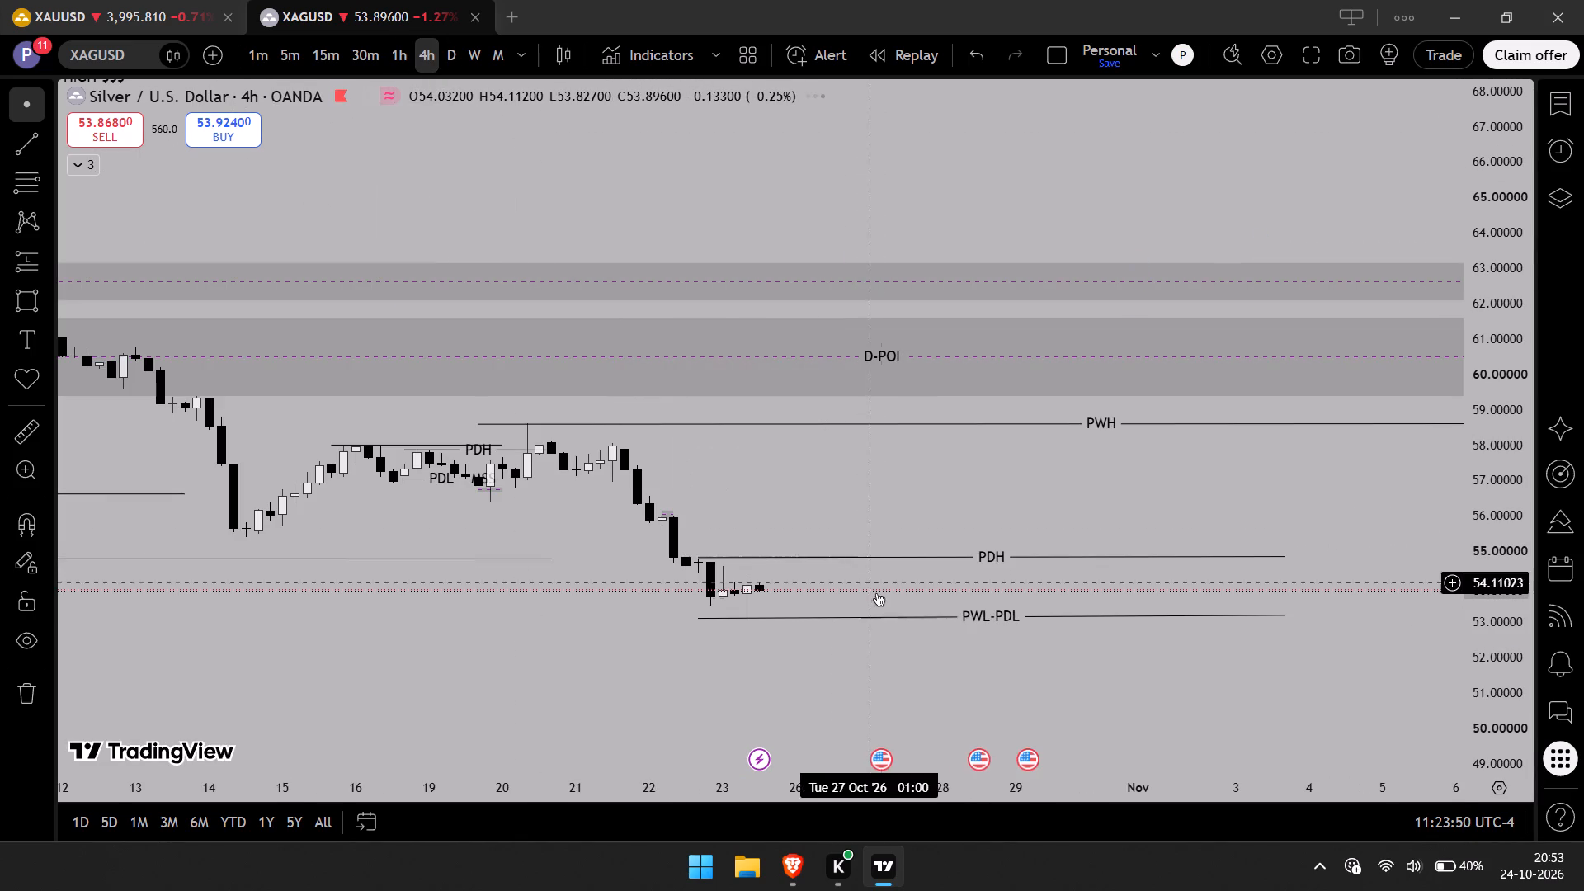
{"action": "left_click_drag", "start_coordinate": [1138, 493], "coordinate": [817, 509]}
{"action": "scroll", "coordinate": [809, 511], "scroll_direction": "down", "scroll_amount": 5}
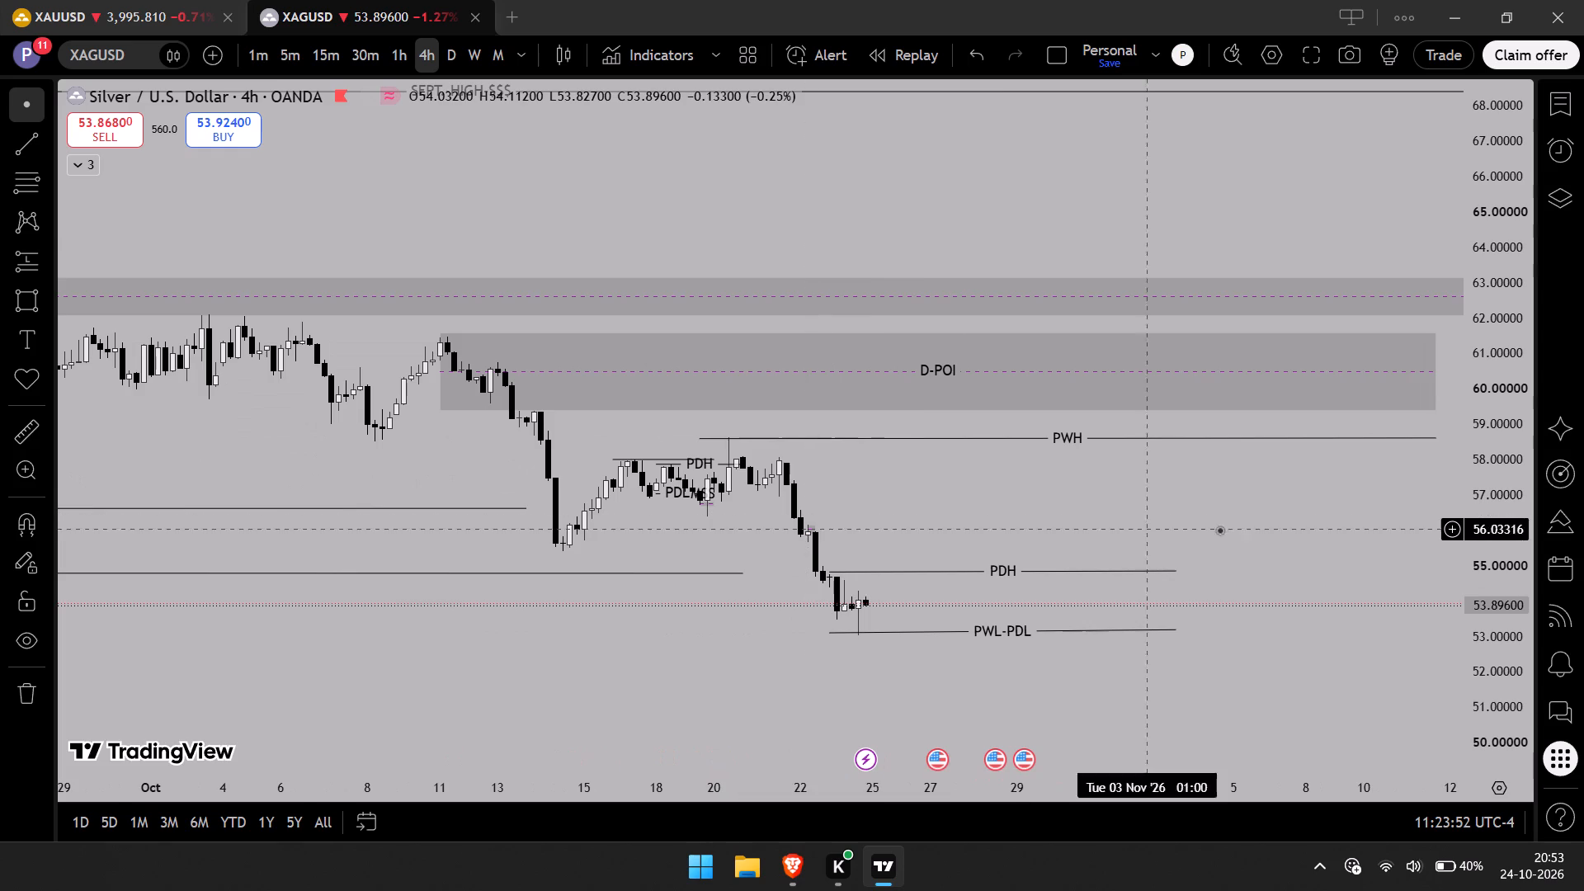
{"action": "left_click_drag", "start_coordinate": [1476, 668], "coordinate": [1465, 489]}
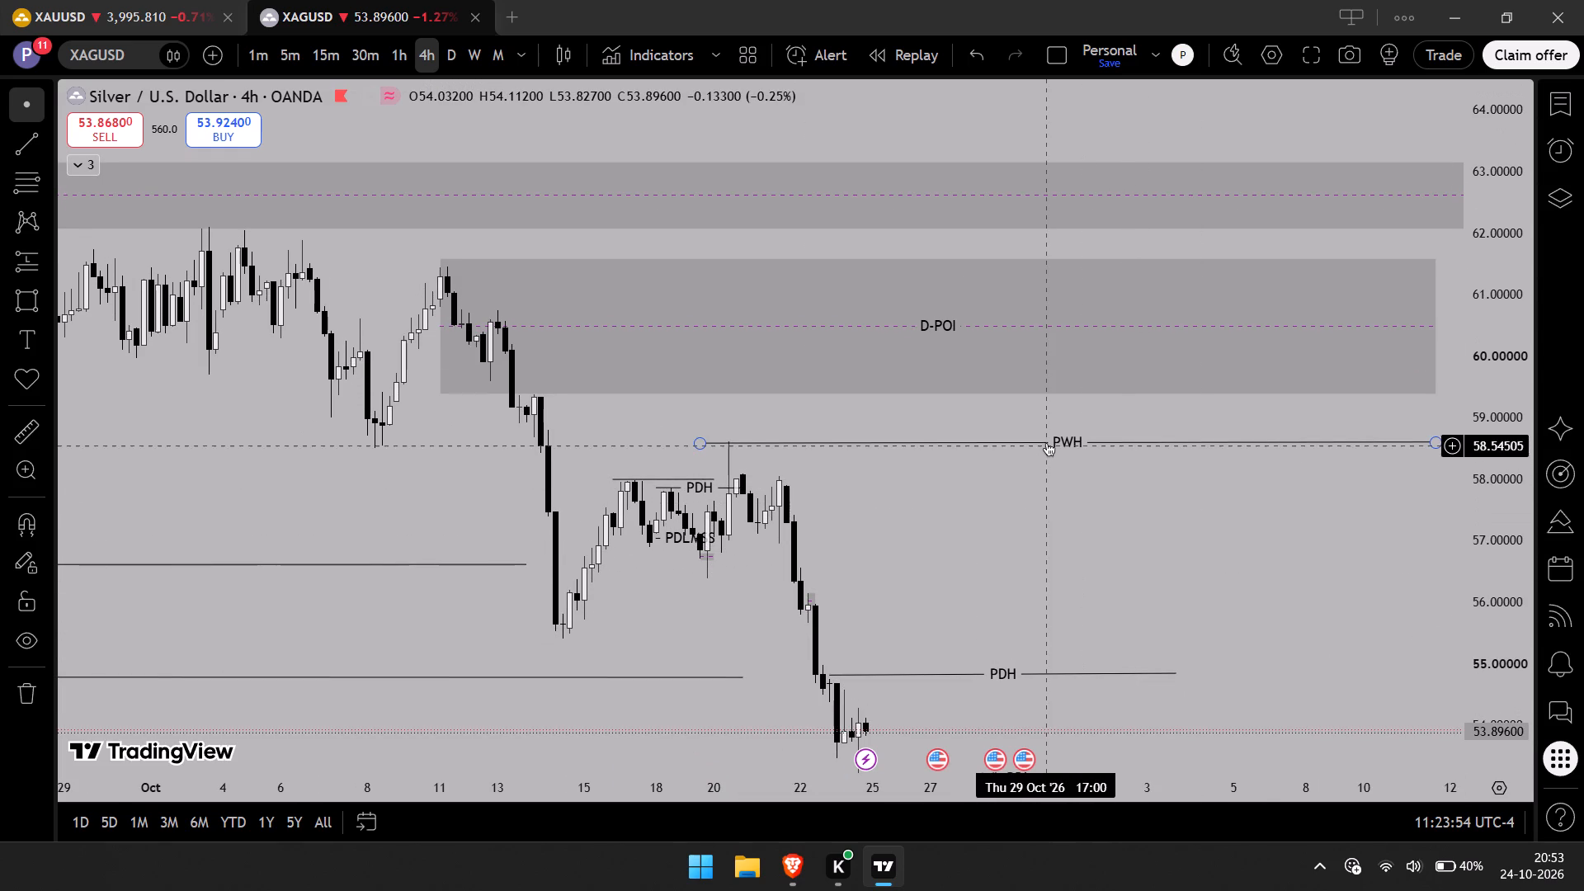
{"action": "left_click_drag", "start_coordinate": [1046, 443], "coordinate": [1076, 442]}
{"action": "left_click", "coordinate": [1103, 518]}
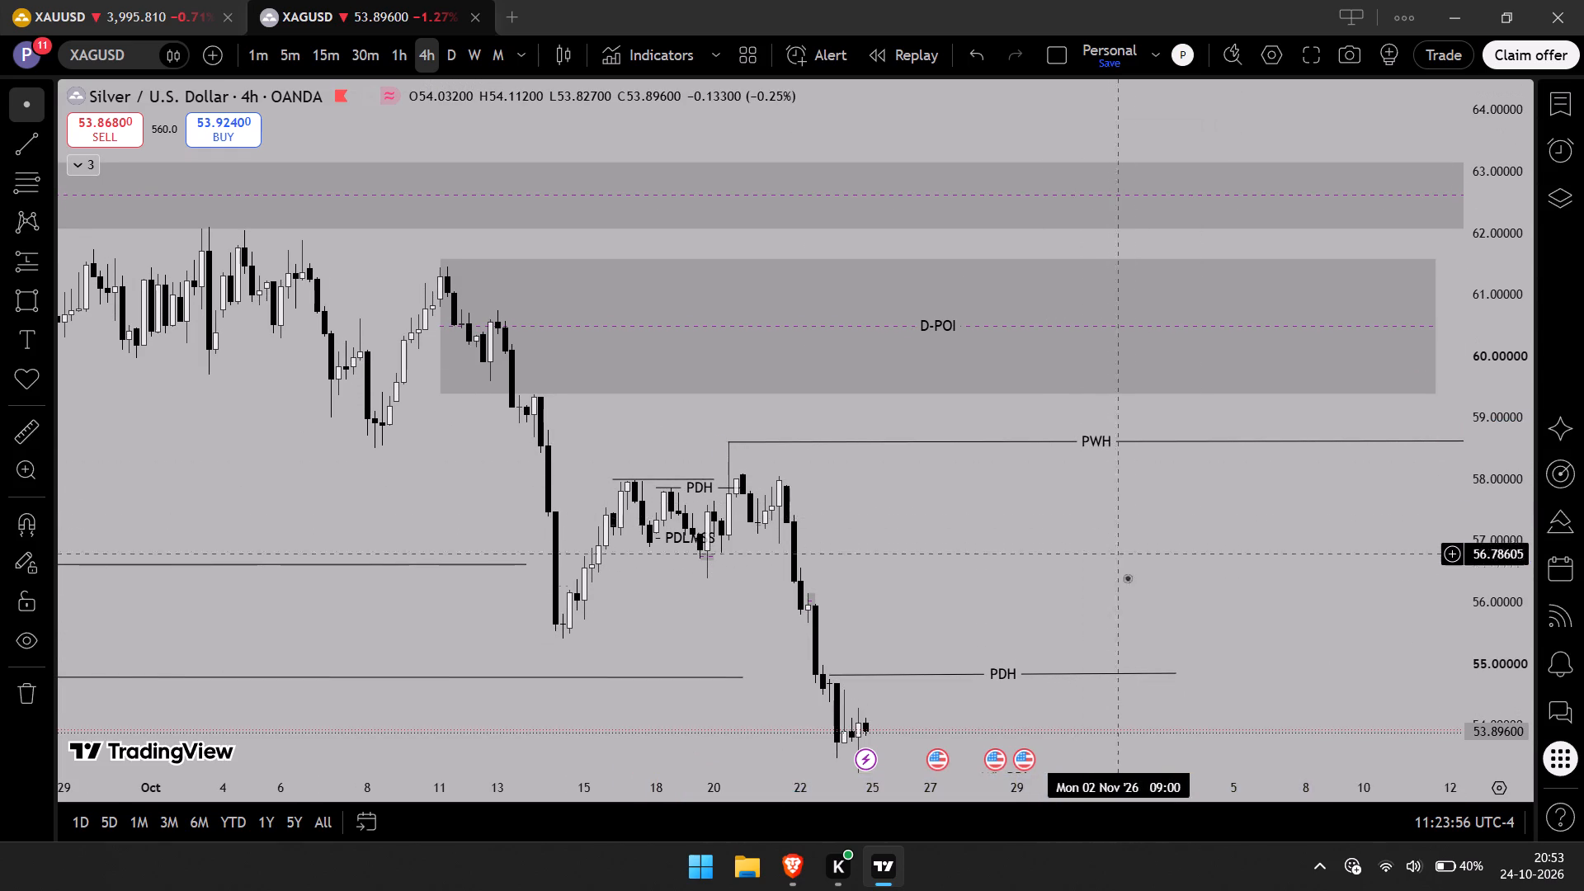
Move the PWL-PDL line to start at the 23 October 09:00 low, about 52.99, and level its end near 4 November.
{"action": "left_click_drag", "start_coordinate": [1131, 587], "coordinate": [1056, 331]}
{"action": "left_click_drag", "start_coordinate": [1209, 398], "coordinate": [993, 430]}
{"action": "left_click_drag", "start_coordinate": [719, 568], "coordinate": [749, 579]}
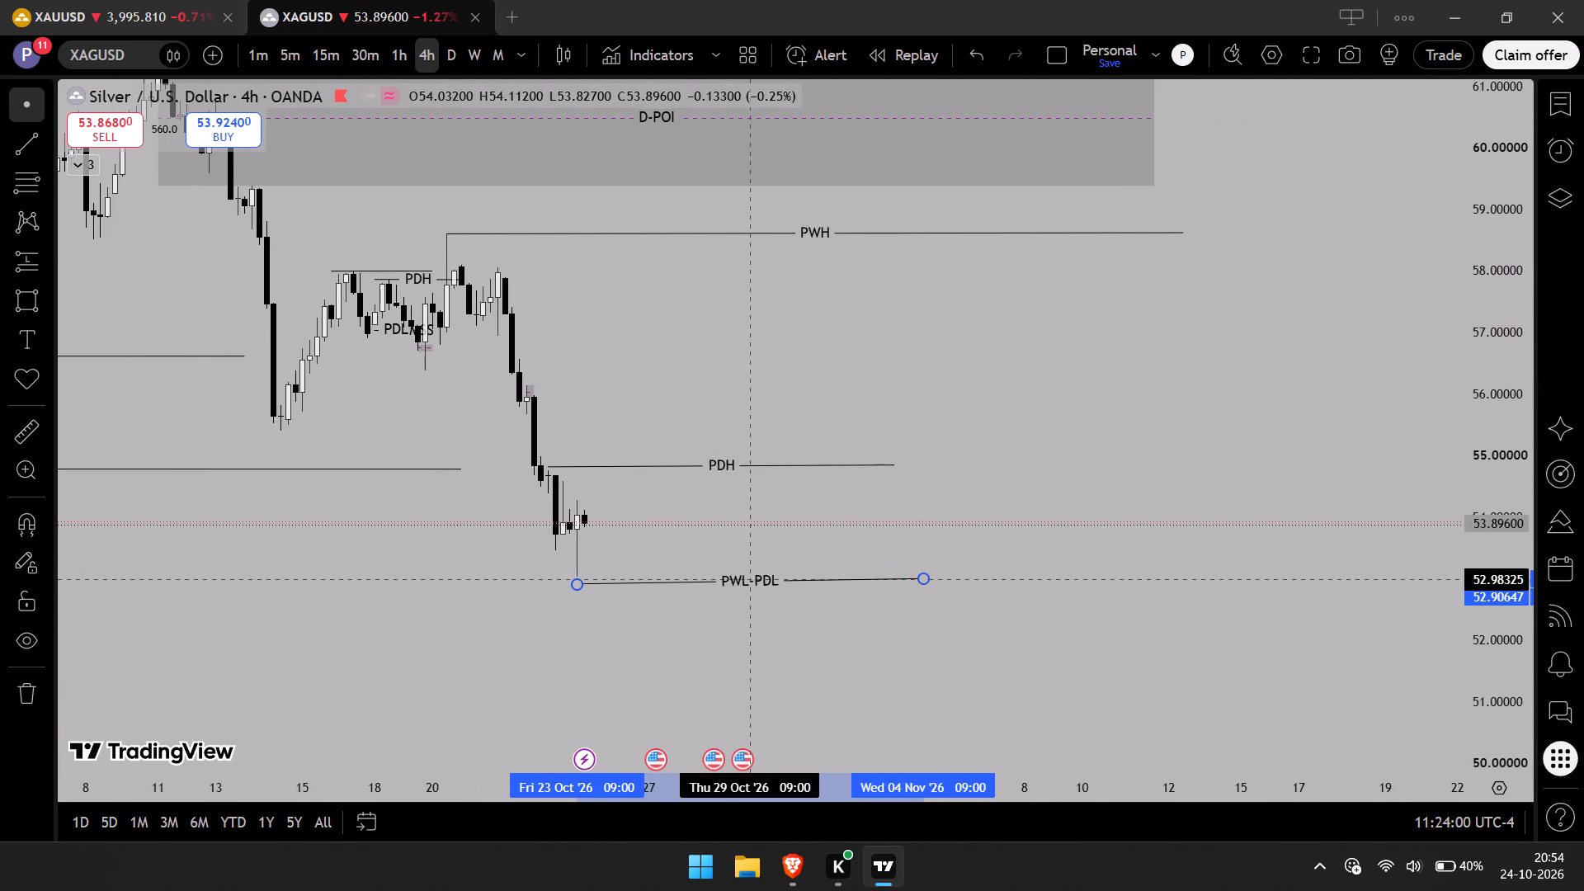
{"action": "left_click_drag", "start_coordinate": [749, 579], "coordinate": [752, 574]}
{"action": "left_click_drag", "start_coordinate": [922, 574], "coordinate": [912, 594]}
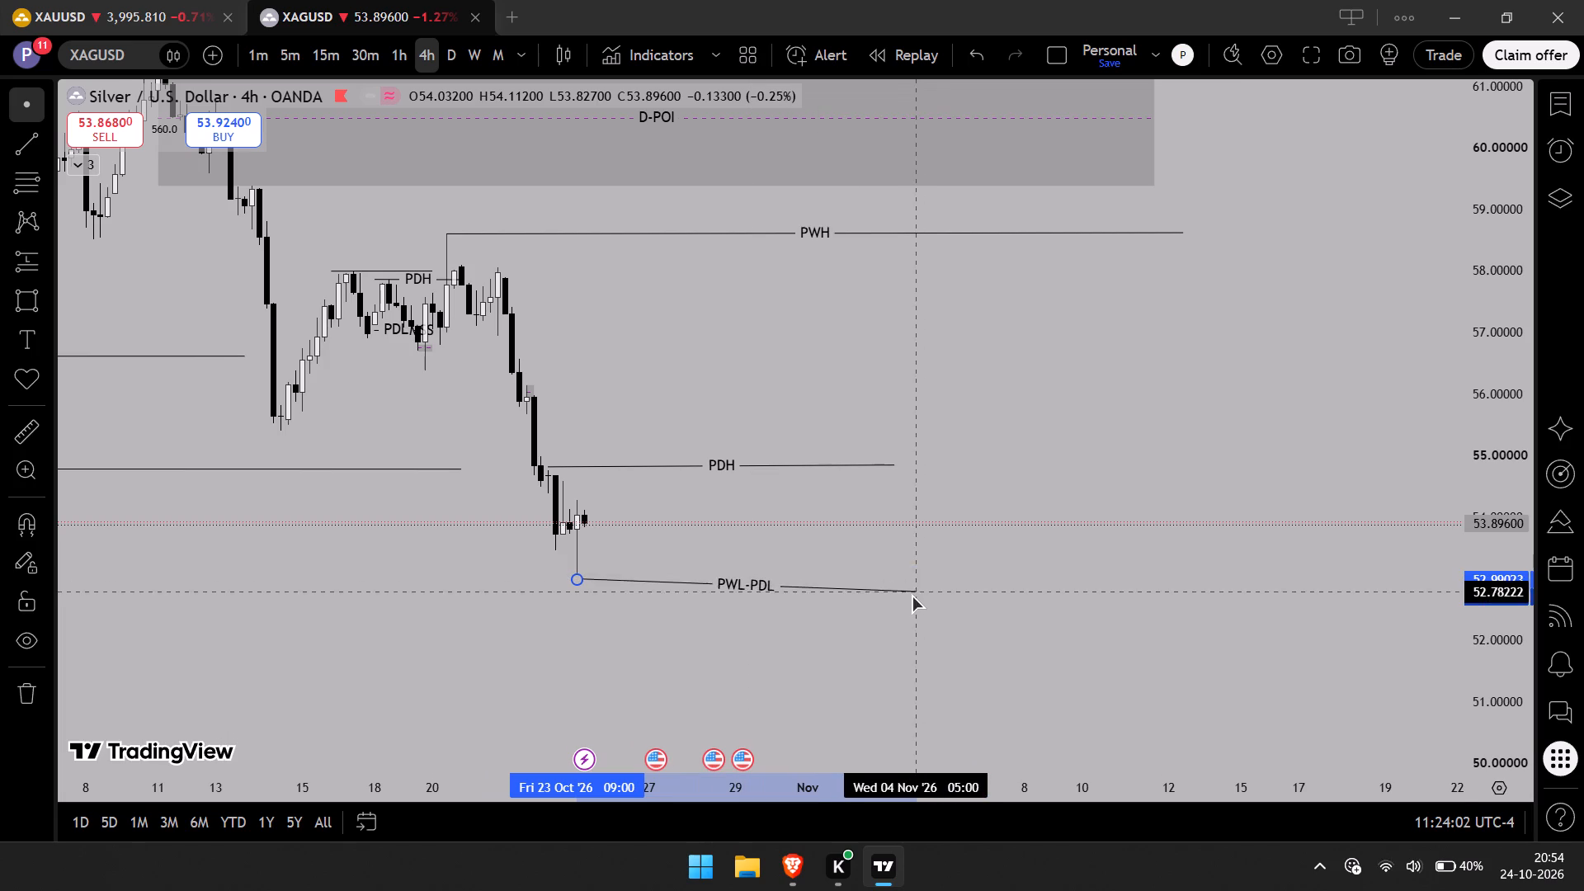
{"action": "left_click_drag", "start_coordinate": [912, 594], "coordinate": [907, 578]}
Lower the new PDH line on the 4-hour chart to about 54.8, closer to the previous day's high.
{"action": "left_click", "coordinate": [896, 465]}
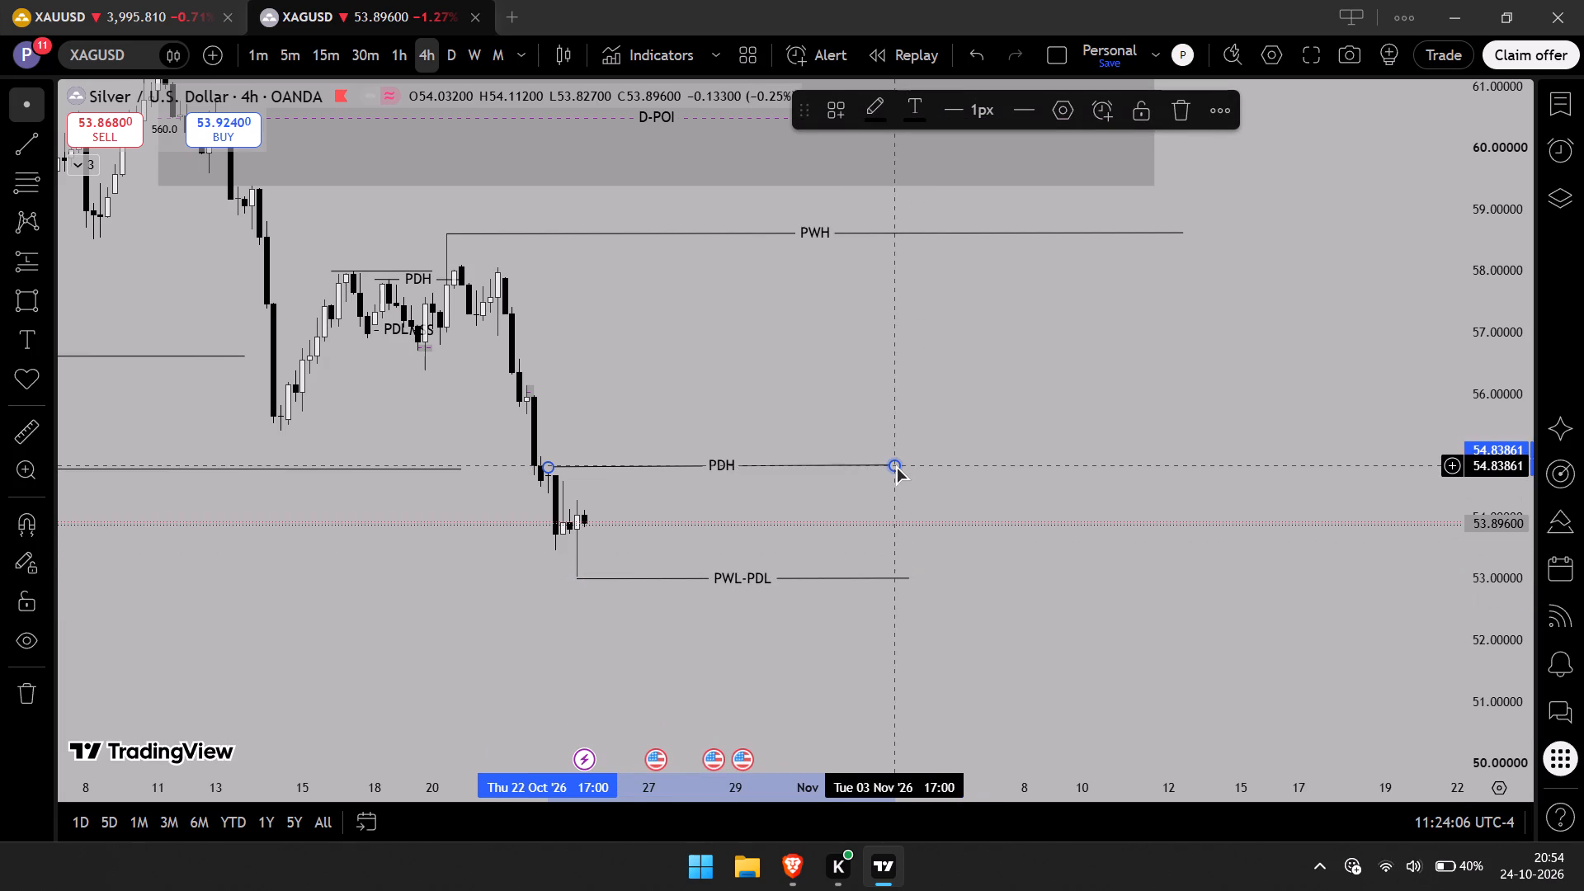
{"action": "left_click", "coordinate": [911, 518]}
{"action": "scroll", "coordinate": [911, 516], "scroll_direction": "down", "scroll_amount": 5}
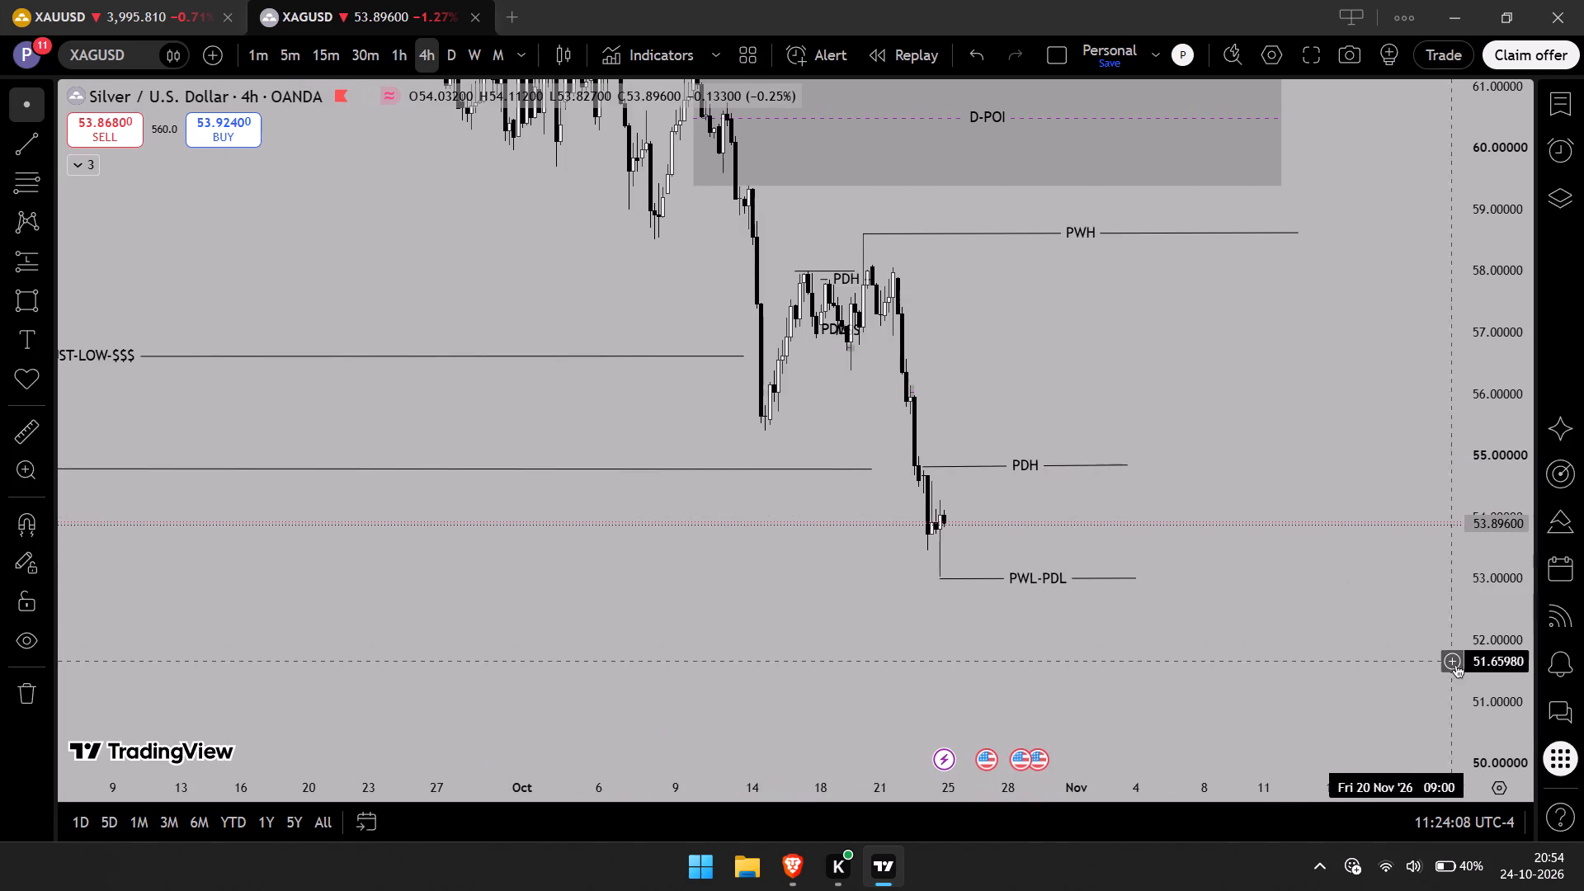
{"action": "left_click_drag", "start_coordinate": [1473, 680], "coordinate": [1467, 526]}
{"action": "left_click_drag", "start_coordinate": [1303, 610], "coordinate": [1273, 540]}
{"action": "scroll", "coordinate": [1048, 521], "scroll_direction": "up", "scroll_amount": 4}
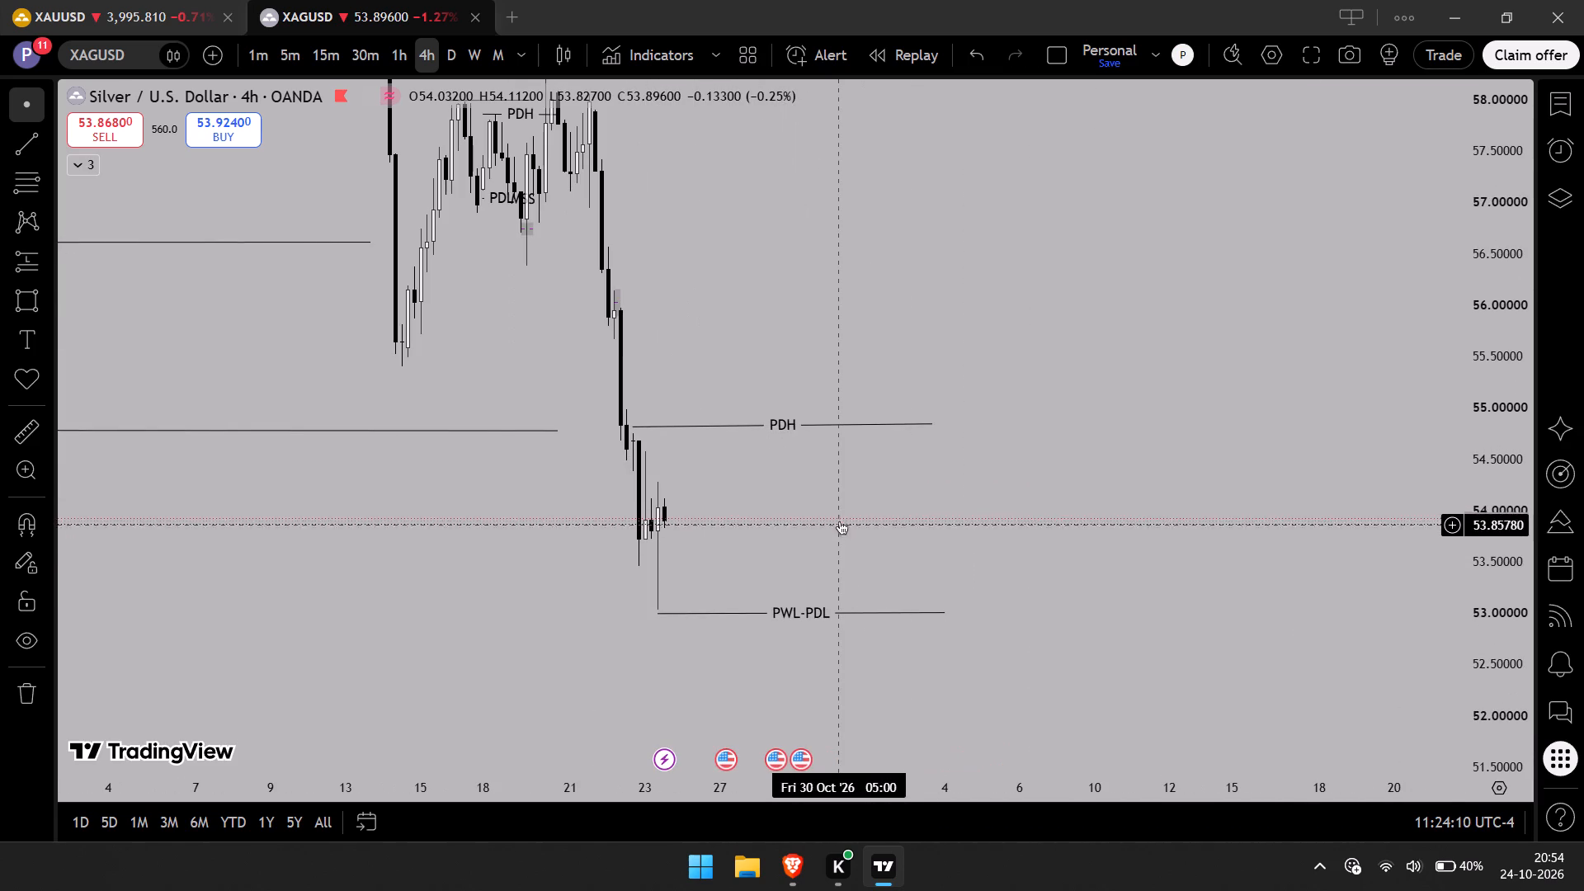
{"action": "left_click_drag", "start_coordinate": [834, 512], "coordinate": [847, 592]}
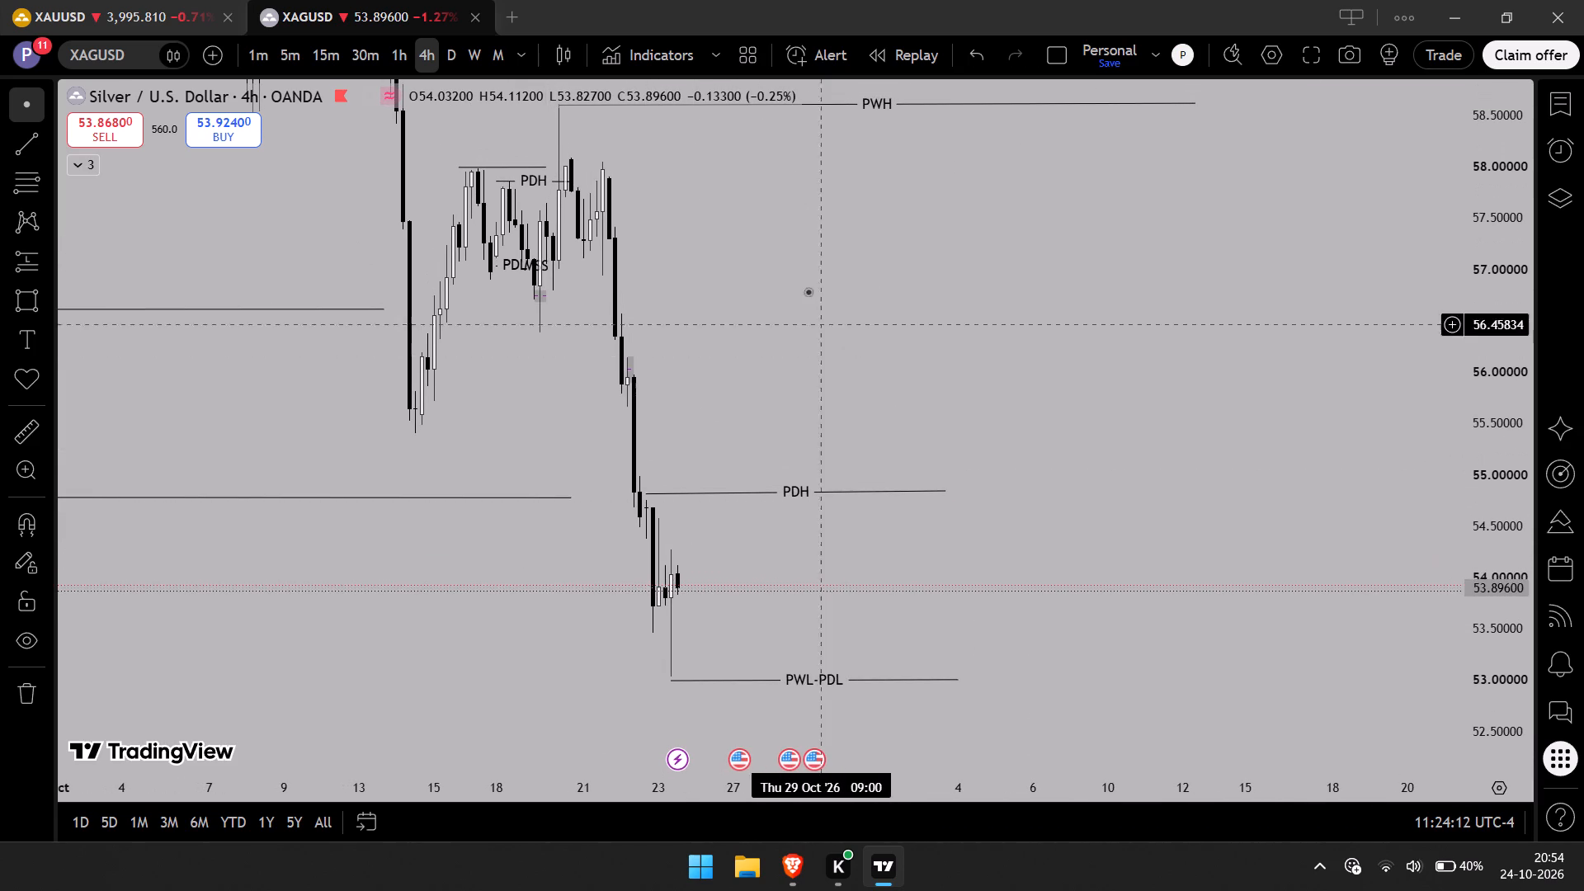
{"action": "left_click_drag", "start_coordinate": [836, 237], "coordinate": [831, 314]}
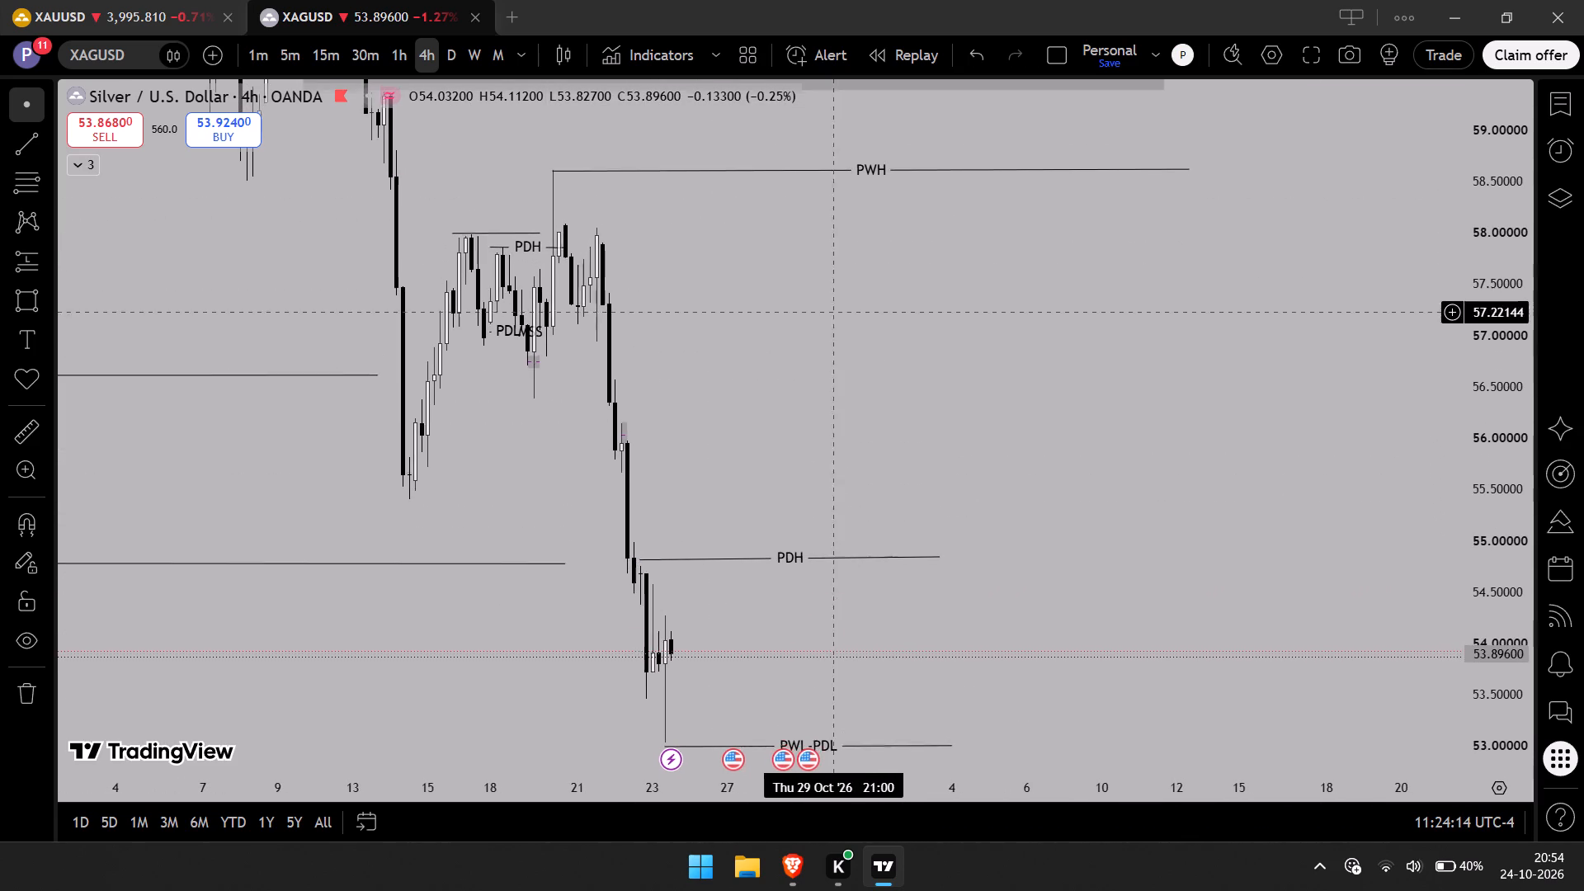
{"action": "left_click_drag", "start_coordinate": [831, 314], "coordinate": [831, 315]}
{"action": "left_click_drag", "start_coordinate": [851, 492], "coordinate": [858, 389]}
{"action": "scroll", "coordinate": [855, 413], "scroll_direction": "up", "scroll_amount": 3}
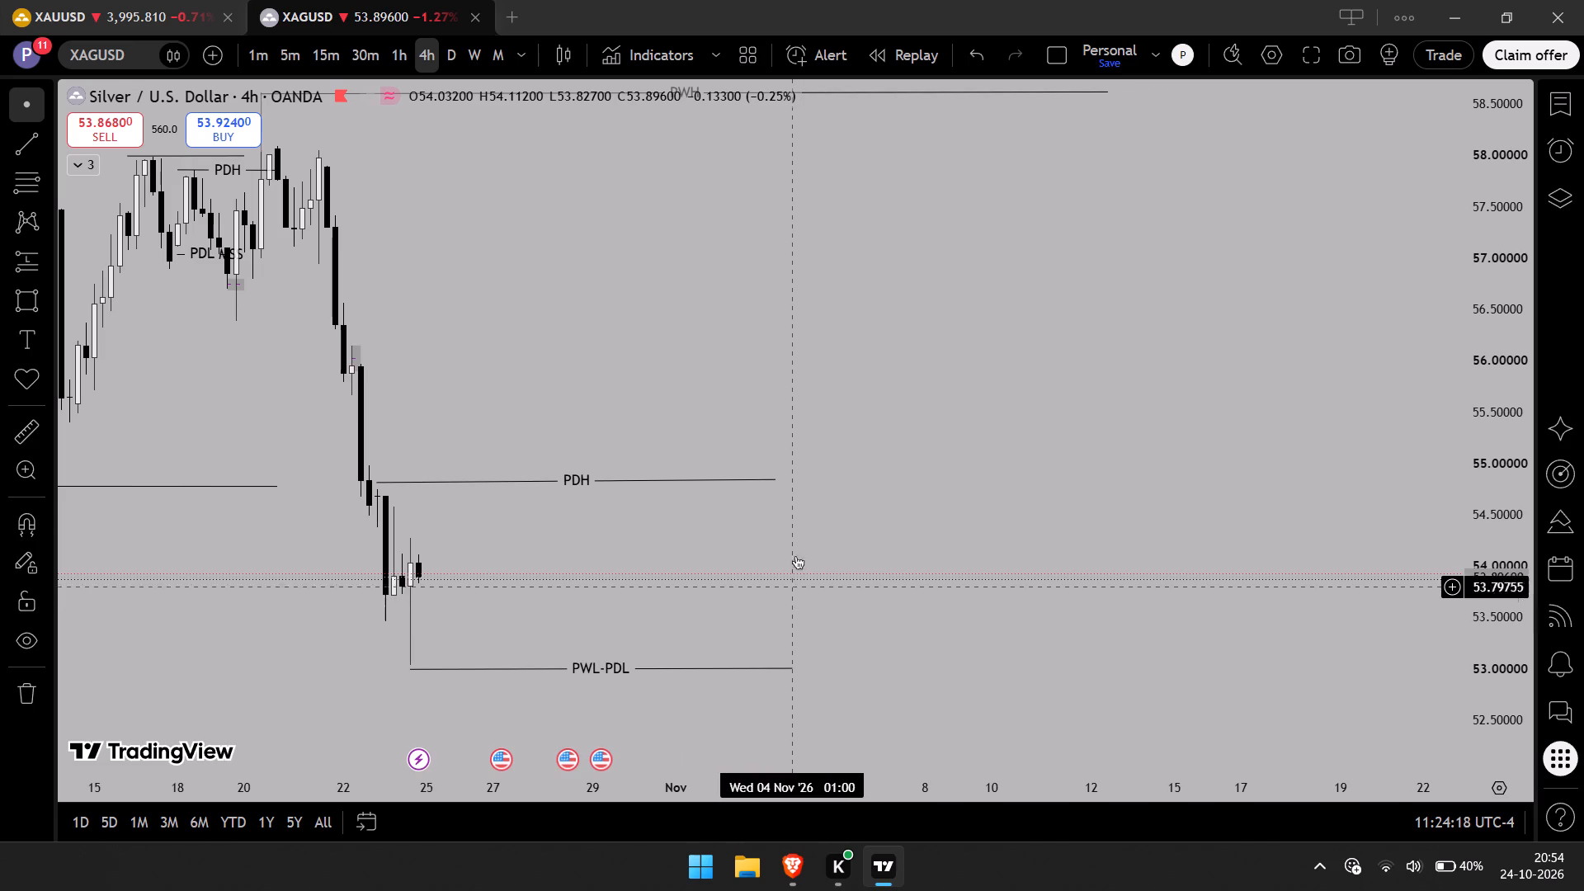
{"action": "left_click", "coordinate": [577, 478]}
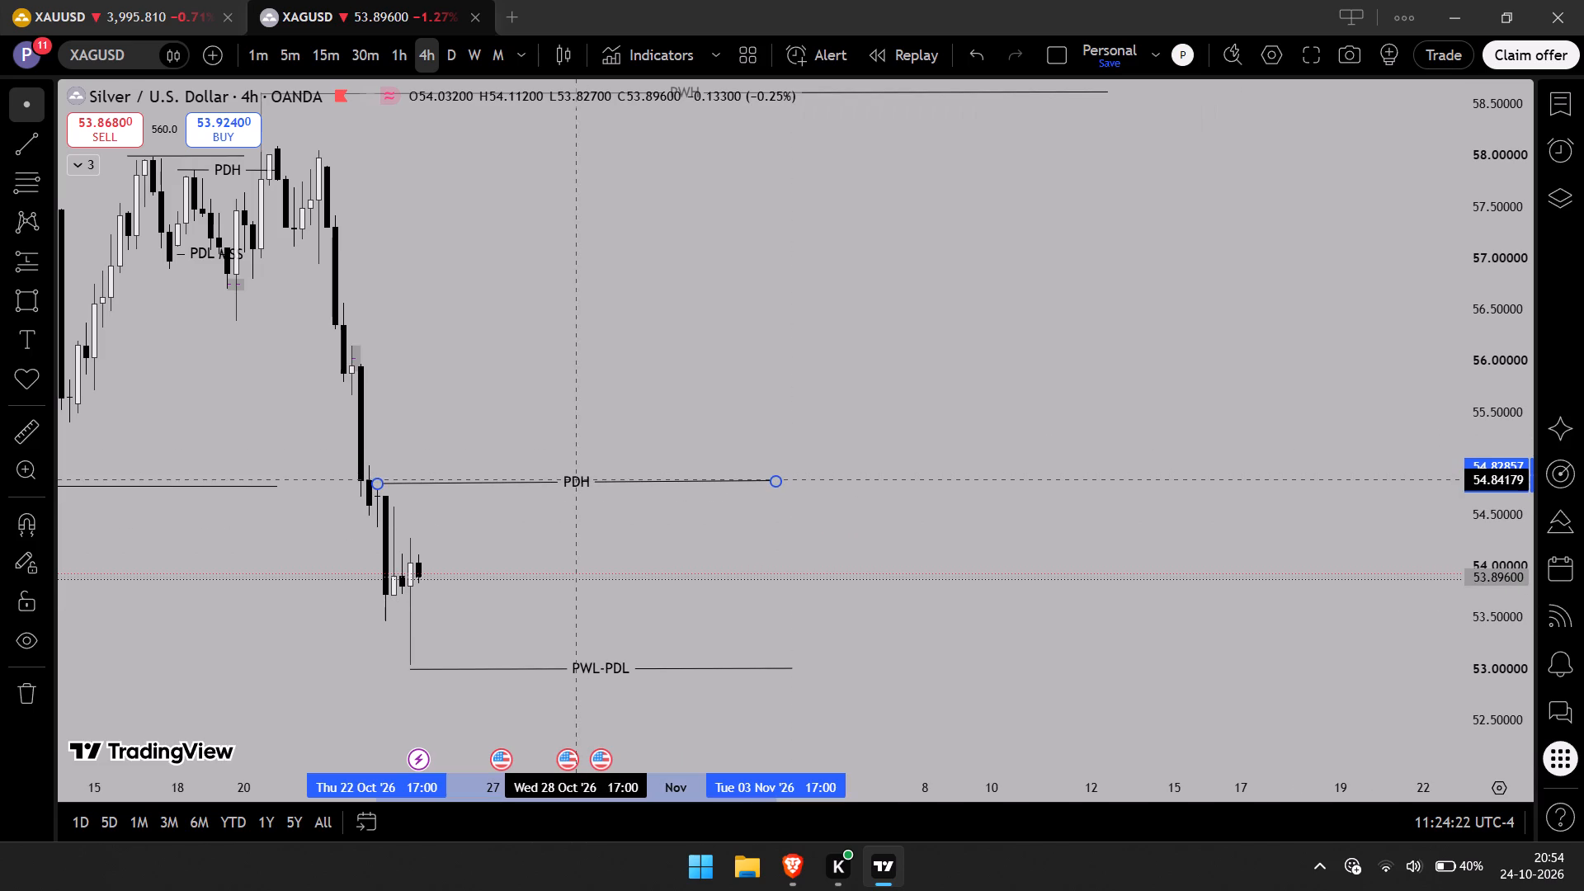
{"action": "left_click", "coordinate": [603, 437]}
{"action": "left_click", "coordinate": [582, 485]}
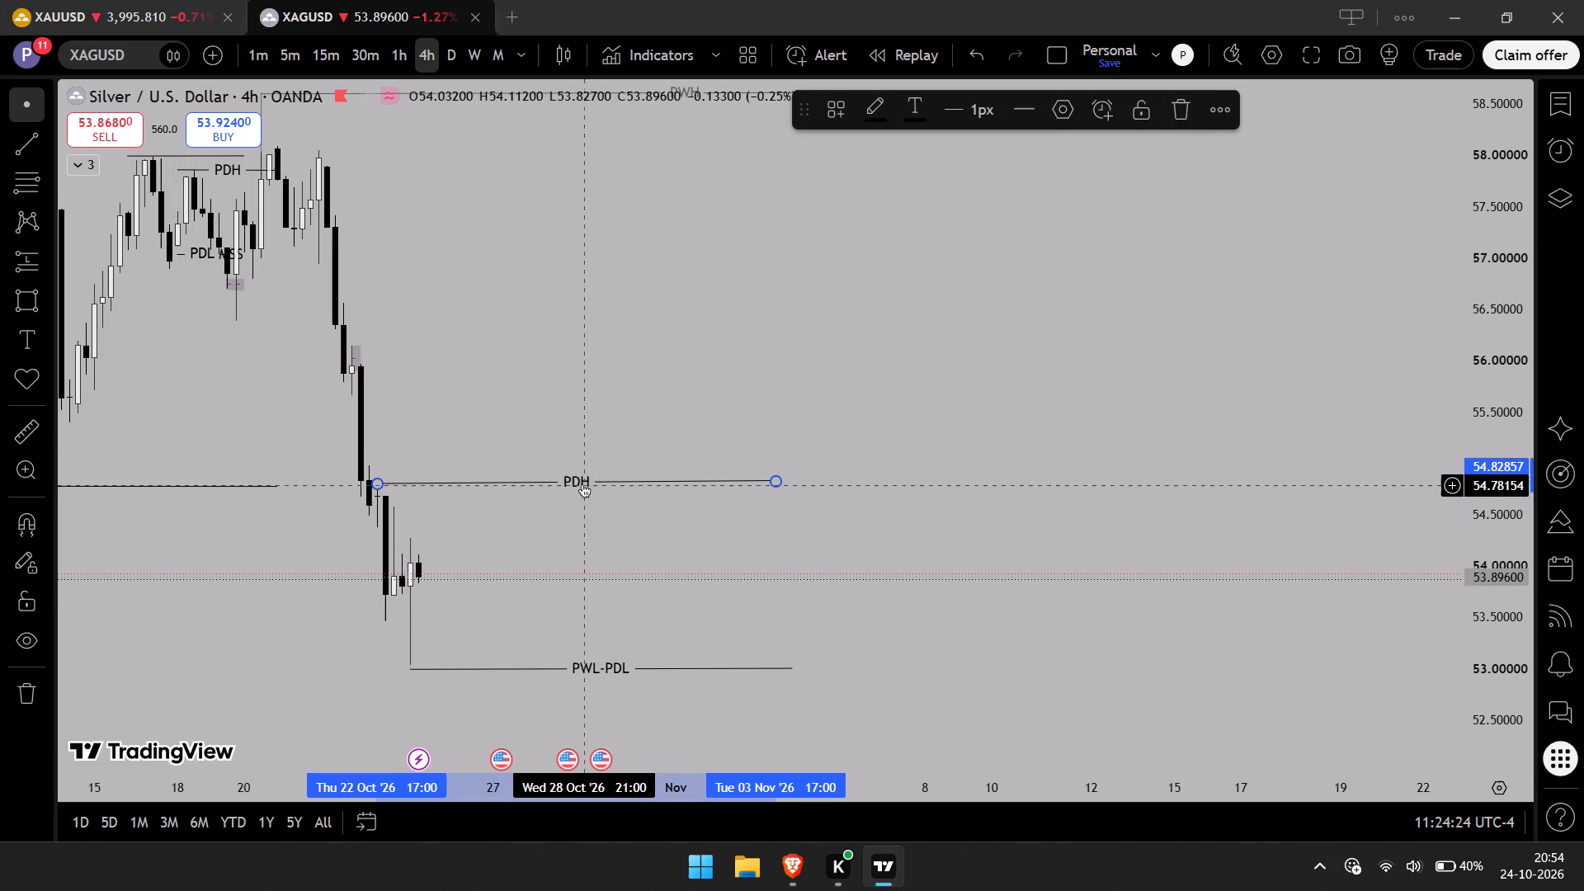
{"action": "left_click", "coordinate": [612, 442]}
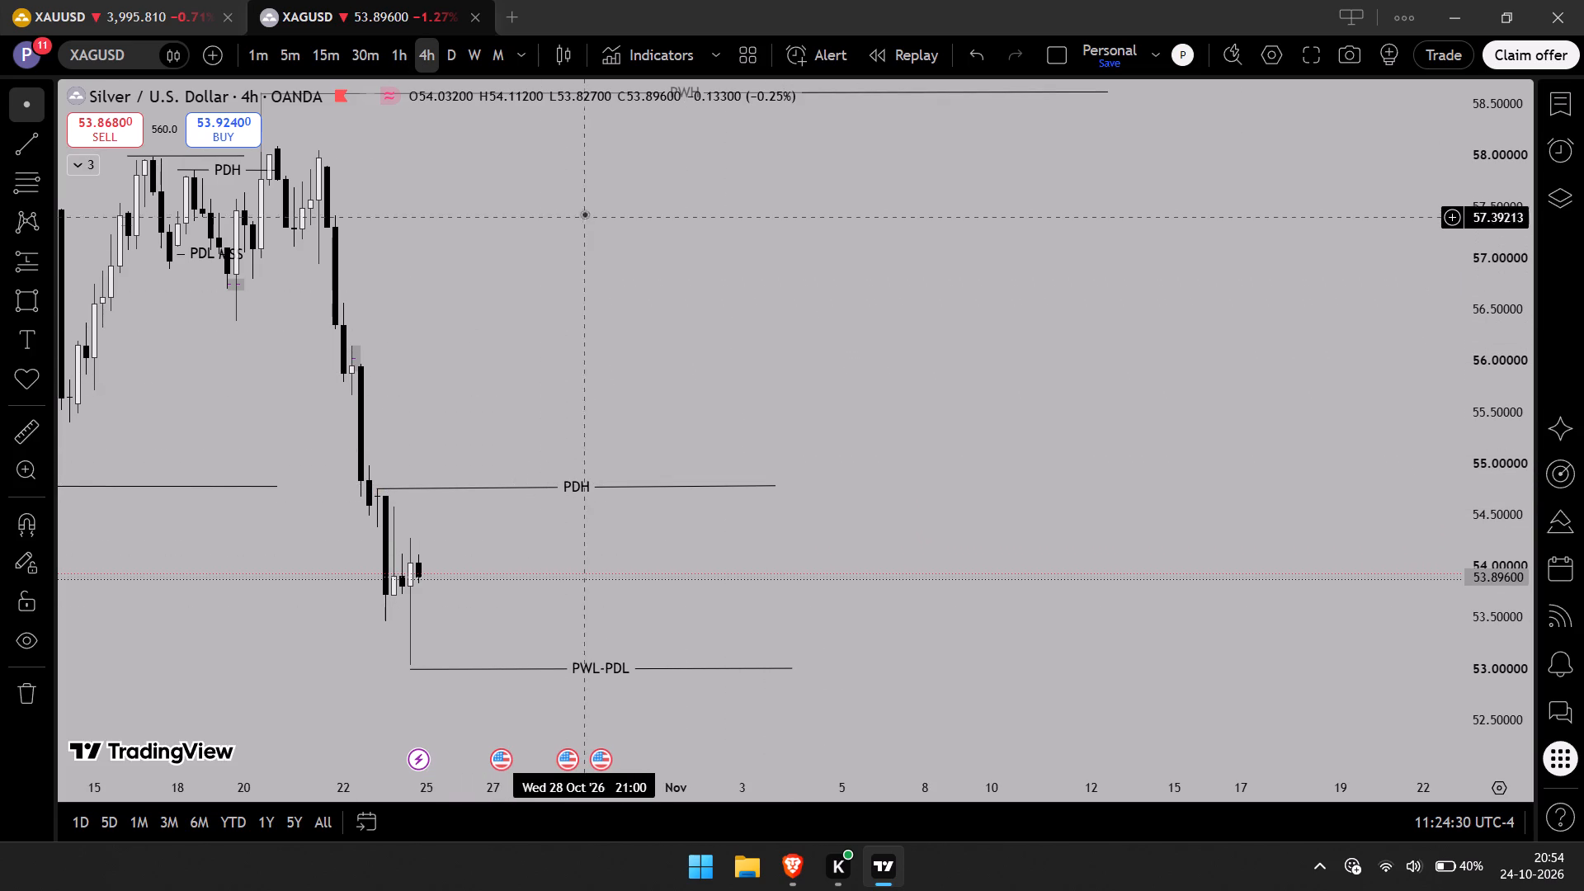
Switch silver to the 1-hour timeframe and level the PDH line's end with its start at about 54.75.
{"action": "left_click", "coordinate": [396, 52]}
{"action": "scroll", "coordinate": [702, 681], "scroll_direction": "down", "scroll_amount": 2}
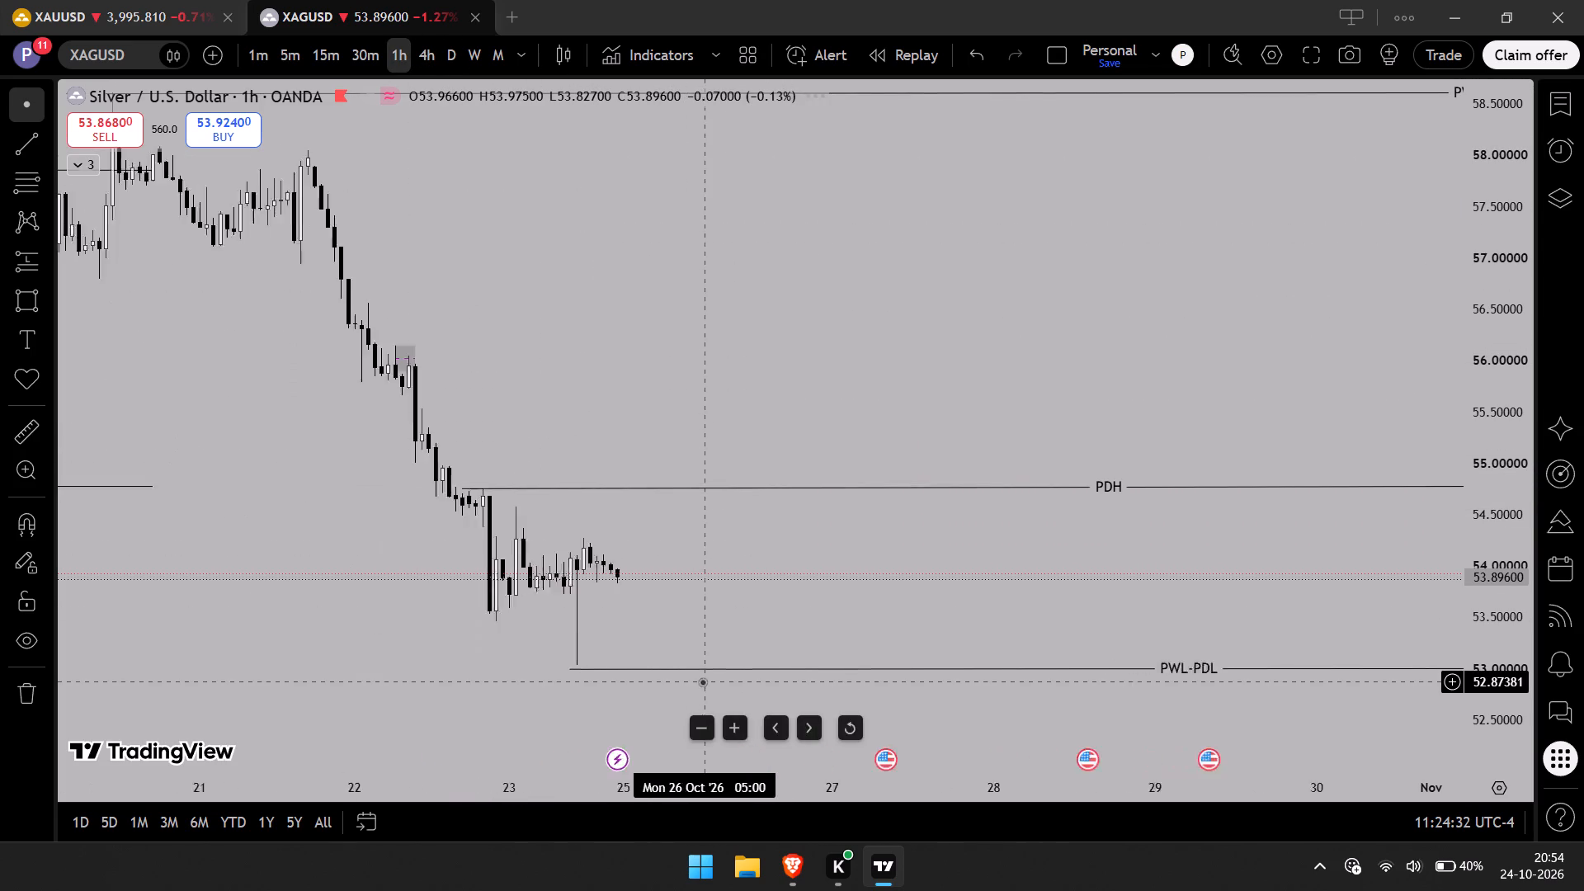
{"action": "scroll", "coordinate": [702, 681], "scroll_direction": "down", "scroll_amount": 4}
{"action": "left_click_drag", "start_coordinate": [1140, 593], "coordinate": [1030, 559]}
{"action": "left_click_drag", "start_coordinate": [1500, 728], "coordinate": [1454, 513]}
{"action": "left_click_drag", "start_coordinate": [1228, 687], "coordinate": [1126, 455]}
{"action": "left_click_drag", "start_coordinate": [1125, 456], "coordinate": [757, 476]}
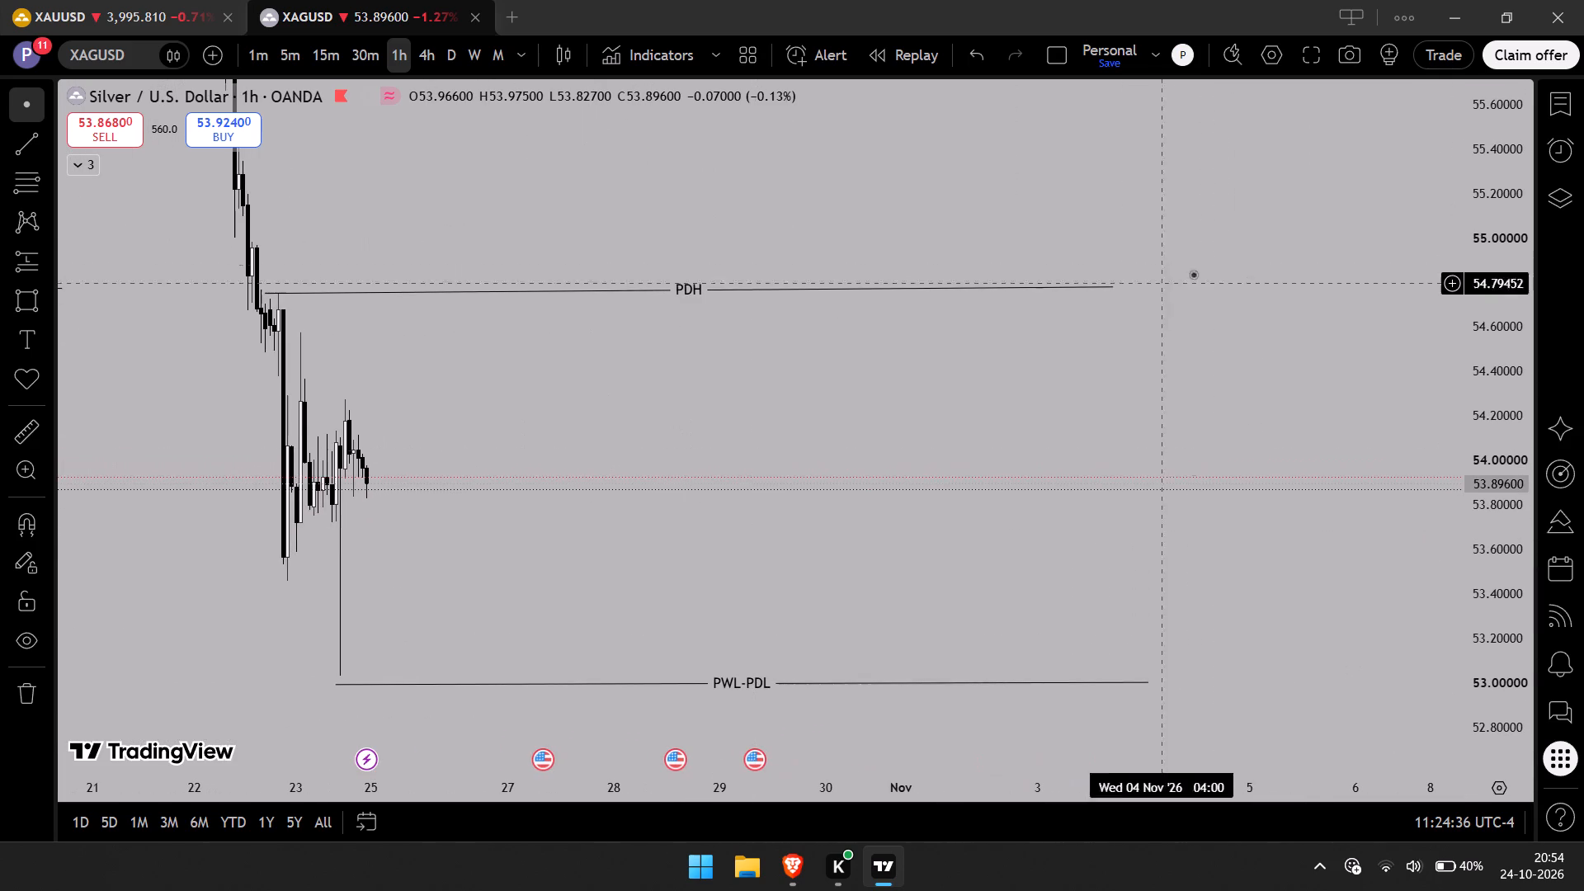
{"action": "left_click_drag", "start_coordinate": [1110, 284], "coordinate": [1110, 293]}
{"action": "left_click", "coordinate": [1131, 412]}
Raise silver's PWL-PDL line on the 1-hour chart to about 53.01, starting at the 23 October 10:00 low.
{"action": "left_click_drag", "start_coordinate": [1120, 471], "coordinate": [1126, 399]}
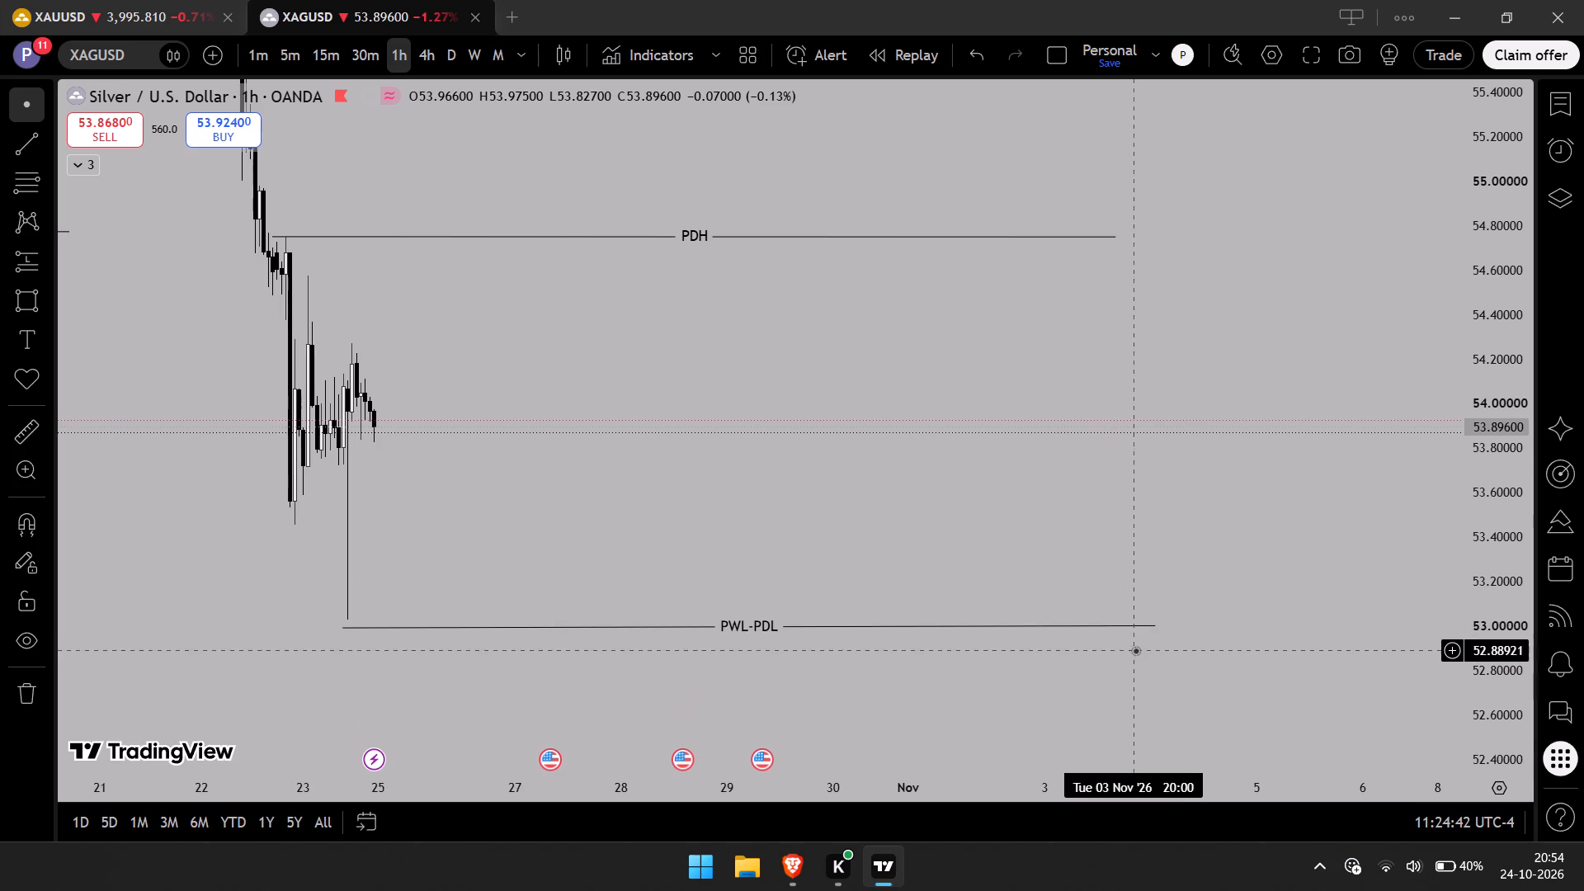
{"action": "left_click", "coordinate": [1156, 626]}
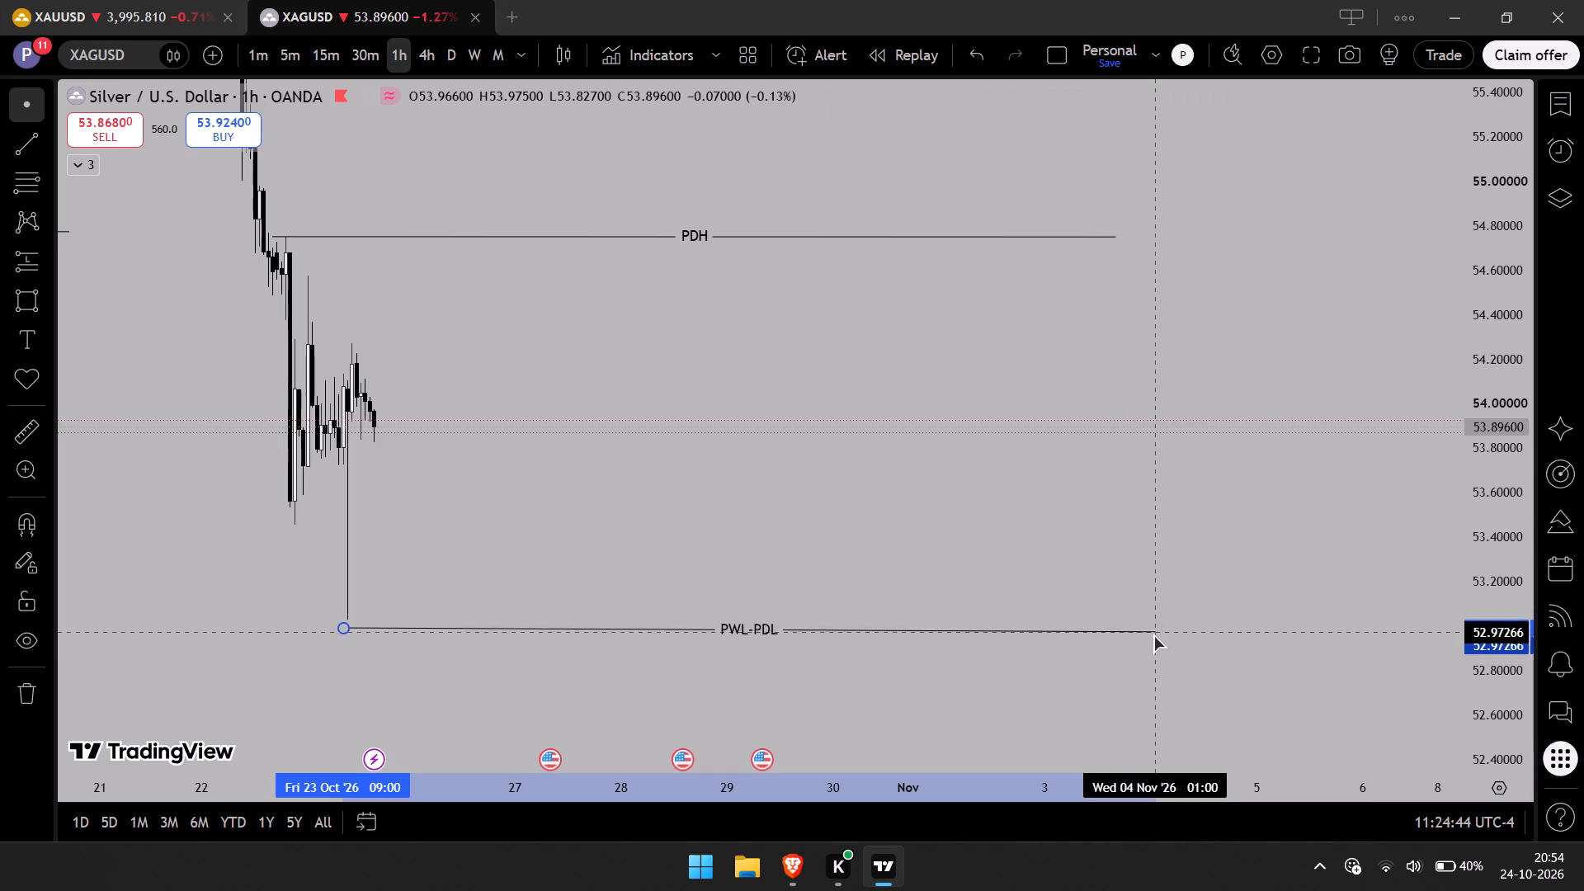
{"action": "left_click", "coordinate": [808, 629]}
{"action": "left_click", "coordinate": [836, 570]}
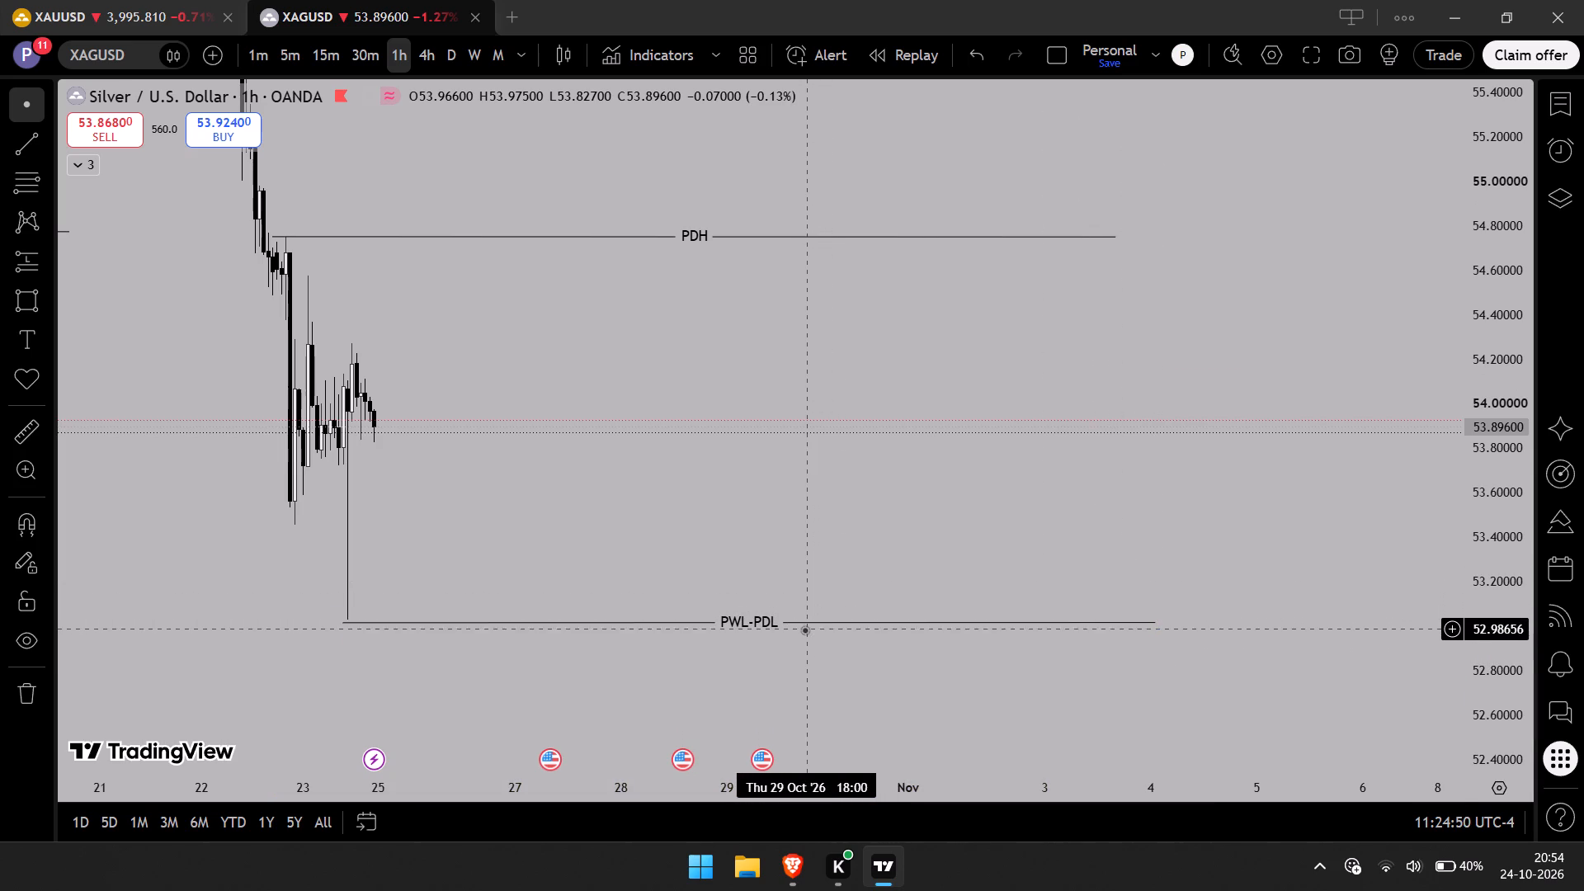
{"action": "left_click_drag", "start_coordinate": [804, 624], "coordinate": [813, 625]}
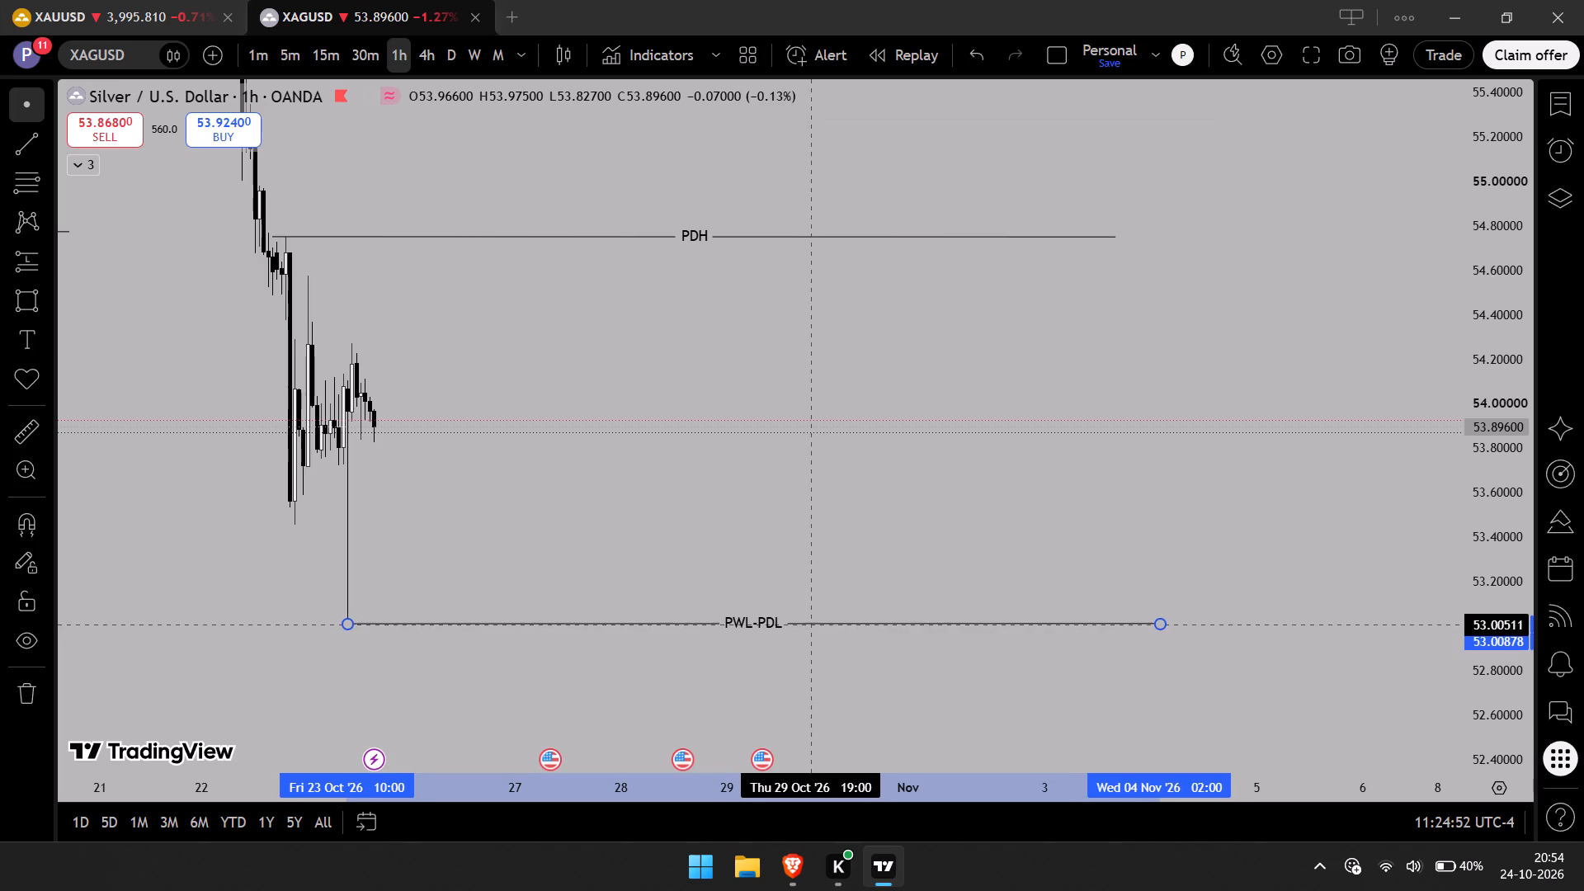
{"action": "left_click_drag", "start_coordinate": [813, 625], "coordinate": [813, 625]}
{"action": "left_click", "coordinate": [1089, 523]}
{"action": "left_click", "coordinate": [971, 493]}
Shorten the PWL-PDL line so it ends at 26 October 02:00, level with its start at about 53.01.
{"action": "left_click_drag", "start_coordinate": [595, 481], "coordinate": [833, 558]}
{"action": "left_click_drag", "start_coordinate": [1360, 609], "coordinate": [1185, 559]}
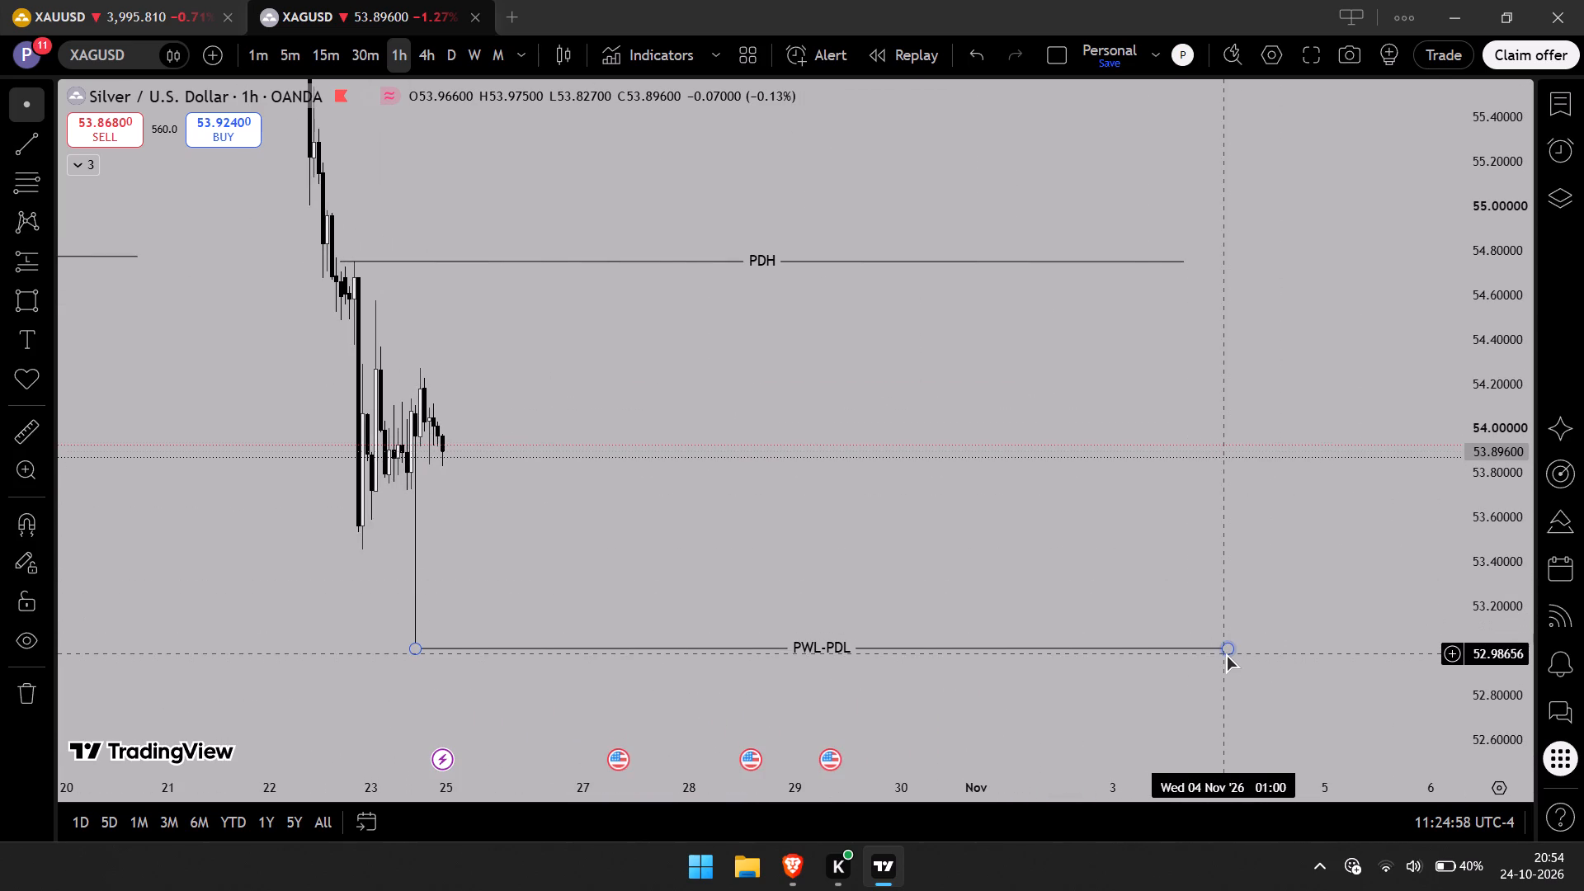
{"action": "left_click_drag", "start_coordinate": [1226, 653], "coordinate": [771, 655]}
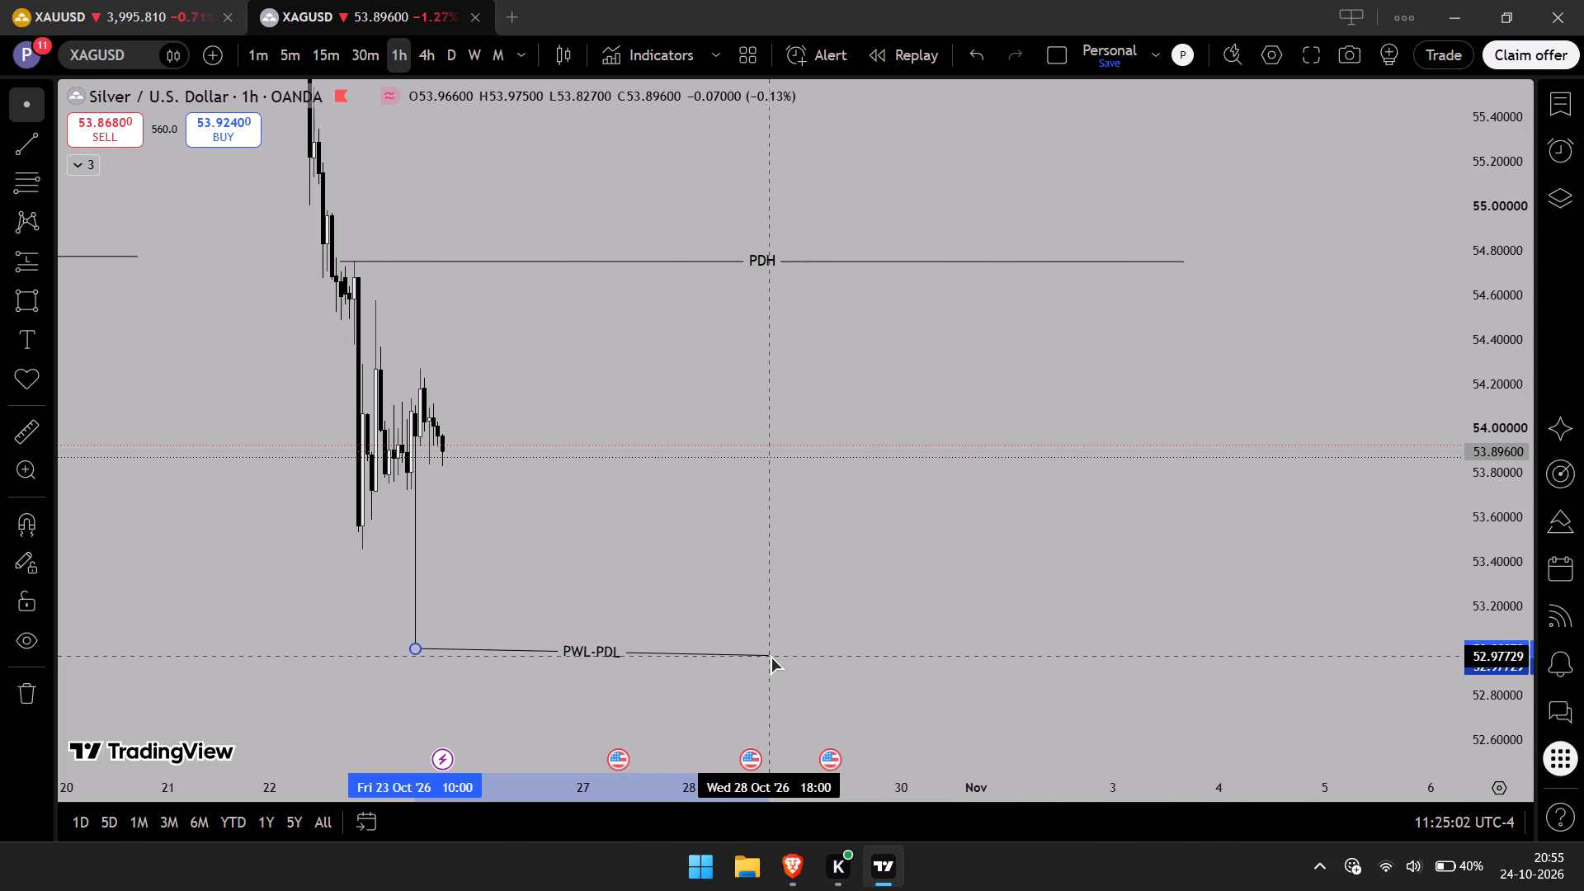
{"action": "left_click_drag", "start_coordinate": [771, 655], "coordinate": [574, 650]}
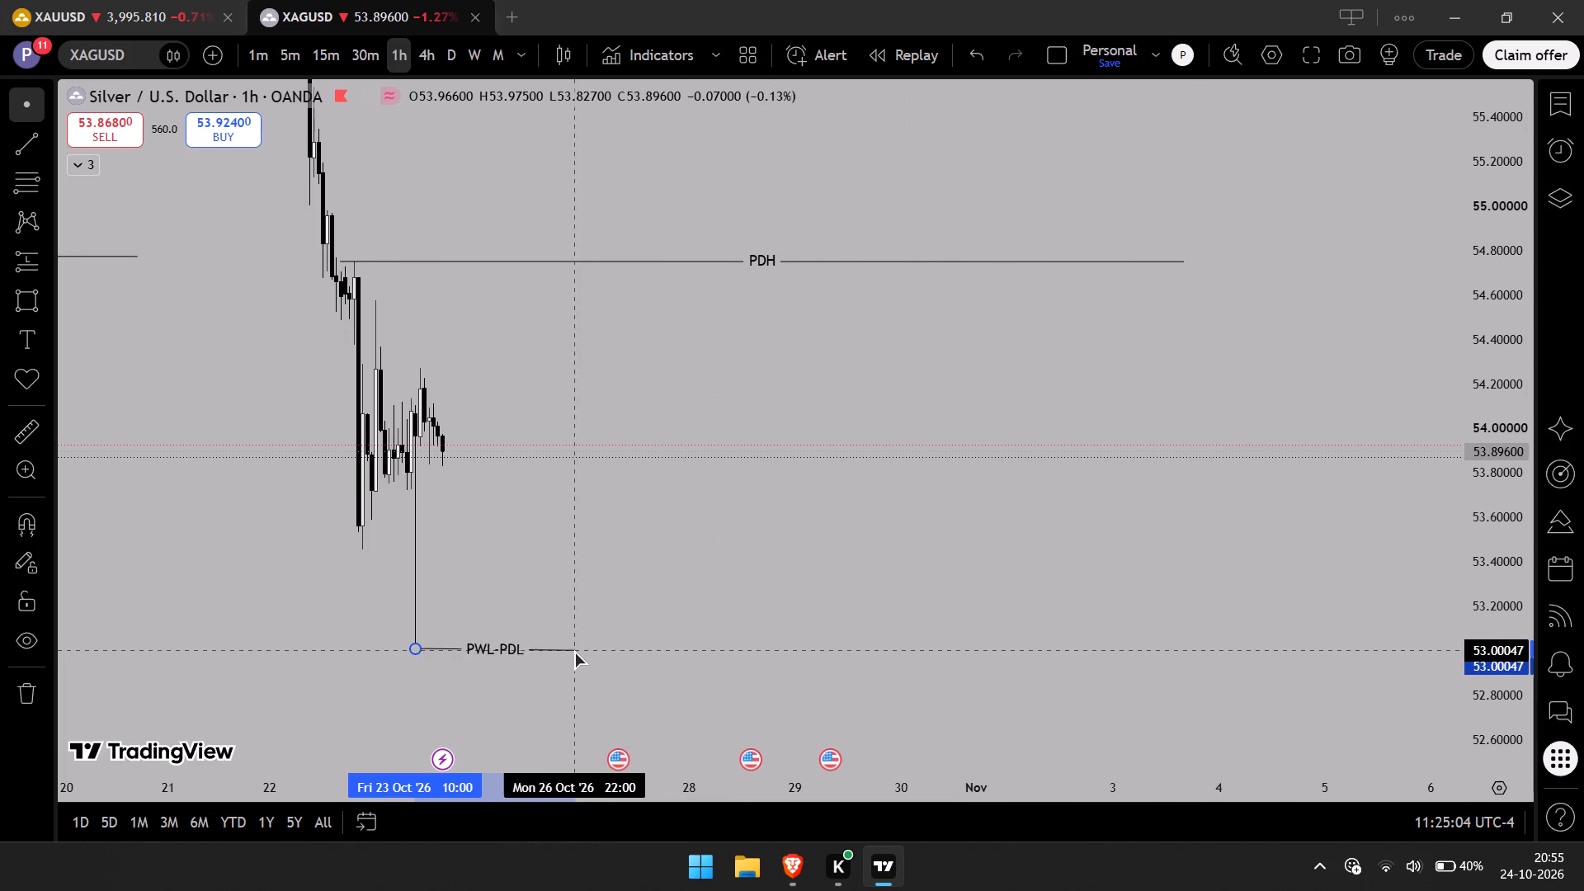
{"action": "left_click_drag", "start_coordinate": [574, 650], "coordinate": [557, 651]}
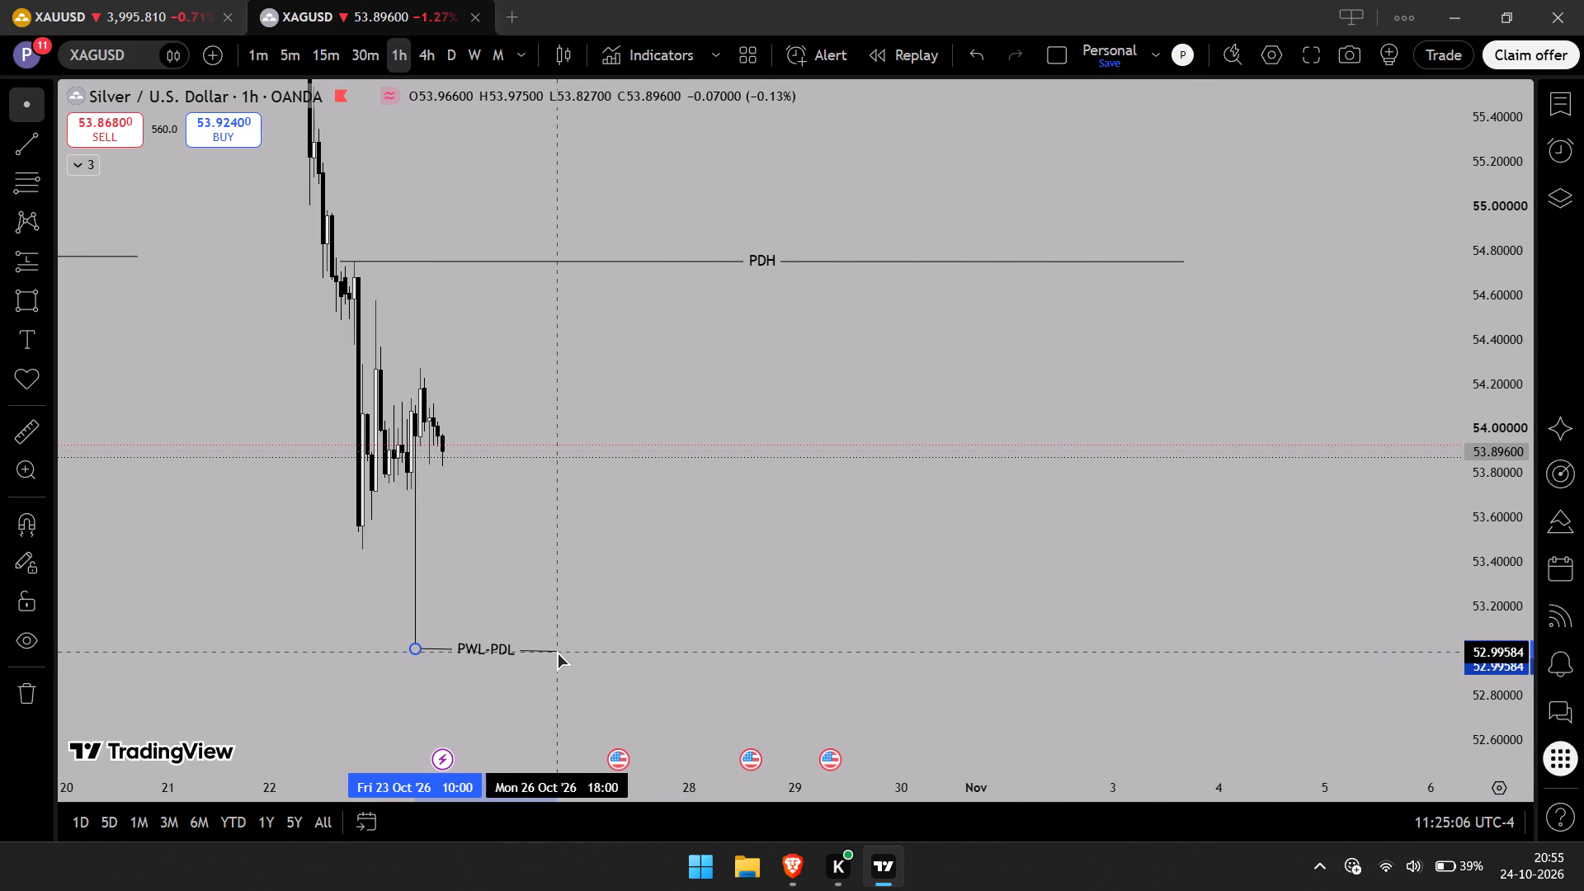
{"action": "left_click_drag", "start_coordinate": [557, 651], "coordinate": [540, 651]}
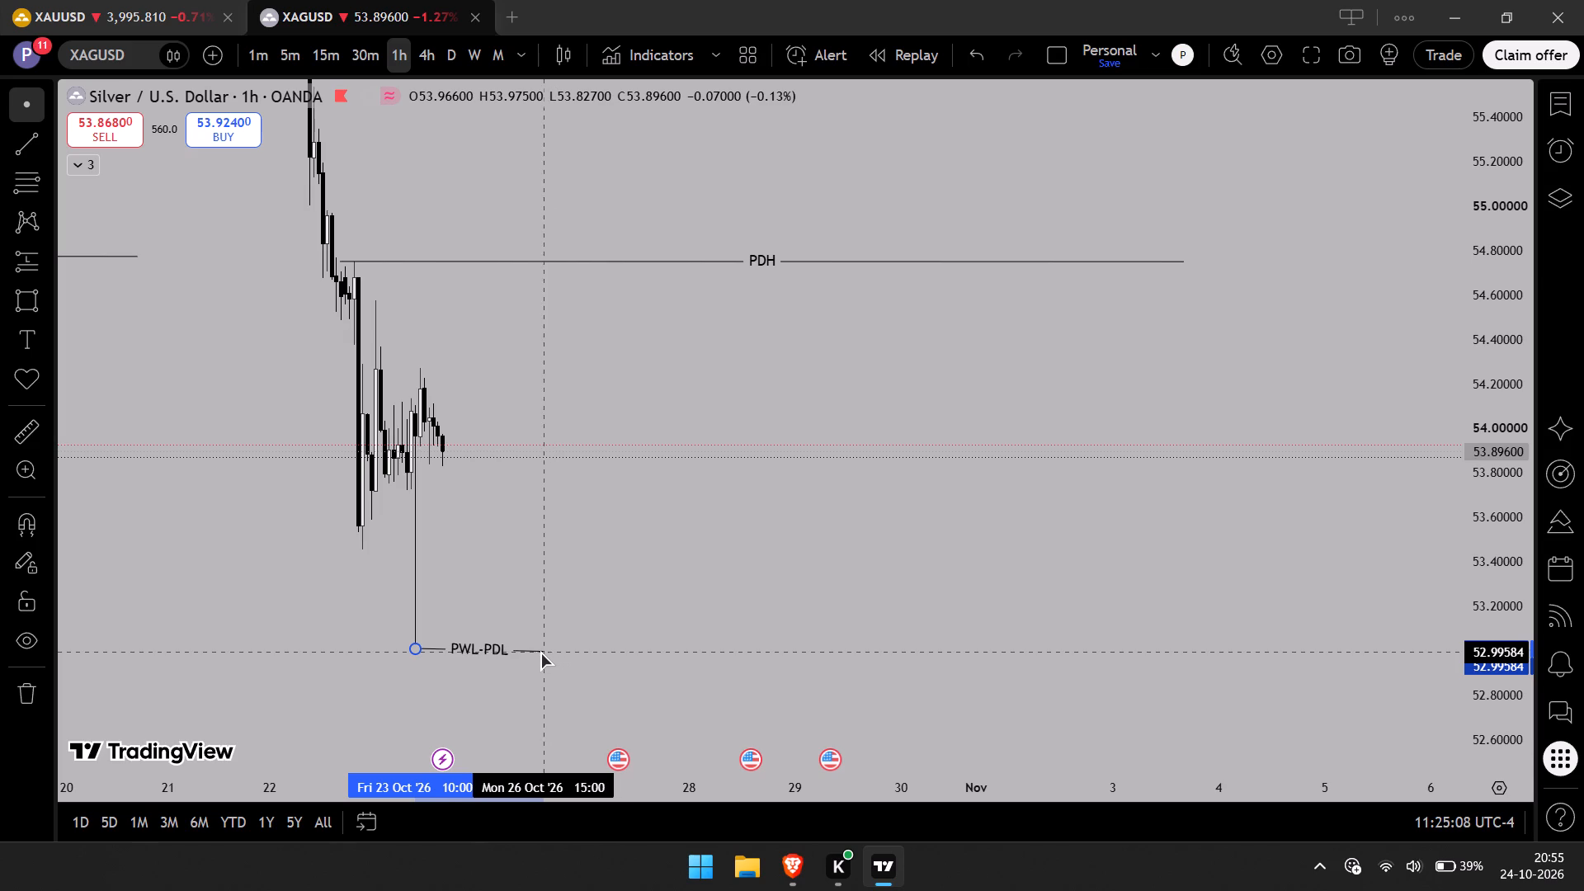
{"action": "left_click_drag", "start_coordinate": [540, 651], "coordinate": [504, 648]}
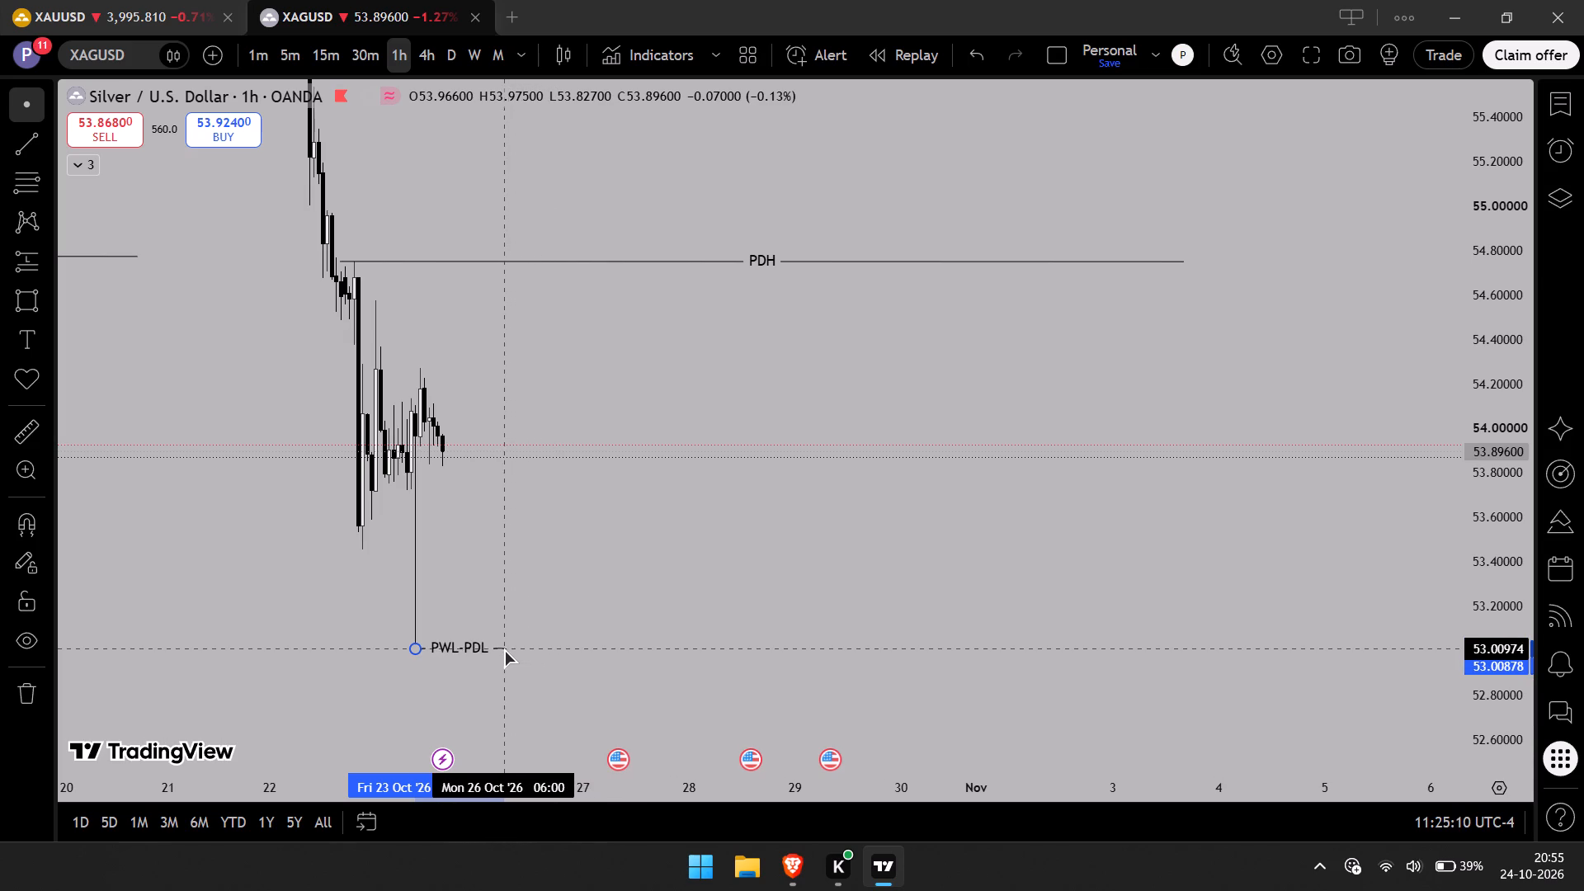
{"action": "left_click_drag", "start_coordinate": [504, 648], "coordinate": [469, 652]}
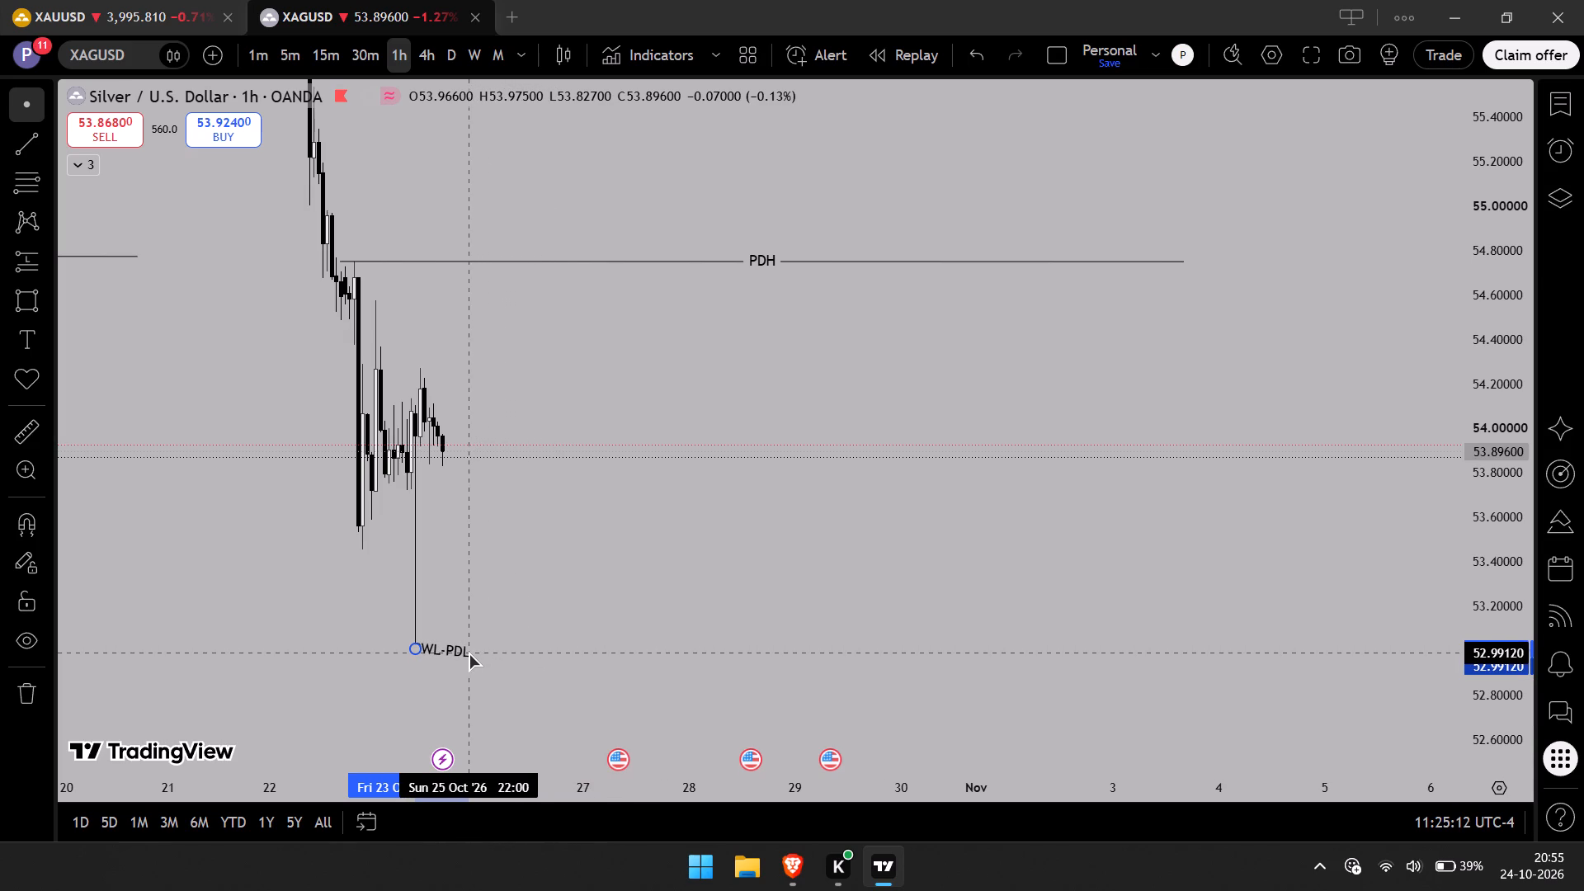
{"action": "left_click_drag", "start_coordinate": [469, 652], "coordinate": [486, 647]}
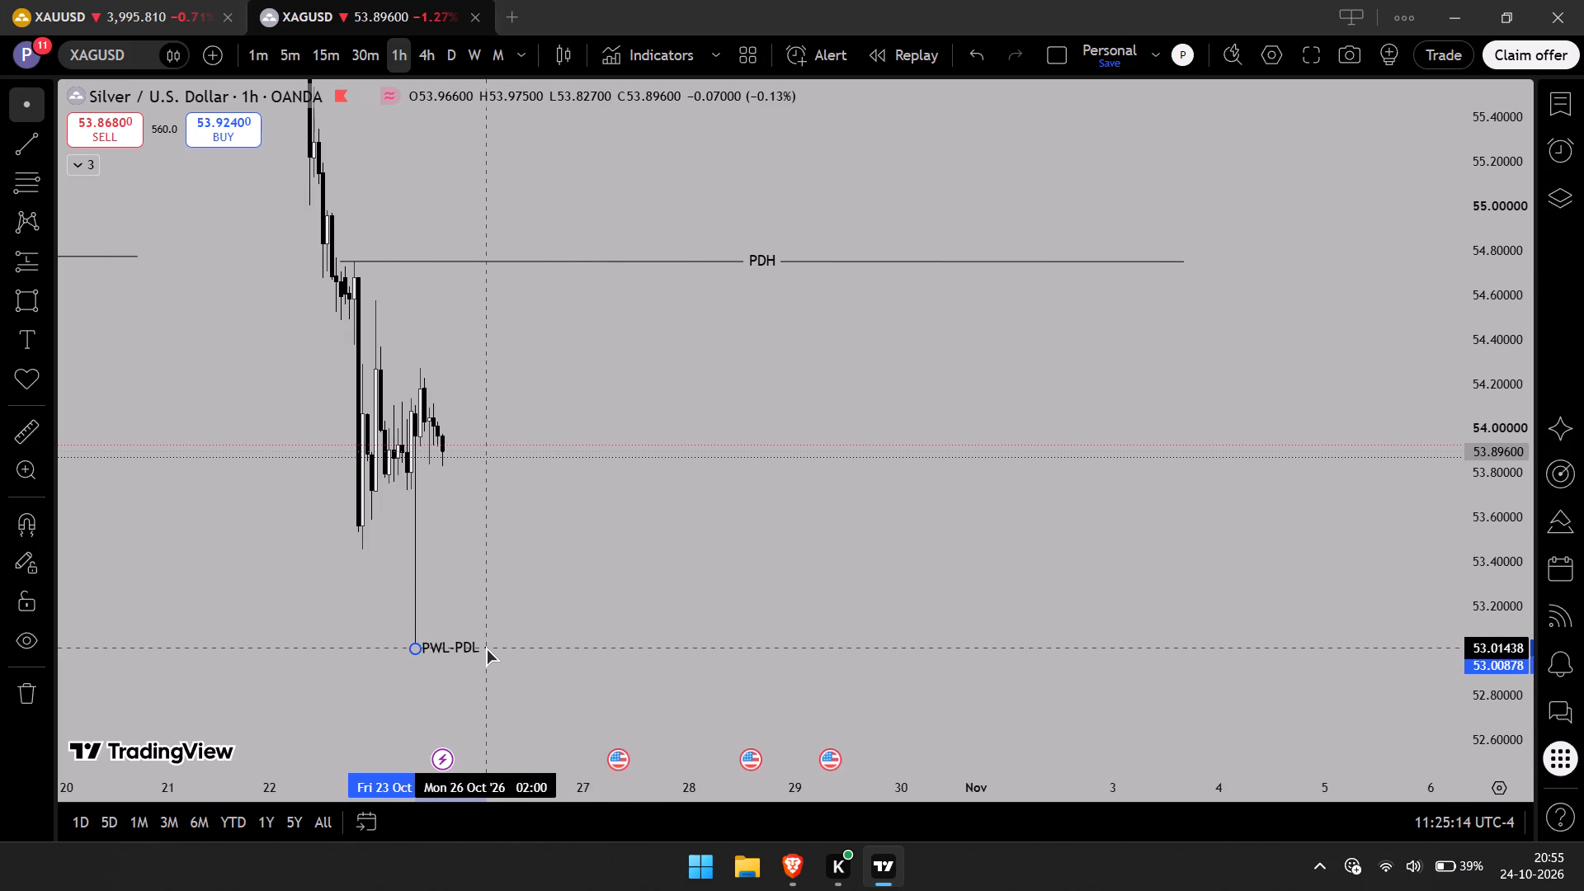
{"action": "left_click_drag", "start_coordinate": [486, 647], "coordinate": [486, 648]}
{"action": "left_click", "coordinate": [507, 602]}
Shorten the PDH line to end at 26 October 02:00, in line with the PWL-PDL end and level at about 54.75.
{"action": "left_click_drag", "start_coordinate": [509, 601], "coordinate": [526, 607]}
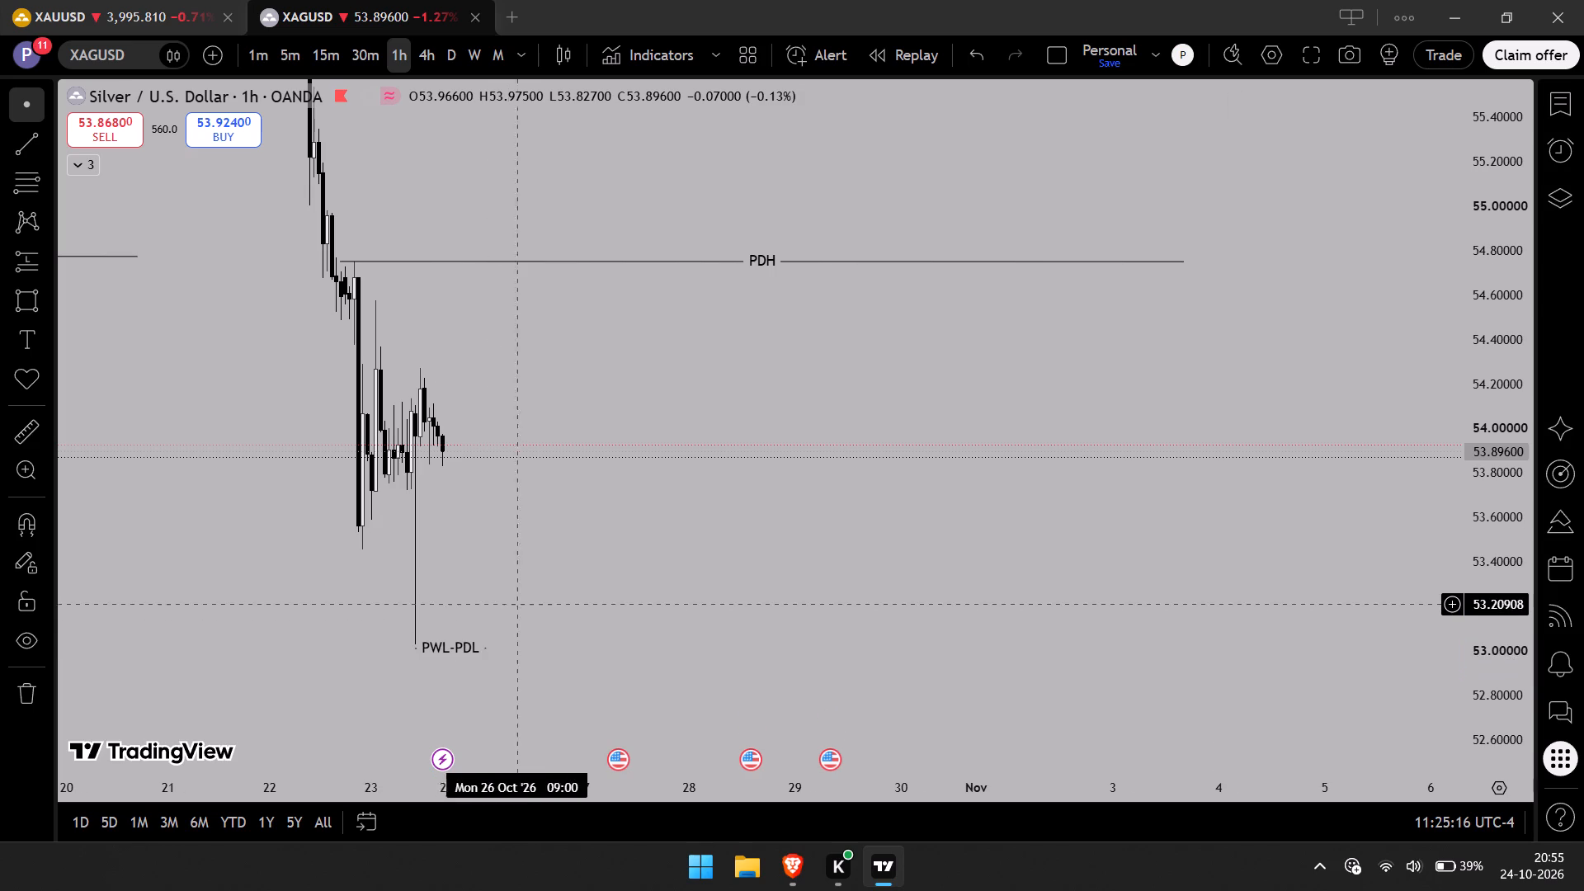
{"action": "left_click_drag", "start_coordinate": [526, 607], "coordinate": [666, 619]}
{"action": "left_click_drag", "start_coordinate": [1336, 275], "coordinate": [1267, 277]}
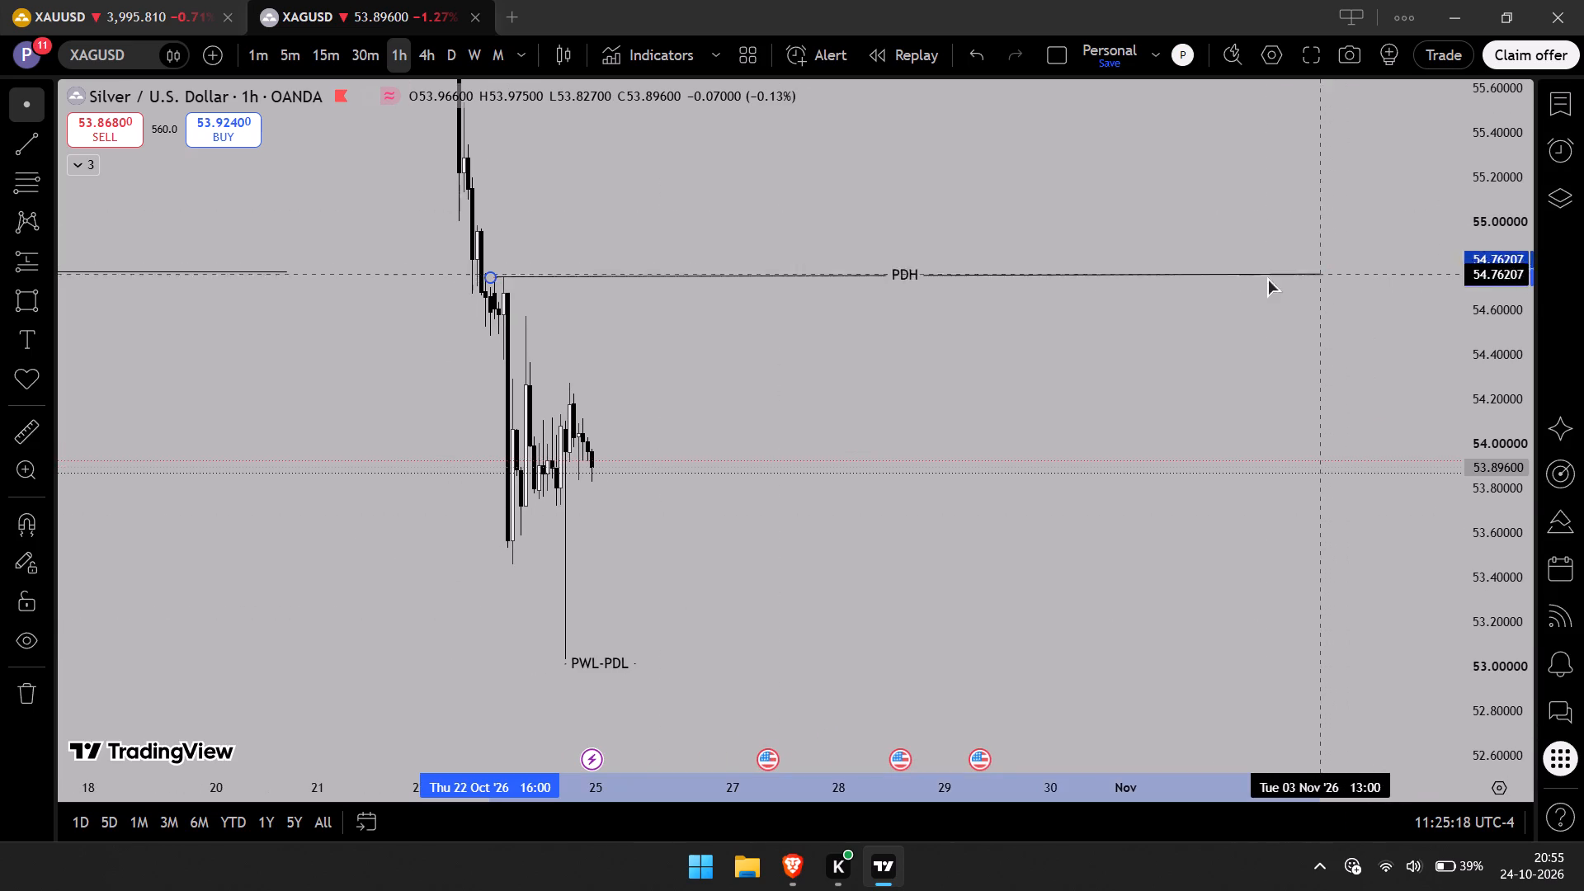
{"action": "left_click_drag", "start_coordinate": [1267, 277], "coordinate": [628, 276]}
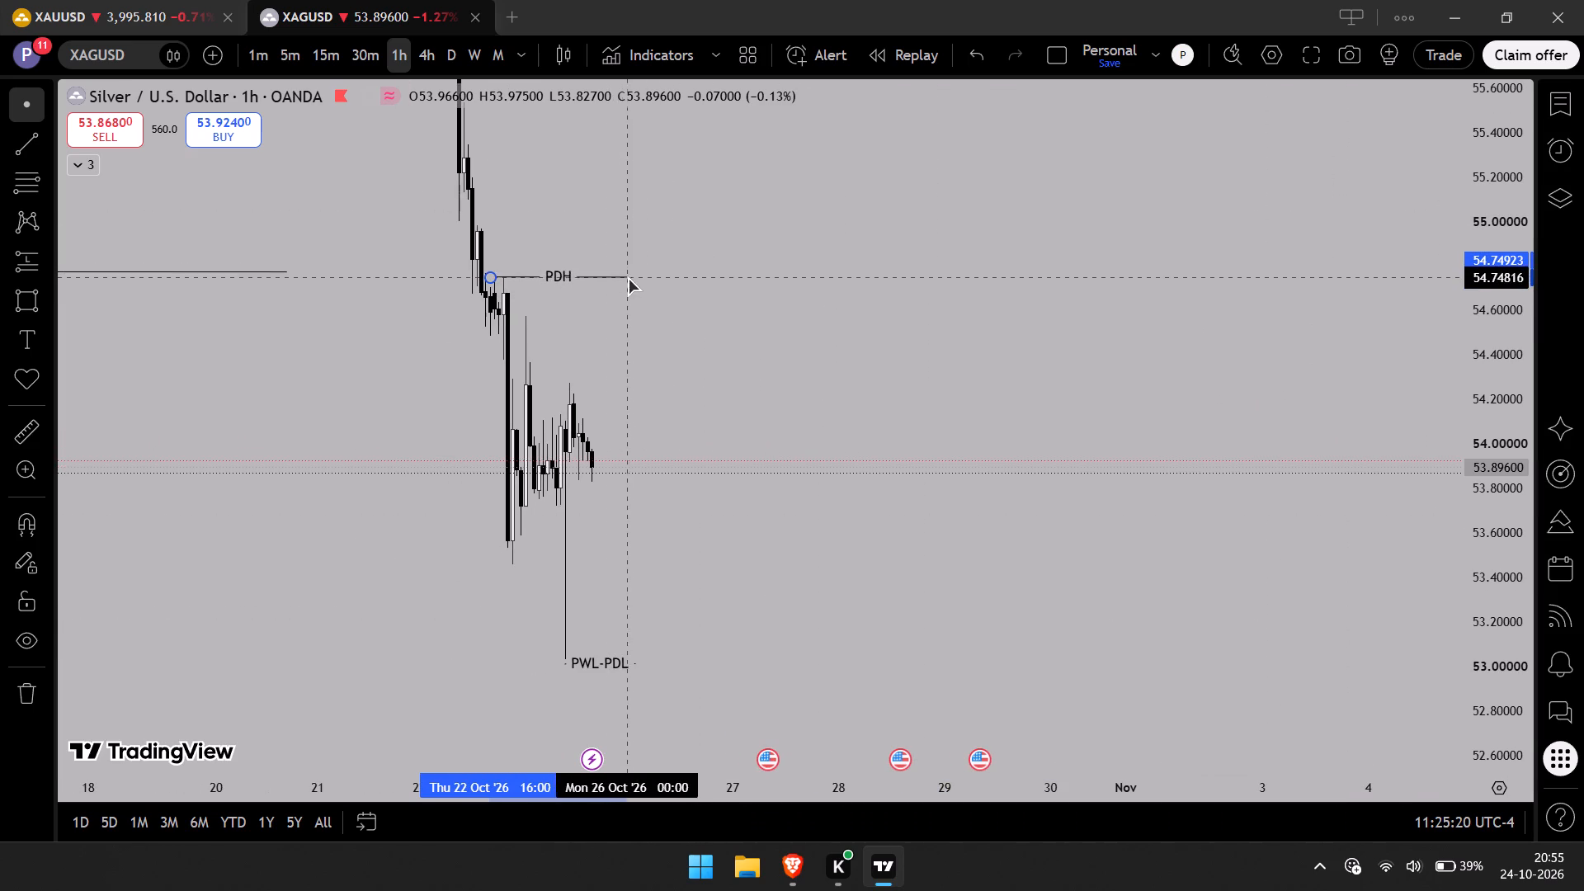
{"action": "left_click_drag", "start_coordinate": [628, 276], "coordinate": [637, 276]}
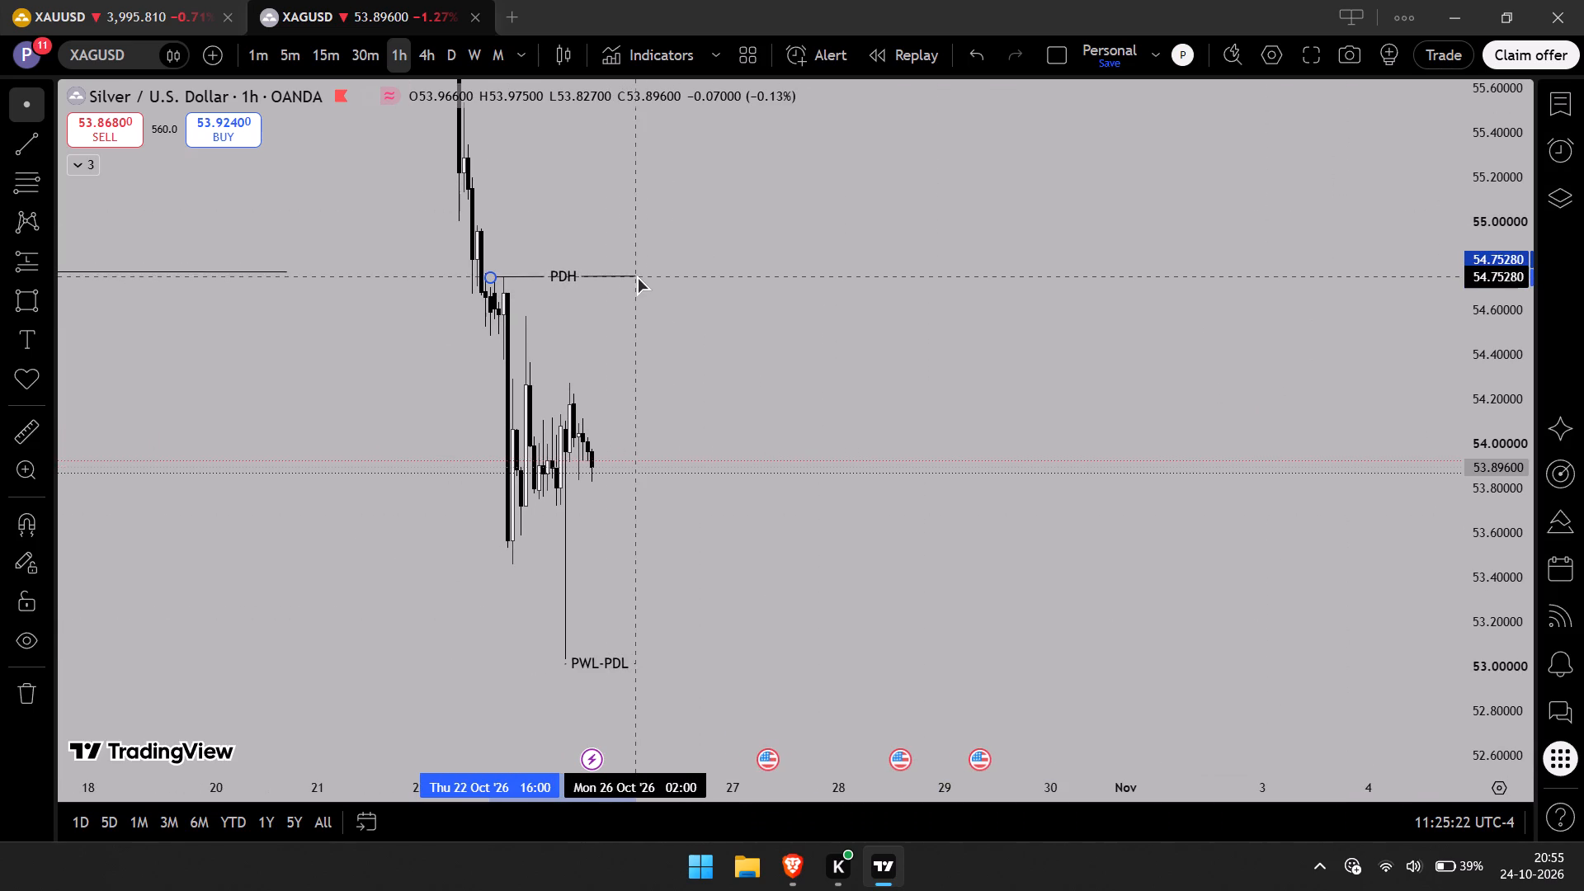
{"action": "left_click_drag", "start_coordinate": [637, 276], "coordinate": [637, 277]}
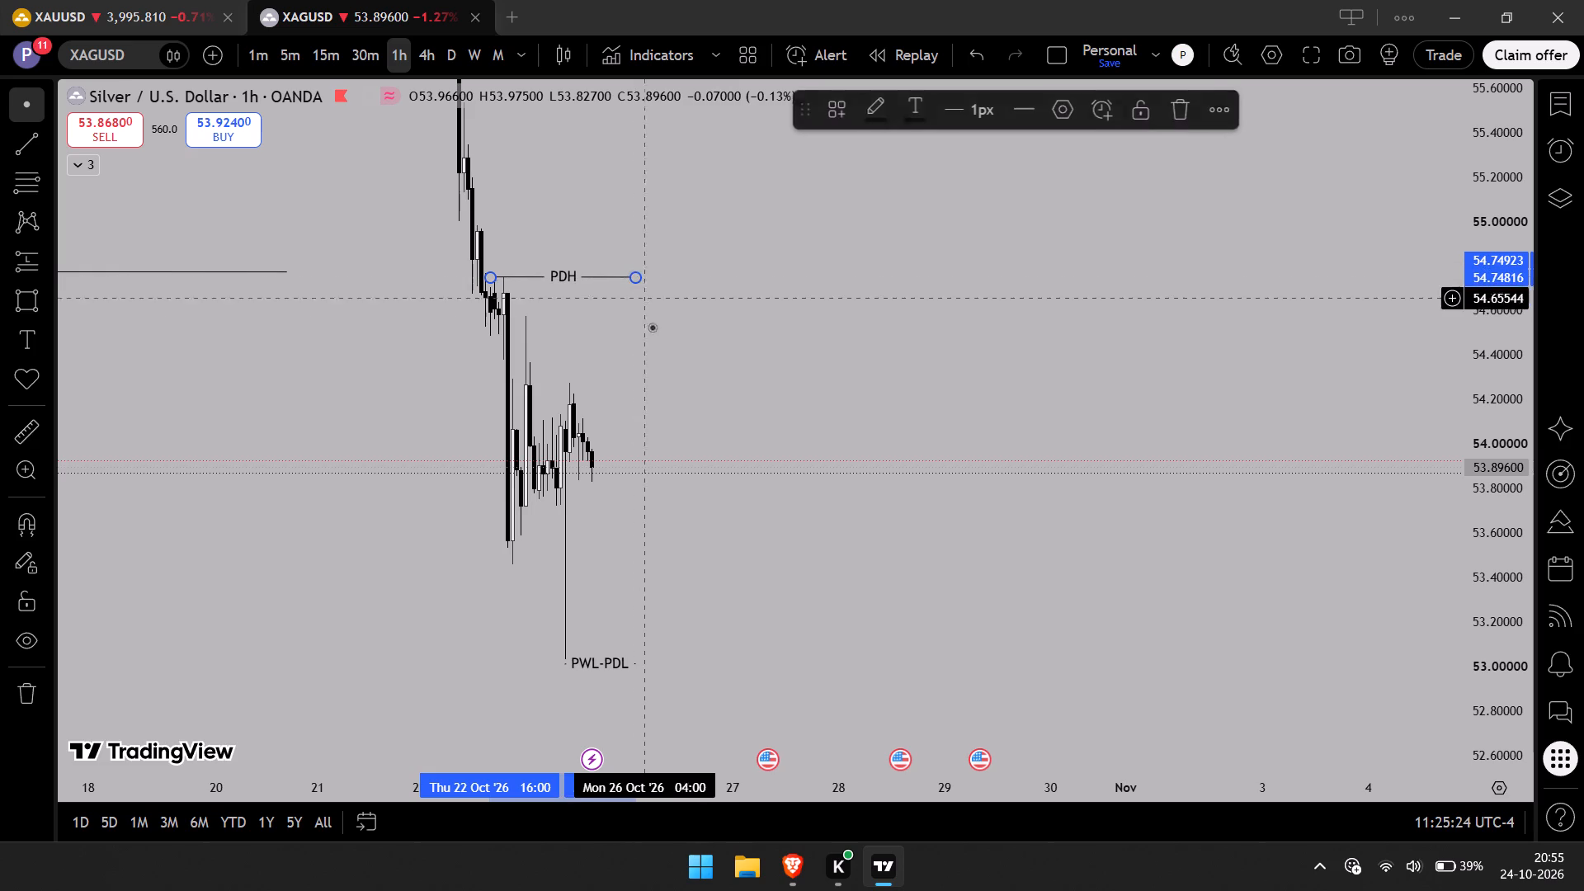
{"action": "left_click", "coordinate": [657, 344]}
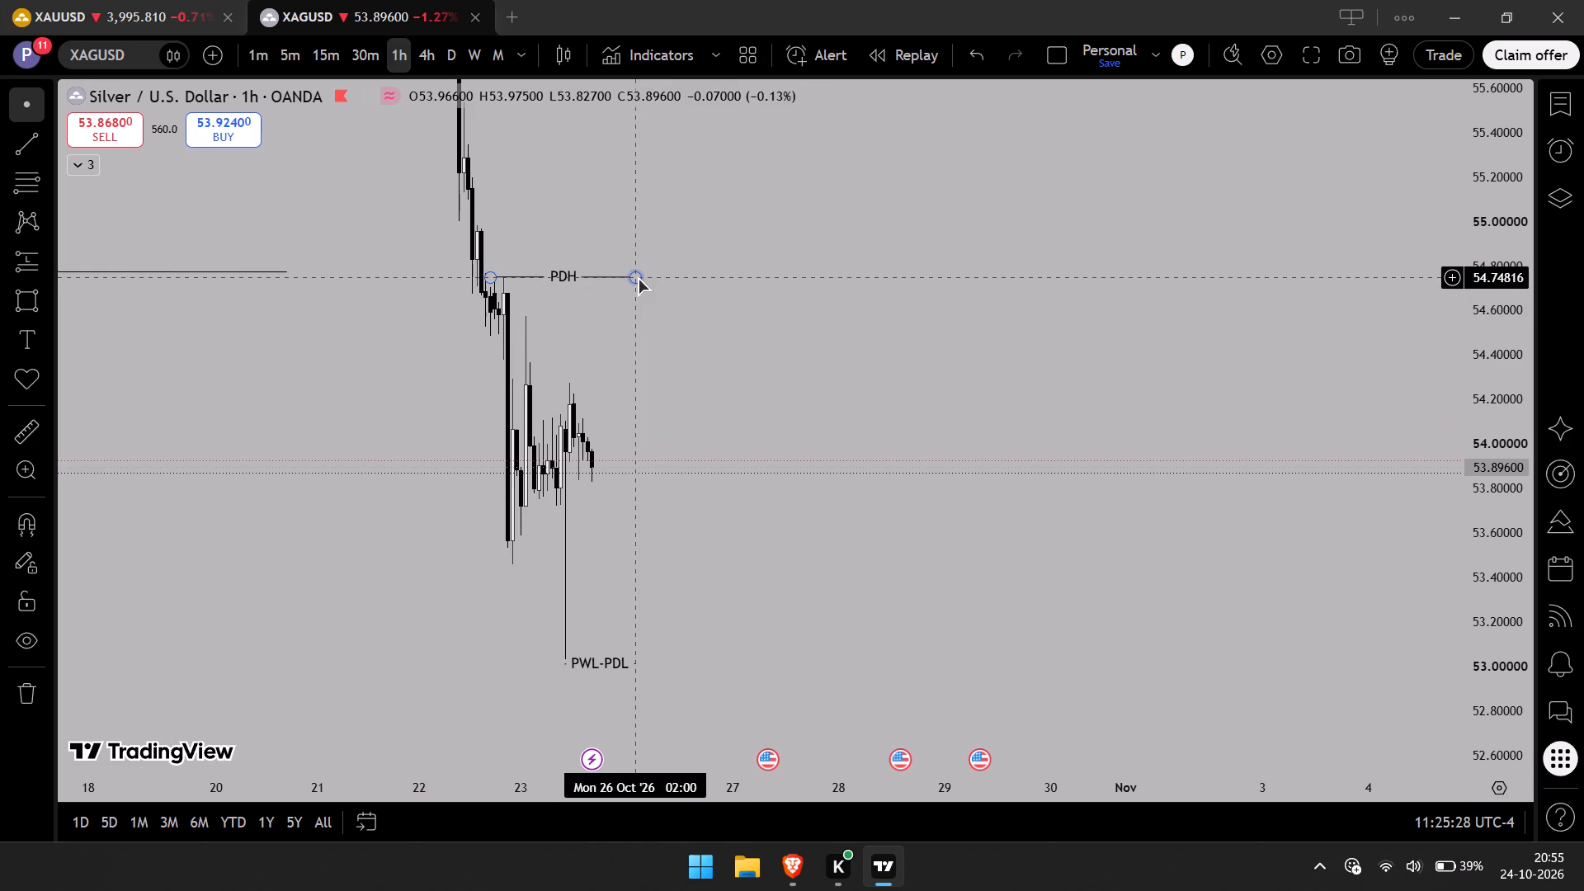
{"action": "left_click", "coordinate": [640, 663]}
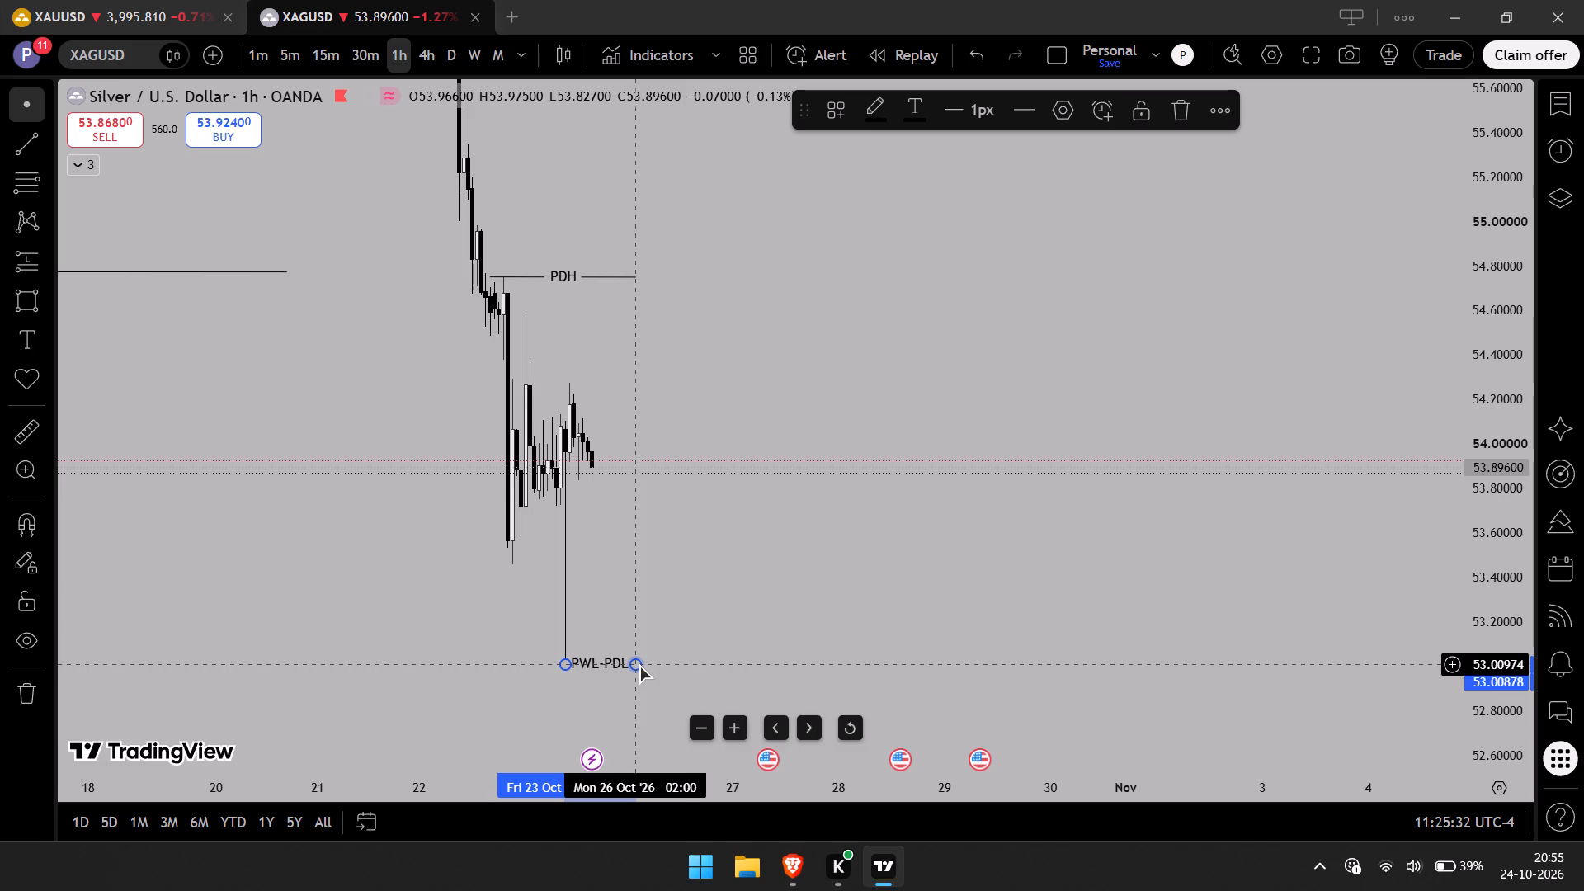
{"action": "left_click", "coordinate": [667, 571]}
Shift the PDH line along the 1-hour chart to start at the 22 October high wick, at about 54.75.
{"action": "scroll", "coordinate": [668, 569], "scroll_direction": "up", "scroll_amount": 2}
{"action": "left_click_drag", "start_coordinate": [594, 528], "coordinate": [747, 506]}
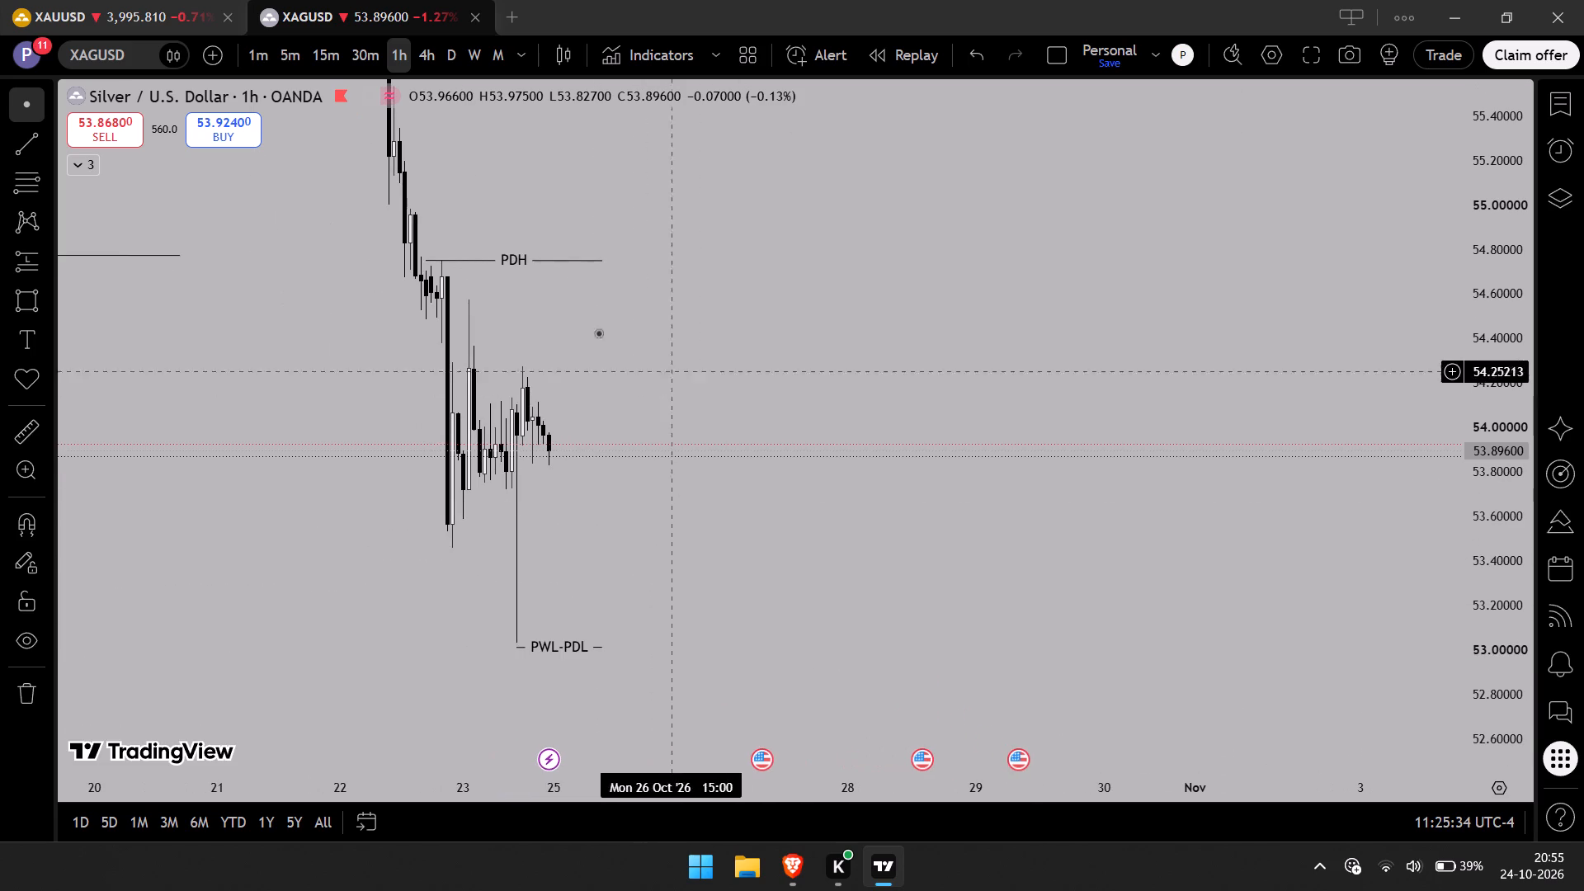
{"action": "left_click_drag", "start_coordinate": [516, 259], "coordinate": [542, 261]}
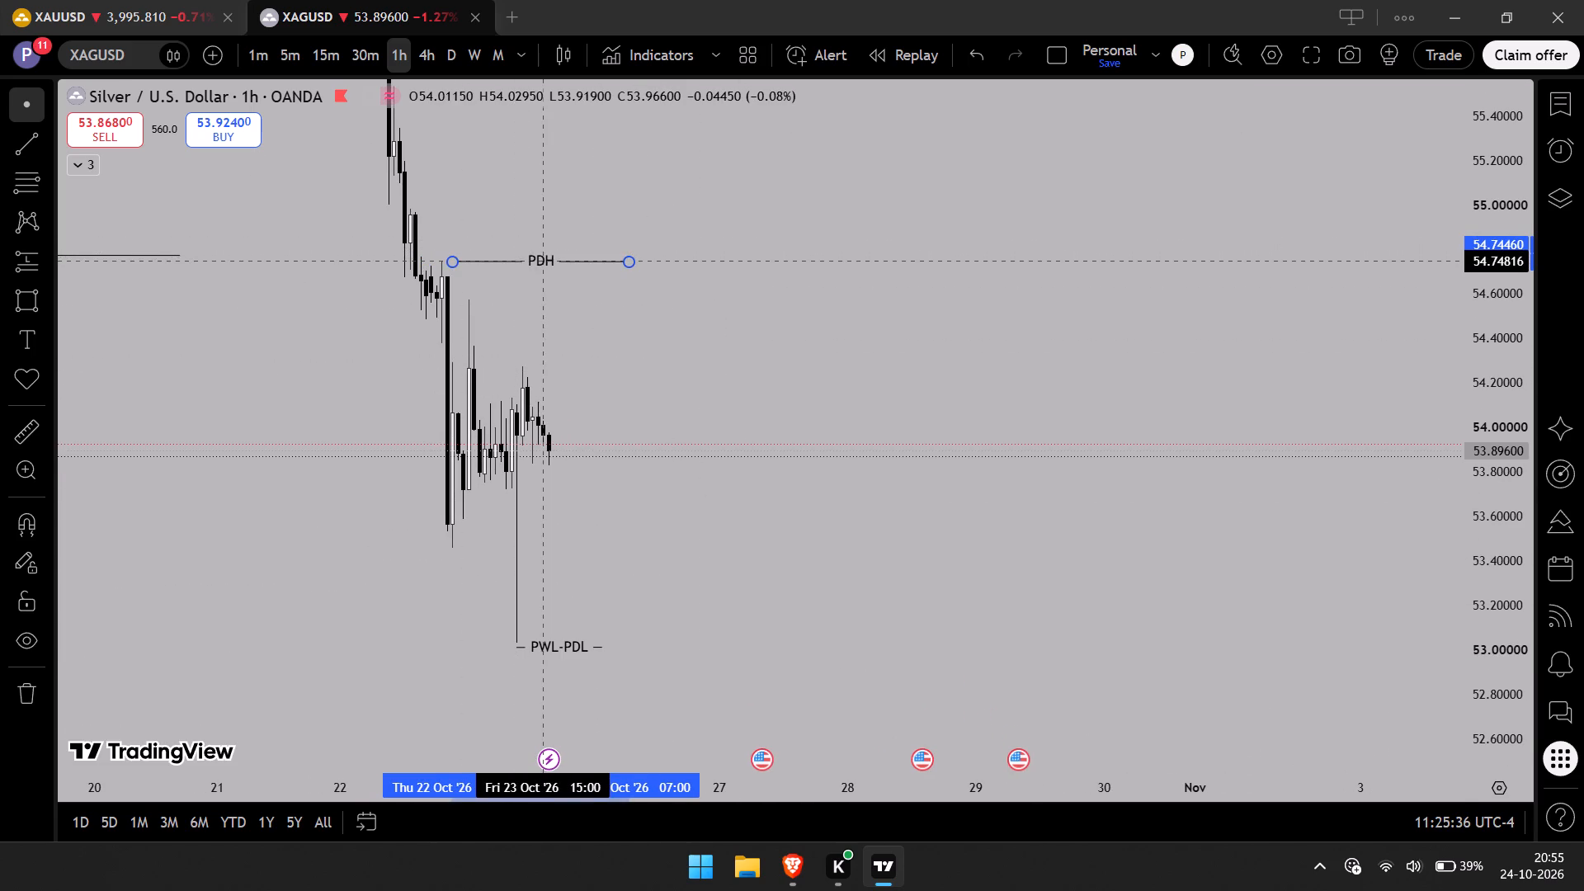
{"action": "left_click_drag", "start_coordinate": [542, 261], "coordinate": [530, 259]}
{"action": "left_click", "coordinate": [596, 350]}
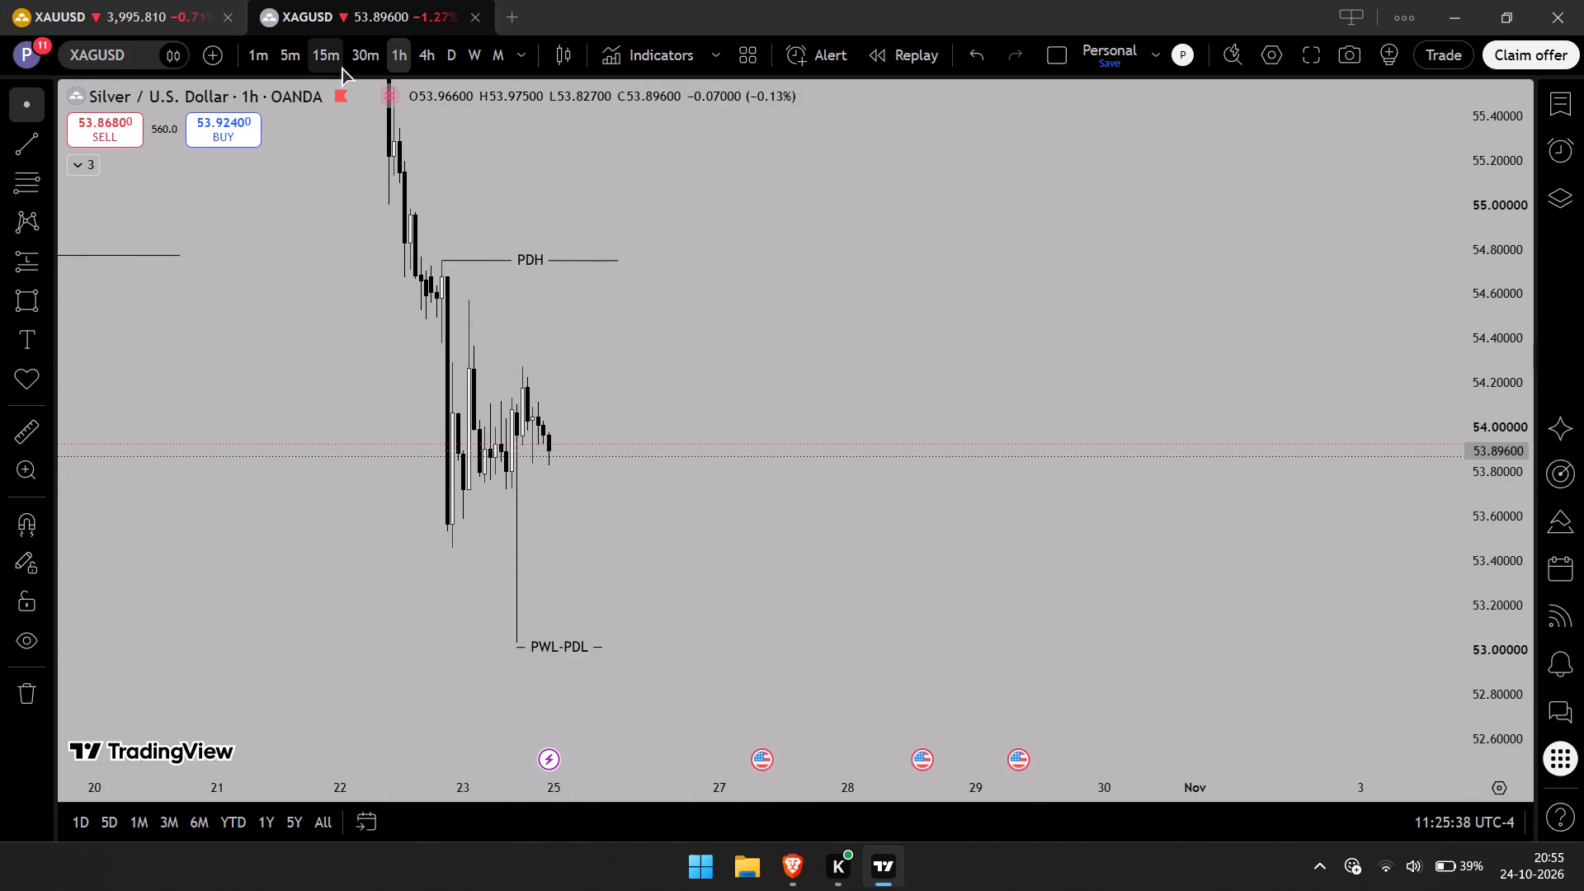
Step silver down through 30 minutes to the 15-minute timeframe and move the PWL-PDL line to start at the 23 October 10:15 low, about 53.02.
{"action": "left_click", "coordinate": [357, 56]}
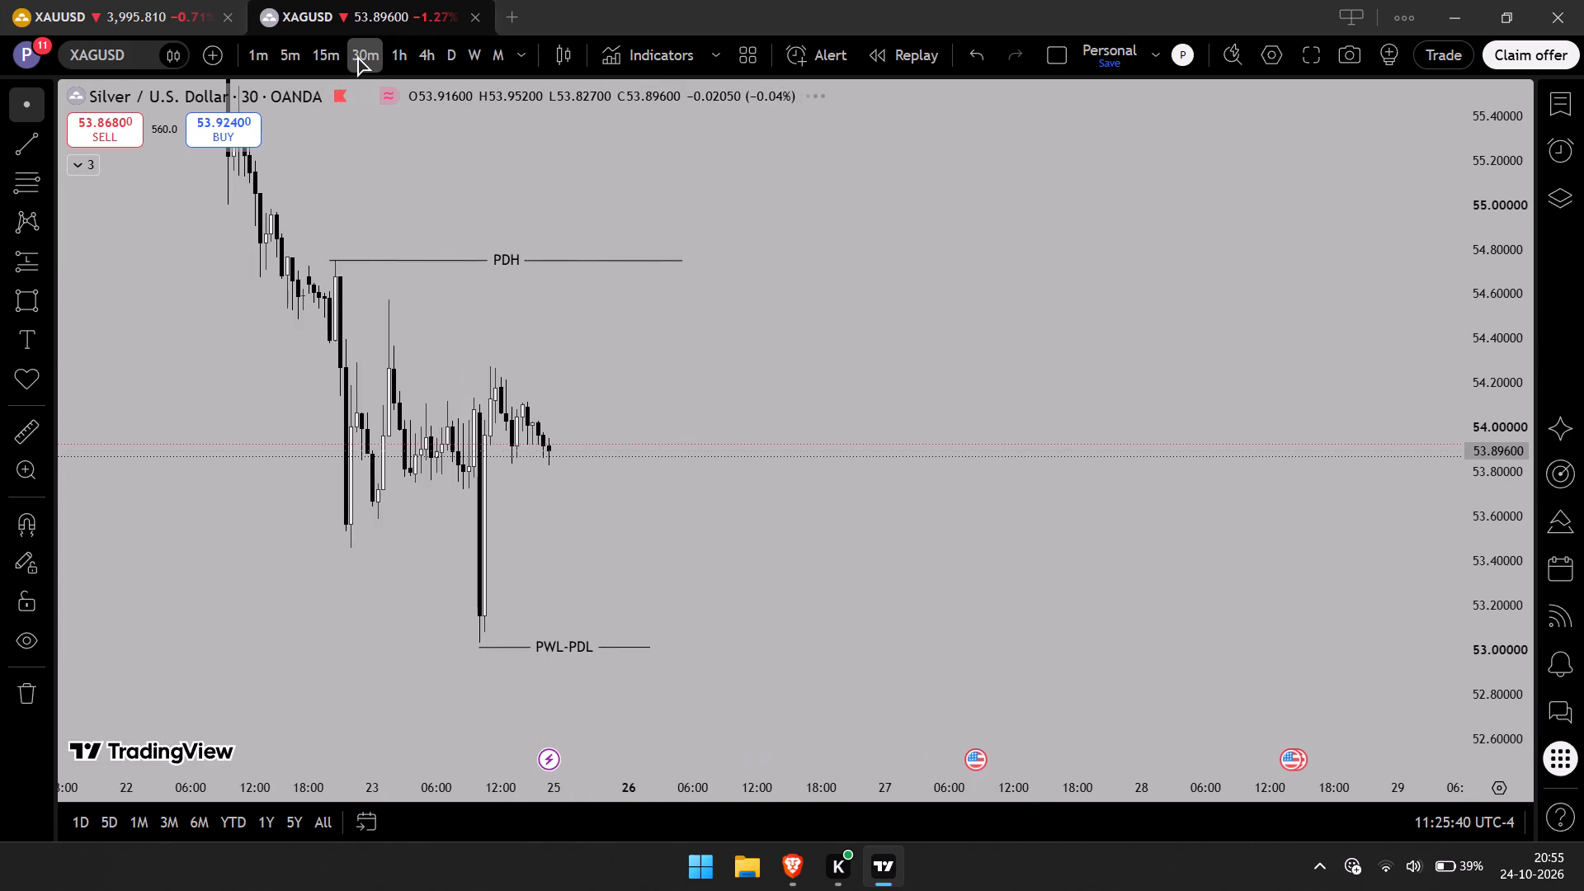
{"action": "left_click_drag", "start_coordinate": [653, 501], "coordinate": [784, 508]}
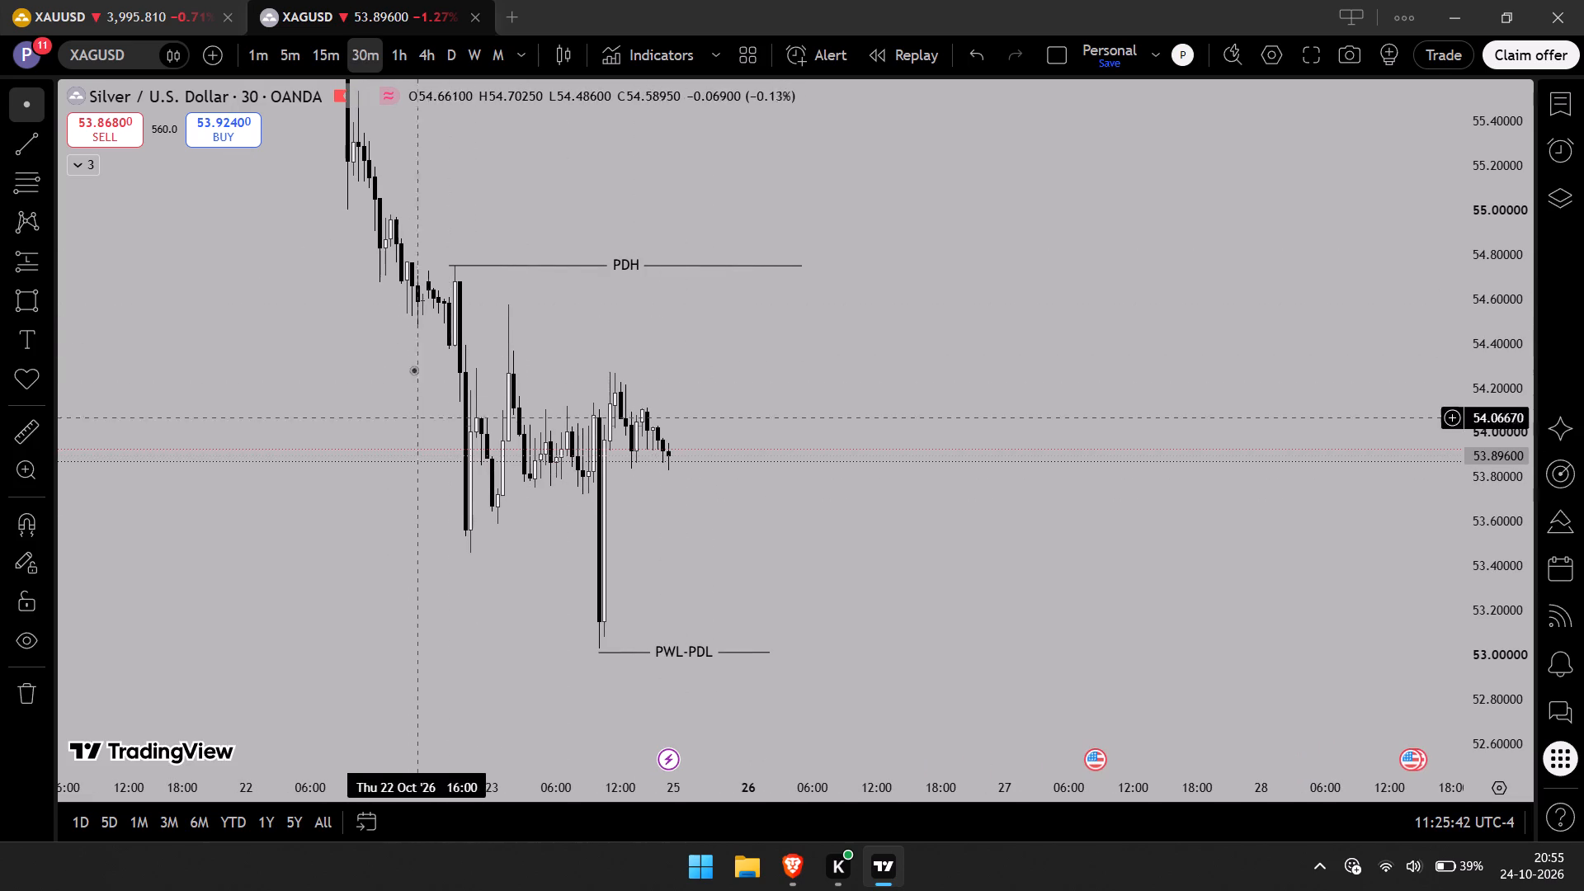
{"action": "left_click", "coordinate": [331, 54]}
{"action": "left_click_drag", "start_coordinate": [474, 455], "coordinate": [590, 452]}
{"action": "left_click", "coordinate": [903, 535]}
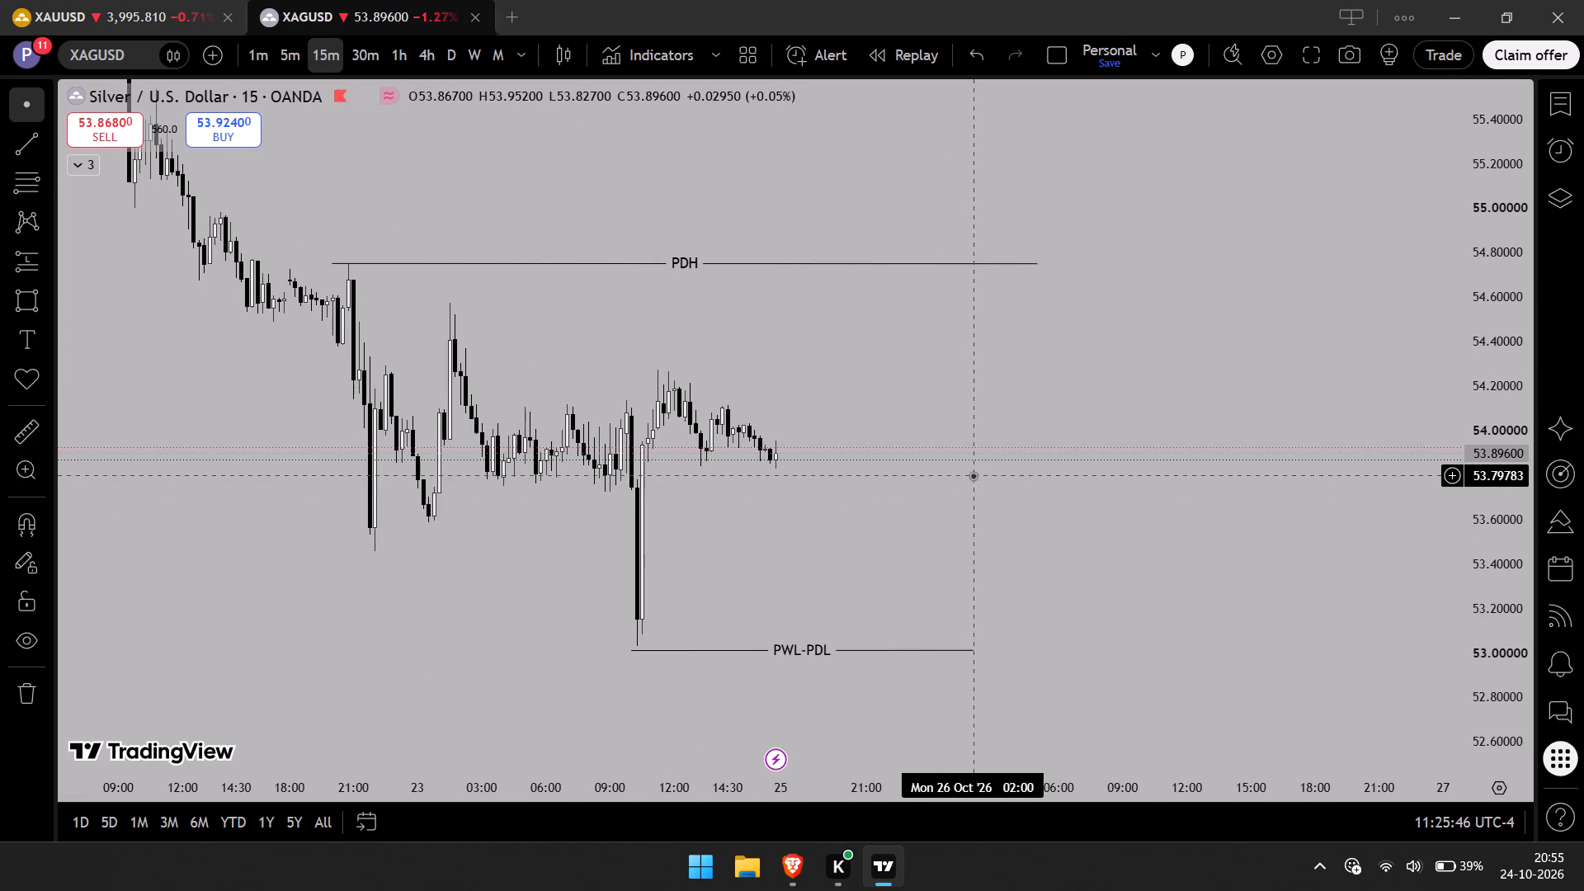
{"action": "left_click", "coordinate": [994, 540]}
{"action": "left_click_drag", "start_coordinate": [843, 650], "coordinate": [852, 645]}
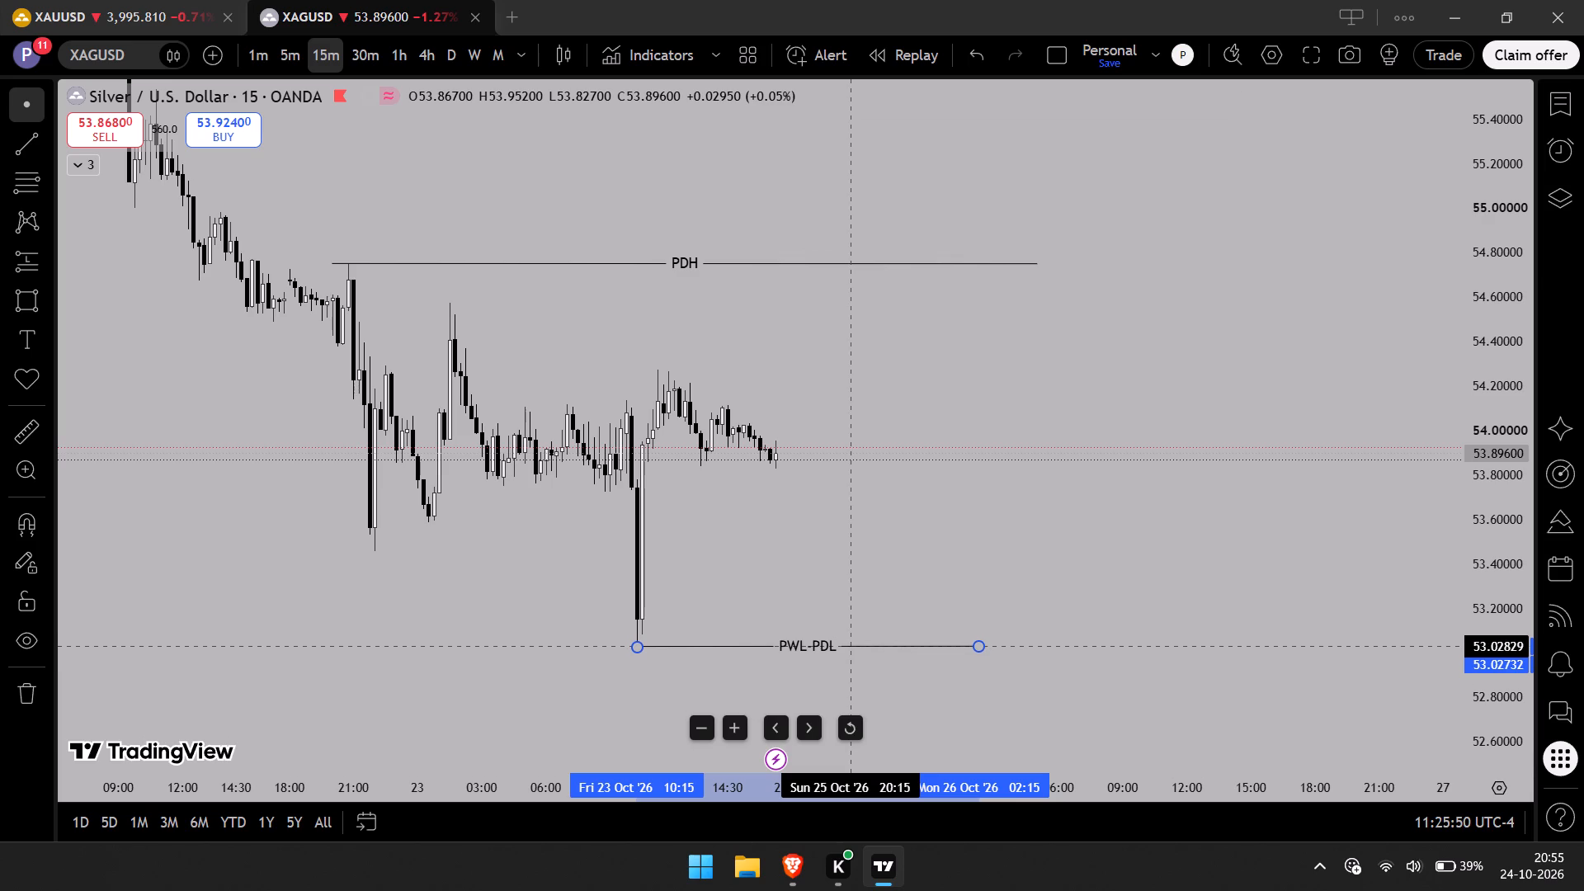
{"action": "left_click_drag", "start_coordinate": [852, 645], "coordinate": [851, 648]}
{"action": "left_click", "coordinate": [862, 600]}
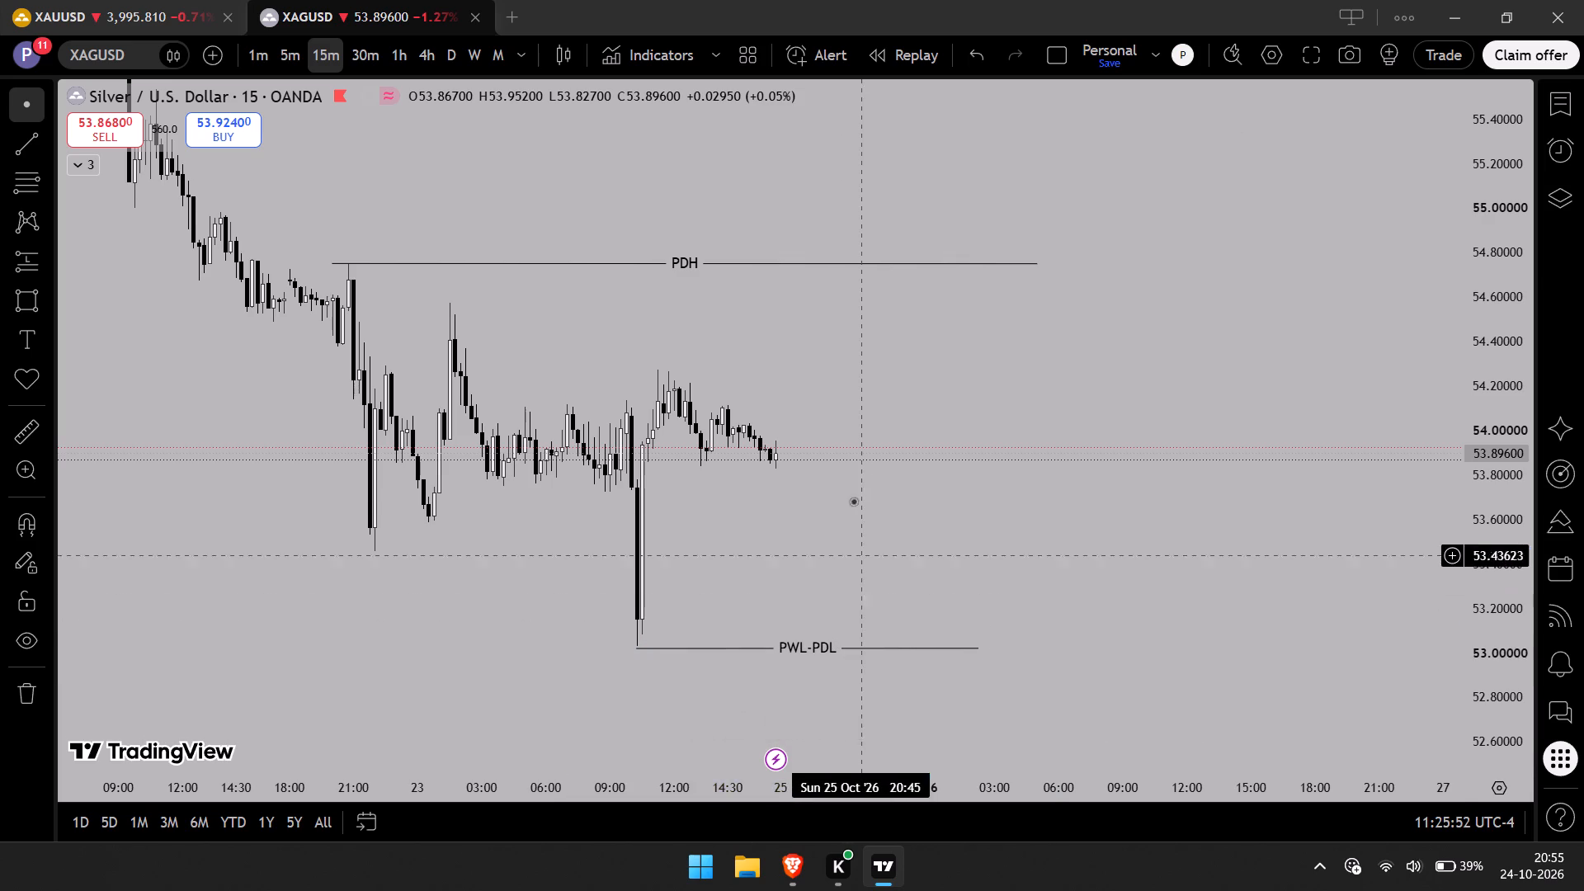
Shift the PDH line on the 15-minute chart to start at the 22 October 20:45 high, about 54.75.
{"action": "left_click_drag", "start_coordinate": [685, 257], "coordinate": [708, 257]}
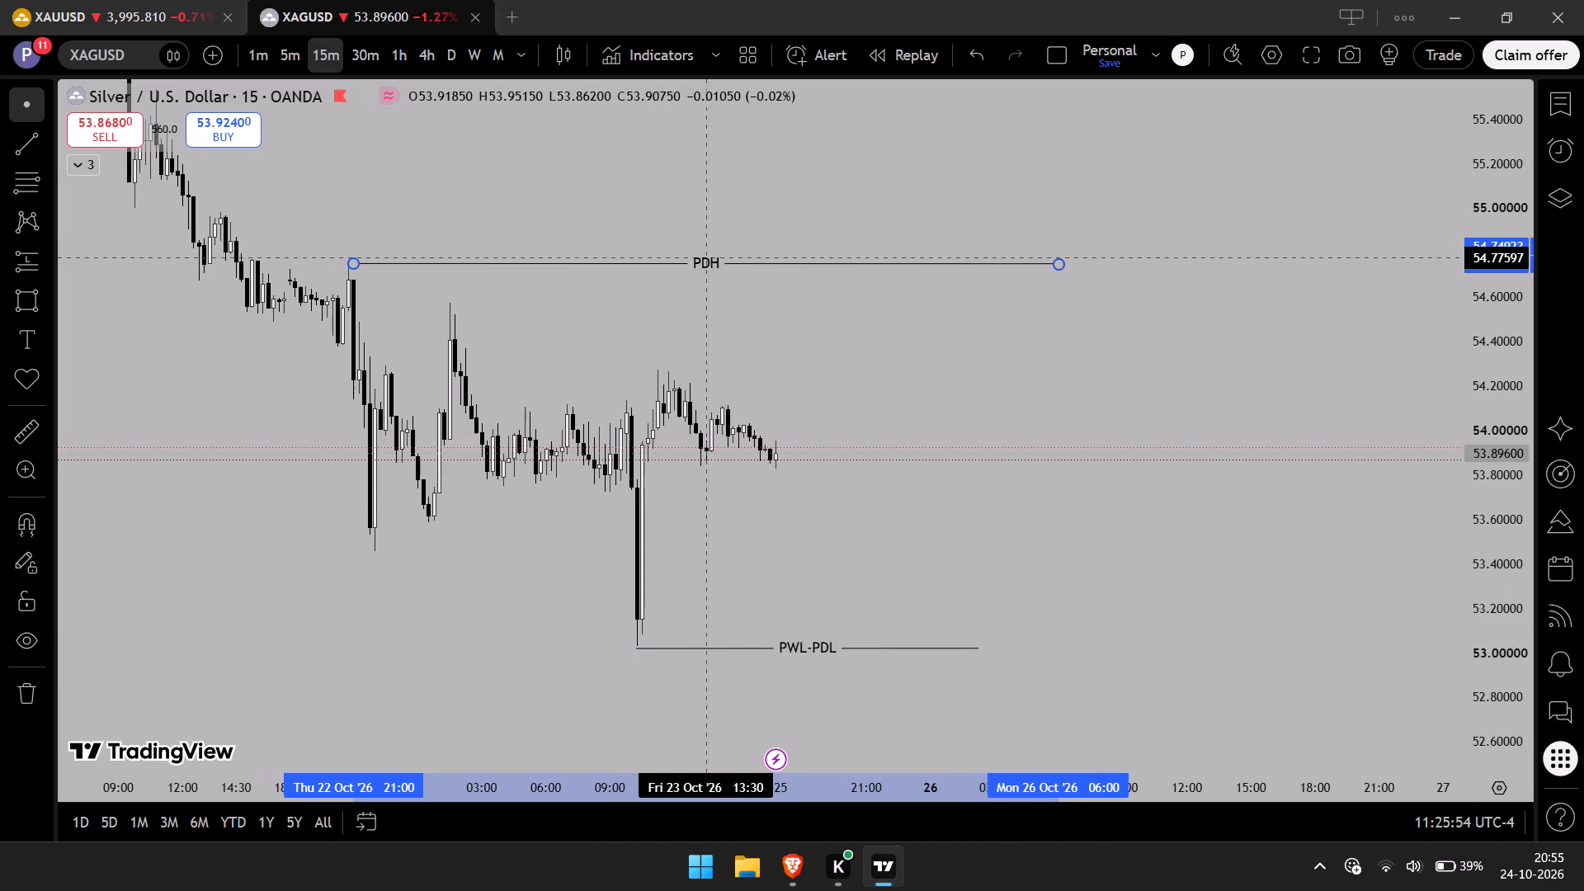
{"action": "left_click_drag", "start_coordinate": [708, 257], "coordinate": [702, 257]}
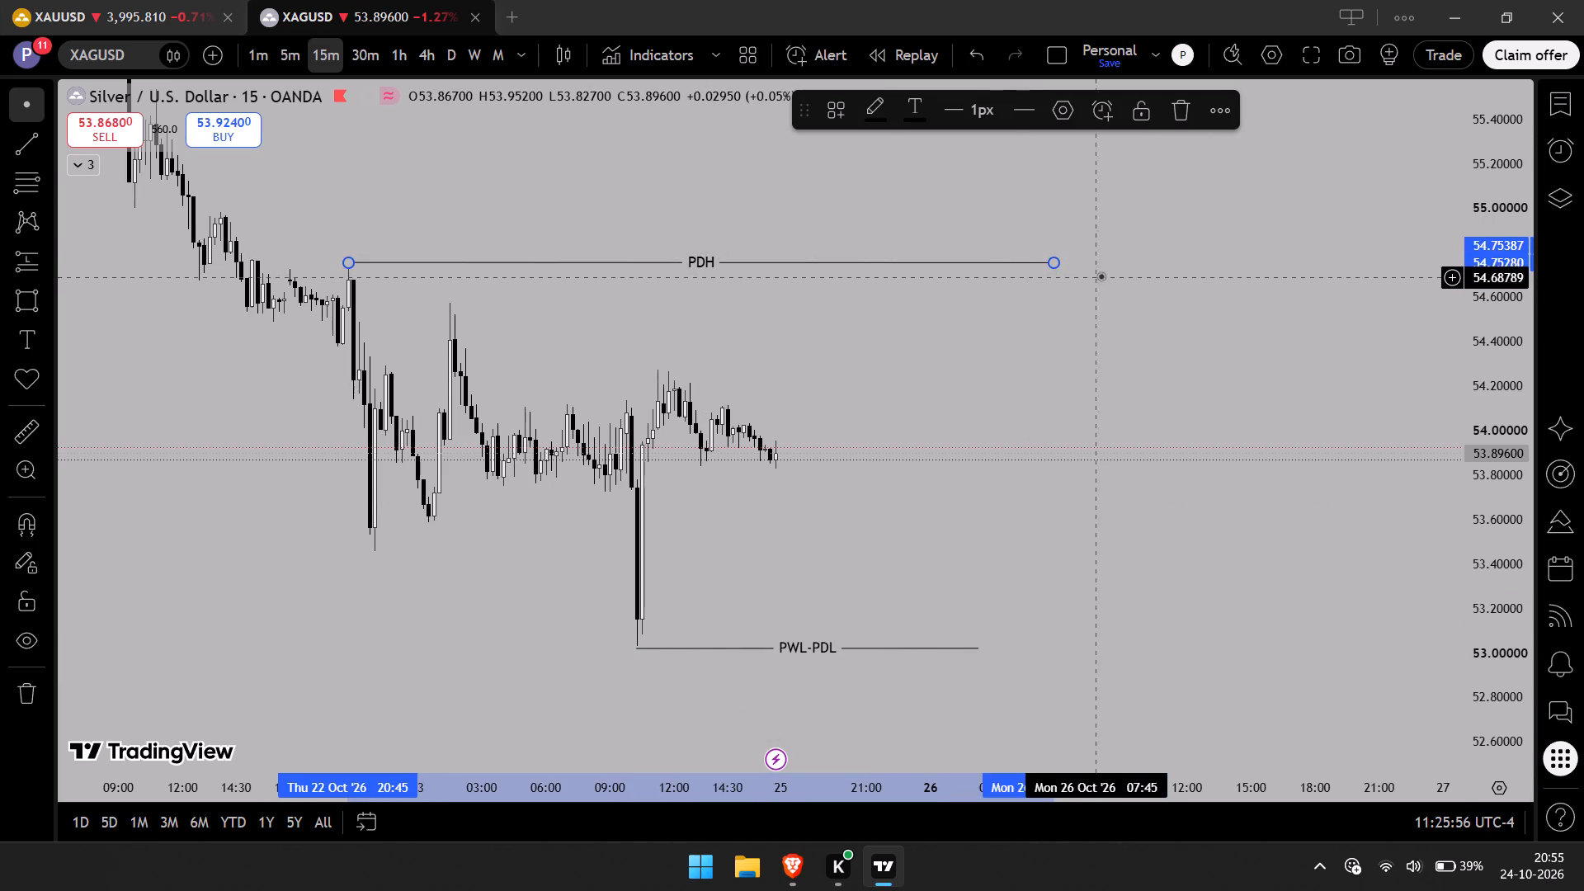
Extend the end of the silver PDH line along the 15-minute chart to 27 October 00:00.
{"action": "left_click_drag", "start_coordinate": [1056, 262], "coordinate": [1050, 258]}
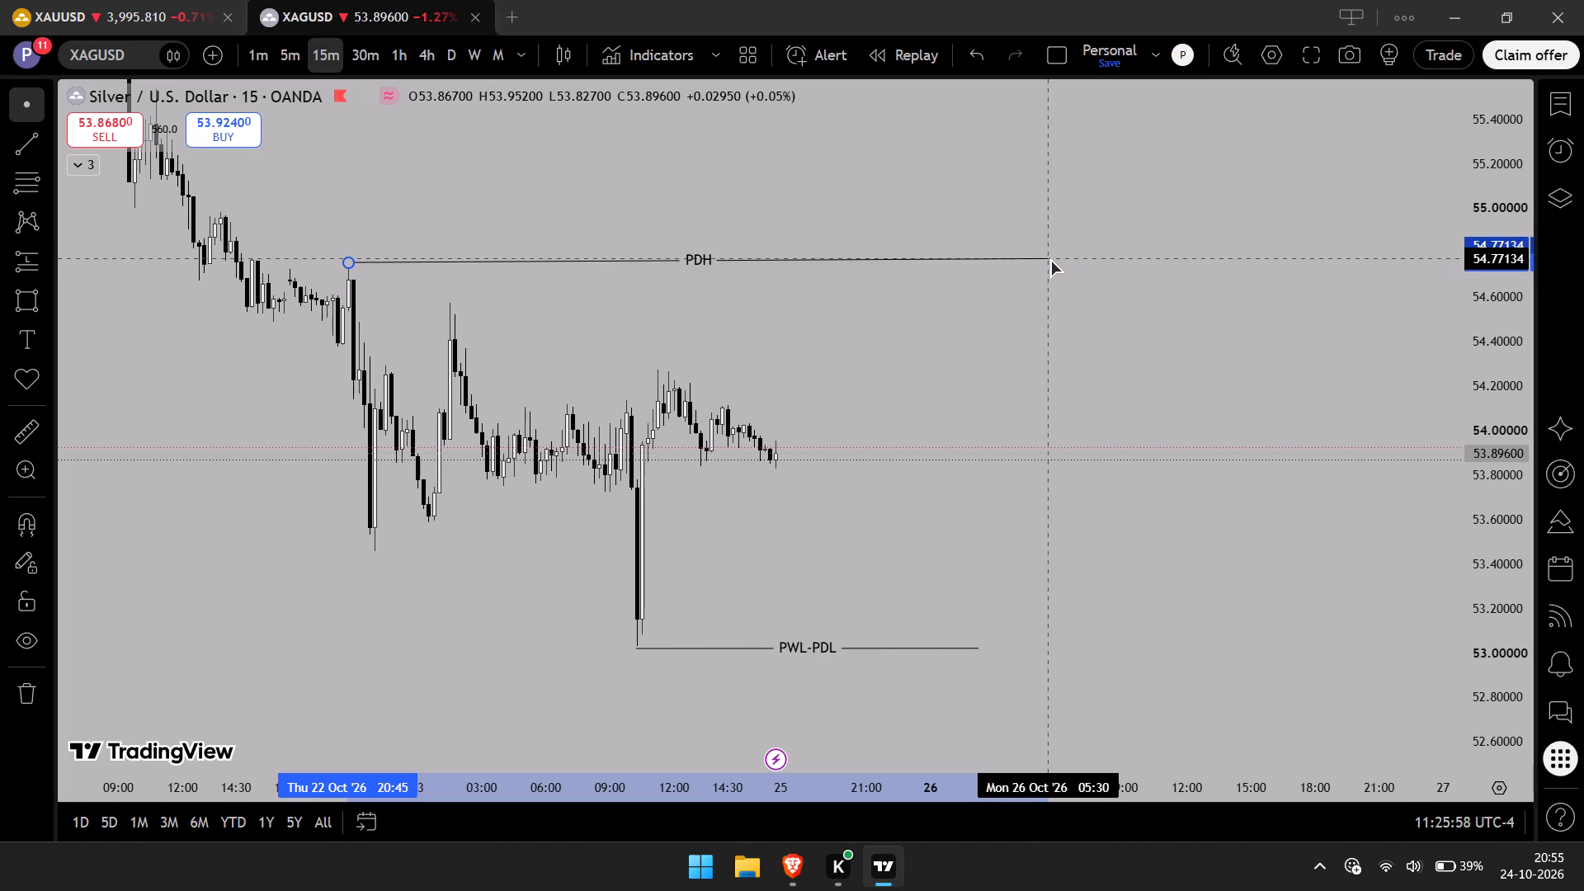
{"action": "left_click_drag", "start_coordinate": [1050, 258], "coordinate": [1050, 261]}
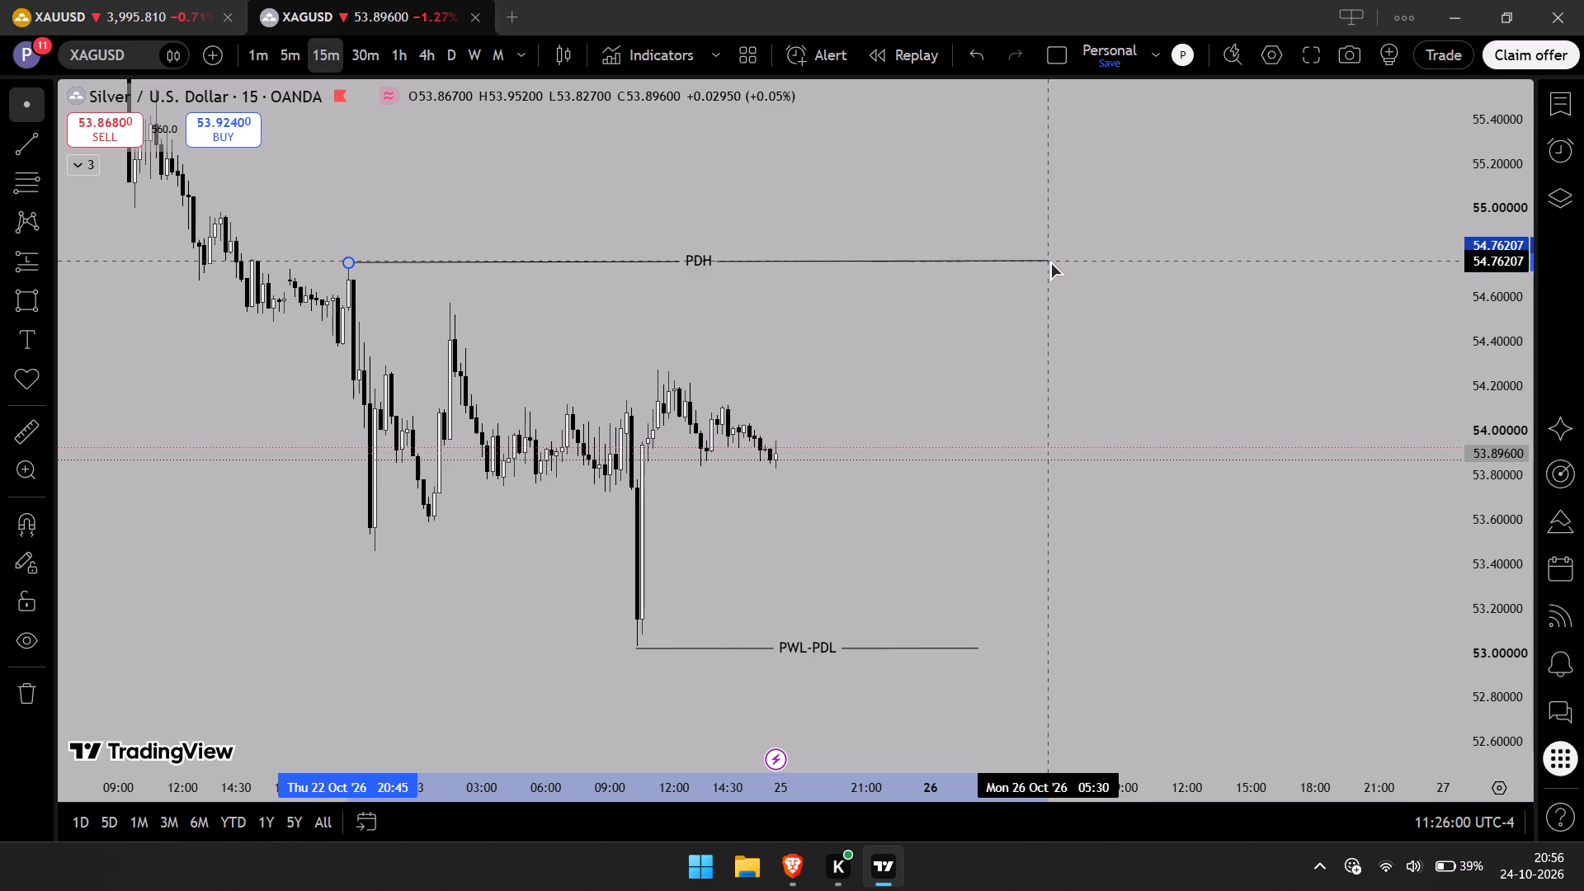
{"action": "left_click_drag", "start_coordinate": [1050, 261], "coordinate": [1060, 261]}
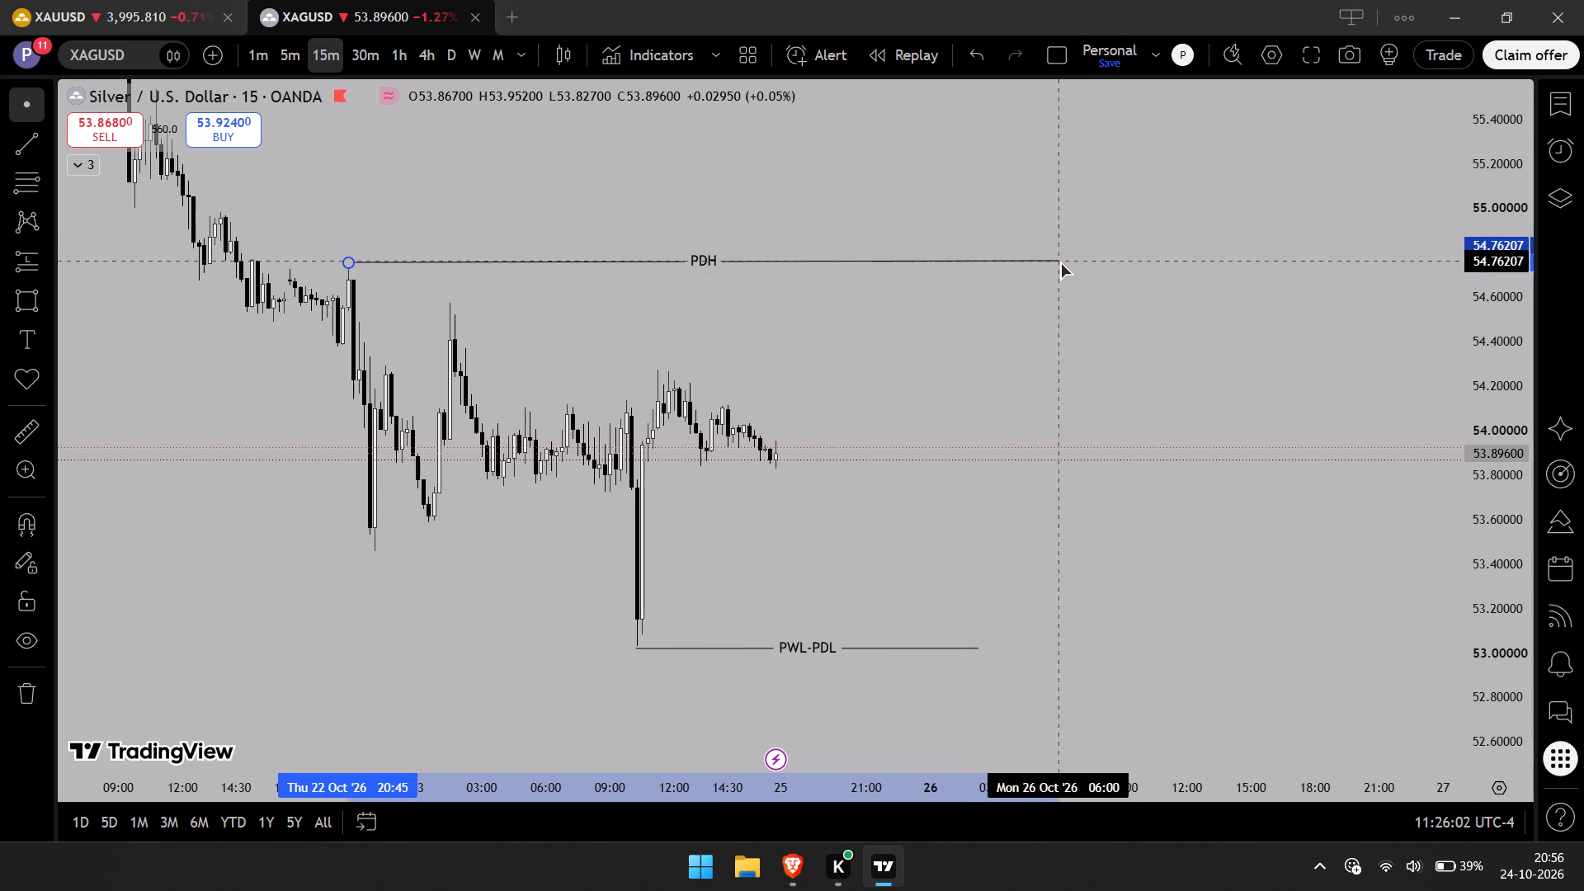
{"action": "left_click_drag", "start_coordinate": [1060, 261], "coordinate": [1083, 261]}
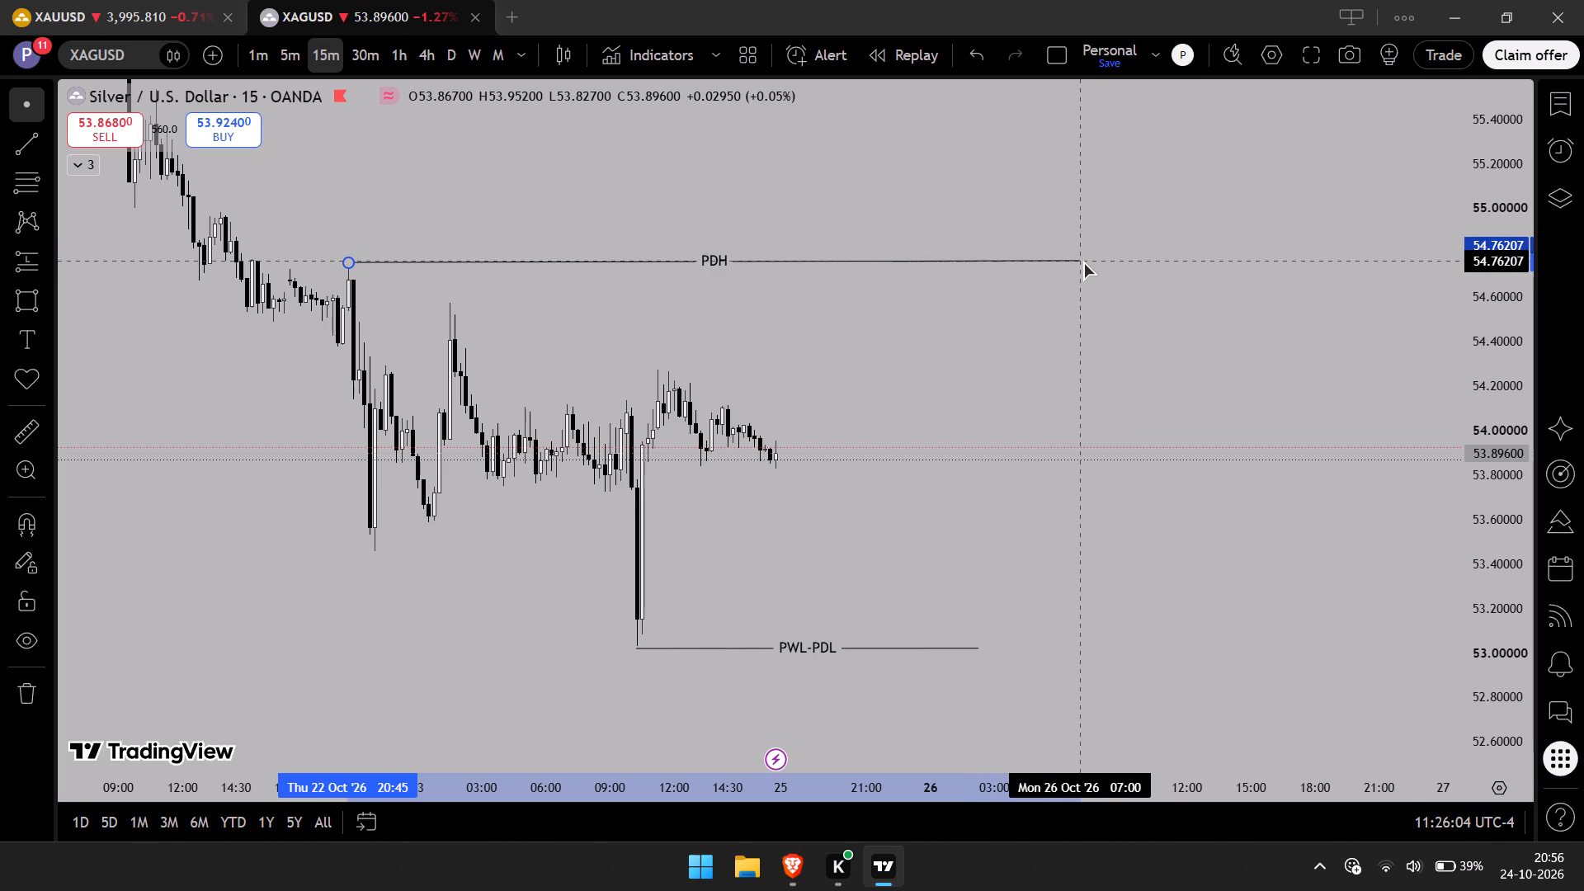
{"action": "left_click_drag", "start_coordinate": [1083, 261], "coordinate": [1160, 259]}
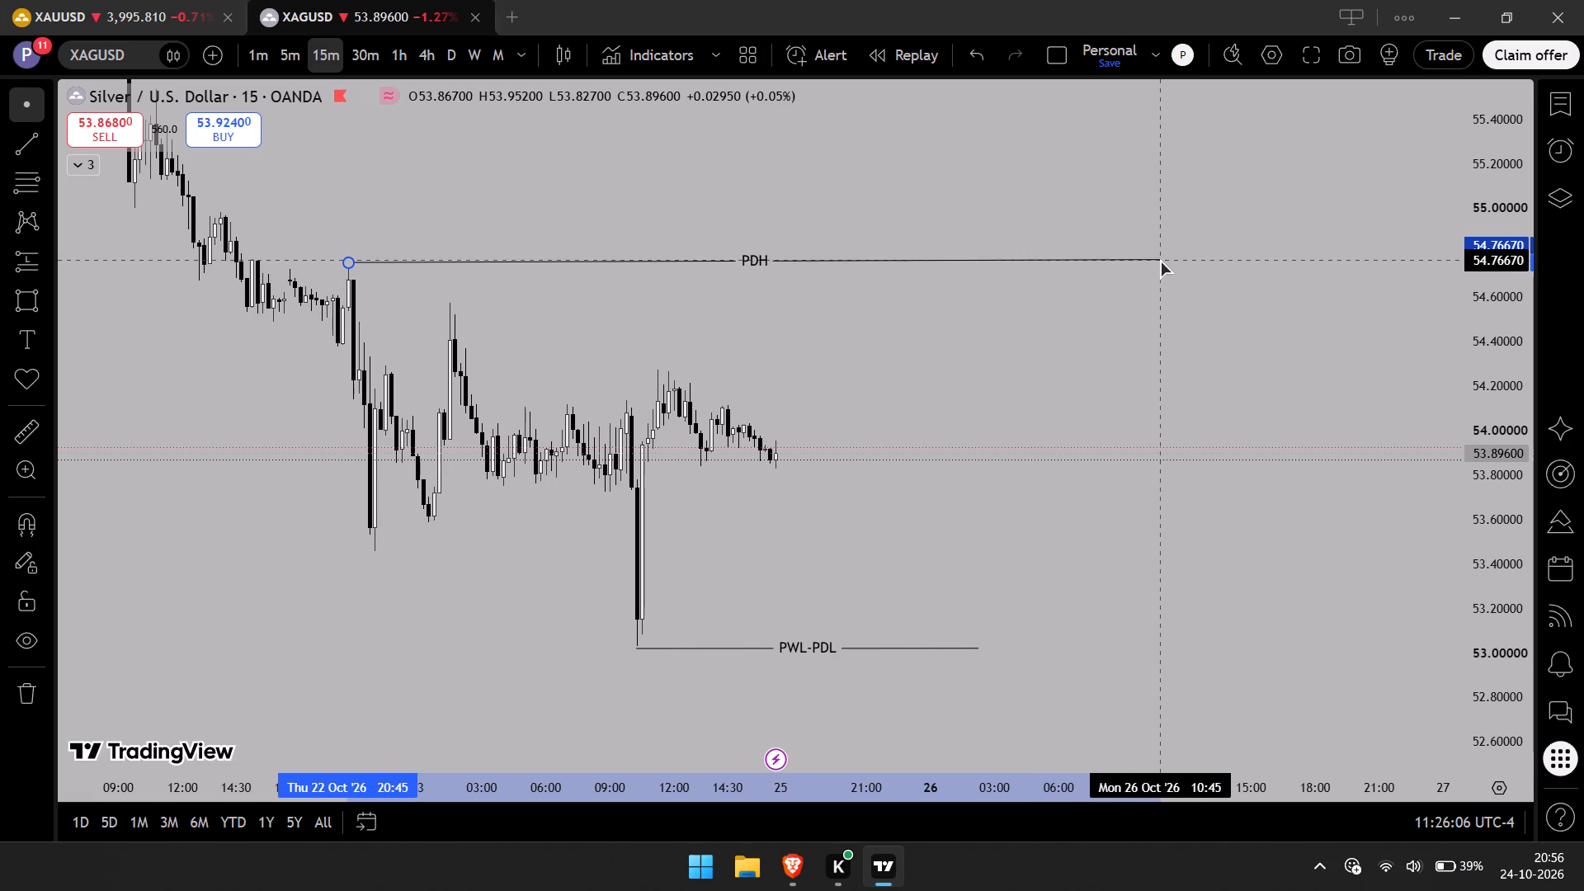
{"action": "left_click_drag", "start_coordinate": [1160, 259], "coordinate": [1234, 253]}
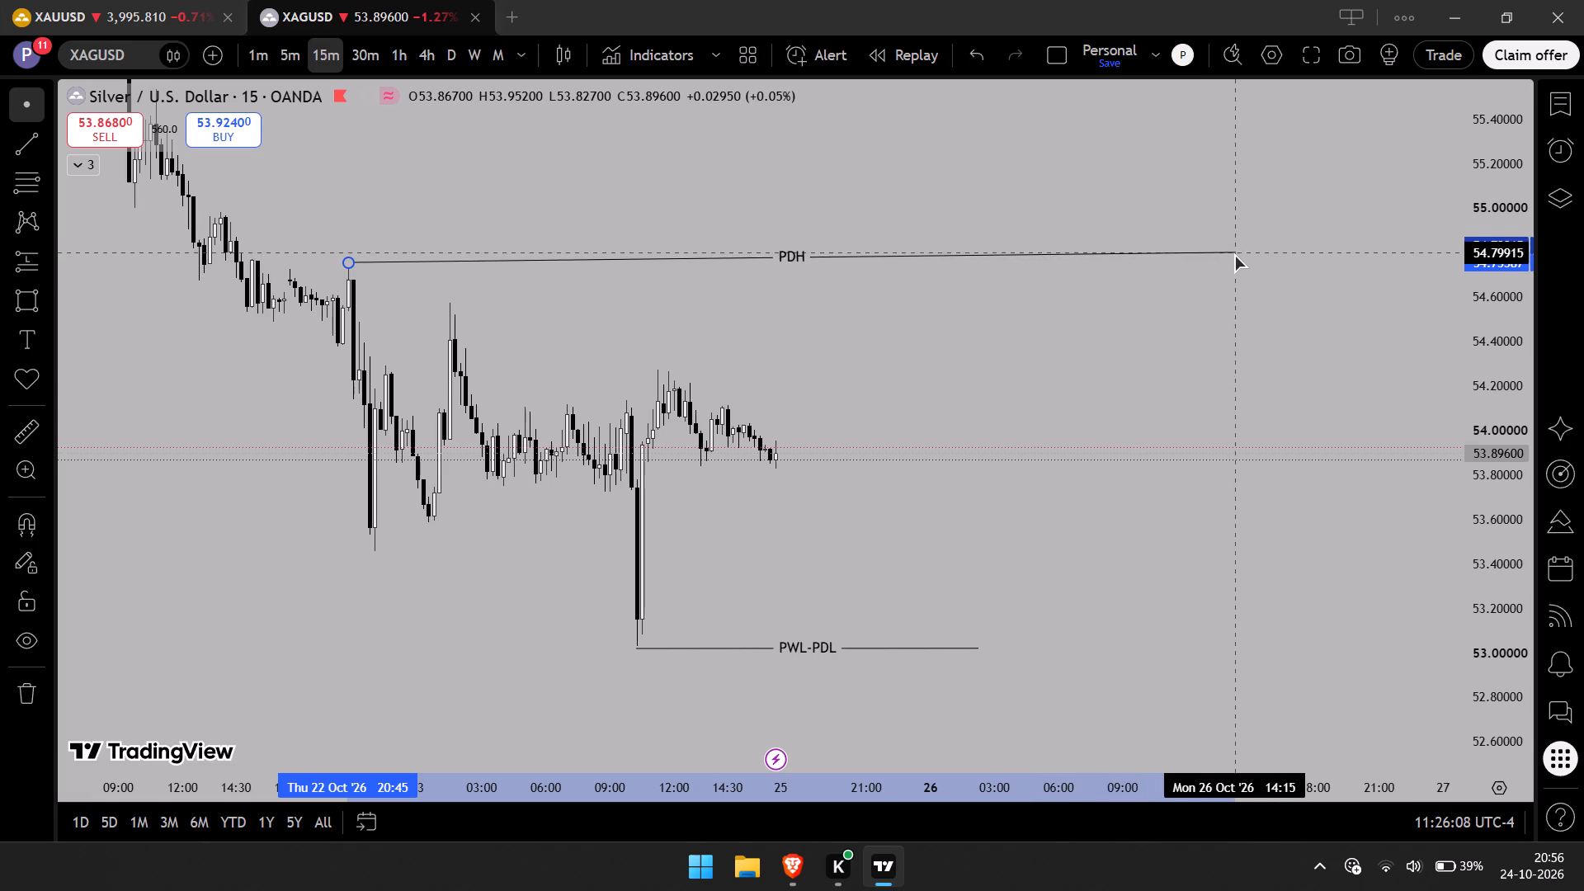
{"action": "left_click_drag", "start_coordinate": [1234, 253], "coordinate": [1284, 261]}
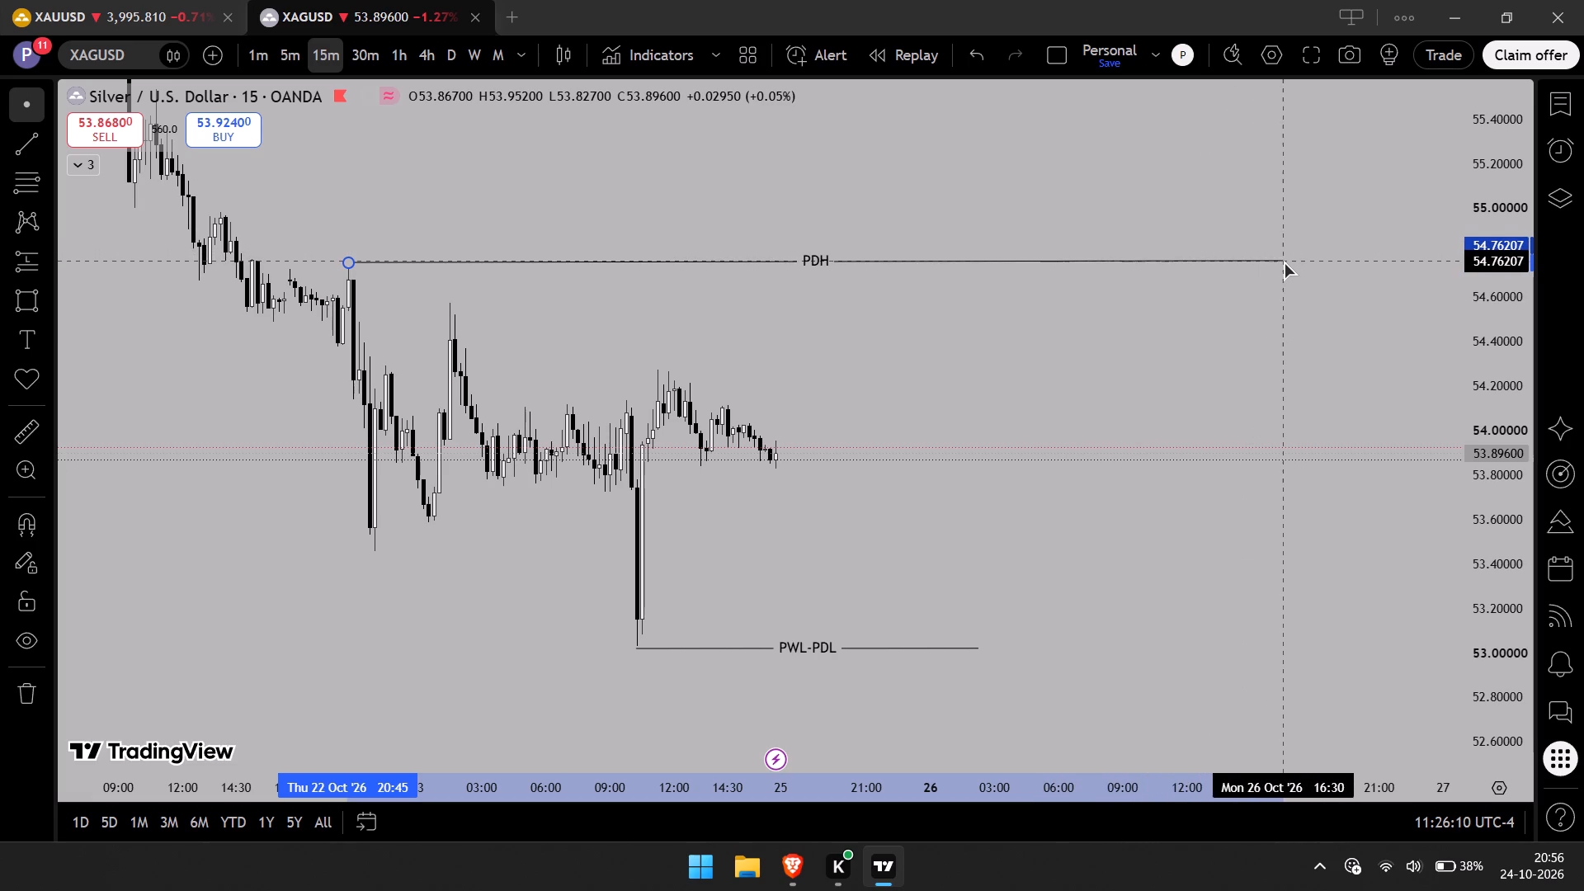
{"action": "left_click_drag", "start_coordinate": [1284, 261], "coordinate": [1335, 259]}
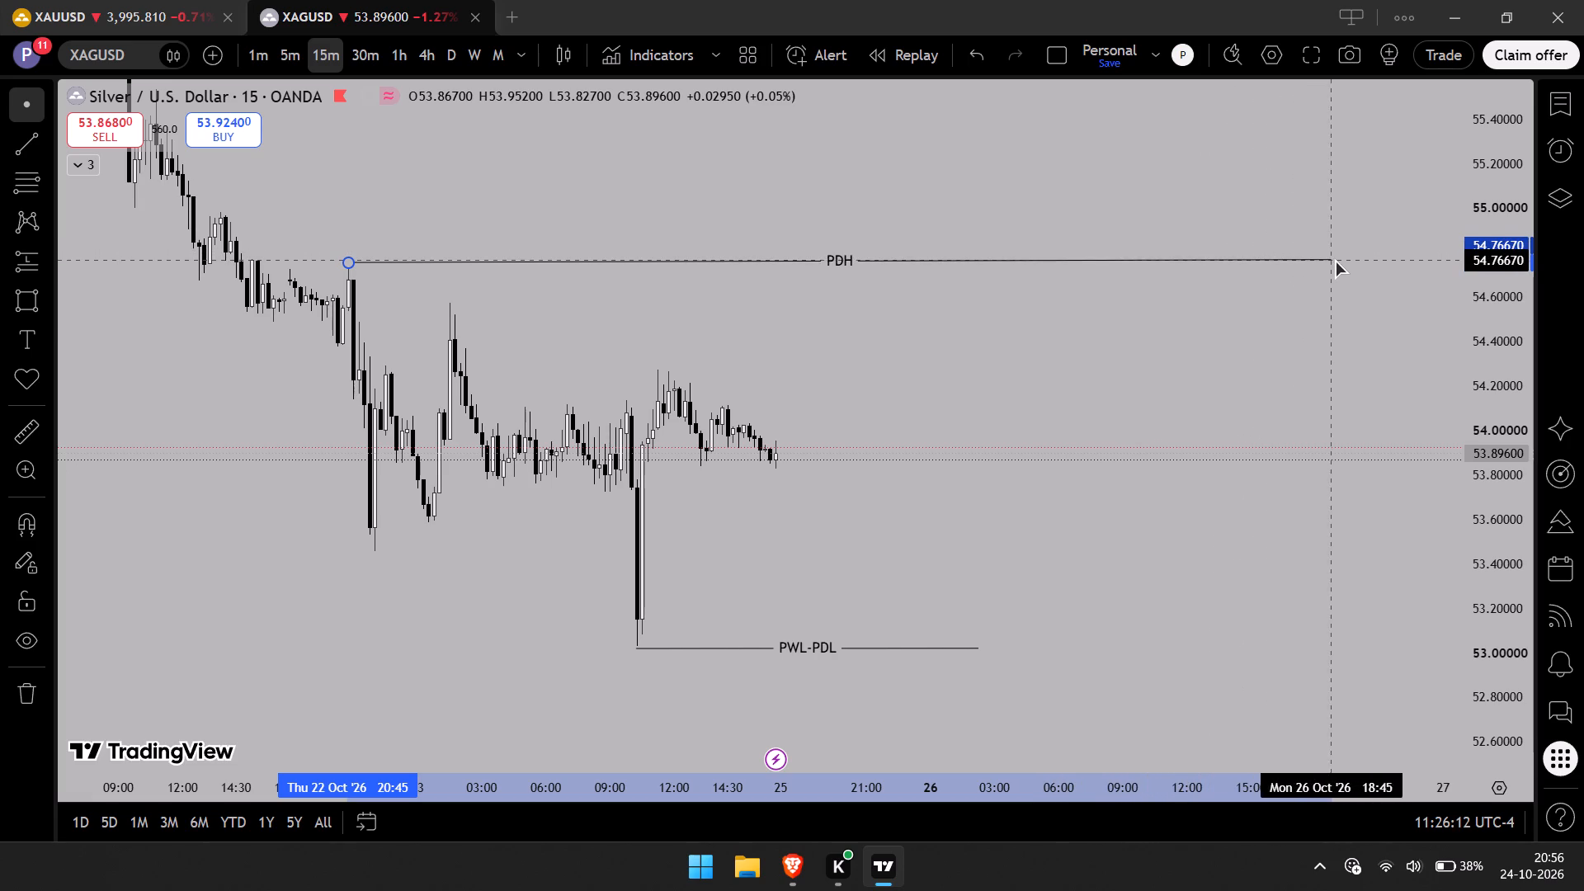
{"action": "left_click_drag", "start_coordinate": [1335, 259], "coordinate": [1423, 251]}
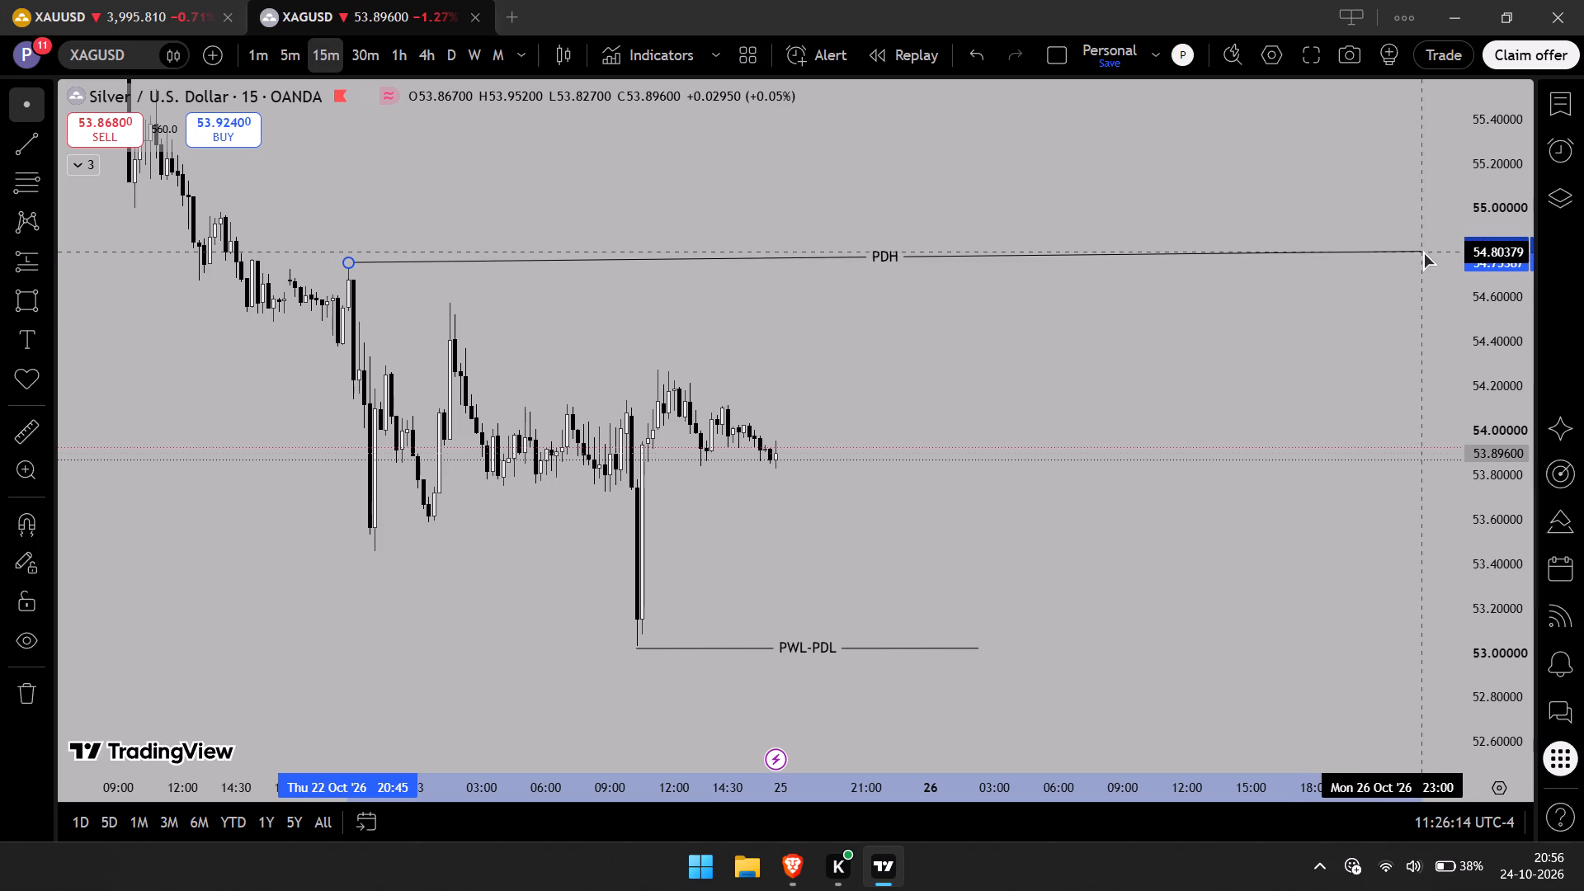
{"action": "left_click_drag", "start_coordinate": [1423, 251], "coordinate": [1442, 255]}
Level the PDH line's end with its start at about 54.75, keeping the end at 27 October 00:00.
{"action": "left_click_drag", "start_coordinate": [1428, 347], "coordinate": [1207, 364]}
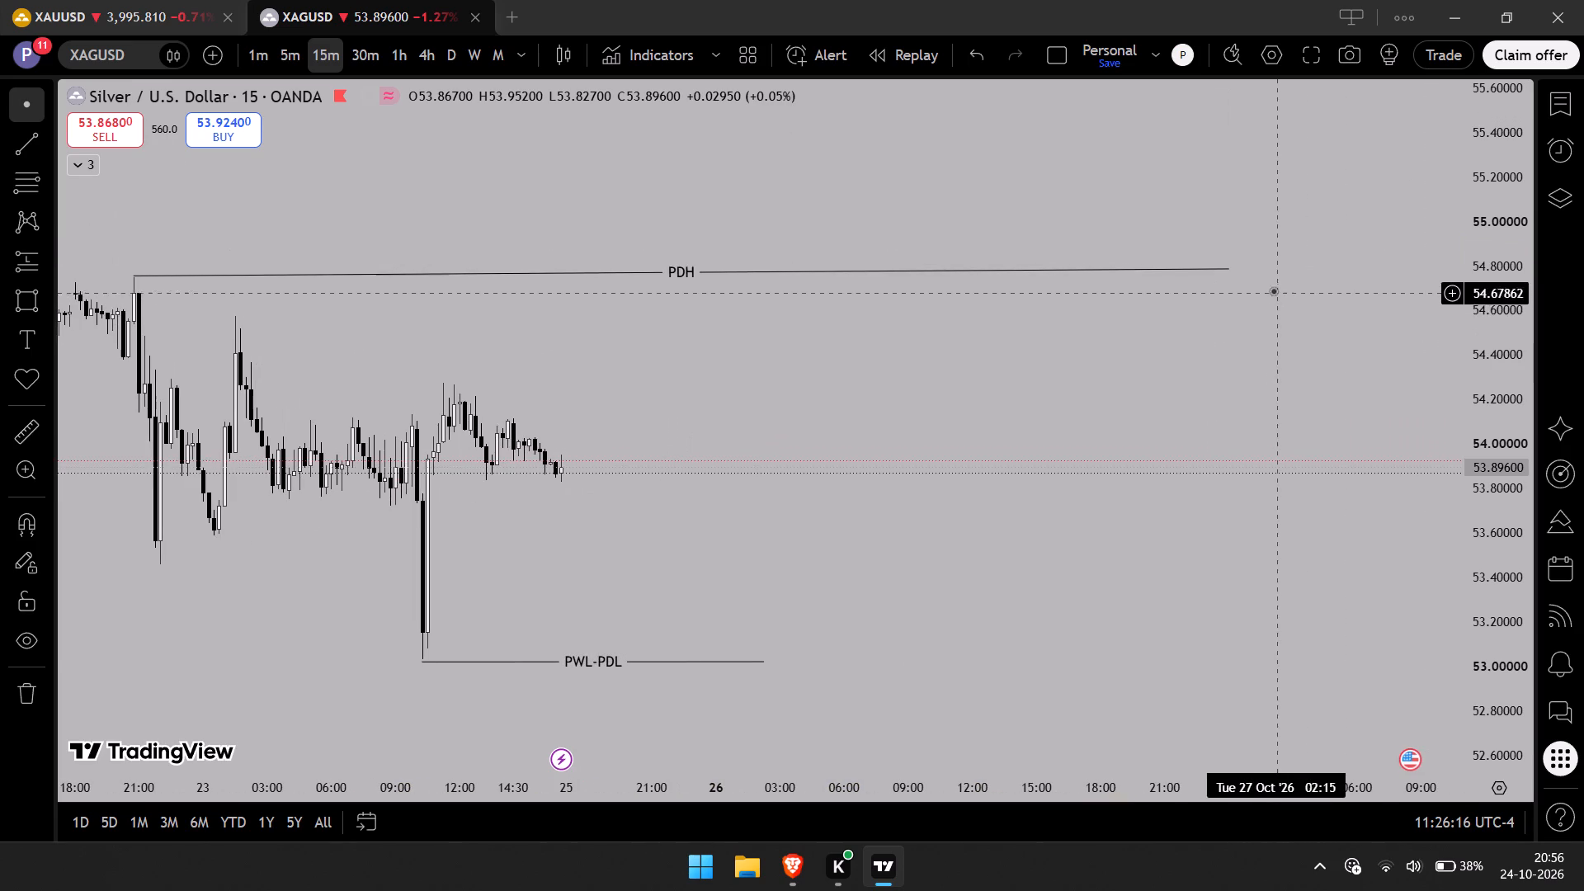
{"action": "left_click_drag", "start_coordinate": [1231, 268], "coordinate": [1293, 262]}
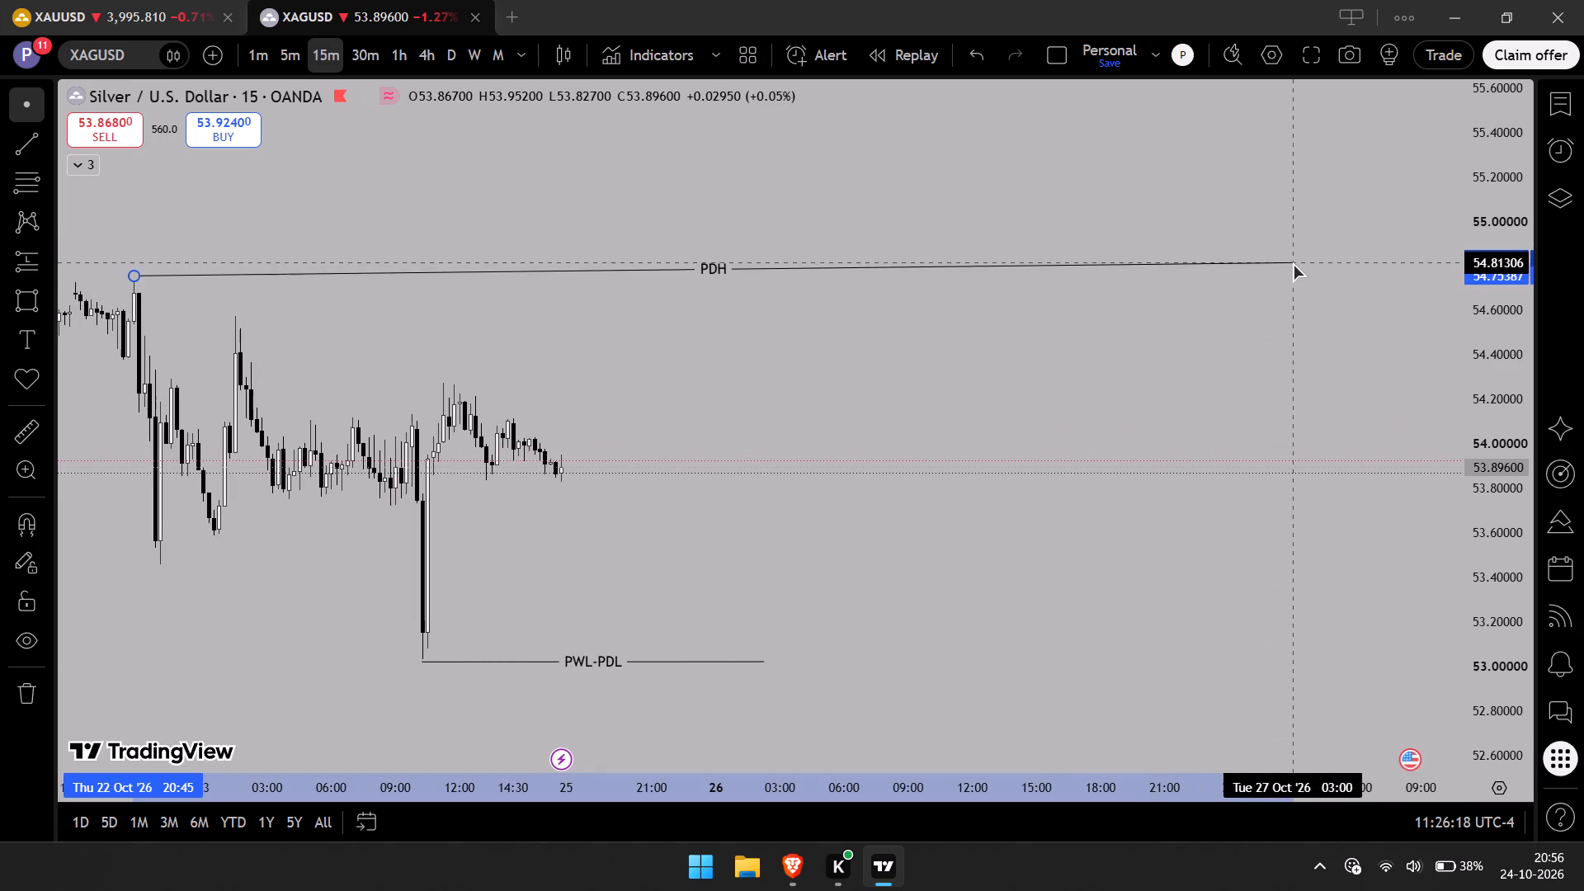
{"action": "left_click_drag", "start_coordinate": [1293, 262], "coordinate": [1413, 265]}
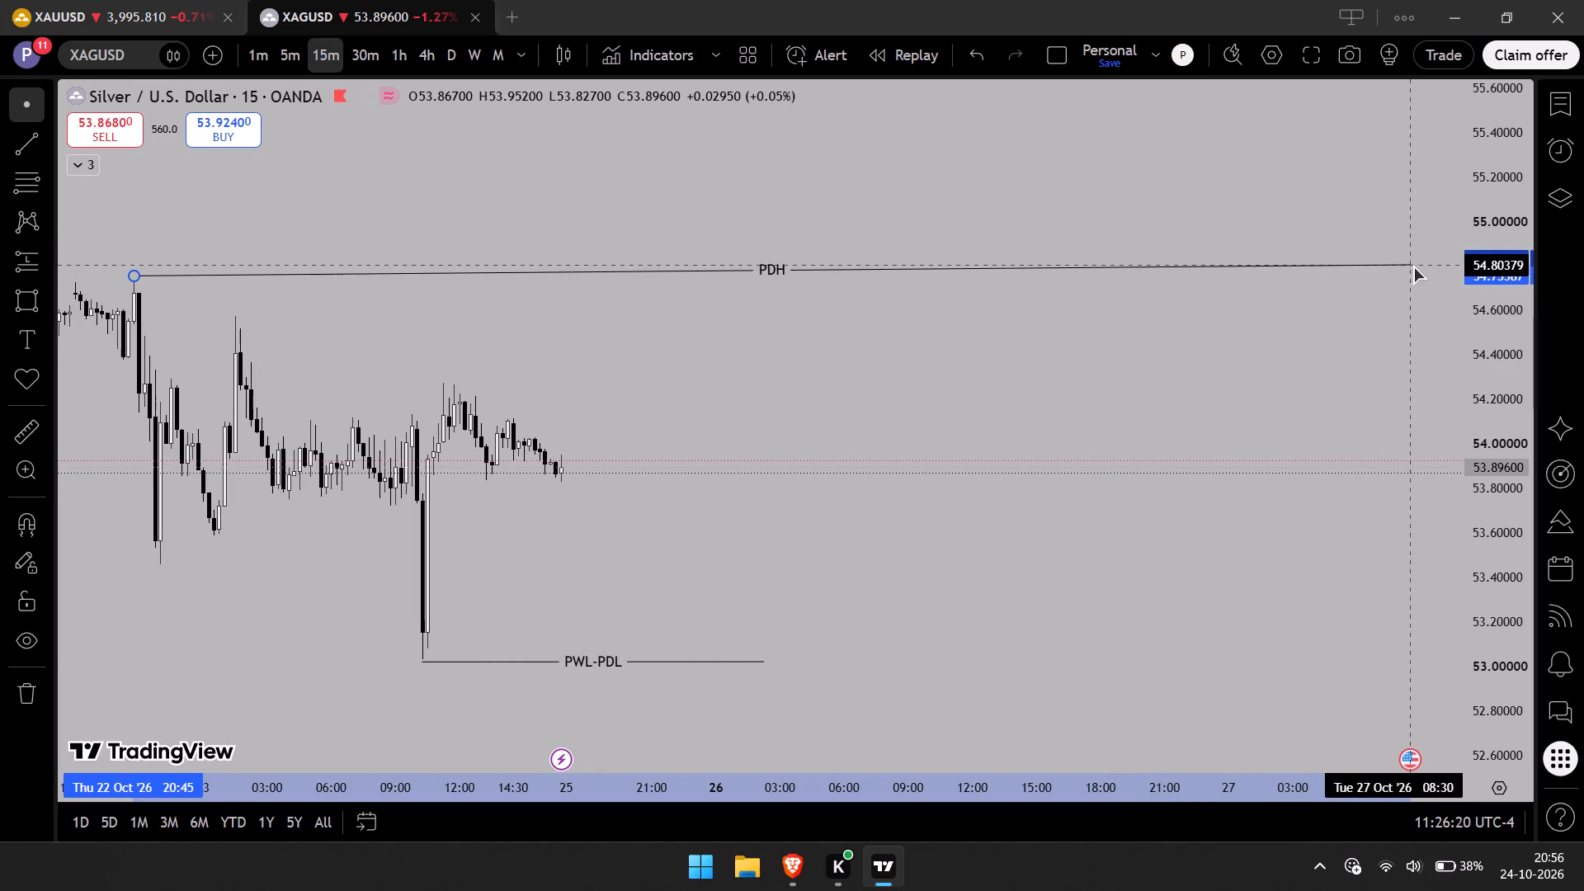
{"action": "left_click_drag", "start_coordinate": [1413, 265], "coordinate": [1323, 274]}
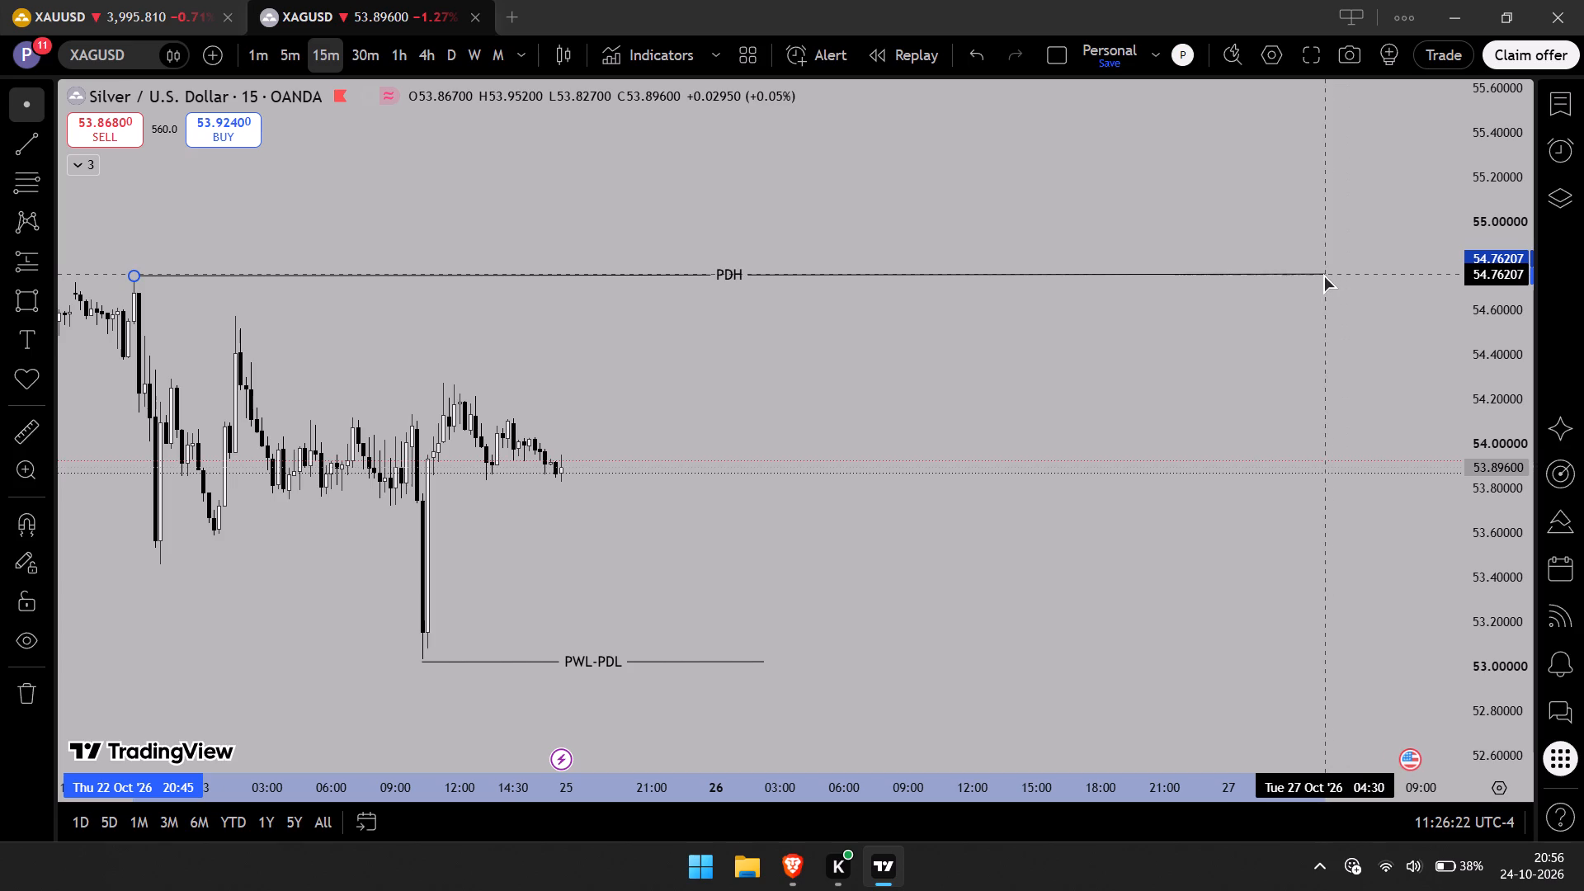
{"action": "left_click_drag", "start_coordinate": [1323, 274], "coordinate": [1176, 264]}
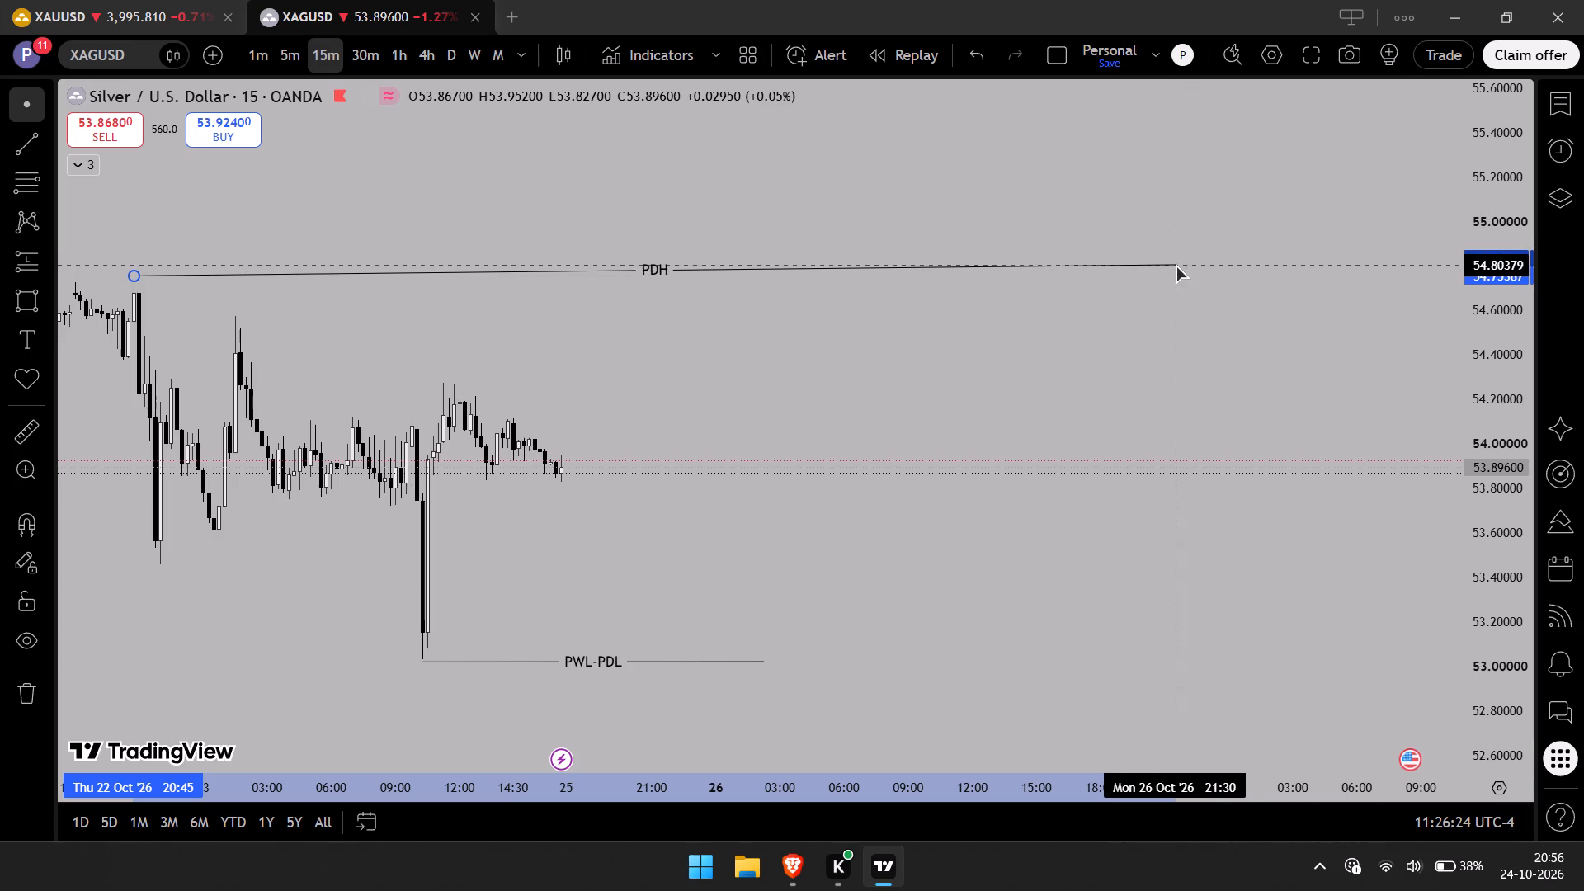
{"action": "left_click_drag", "start_coordinate": [1176, 264], "coordinate": [1190, 262]}
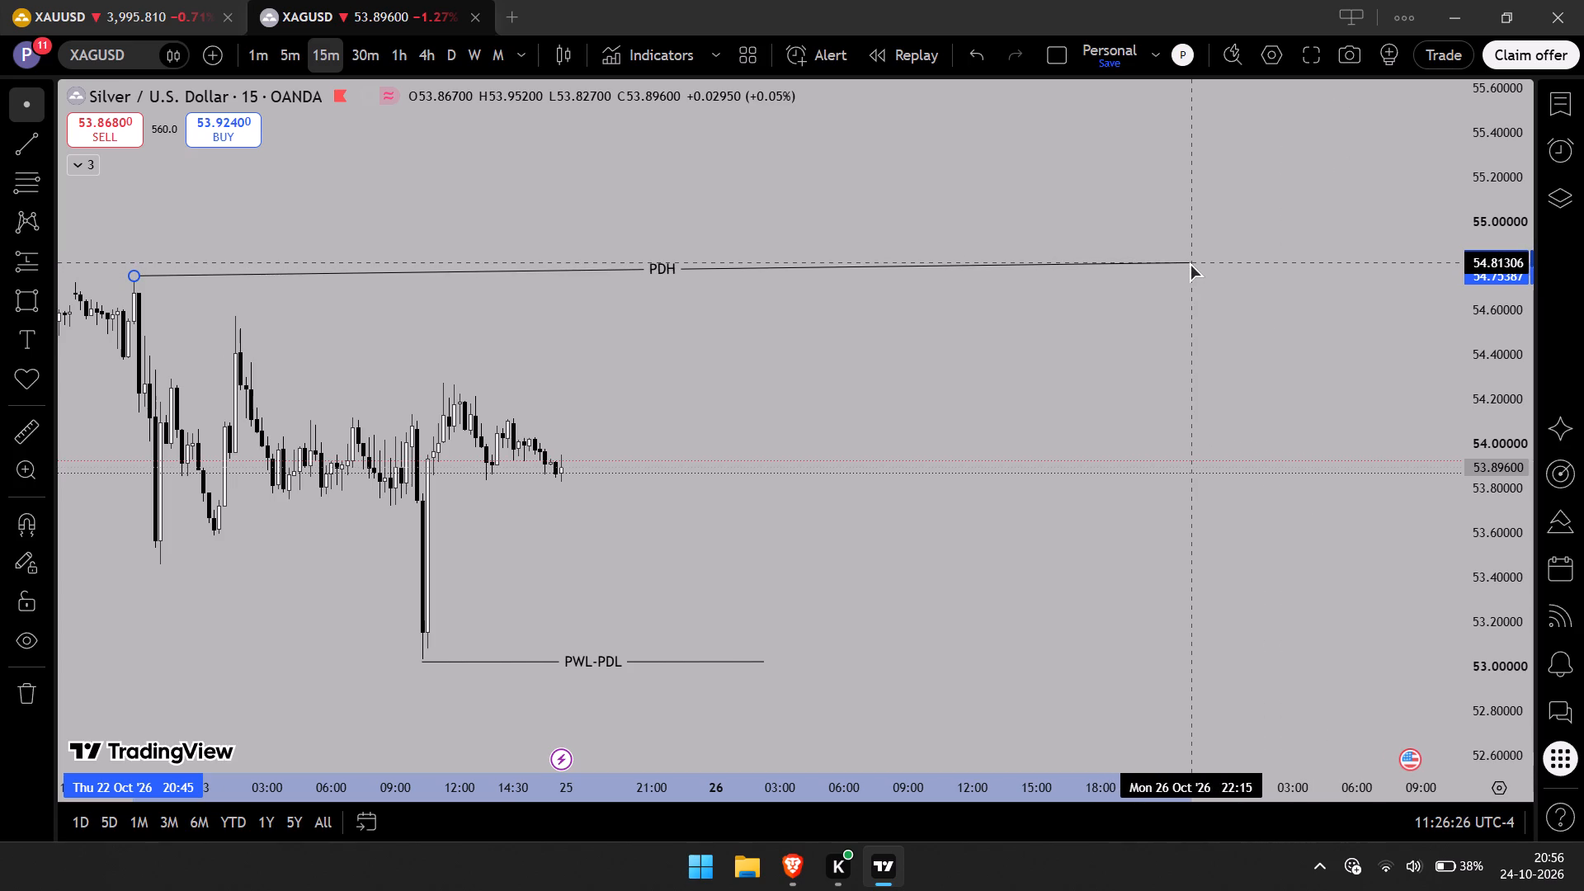
{"action": "left_click_drag", "start_coordinate": [1190, 262], "coordinate": [1200, 260]}
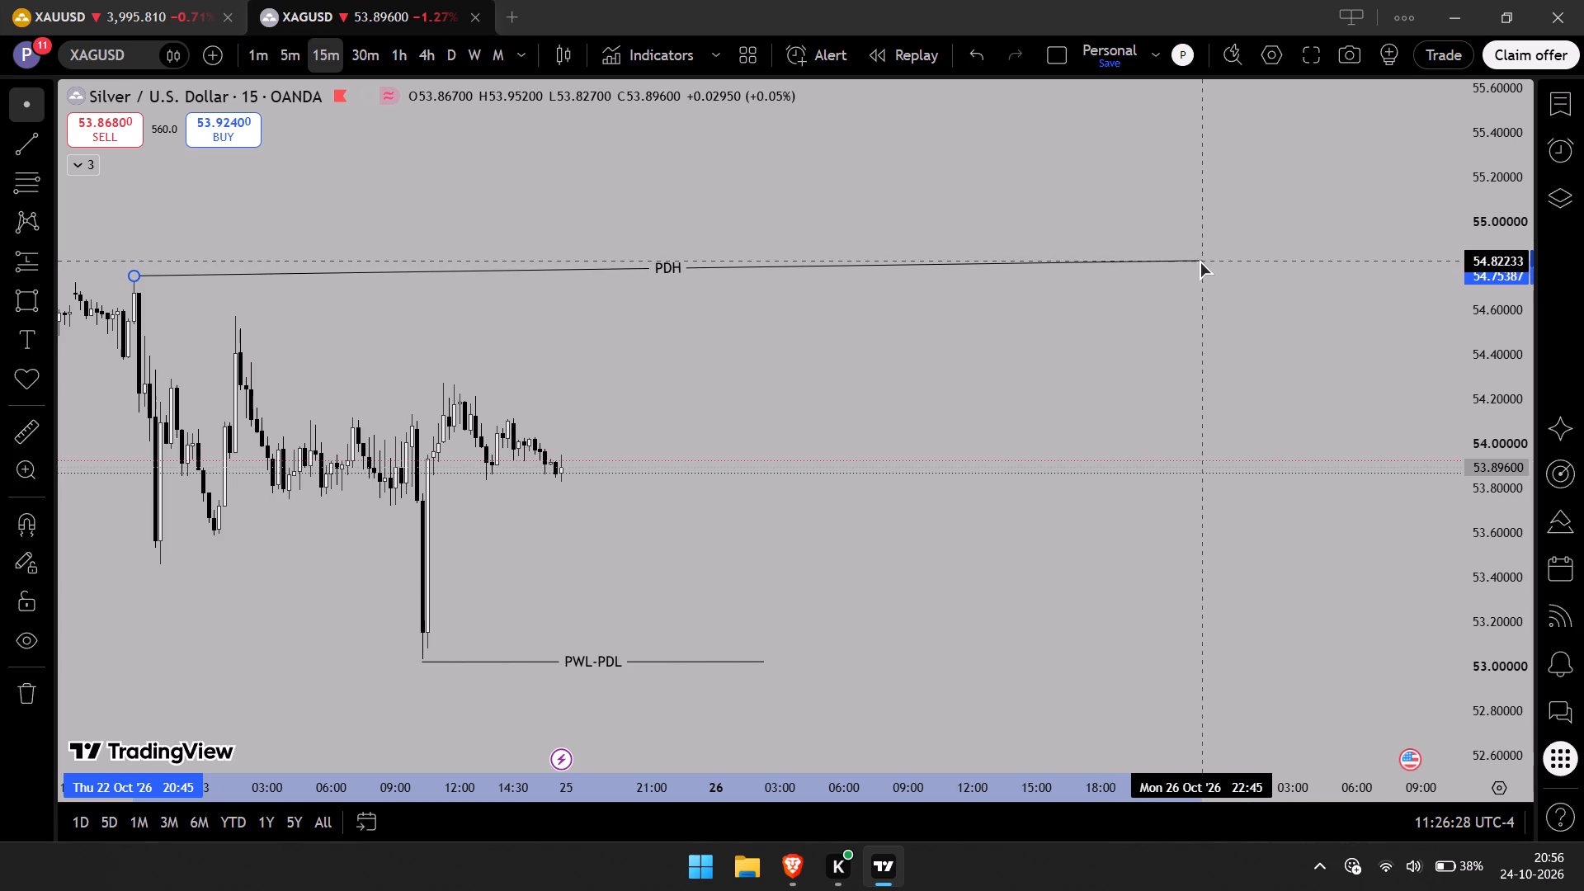
{"action": "left_click_drag", "start_coordinate": [1200, 260], "coordinate": [1233, 258]}
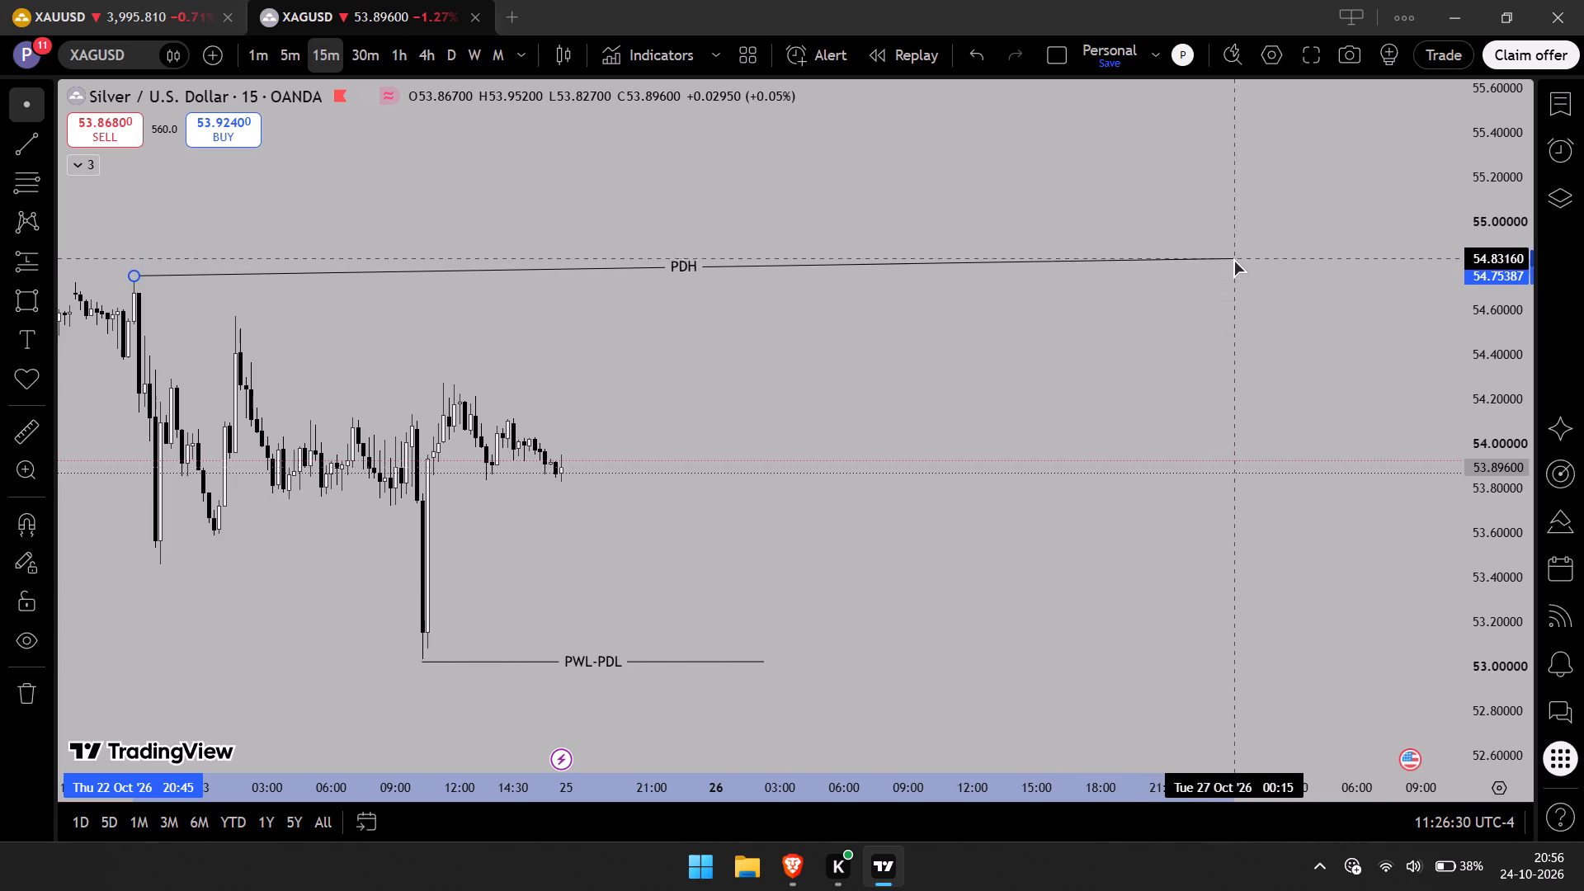
{"action": "left_click_drag", "start_coordinate": [1233, 258], "coordinate": [1226, 260]}
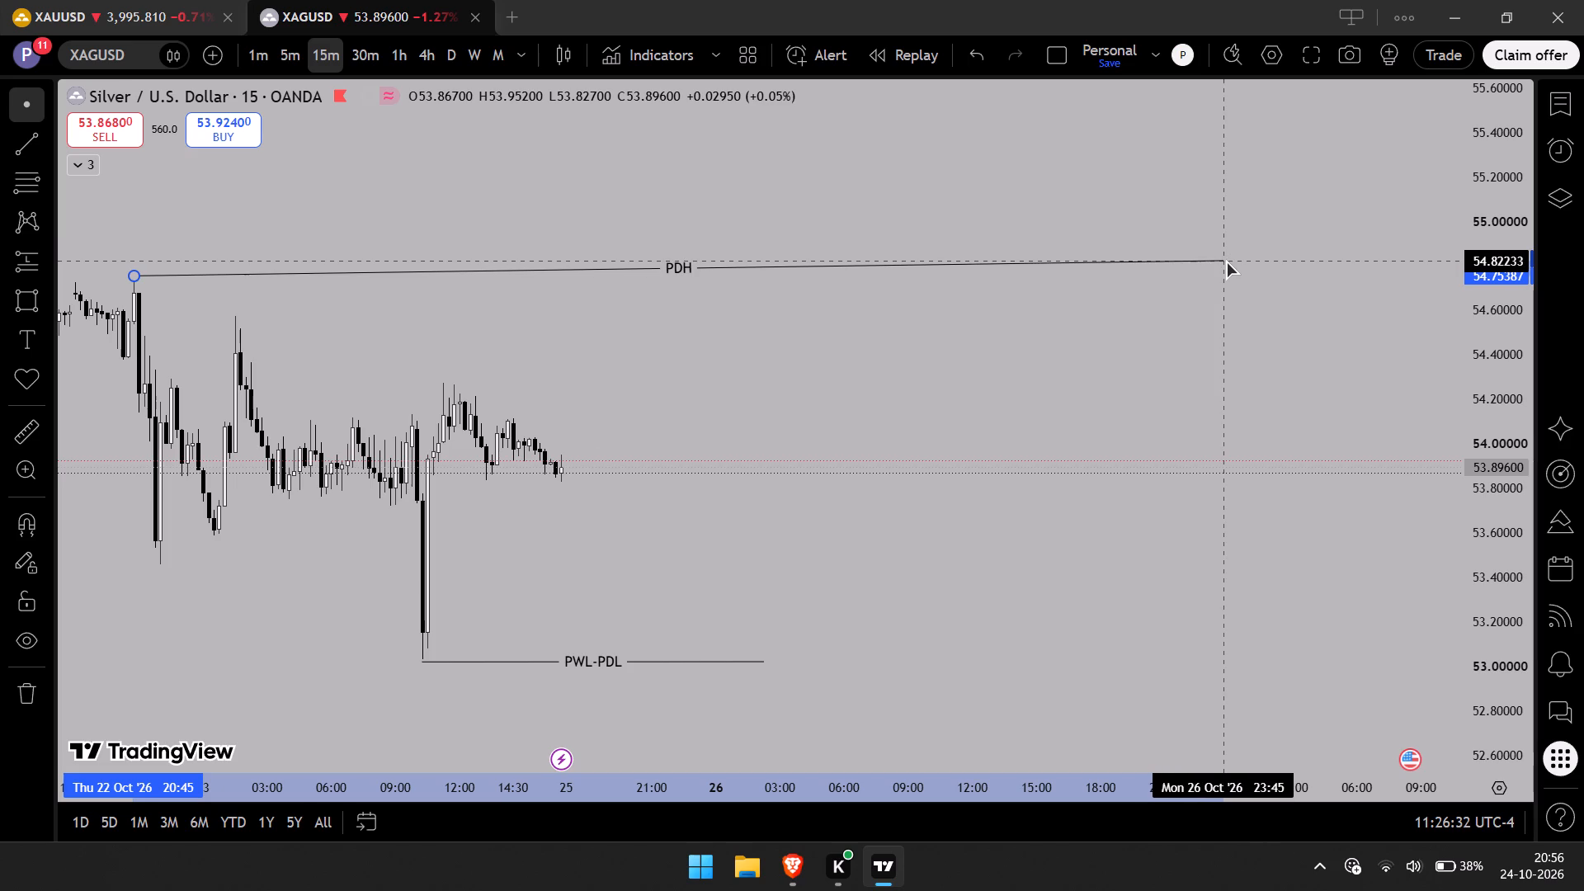
{"action": "left_click_drag", "start_coordinate": [1226, 260], "coordinate": [1227, 260]}
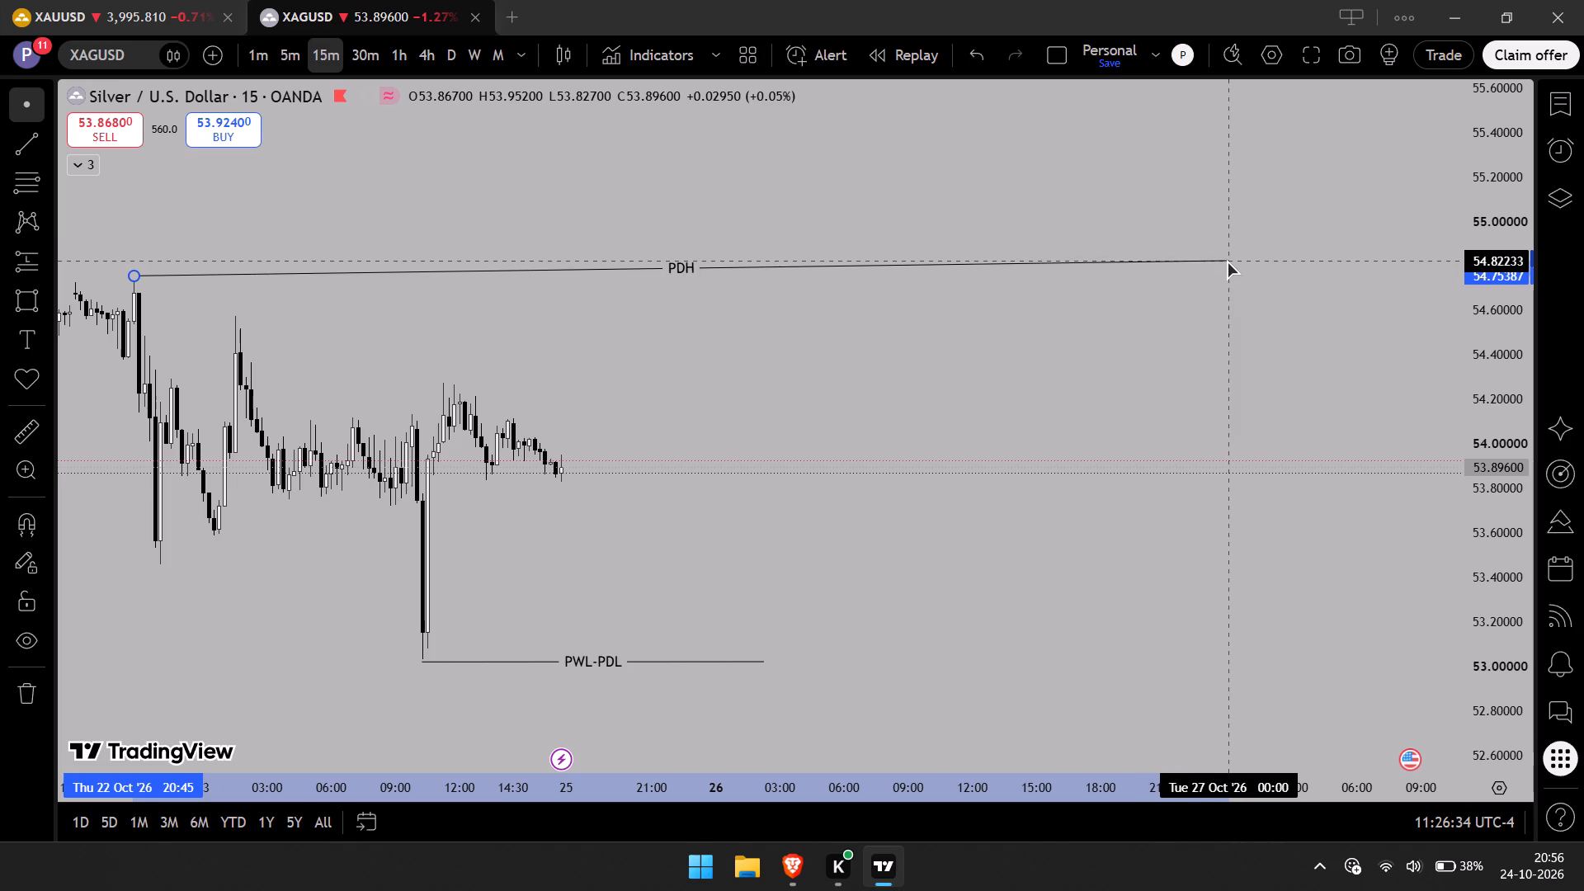
{"action": "left_click_drag", "start_coordinate": [1227, 260], "coordinate": [1231, 276]}
{"action": "left_click", "coordinate": [1224, 355]}
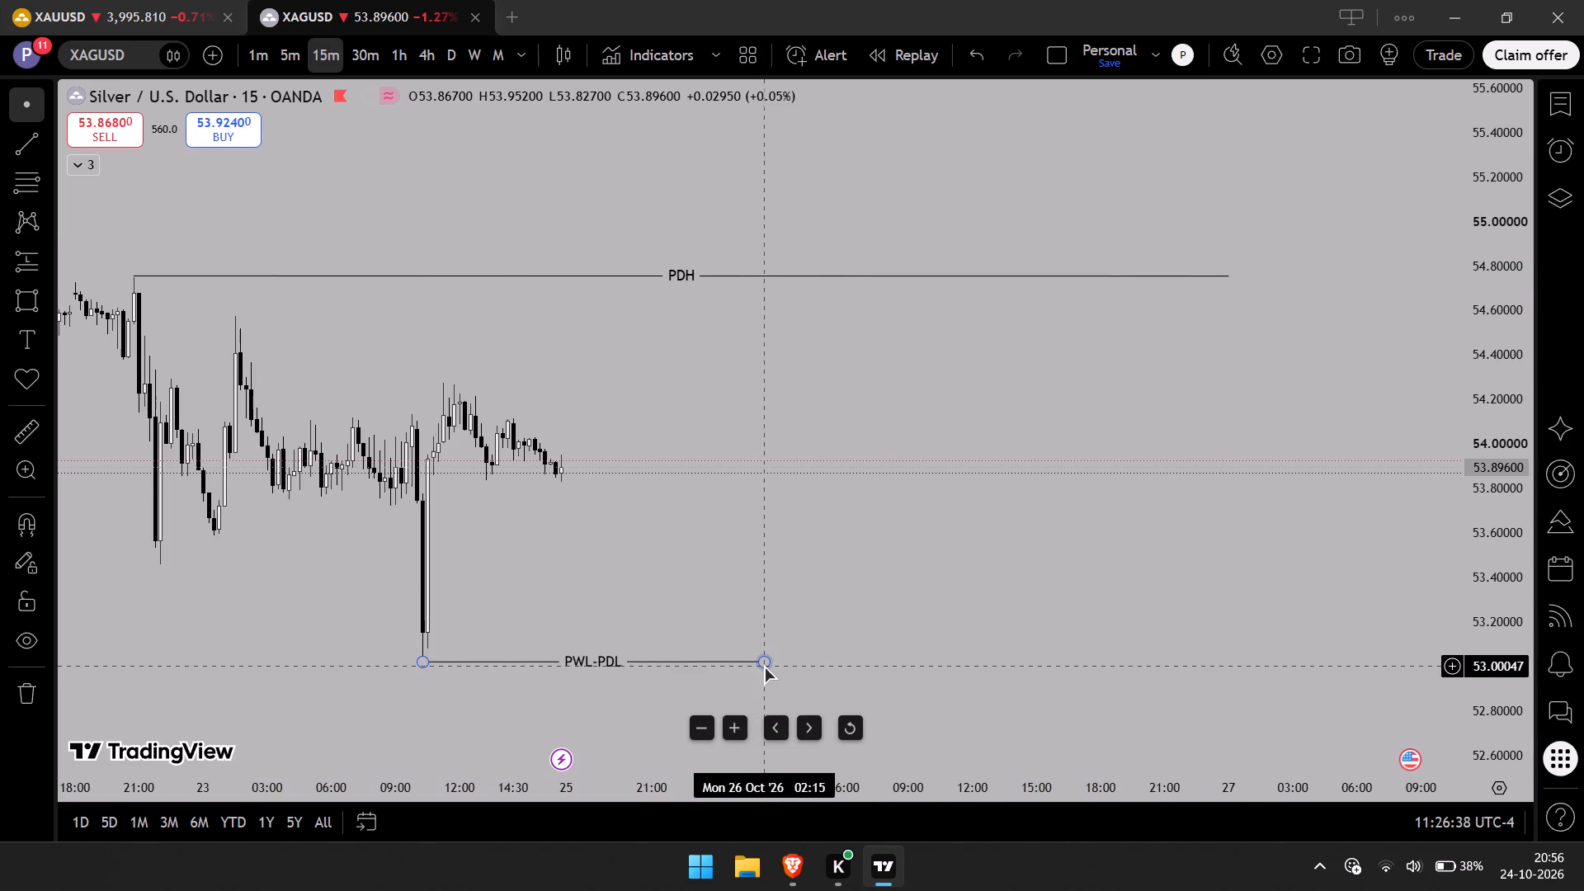
Extend the PWL-PDL line to end at 27 October 00:00, level at about 53.02 and in line with the PDH end.
{"action": "left_click_drag", "start_coordinate": [764, 665], "coordinate": [1227, 651]}
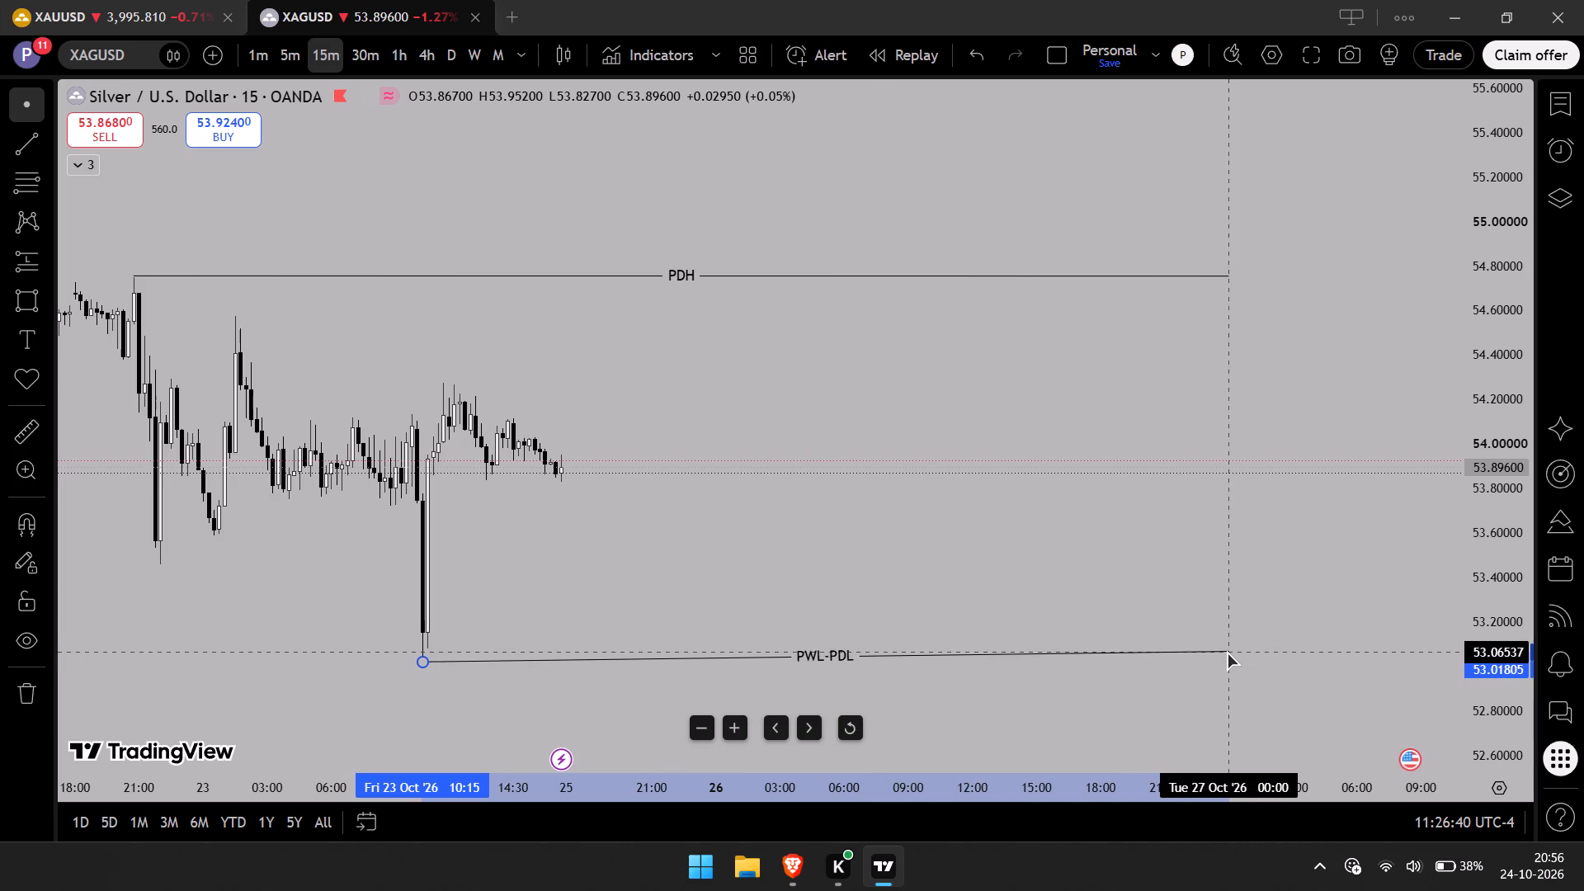
{"action": "left_click_drag", "start_coordinate": [1227, 651], "coordinate": [1230, 657]}
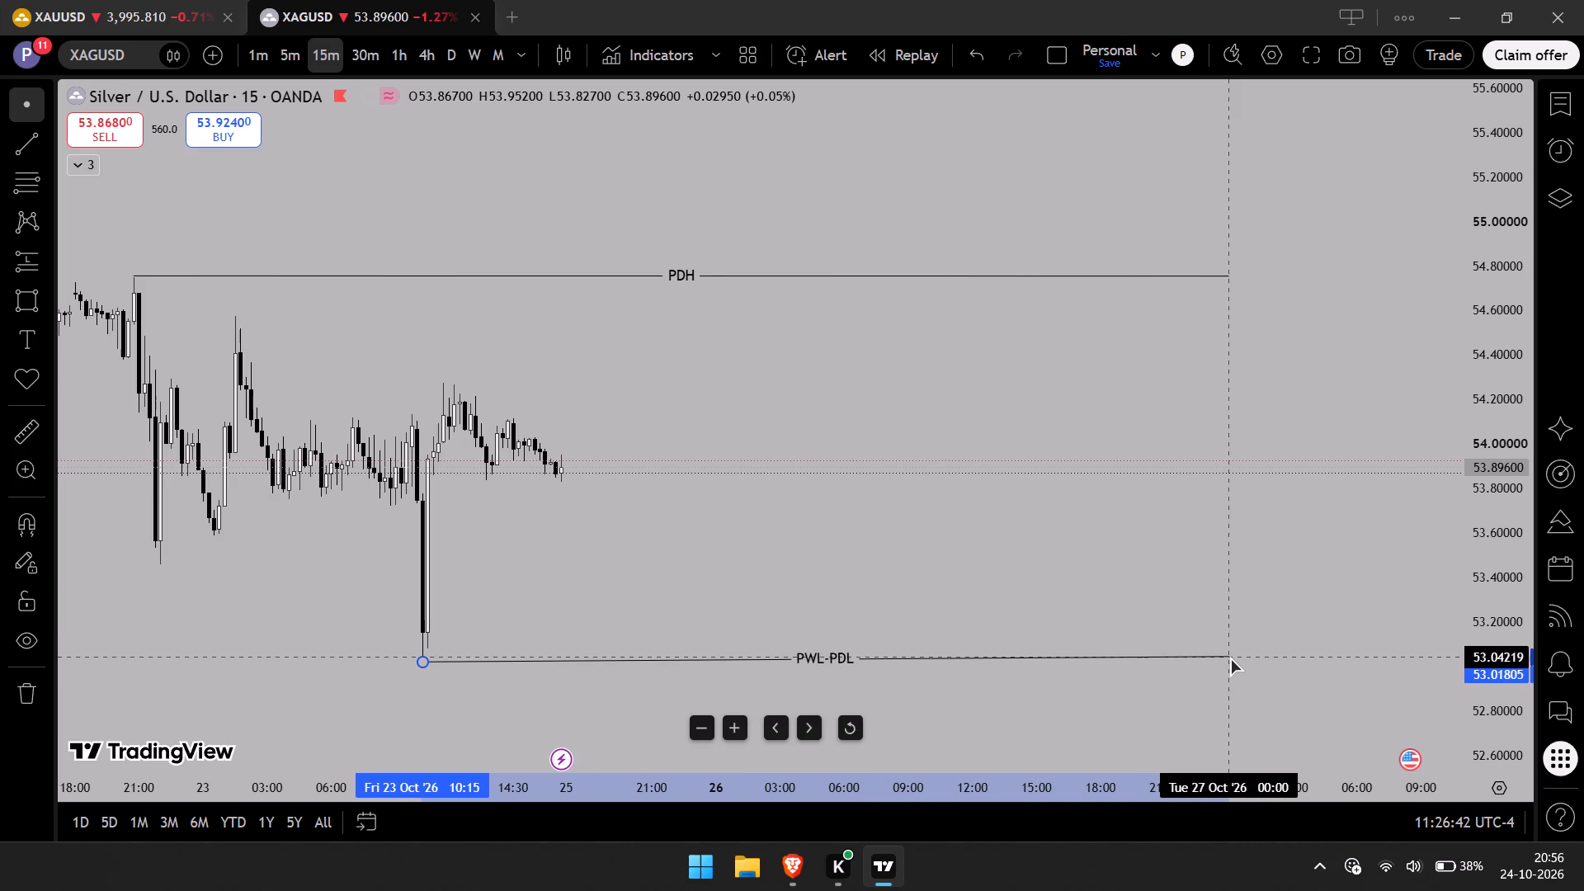
{"action": "left_click_drag", "start_coordinate": [1230, 657], "coordinate": [1231, 662]}
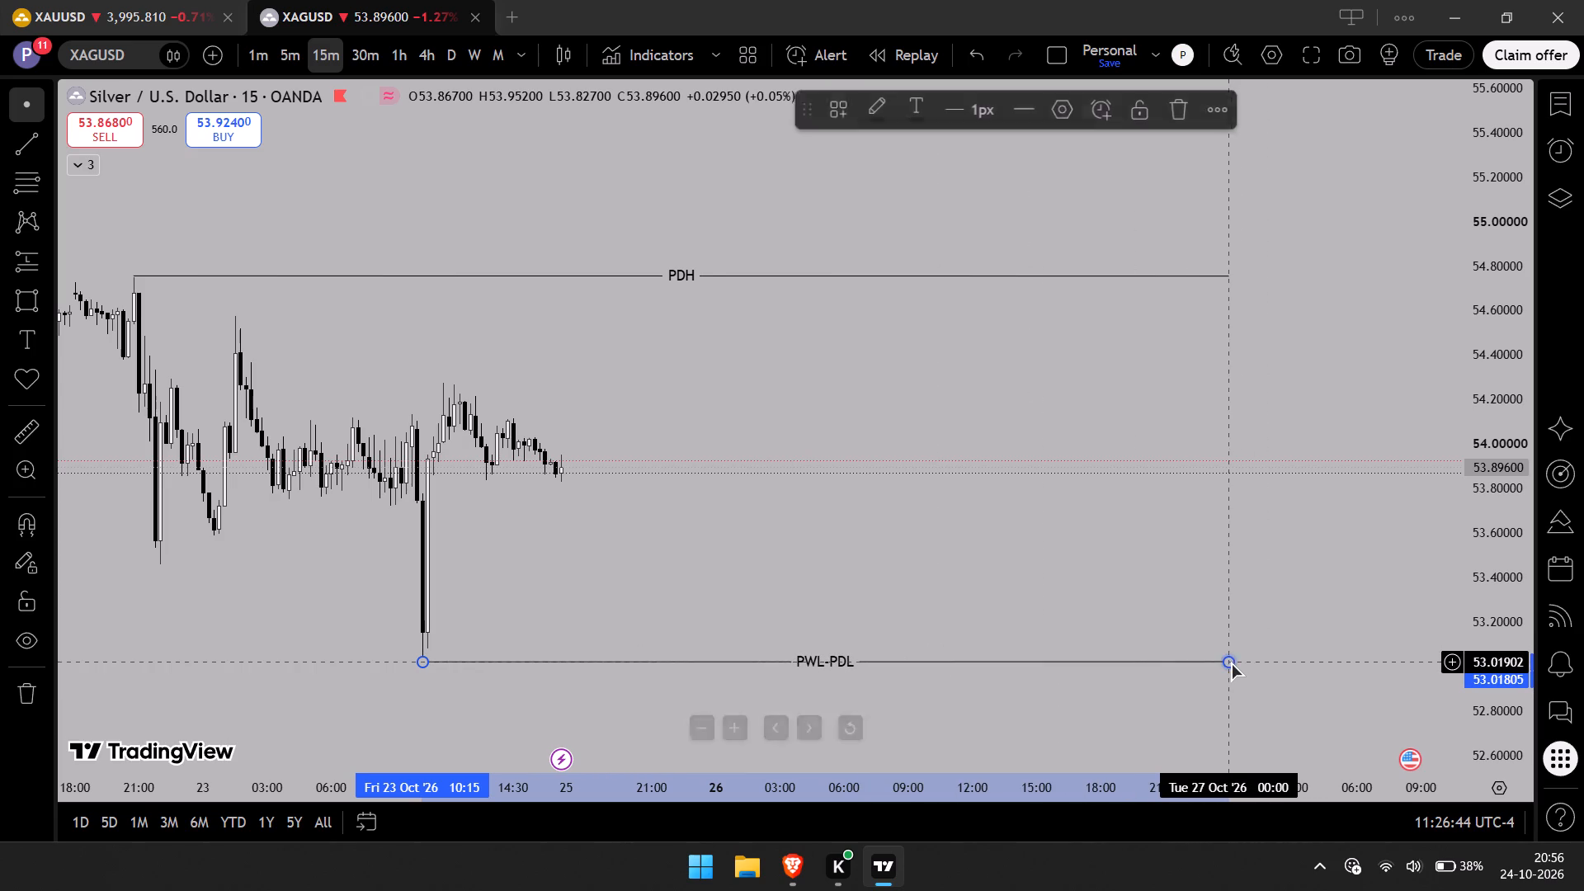
{"action": "left_click", "coordinate": [1072, 569]}
Examine silver's 15-minute price action between the PDH and PWL-PDL lines.
{"action": "scroll", "coordinate": [1071, 567], "scroll_direction": "down", "scroll_amount": 5}
{"action": "left_click_drag", "start_coordinate": [1110, 544], "coordinate": [1073, 546]}
{"action": "scroll", "coordinate": [1067, 546], "scroll_direction": "up", "scroll_amount": 5}
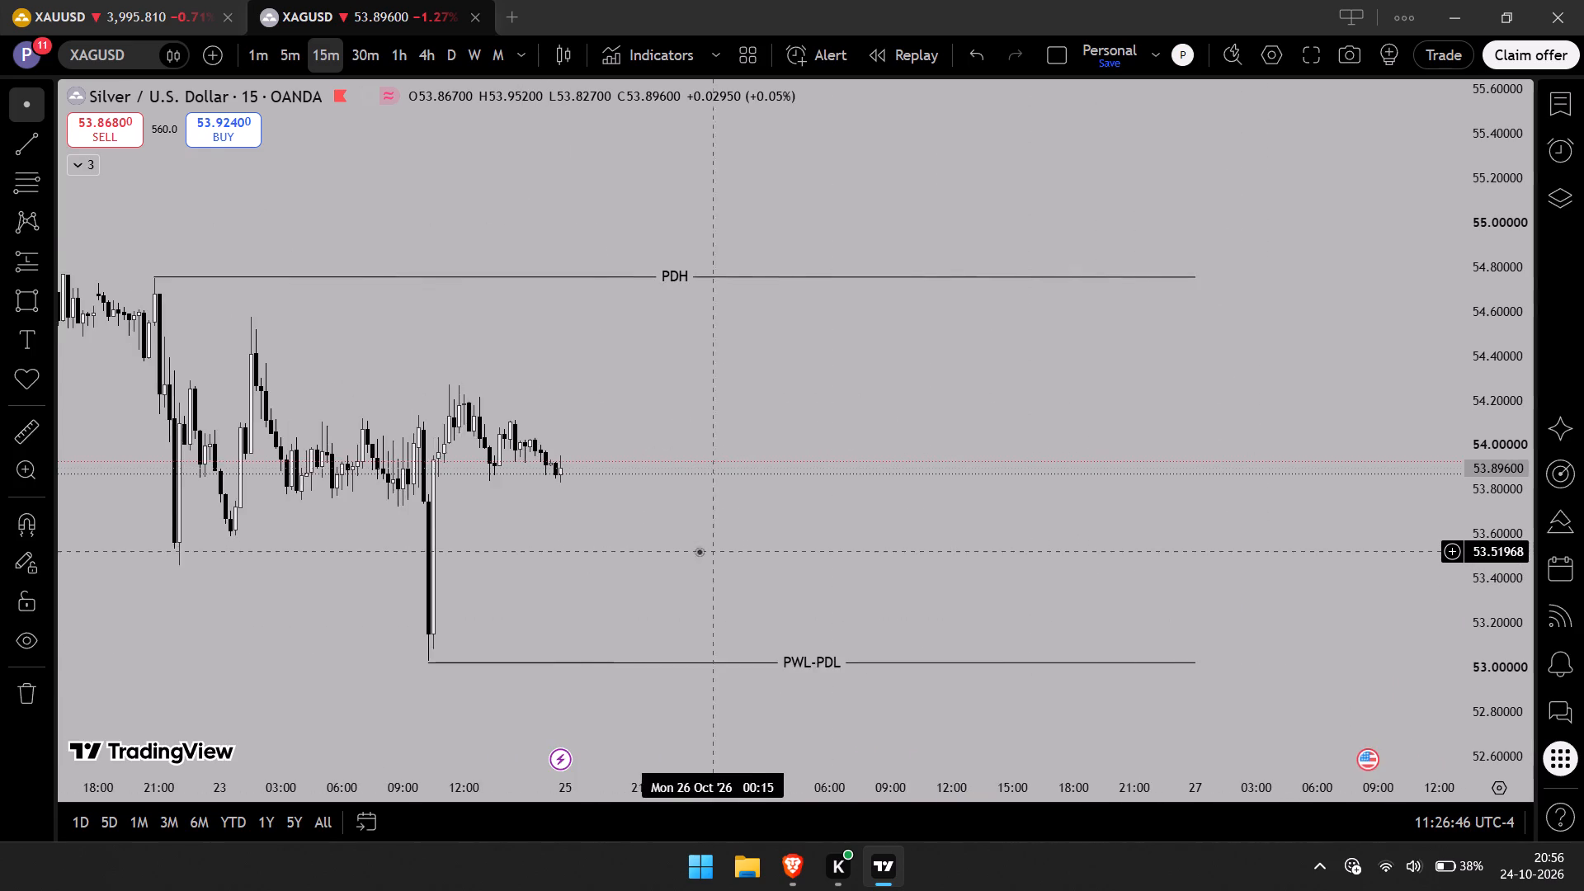
{"action": "left_click_drag", "start_coordinate": [697, 551], "coordinate": [935, 551]}
{"action": "scroll", "coordinate": [936, 551], "scroll_direction": "up", "scroll_amount": 2}
{"action": "left_click_drag", "start_coordinate": [1493, 710], "coordinate": [1491, 567]}
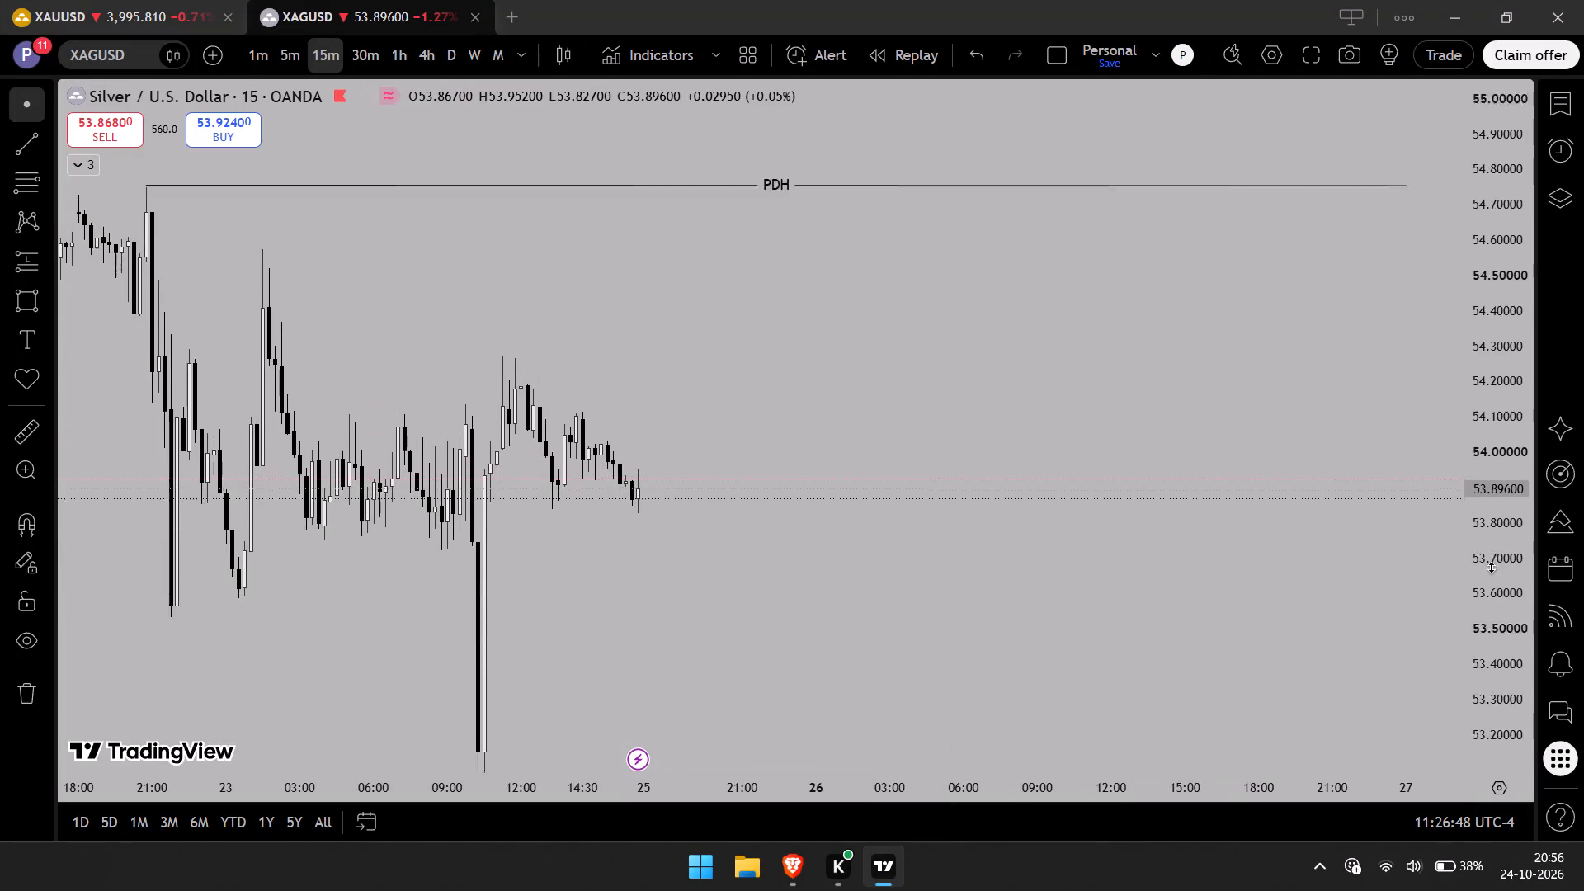
{"action": "left_click_drag", "start_coordinate": [1491, 567], "coordinate": [1490, 559]}
{"action": "left_click_drag", "start_coordinate": [1260, 610], "coordinate": [1223, 460]}
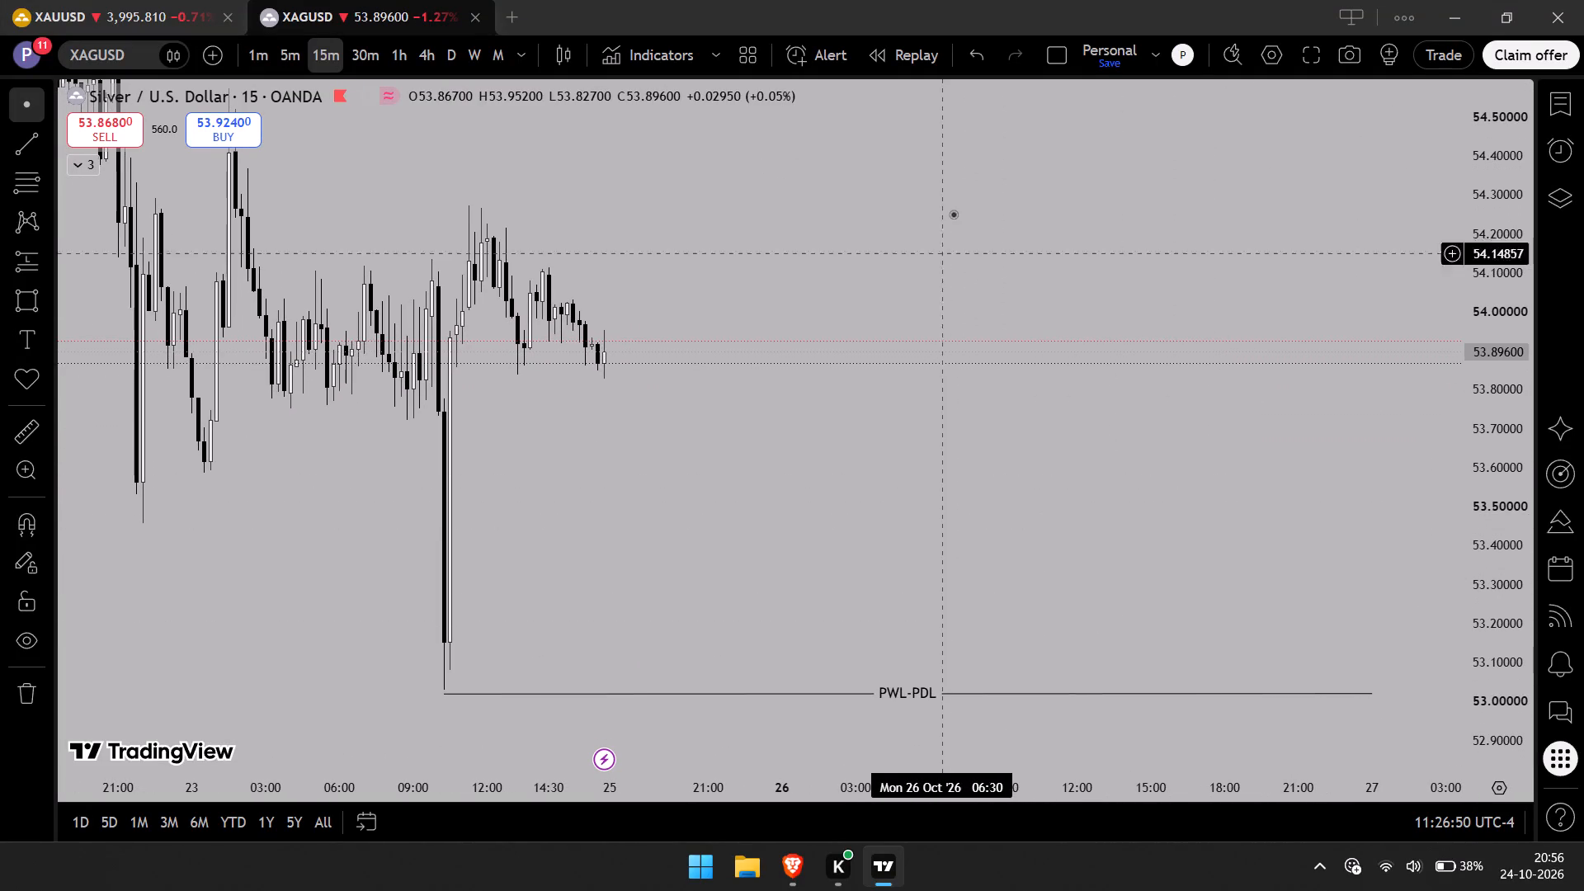
{"action": "left_click_drag", "start_coordinate": [934, 523], "coordinate": [931, 629]}
{"action": "scroll", "coordinate": [850, 512], "scroll_direction": "down", "scroll_amount": 4}
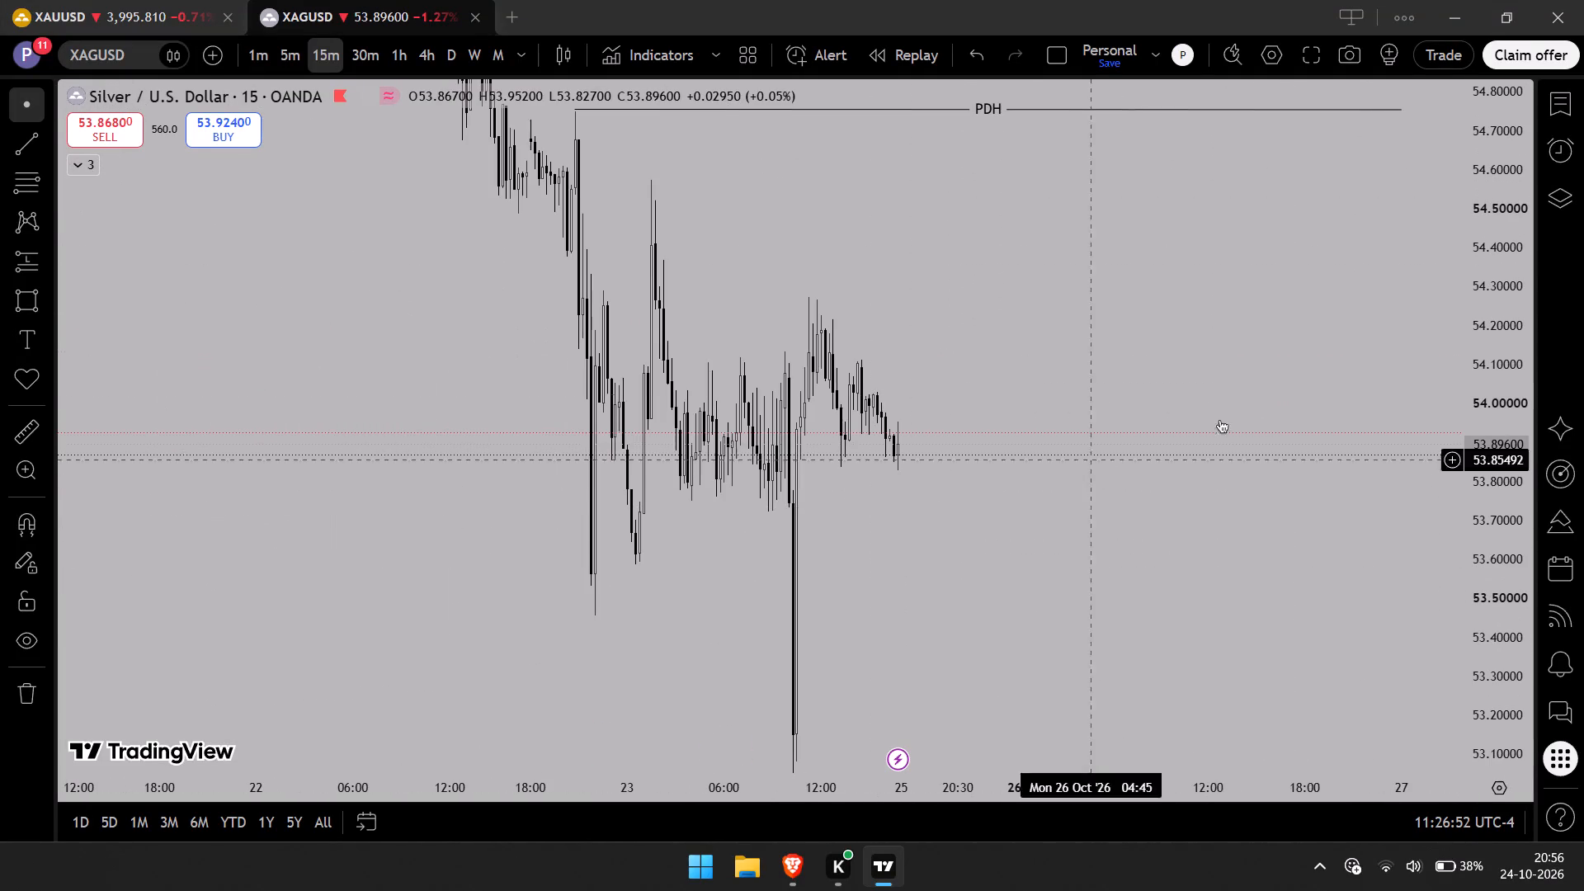
{"action": "left_click_drag", "start_coordinate": [1473, 285], "coordinate": [1489, 502]}
{"action": "scroll", "coordinate": [956, 488], "scroll_direction": "up", "scroll_amount": 3}
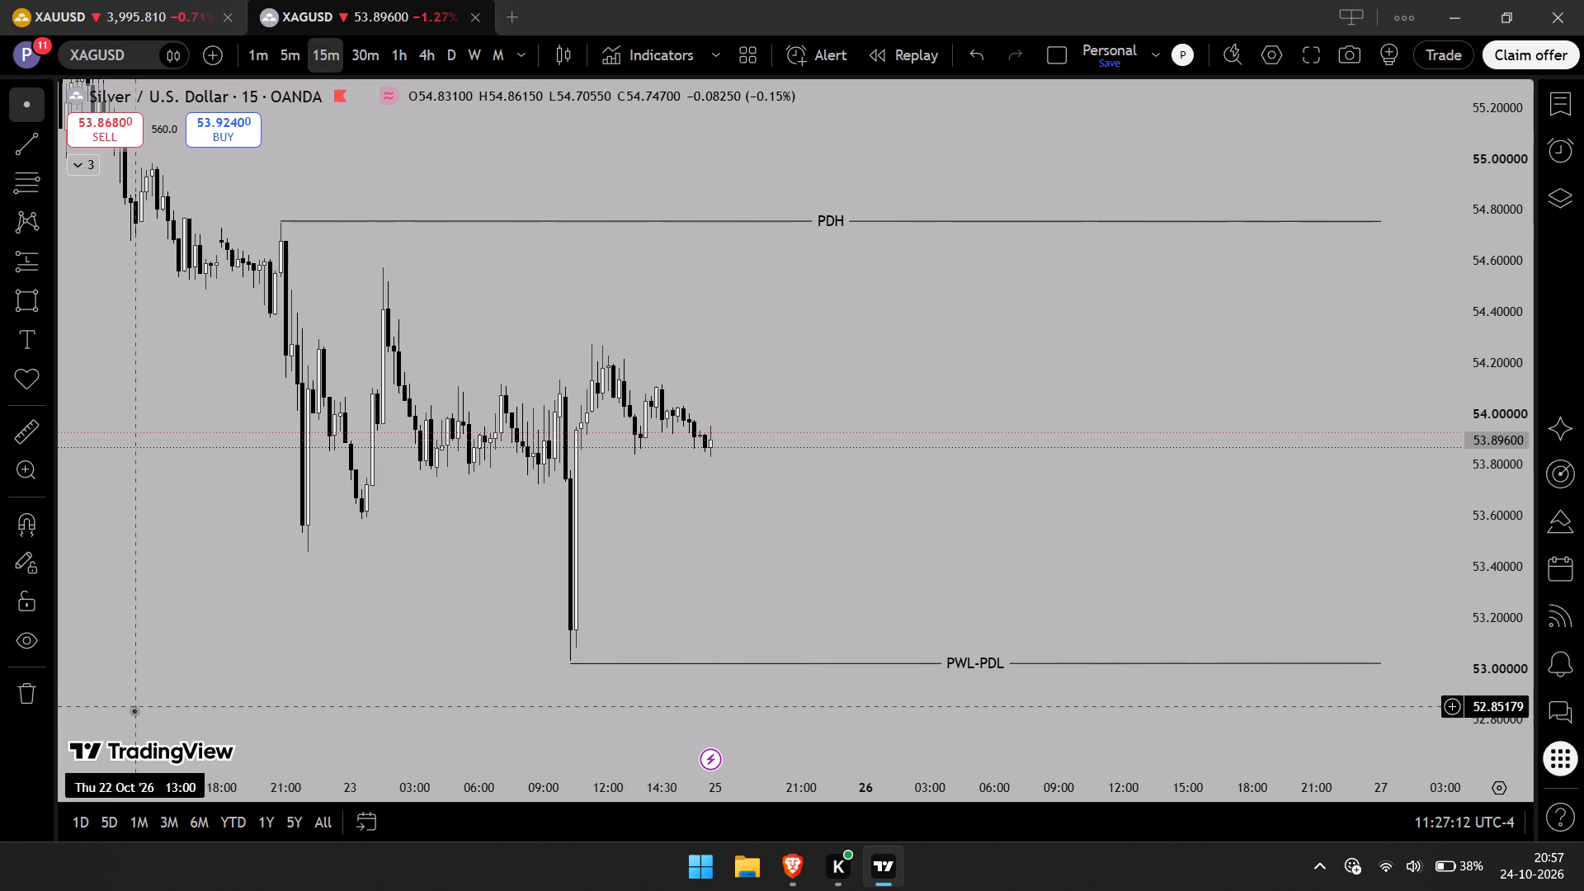
{"action": "left_click_drag", "start_coordinate": [431, 583], "coordinate": [651, 494]}
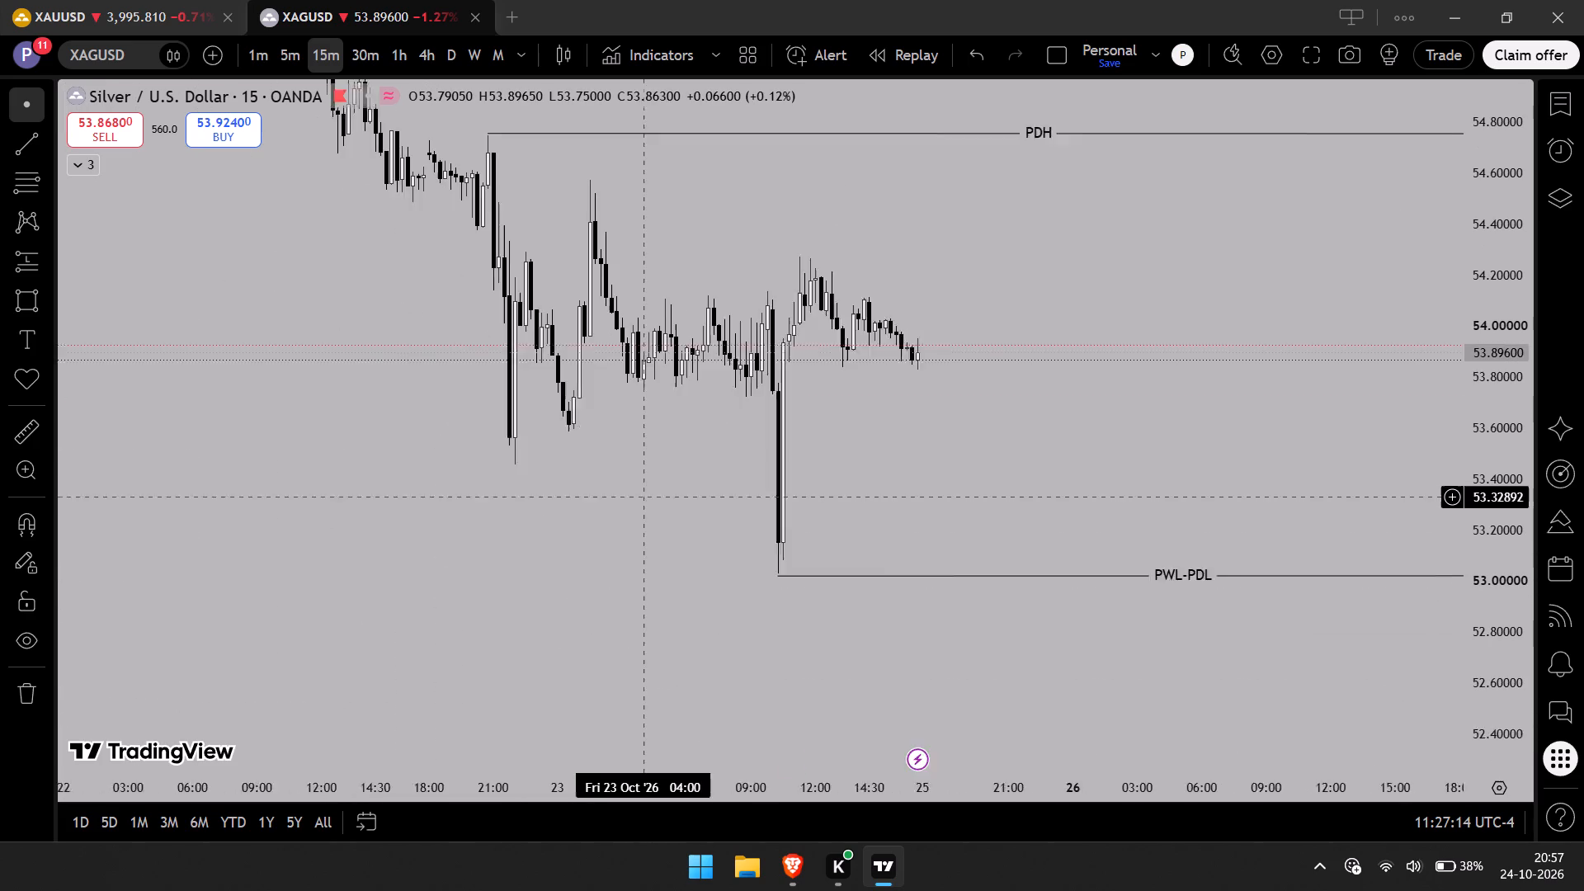
{"action": "left_click_drag", "start_coordinate": [651, 494], "coordinate": [671, 484]}
{"action": "scroll", "coordinate": [672, 486], "scroll_direction": "down", "scroll_amount": 7}
{"action": "scroll", "coordinate": [674, 504], "scroll_direction": "up", "scroll_amount": 8}
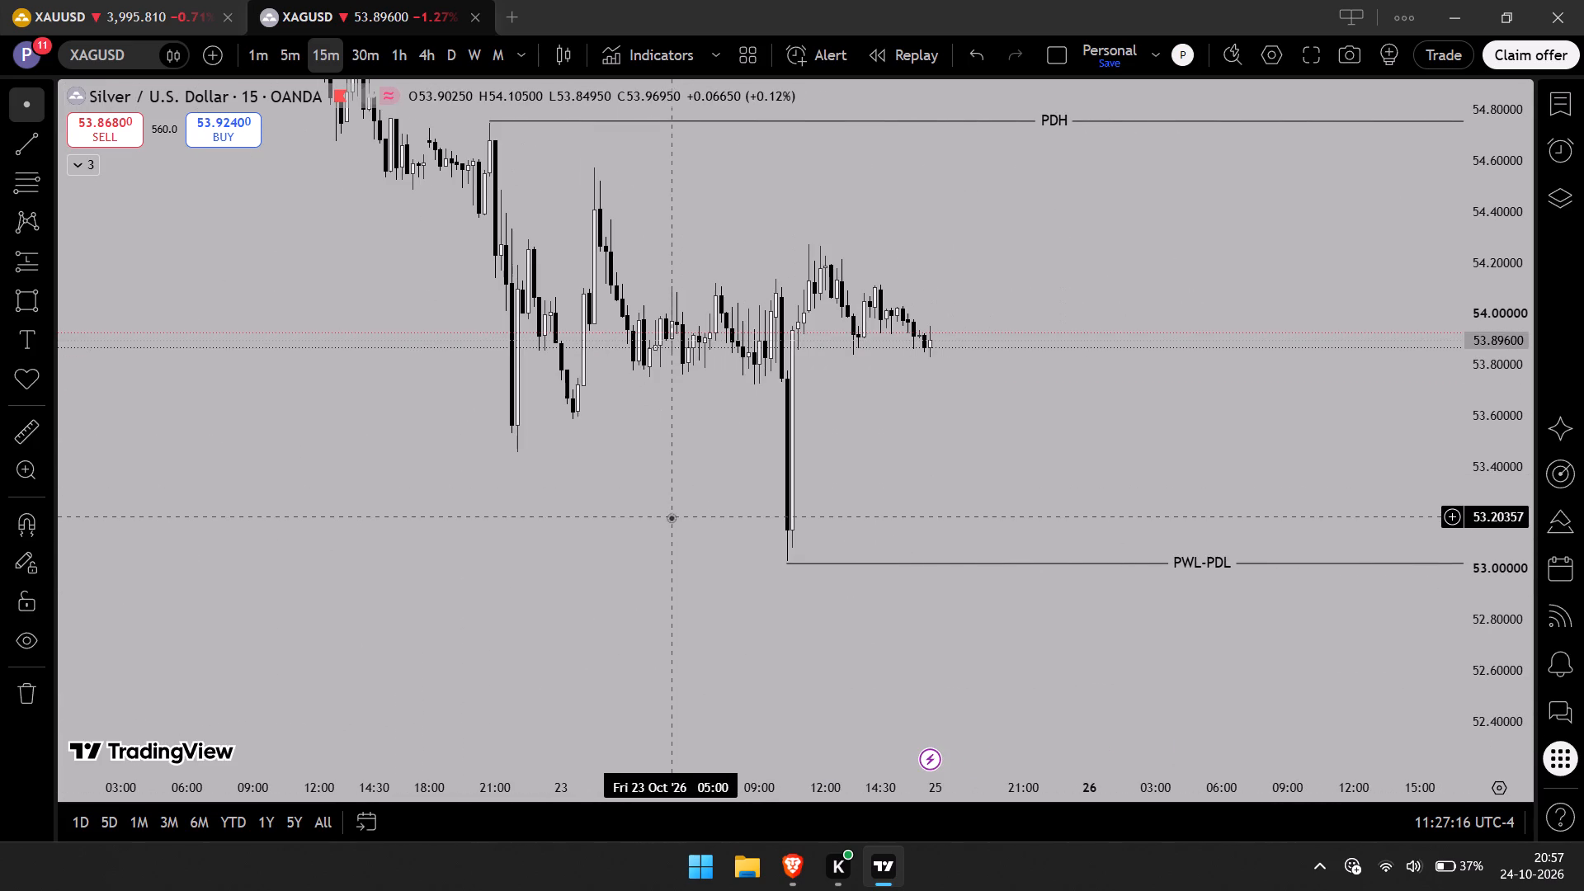
{"action": "left_click_drag", "start_coordinate": [932, 435], "coordinate": [891, 474]}
{"action": "left_click_drag", "start_coordinate": [856, 487], "coordinate": [621, 528]}
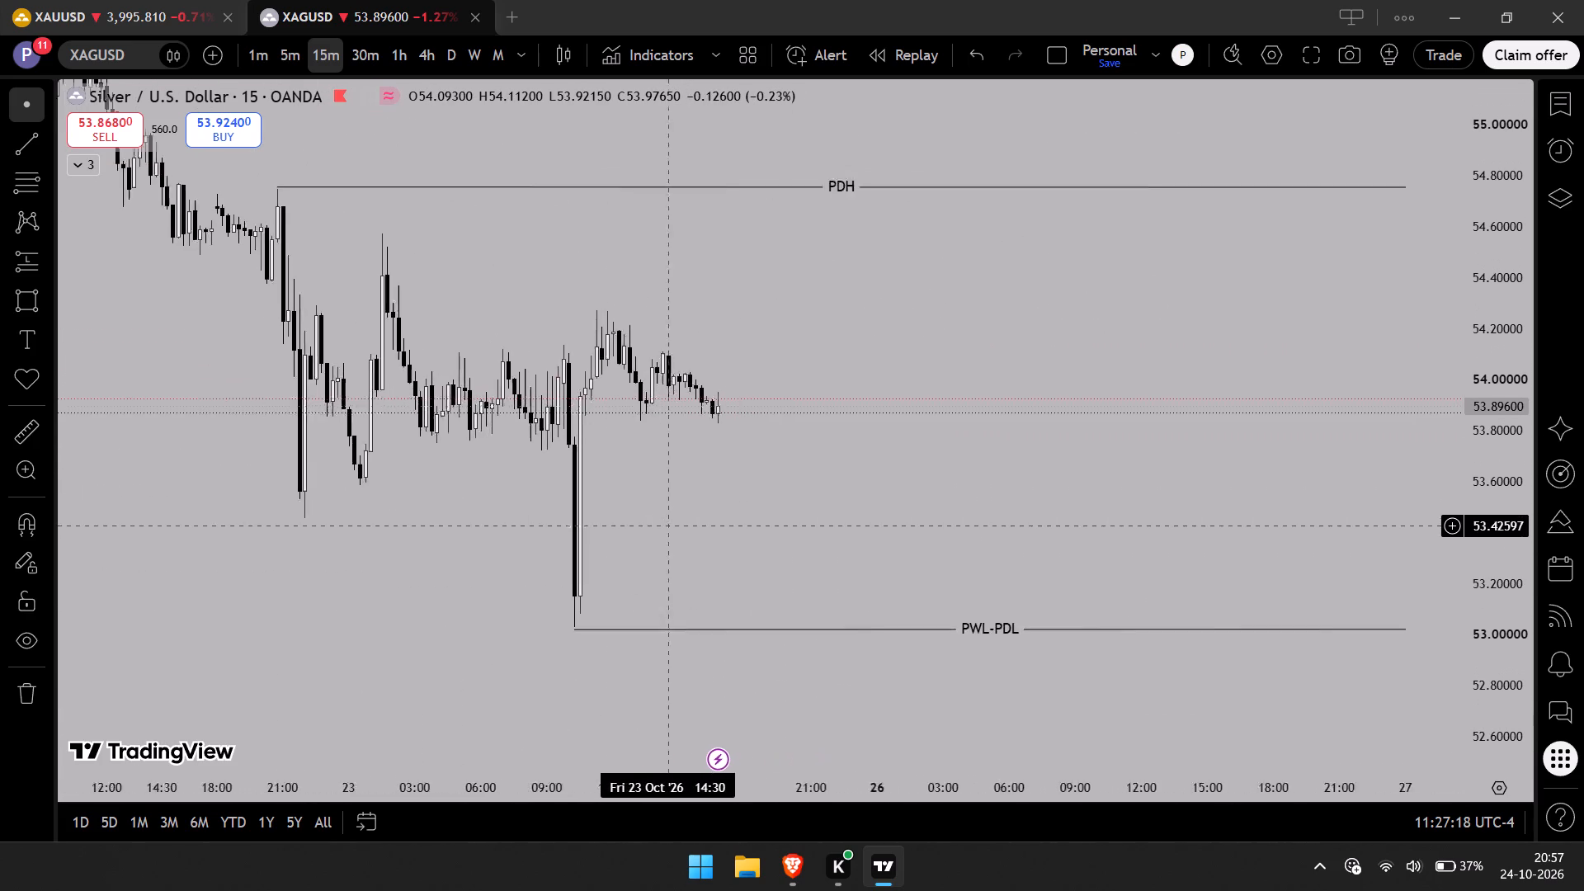
{"action": "left_click_drag", "start_coordinate": [621, 528], "coordinate": [576, 534]}
Switch to the gold (XAUUSD) daily chart, dismiss the advertisement and show the hidden drawings.
{"action": "left_click", "coordinate": [149, 12]}
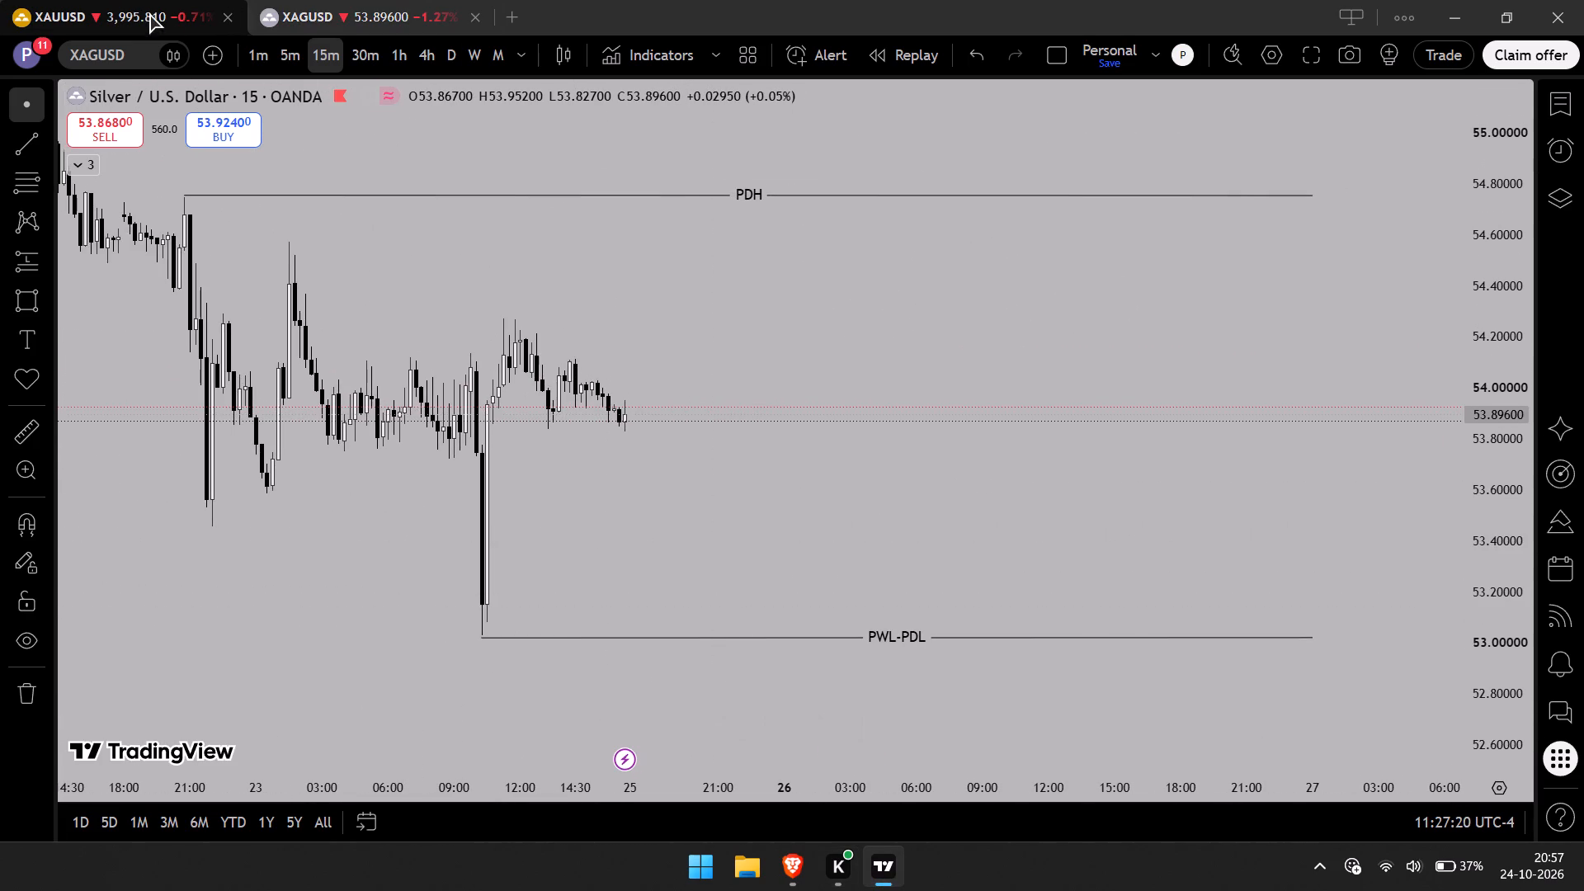
{"action": "scroll", "coordinate": [992, 405], "scroll_direction": "down", "scroll_amount": 6}
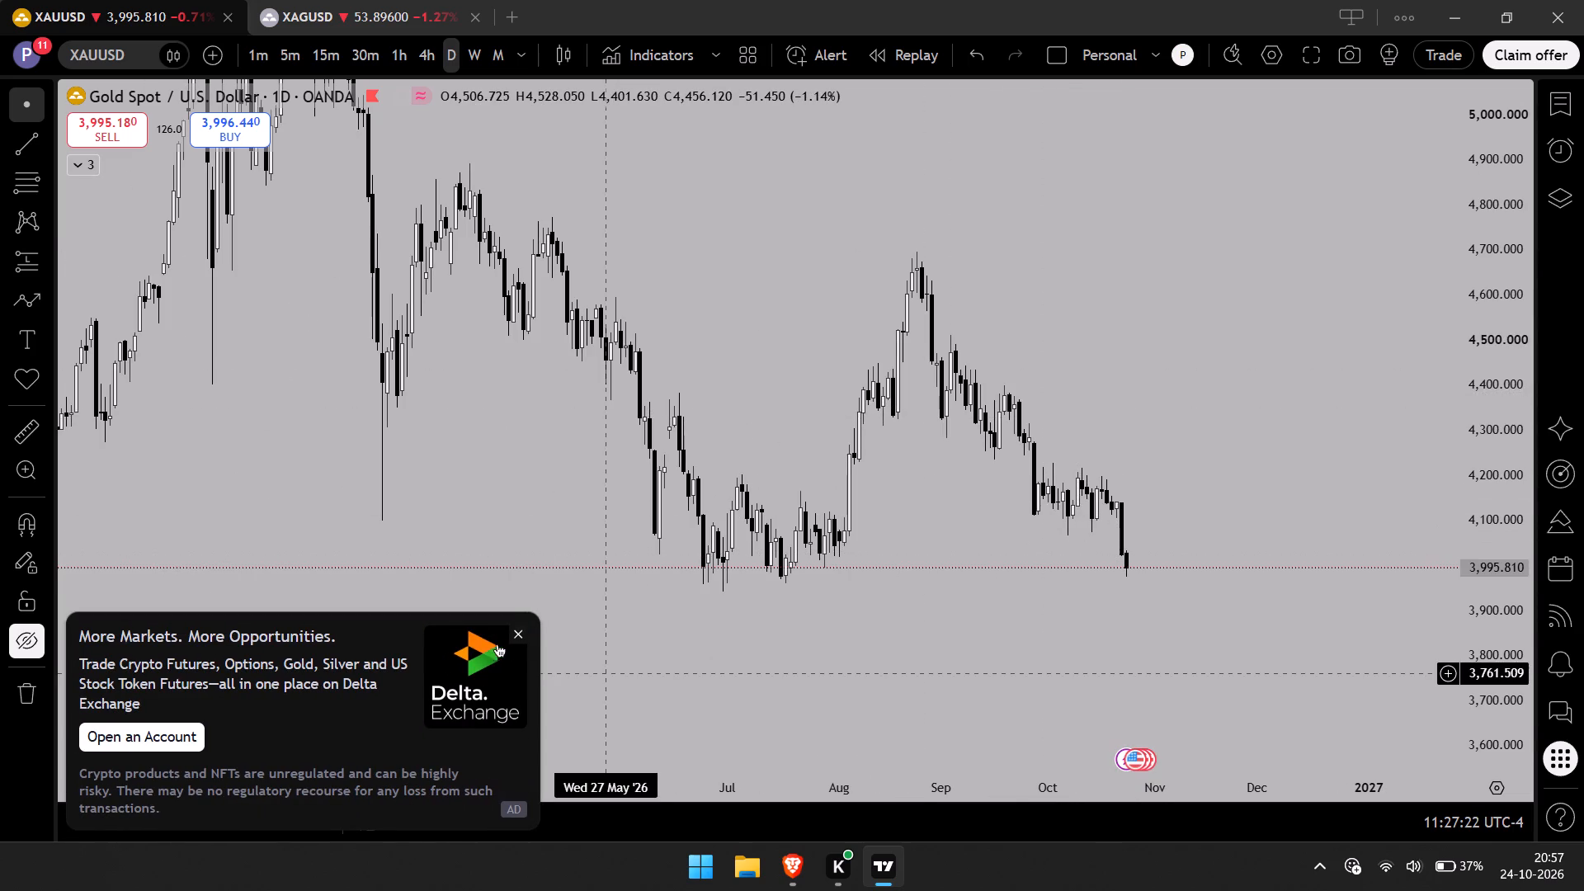
{"action": "left_click", "coordinate": [517, 630]}
{"action": "left_click", "coordinate": [12, 643]}
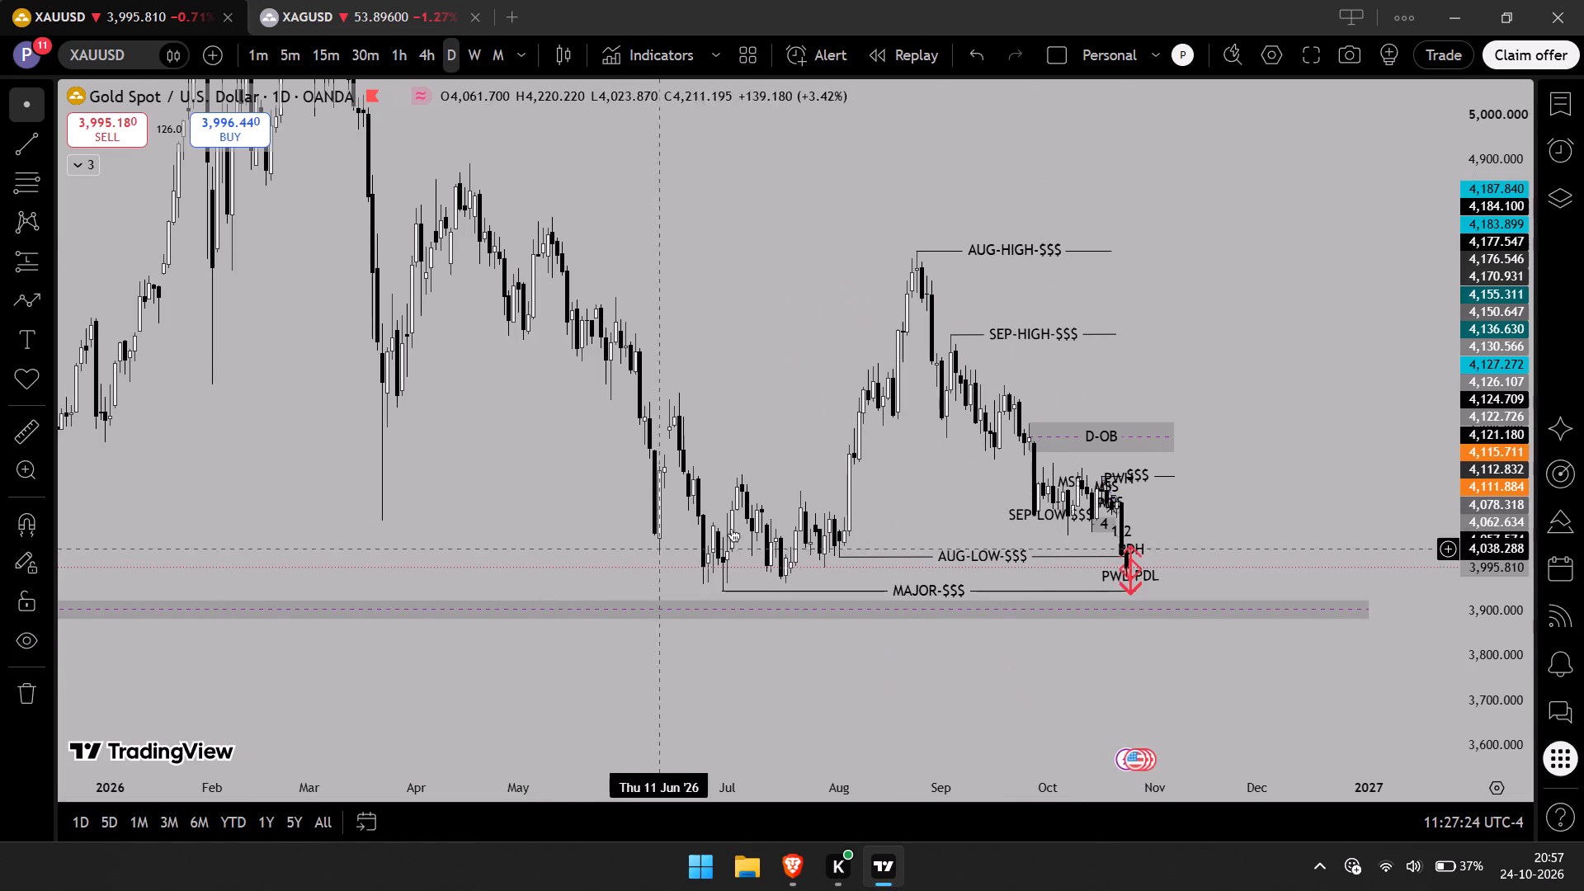
{"action": "scroll", "coordinate": [1208, 507], "scroll_direction": "up", "scroll_amount": 4}
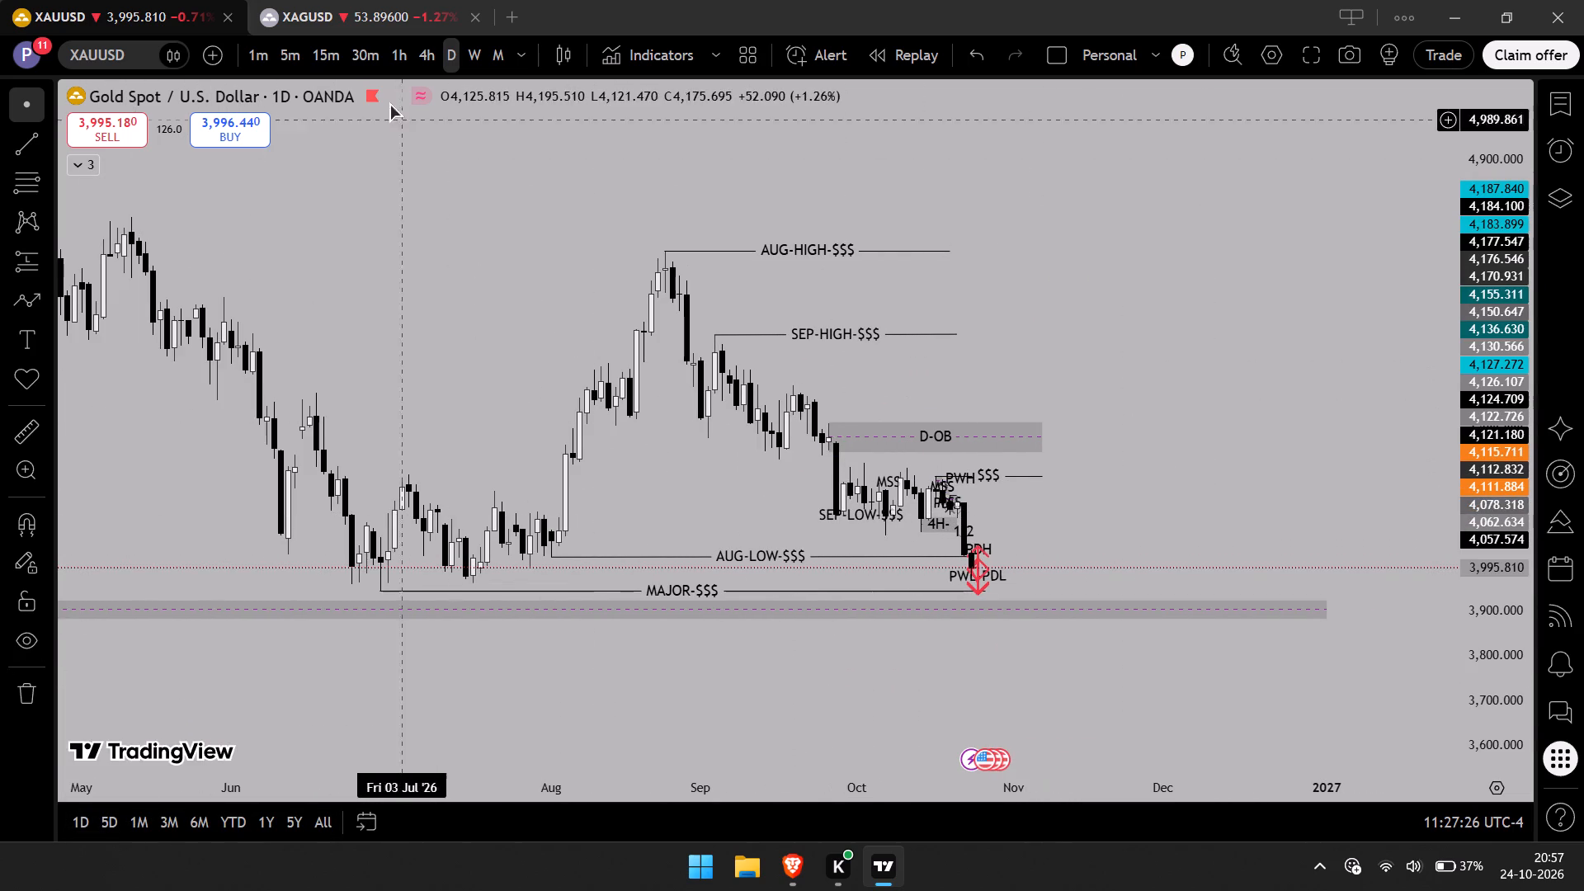
On gold's 15-minute chart, shorten the PDH line to end at 27 October 00:00, level at about 4,034.6.
{"action": "left_click", "coordinate": [315, 51]}
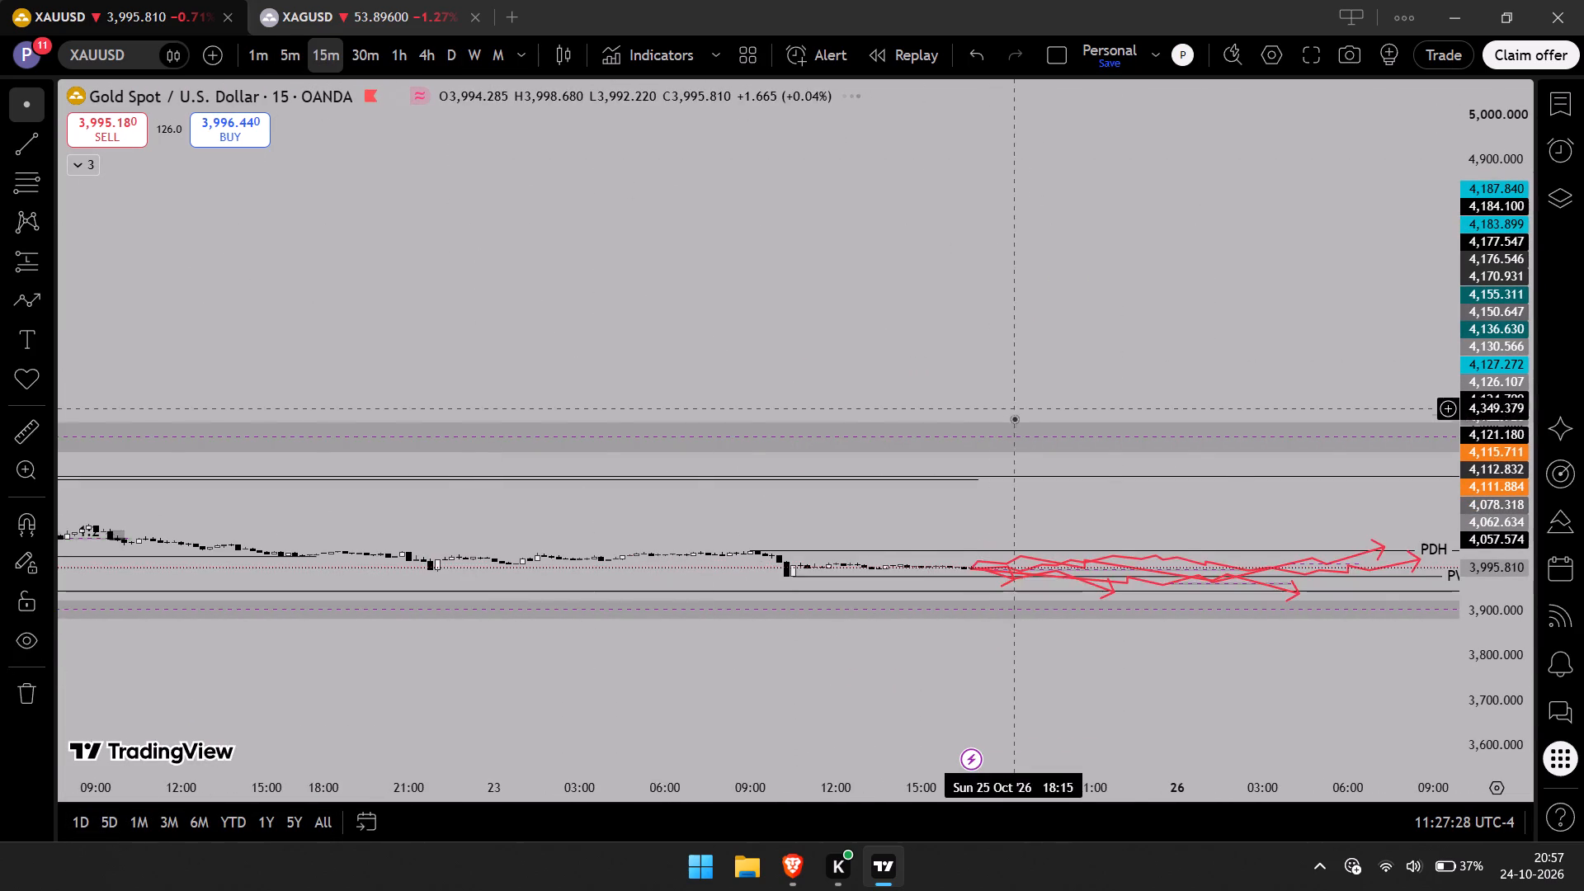
{"action": "scroll", "coordinate": [1014, 418], "scroll_direction": "down", "scroll_amount": 7}
{"action": "left_click_drag", "start_coordinate": [1497, 735], "coordinate": [1408, 0]}
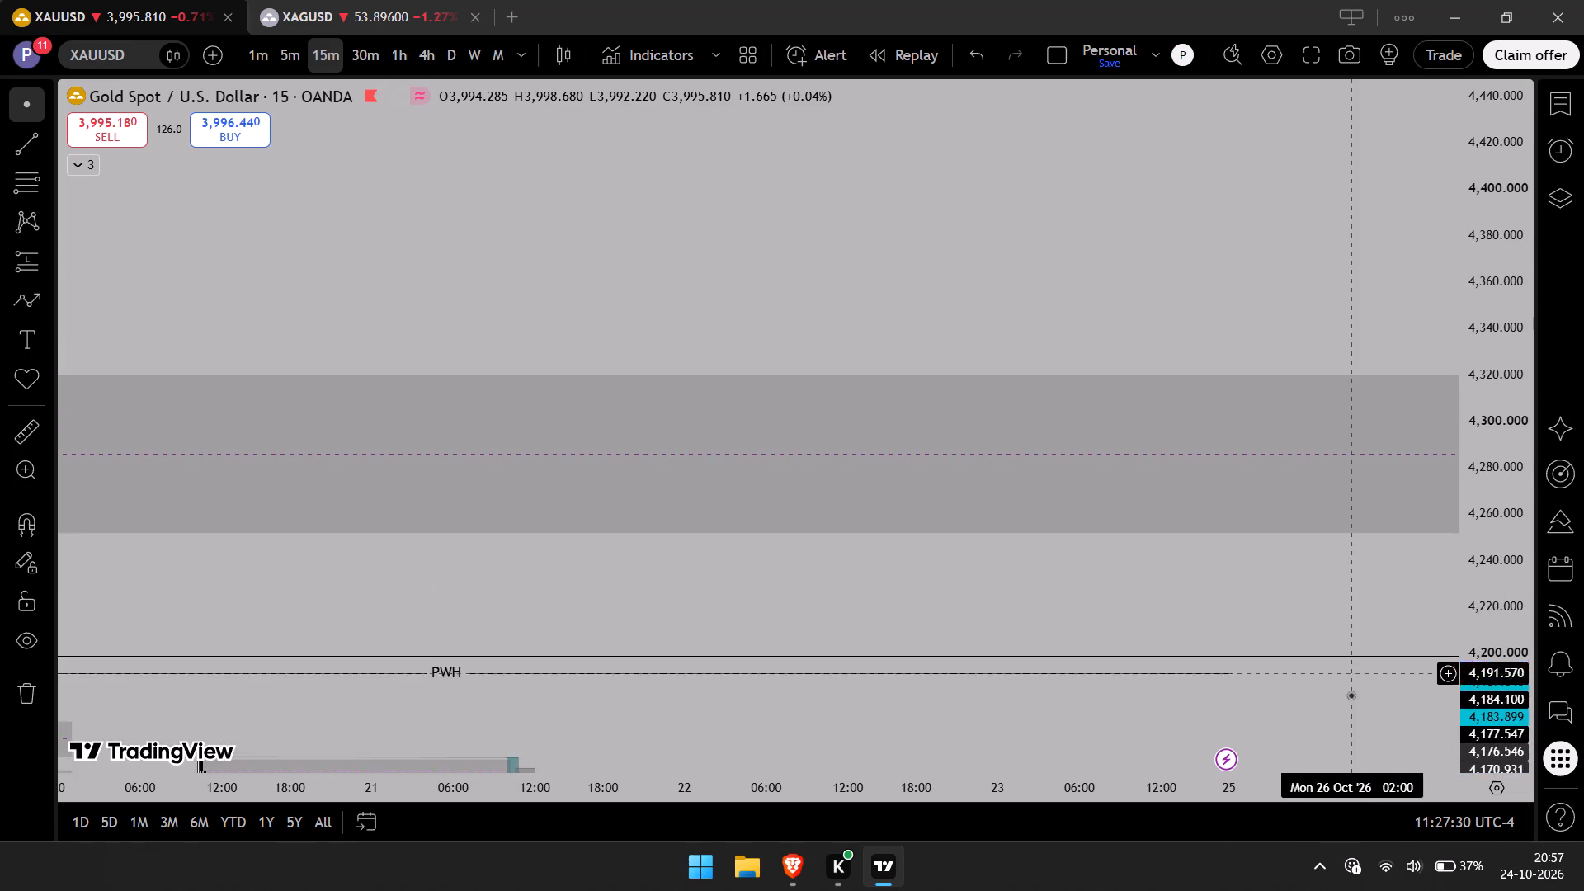
{"action": "left_click_drag", "start_coordinate": [1353, 728], "coordinate": [1031, 234]}
{"action": "left_click_drag", "start_coordinate": [1498, 641], "coordinate": [1467, 253]}
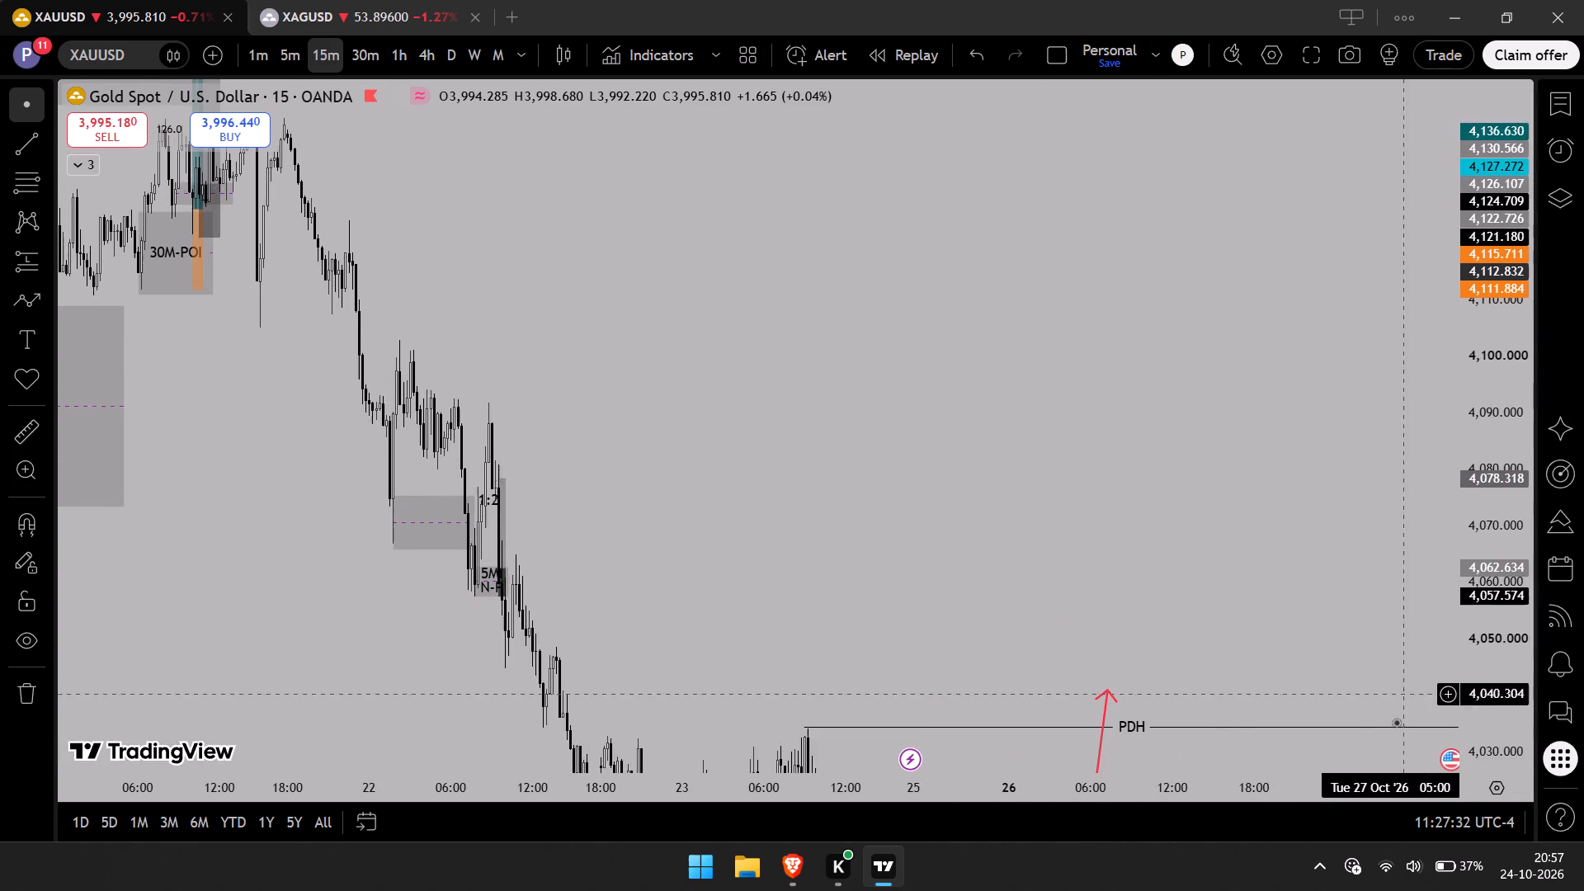
{"action": "left_click_drag", "start_coordinate": [1356, 661], "coordinate": [1177, 245]}
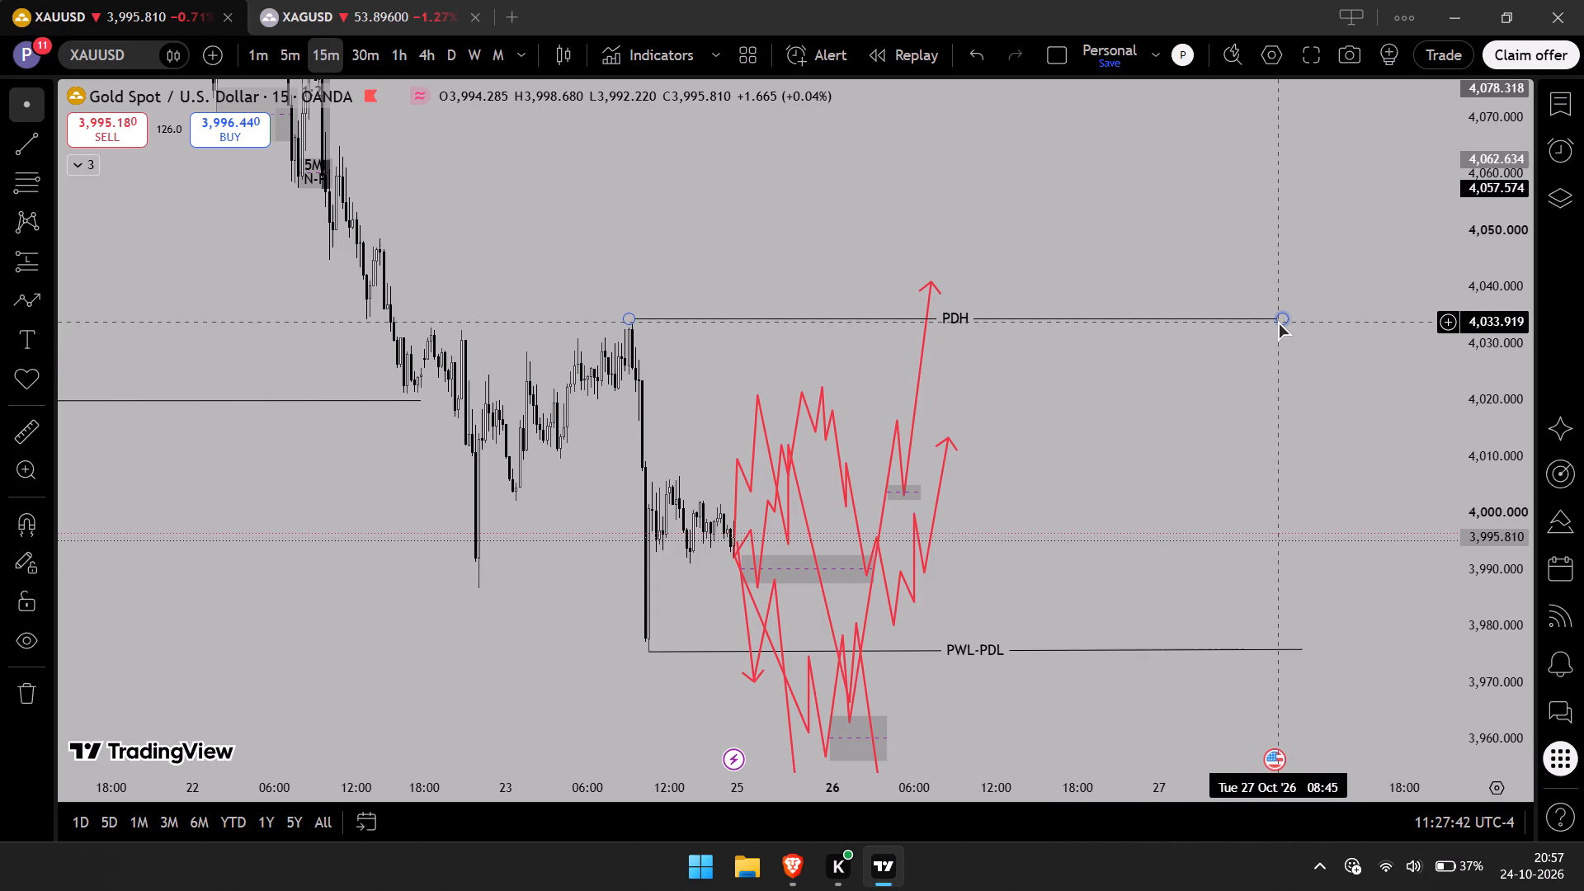
{"action": "left_click_drag", "start_coordinate": [1278, 321], "coordinate": [1171, 321]}
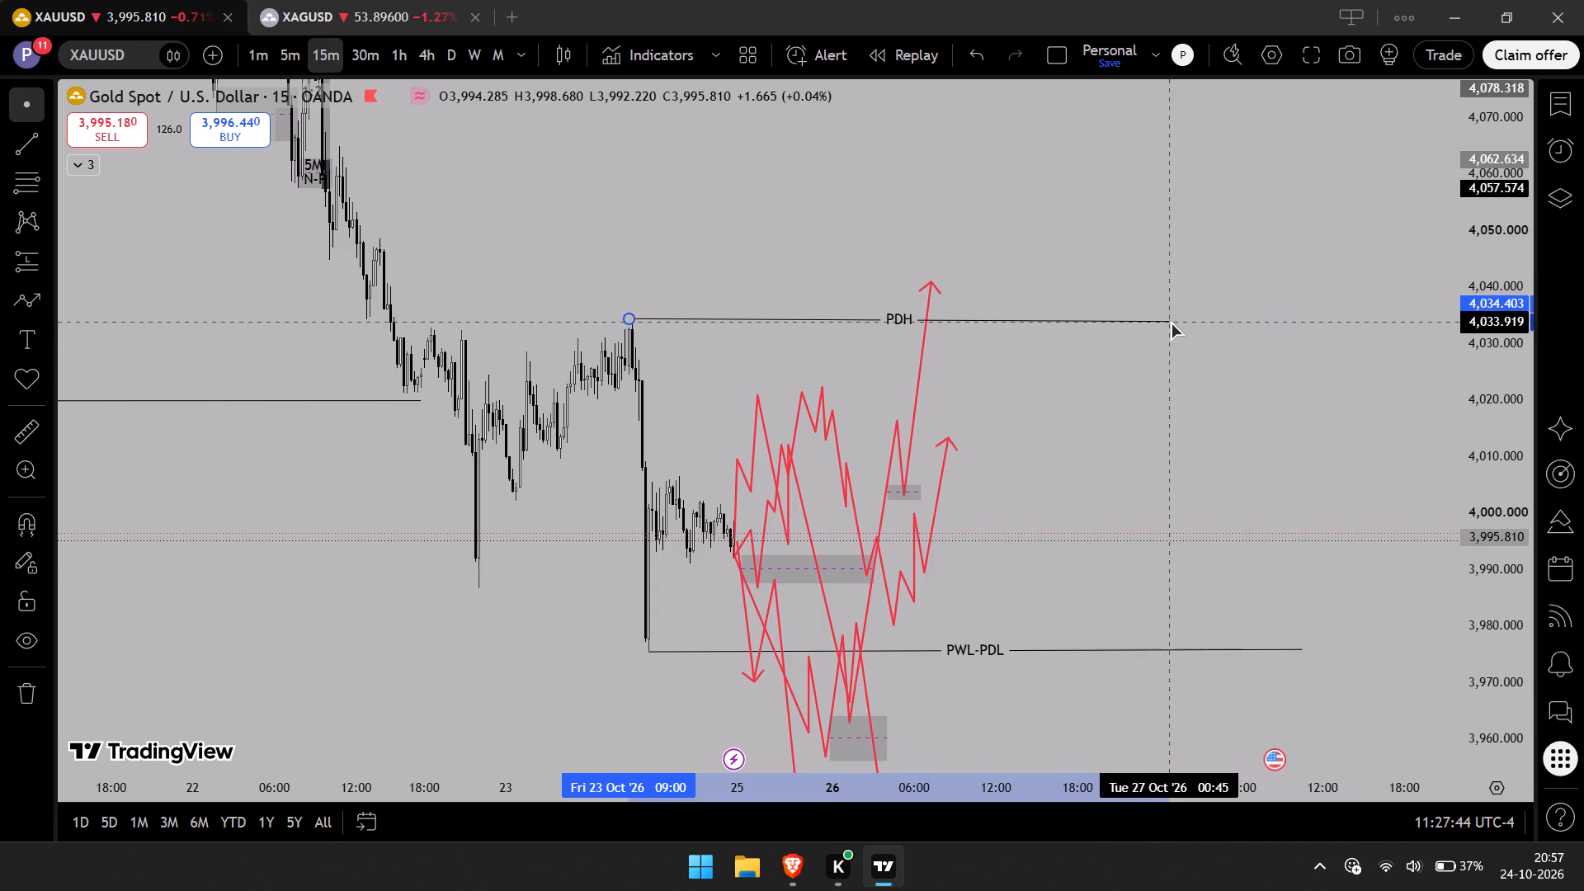
{"action": "left_click_drag", "start_coordinate": [1171, 321], "coordinate": [1158, 323]}
{"action": "double_click", "coordinate": [1158, 323]}
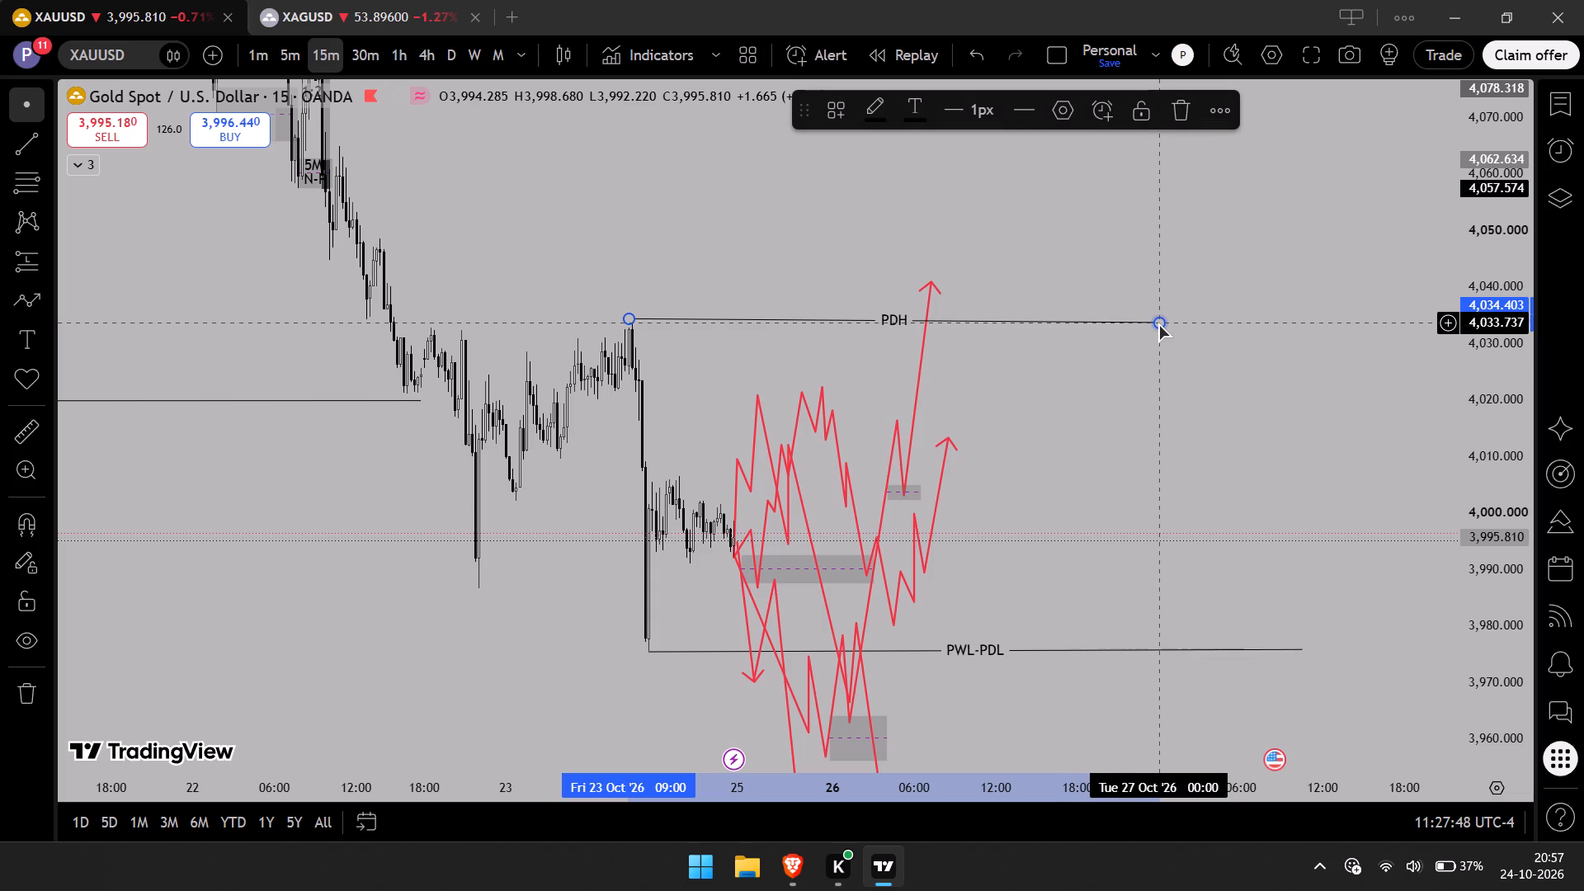
{"action": "left_click", "coordinate": [1158, 323]}
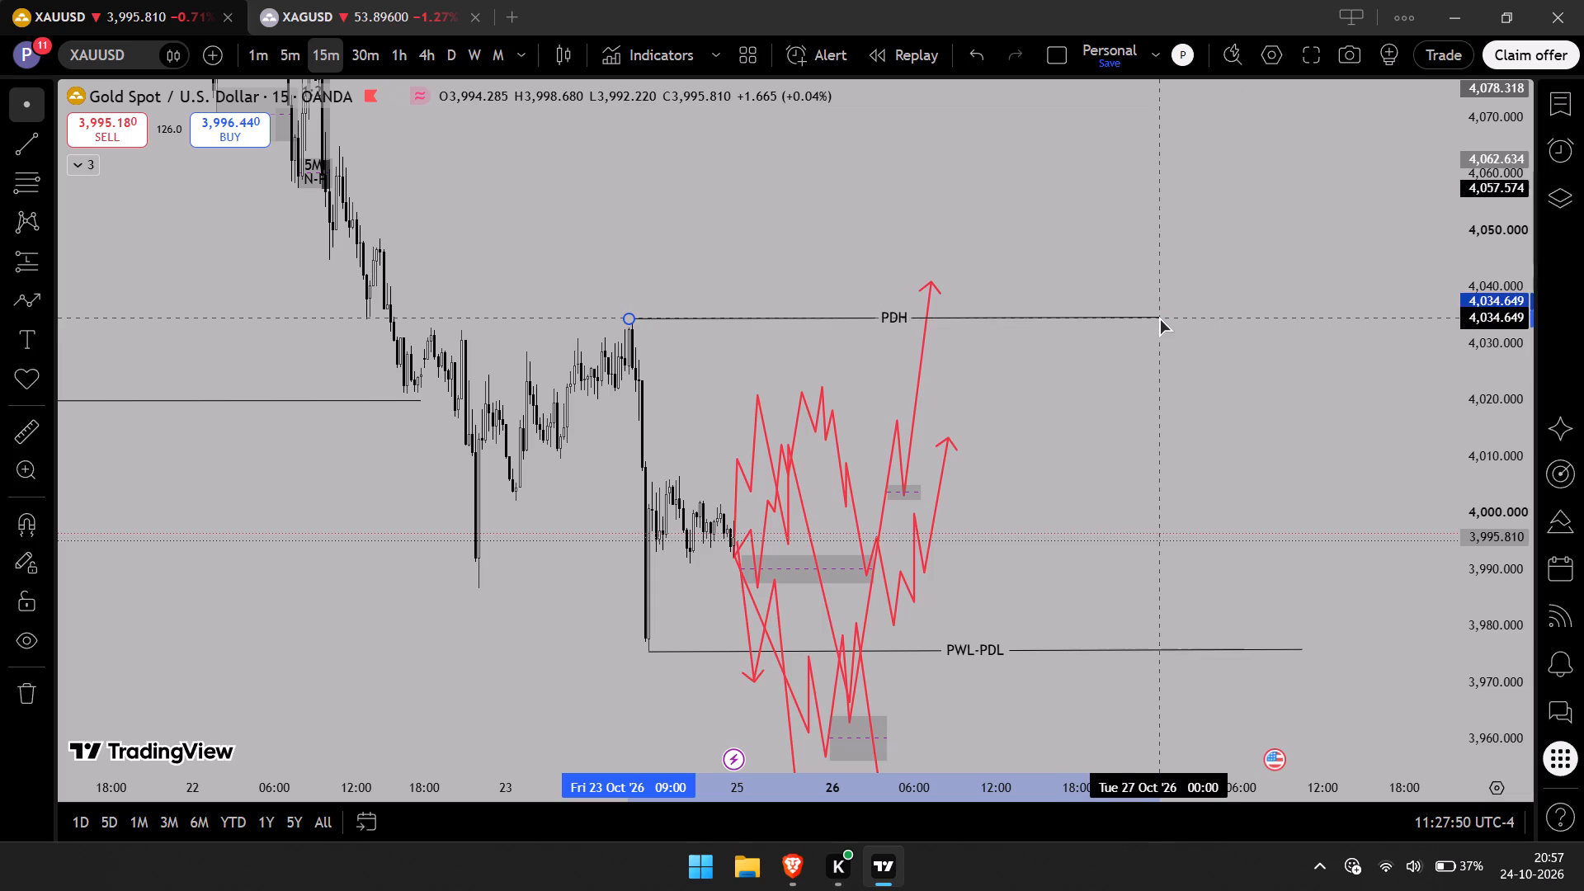
Shorten gold's PWL-PDL line to end at 27 October 00:00, level at about 3,975 and in line with the PDH end.
{"action": "left_click_drag", "start_coordinate": [1304, 652], "coordinate": [1301, 652]}
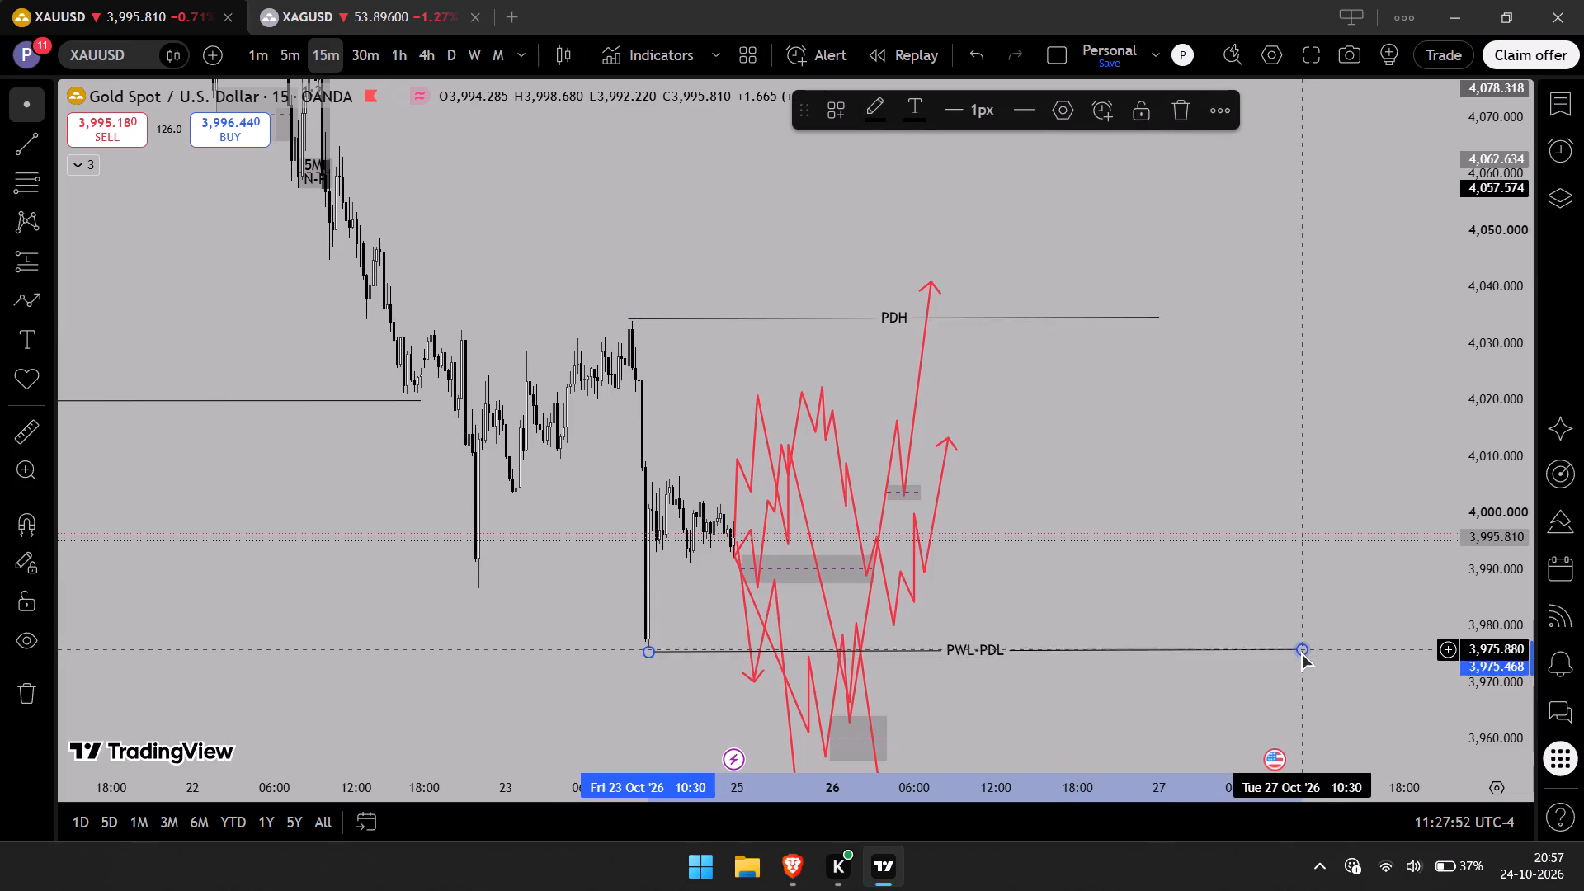
{"action": "left_click_drag", "start_coordinate": [1301, 652], "coordinate": [1157, 658]}
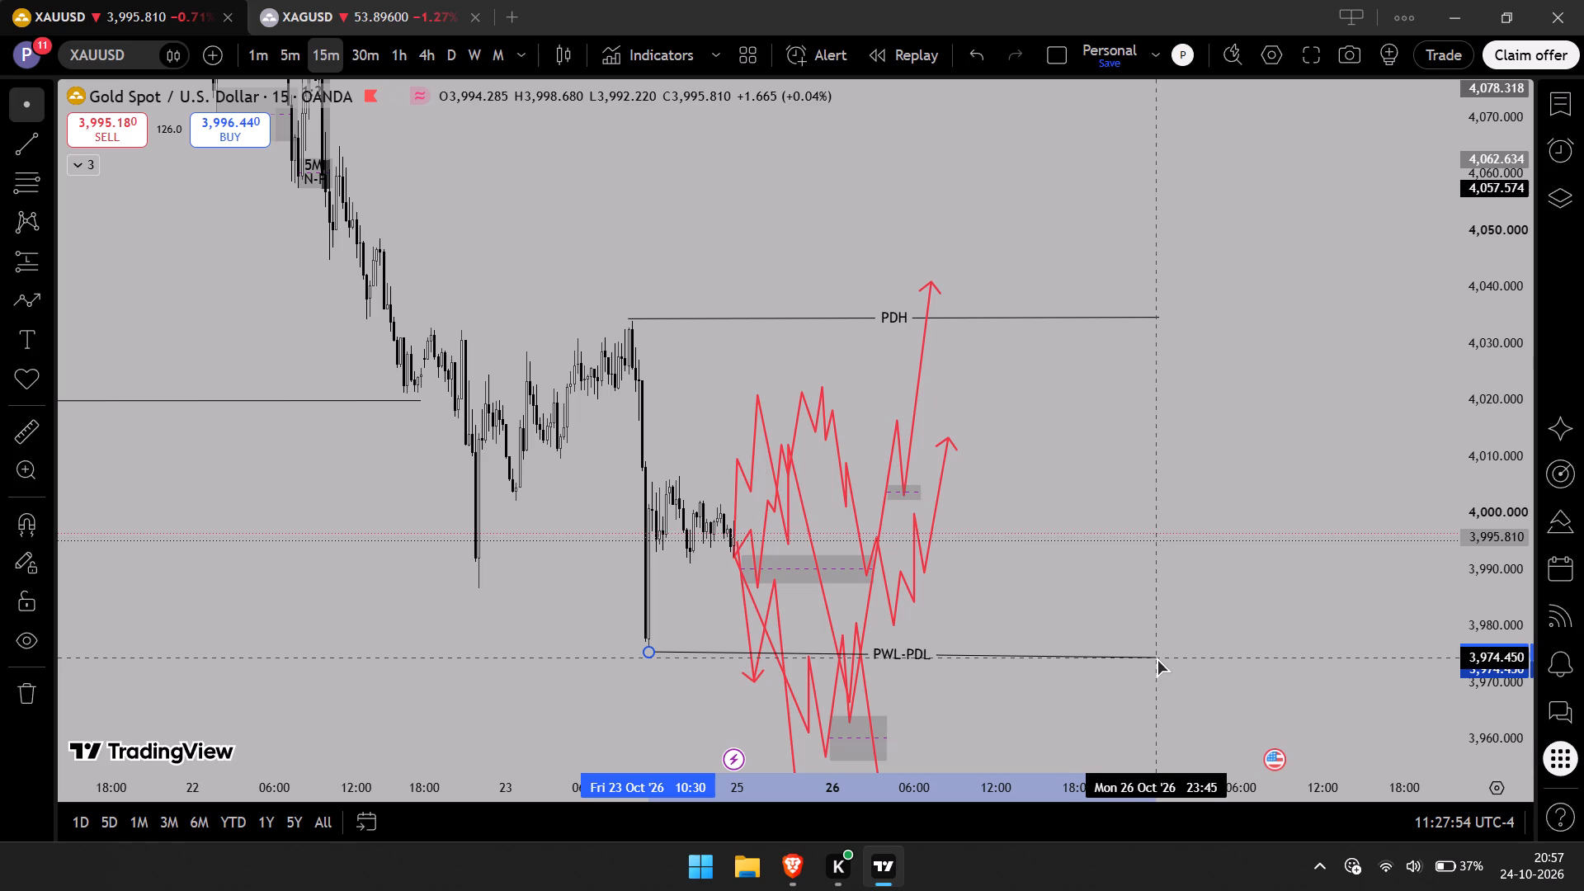
{"action": "left_click_drag", "start_coordinate": [1157, 658], "coordinate": [1159, 658]}
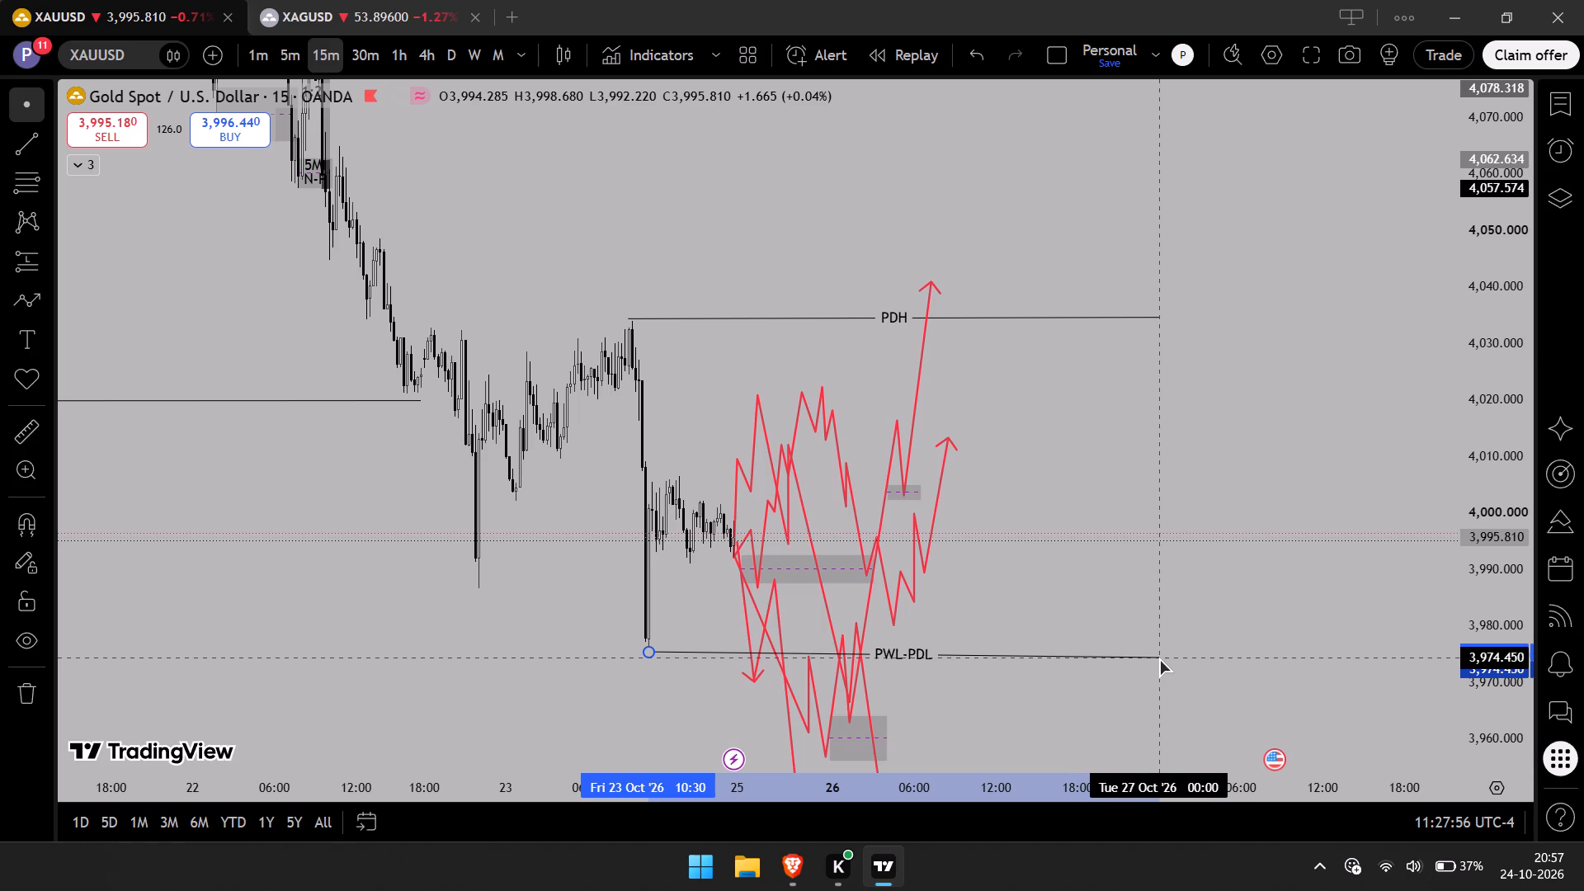
{"action": "left_click_drag", "start_coordinate": [1159, 658], "coordinate": [1159, 653]}
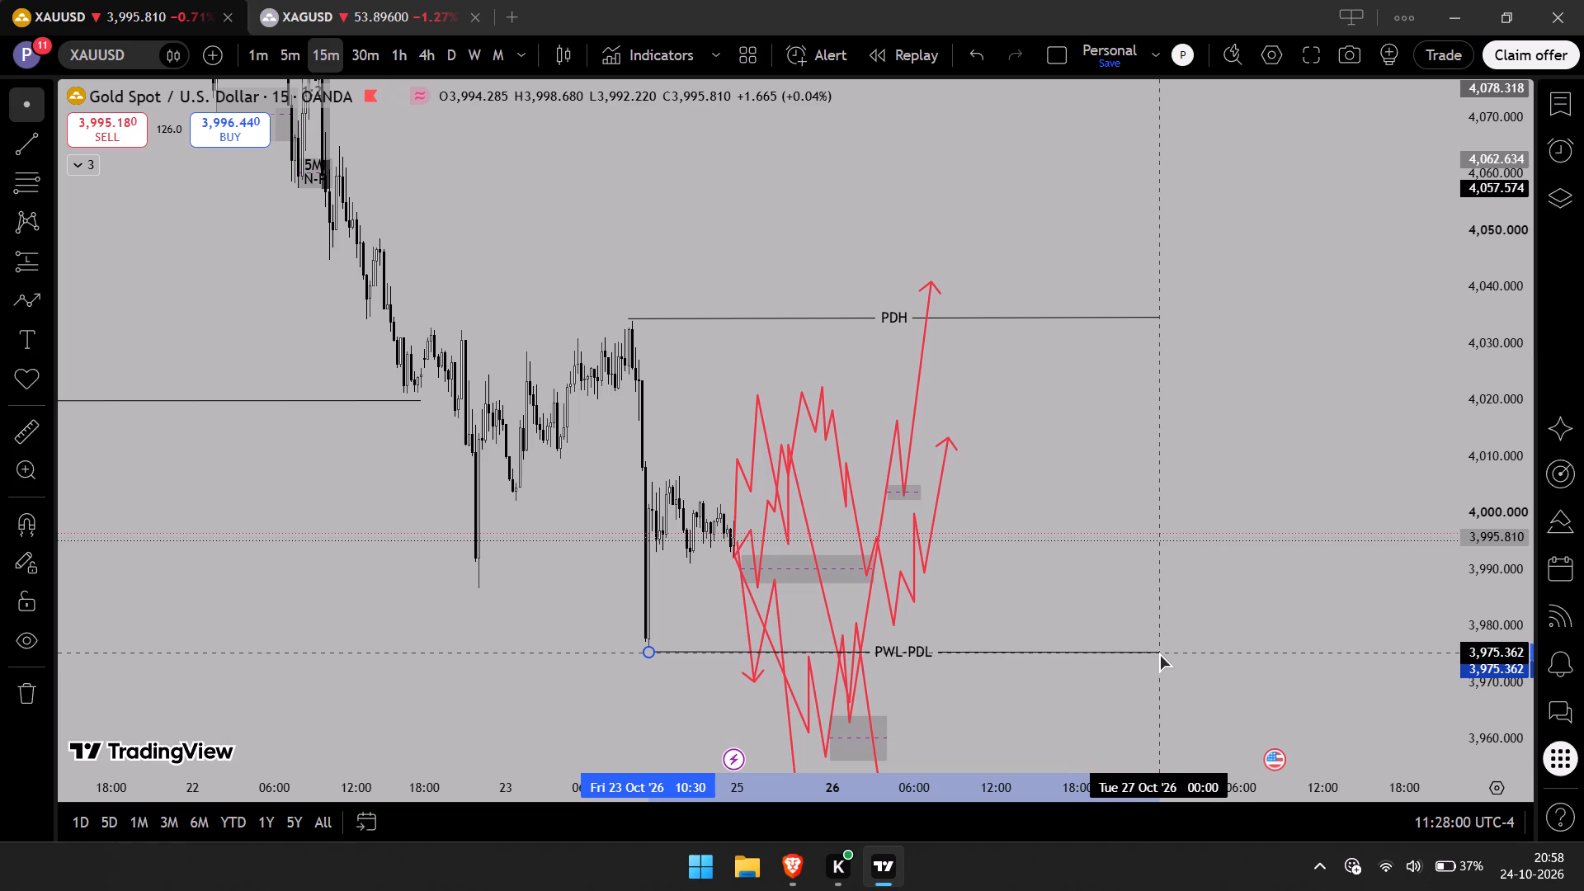
{"action": "left_click_drag", "start_coordinate": [1159, 653], "coordinate": [1158, 653]}
{"action": "left_click_drag", "start_coordinate": [1158, 653], "coordinate": [1158, 654]}
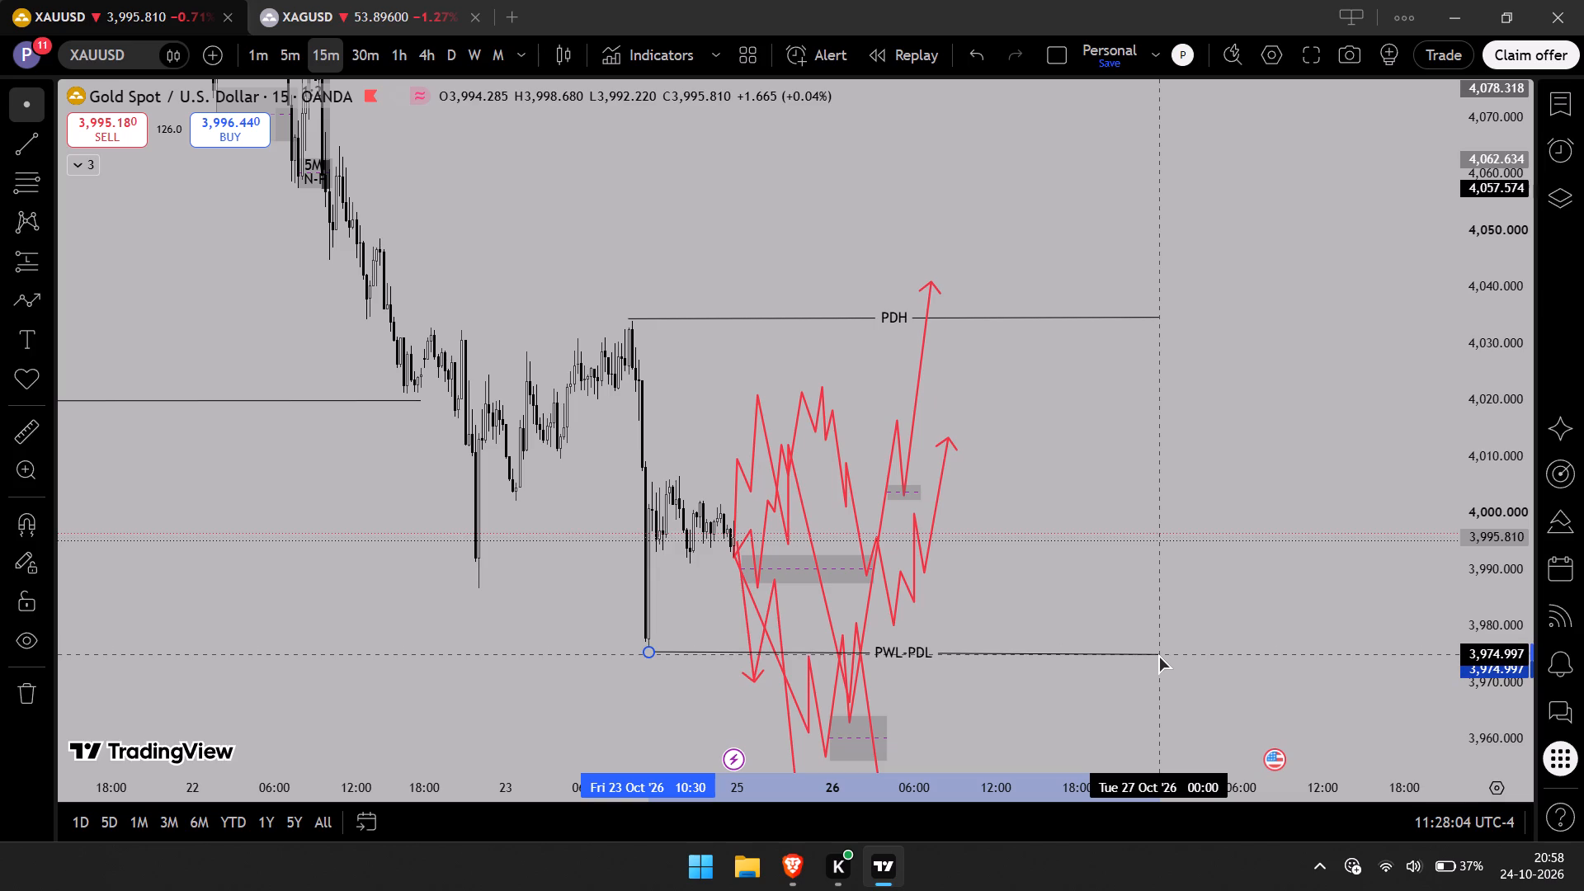
{"action": "left_click_drag", "start_coordinate": [1158, 654], "coordinate": [1158, 652]}
{"action": "left_click", "coordinate": [1158, 568]}
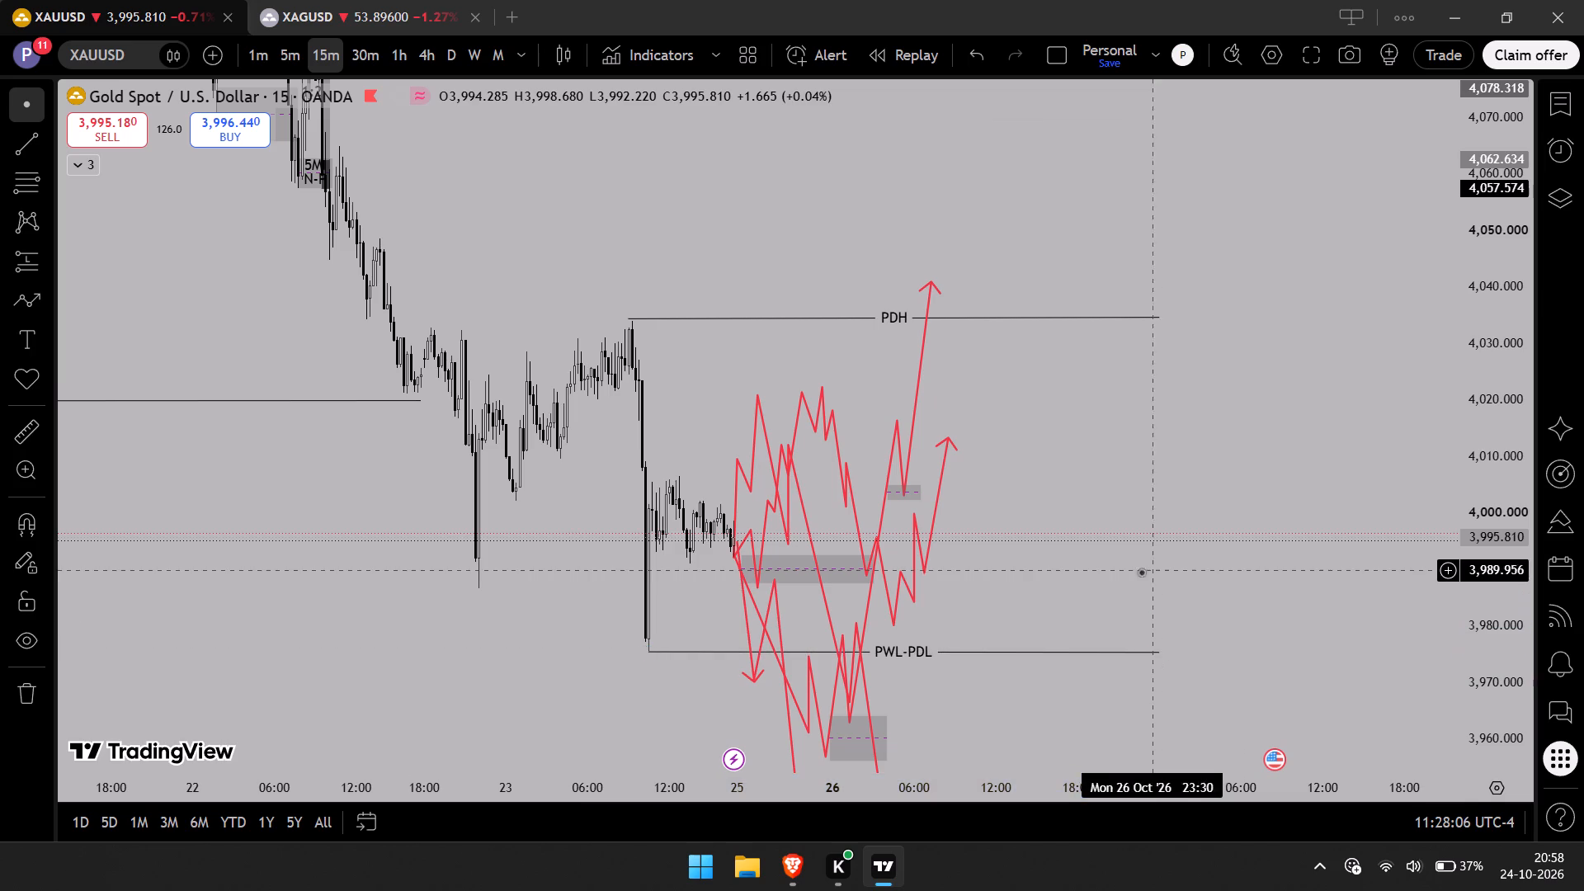
Examine gold's 15-minute price action and the projected red paths between the PDH and PWL-PDL lines.
{"action": "scroll", "coordinate": [1035, 577], "scroll_direction": "up", "scroll_amount": 3}
{"action": "left_click_drag", "start_coordinate": [989, 573], "coordinate": [1214, 558]}
{"action": "scroll", "coordinate": [1200, 559], "scroll_direction": "up", "scroll_amount": 4}
{"action": "left_click_drag", "start_coordinate": [958, 561], "coordinate": [1319, 559]}
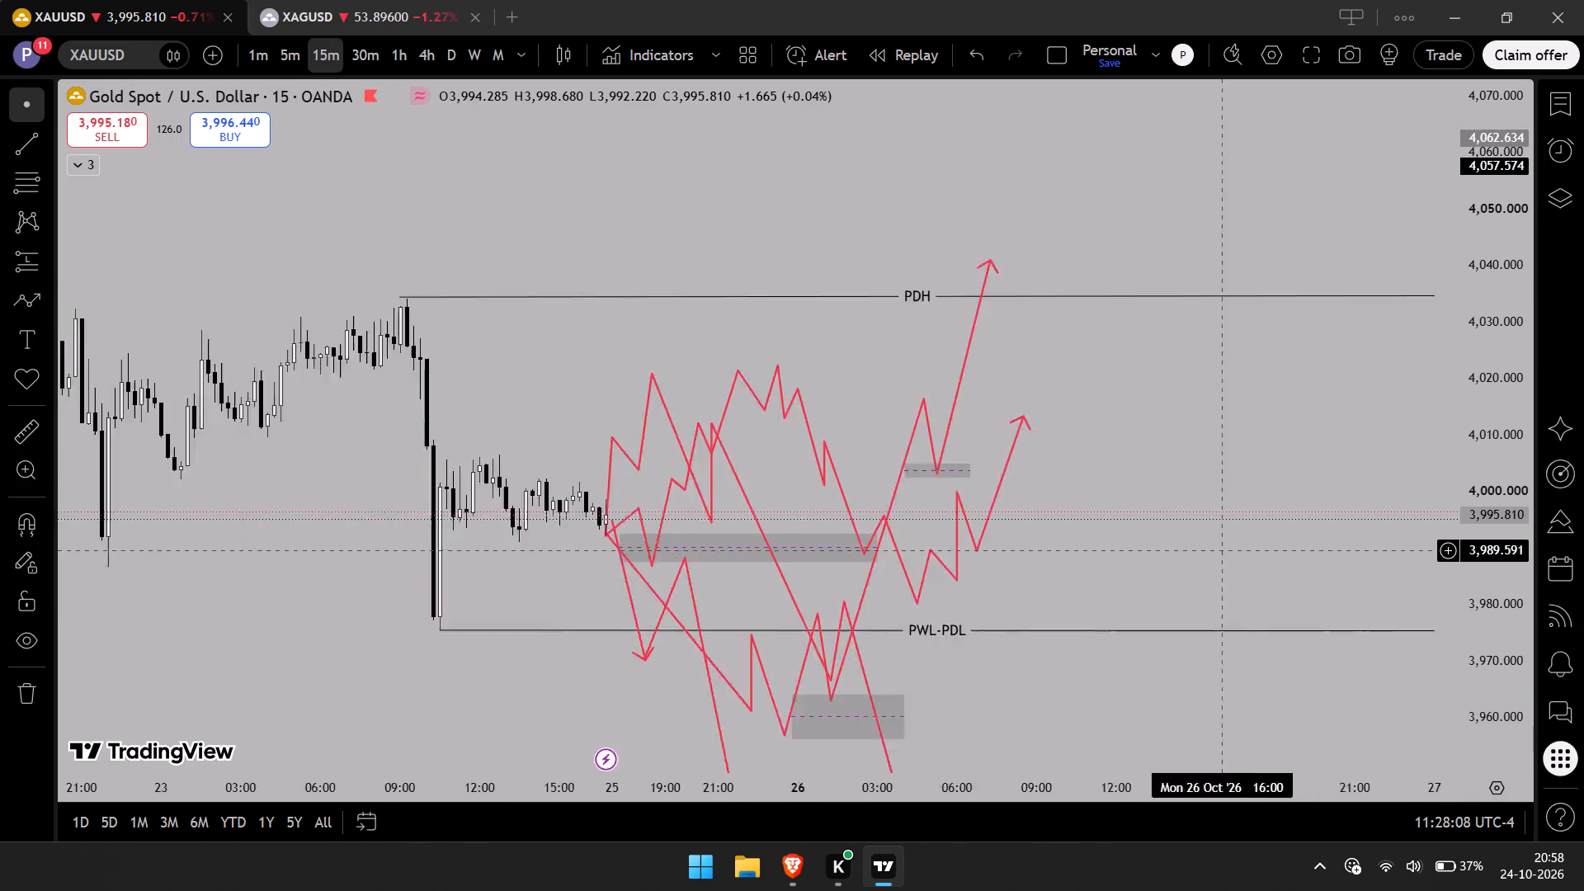
{"action": "left_click_drag", "start_coordinate": [1319, 559], "coordinate": [1342, 560]}
{"action": "scroll", "coordinate": [1296, 564], "scroll_direction": "down", "scroll_amount": 5}
{"action": "scroll", "coordinate": [1268, 554], "scroll_direction": "up", "scroll_amount": 6}
{"action": "left_click_drag", "start_coordinate": [344, 543], "coordinate": [467, 544]}
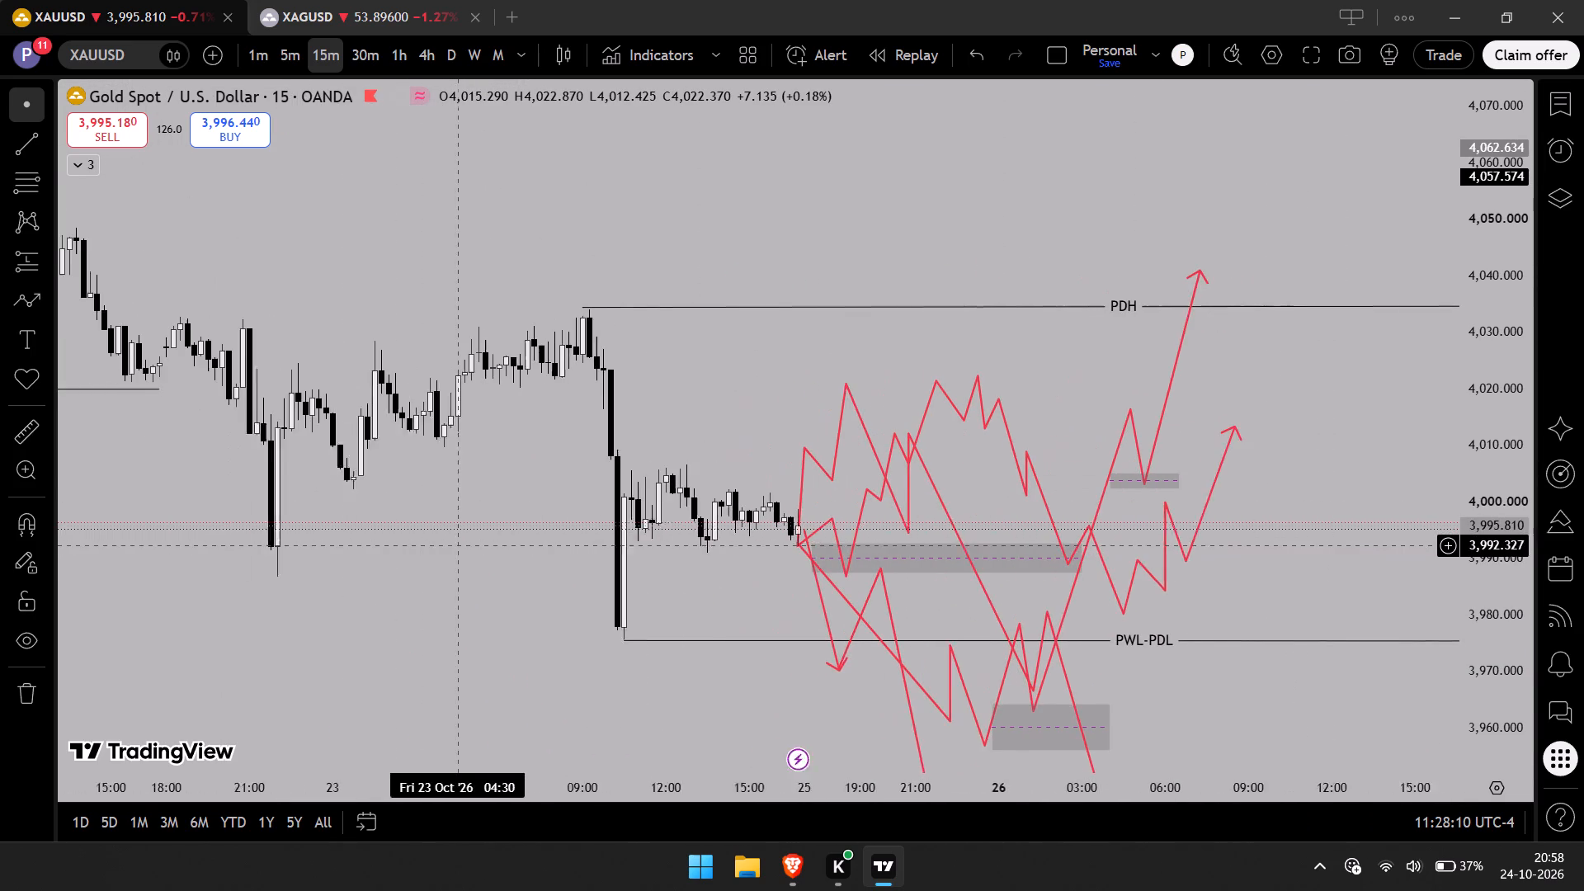
{"action": "left_click_drag", "start_coordinate": [467, 544], "coordinate": [505, 601]}
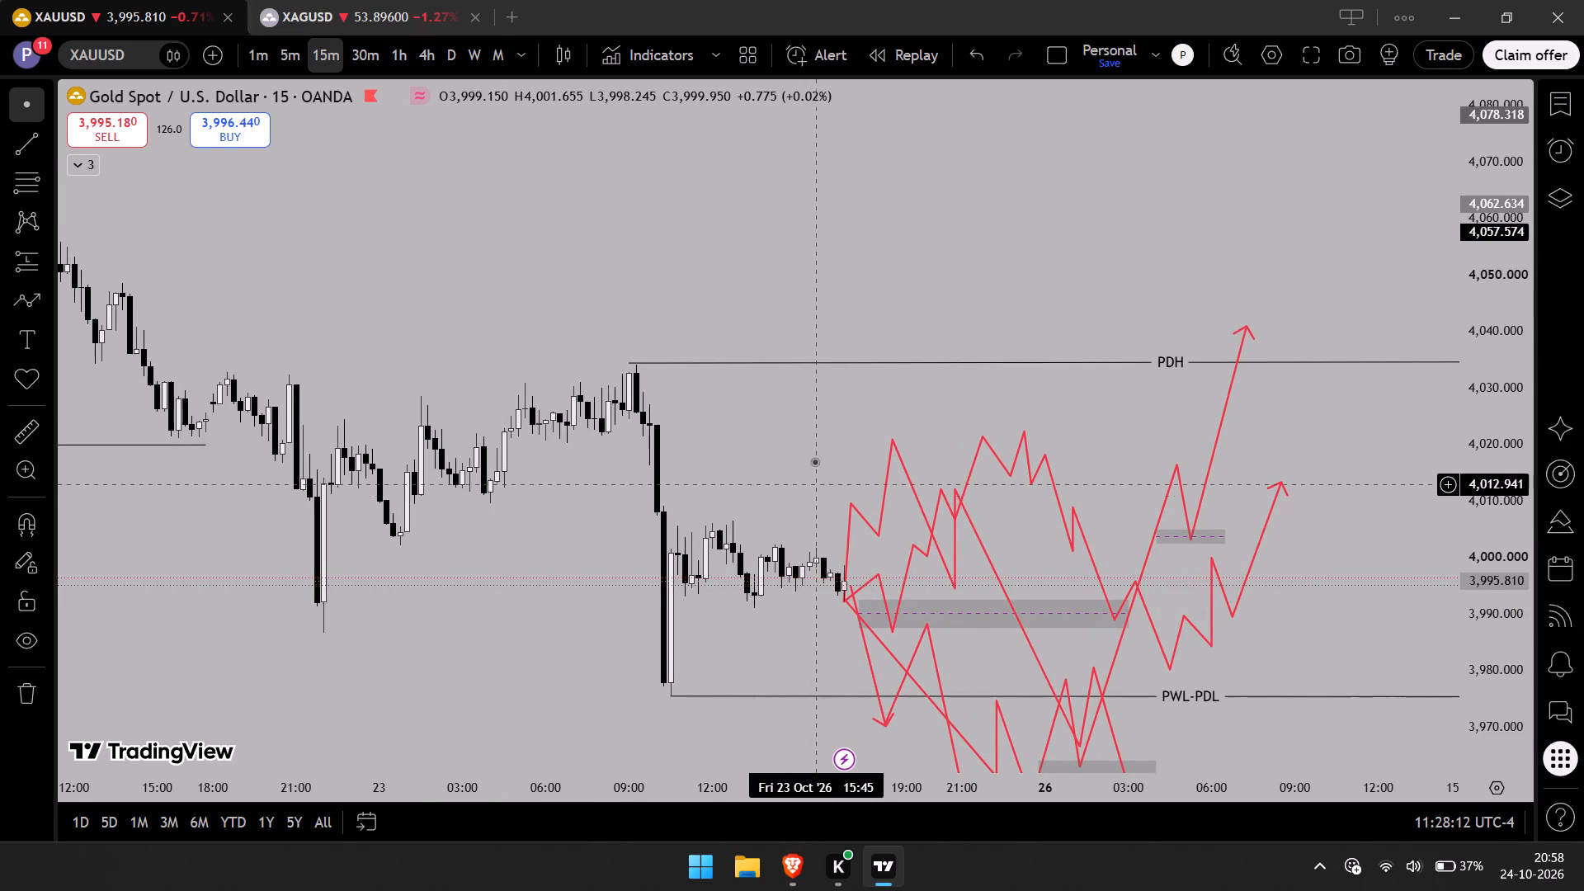
{"action": "left_click_drag", "start_coordinate": [1053, 393], "coordinate": [806, 396]}
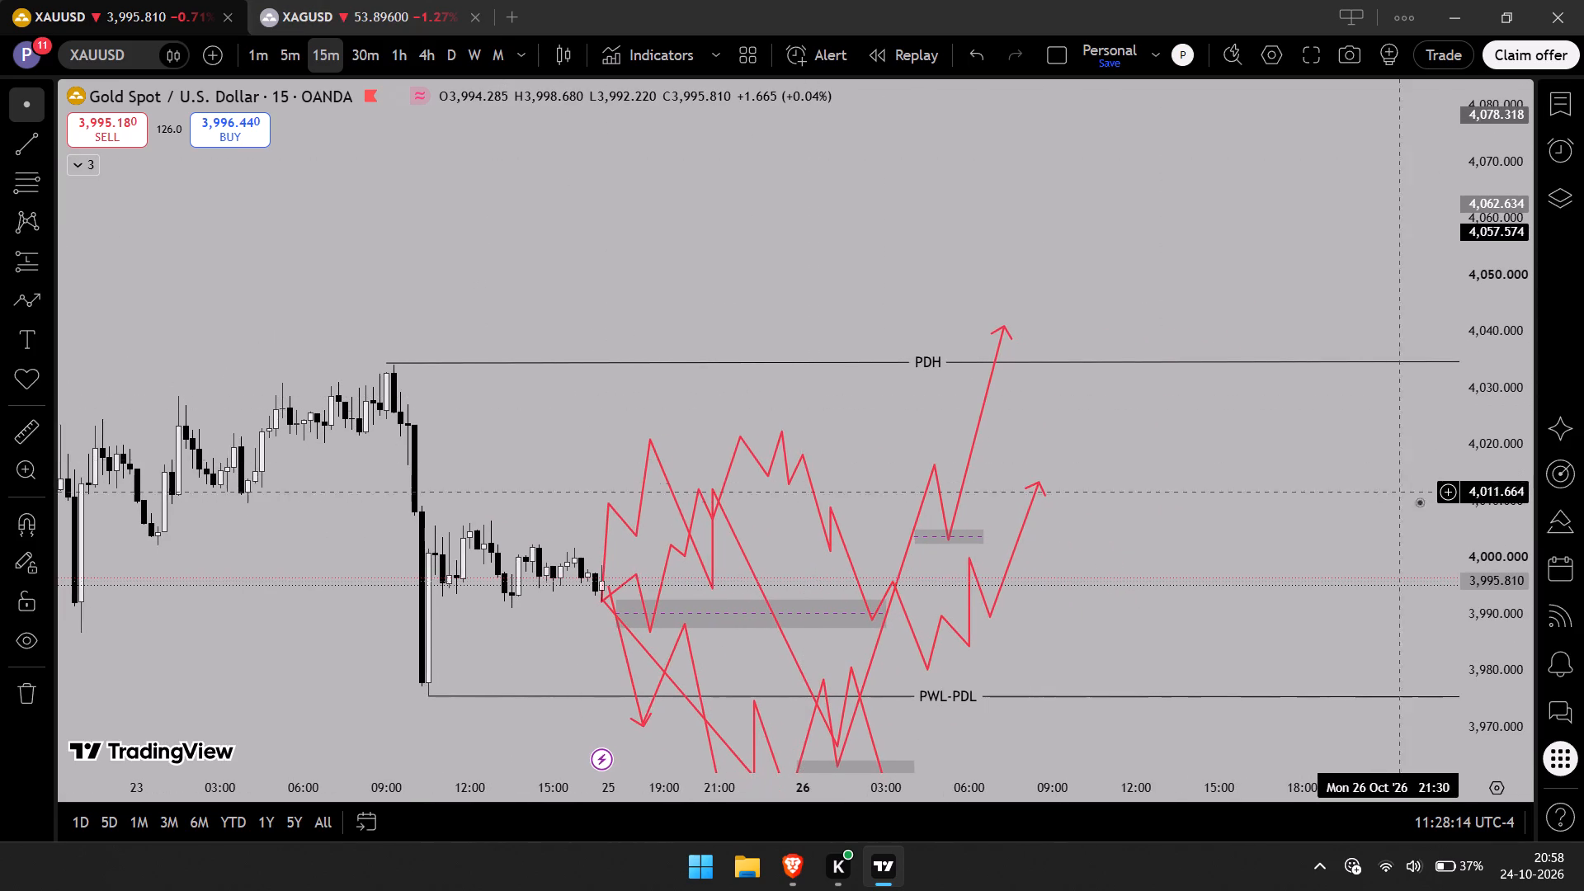
{"action": "left_click_drag", "start_coordinate": [1426, 509], "coordinate": [1363, 517]}
{"action": "left_click_drag", "start_coordinate": [1525, 677], "coordinate": [1505, 559]}
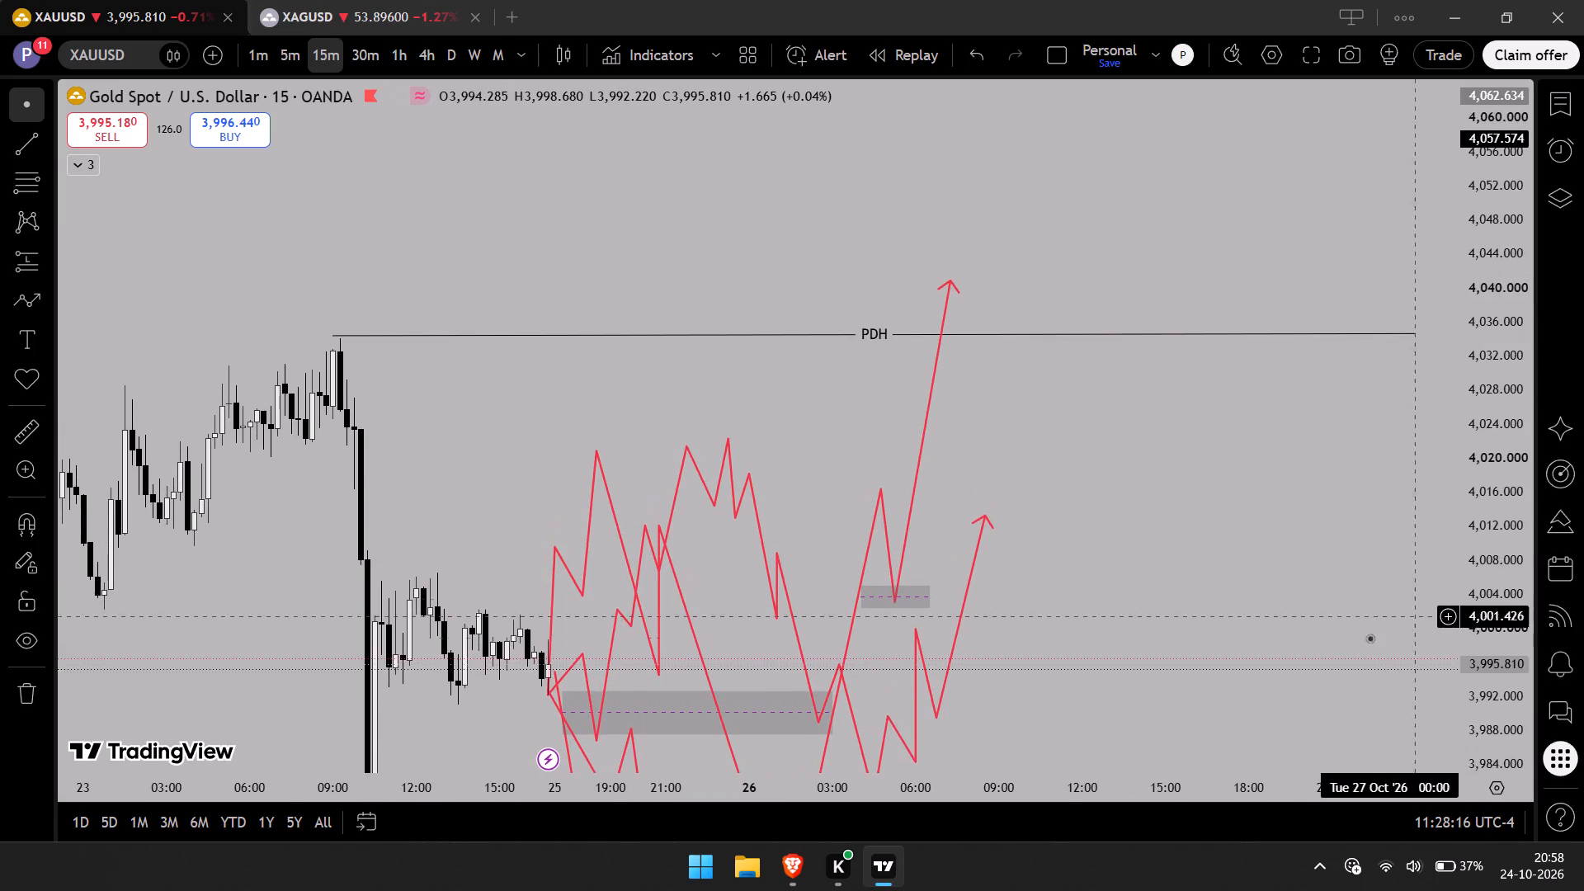
{"action": "left_click_drag", "start_coordinate": [1338, 640], "coordinate": [1329, 536]}
{"action": "scroll", "coordinate": [1330, 524], "scroll_direction": "up", "scroll_amount": 1}
{"action": "left_click_drag", "start_coordinate": [1233, 592], "coordinate": [1276, 497]}
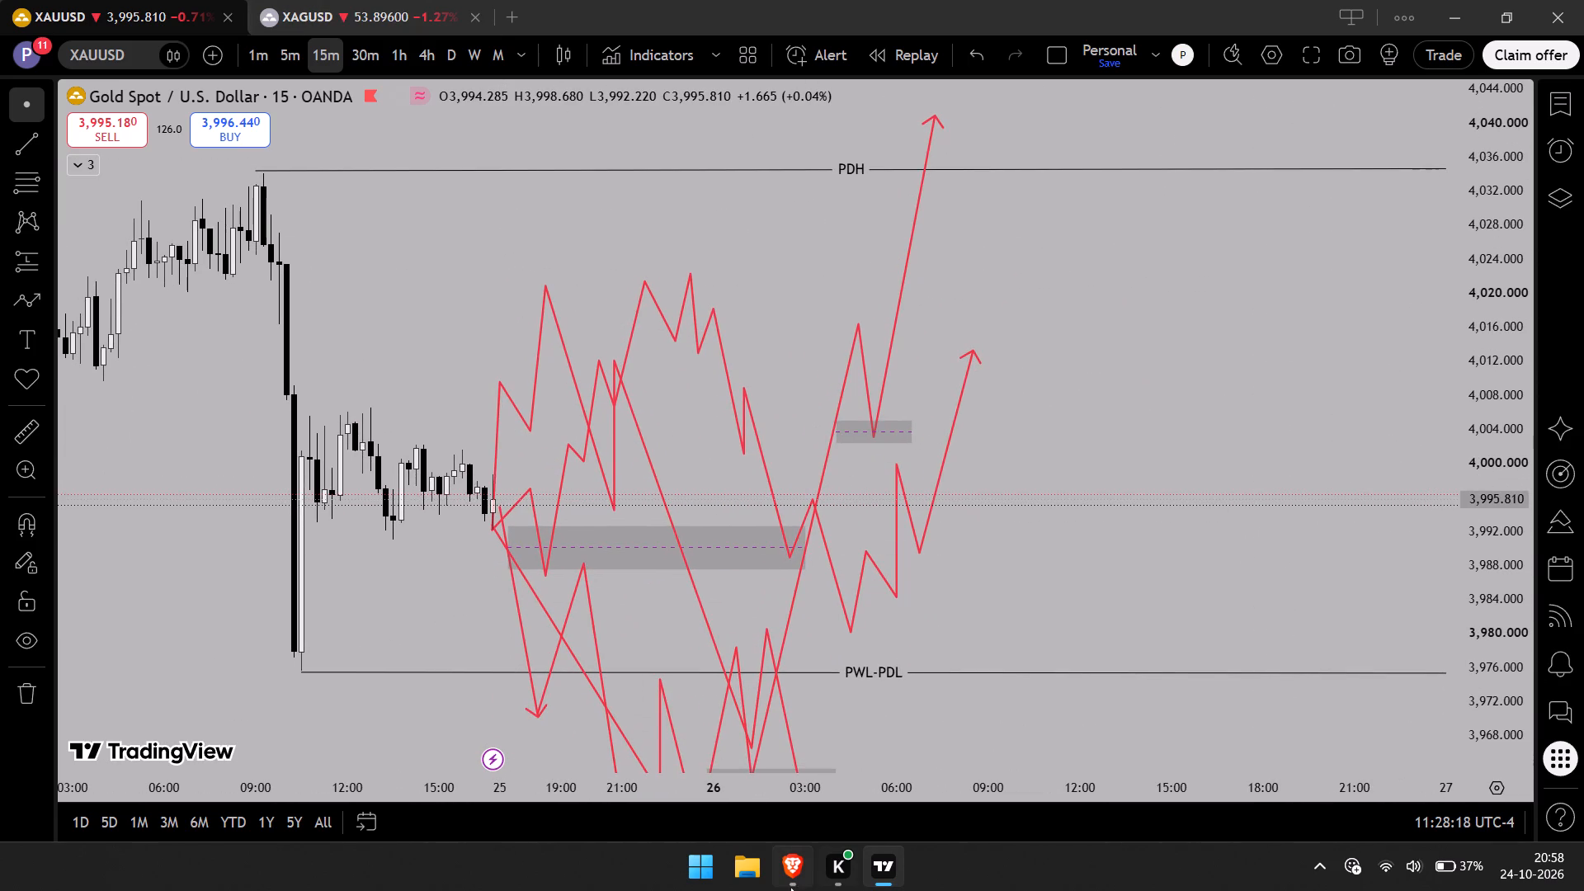
Check the silver (XAGUSD) 15-minute chart, dismissing the advertisement and upgrade offer, and return to the gold chart.
{"action": "left_click", "coordinate": [505, 16]}
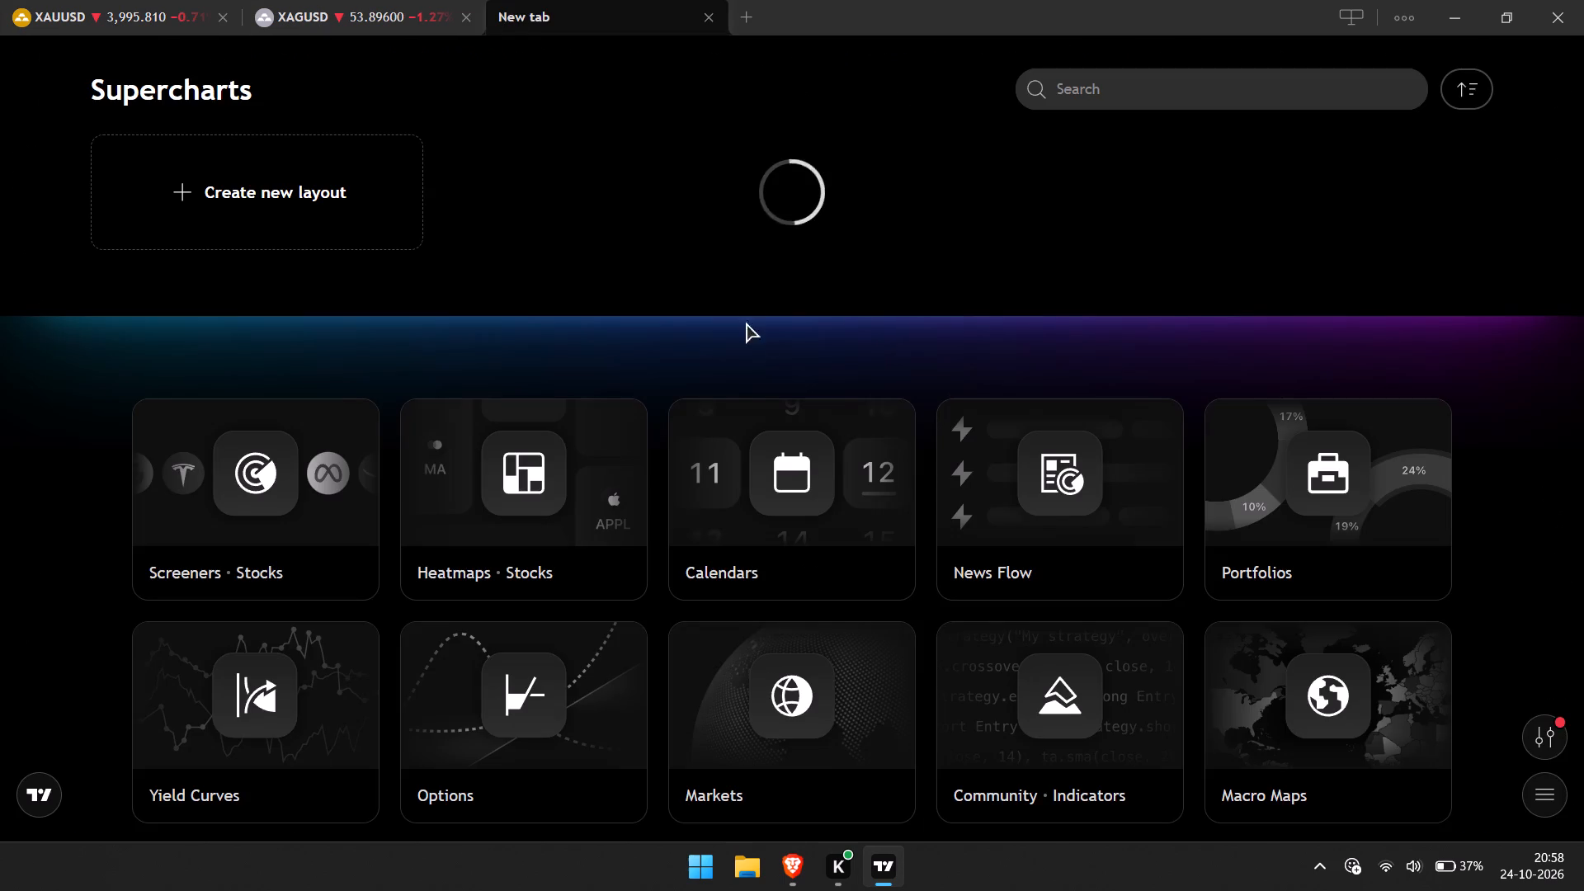
{"action": "left_click", "coordinate": [713, 18]}
{"action": "left_click", "coordinate": [385, 0]}
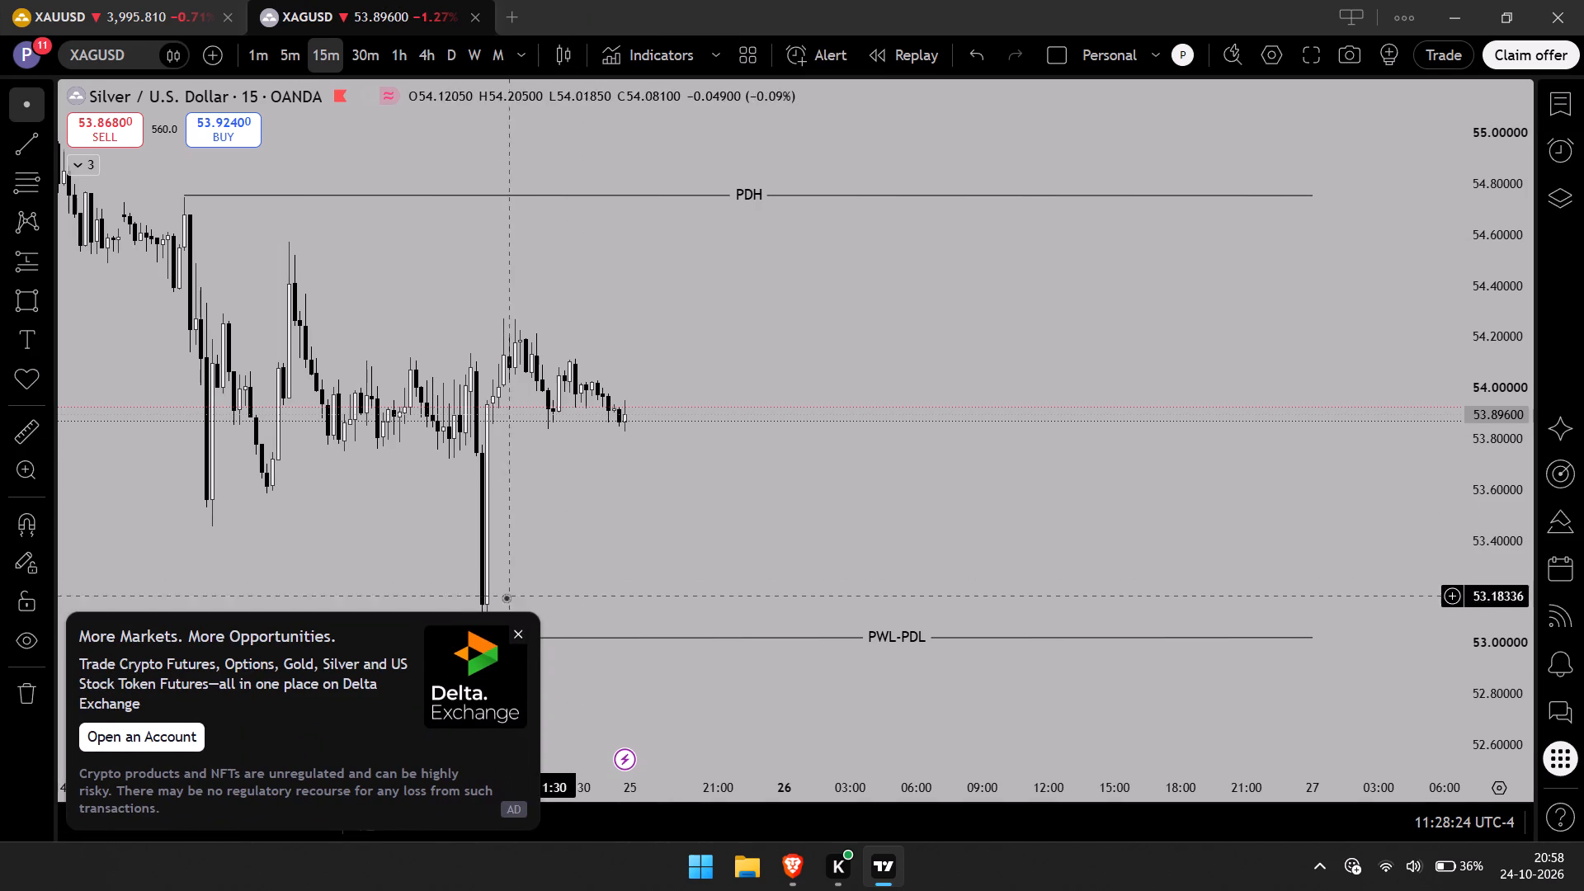
{"action": "left_click", "coordinate": [518, 636]}
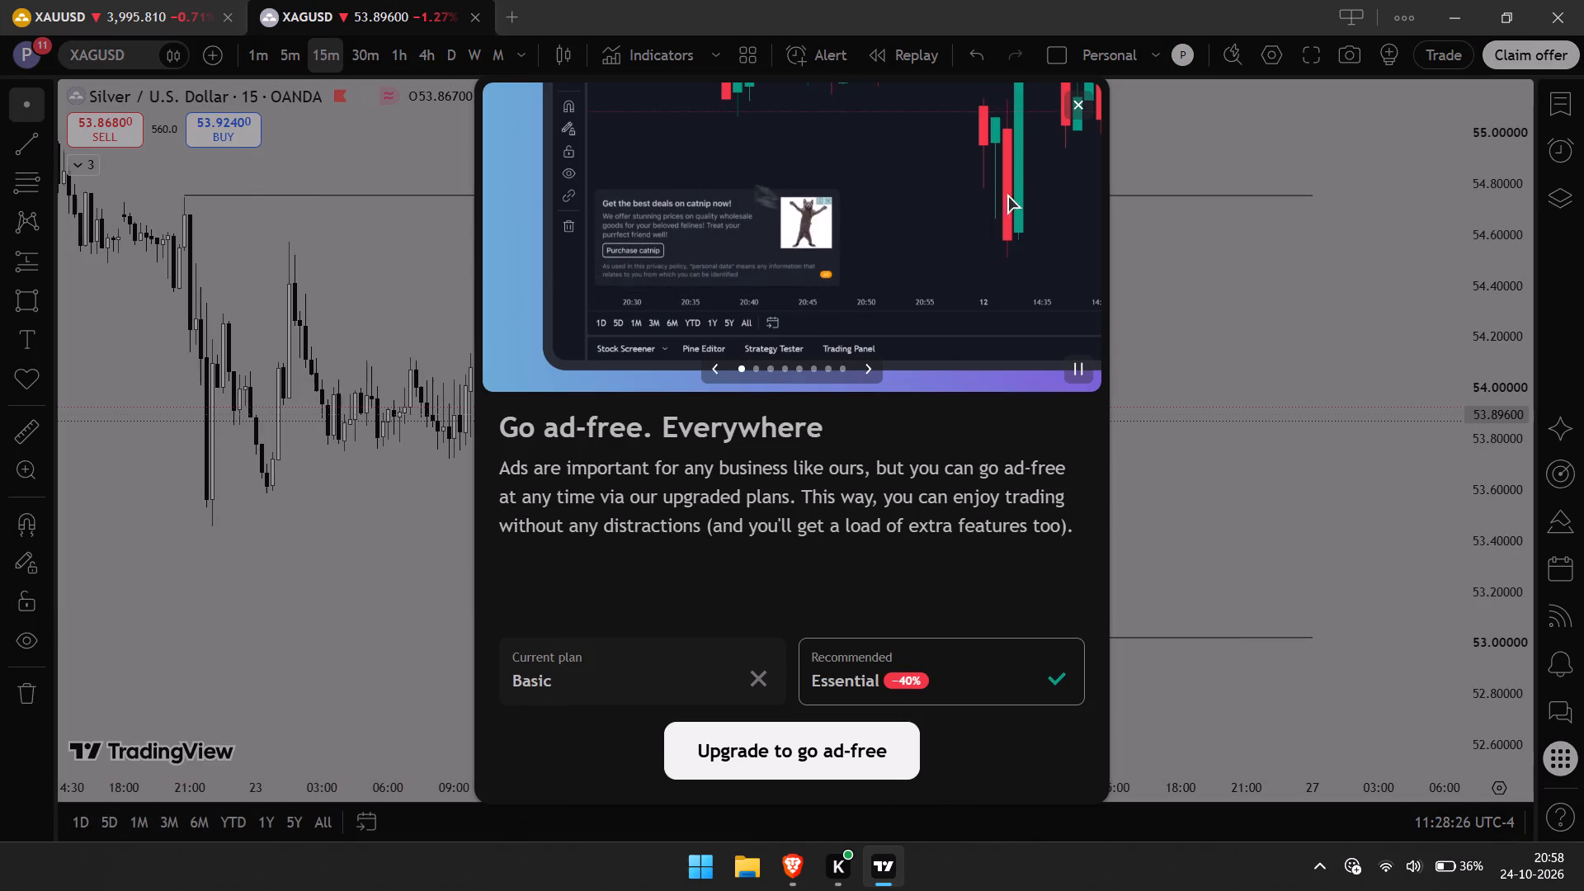
{"action": "left_click", "coordinate": [1073, 109]}
{"action": "left_click", "coordinate": [173, 0]}
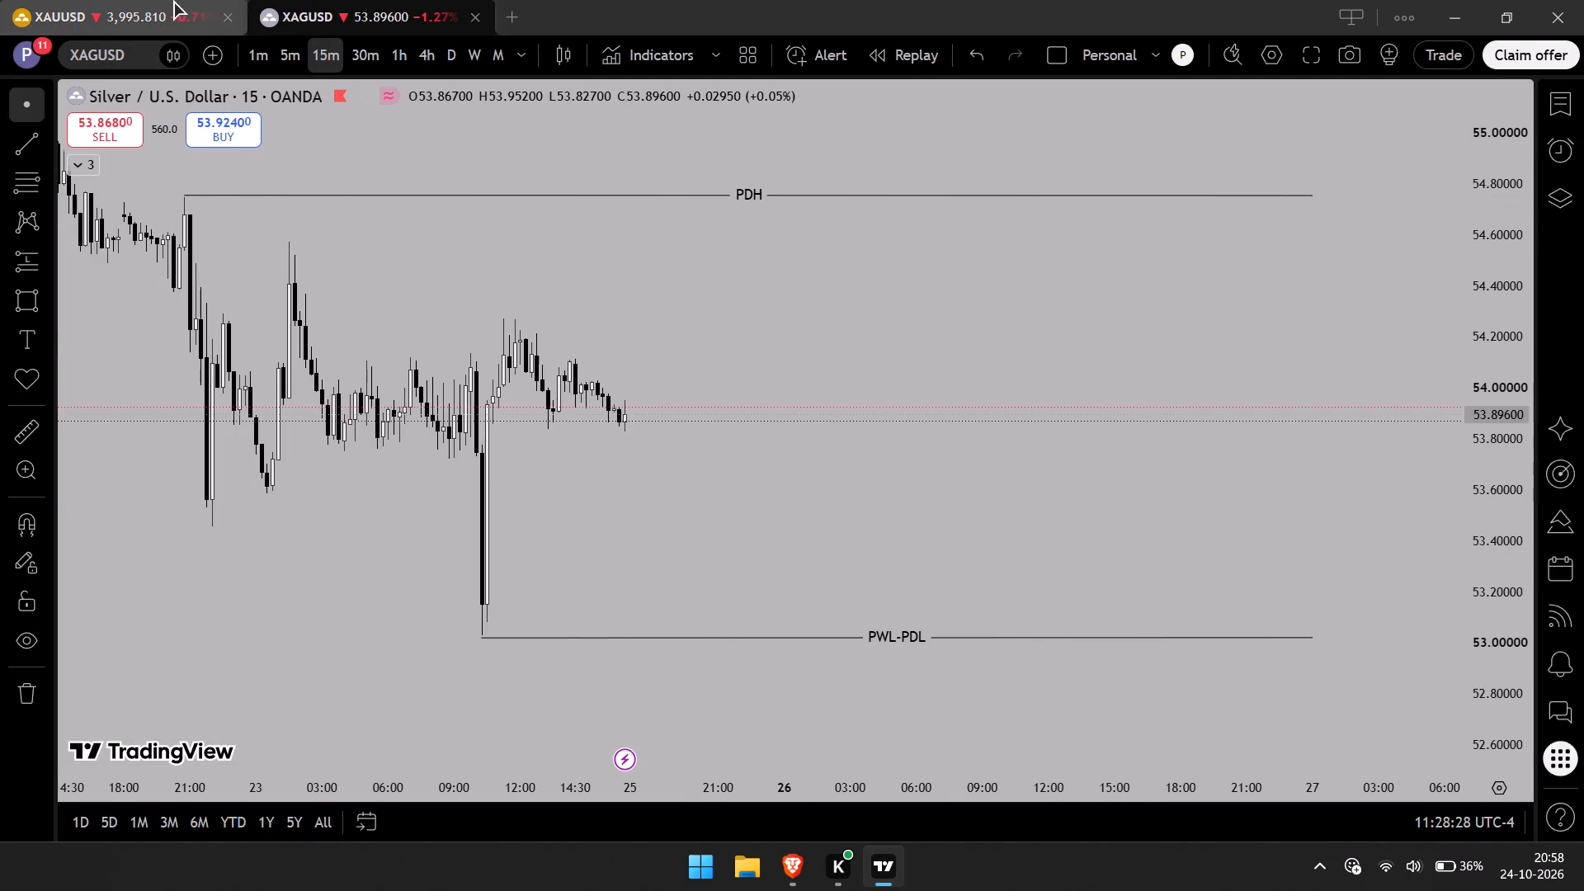
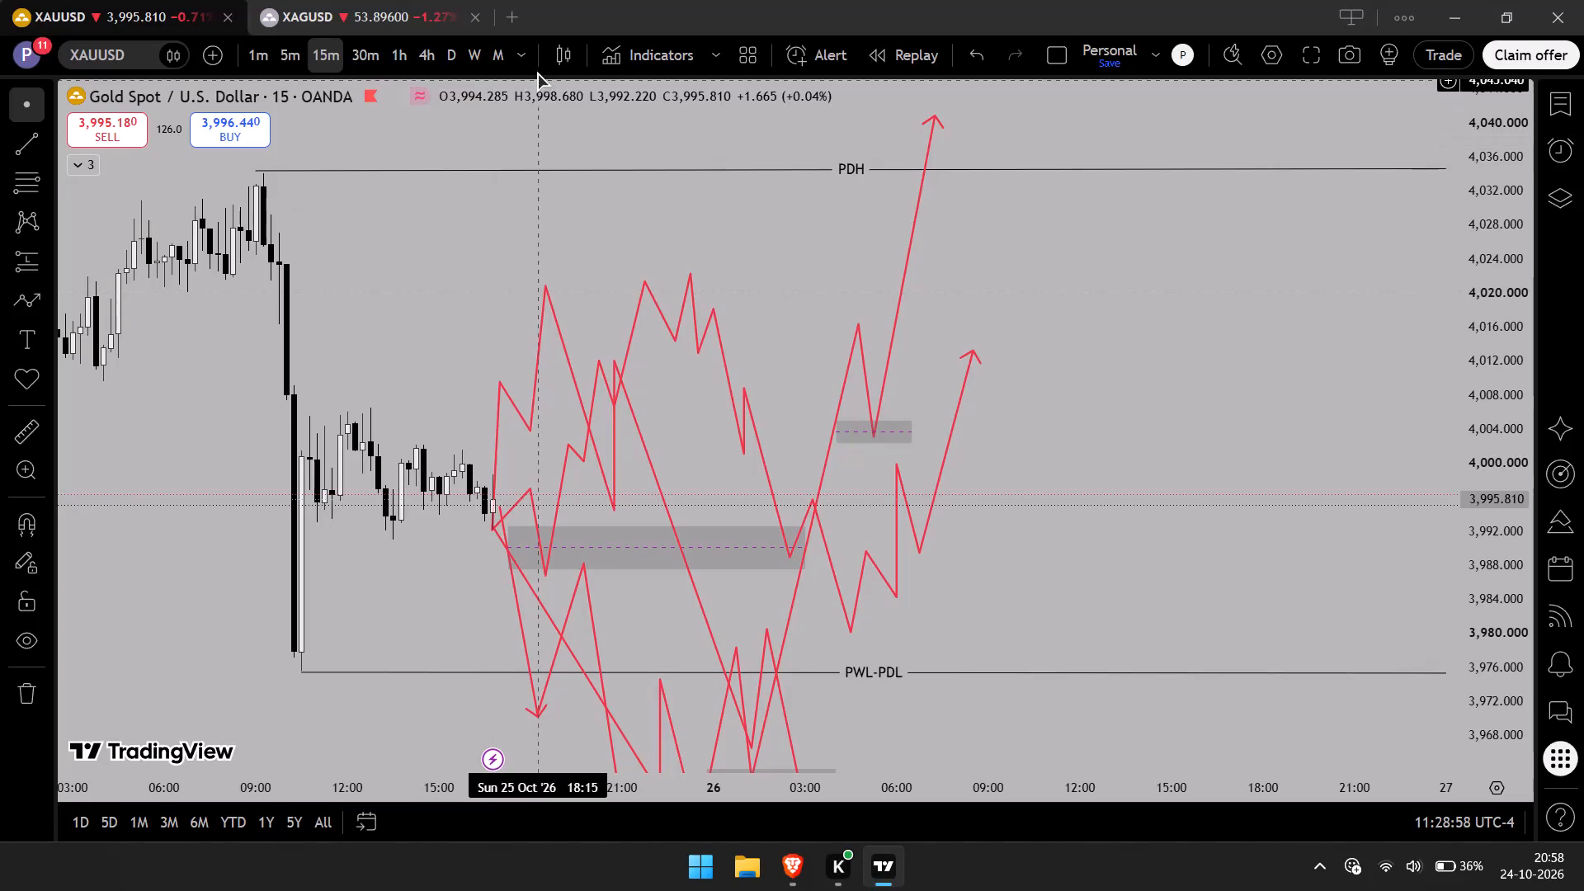
Open Bitcoin (BTCUSD) from the watchlist and examine its recent price action on the 15-minute and 5-minute charts.
{"action": "left_click", "coordinate": [380, 5]}
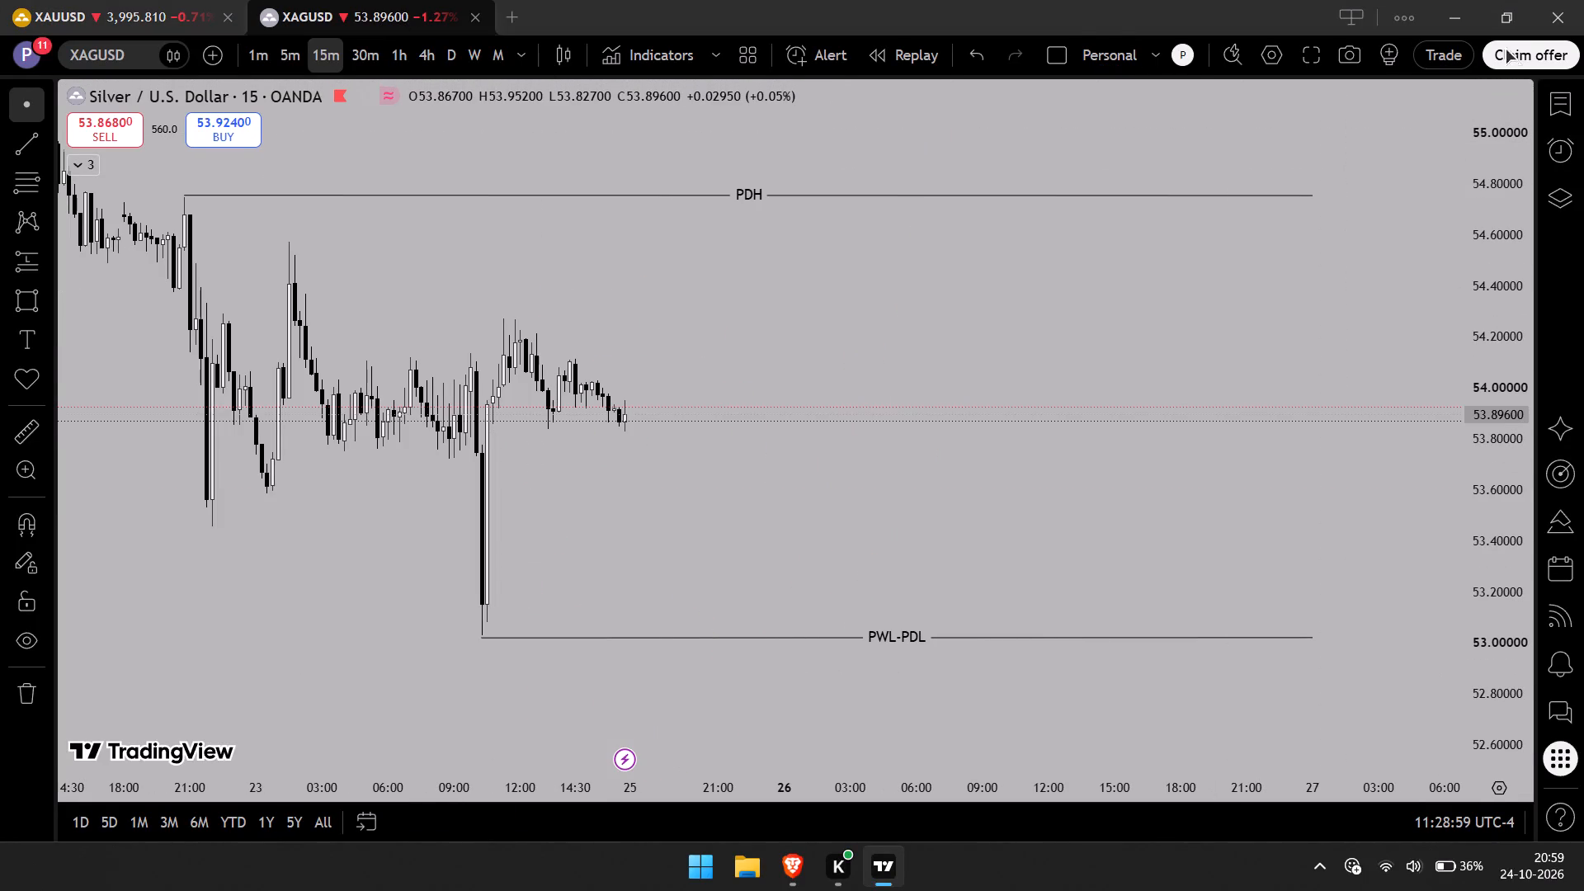
{"action": "left_click", "coordinate": [1567, 99]}
{"action": "left_click", "coordinate": [1401, 586]}
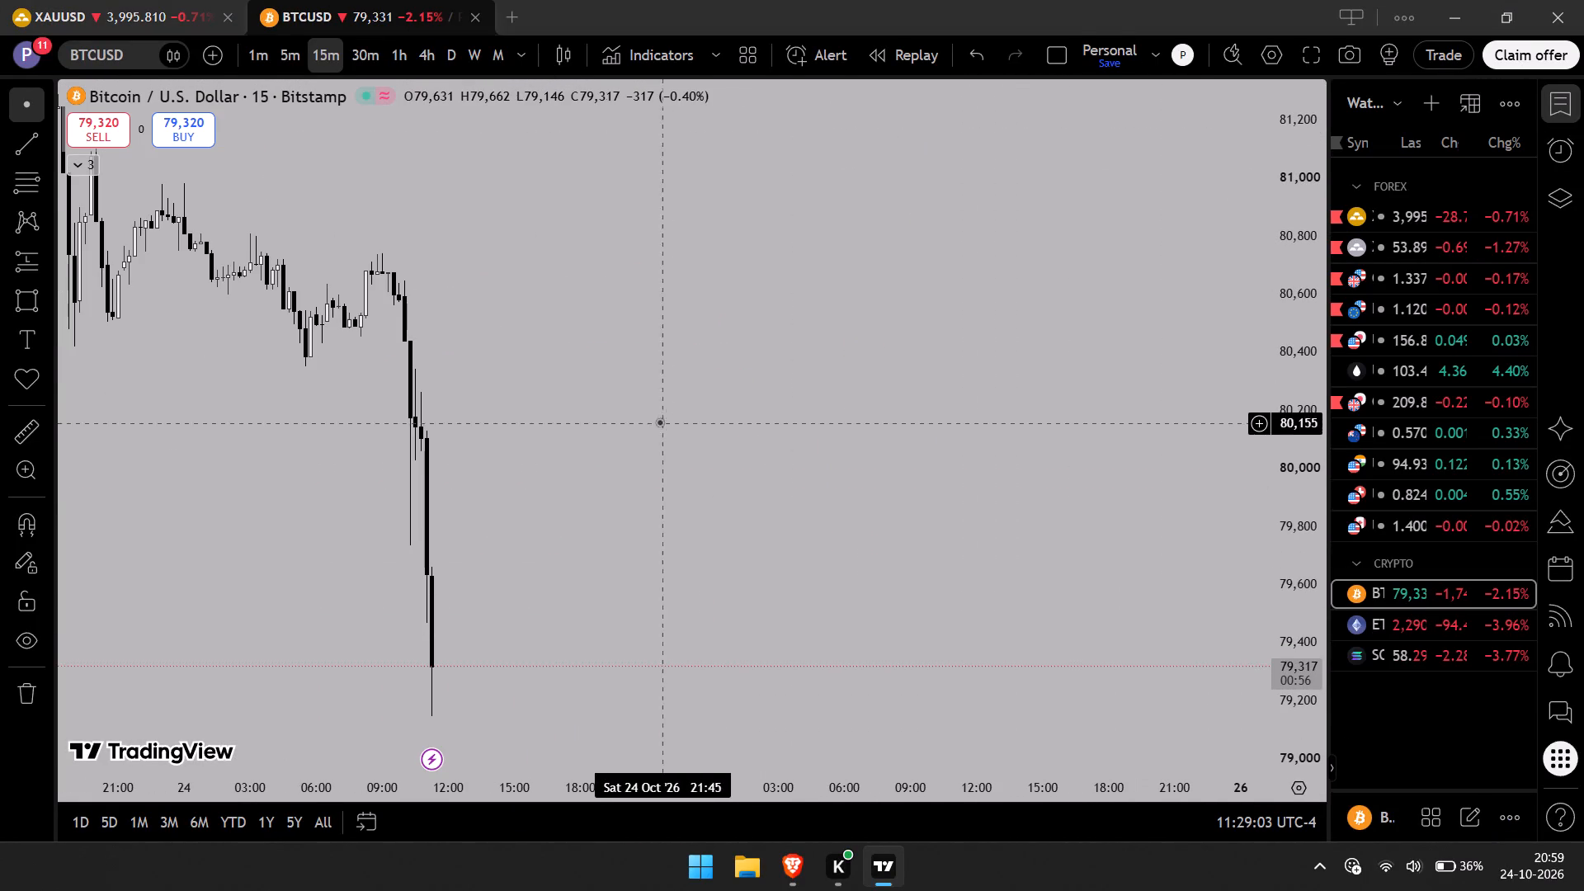
{"action": "left_click_drag", "start_coordinate": [643, 442], "coordinate": [1121, 367]}
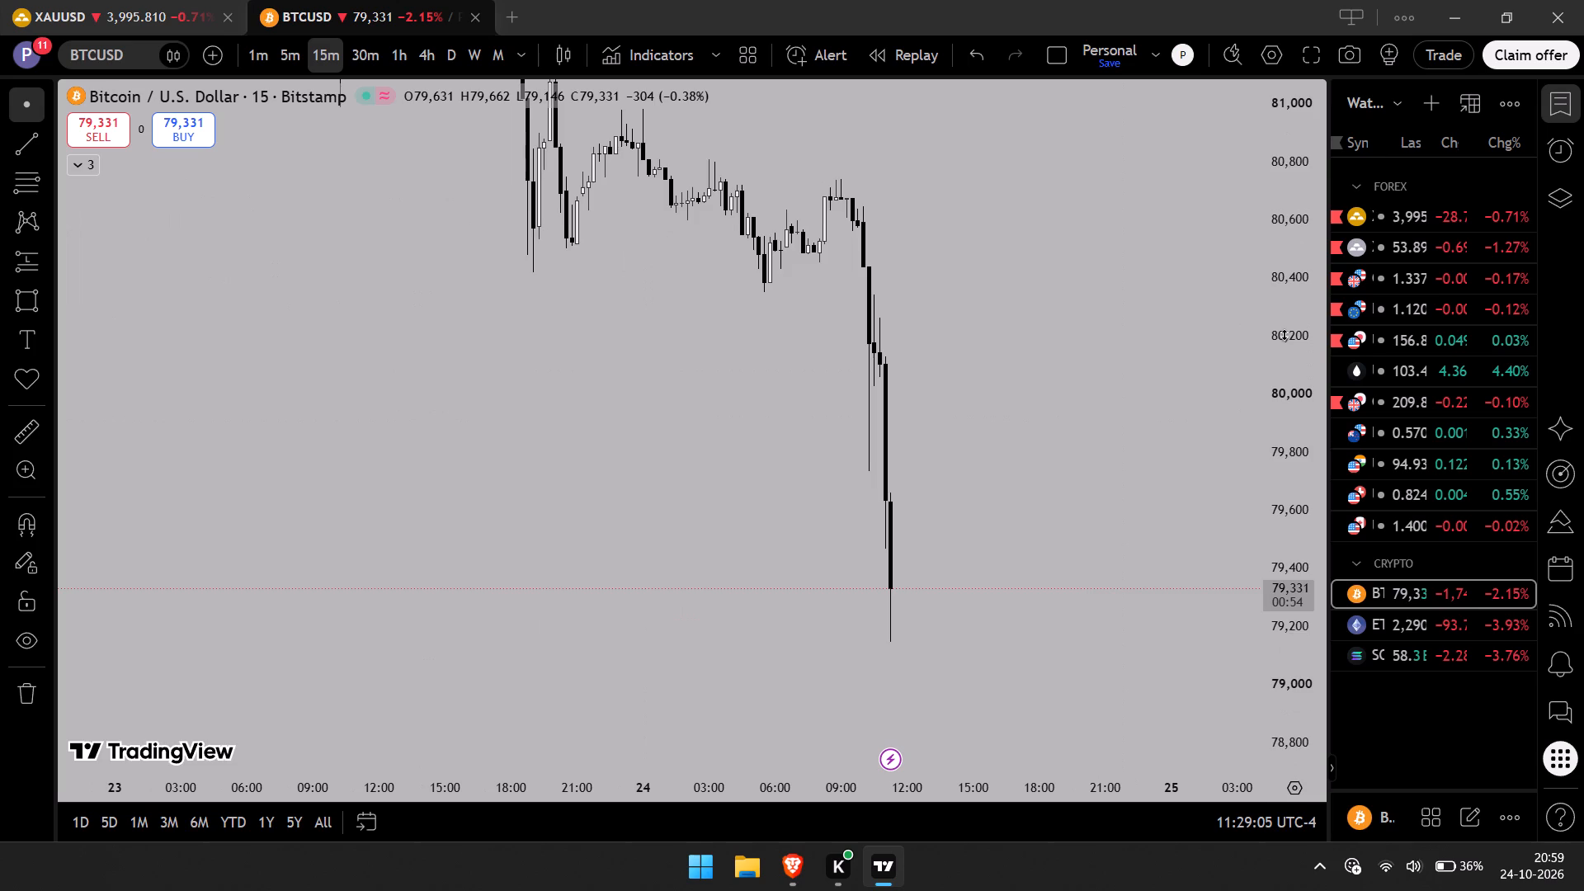
{"action": "left_click_drag", "start_coordinate": [1284, 334], "coordinate": [1278, 648]}
{"action": "left_click", "coordinate": [296, 59]}
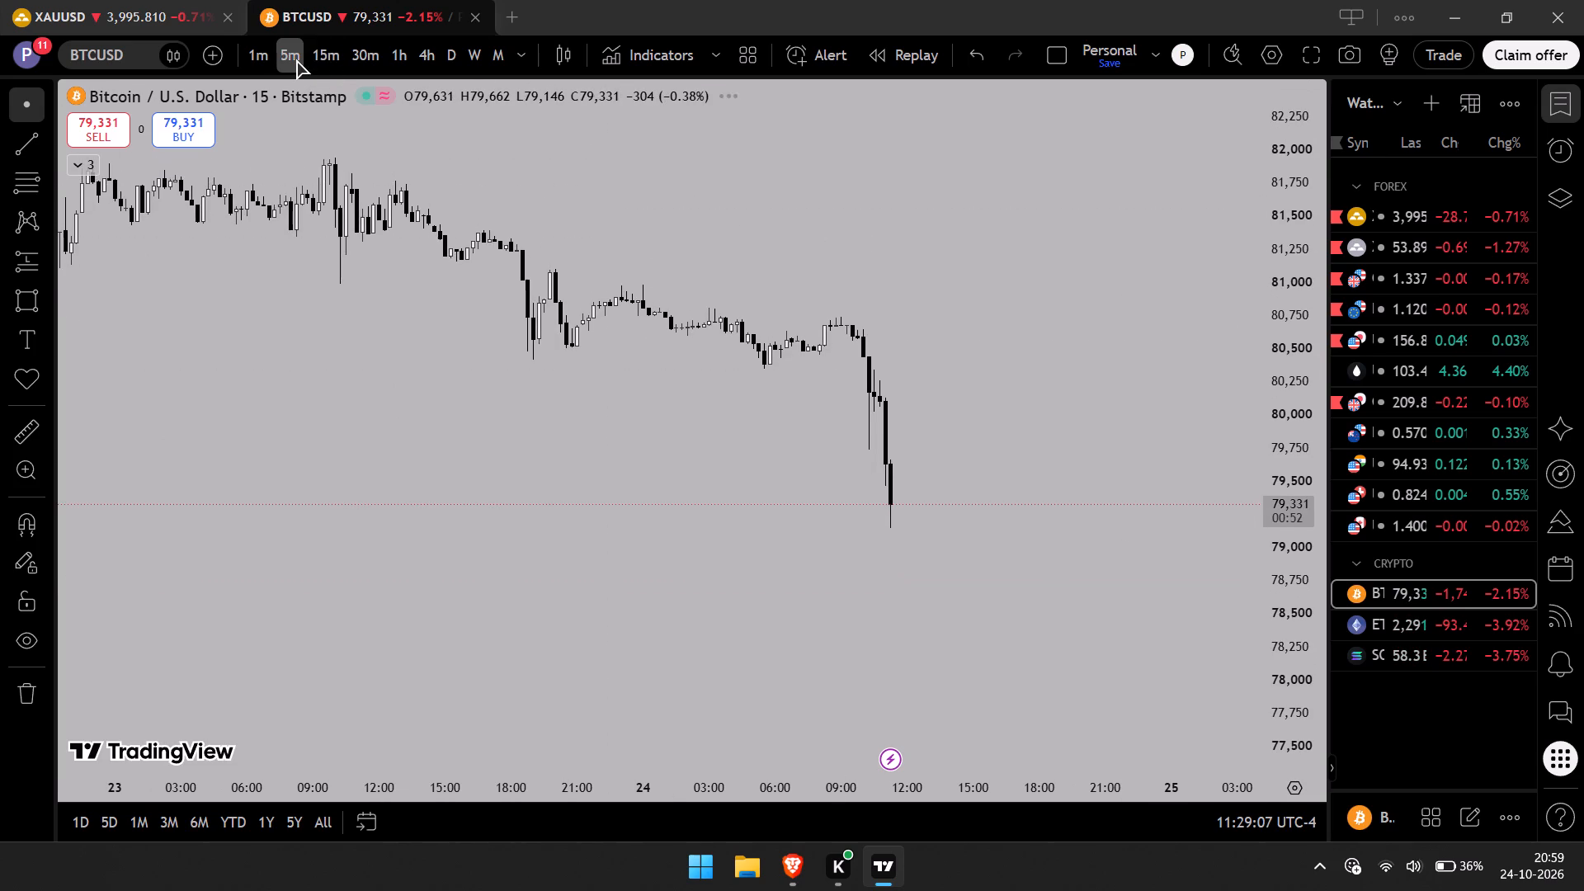
{"action": "scroll", "coordinate": [838, 516], "scroll_direction": "up", "scroll_amount": 5}
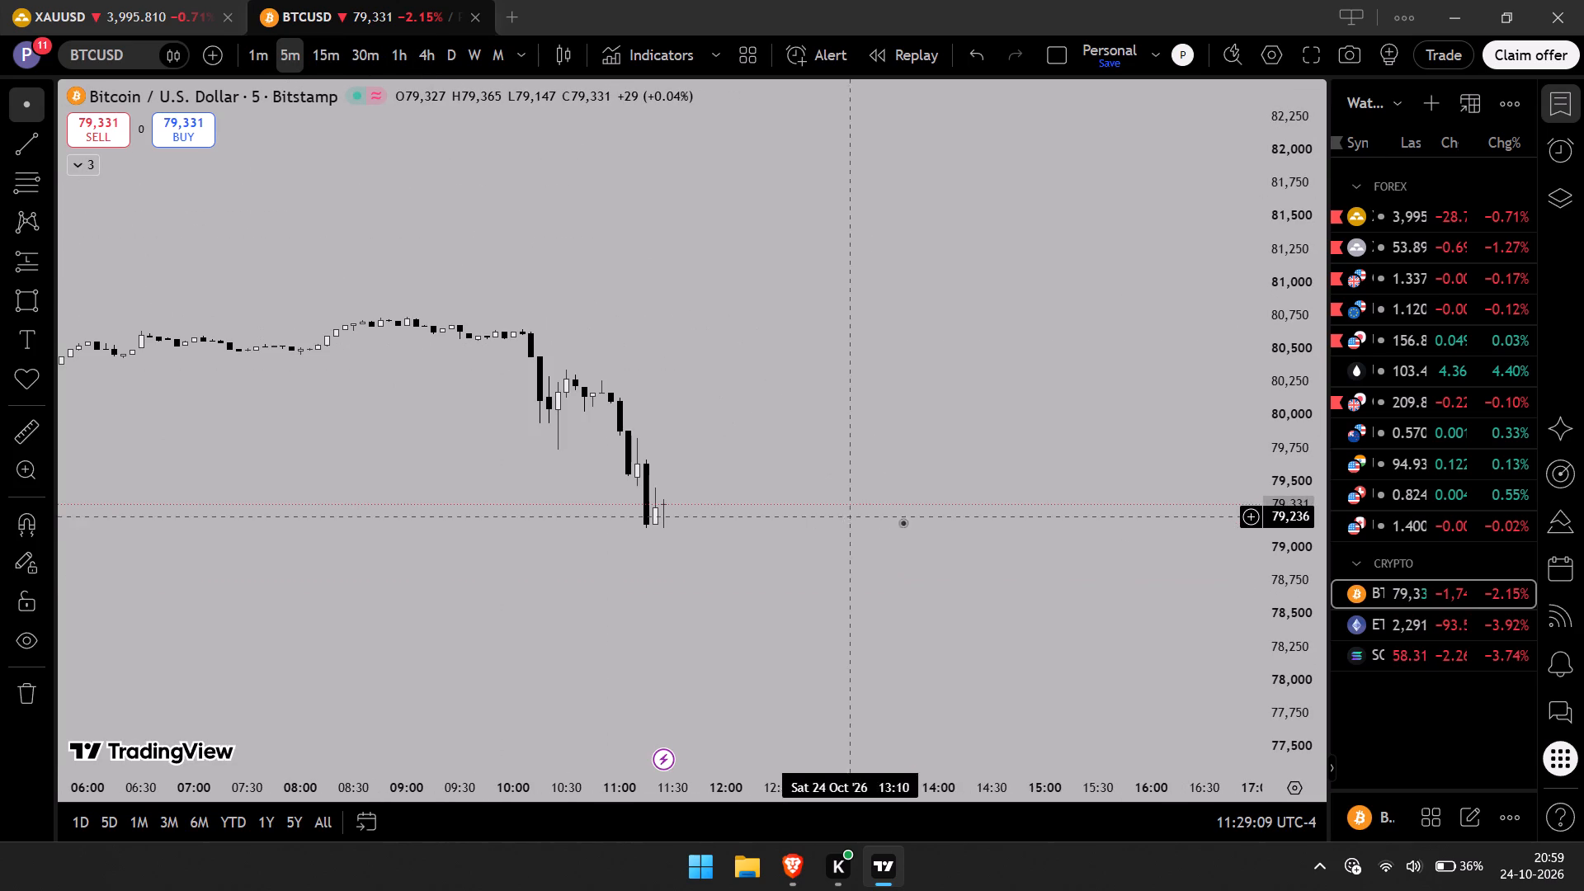
Examine Bitcoin's weekly chart from 2024 to October 2026, including the existing marked highs, lows and range lines.
{"action": "left_click", "coordinate": [469, 63]}
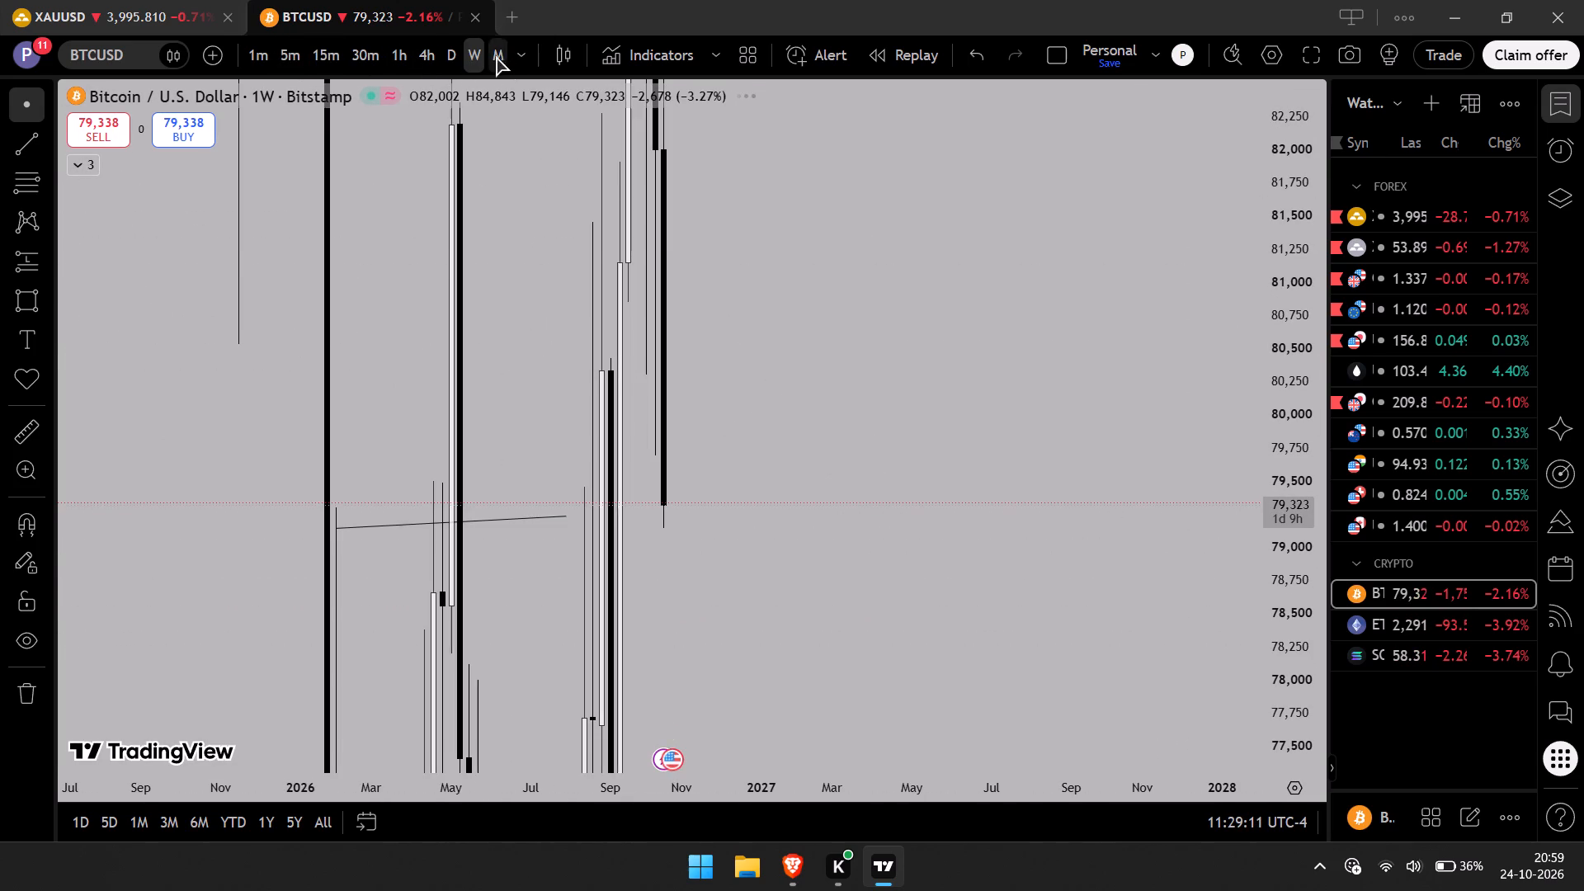
{"action": "scroll", "coordinate": [747, 271], "scroll_direction": "down", "scroll_amount": 2}
{"action": "left_click_drag", "start_coordinate": [1281, 191], "coordinate": [1297, 515]}
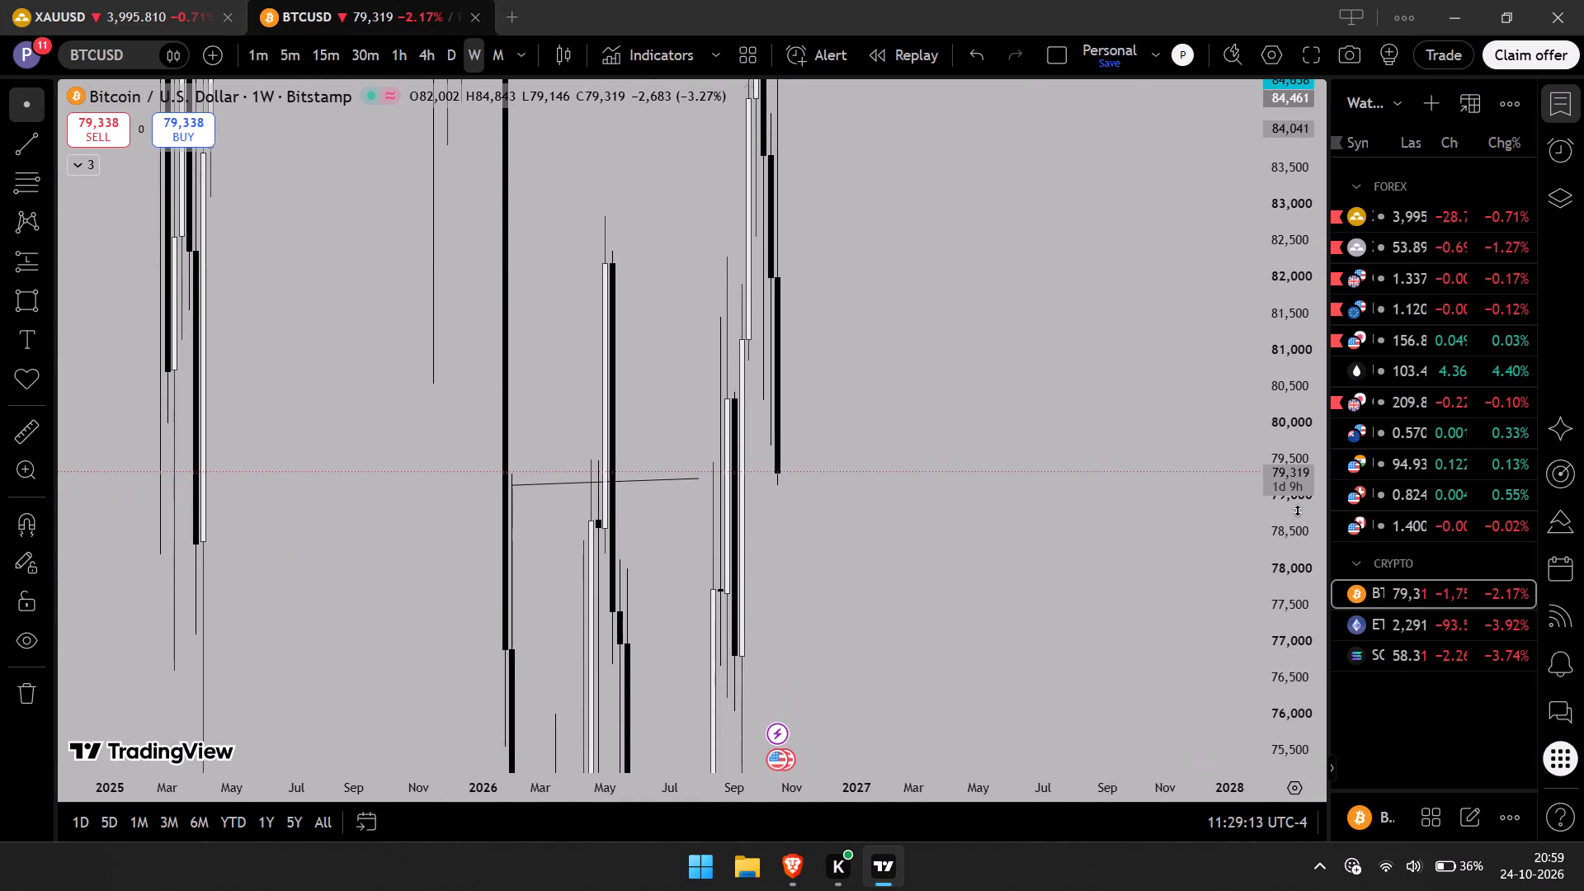
{"action": "left_click_drag", "start_coordinate": [1306, 294], "coordinate": [1297, 592]}
{"action": "left_click_drag", "start_coordinate": [1297, 394], "coordinate": [1291, 681]}
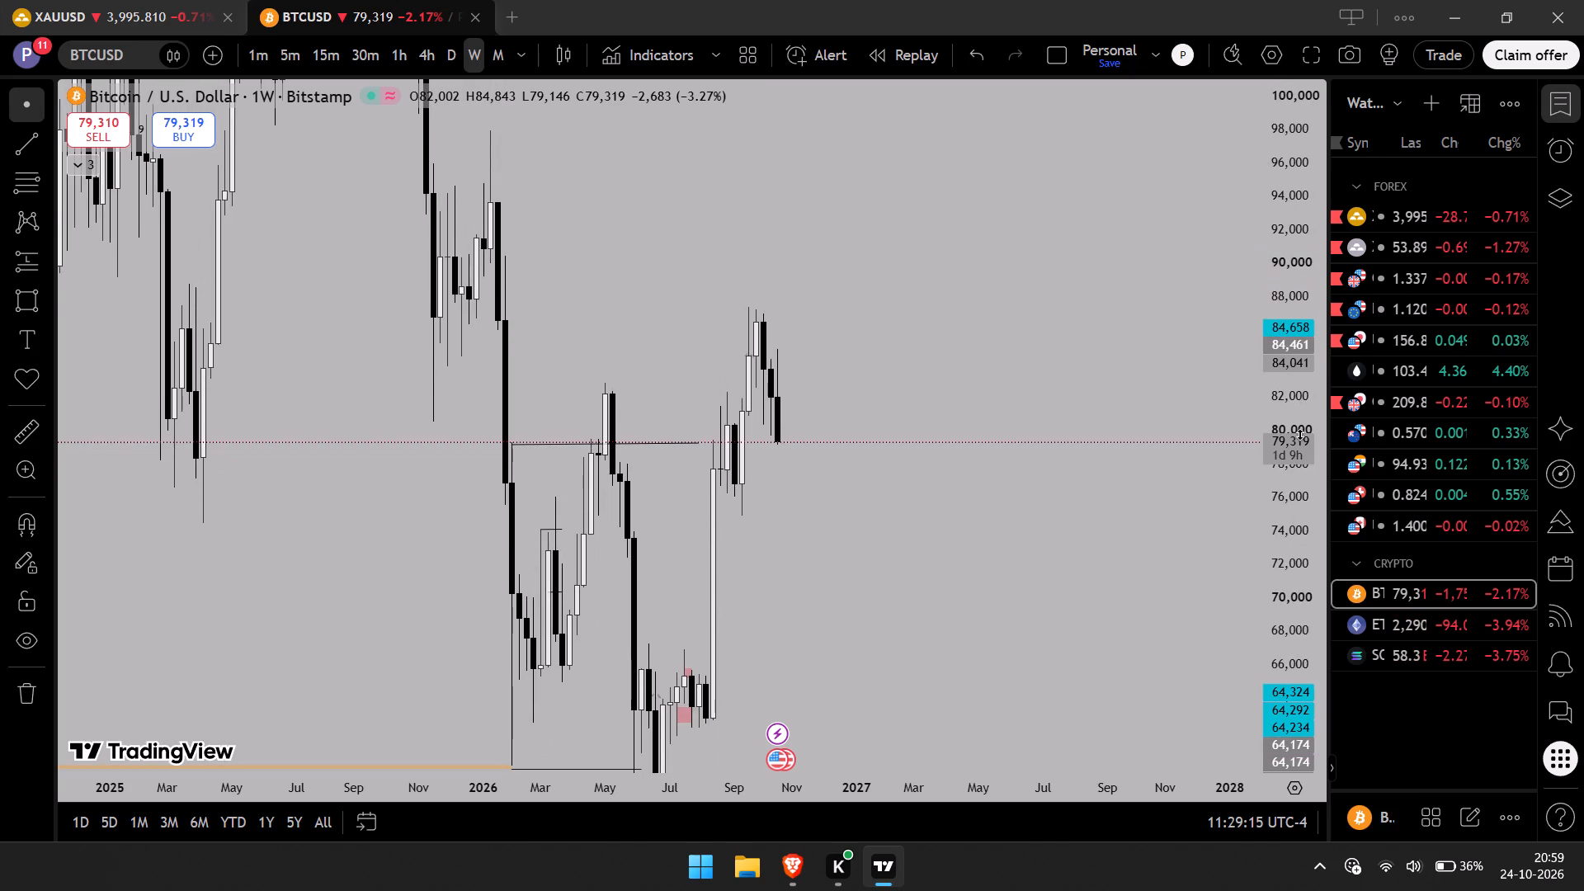
{"action": "left_click_drag", "start_coordinate": [1299, 425], "coordinate": [1285, 747]}
{"action": "left_click_drag", "start_coordinate": [1285, 505], "coordinate": [1260, 620]}
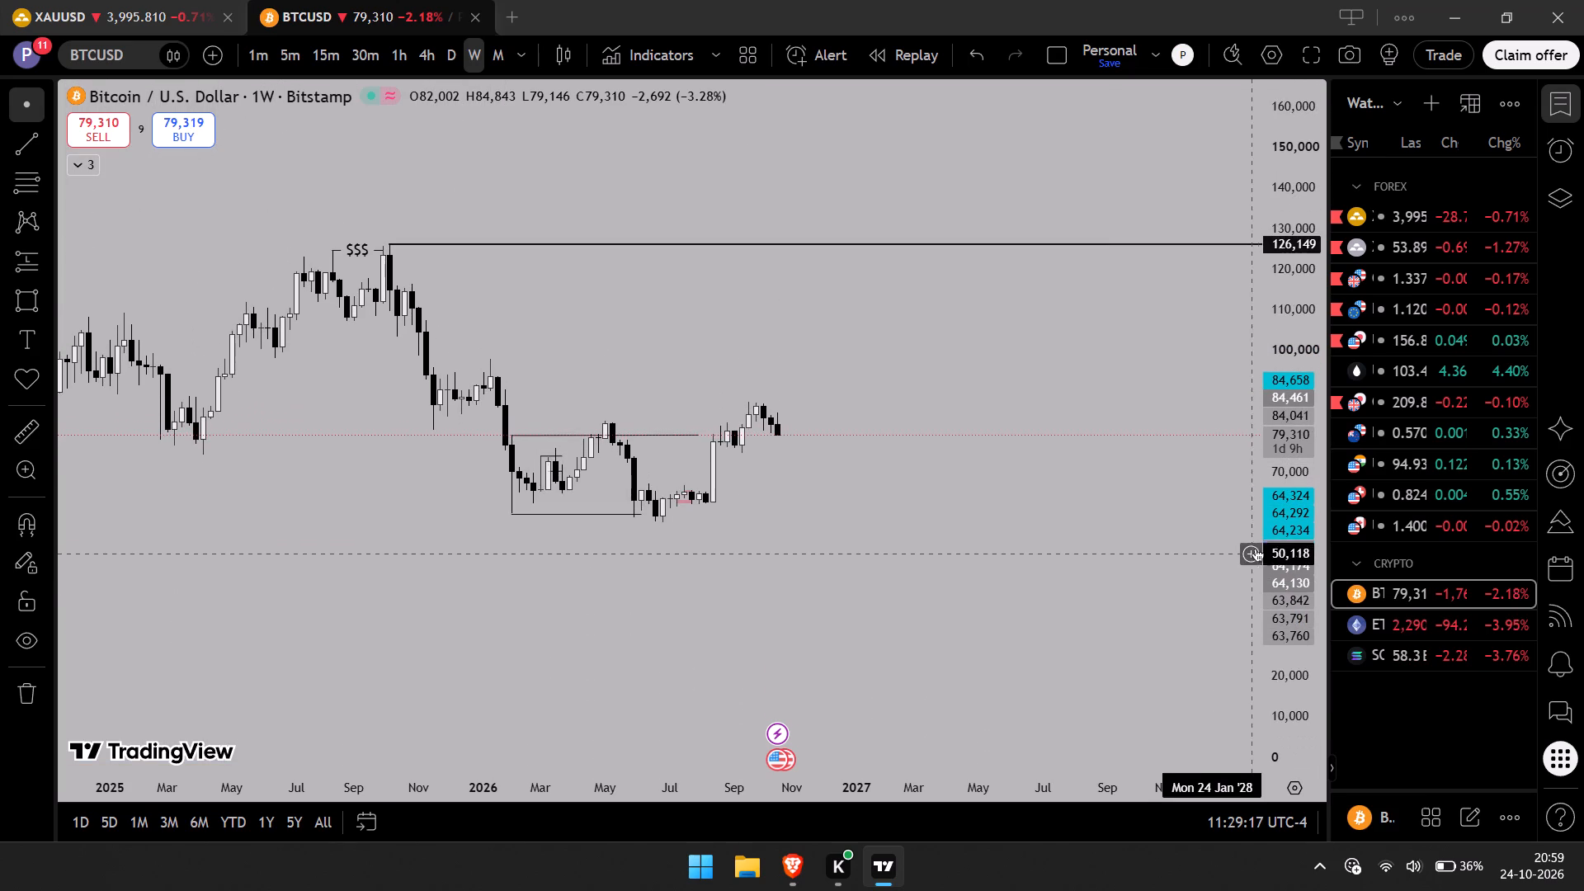
{"action": "left_click_drag", "start_coordinate": [1110, 555], "coordinate": [936, 566]}
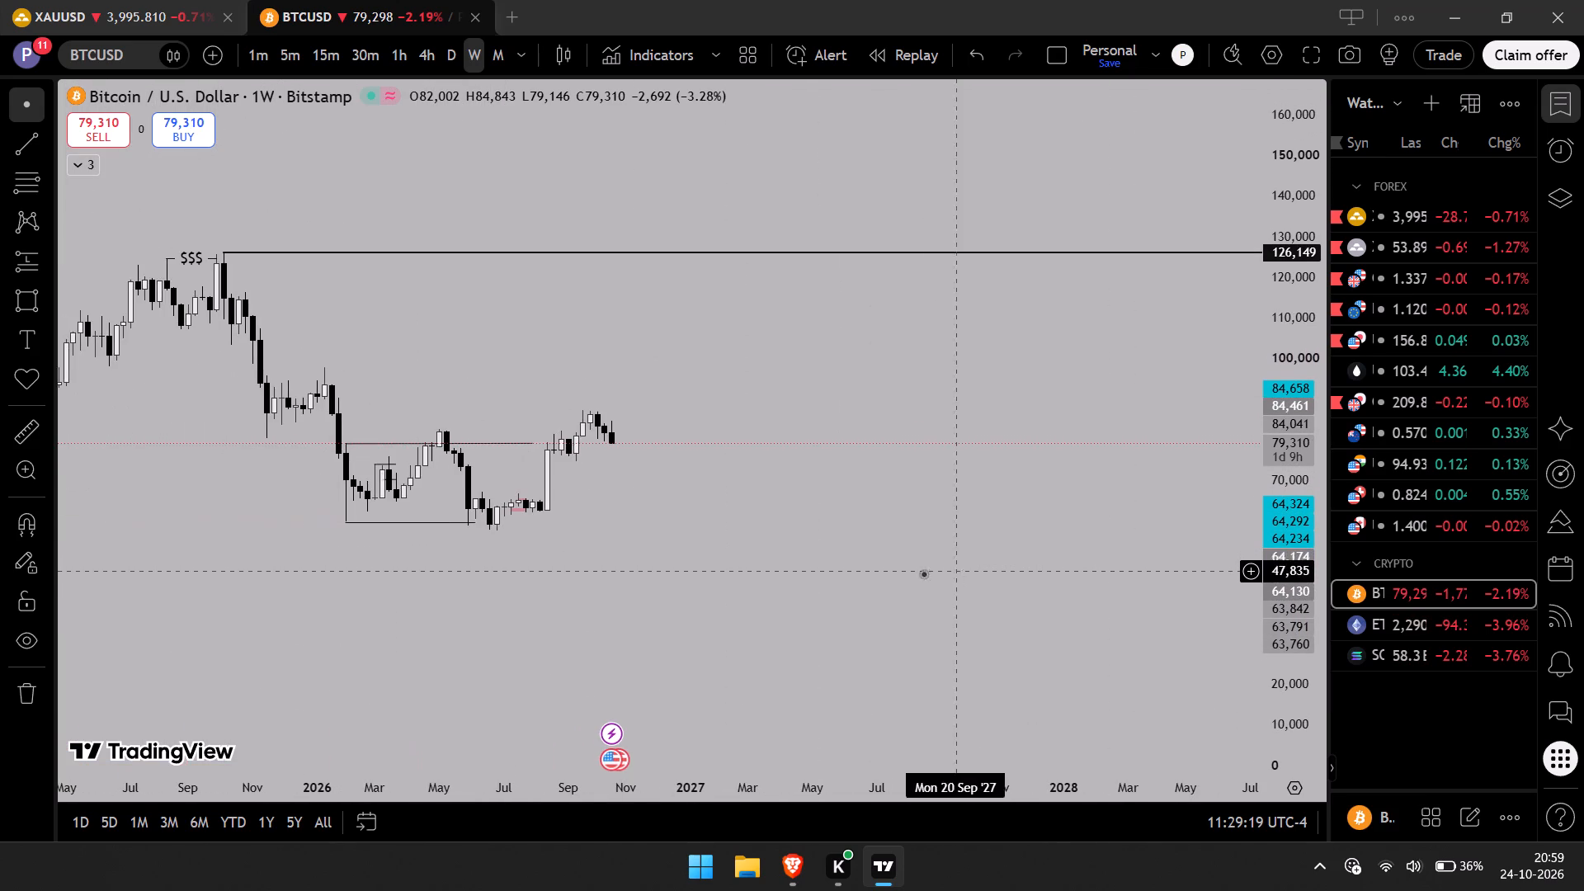
{"action": "left_click_drag", "start_coordinate": [739, 556], "coordinate": [1110, 563]}
{"action": "scroll", "coordinate": [1110, 563], "scroll_direction": "down", "scroll_amount": 6}
{"action": "scroll", "coordinate": [1110, 563], "scroll_direction": "up", "scroll_amount": 4}
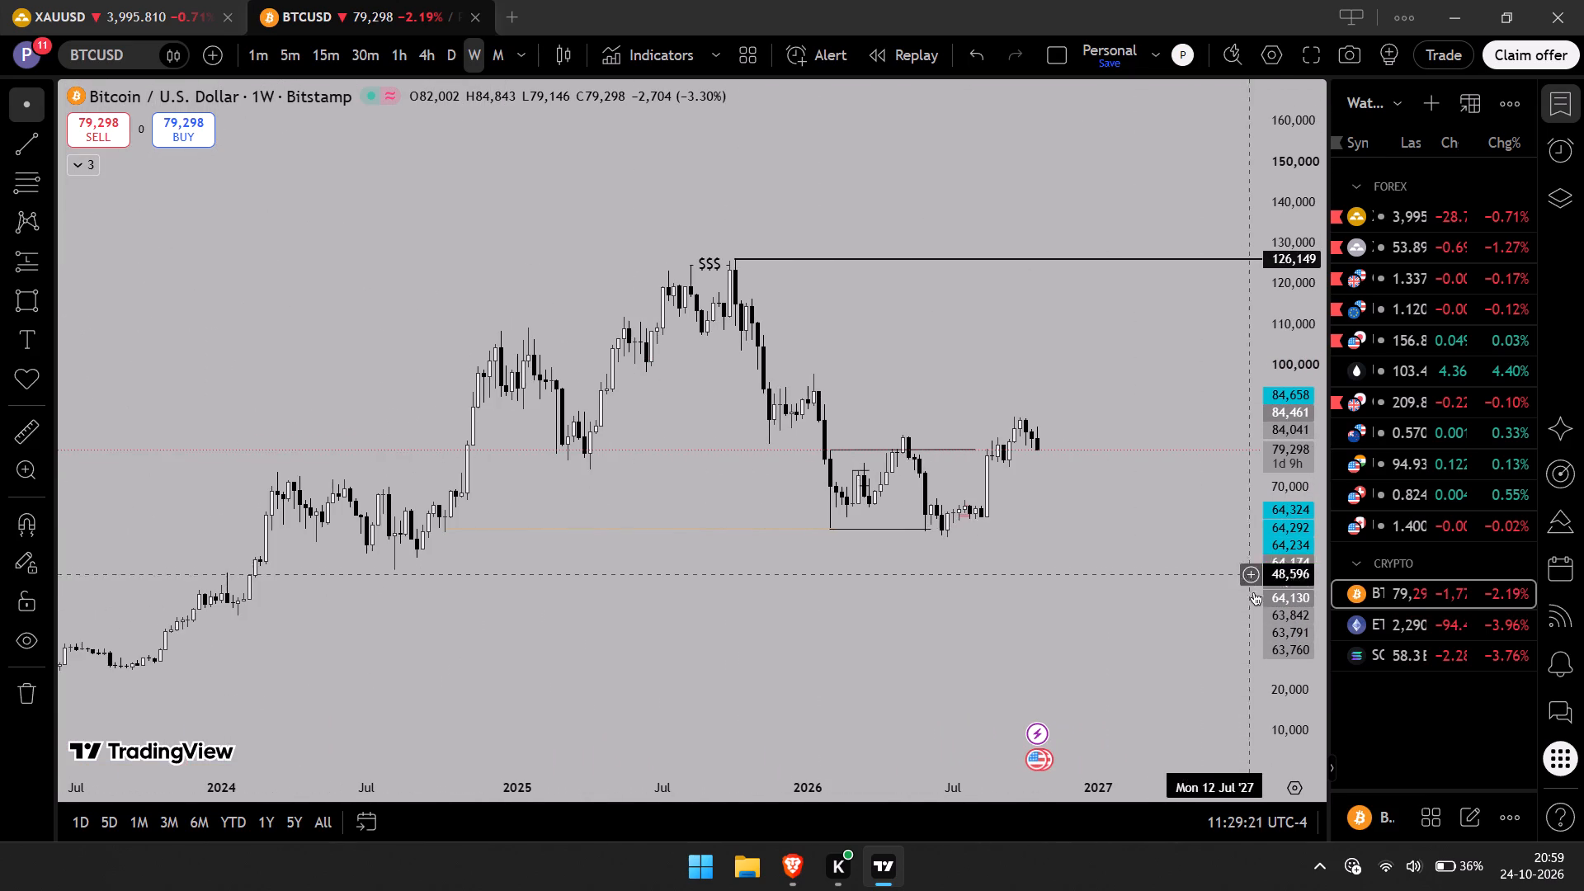
{"action": "left_click_drag", "start_coordinate": [1280, 661], "coordinate": [1285, 530]}
{"action": "left_click_drag", "start_coordinate": [1110, 635], "coordinate": [1092, 567]}
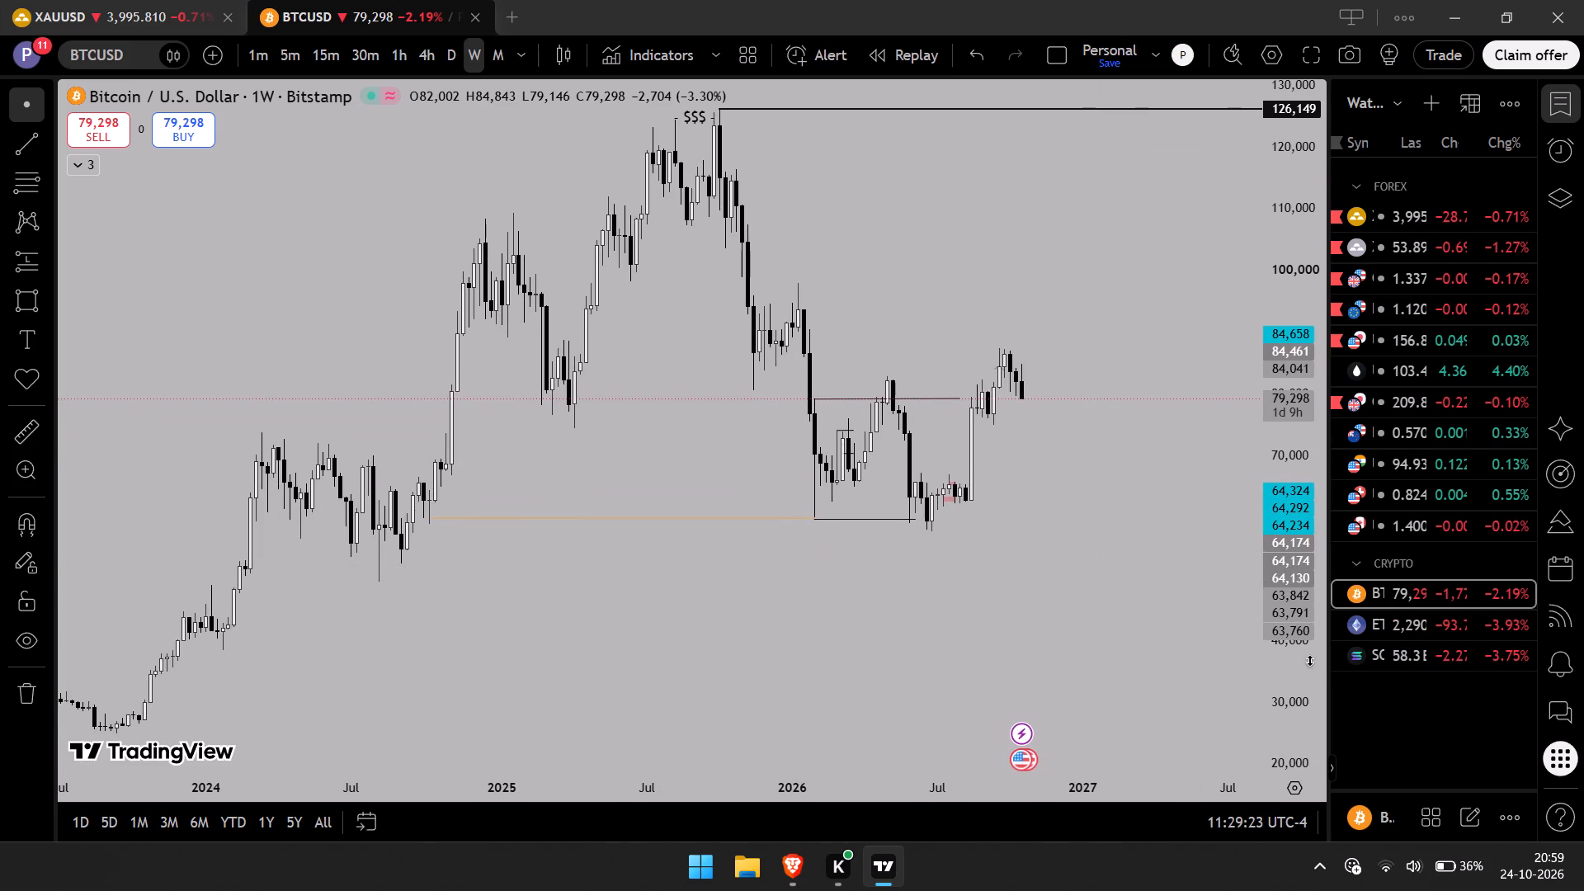
{"action": "left_click_drag", "start_coordinate": [1295, 706], "coordinate": [1275, 606]}
{"action": "left_click_drag", "start_coordinate": [1077, 594], "coordinate": [1040, 614]}
{"action": "scroll", "coordinate": [1062, 554], "scroll_direction": "up", "scroll_amount": 2}
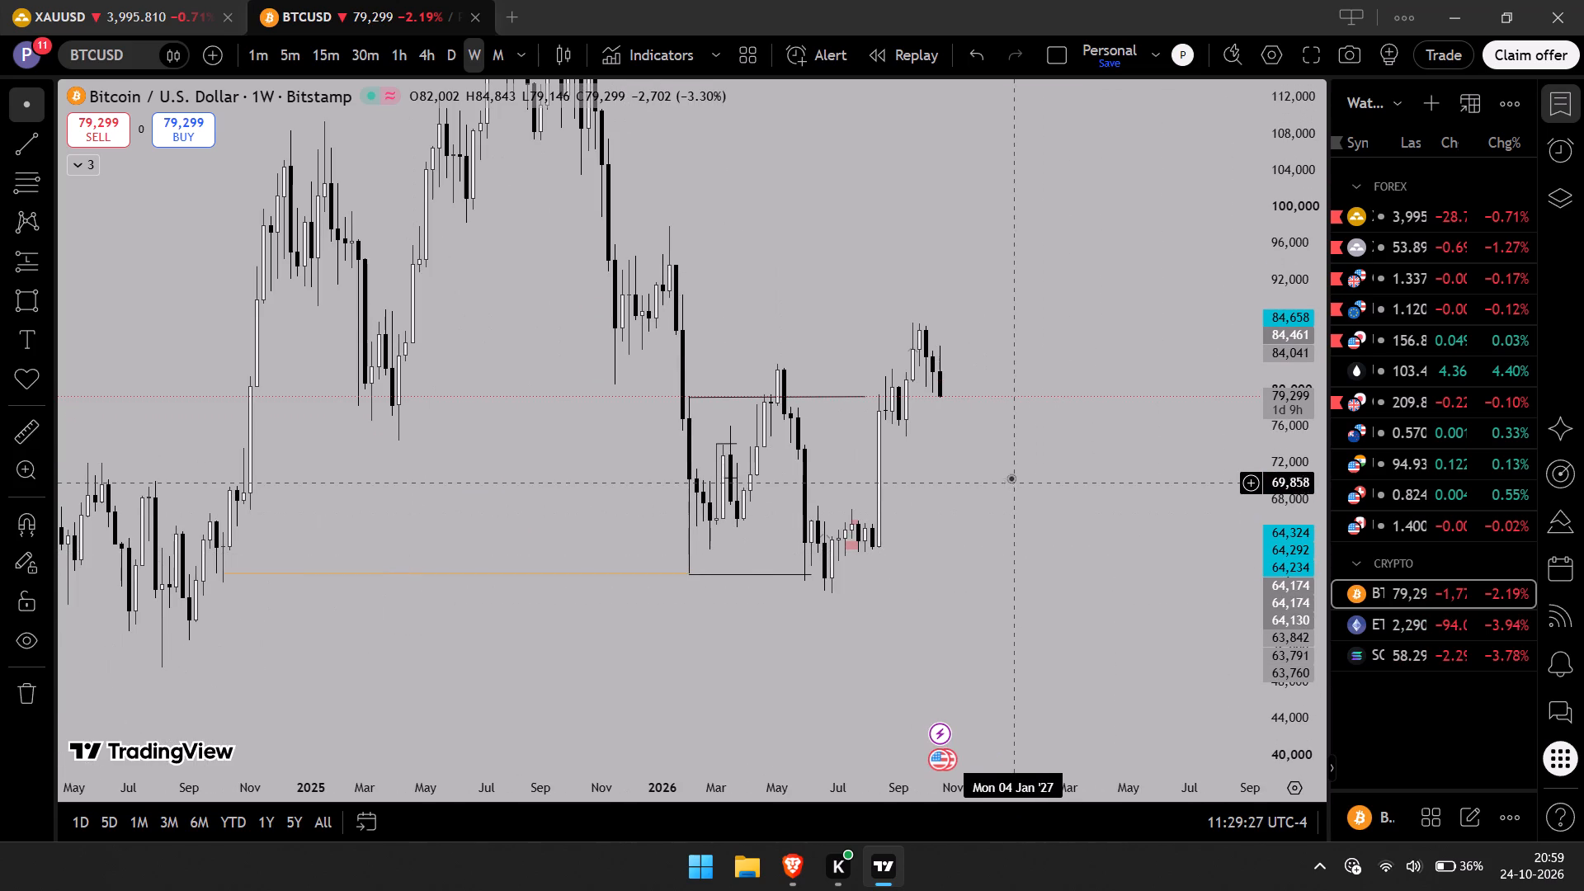
{"action": "left_click_drag", "start_coordinate": [1016, 462], "coordinate": [980, 484]}
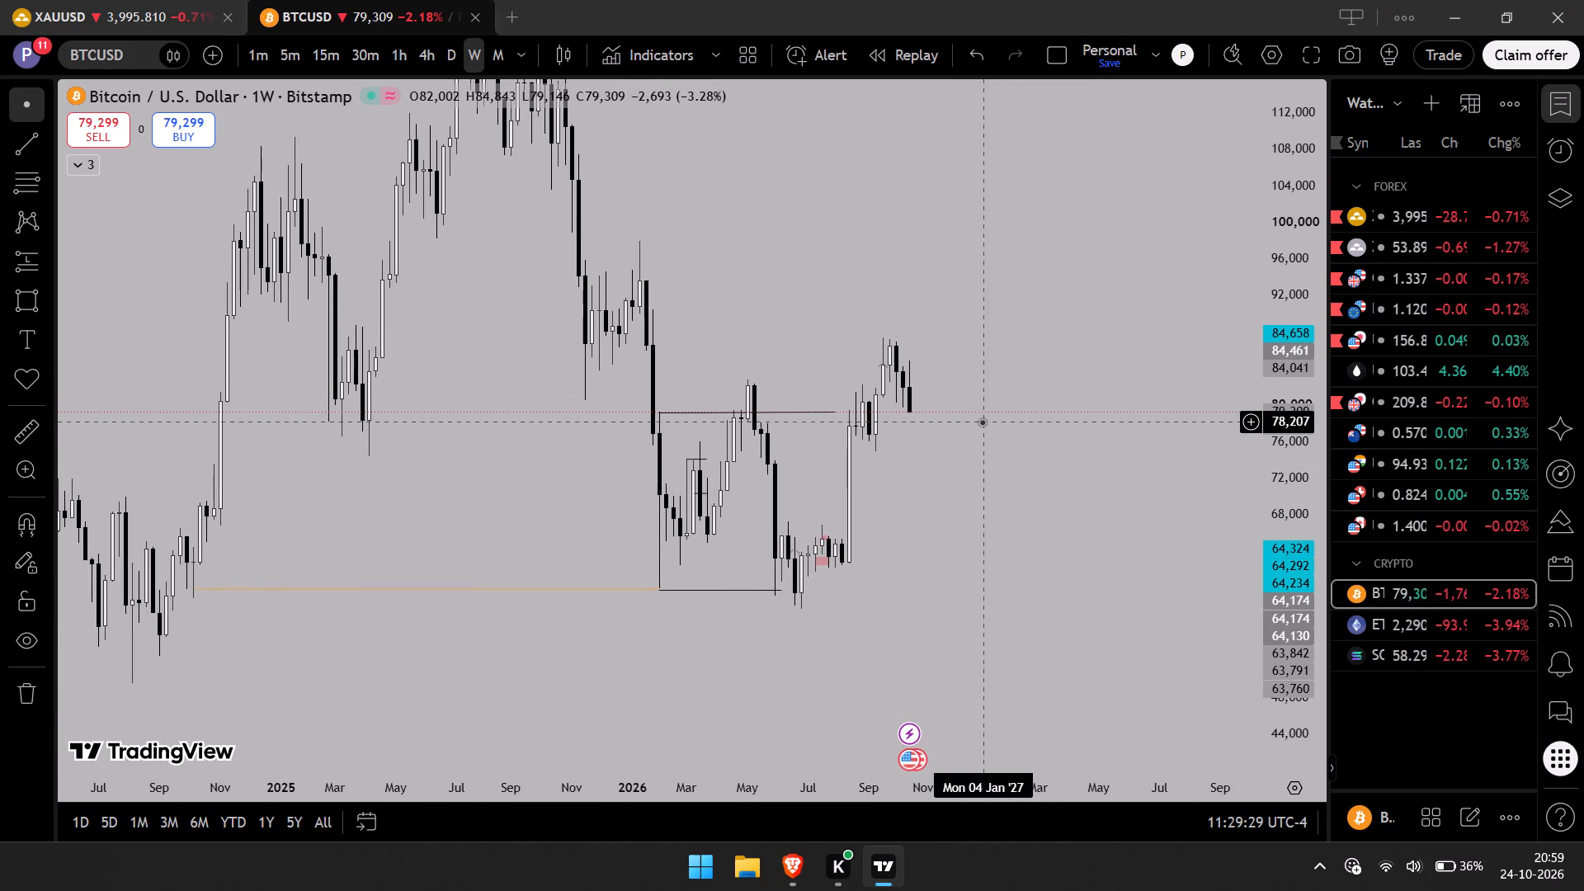
{"action": "left_click_drag", "start_coordinate": [982, 535], "coordinate": [887, 538]}
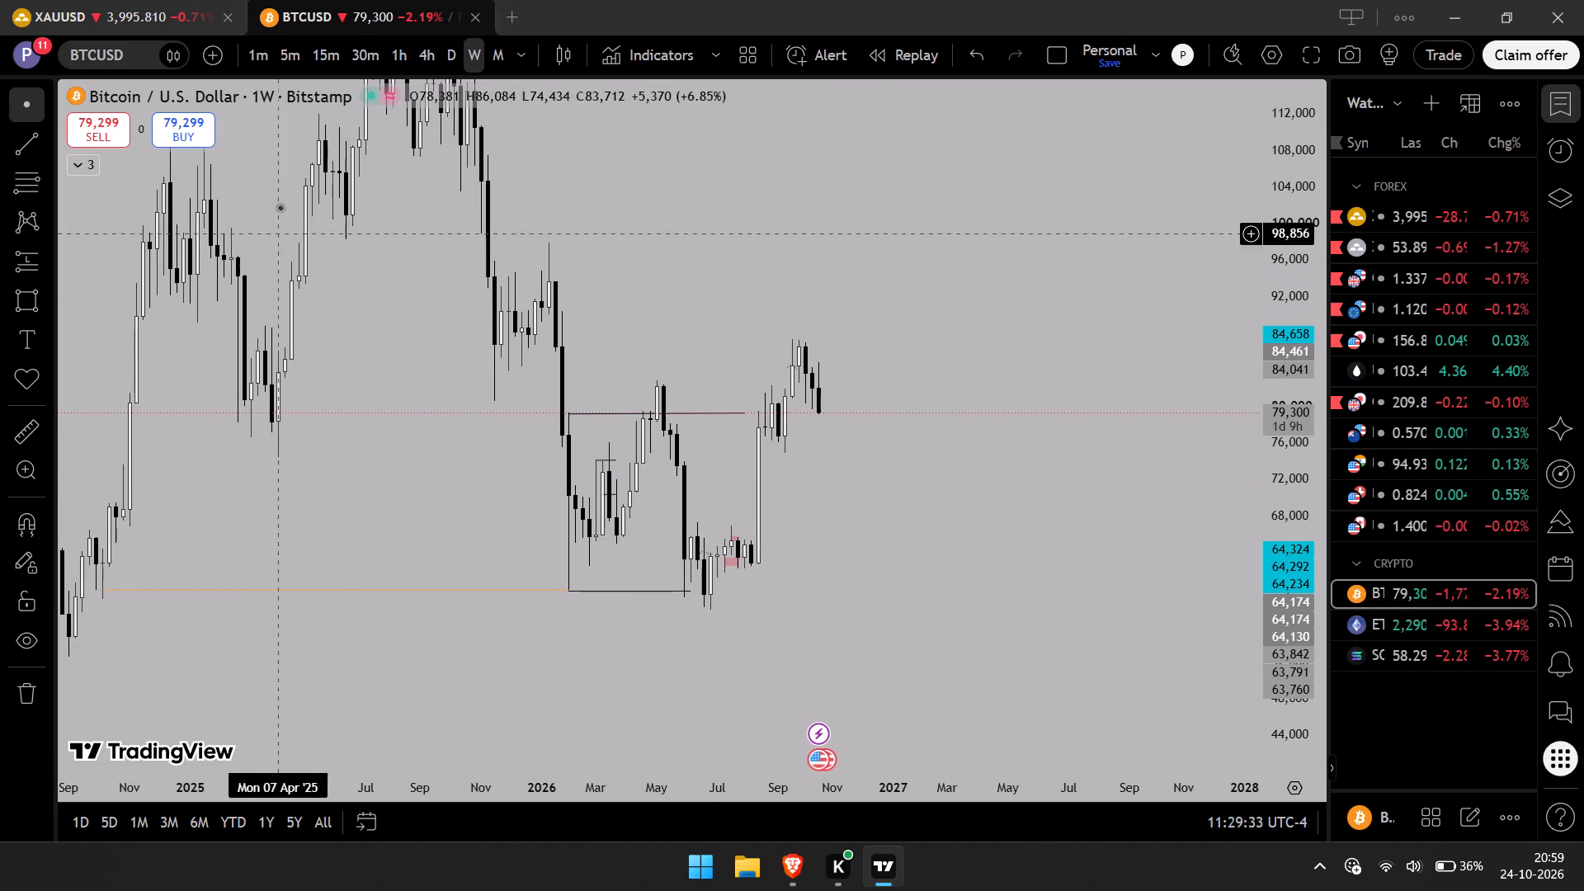
On Bitcoin's daily chart, draw a rectangle zone from 17 September to early November, between about 77,300 and 75,900.
{"action": "left_click", "coordinate": [454, 60]}
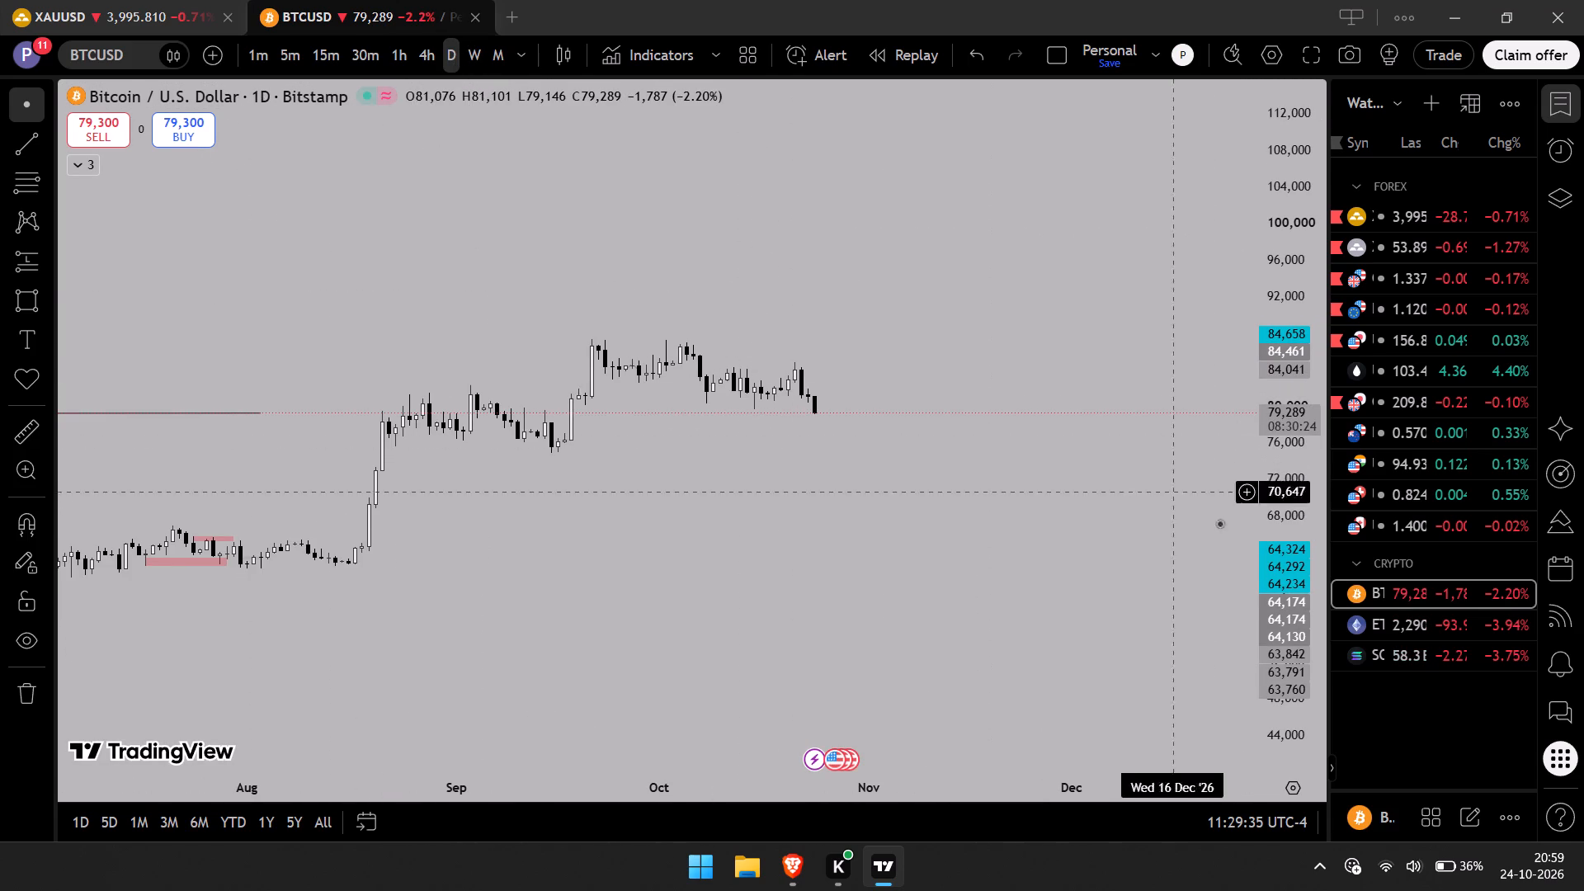
{"action": "left_click_drag", "start_coordinate": [1275, 662], "coordinate": [1268, 346]}
{"action": "left_click_drag", "start_coordinate": [1011, 348], "coordinate": [1008, 400]}
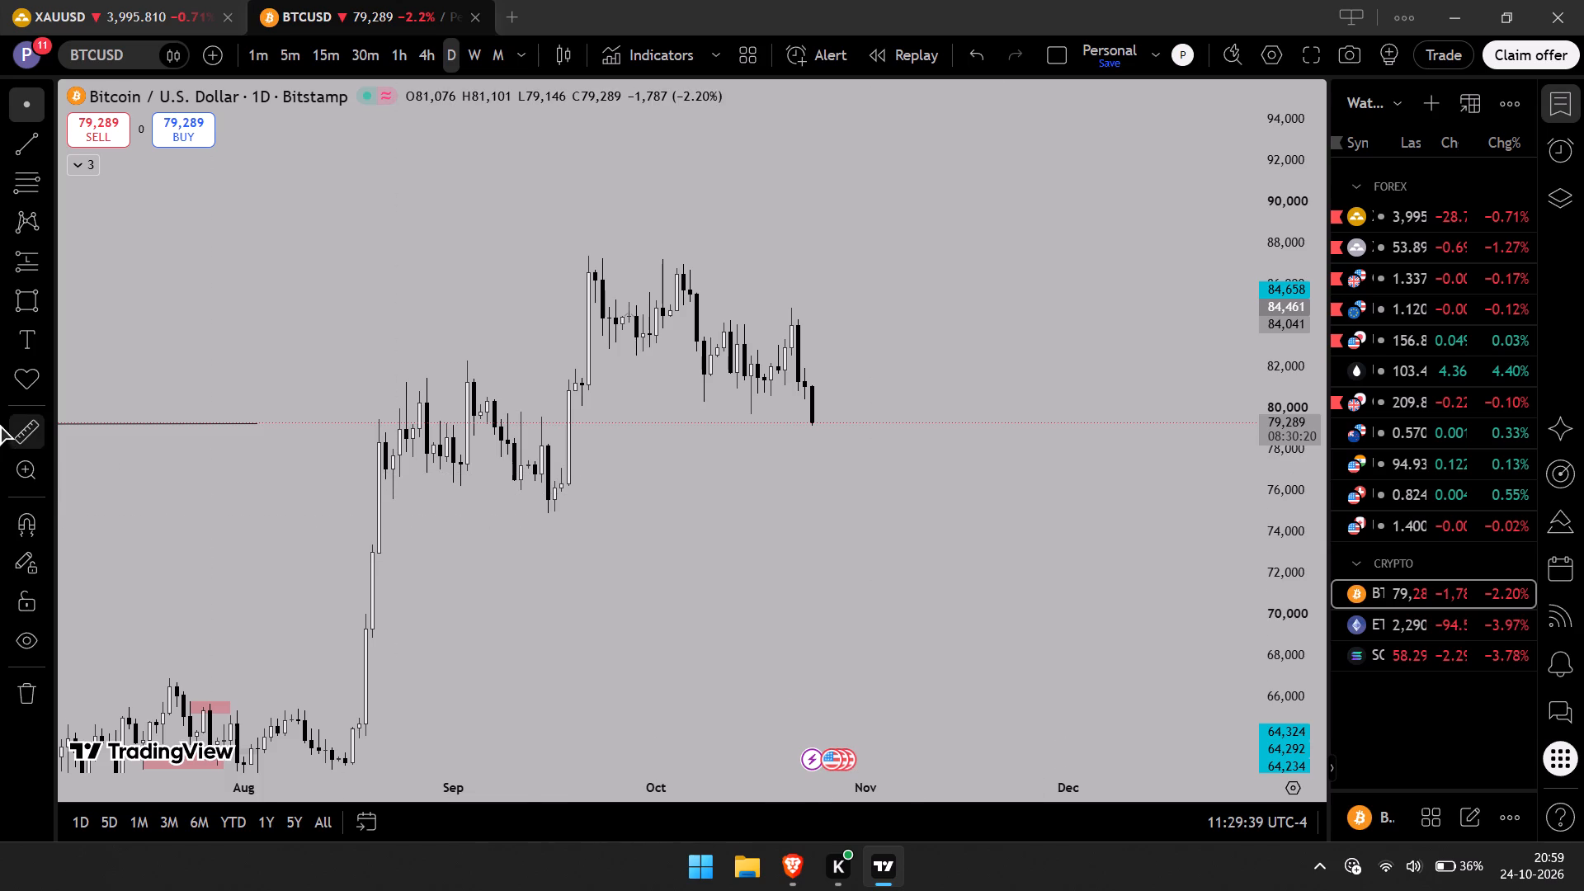
{"action": "left_click", "coordinate": [31, 295]}
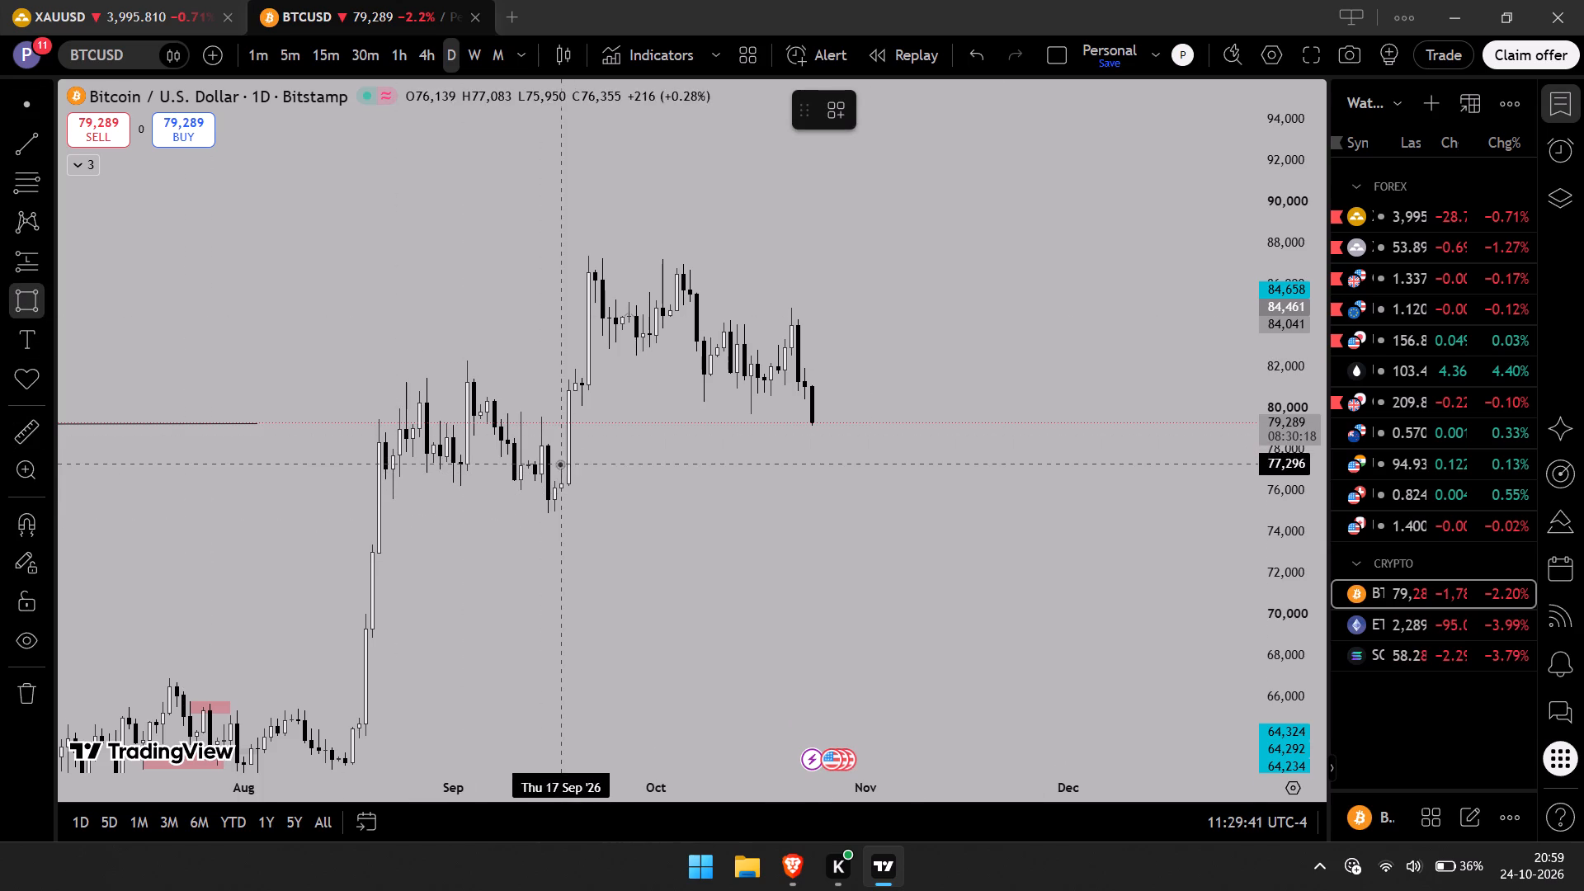
{"action": "left_click", "coordinate": [559, 464]}
{"action": "left_click", "coordinate": [903, 493]}
{"action": "left_click", "coordinate": [950, 398]}
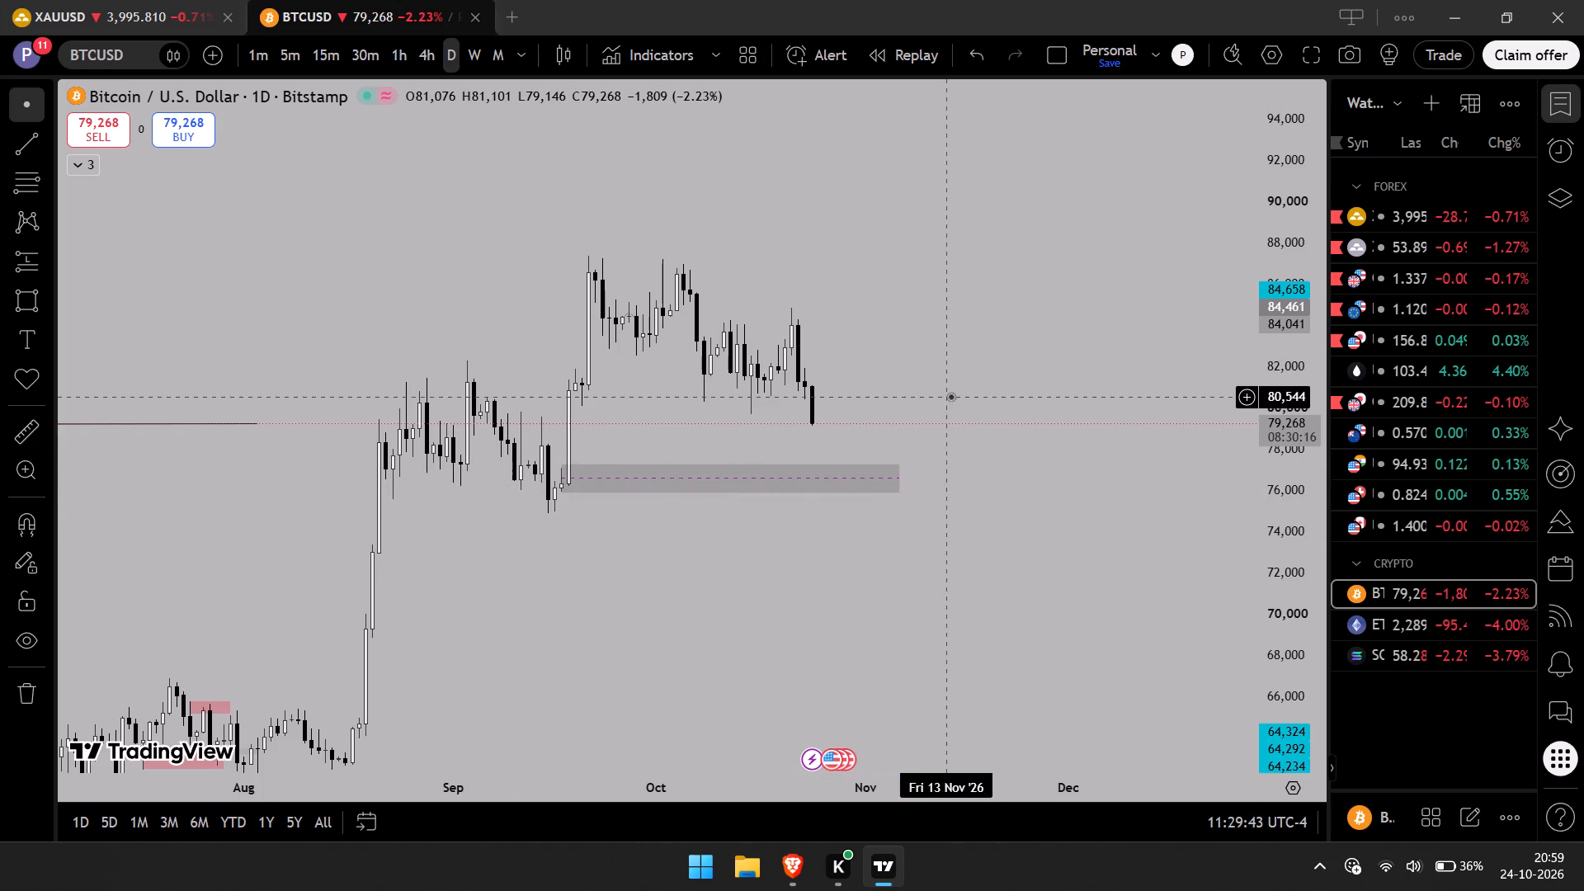
Examine Bitcoin's 4-hour price action in relation to the grey zone between about 77,300 and 75,900.
{"action": "left_click", "coordinate": [428, 59]}
{"action": "scroll", "coordinate": [899, 440], "scroll_direction": "up", "scroll_amount": 2}
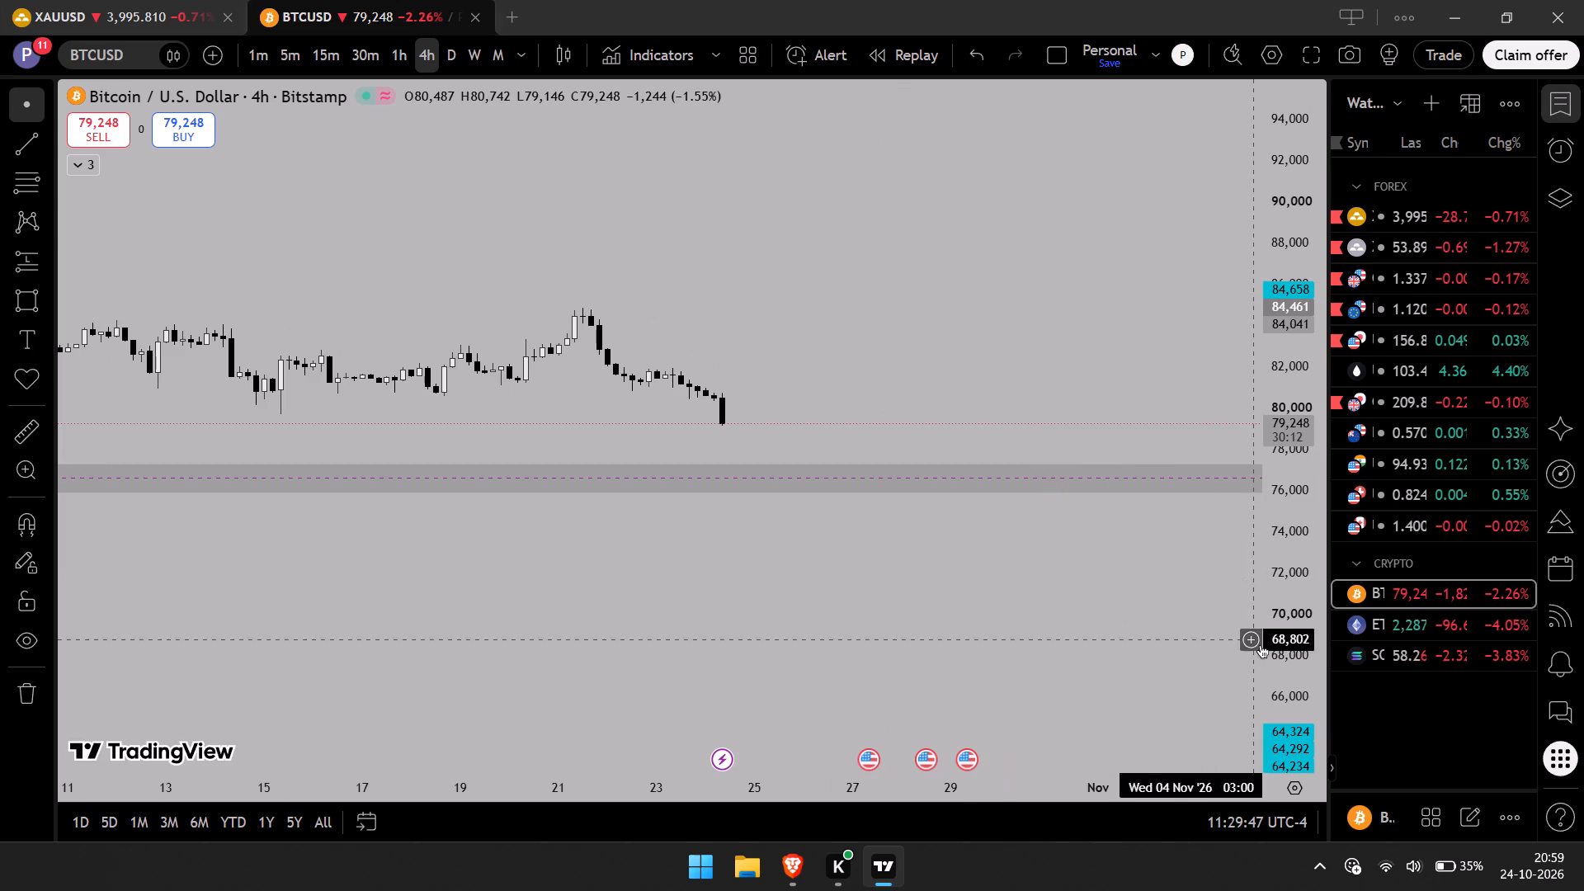
{"action": "left_click_drag", "start_coordinate": [1281, 662], "coordinate": [1289, 336]}
{"action": "left_click_drag", "start_coordinate": [761, 243], "coordinate": [790, 422]}
{"action": "scroll", "coordinate": [793, 431], "scroll_direction": "down", "scroll_amount": 5}
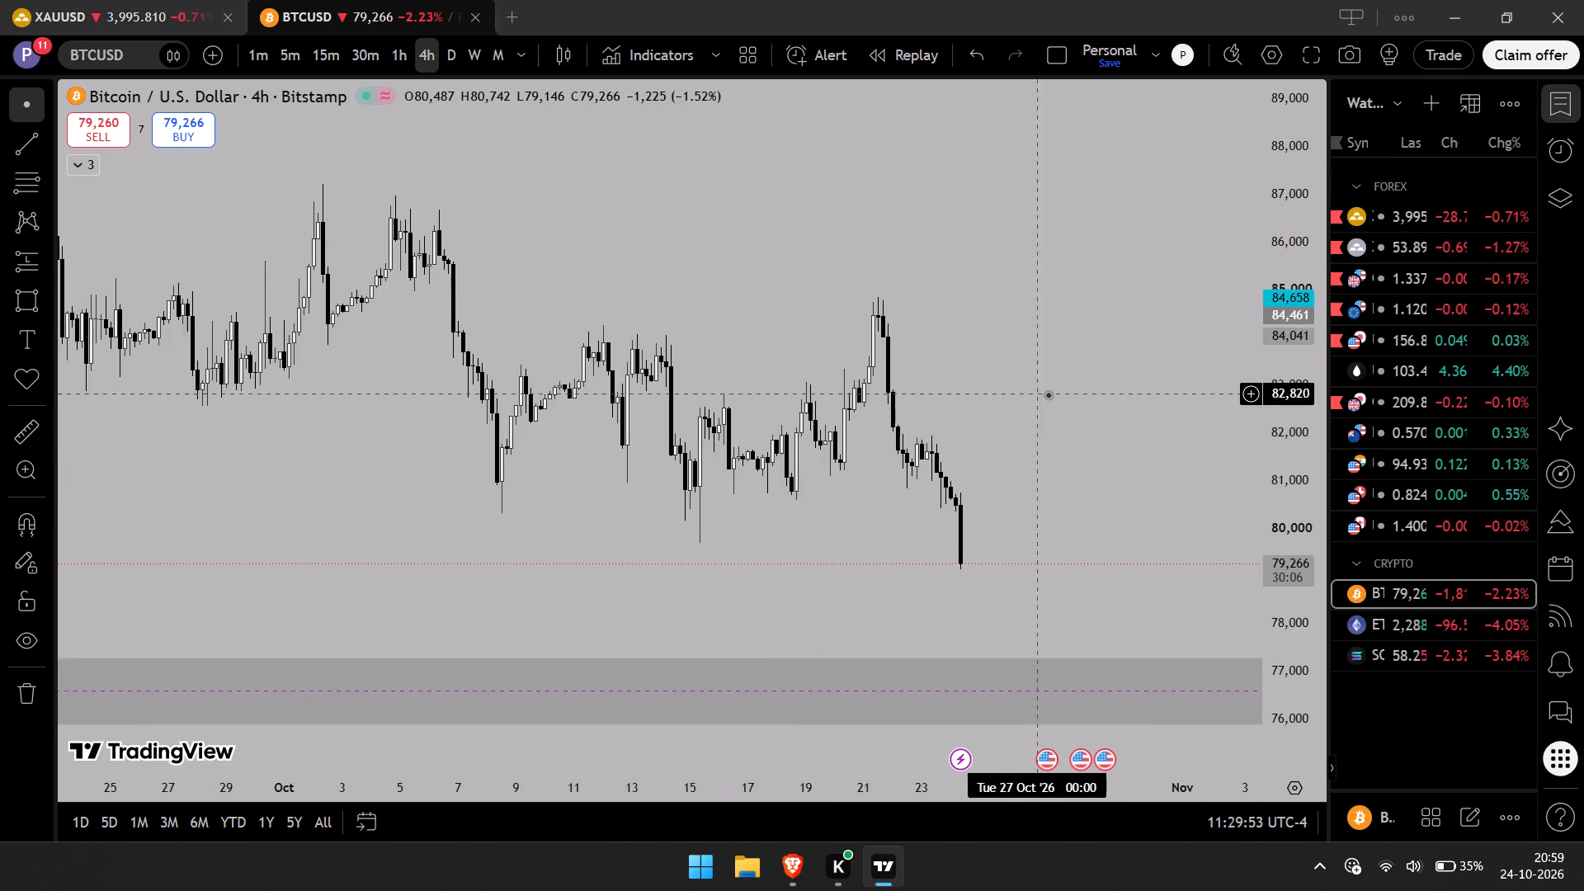
{"action": "left_click_drag", "start_coordinate": [1049, 395], "coordinate": [862, 405]}
{"action": "scroll", "coordinate": [862, 405], "scroll_direction": "up", "scroll_amount": 1}
{"action": "left_click_drag", "start_coordinate": [847, 424], "coordinate": [856, 348]}
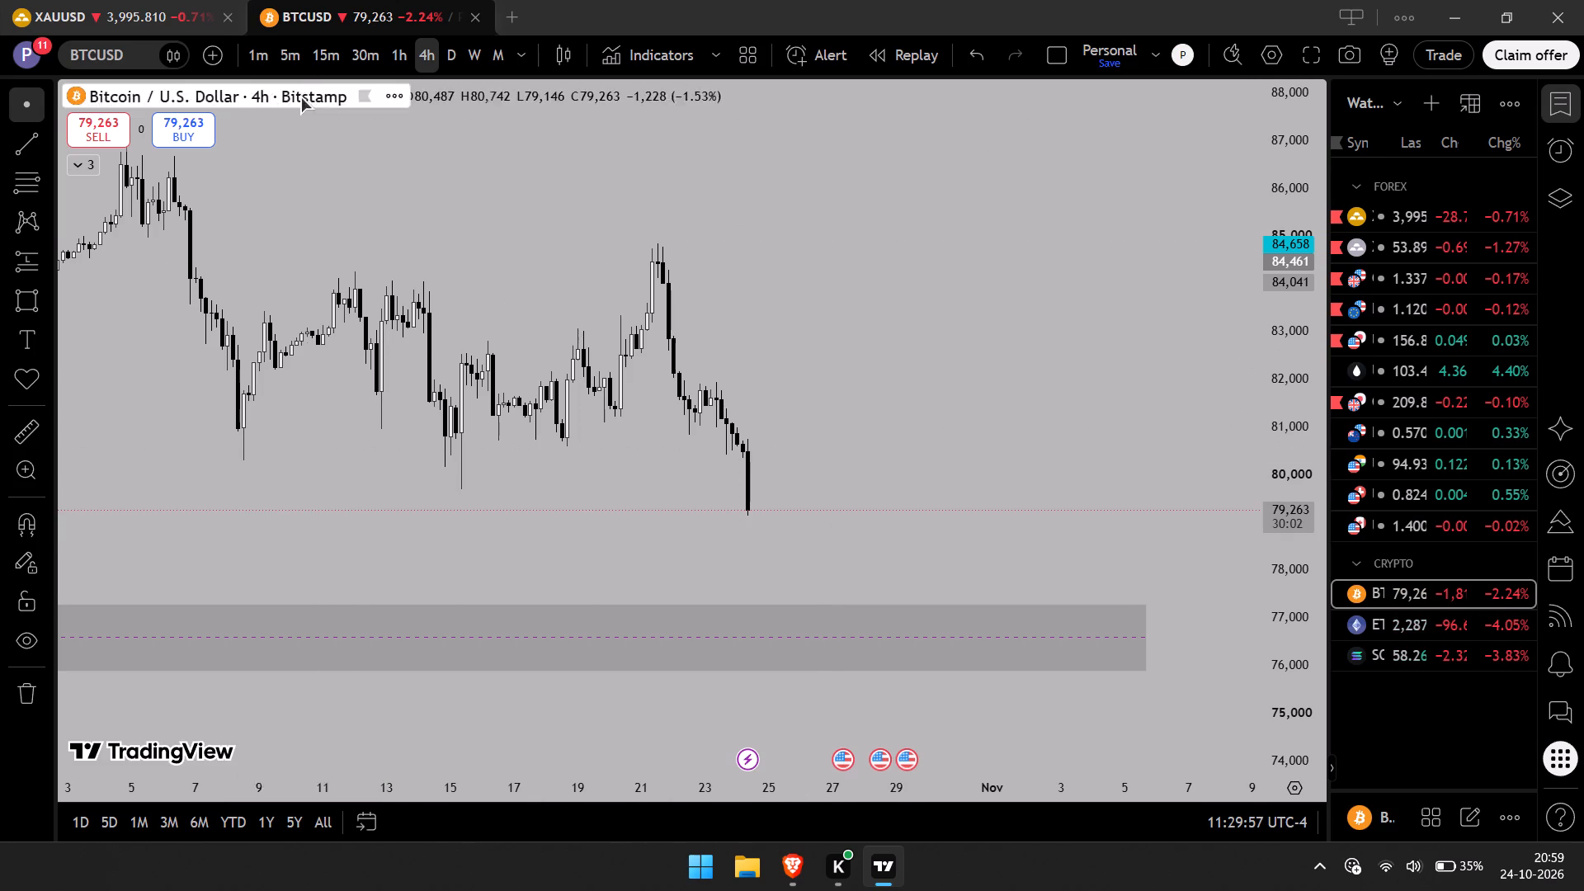
Compare Bitcoin's price action above the grey zone on the 1-hour, 30-minute and 15-minute charts.
{"action": "left_click", "coordinate": [409, 56]}
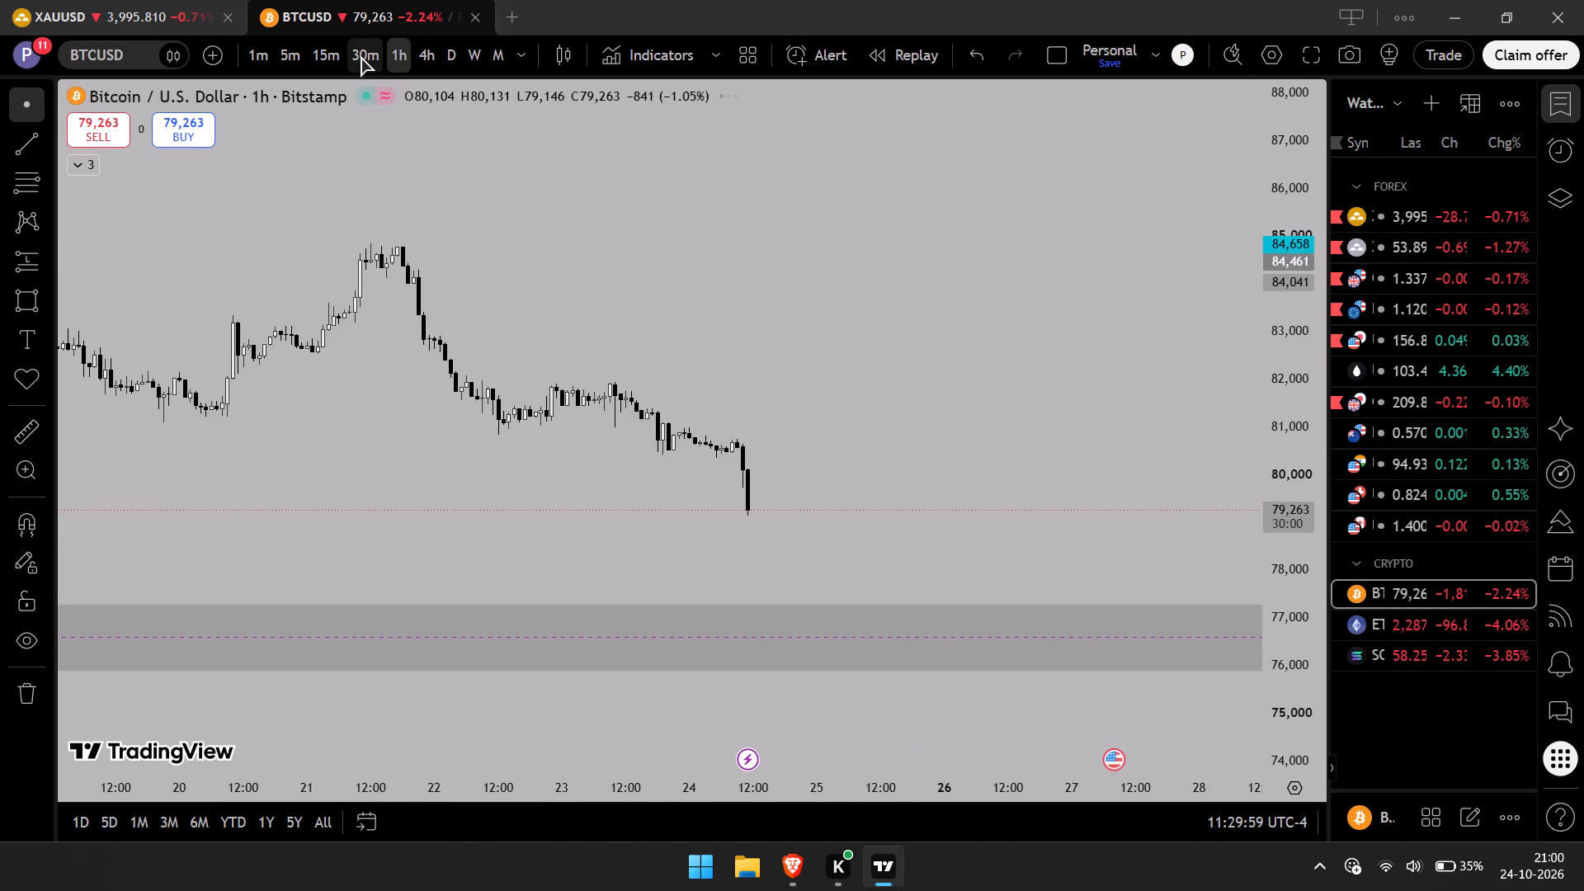
{"action": "scroll", "coordinate": [644, 467], "scroll_direction": "down", "scroll_amount": 6}
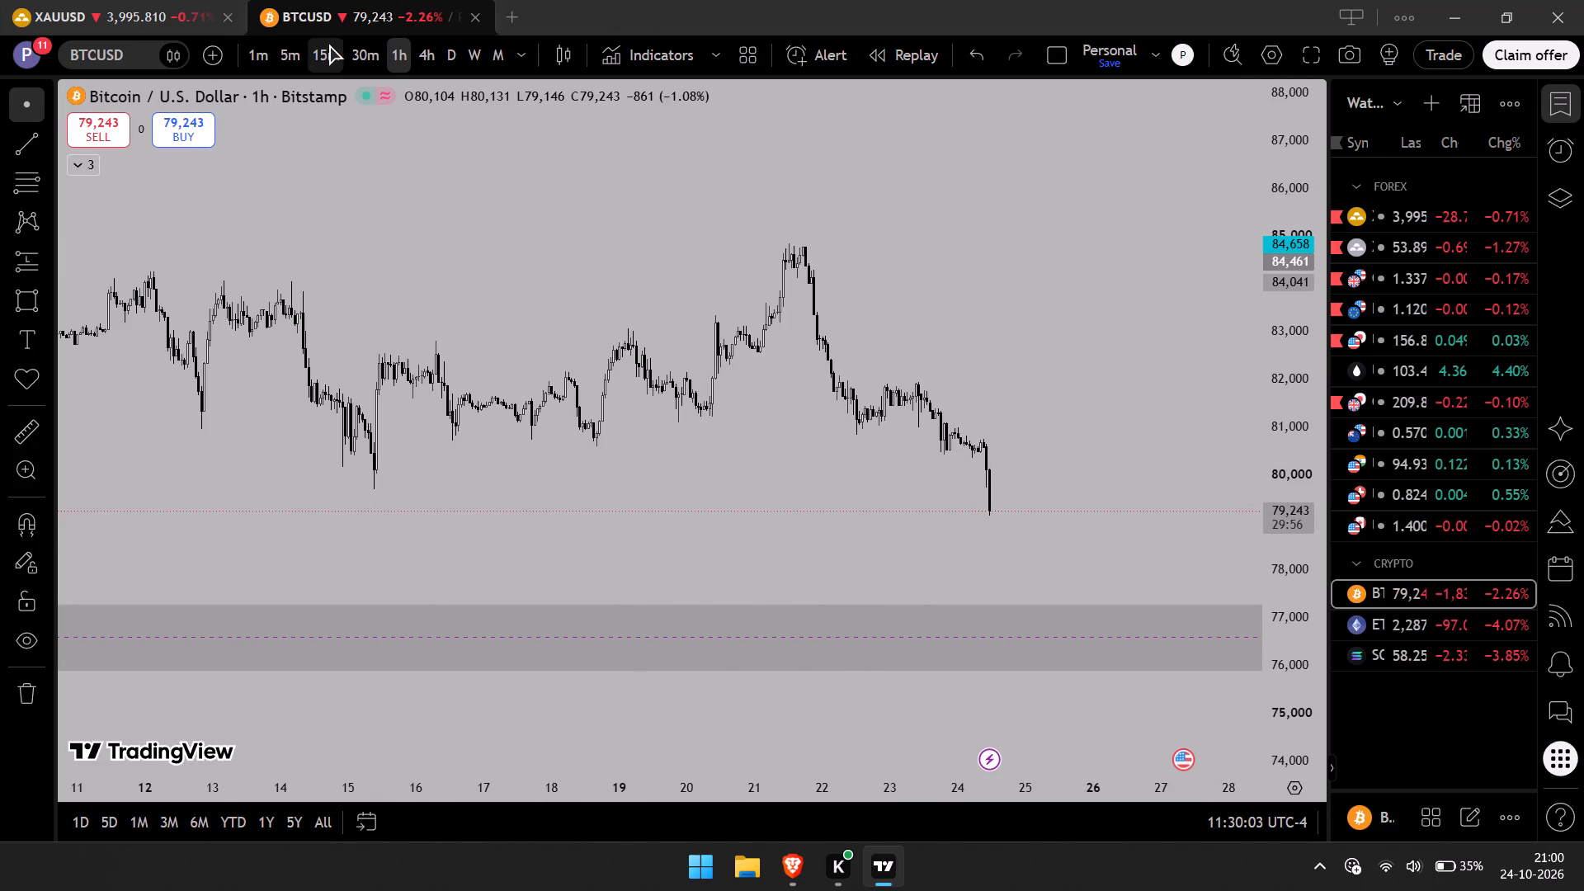
{"action": "left_click", "coordinate": [351, 52]}
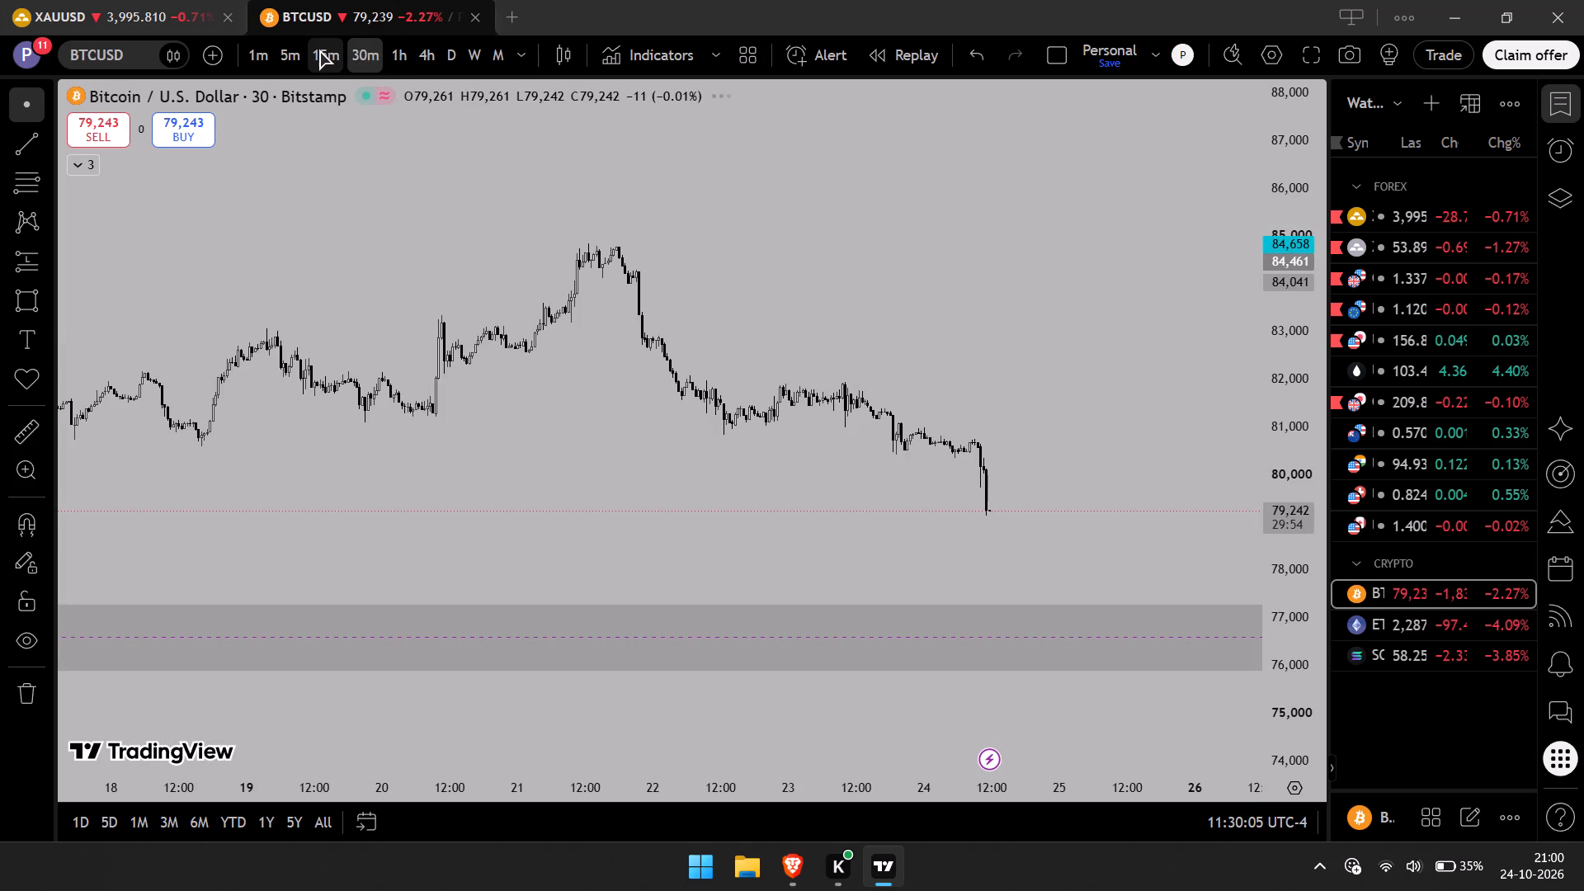
{"action": "left_click", "coordinate": [321, 48]}
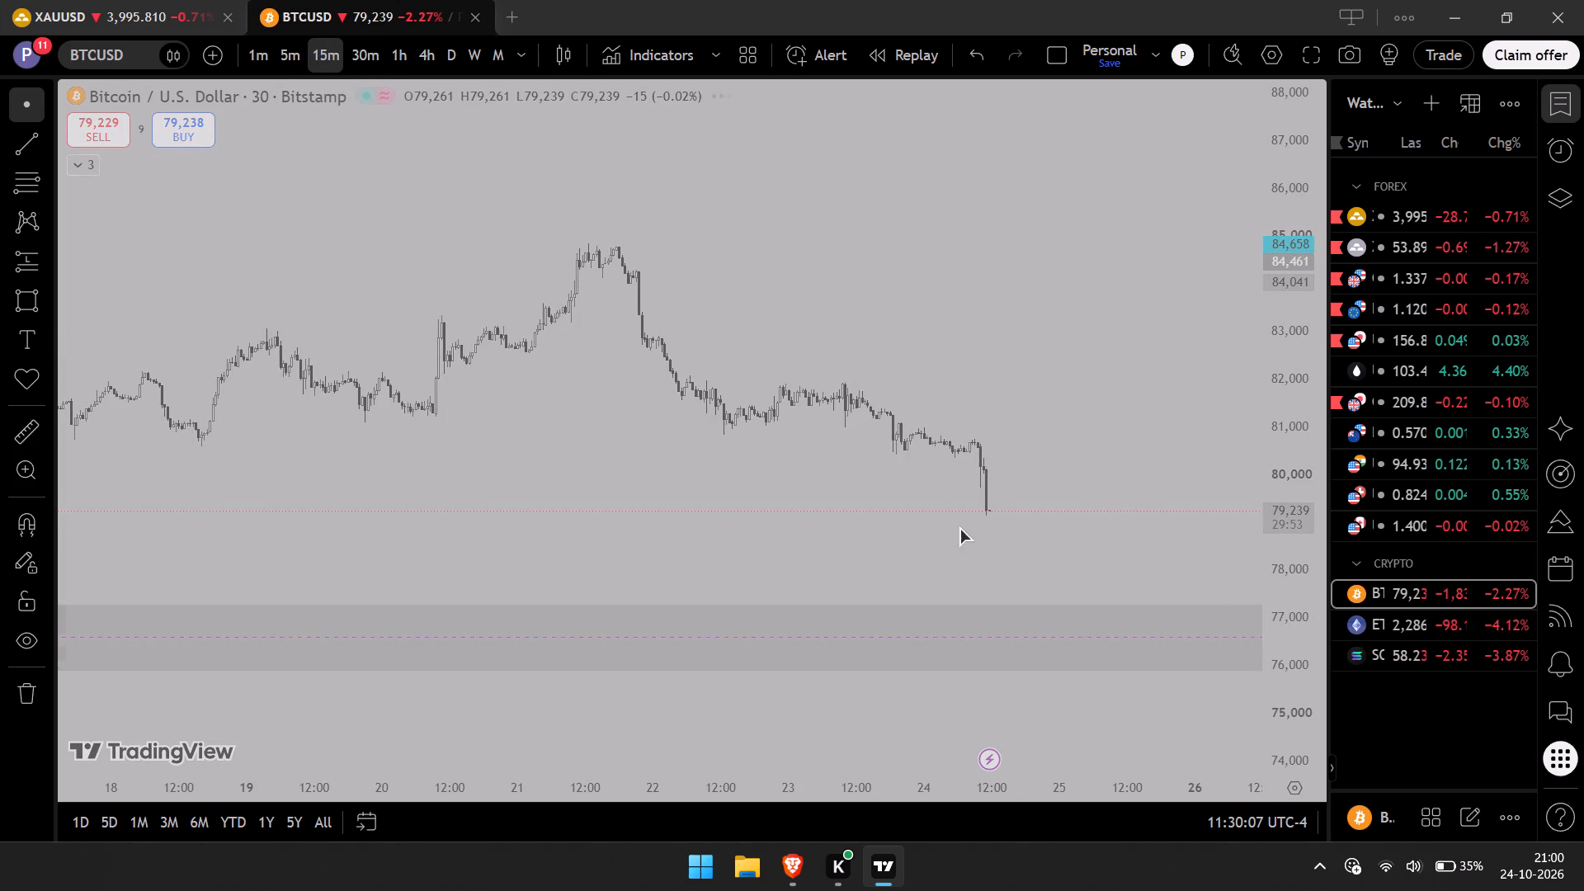
{"action": "left_click_drag", "start_coordinate": [1318, 618], "coordinate": [1333, 426]}
{"action": "left_click_drag", "start_coordinate": [1266, 601], "coordinate": [1228, 459]}
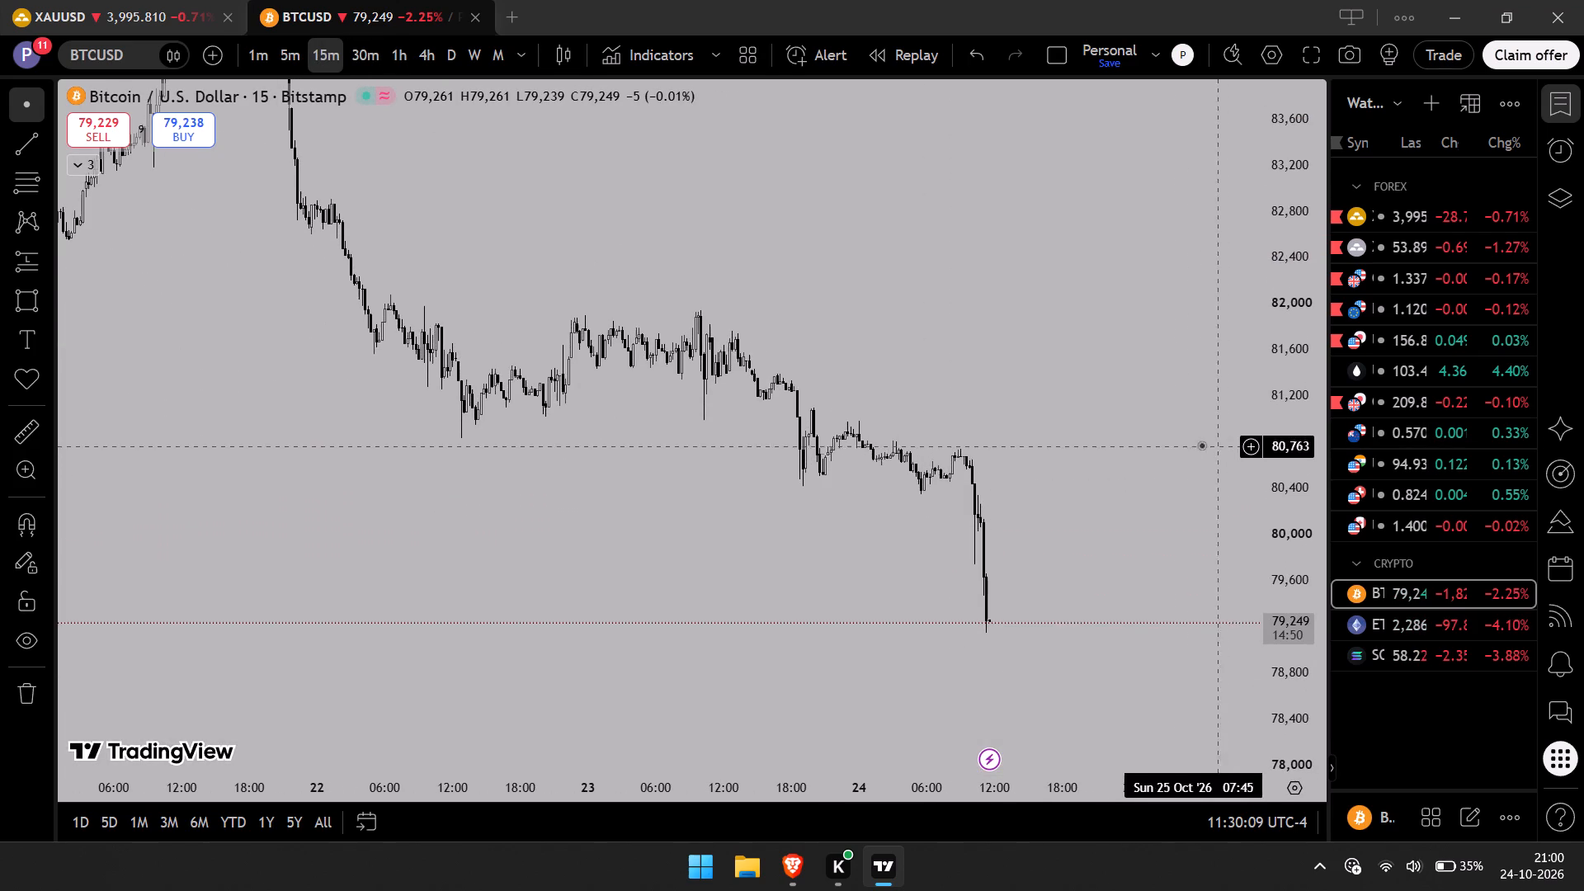
{"action": "left_click_drag", "start_coordinate": [1119, 601], "coordinate": [1117, 377]}
{"action": "scroll", "coordinate": [1117, 377], "scroll_direction": "up", "scroll_amount": 6}
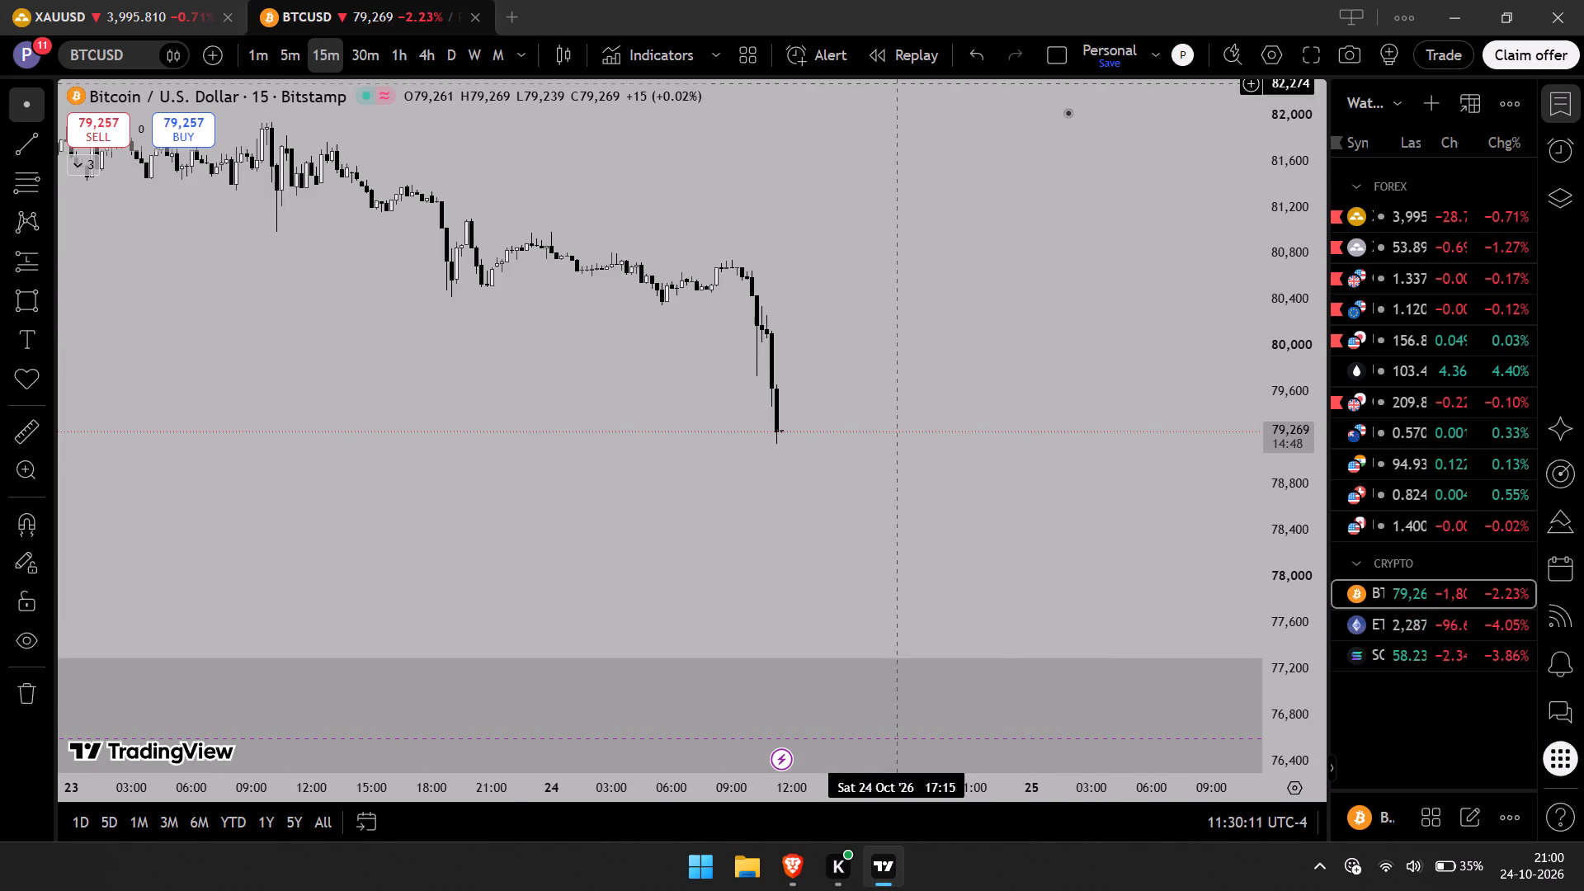
Switch back to silver's 15-minute chart, hide the watchlist, examine price between PDH and PWL-PDL, and return to the gold chart.
{"action": "left_click", "coordinate": [1398, 213]}
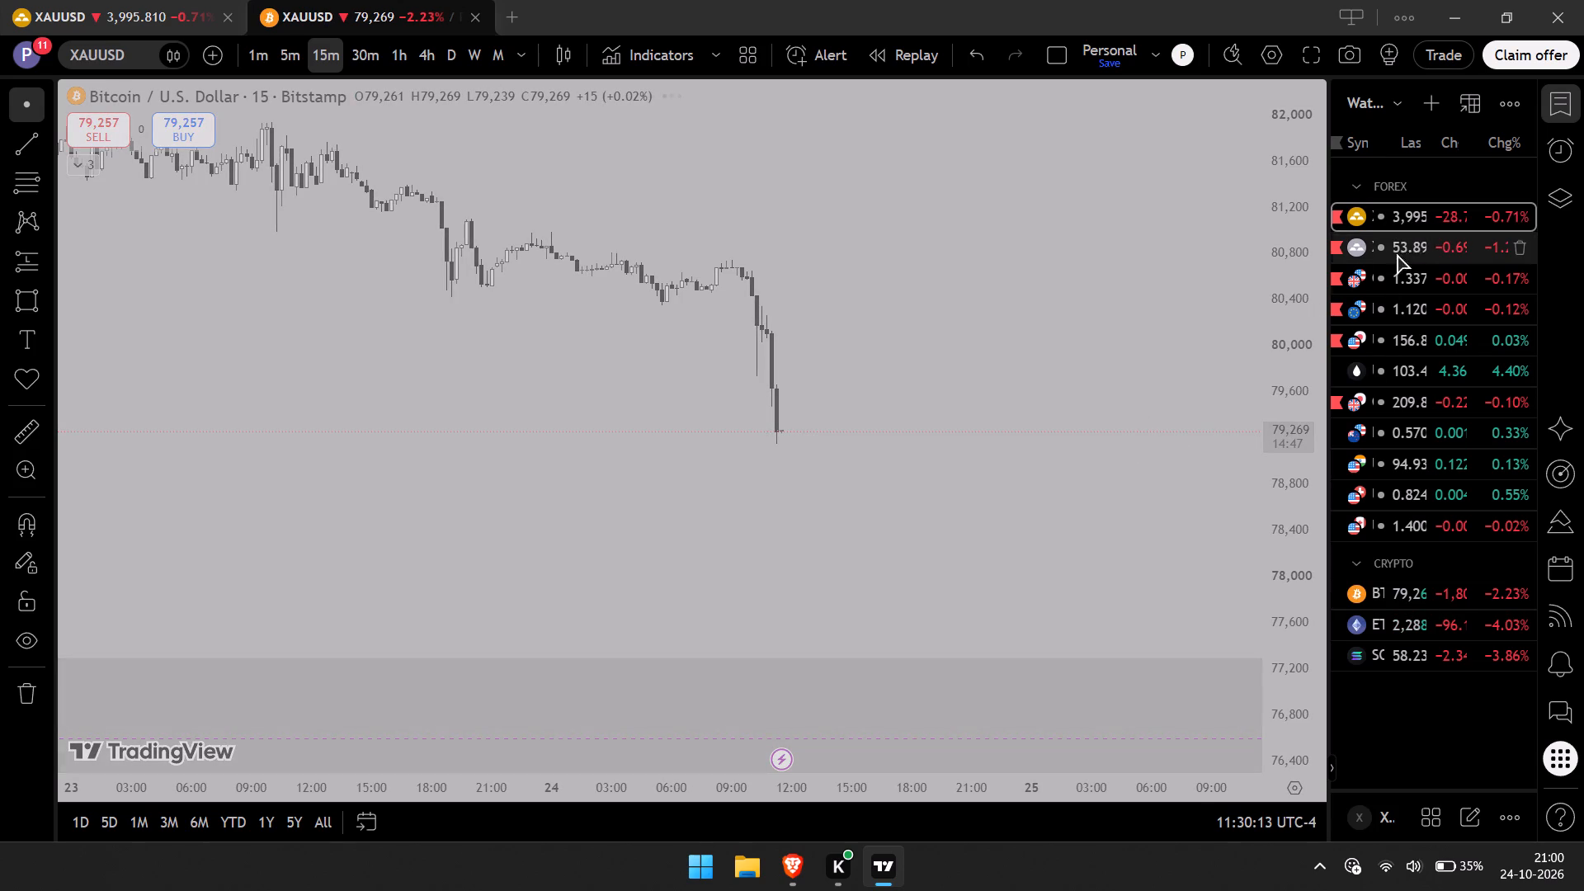
{"action": "left_click", "coordinate": [1412, 251]}
{"action": "left_click_drag", "start_coordinate": [967, 557], "coordinate": [766, 359]}
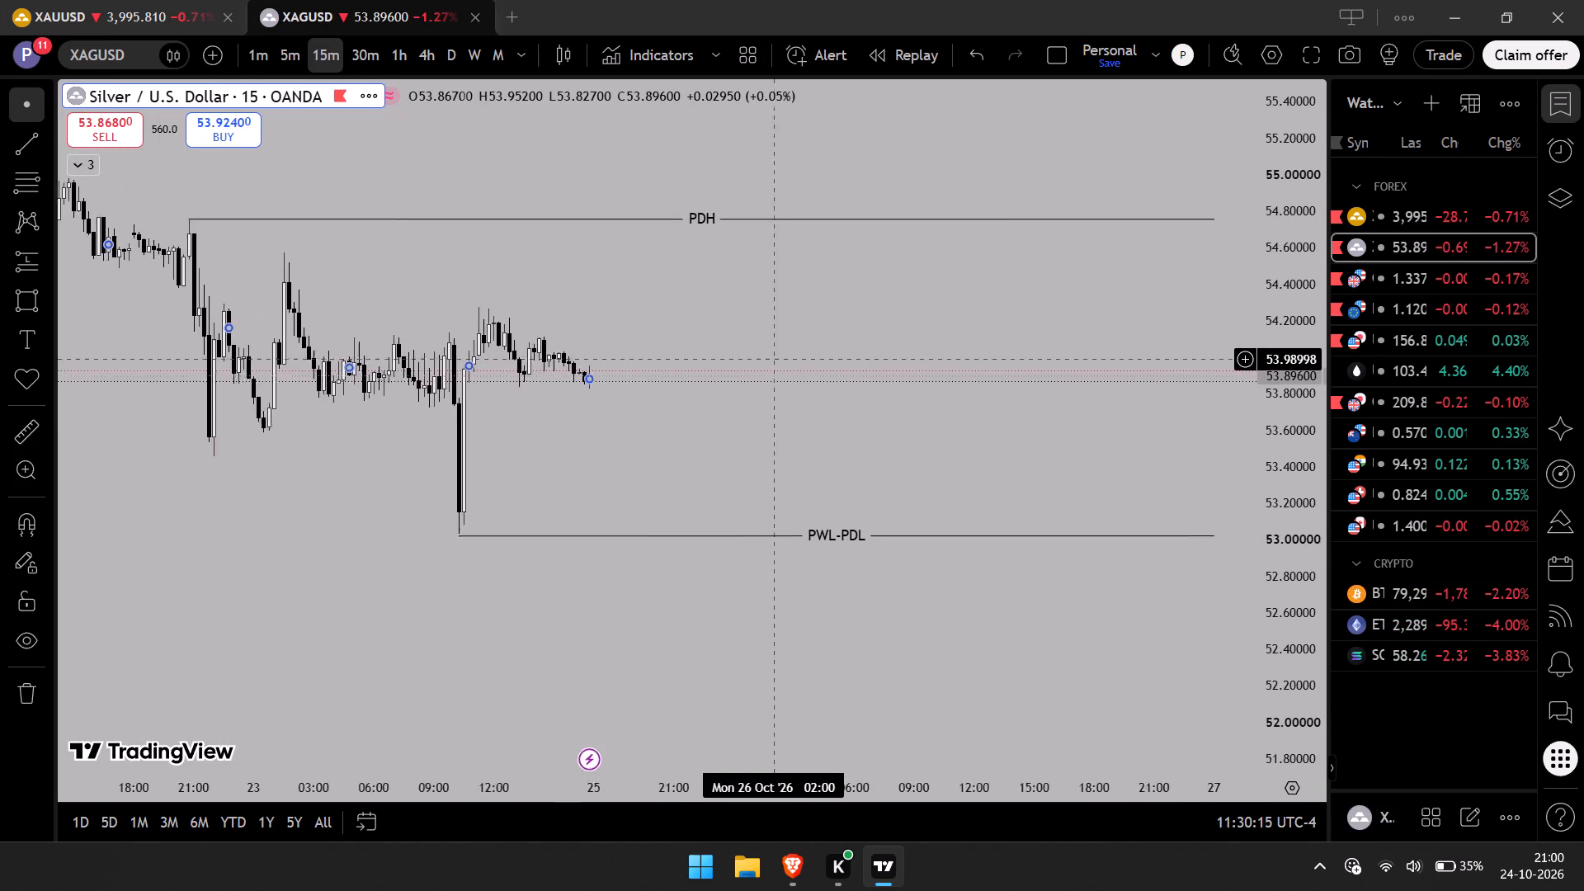
{"action": "left_click_drag", "start_coordinate": [766, 359], "coordinate": [708, 361]}
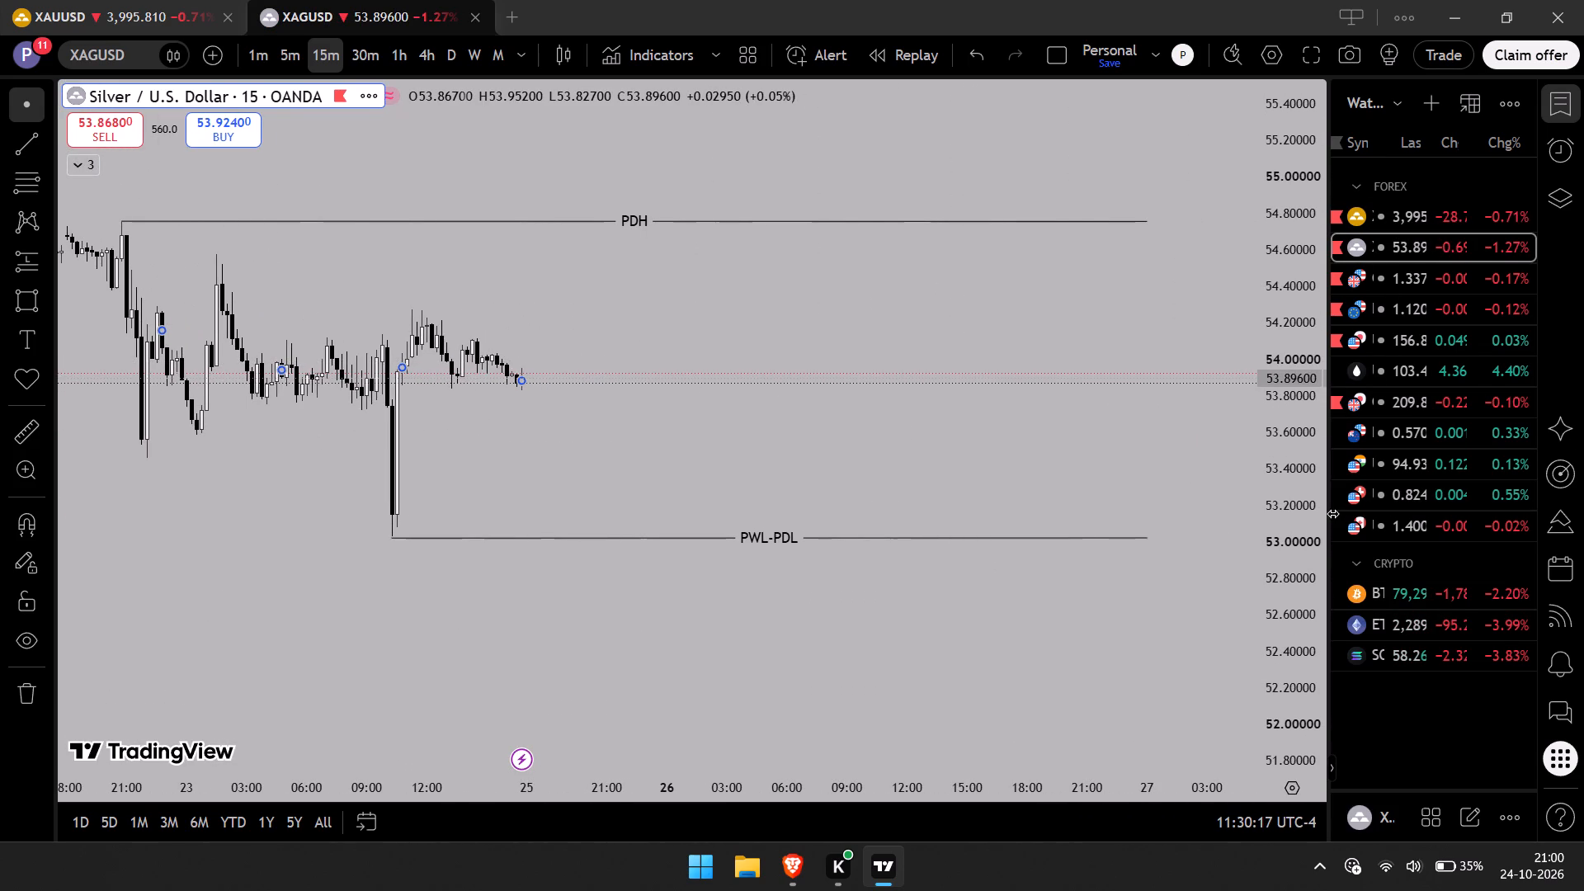
{"action": "left_click_drag", "start_coordinate": [1332, 513], "coordinate": [1583, 497]}
{"action": "scroll", "coordinate": [1225, 460], "scroll_direction": "down", "scroll_amount": 3}
{"action": "scroll", "coordinate": [1225, 460], "scroll_direction": "up", "scroll_amount": 3}
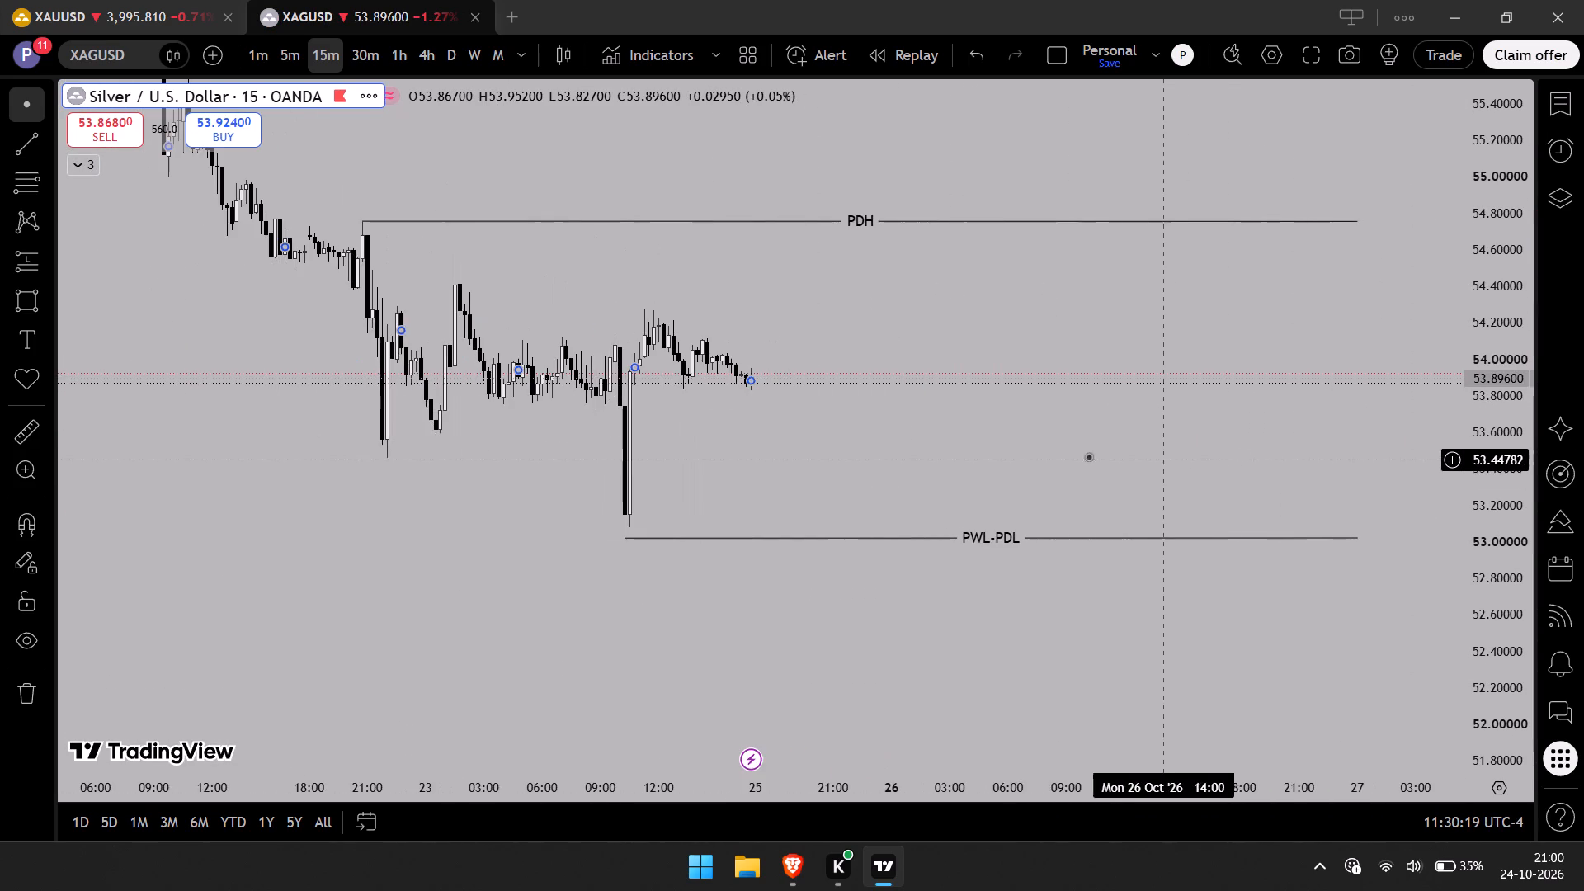
{"action": "left_click_drag", "start_coordinate": [1060, 451], "coordinate": [1122, 450]}
{"action": "left_click", "coordinate": [170, 0]}
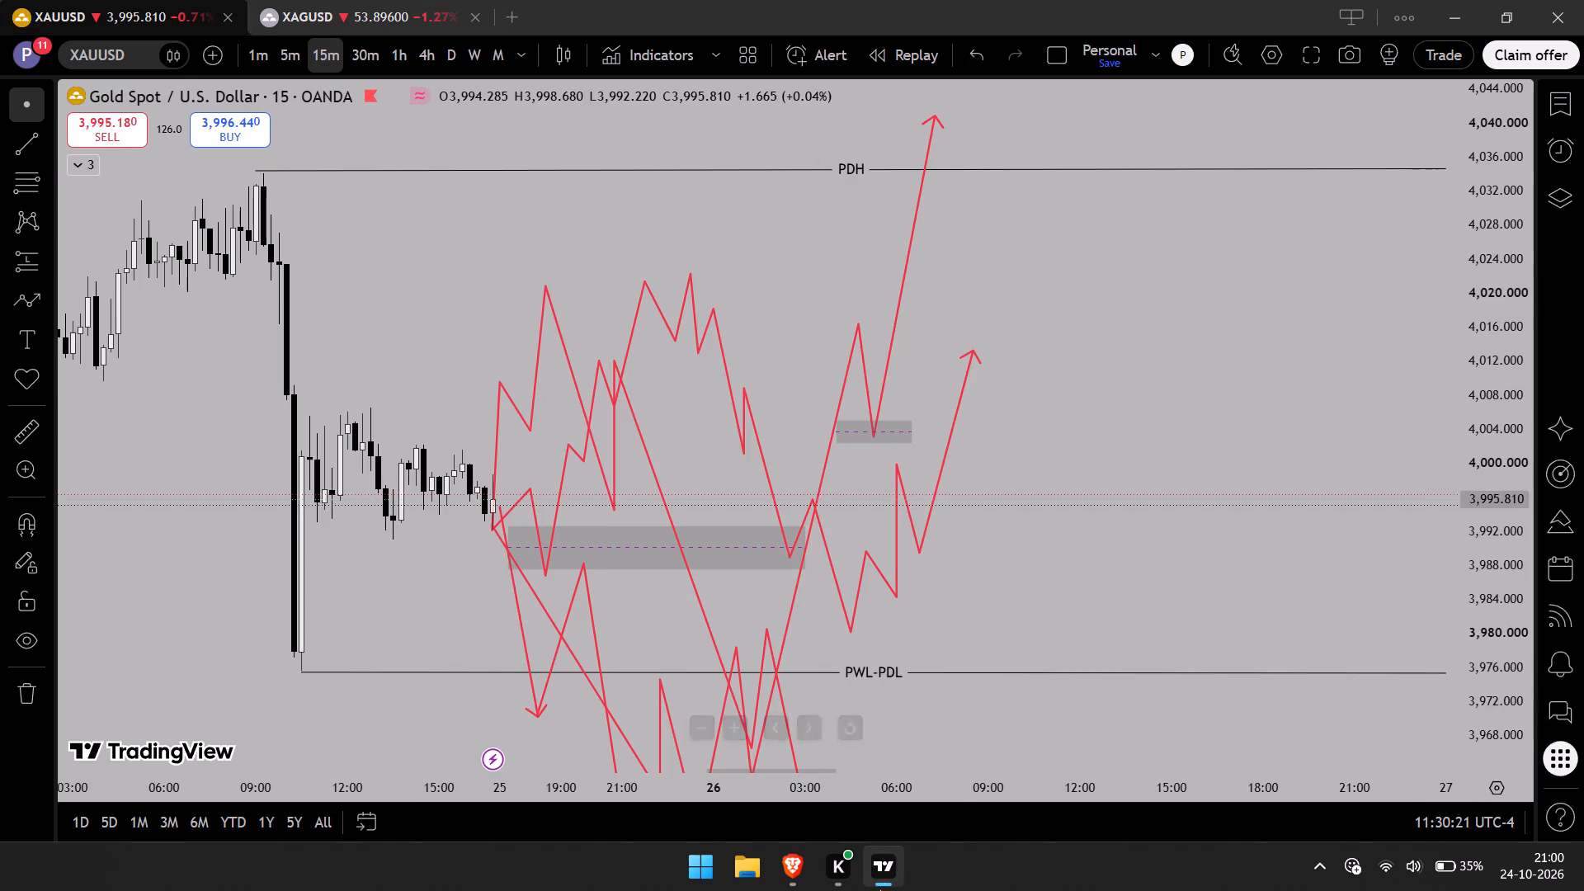
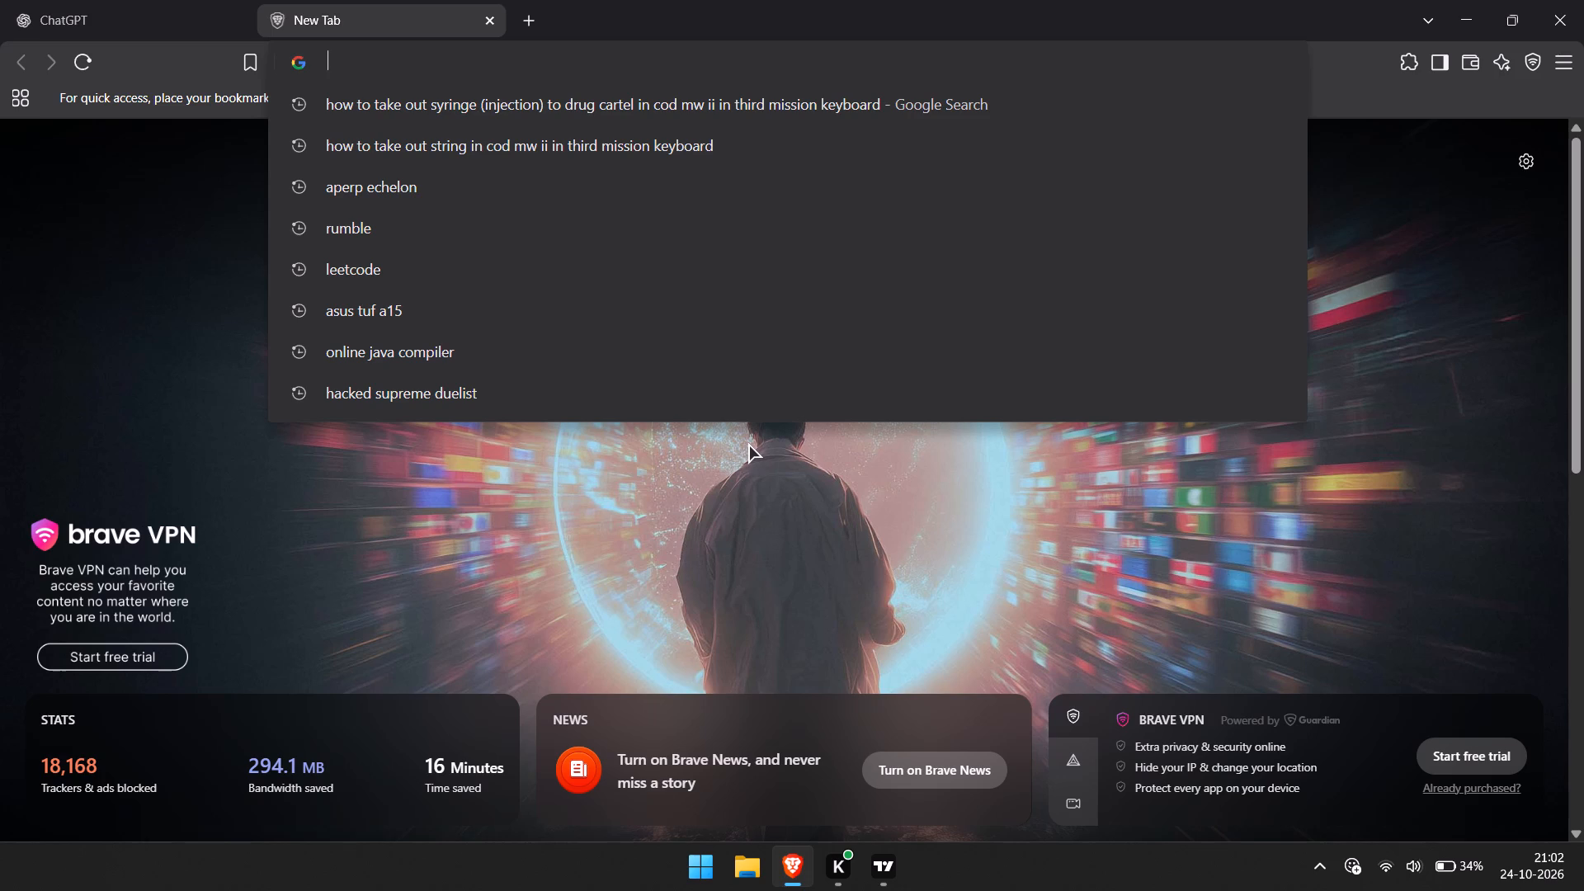
{"action": "key", "text": "p"}
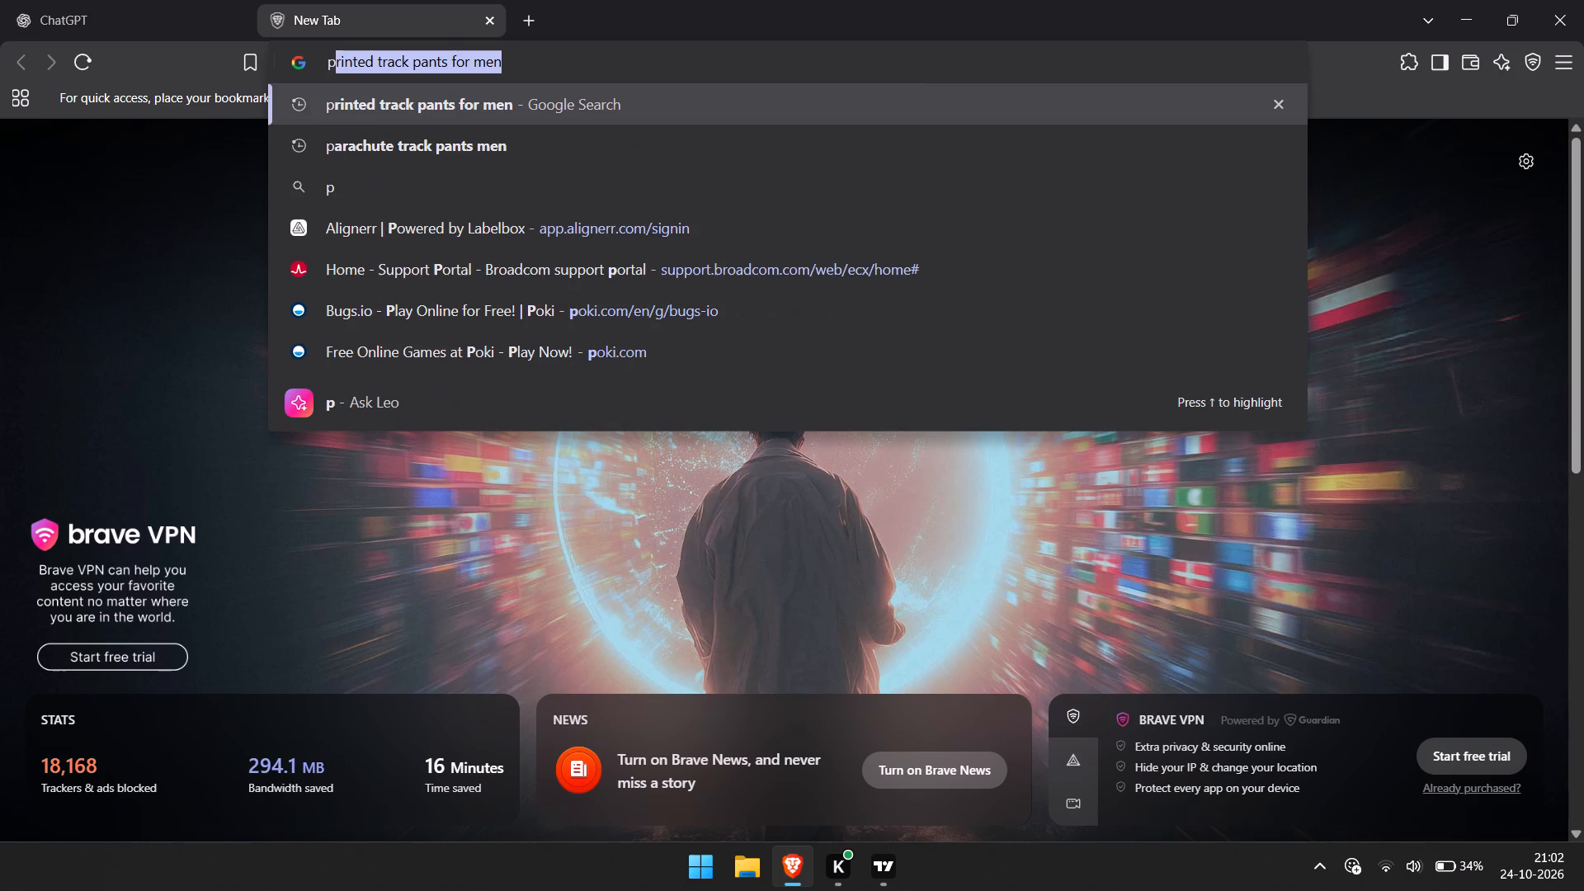
{"action": "key", "text": "BackSpace"}
{"action": "key", "text": "BackSpace"}
{"action": "key", "text": "BackSpace"}
{"action": "key", "text": "BackSpace"}
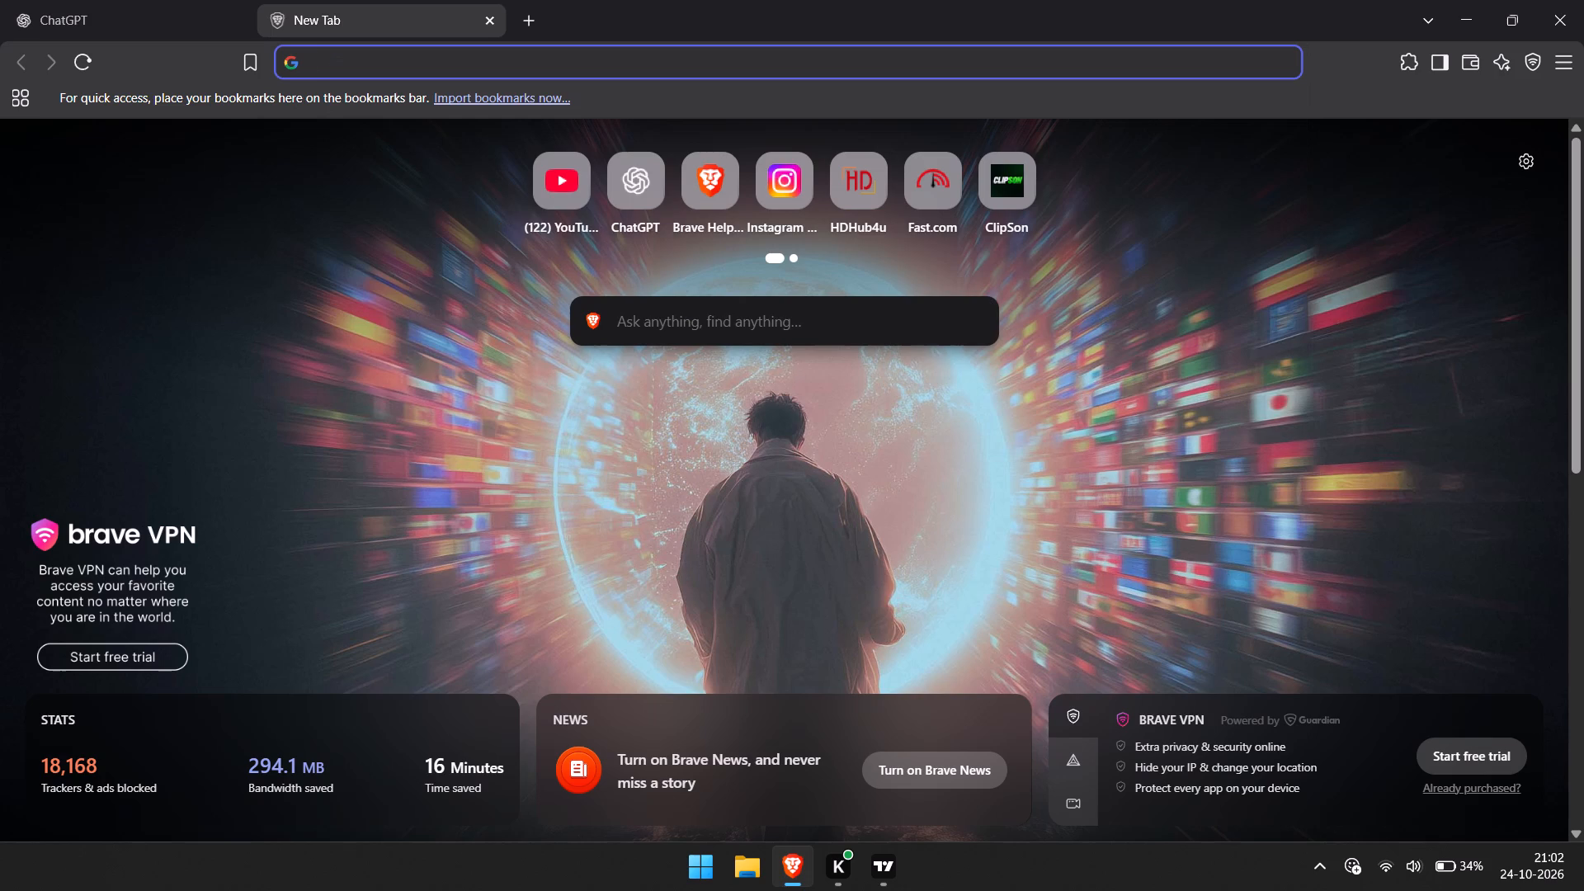
{"action": "type", "text": "propmatch"}
{"action": "key", "text": "Return"}
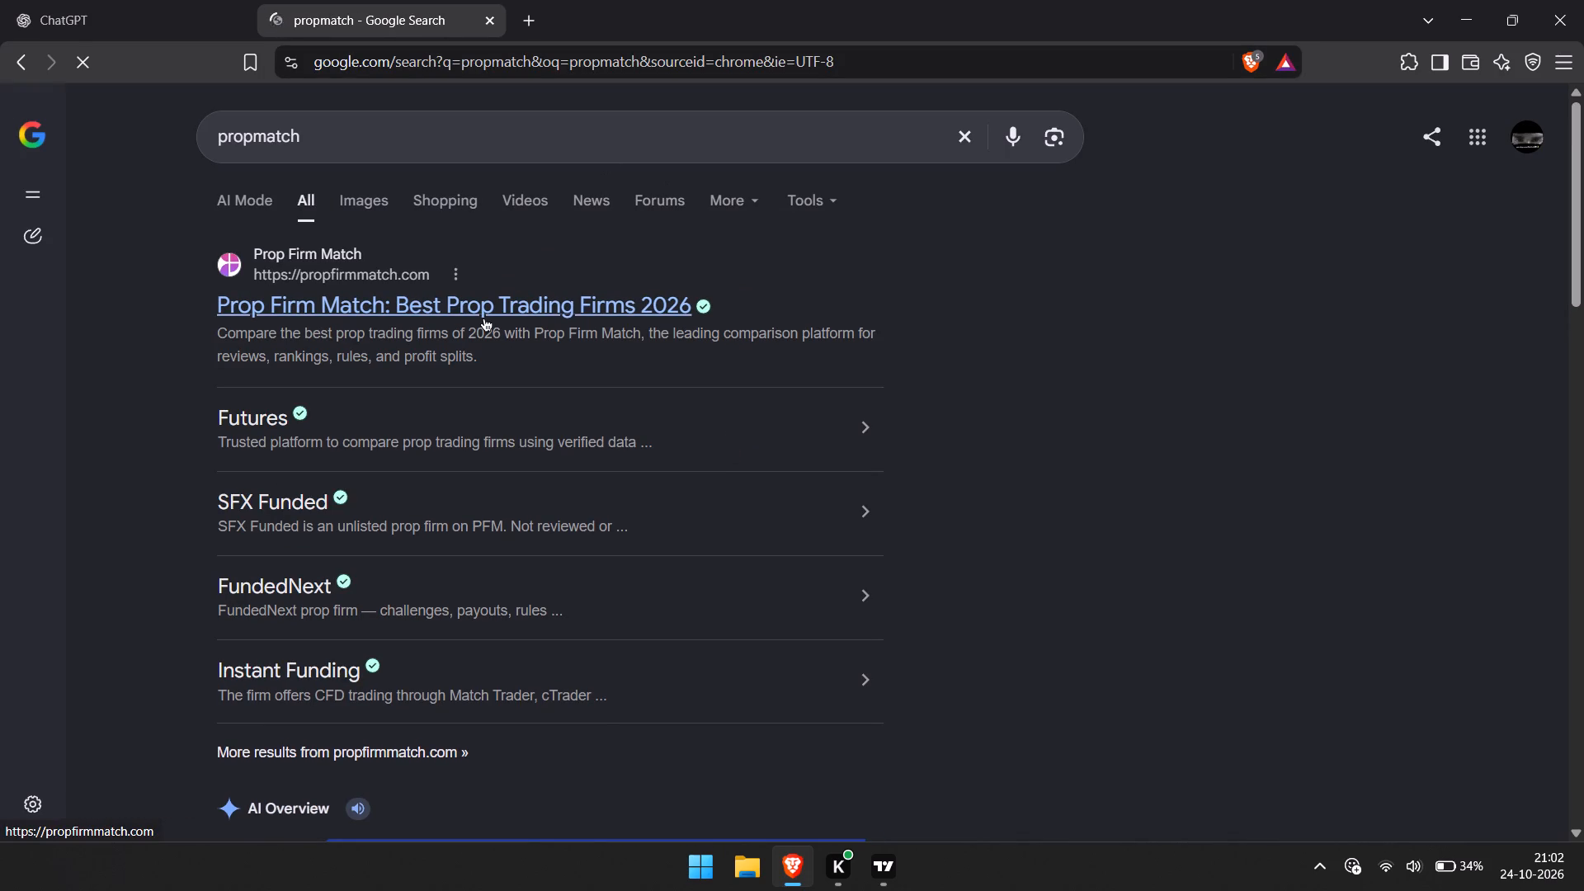
{"action": "left_click", "coordinate": [483, 319]}
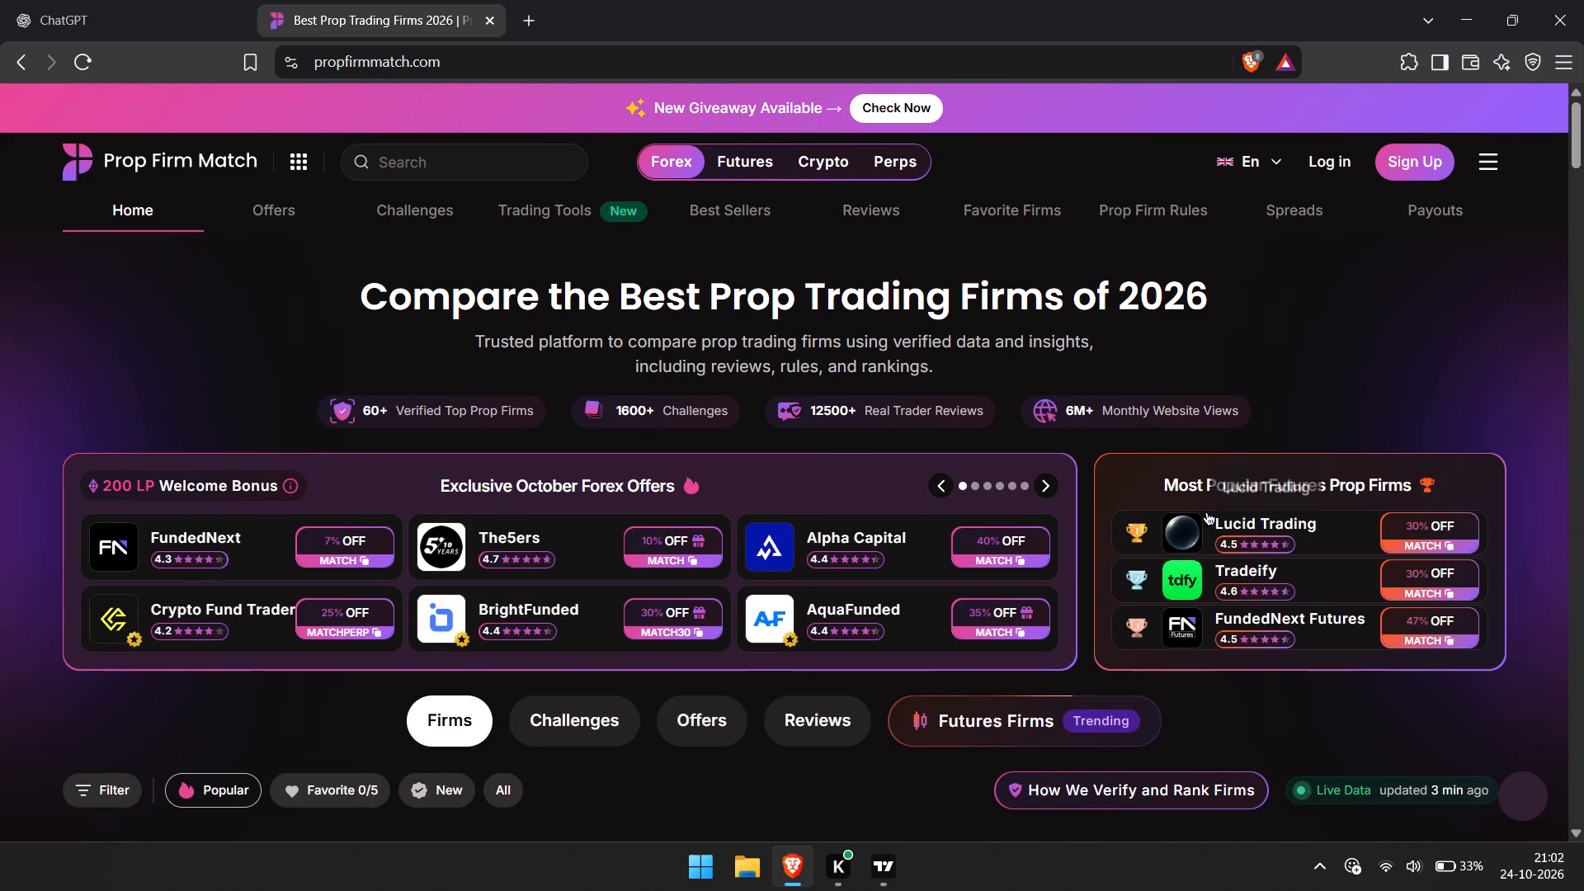
Browse through the Exclusive October Forex Offers on Prop Firm Match, dismissing the $200K challenge account newsletter pop-up.
{"action": "left_click", "coordinate": [1042, 491]}
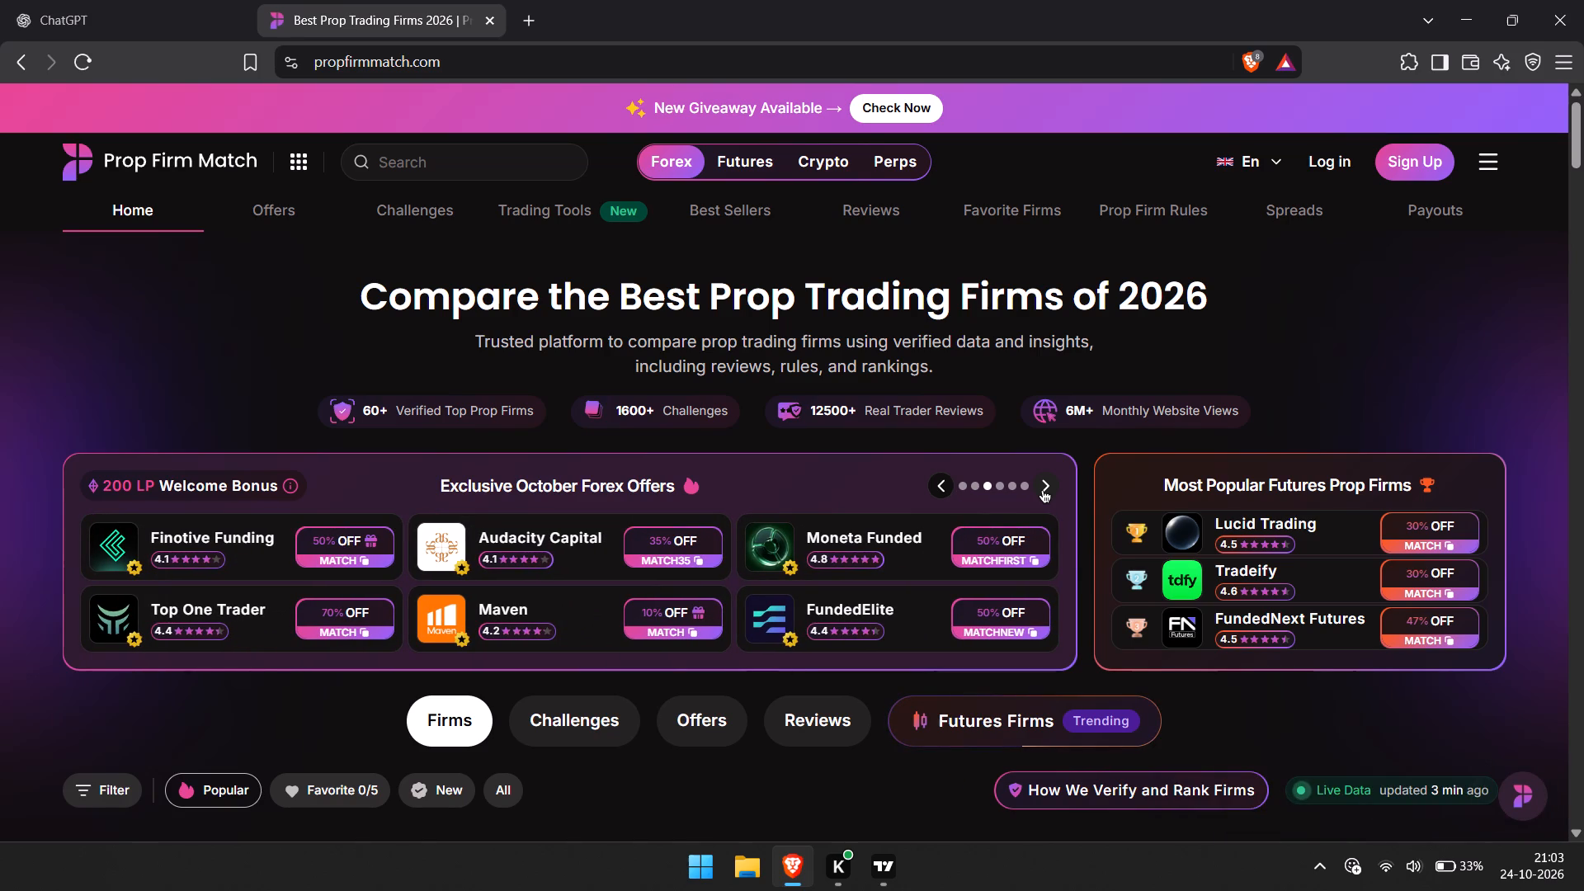
{"action": "left_click_drag", "start_coordinate": [234, 626], "coordinate": [111, 400]}
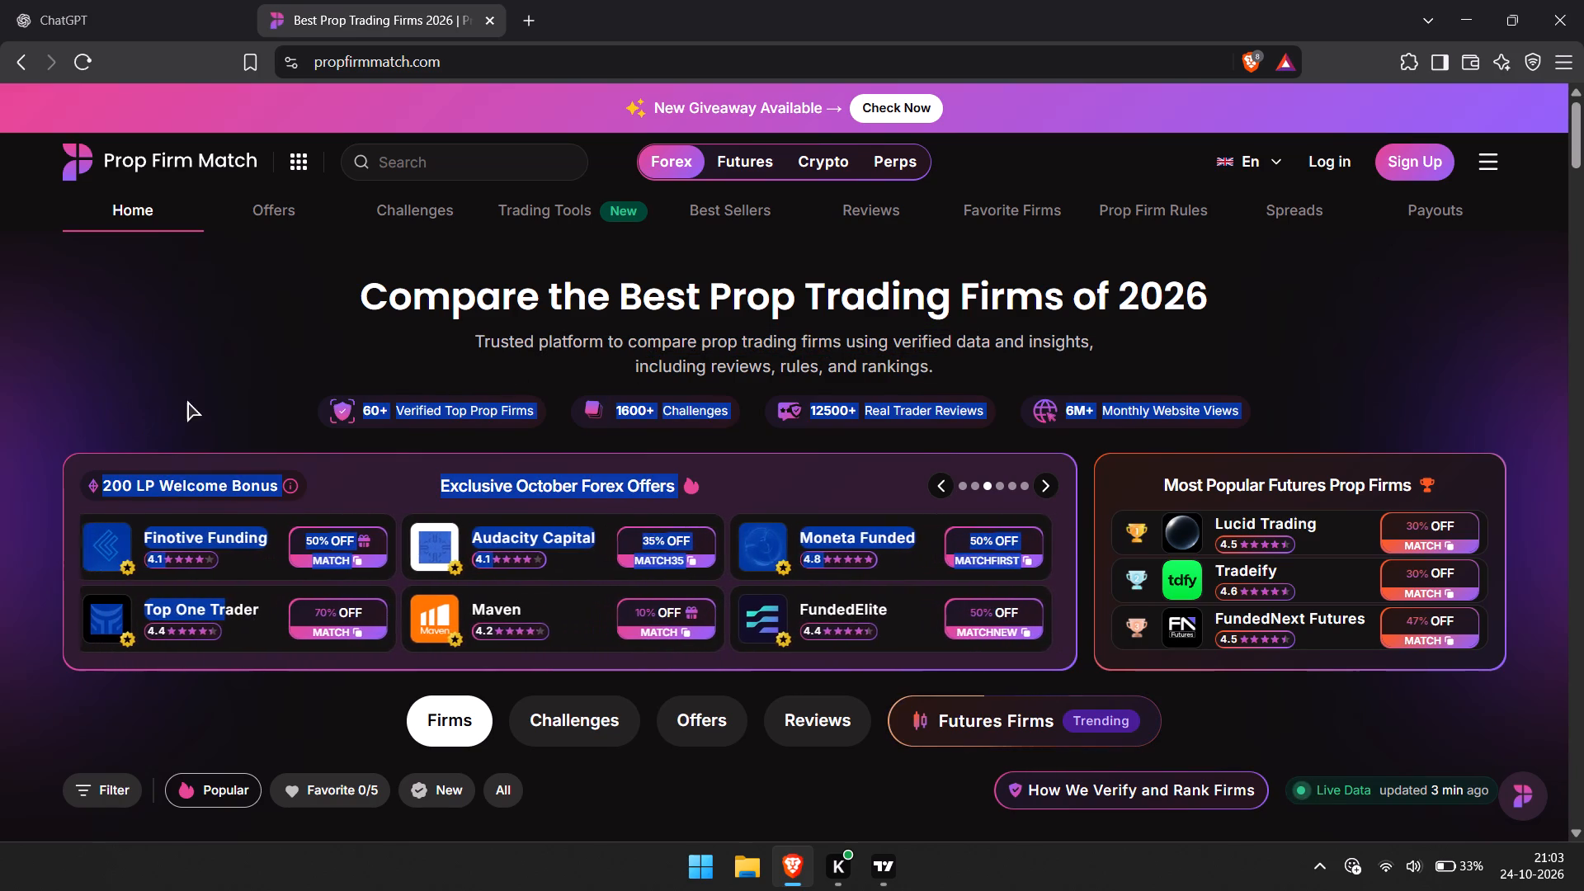
{"action": "left_click", "coordinate": [237, 392]}
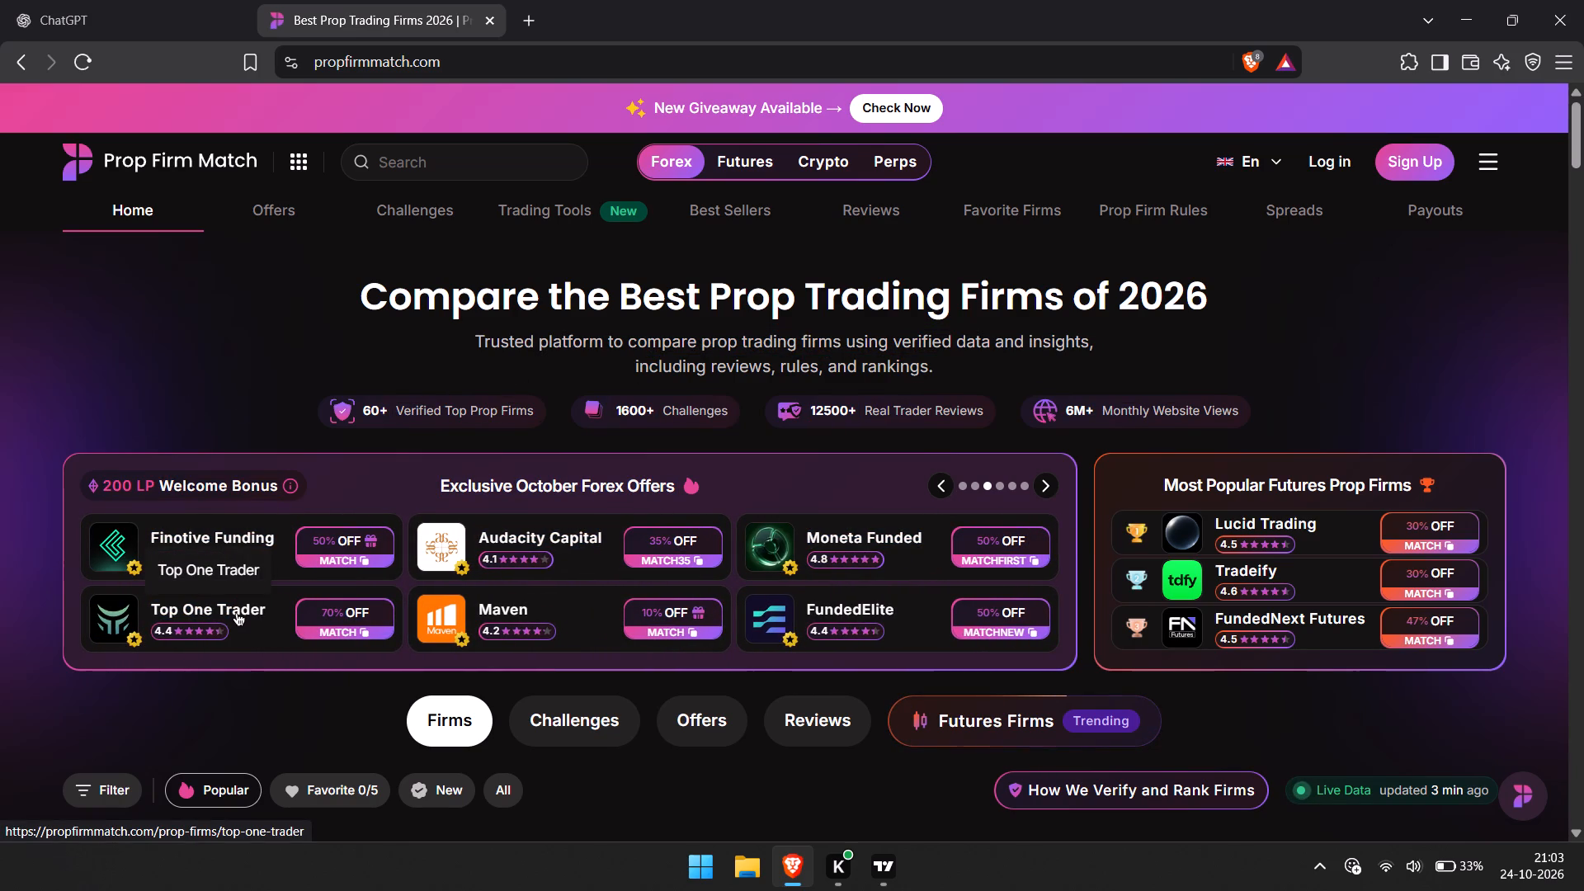
{"action": "left_click", "coordinate": [1054, 480]}
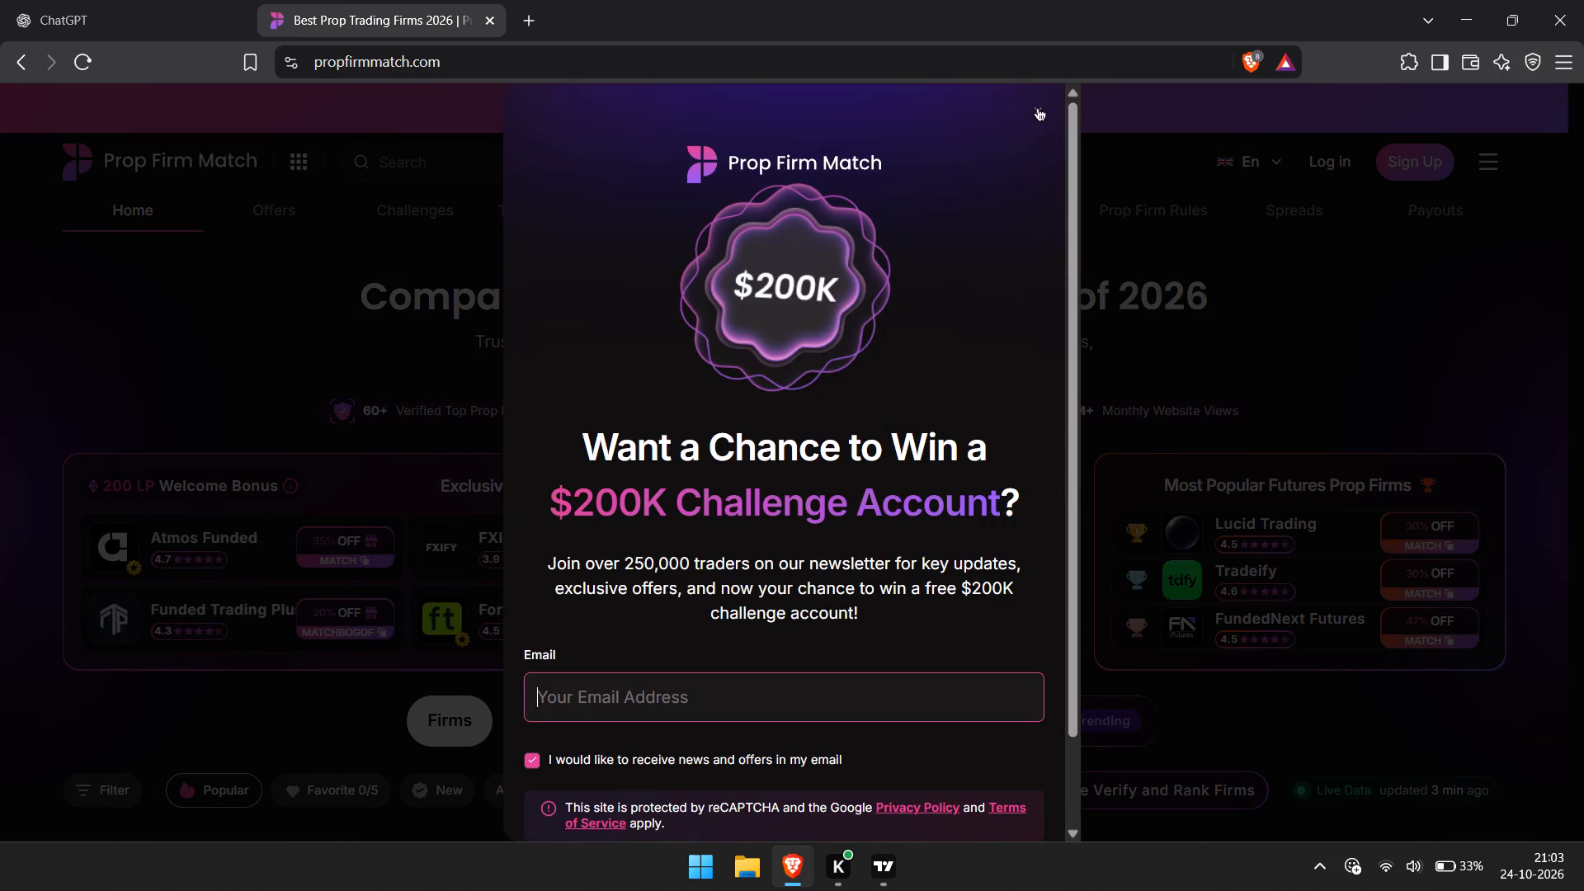
{"action": "left_click", "coordinate": [1037, 109]}
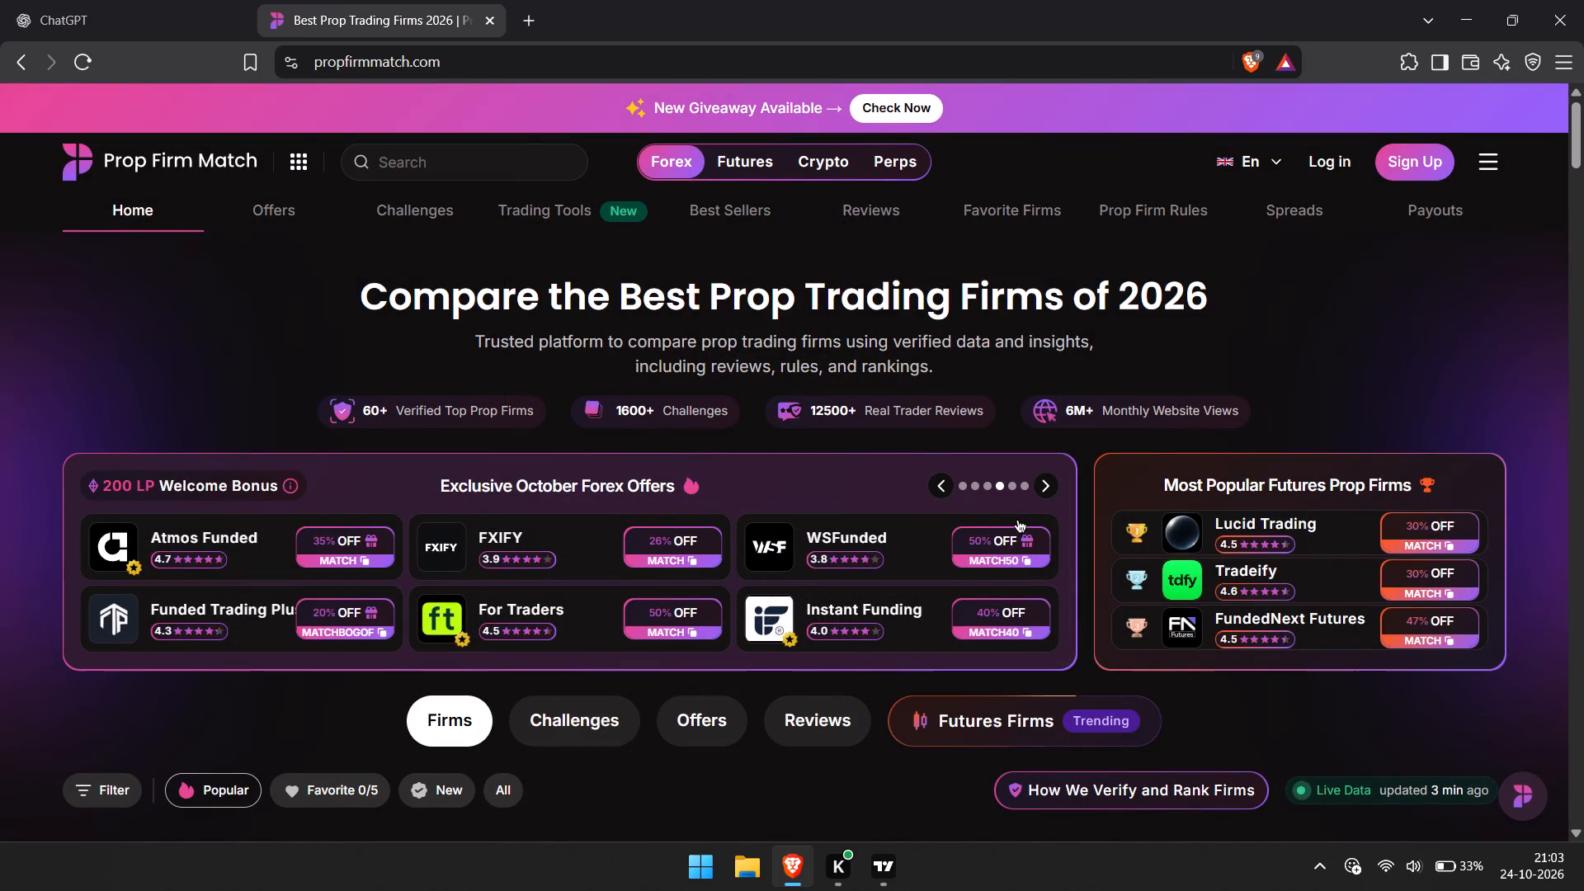
{"action": "left_click", "coordinate": [1056, 483]}
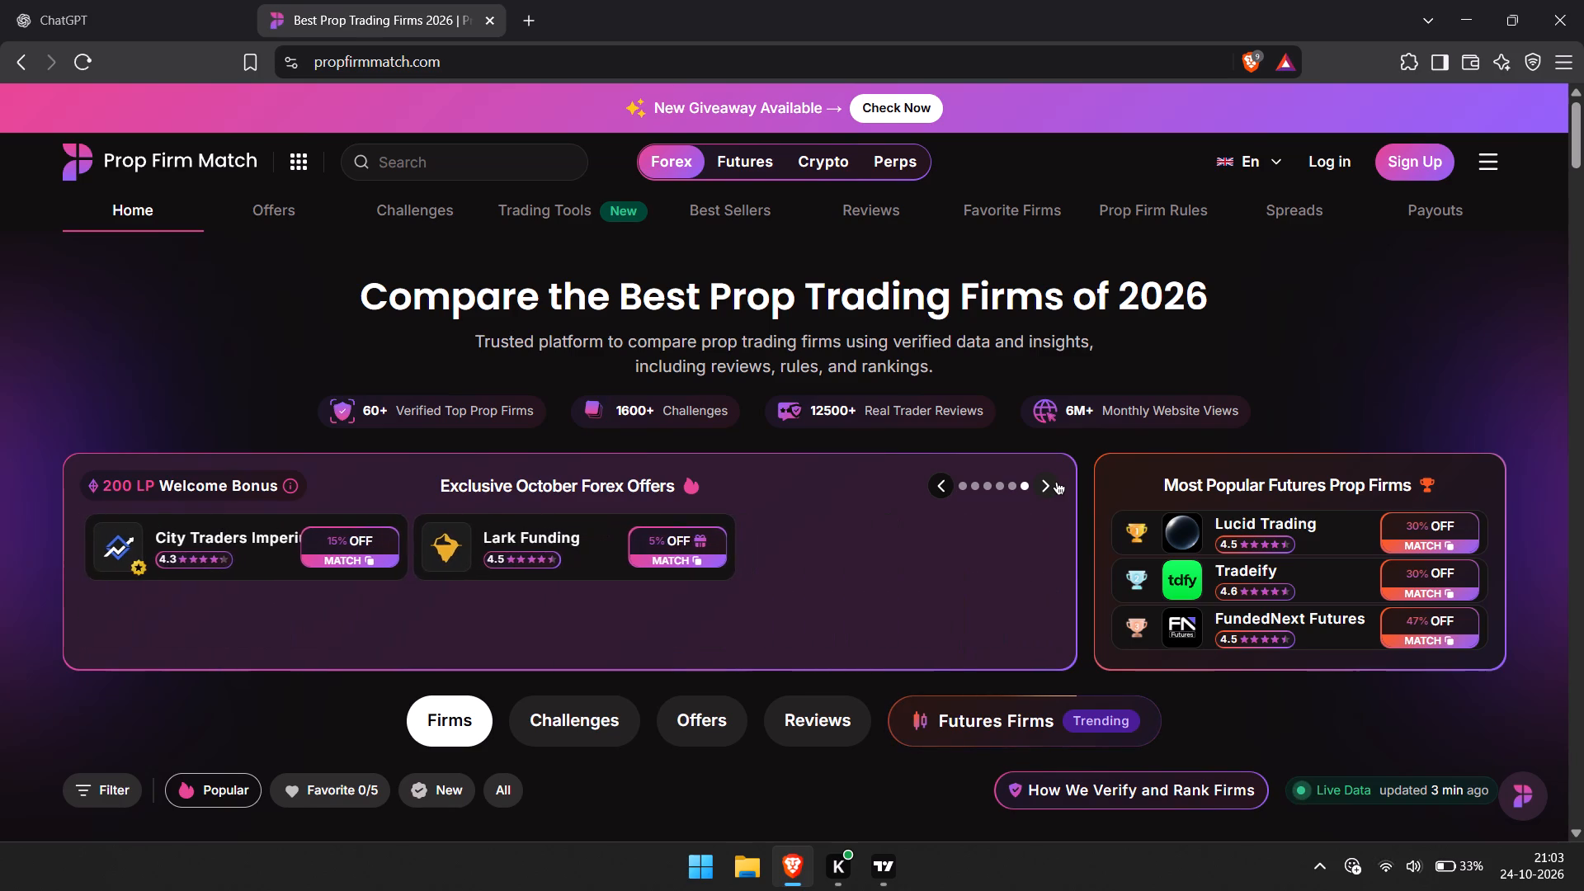
Examine the popular forex prop firms list on the Prop Firm Match home page, comparing ratings, assets, platforms, maximum allocations and promos.
{"action": "scroll", "coordinate": [1583, 527], "scroll_direction": "down", "scroll_amount": 4}
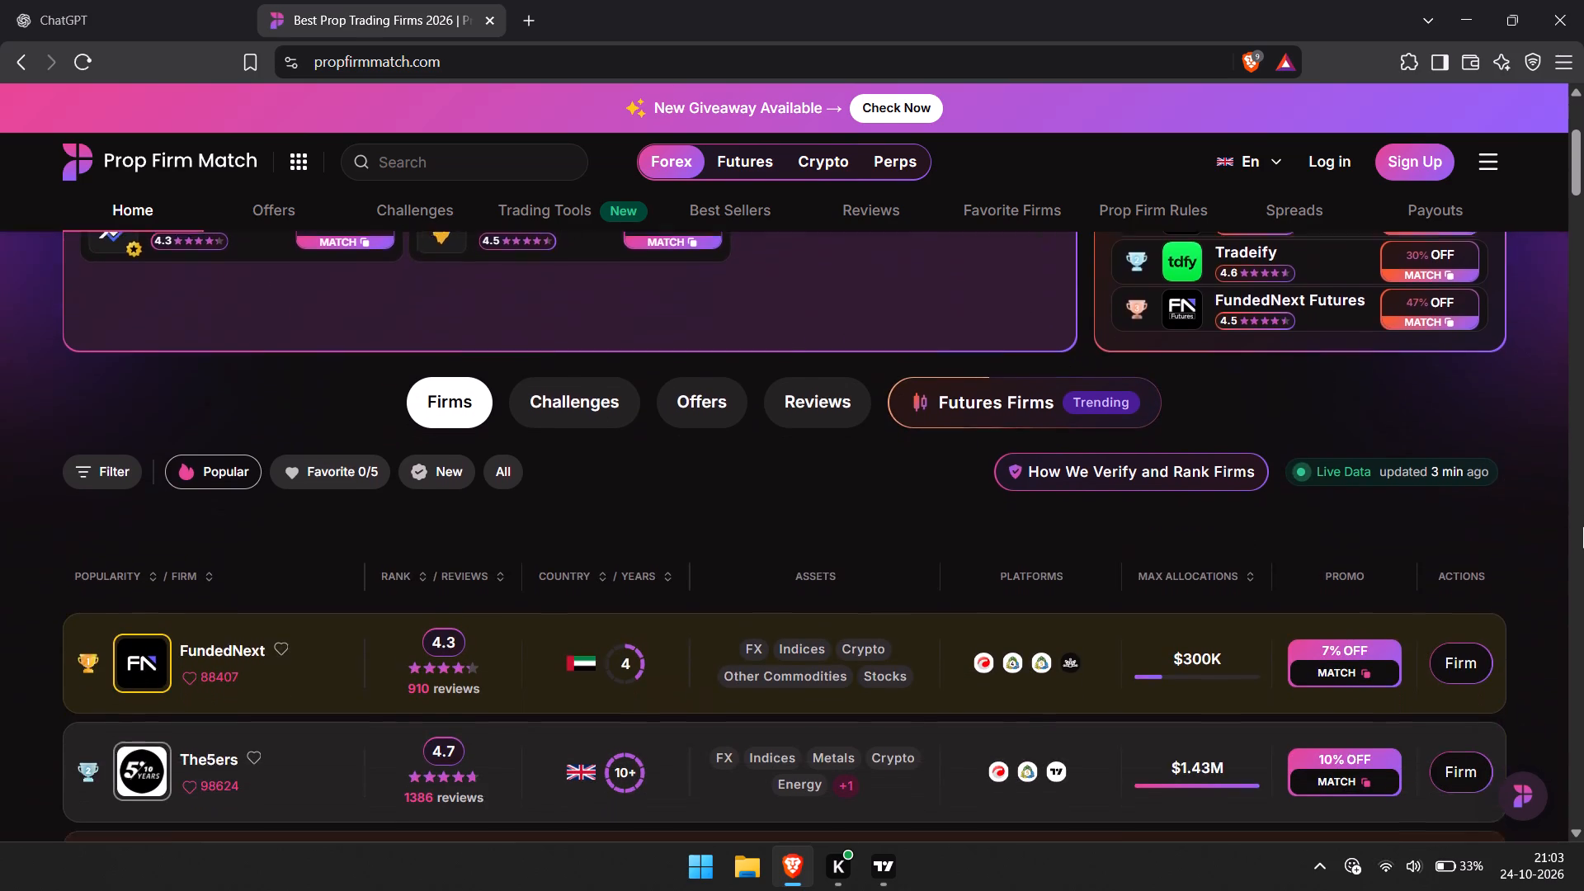
{"action": "scroll", "coordinate": [1583, 527], "scroll_direction": "down", "scroll_amount": 1}
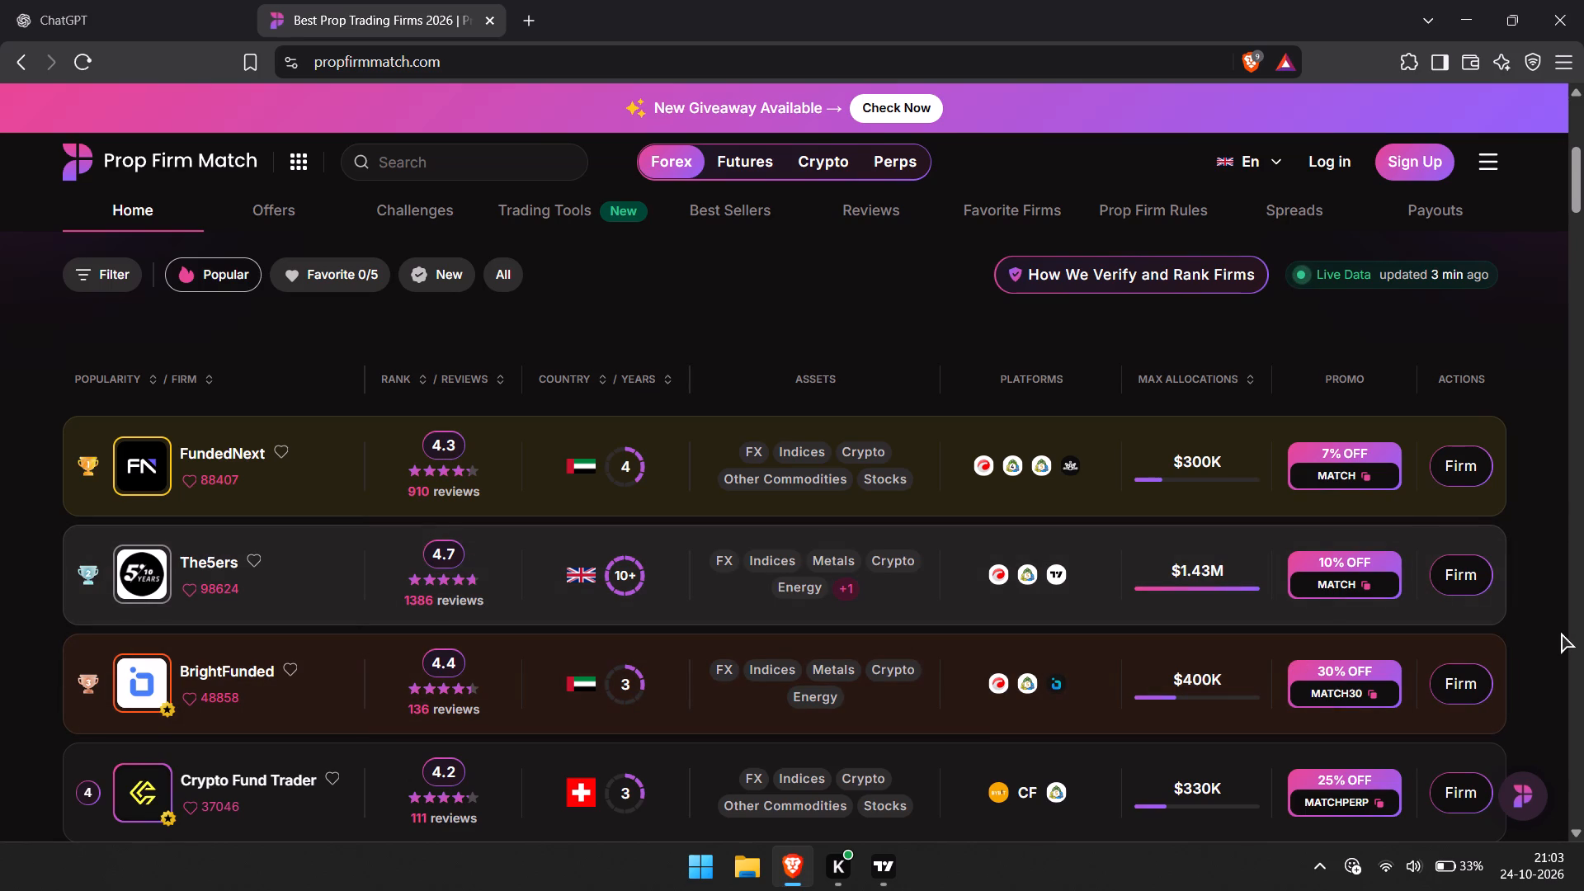
{"action": "scroll", "coordinate": [1561, 633], "scroll_direction": "down", "scroll_amount": 1}
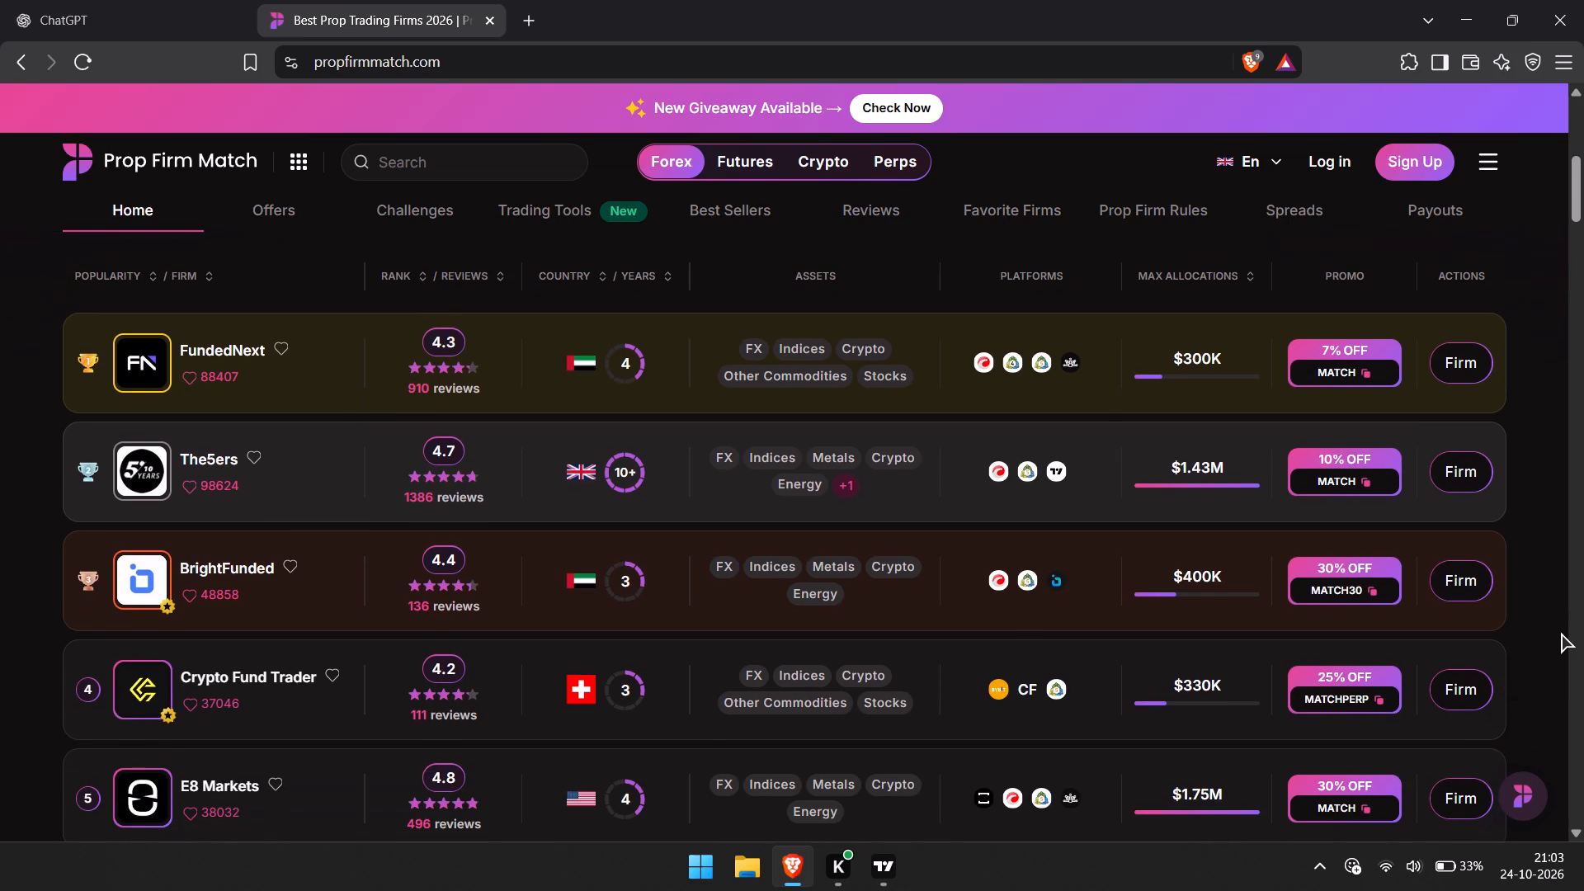
{"action": "scroll", "coordinate": [1561, 633], "scroll_direction": "down", "scroll_amount": 2}
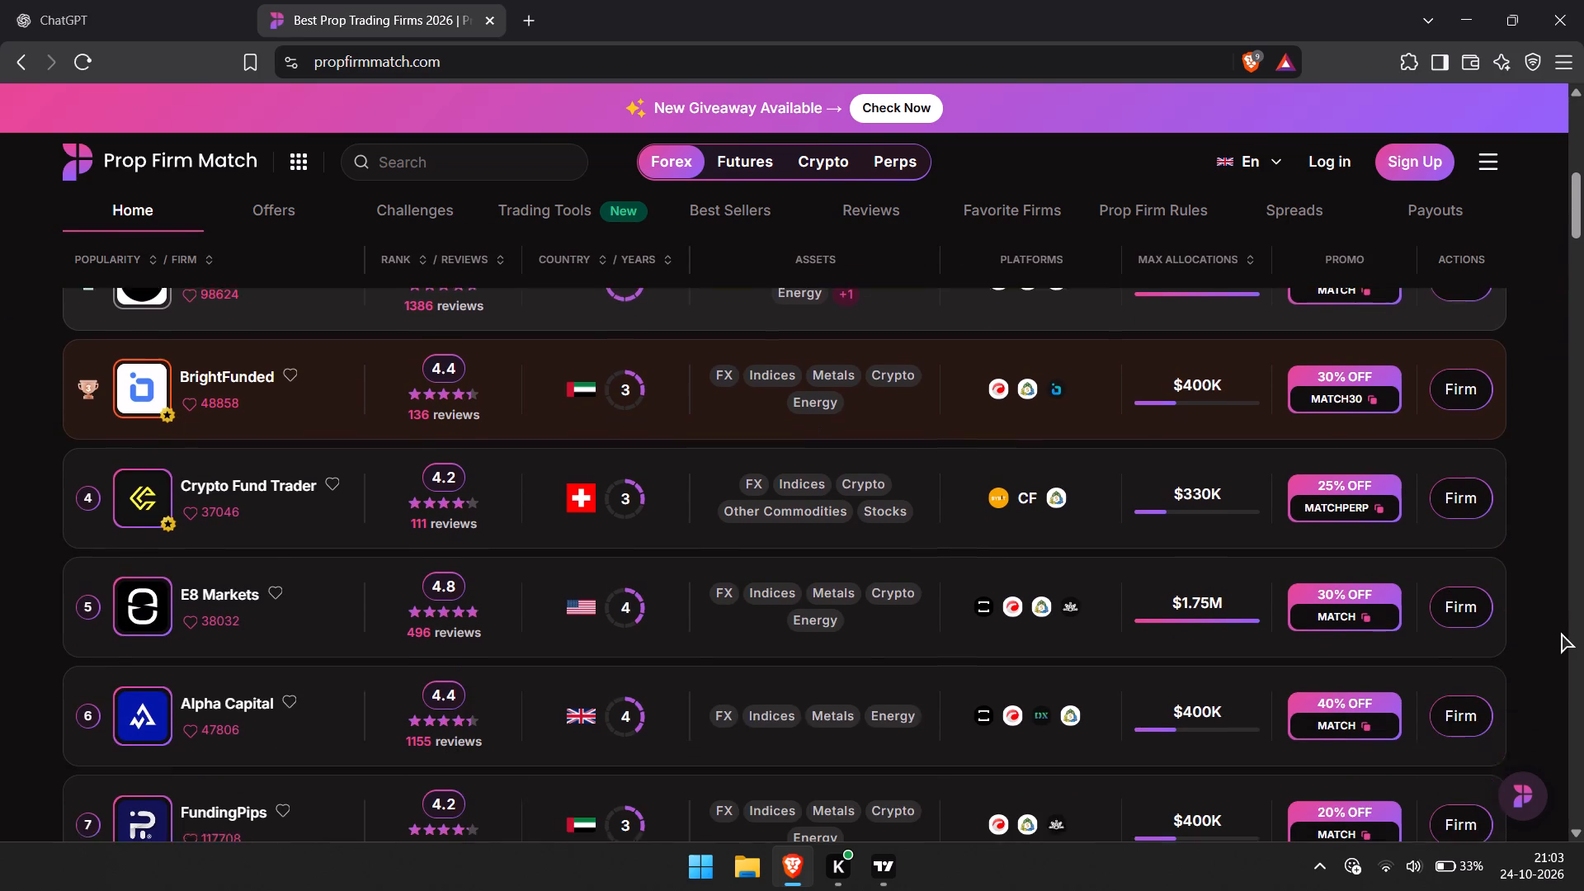
{"action": "scroll", "coordinate": [1561, 633], "scroll_direction": "down", "scroll_amount": 1}
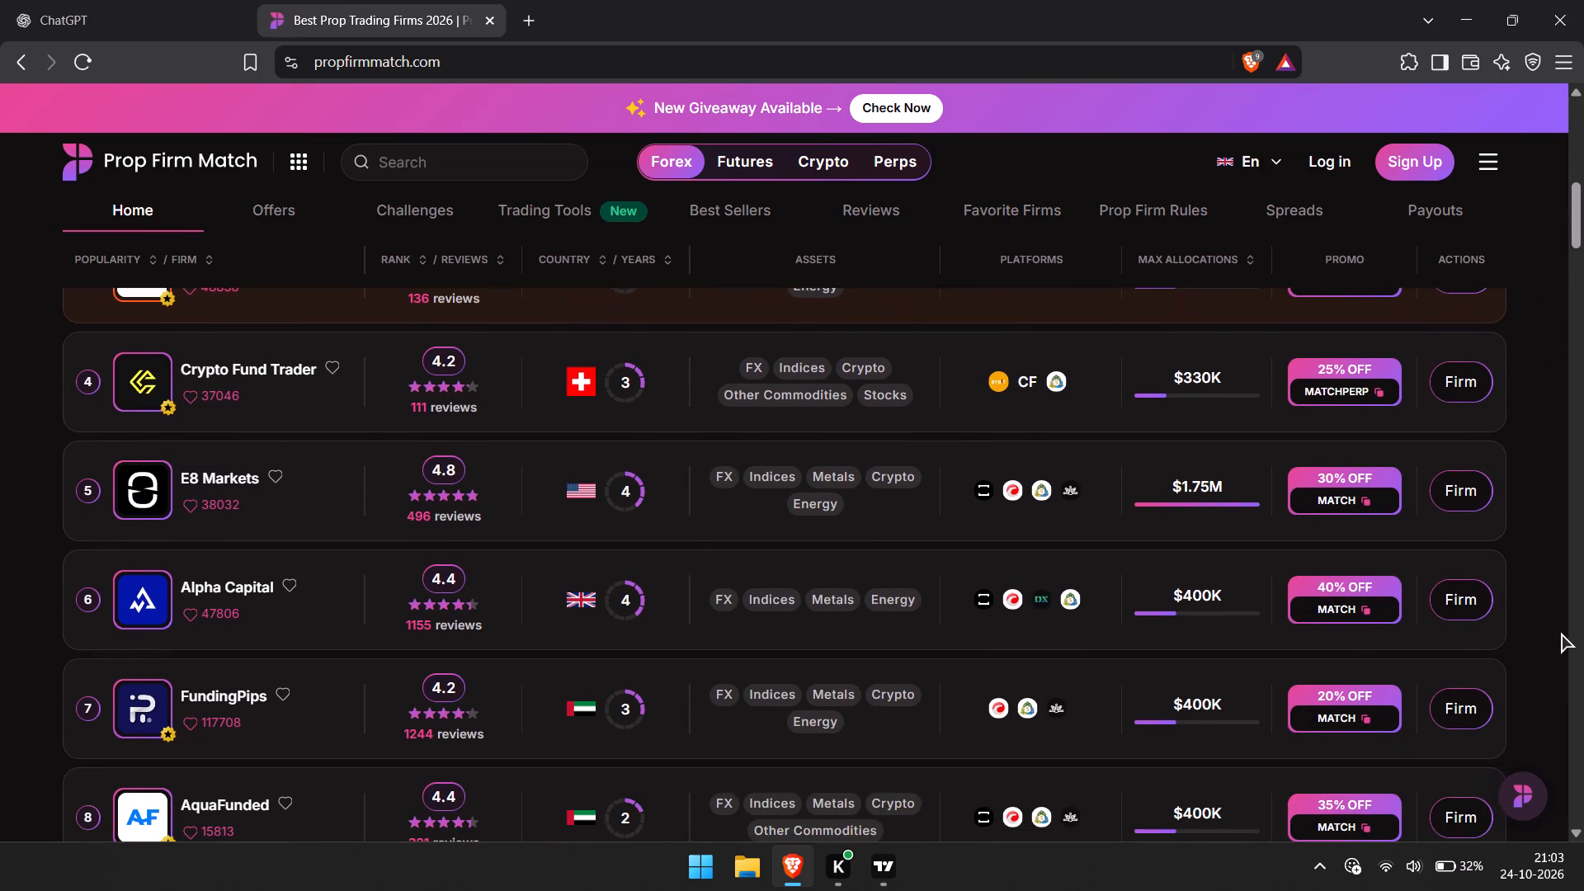
{"action": "scroll", "coordinate": [1561, 633], "scroll_direction": "down", "scroll_amount": 3}
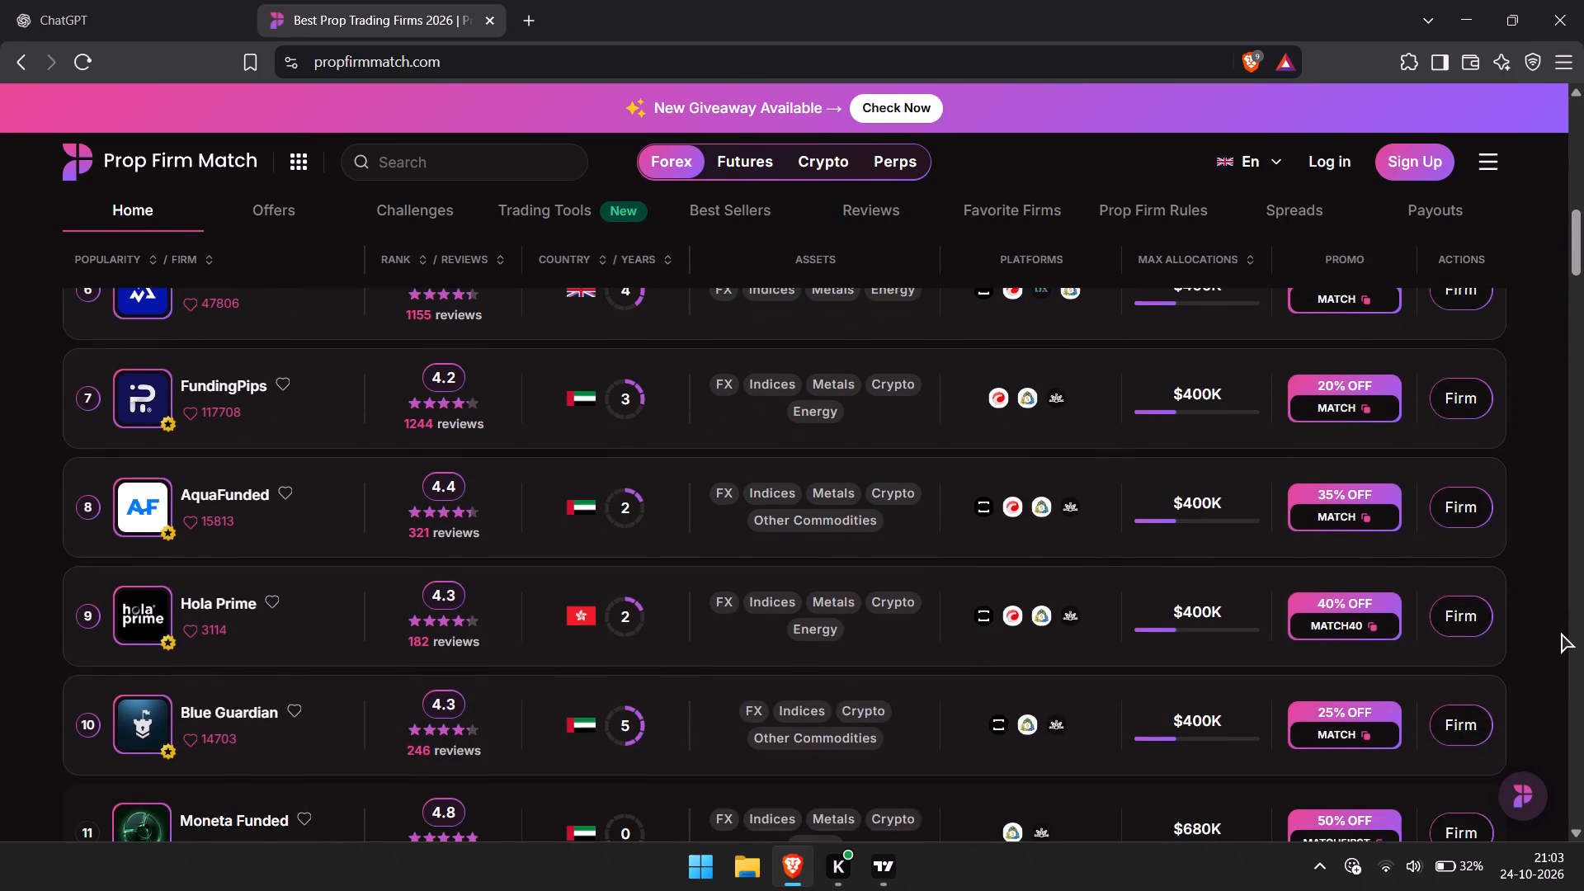
{"action": "scroll", "coordinate": [1561, 633], "scroll_direction": "down", "scroll_amount": 4}
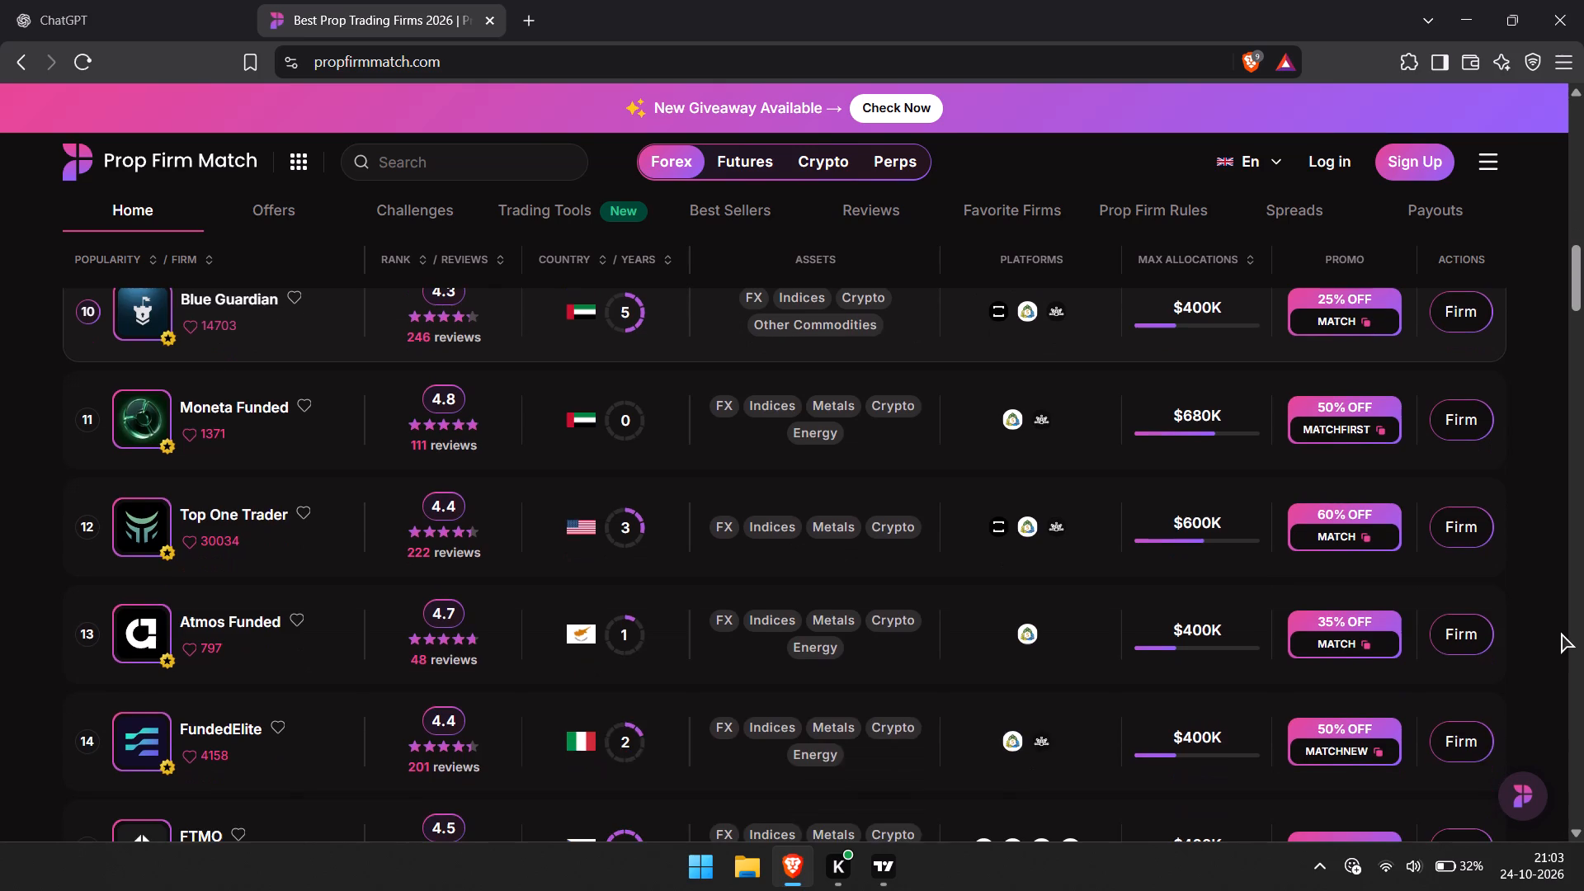
{"action": "scroll", "coordinate": [1561, 633], "scroll_direction": "down", "scroll_amount": 8}
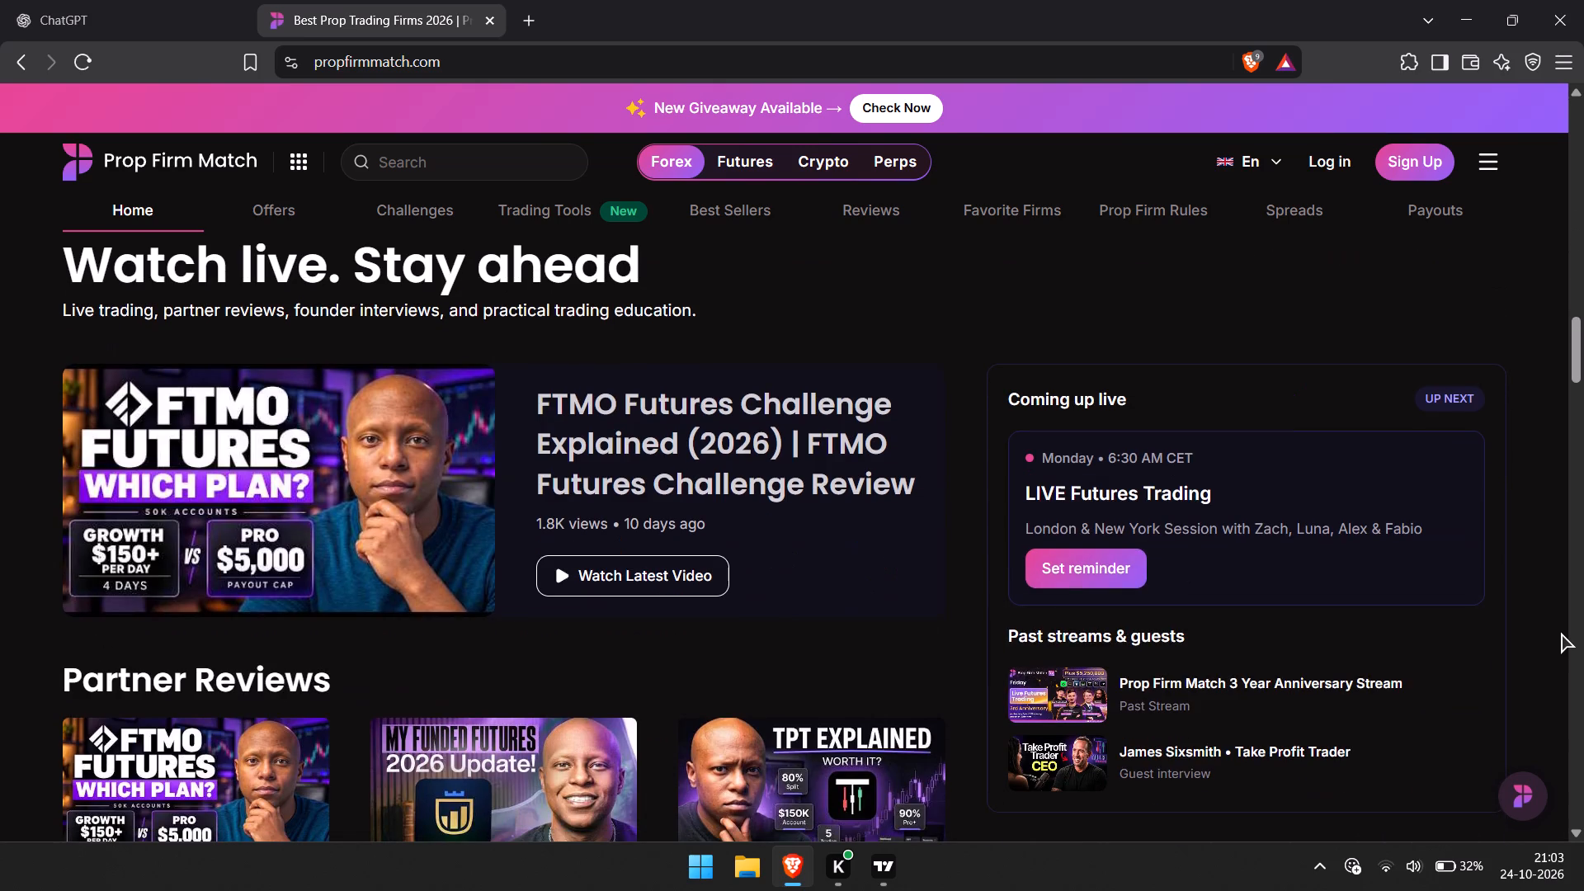
{"action": "scroll", "coordinate": [1561, 633], "scroll_direction": "down", "scroll_amount": 3}
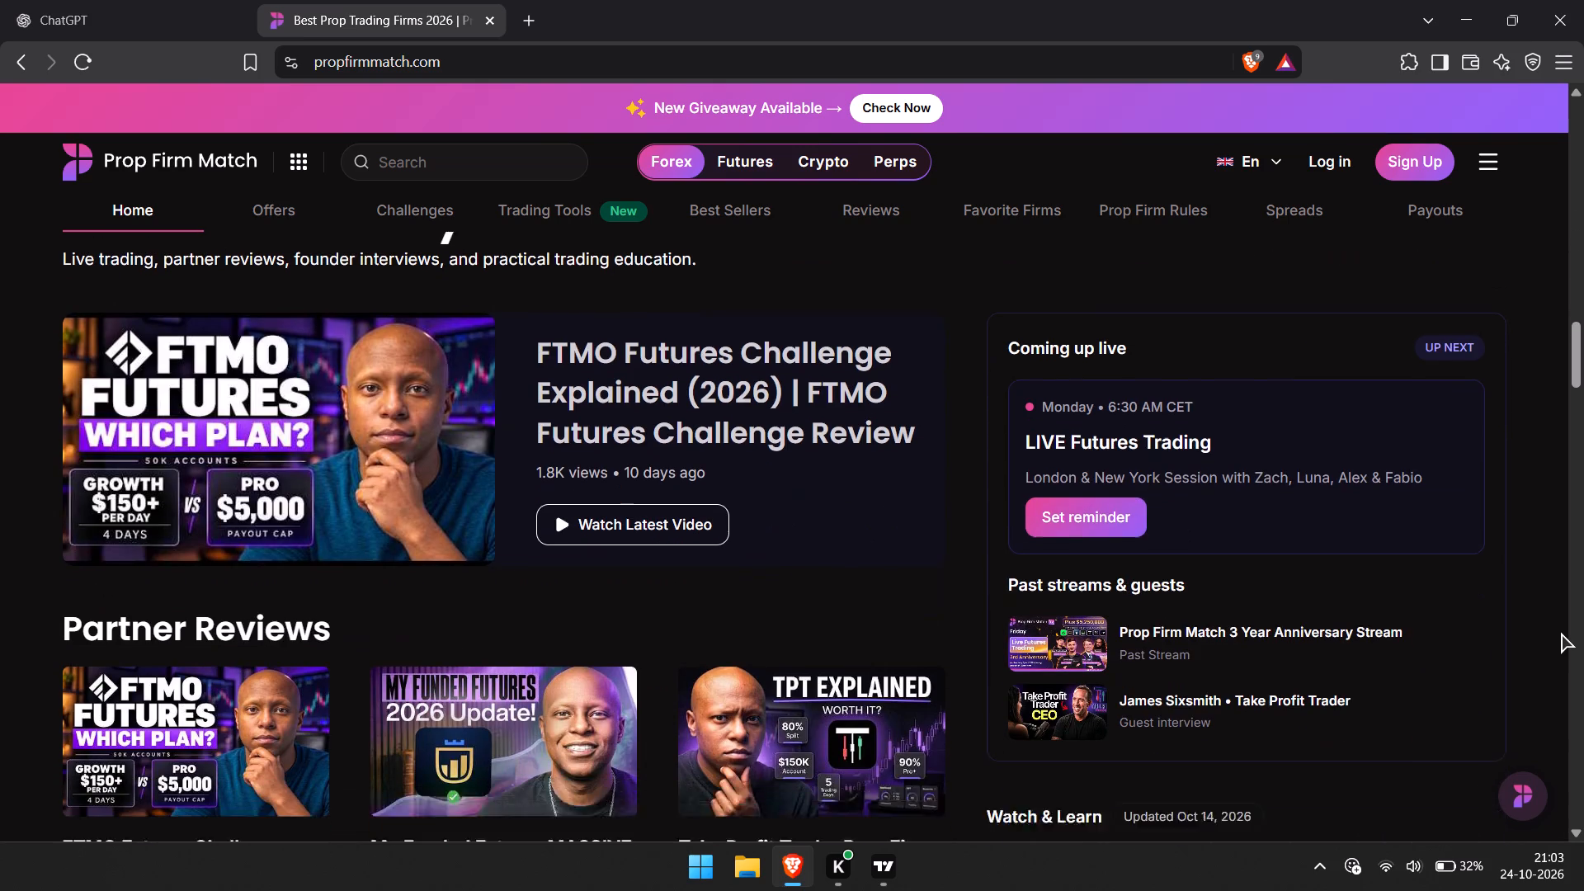
{"action": "scroll", "coordinate": [1561, 633], "scroll_direction": "down", "scroll_amount": 2}
{"action": "scroll", "coordinate": [1561, 633], "scroll_direction": "up", "scroll_amount": 20}
{"action": "scroll", "coordinate": [1561, 633], "scroll_direction": "up", "scroll_amount": 1}
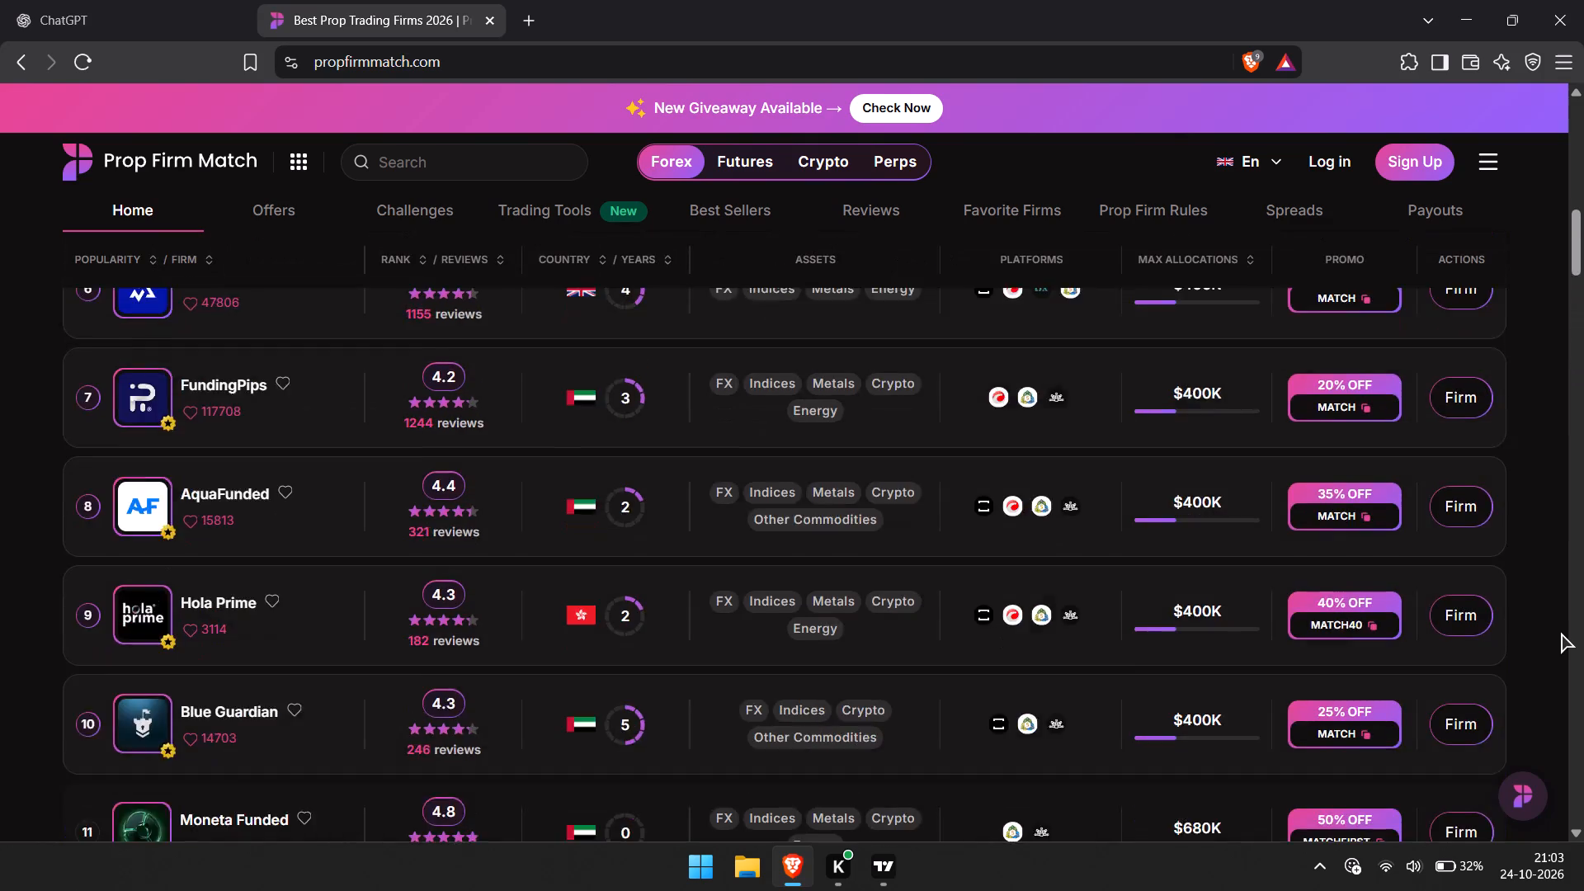
{"action": "scroll", "coordinate": [1561, 633], "scroll_direction": "up", "scroll_amount": 20}
{"action": "scroll", "coordinate": [1561, 633], "scroll_direction": "up", "scroll_amount": 1}
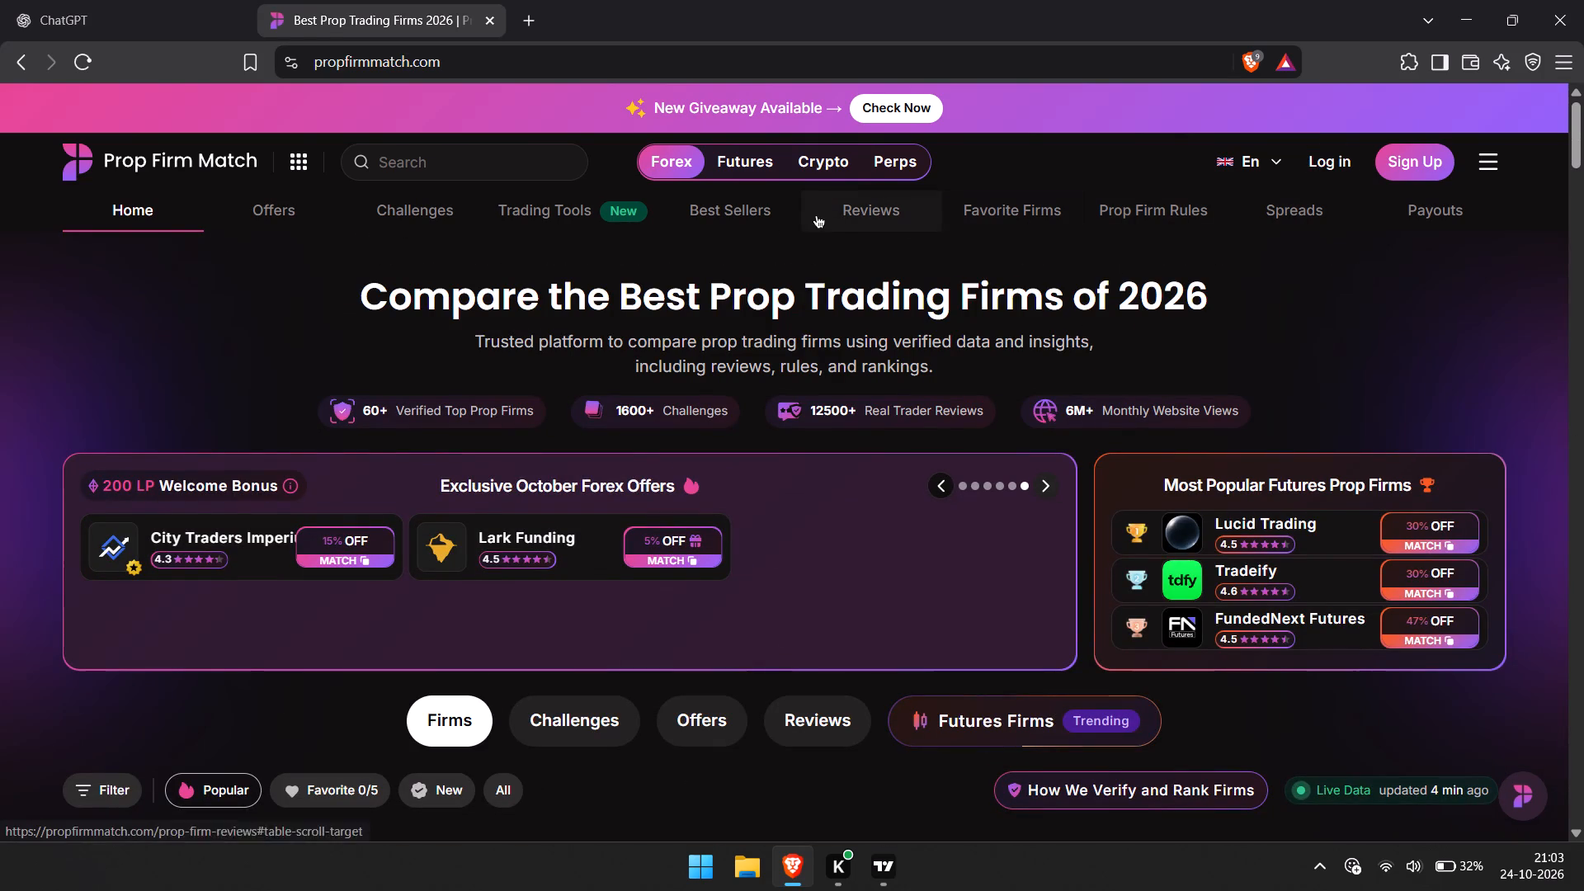
View the forex challenges list on Prop Firm Match, and go back to the "propmatch" web search results.
{"action": "left_click", "coordinate": [440, 219]}
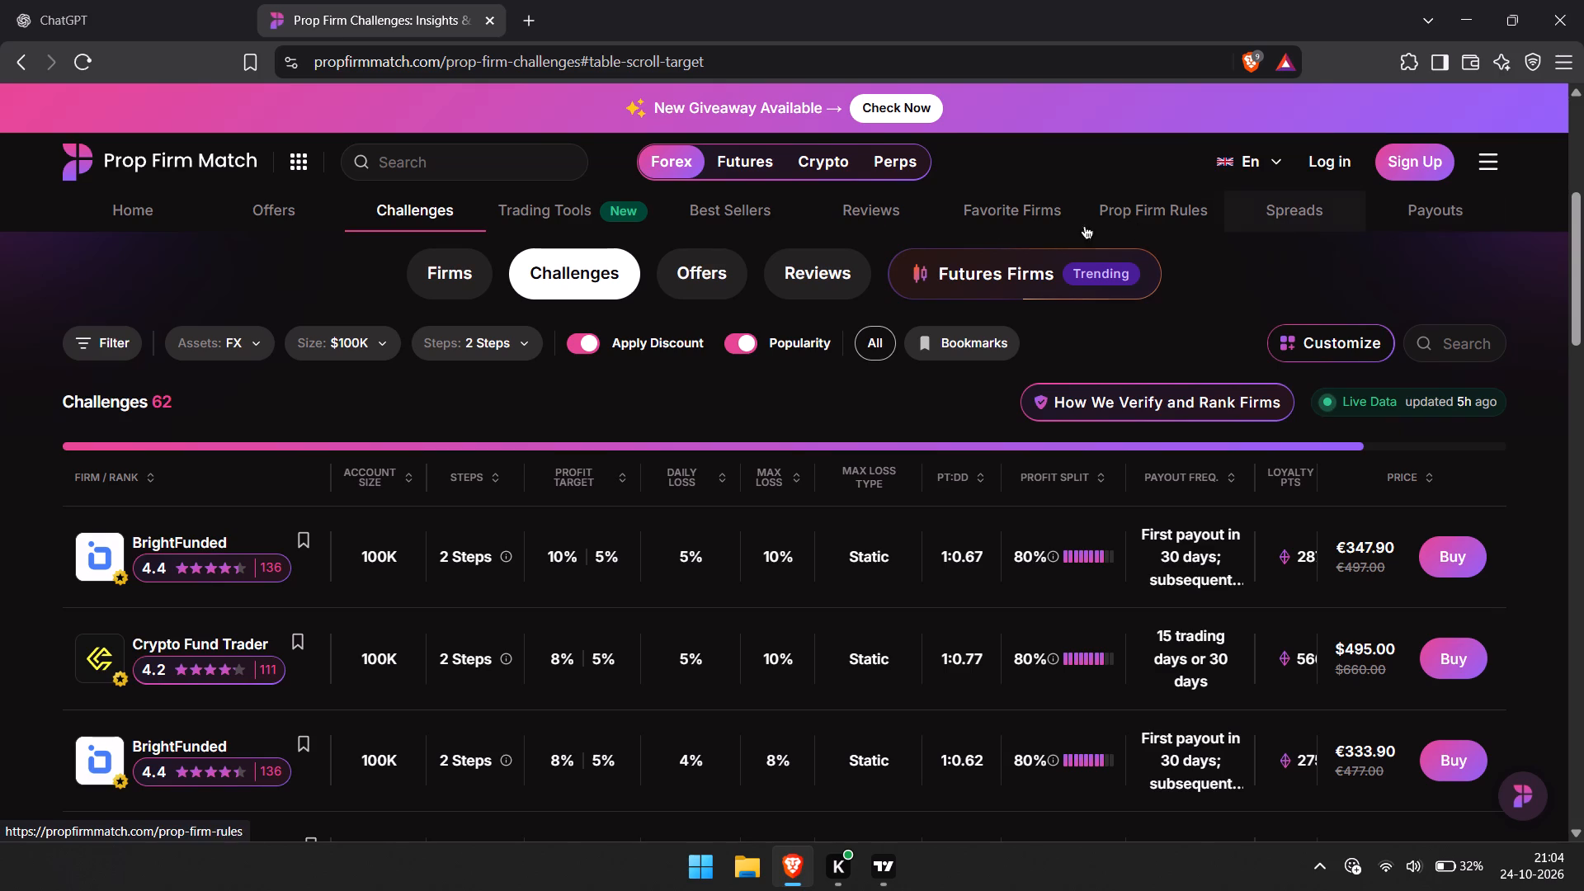
{"action": "left_click", "coordinate": [26, 59]}
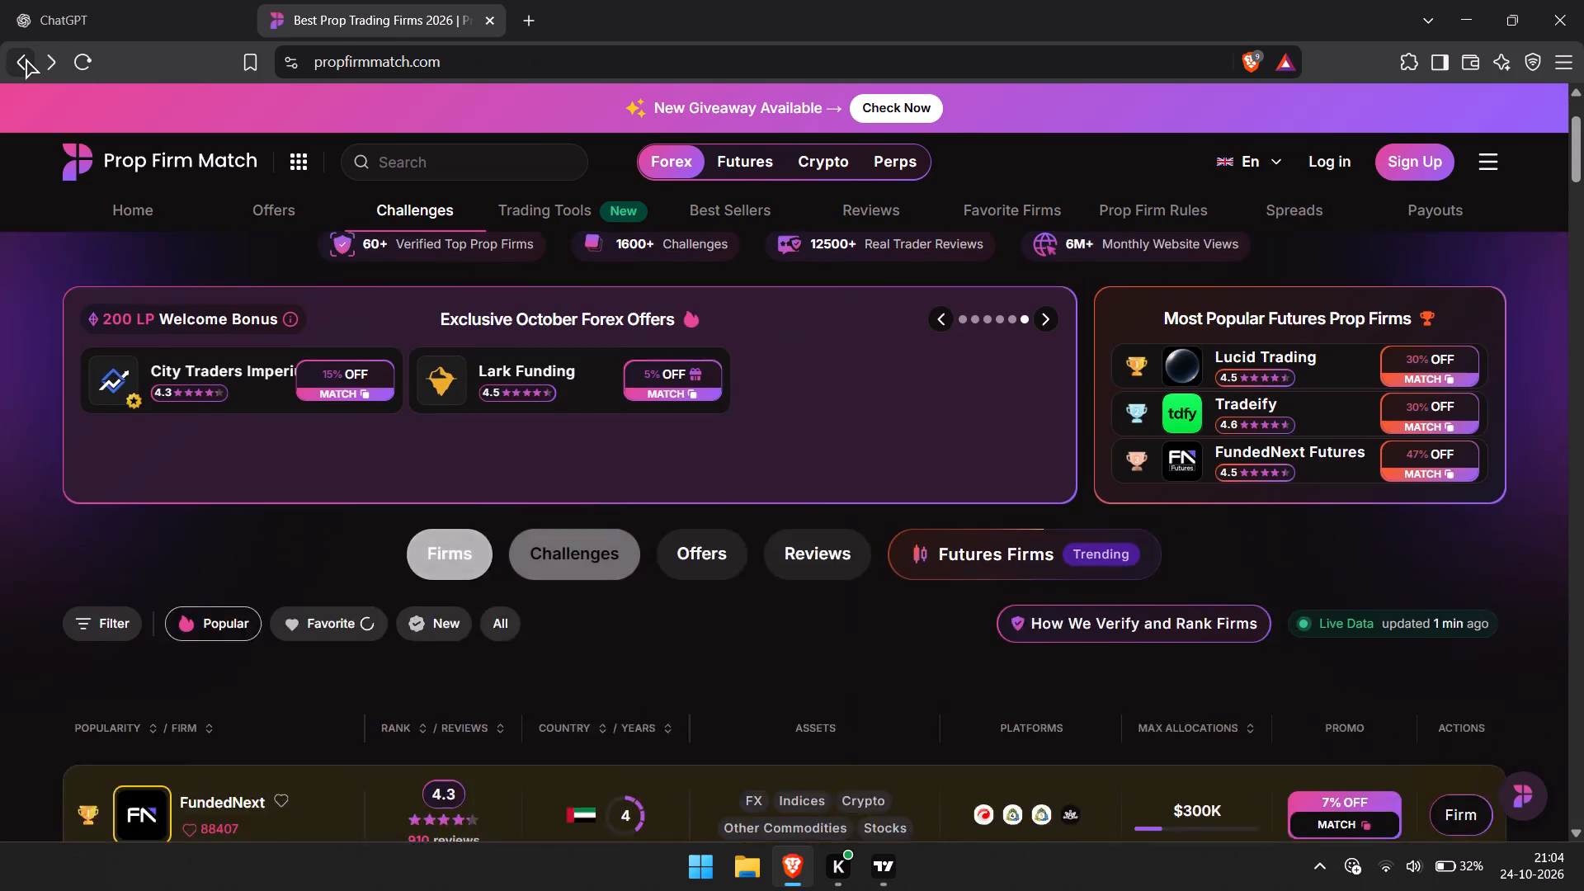
{"action": "left_click", "coordinate": [26, 59]}
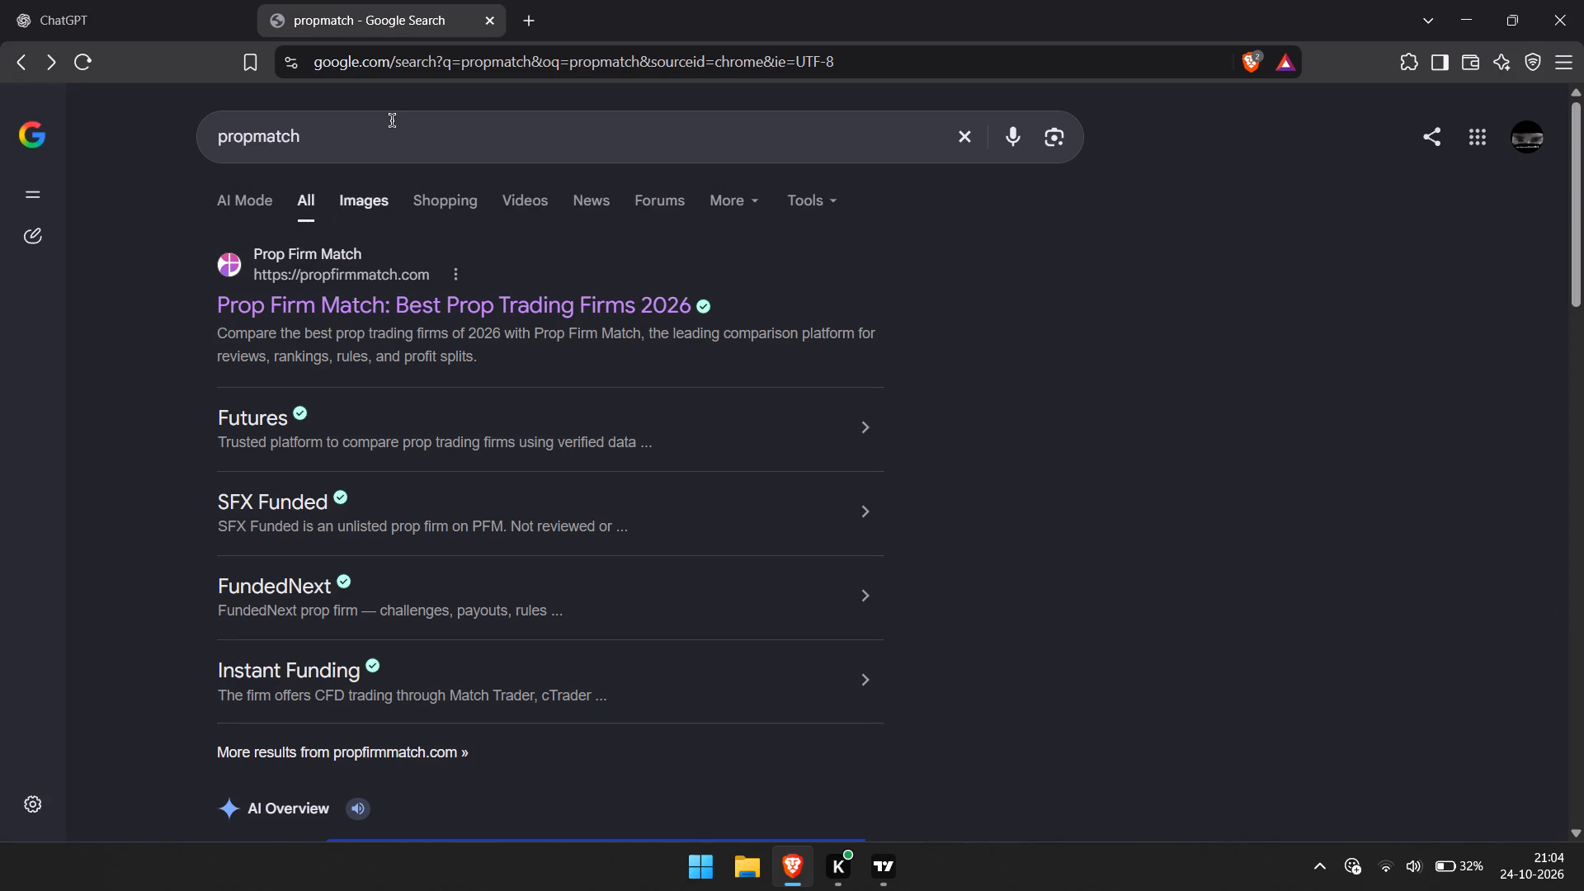
{"action": "left_click", "coordinate": [392, 120]}
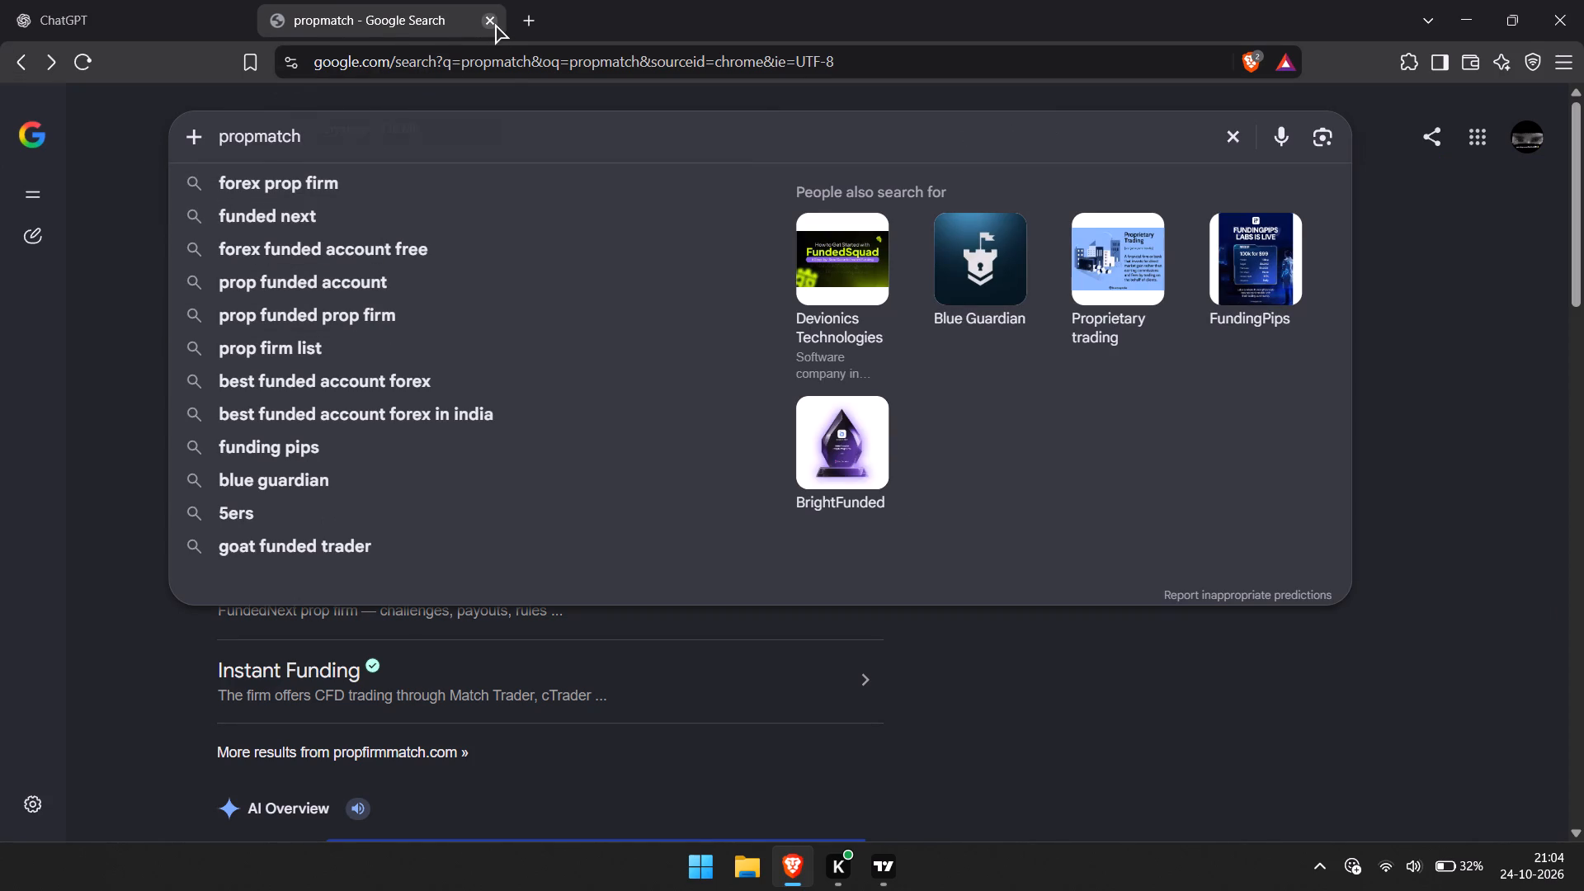
Replace the "propmatch" results tab with a new one and begin a web search for "xauu".
{"action": "left_click", "coordinate": [521, 21]}
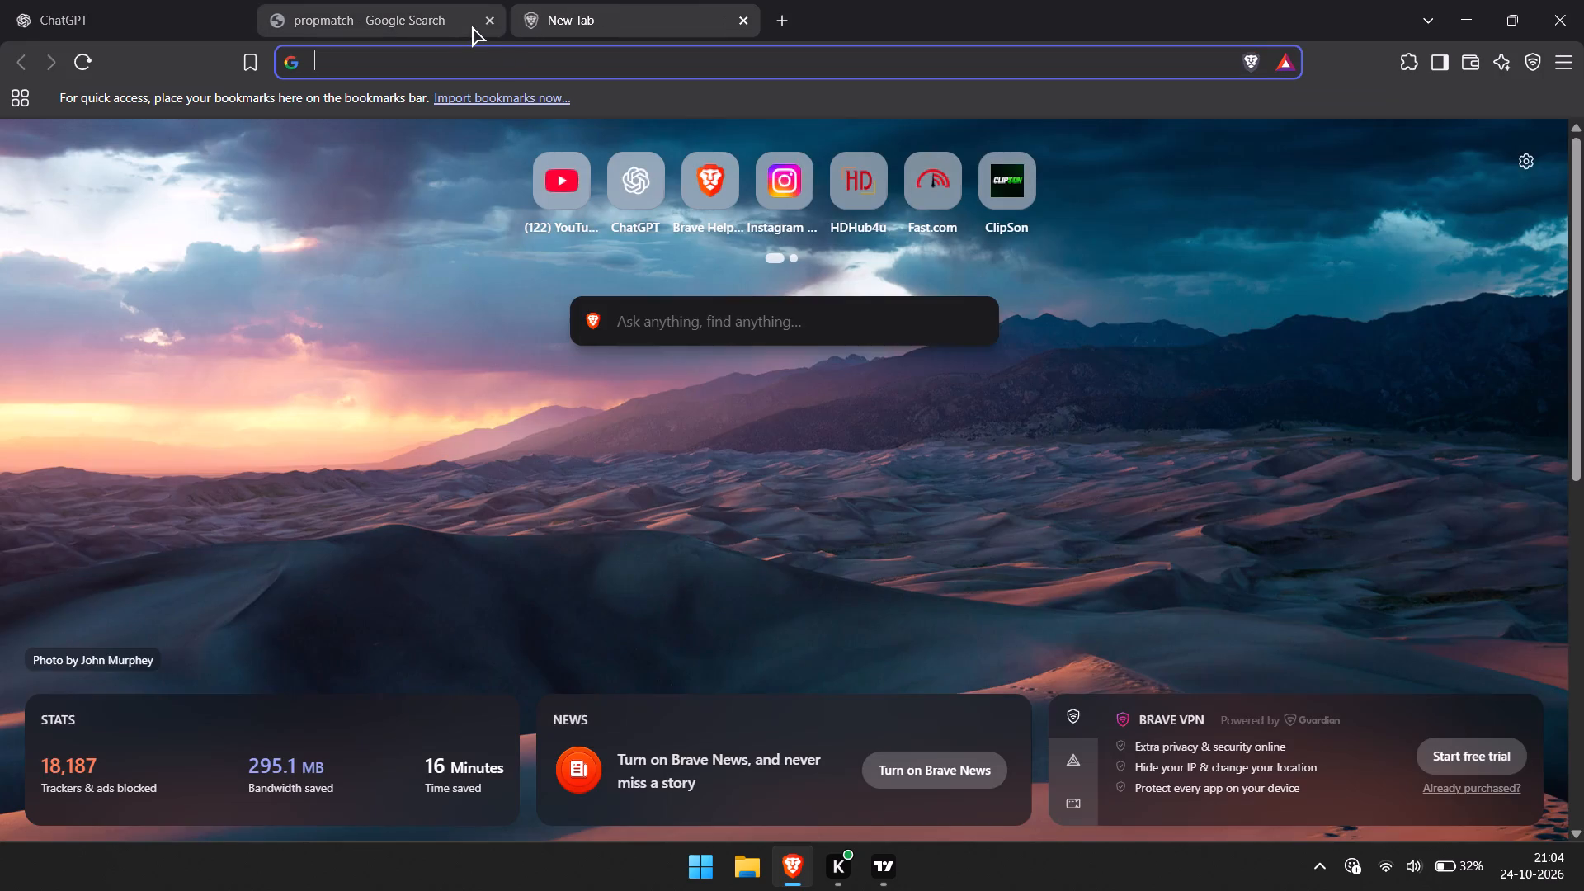
{"action": "left_click", "coordinate": [491, 20]}
{"action": "left_click", "coordinate": [498, 55]}
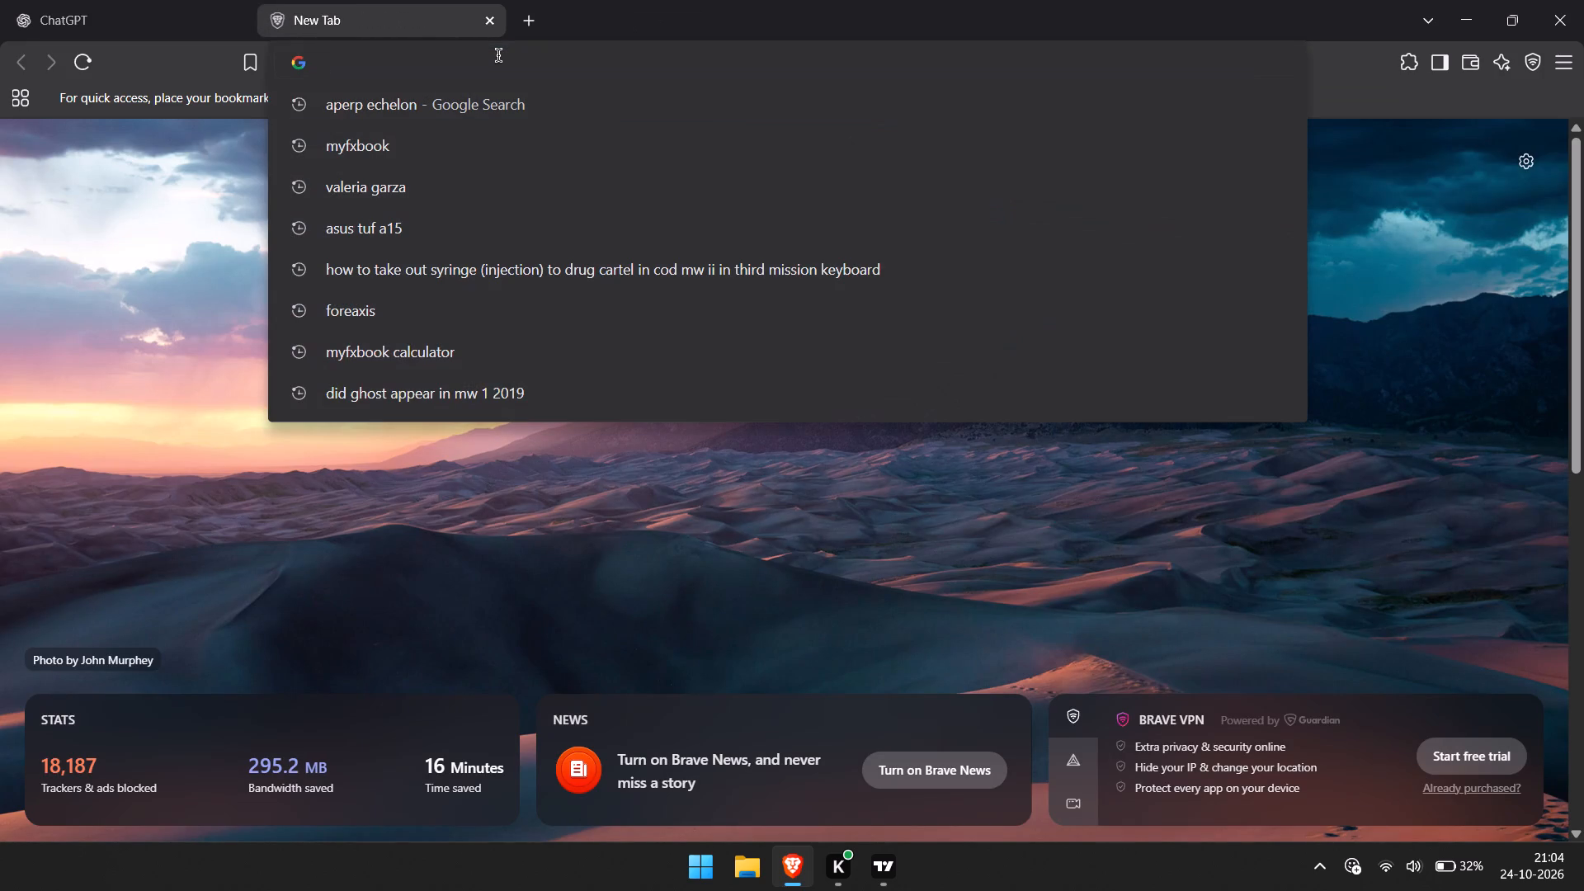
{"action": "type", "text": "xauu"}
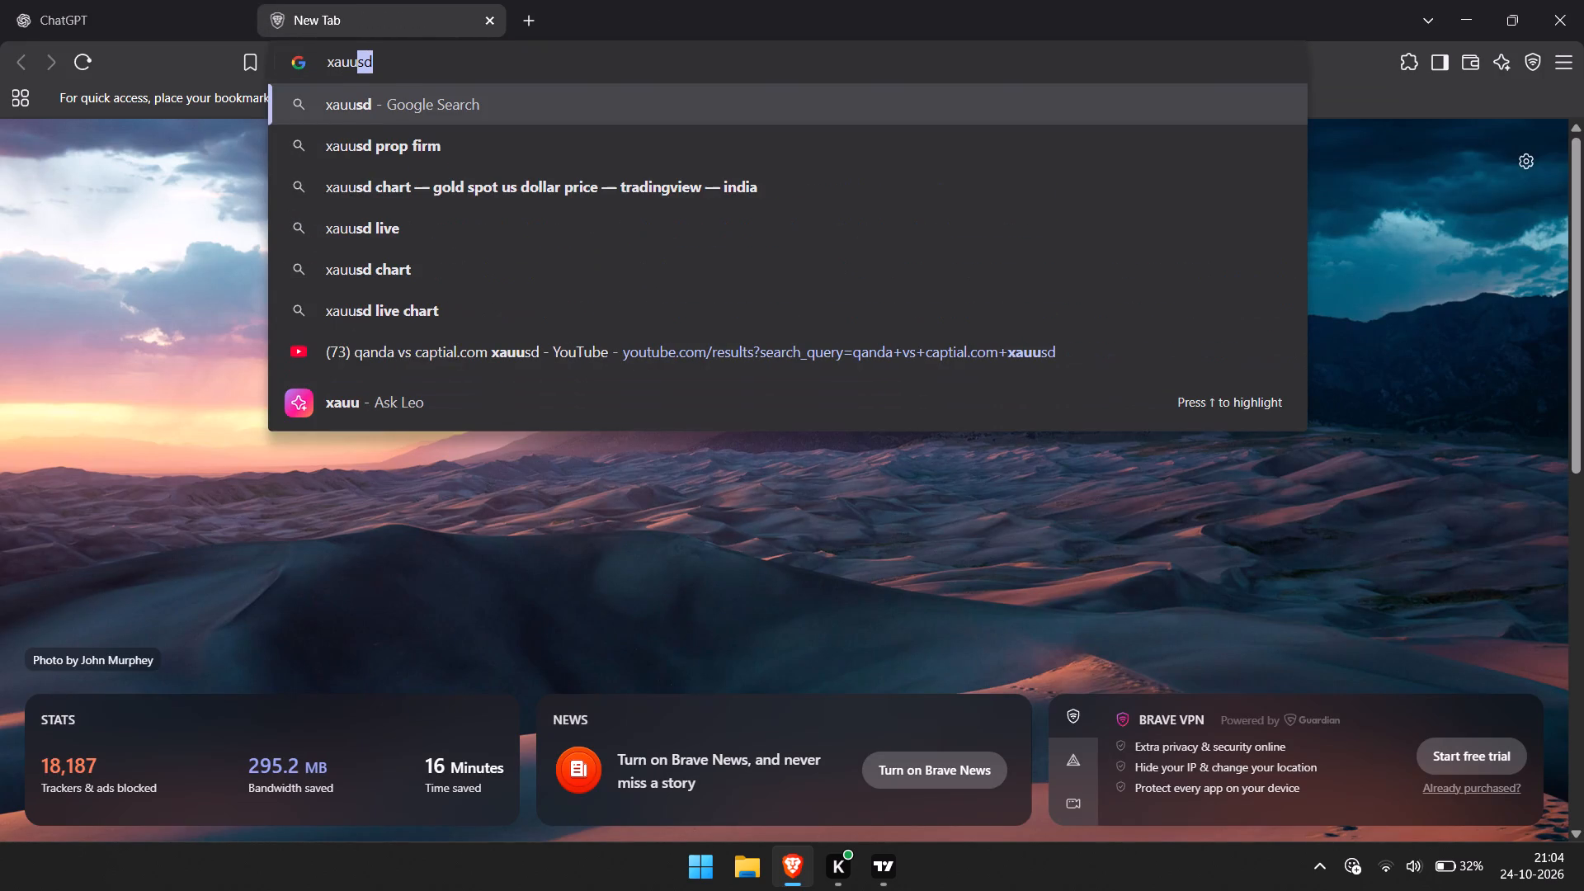
Complete the query as "xauusd bias for monday 26-10=2026" and run the web search.
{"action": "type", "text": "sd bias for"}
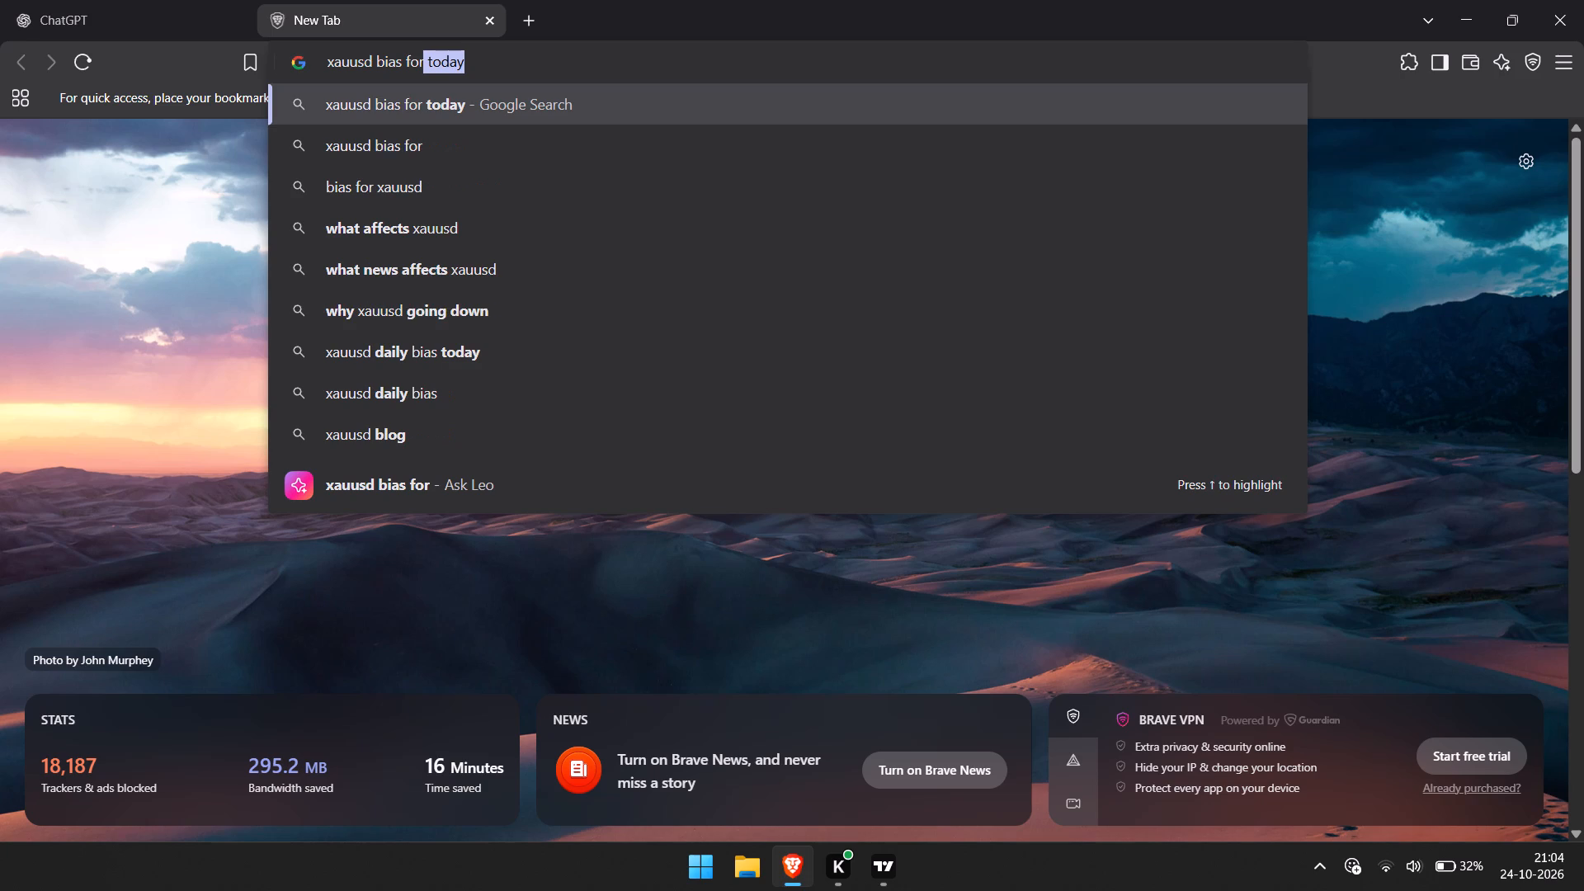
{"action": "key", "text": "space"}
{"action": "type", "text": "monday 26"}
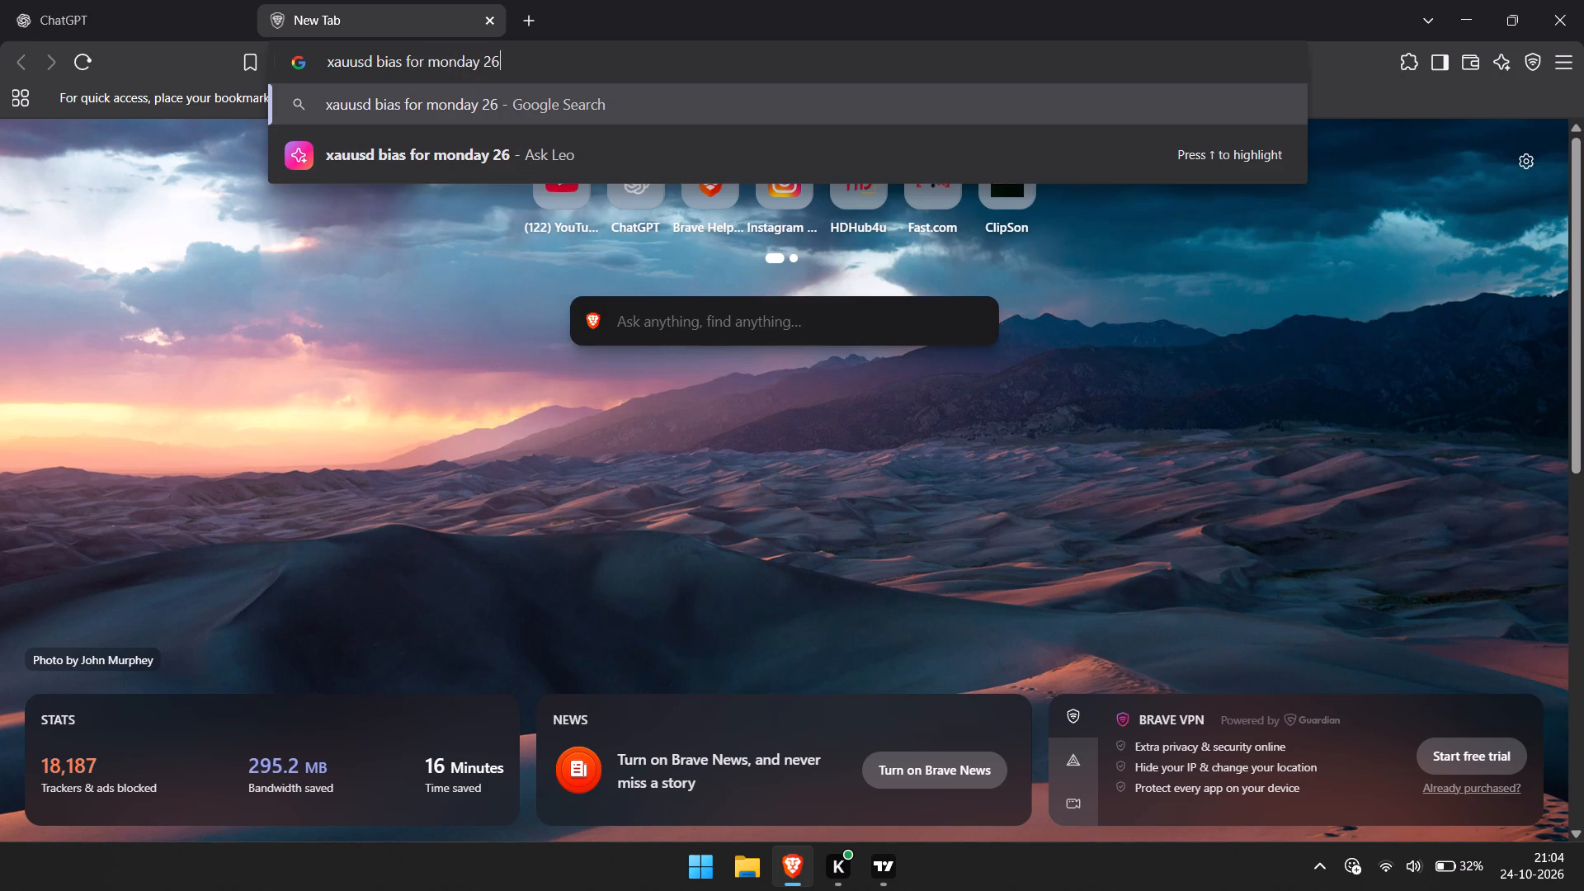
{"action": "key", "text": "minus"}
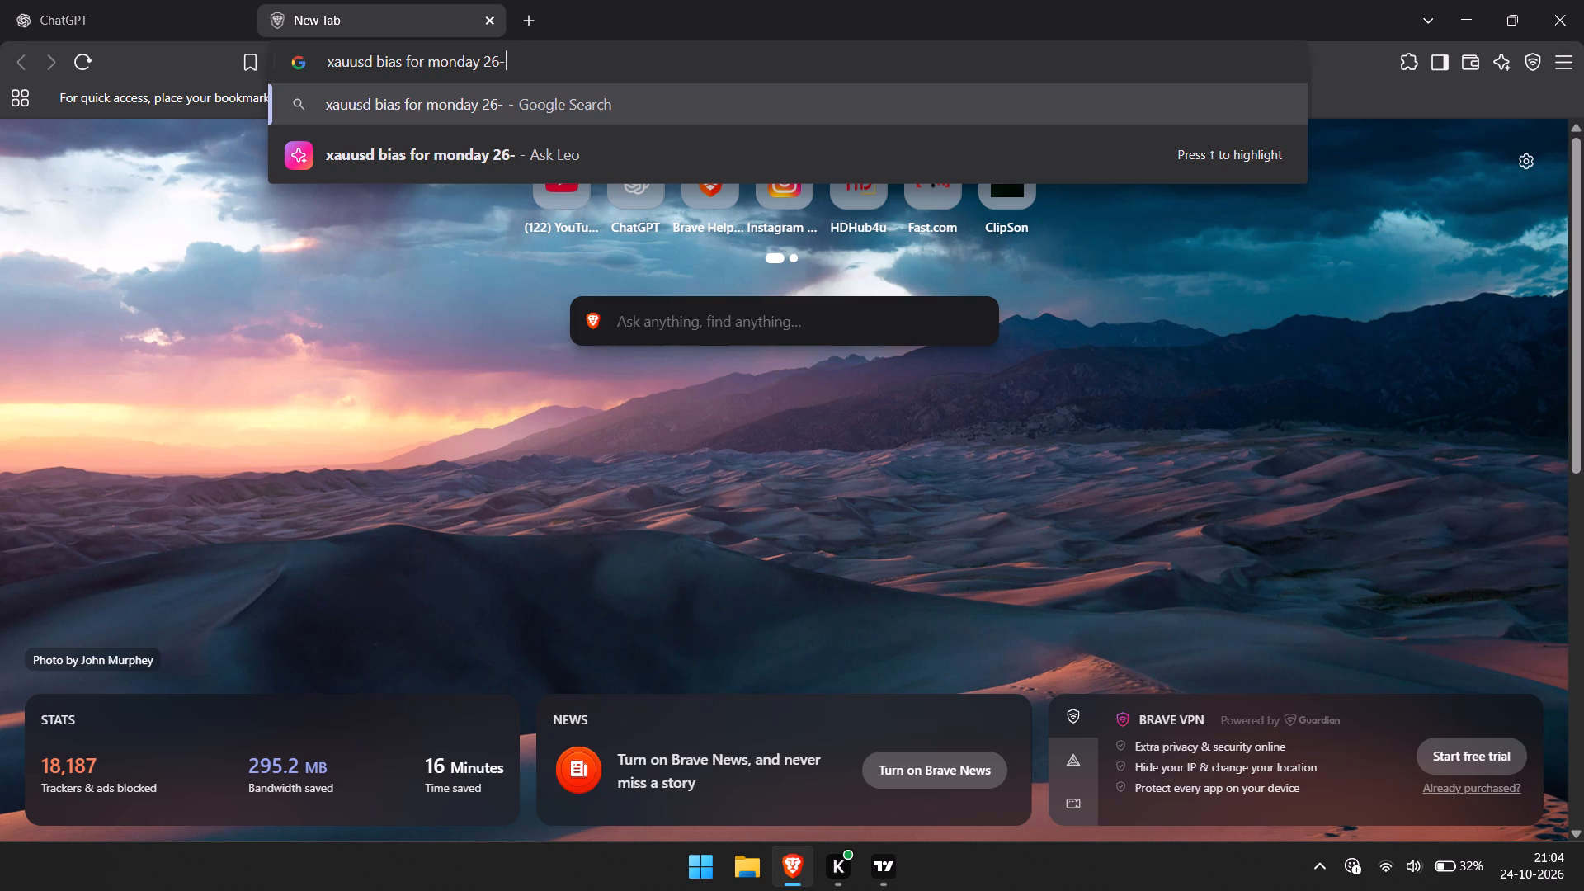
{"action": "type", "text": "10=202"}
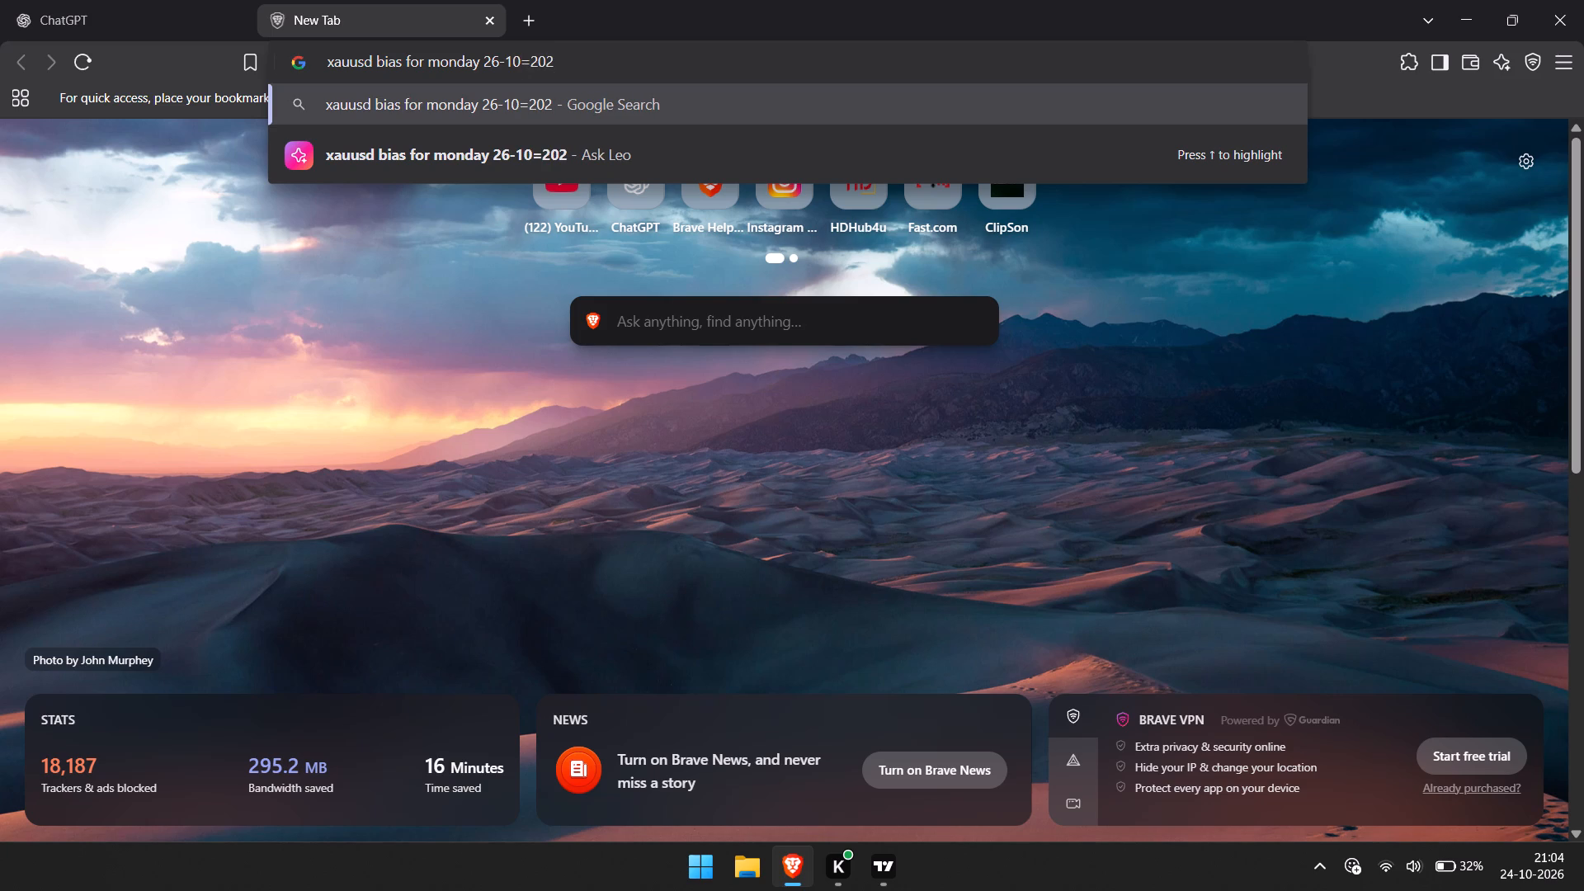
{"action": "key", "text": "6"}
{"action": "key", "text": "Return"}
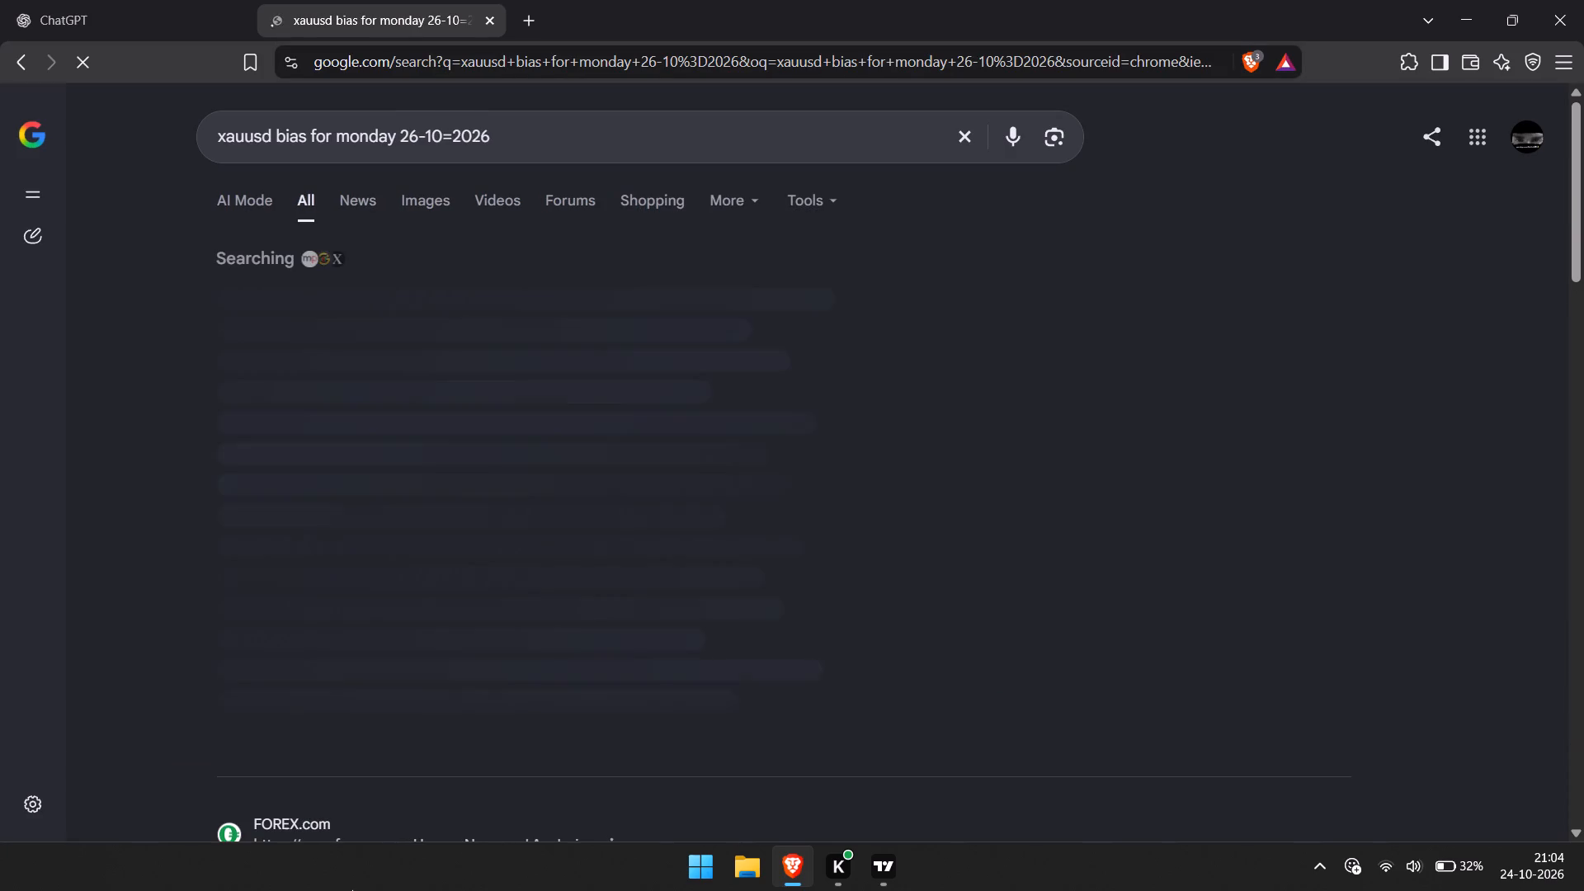
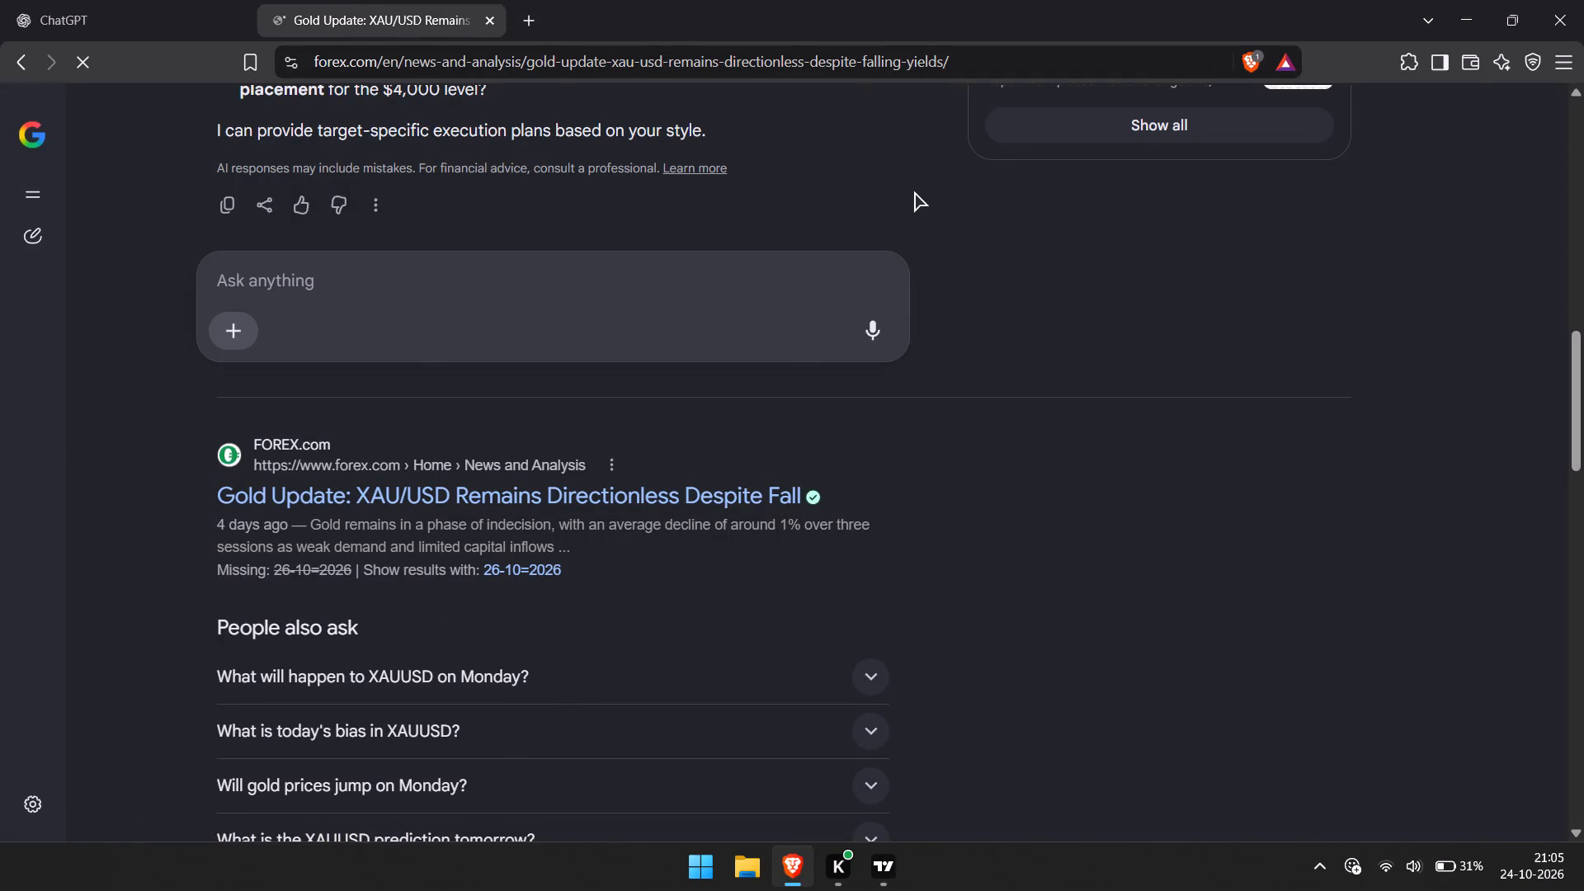
Skim the FOREX.com Gold Update article on XAU/USD remaining directionless despite falling yields.
{"action": "scroll", "coordinate": [811, 415], "scroll_direction": "up", "scroll_amount": 1}
{"action": "scroll", "coordinate": [795, 563], "scroll_direction": "down", "scroll_amount": 3}
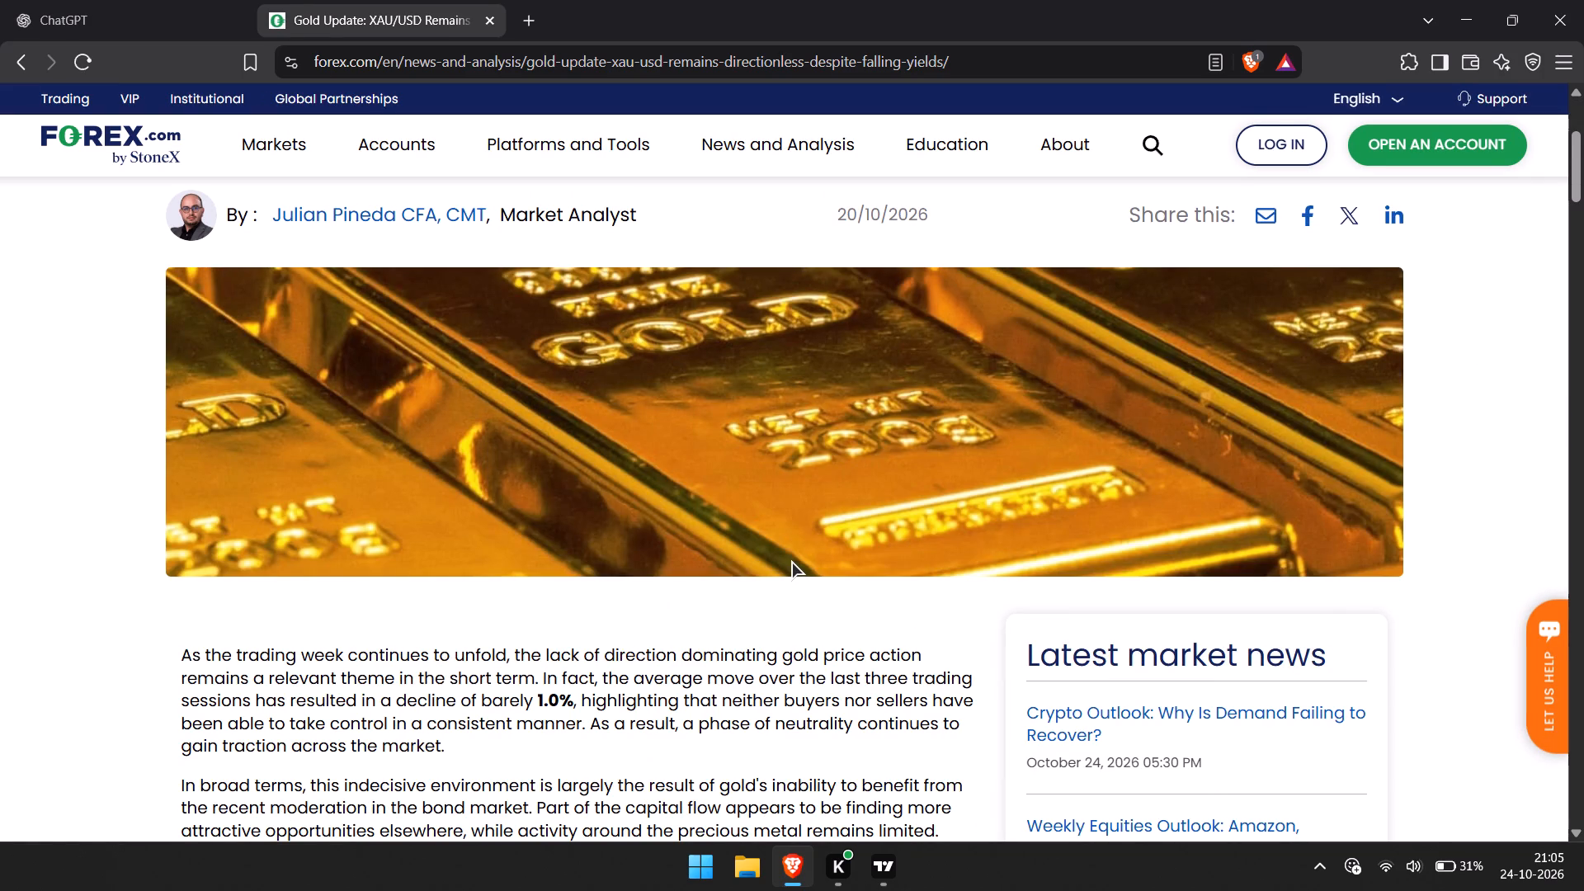
Open the Forex Factory website in a new tab and look over the trading sessions and forum threads on its home page.
{"action": "left_click", "coordinate": [528, 21]}
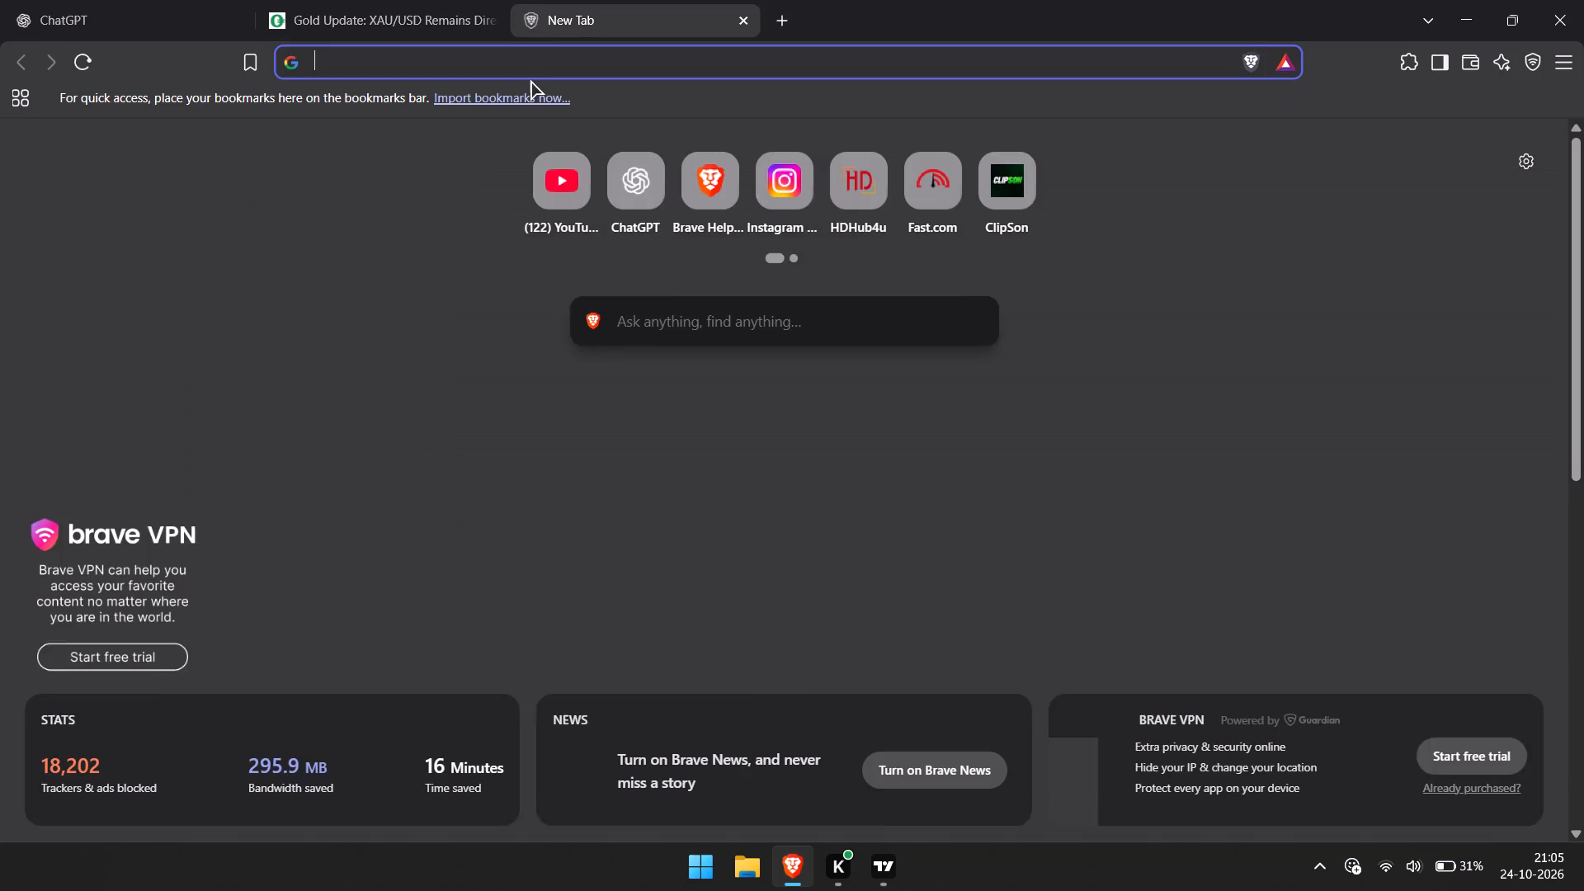
{"action": "left_click", "coordinate": [544, 72]}
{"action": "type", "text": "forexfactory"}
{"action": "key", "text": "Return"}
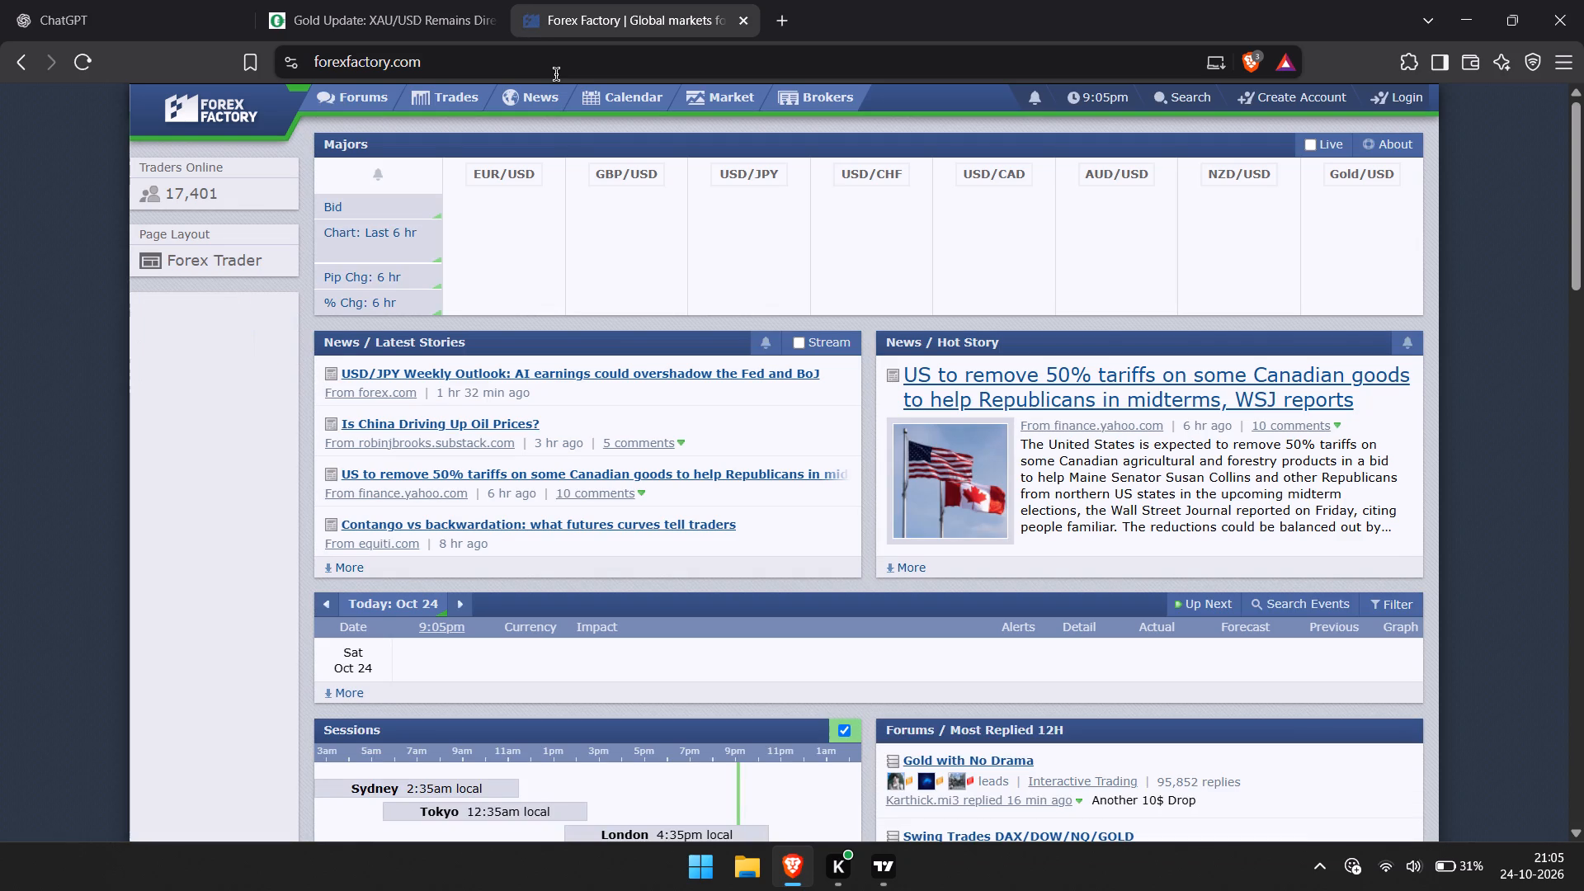
{"action": "scroll", "coordinate": [716, 298], "scroll_direction": "down", "scroll_amount": 6}
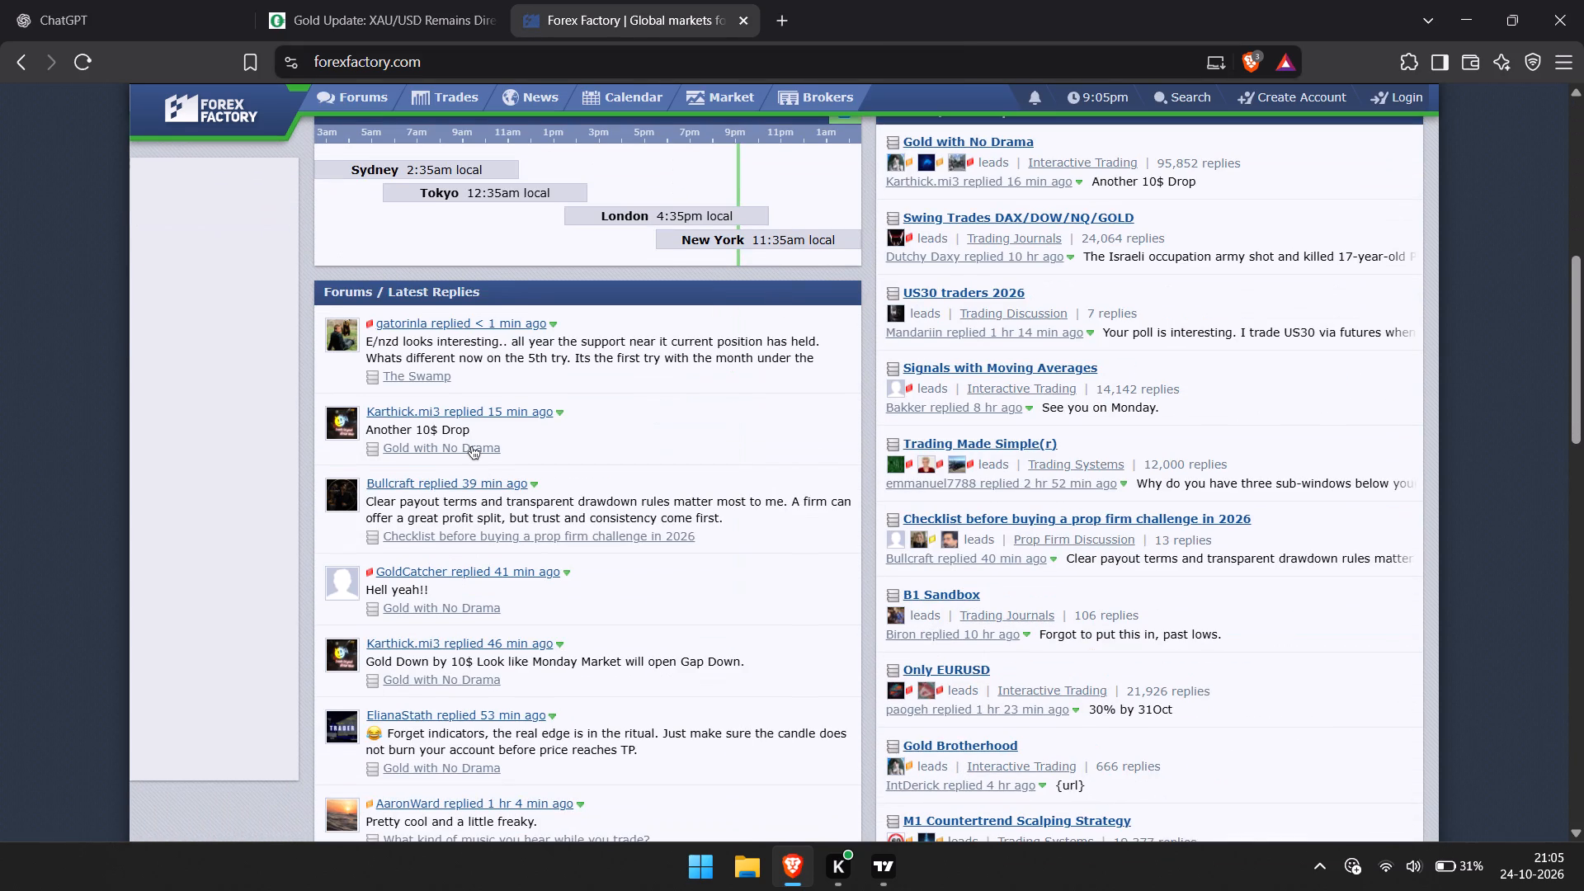
Advance the Forex Factory economic calendar day by day from Oct 24 to Oct 27, 2026, and examine the scheduled events.
{"action": "scroll", "coordinate": [589, 423], "scroll_direction": "up", "scroll_amount": 5}
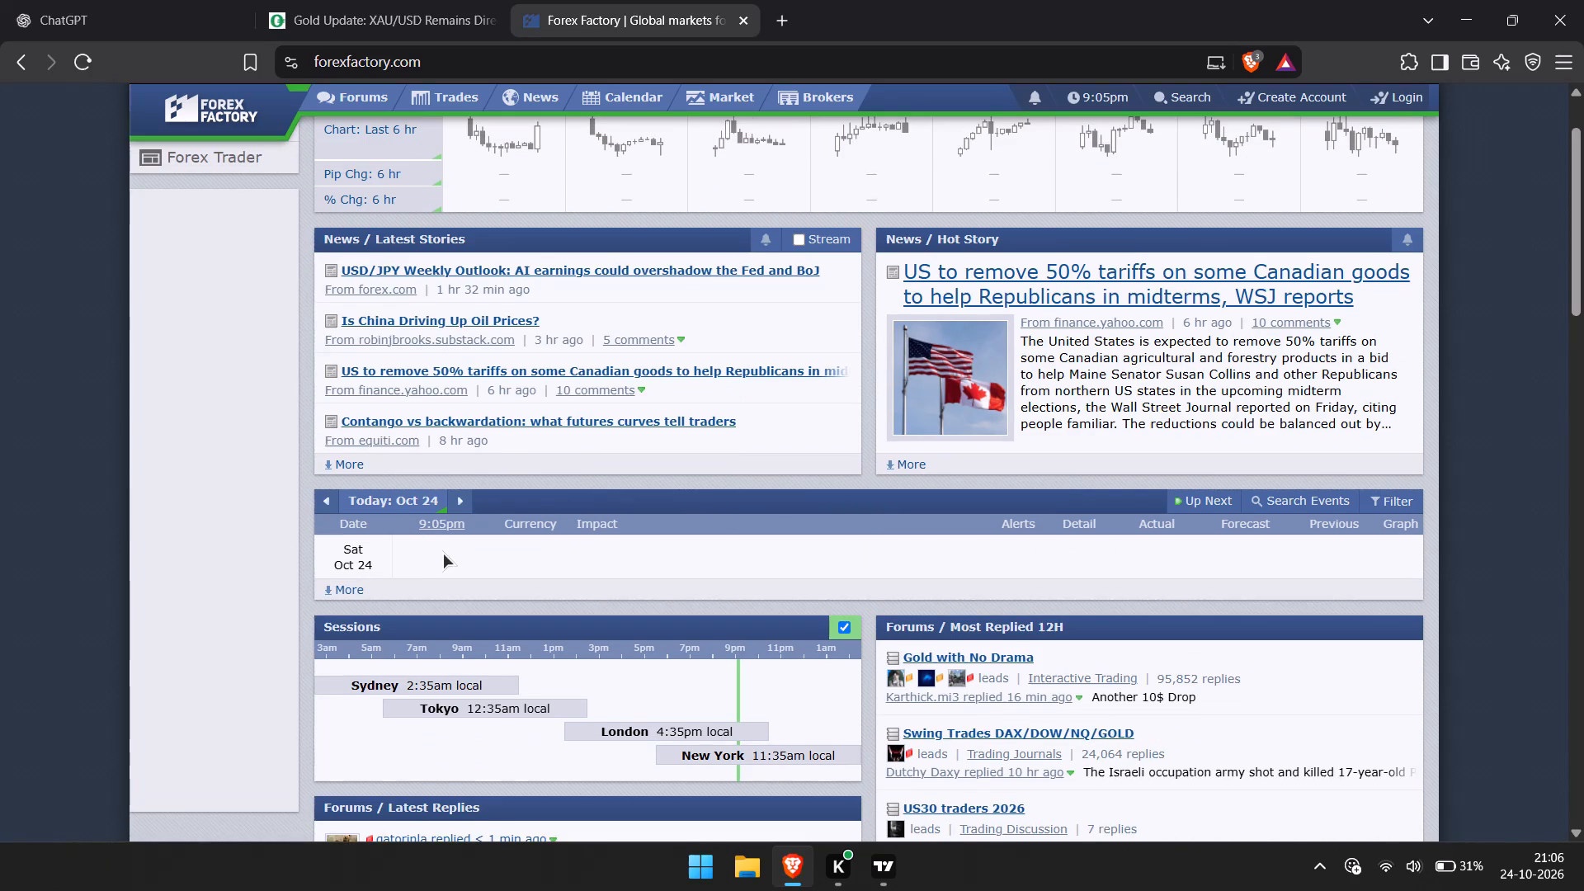
{"action": "left_click", "coordinate": [460, 500]}
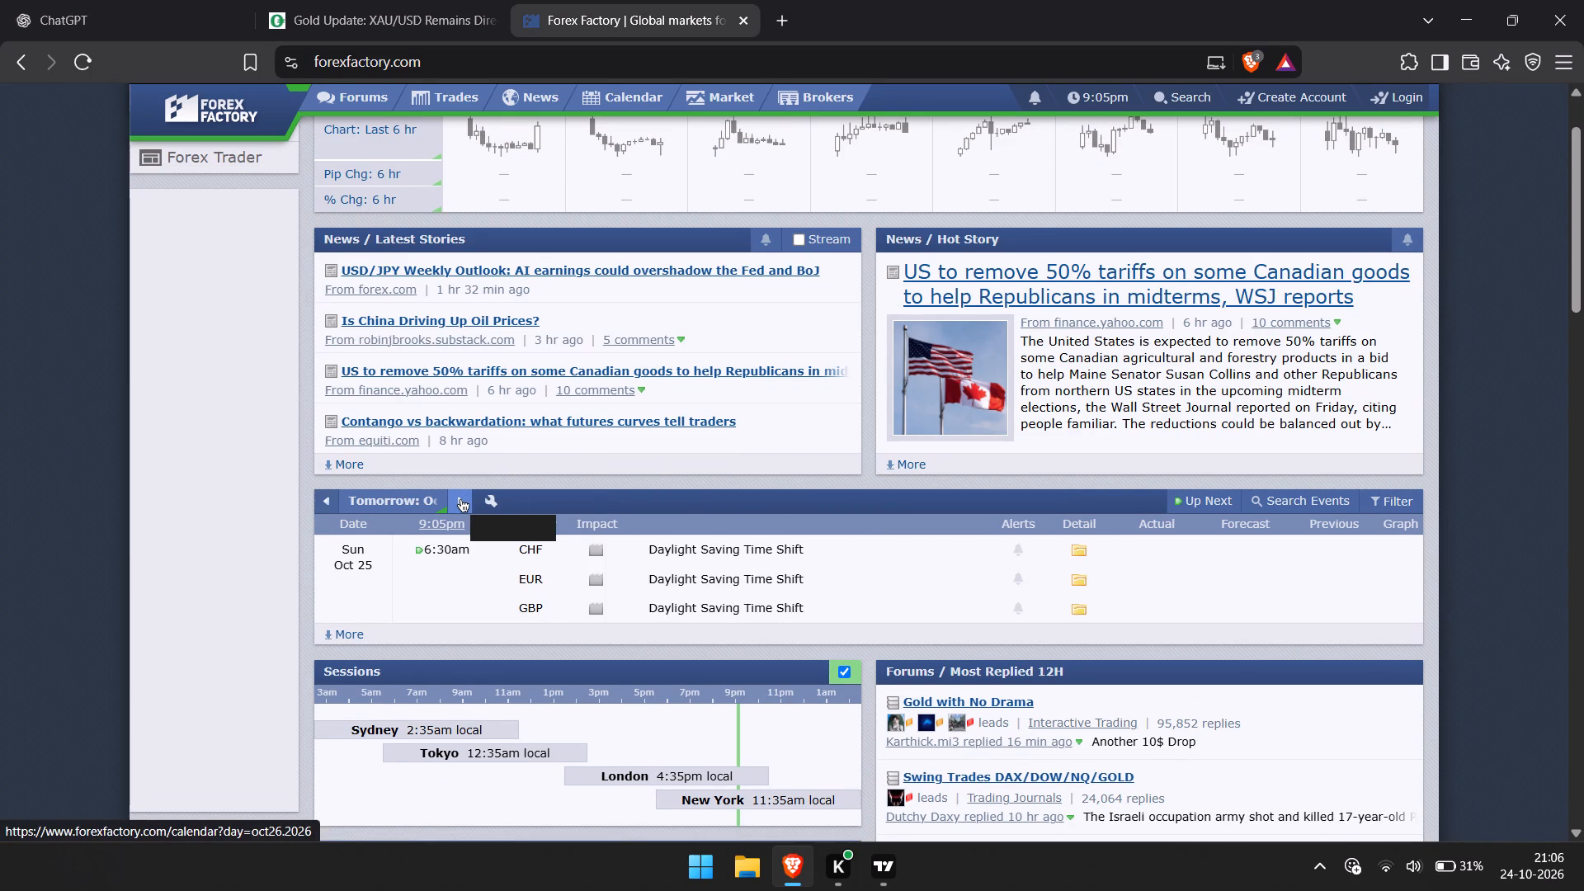
{"action": "left_click", "coordinate": [460, 500]}
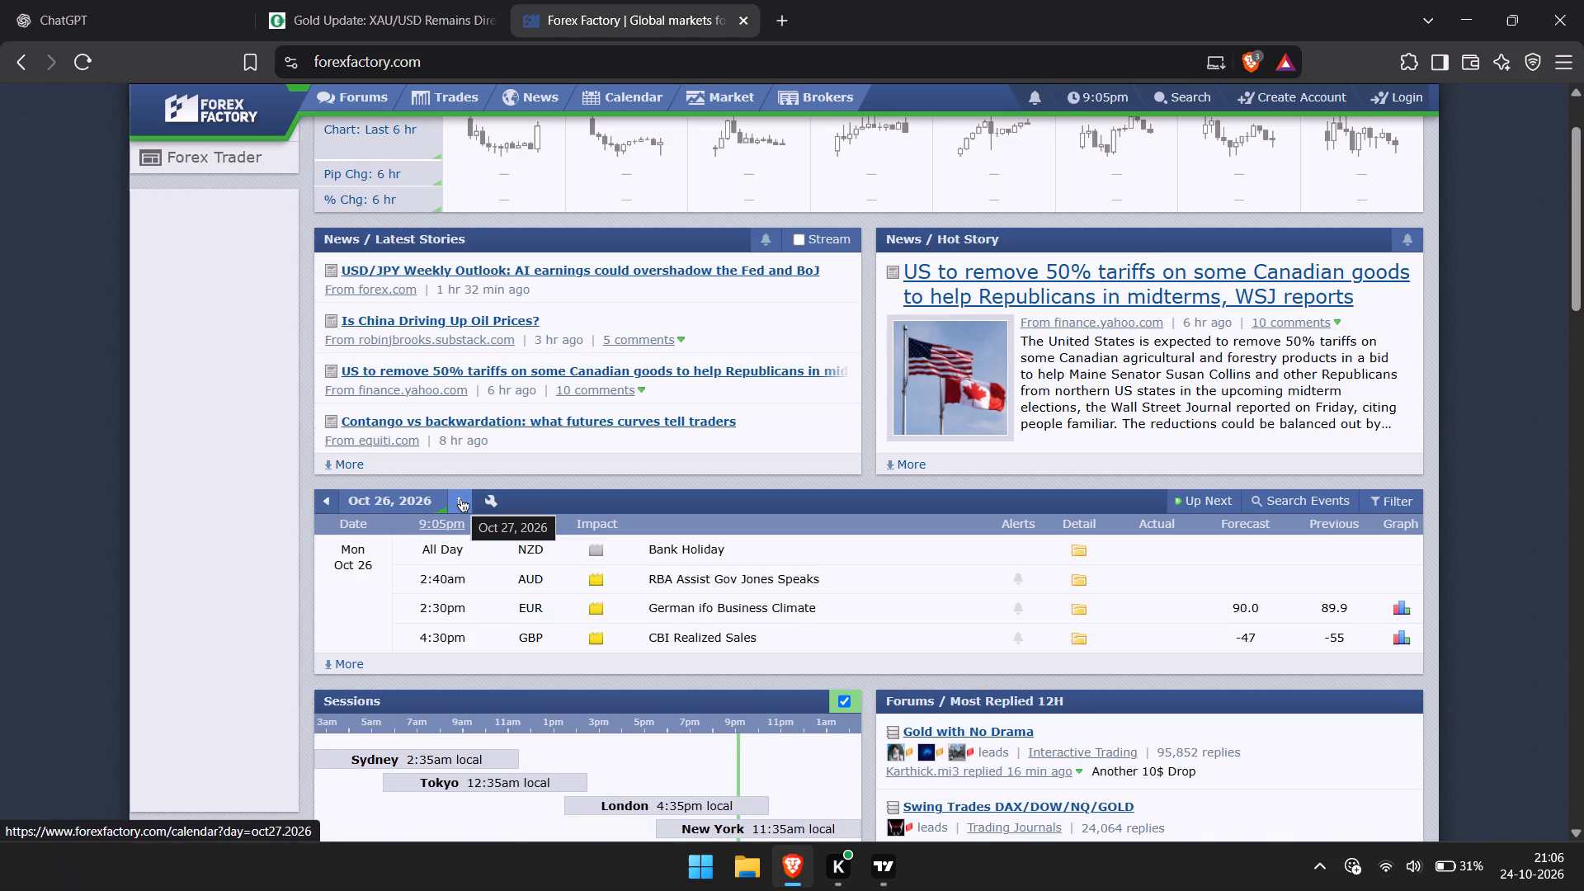
{"action": "left_click", "coordinate": [460, 500]}
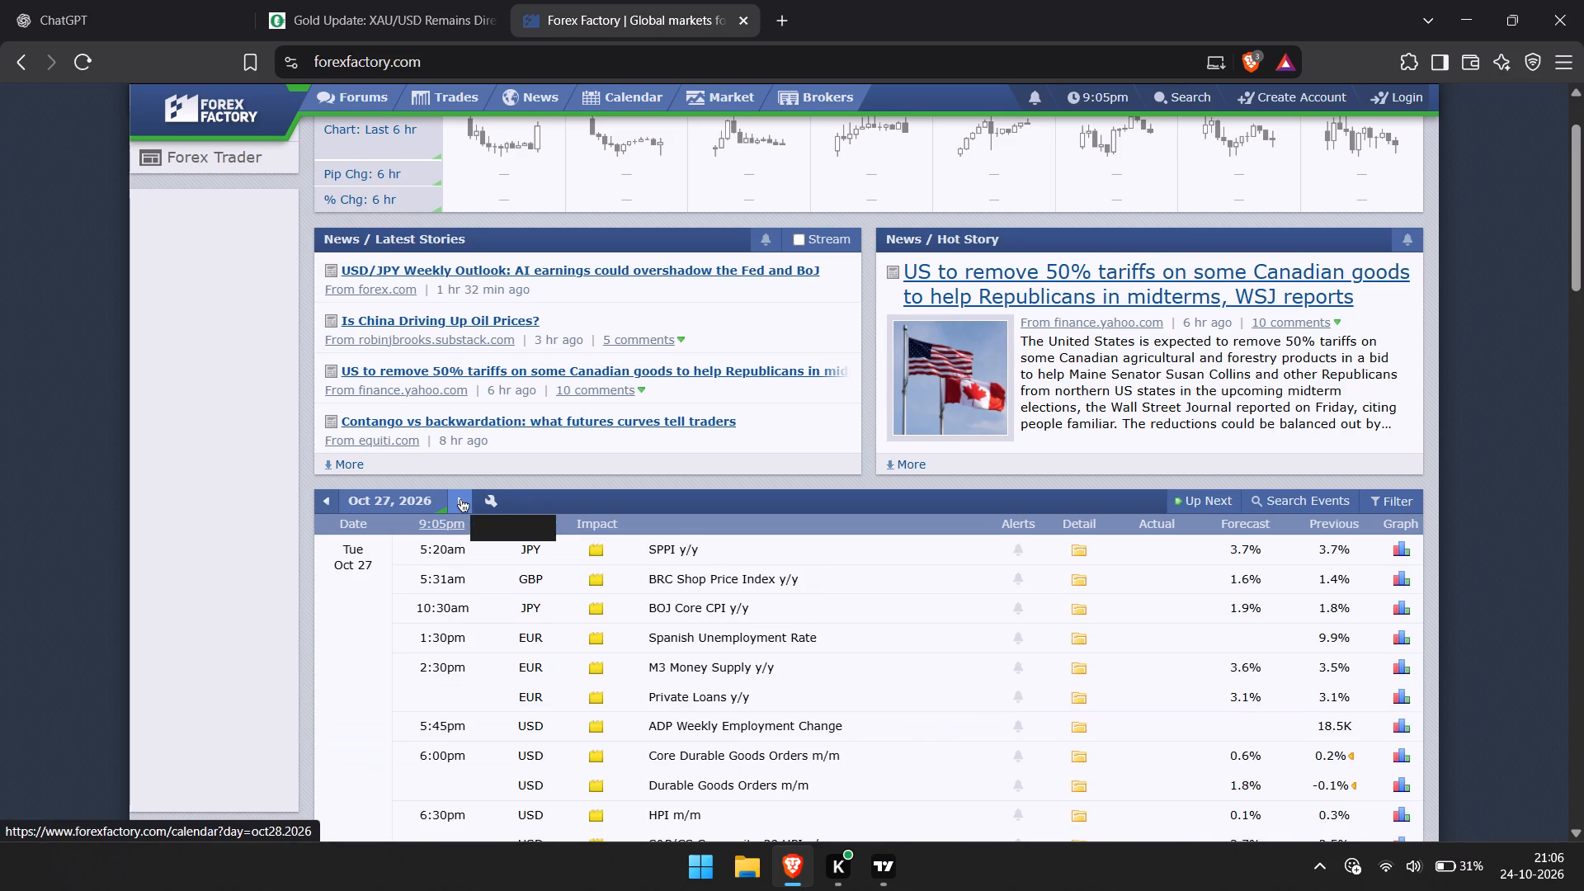
{"action": "scroll", "coordinate": [515, 615], "scroll_direction": "down", "scroll_amount": 2}
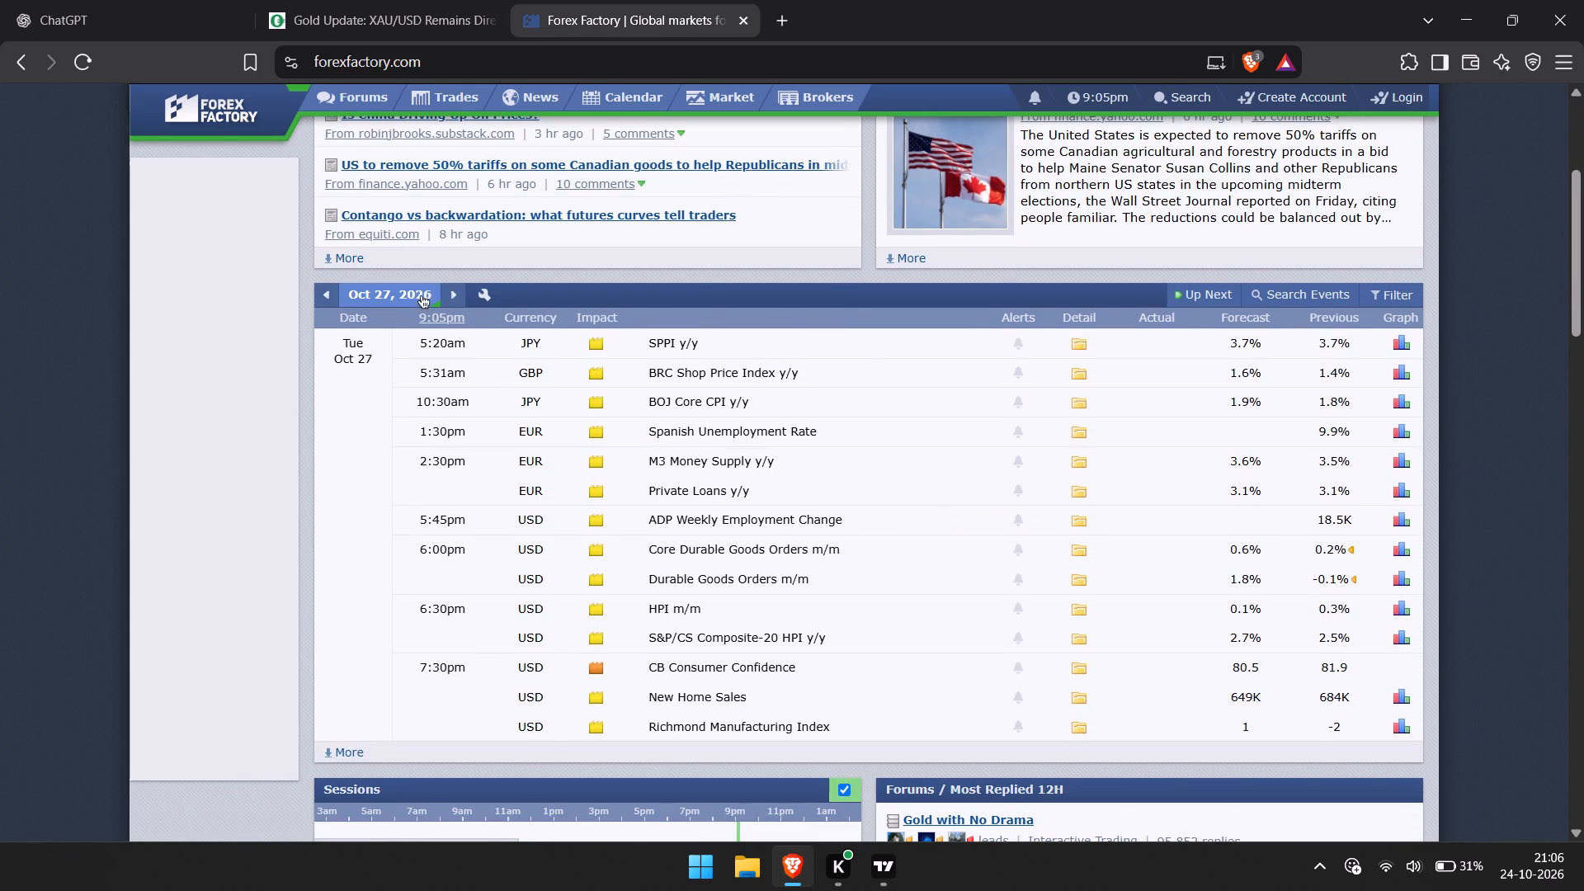
Show the Oct 28, 2026 events in the Forex Factory calendar and examine their times, currencies, impact levels and forecasts.
{"action": "left_click", "coordinate": [445, 292]}
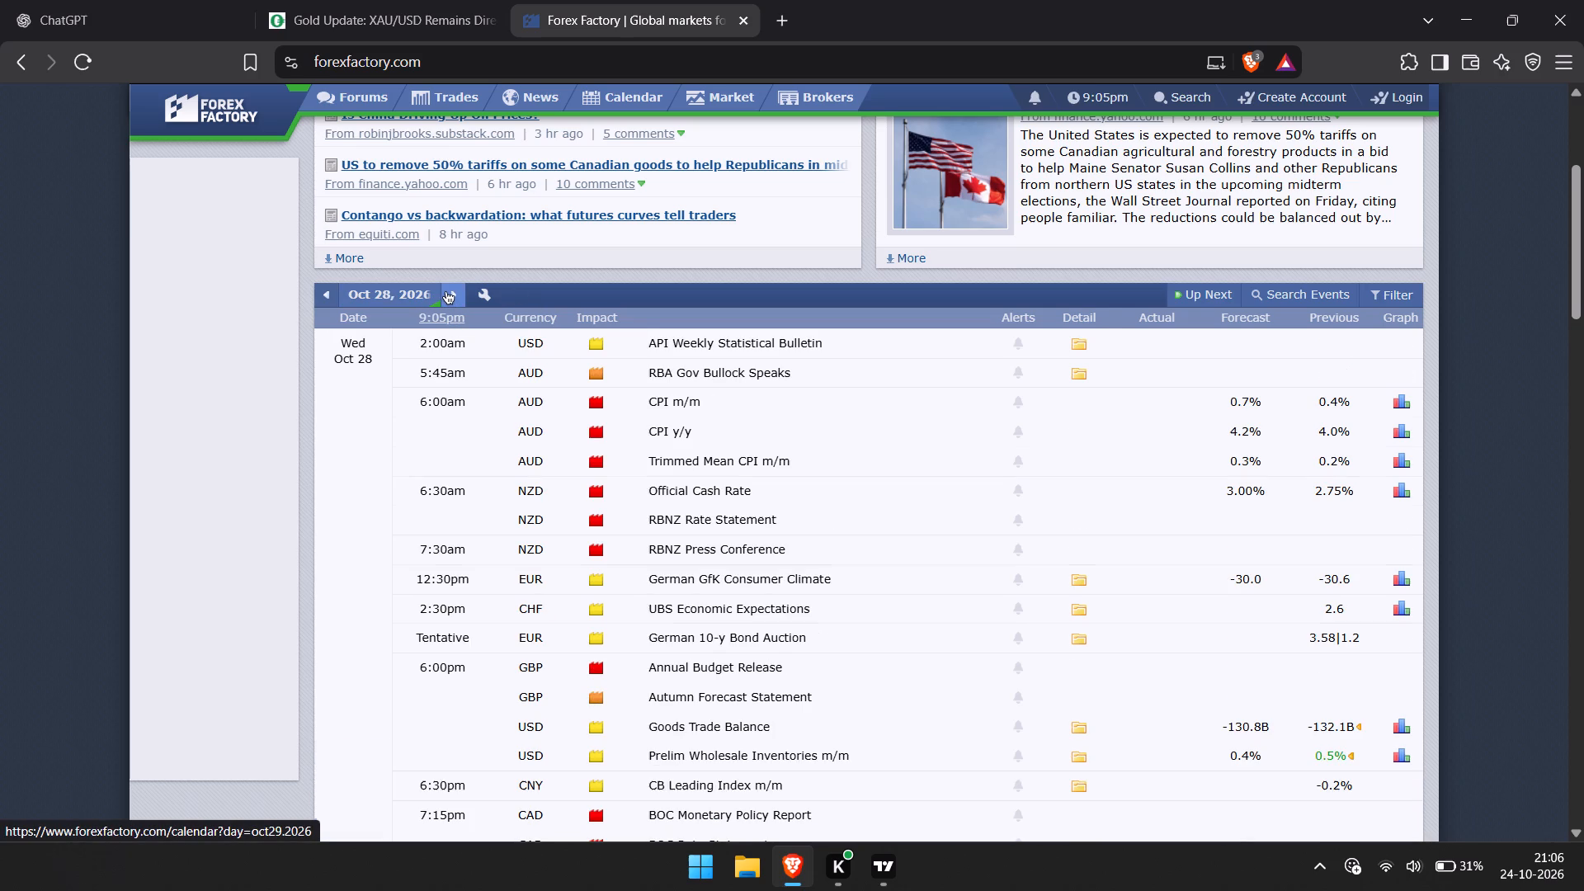
{"action": "scroll", "coordinate": [506, 414], "scroll_direction": "down", "scroll_amount": 1}
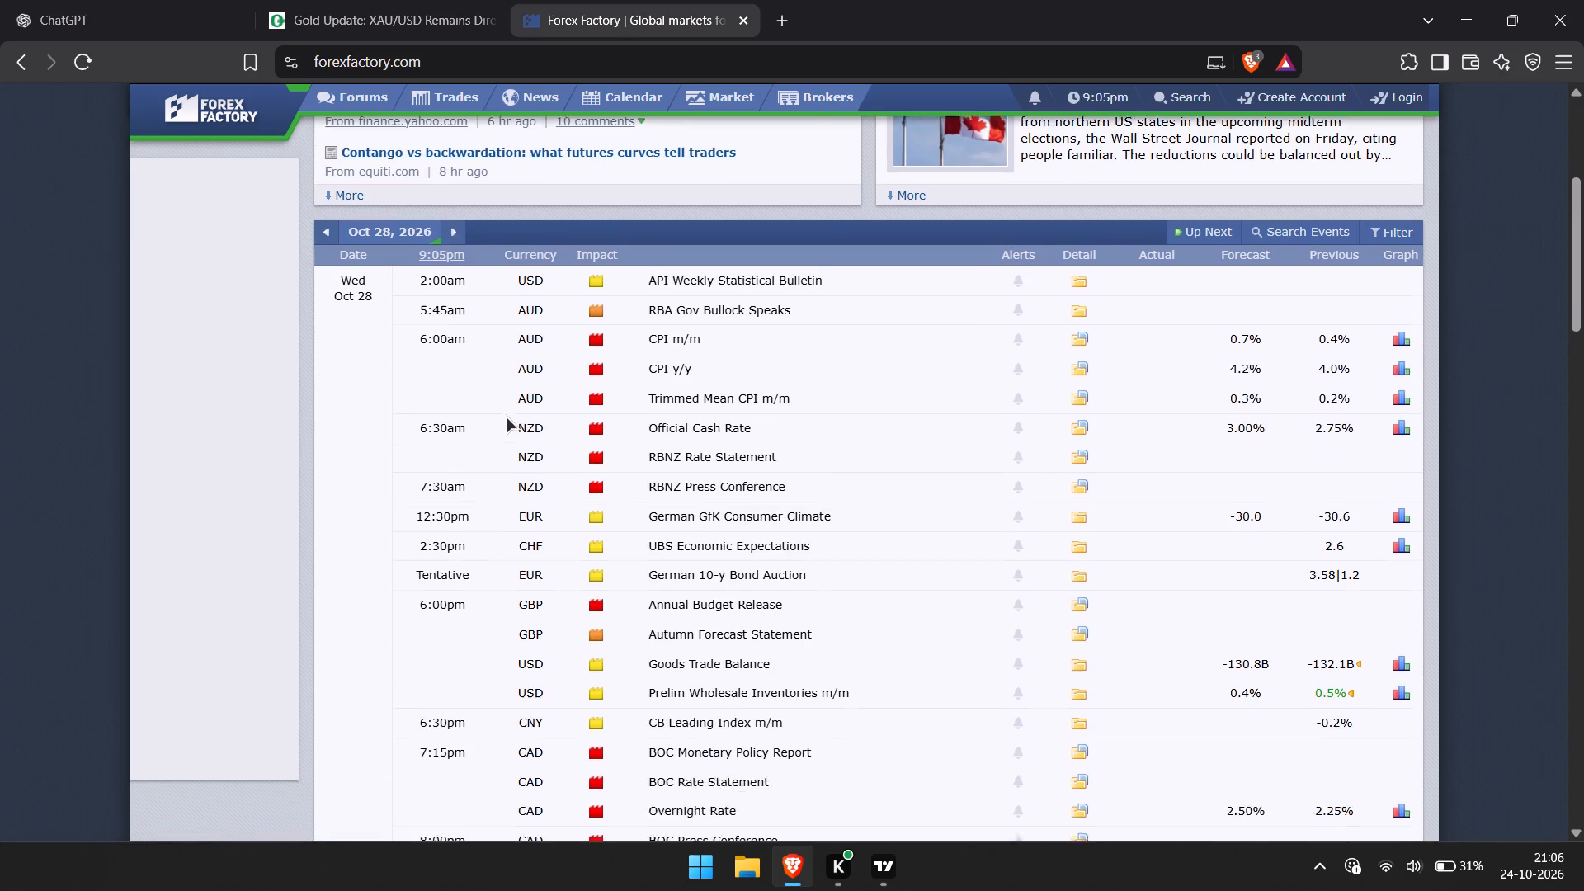
{"action": "scroll", "coordinate": [506, 415], "scroll_direction": "down", "scroll_amount": 1}
{"action": "scroll", "coordinate": [506, 416], "scroll_direction": "up", "scroll_amount": 2}
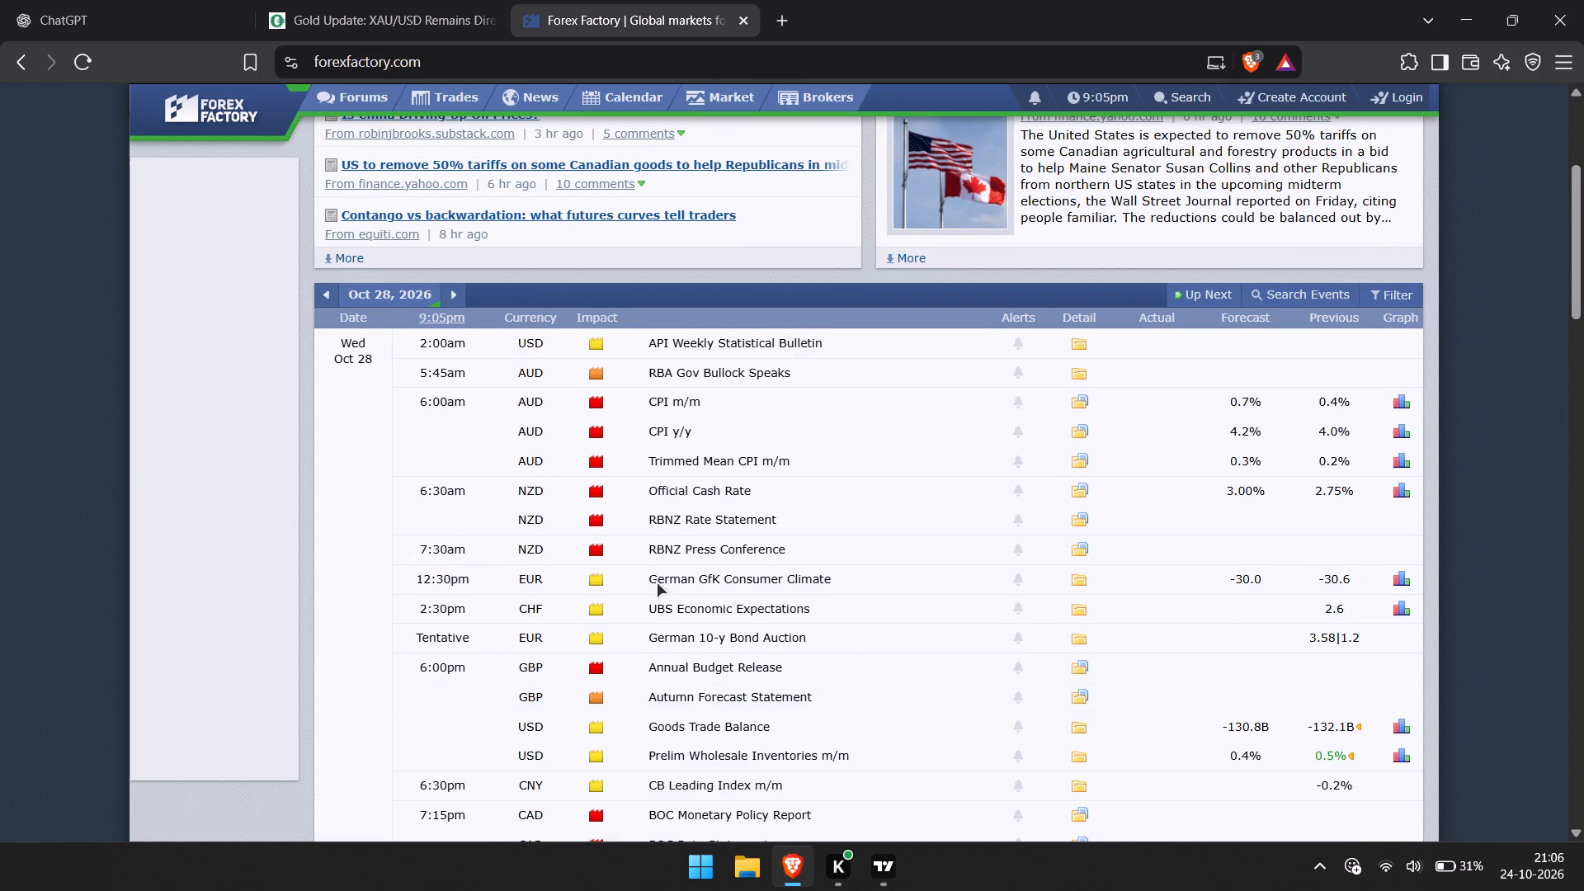
{"action": "scroll", "coordinate": [967, 594], "scroll_direction": "up", "scroll_amount": 1}
{"action": "scroll", "coordinate": [602, 647], "scroll_direction": "down", "scroll_amount": 6}
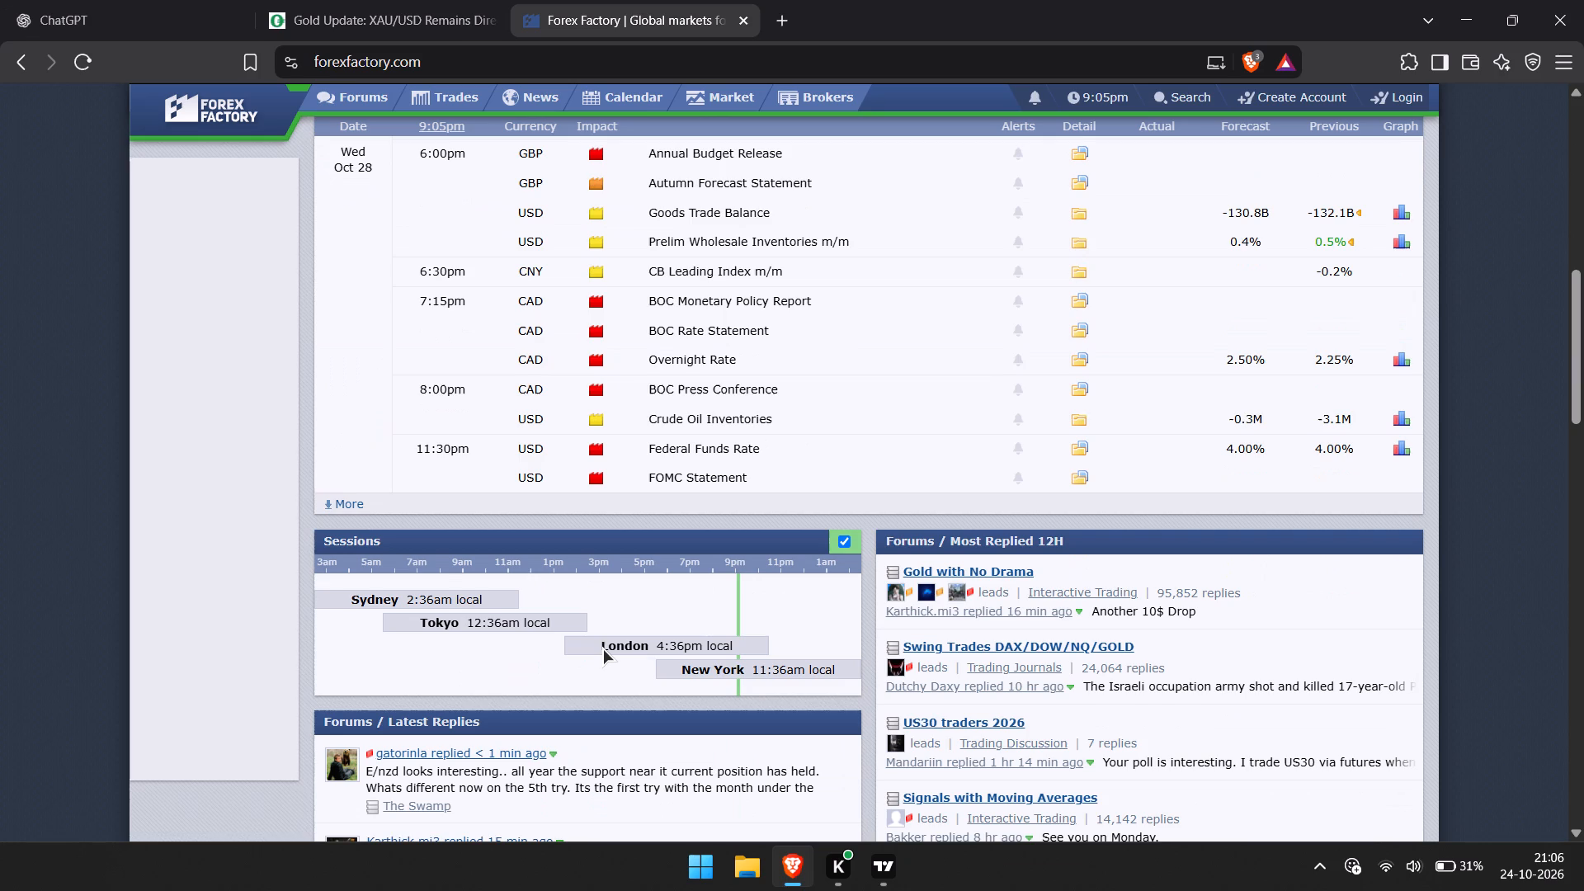
{"action": "scroll", "coordinate": [602, 647], "scroll_direction": "up", "scroll_amount": 3}
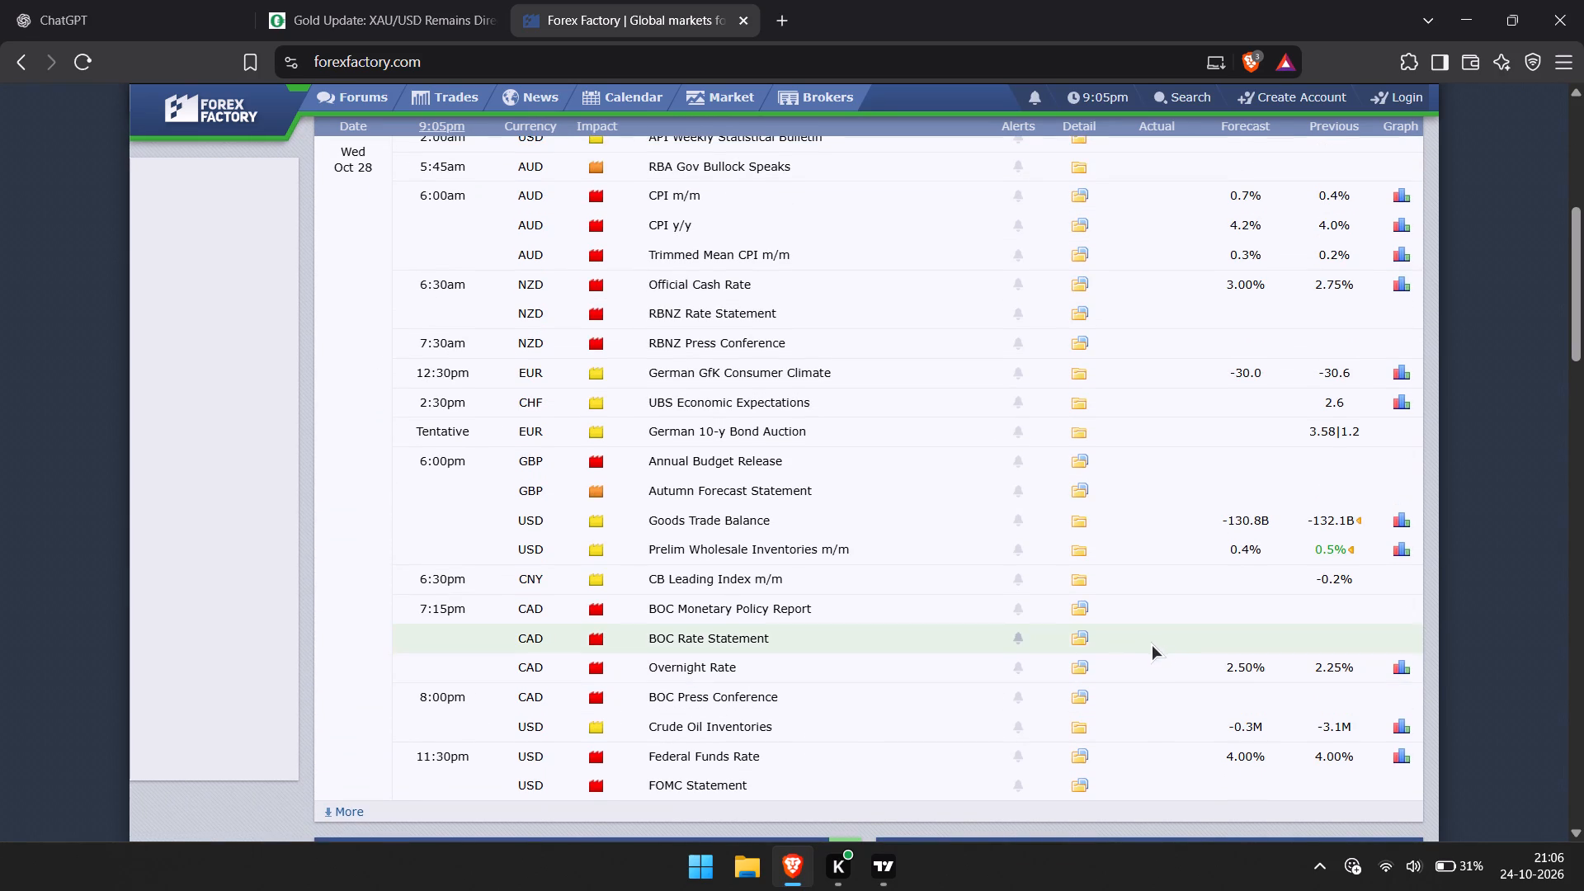
{"action": "scroll", "coordinate": [714, 204], "scroll_direction": "up", "scroll_amount": 1}
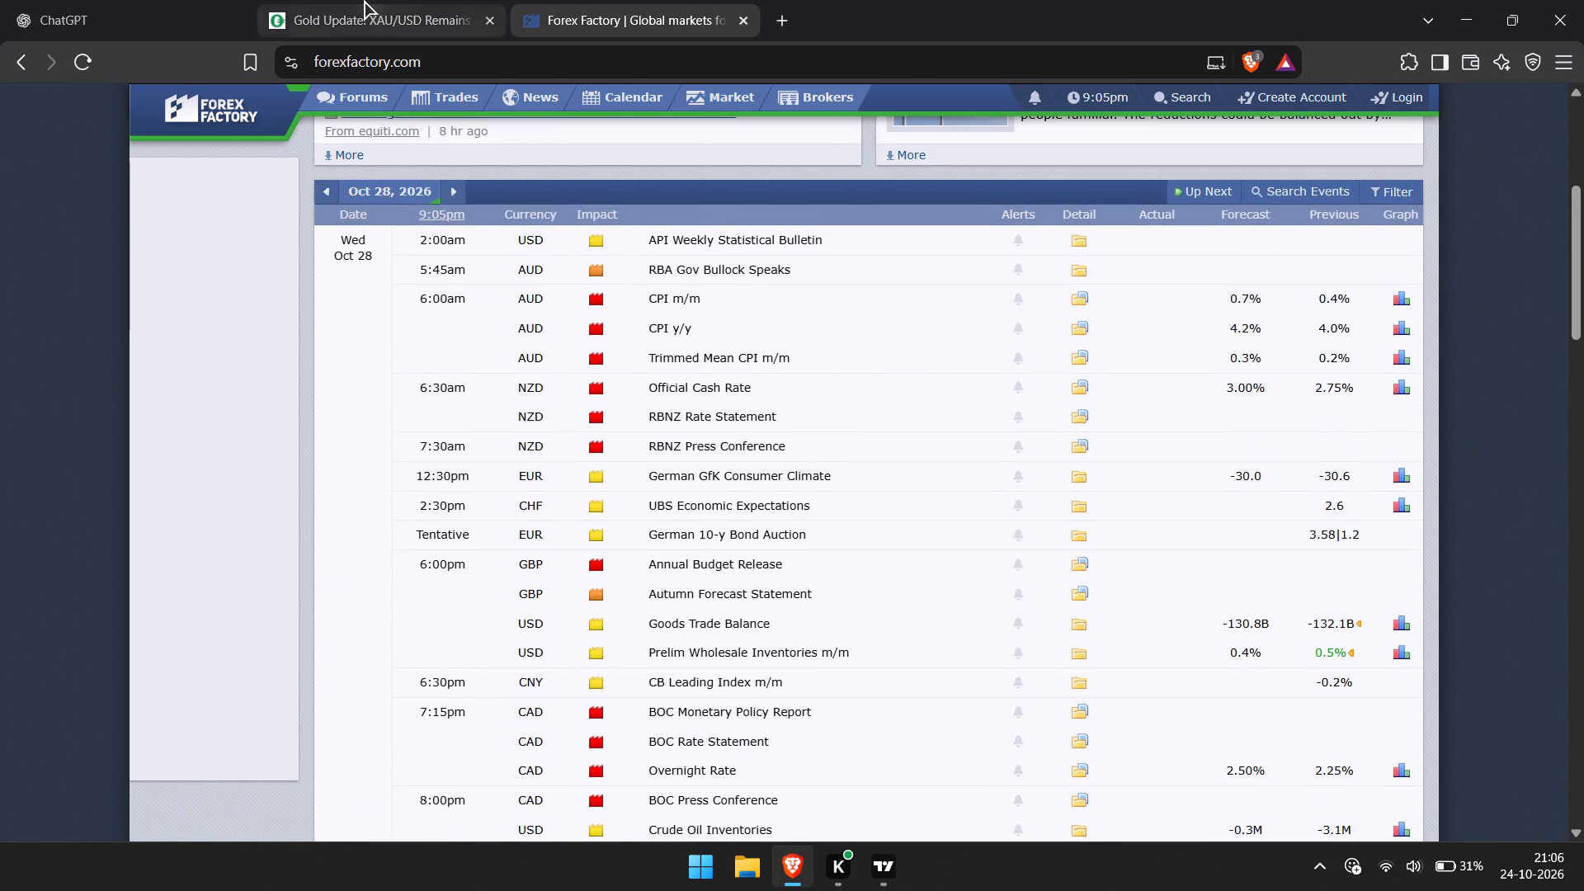
Return to the FOREX.com "Gold Update" article and close the Forex Factory tab.
{"action": "left_click", "coordinate": [363, 0]}
{"action": "left_click", "coordinate": [749, 25]}
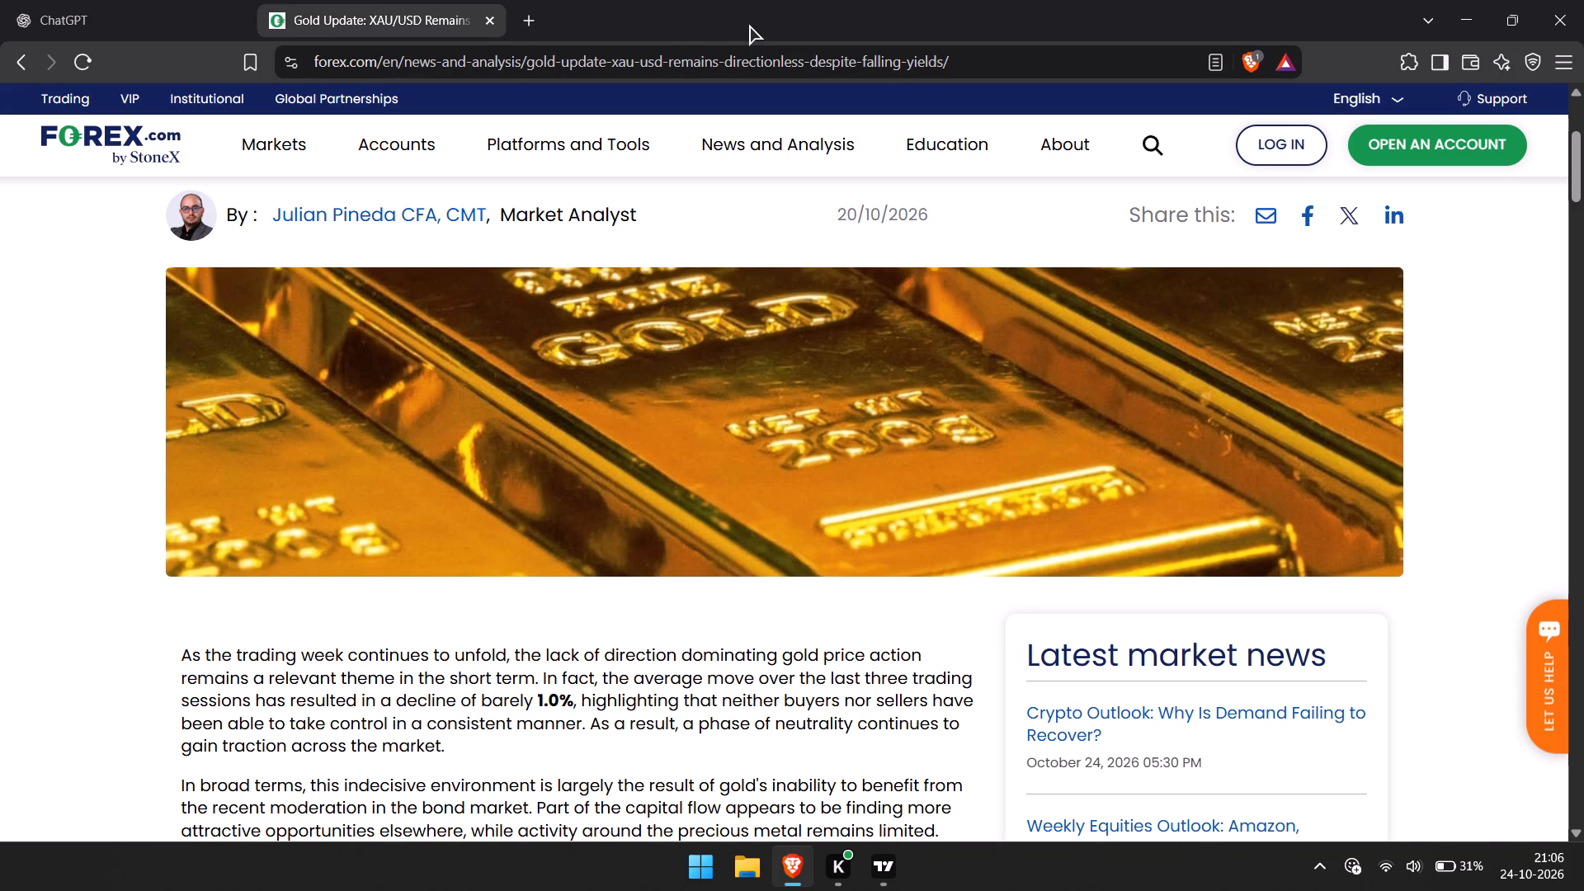
Read the FOREX.com gold update article, enlarging its US 10Y versus Gold chart for a closer look and closing the enlarged view.
{"action": "scroll", "coordinate": [1403, 699], "scroll_direction": "down", "scroll_amount": 4}
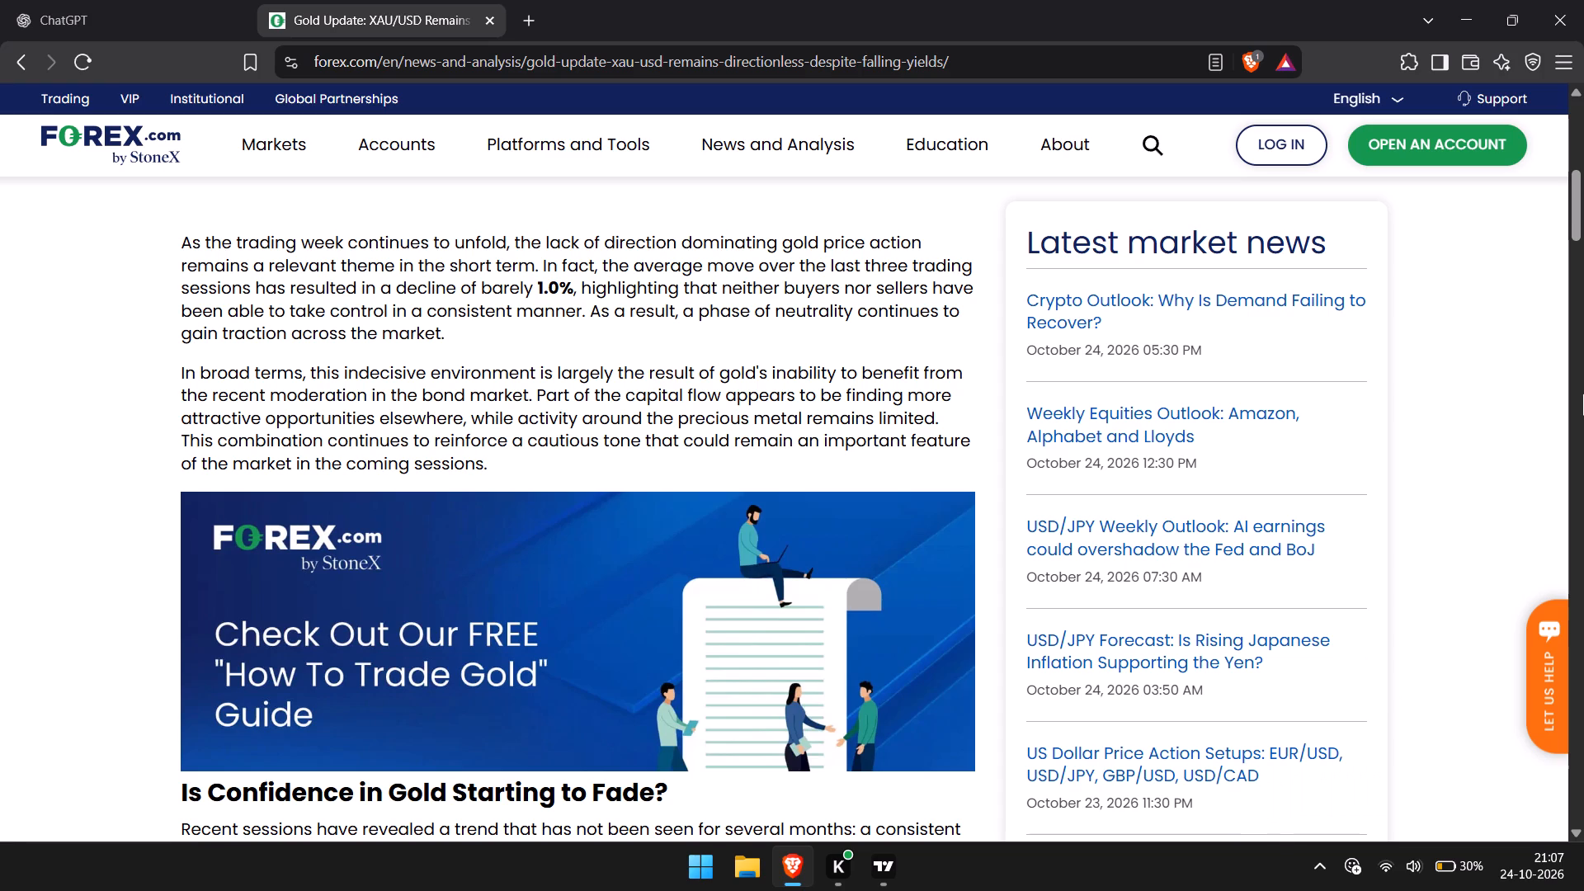
{"action": "scroll", "coordinate": [1583, 394], "scroll_direction": "down", "scroll_amount": 7}
{"action": "scroll", "coordinate": [1560, 295], "scroll_direction": "down", "scroll_amount": 2}
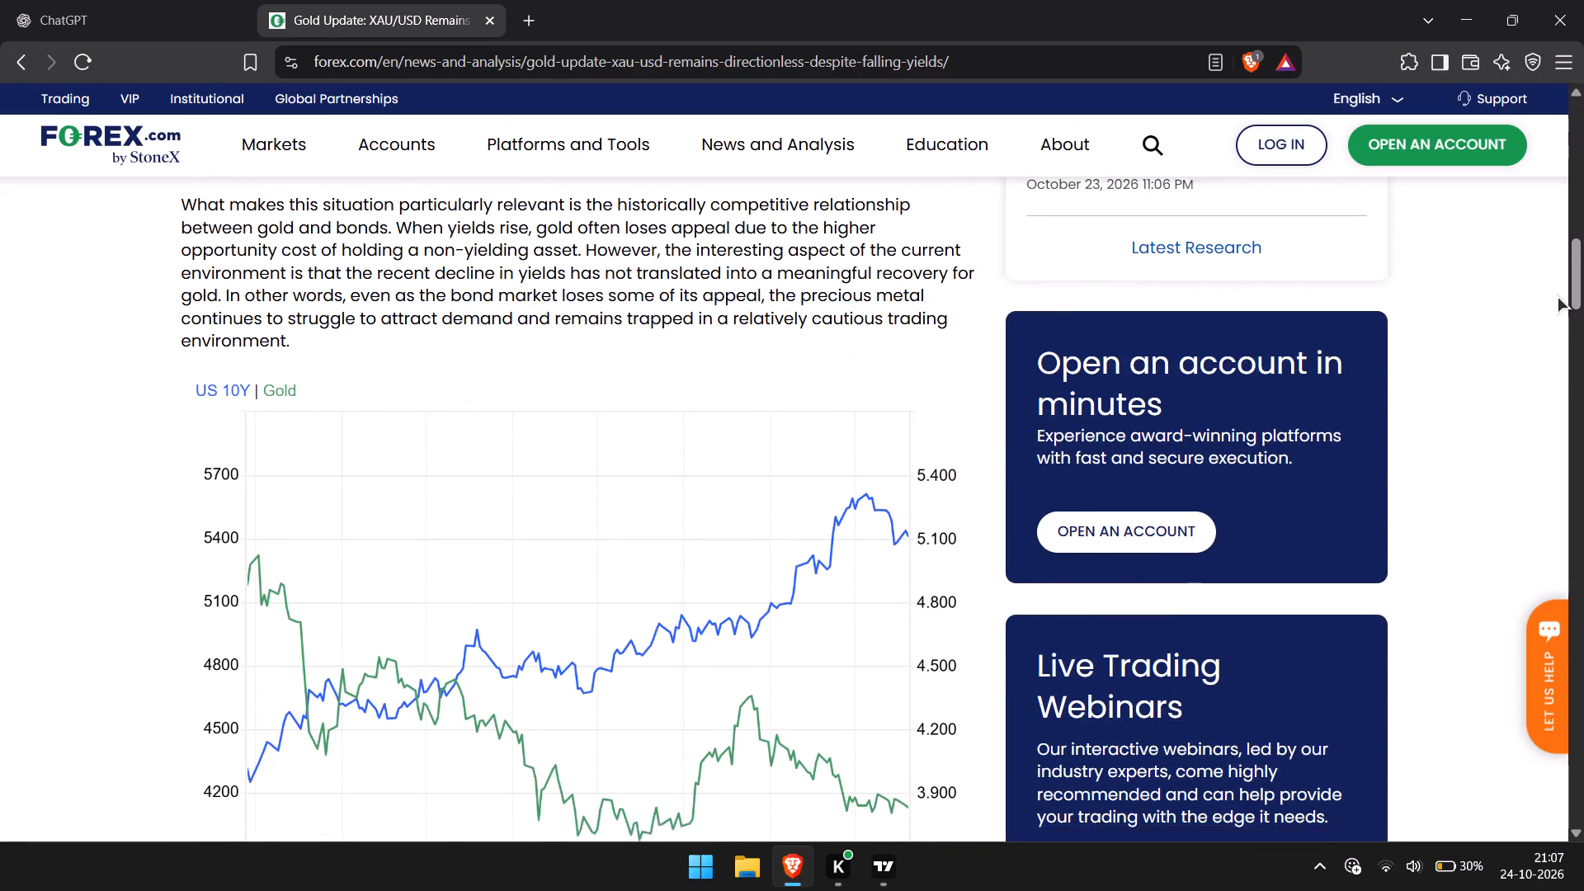
{"action": "scroll", "coordinate": [1557, 295], "scroll_direction": "down", "scroll_amount": 1}
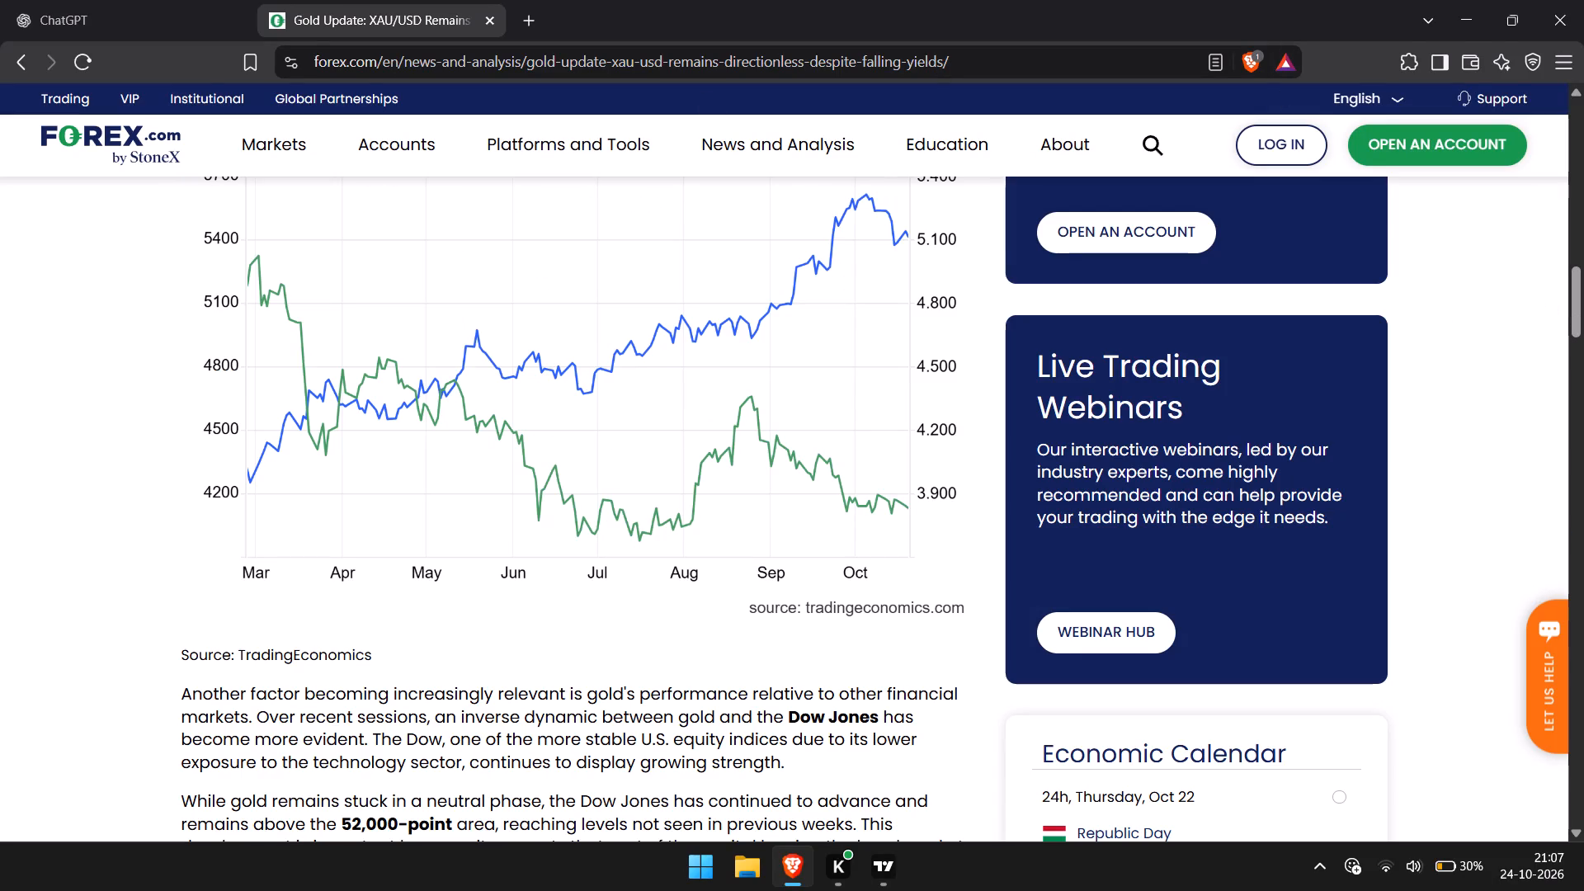
{"action": "left_click_drag", "start_coordinate": [684, 396], "coordinate": [670, 597]}
{"action": "scroll", "coordinate": [686, 480], "scroll_direction": "up", "scroll_amount": 3}
{"action": "scroll", "coordinate": [694, 600], "scroll_direction": "down", "scroll_amount": 1}
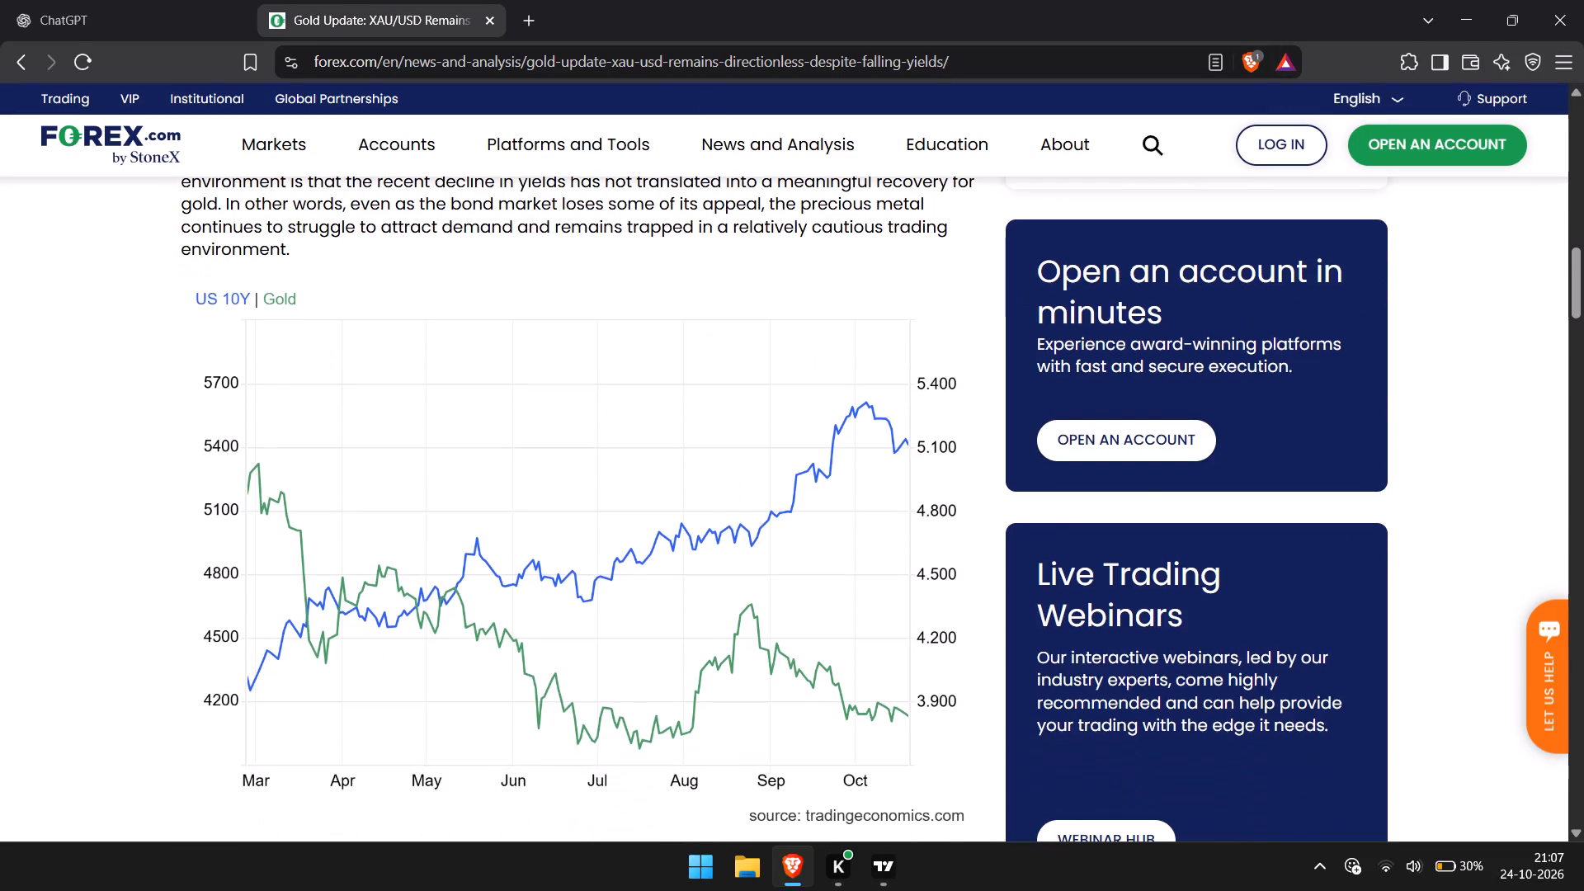
{"action": "left_click", "coordinate": [805, 562]}
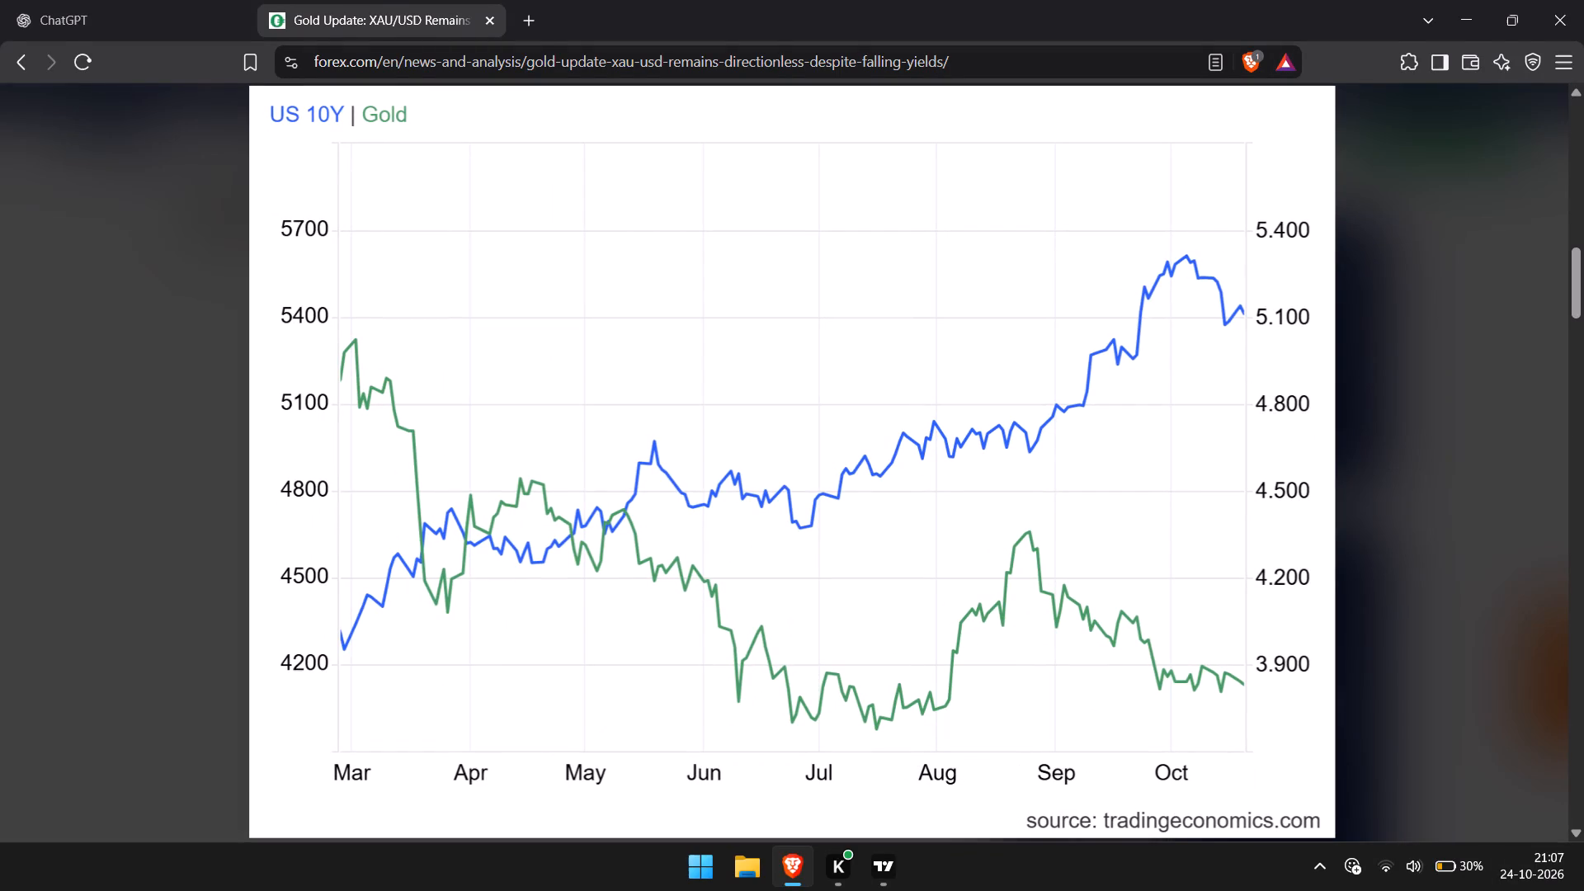
{"action": "left_click", "coordinate": [1429, 575]}
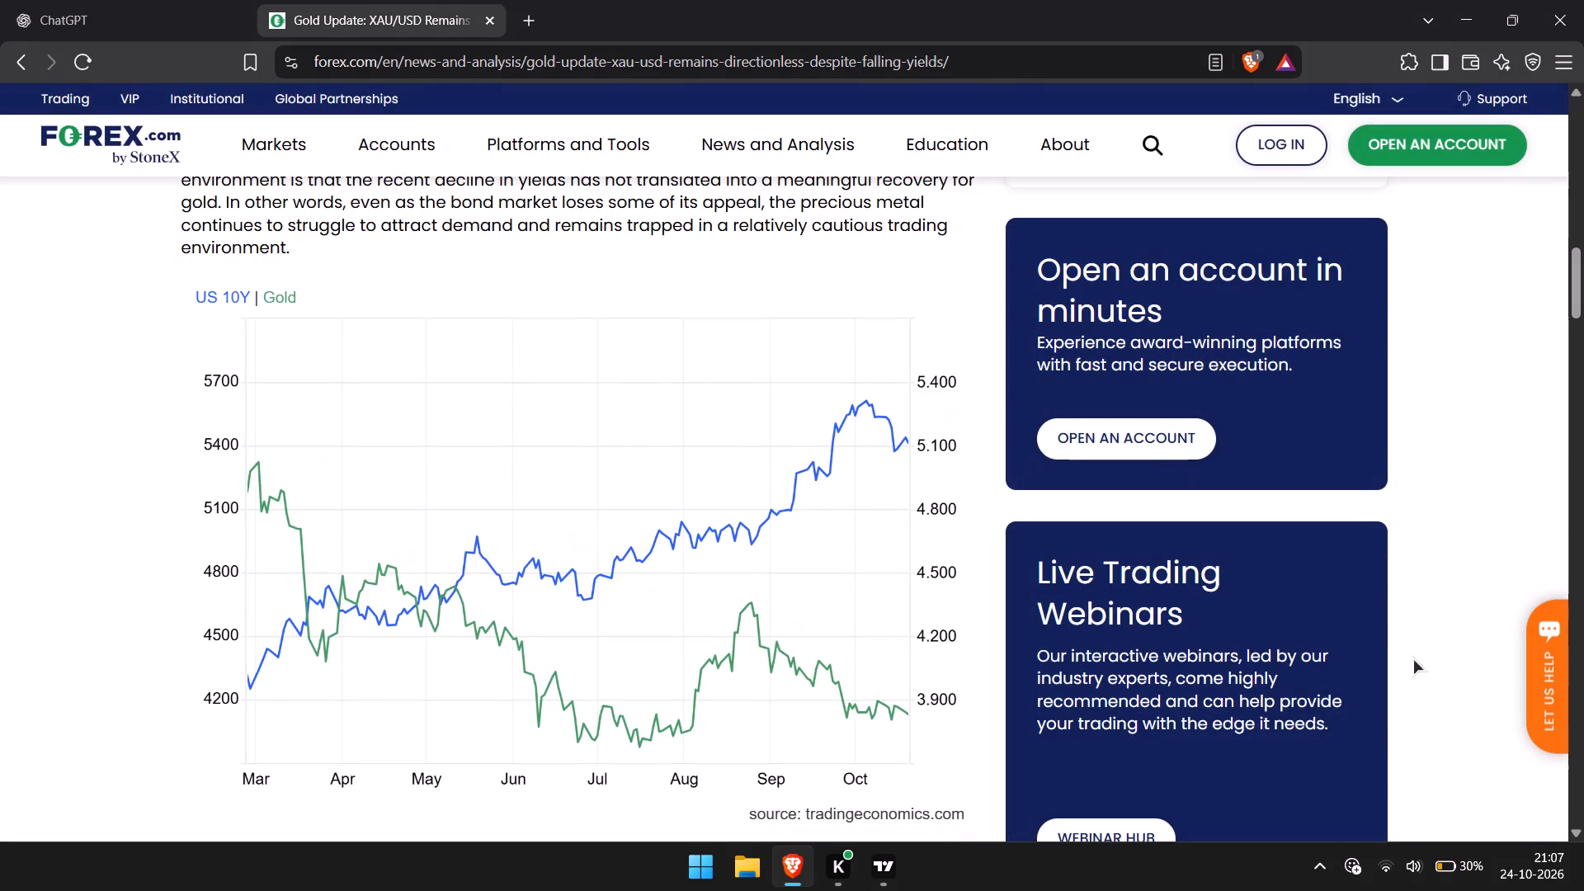
Switch to the XAUUSD 15-minute chart in TradingView and dismiss the CoinDCX advertisement.
{"action": "left_click", "coordinate": [899, 871]}
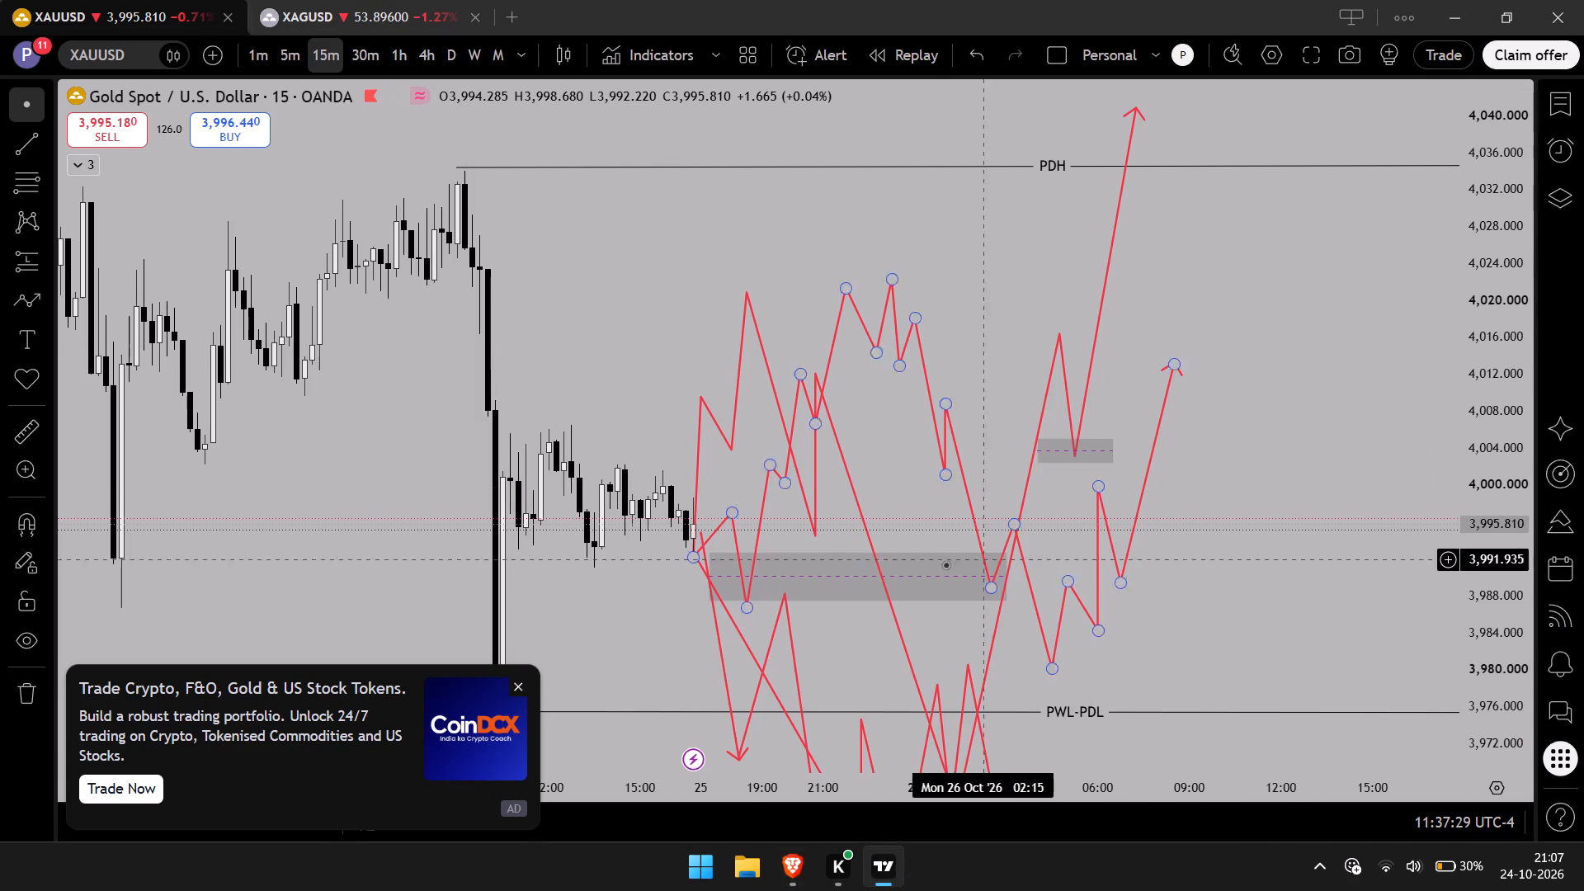
{"action": "left_click", "coordinate": [516, 687]}
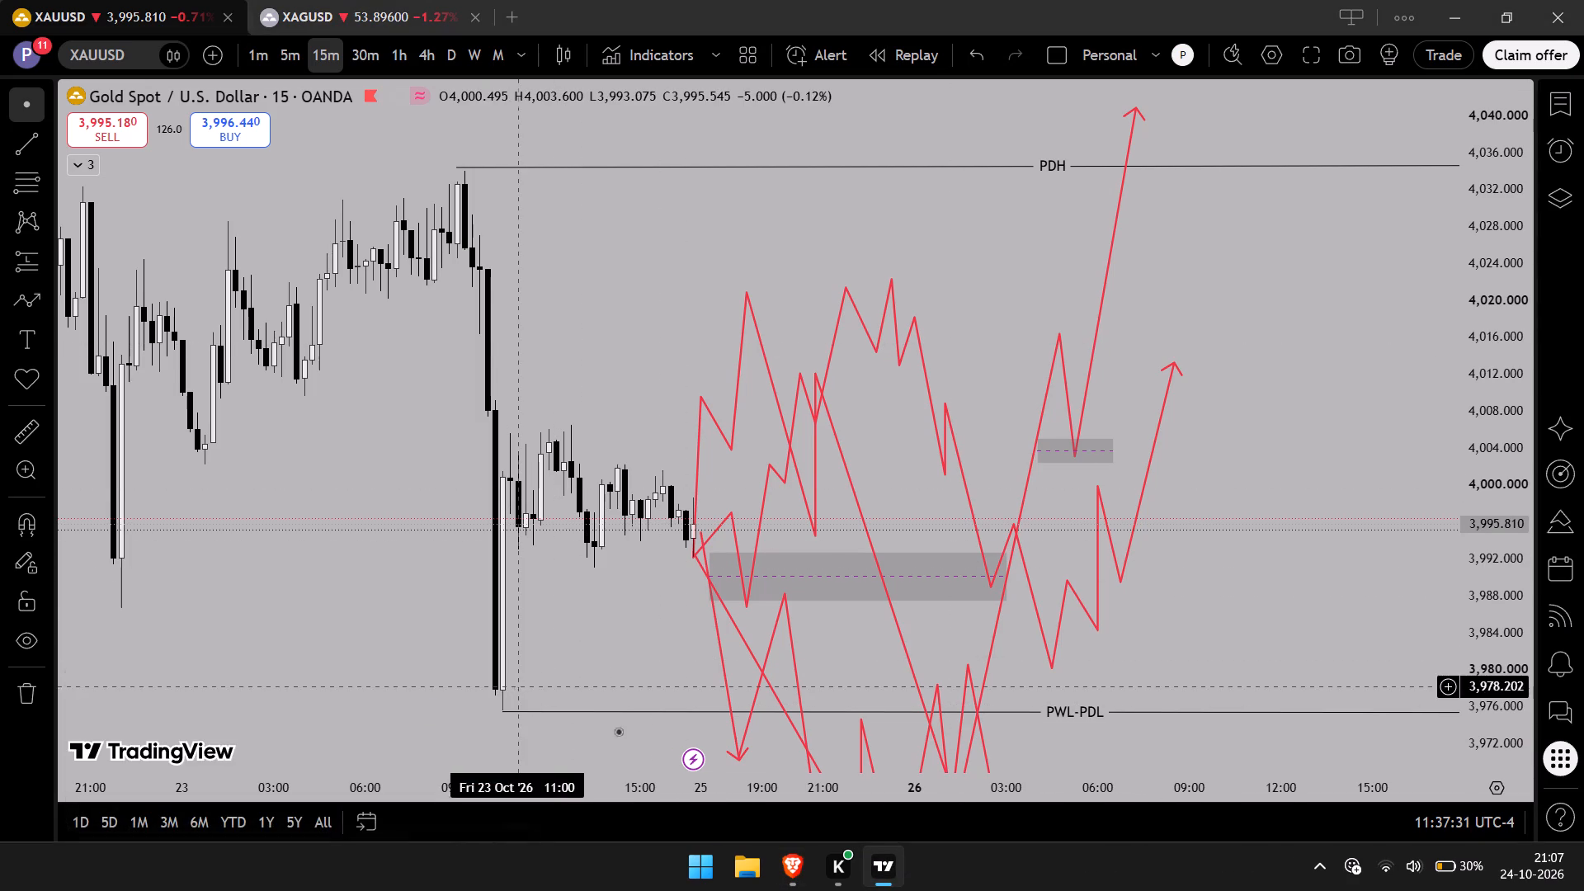
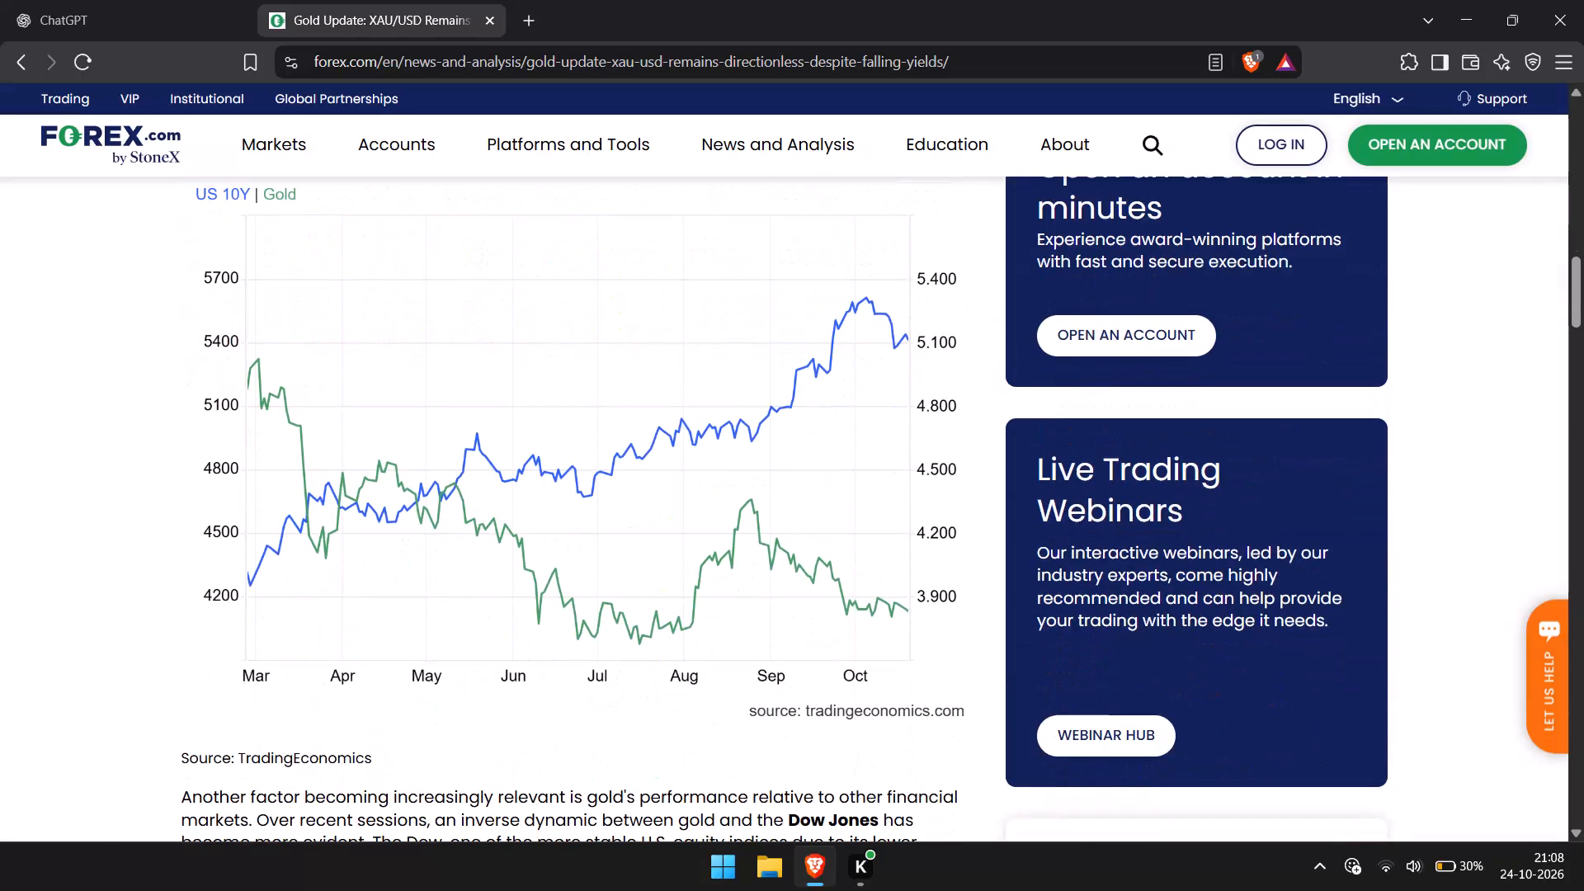
Enlarge the US 10Y versus Gold chart in the gold update article and examine how the two lines compare.
{"action": "left_click", "coordinate": [667, 549]}
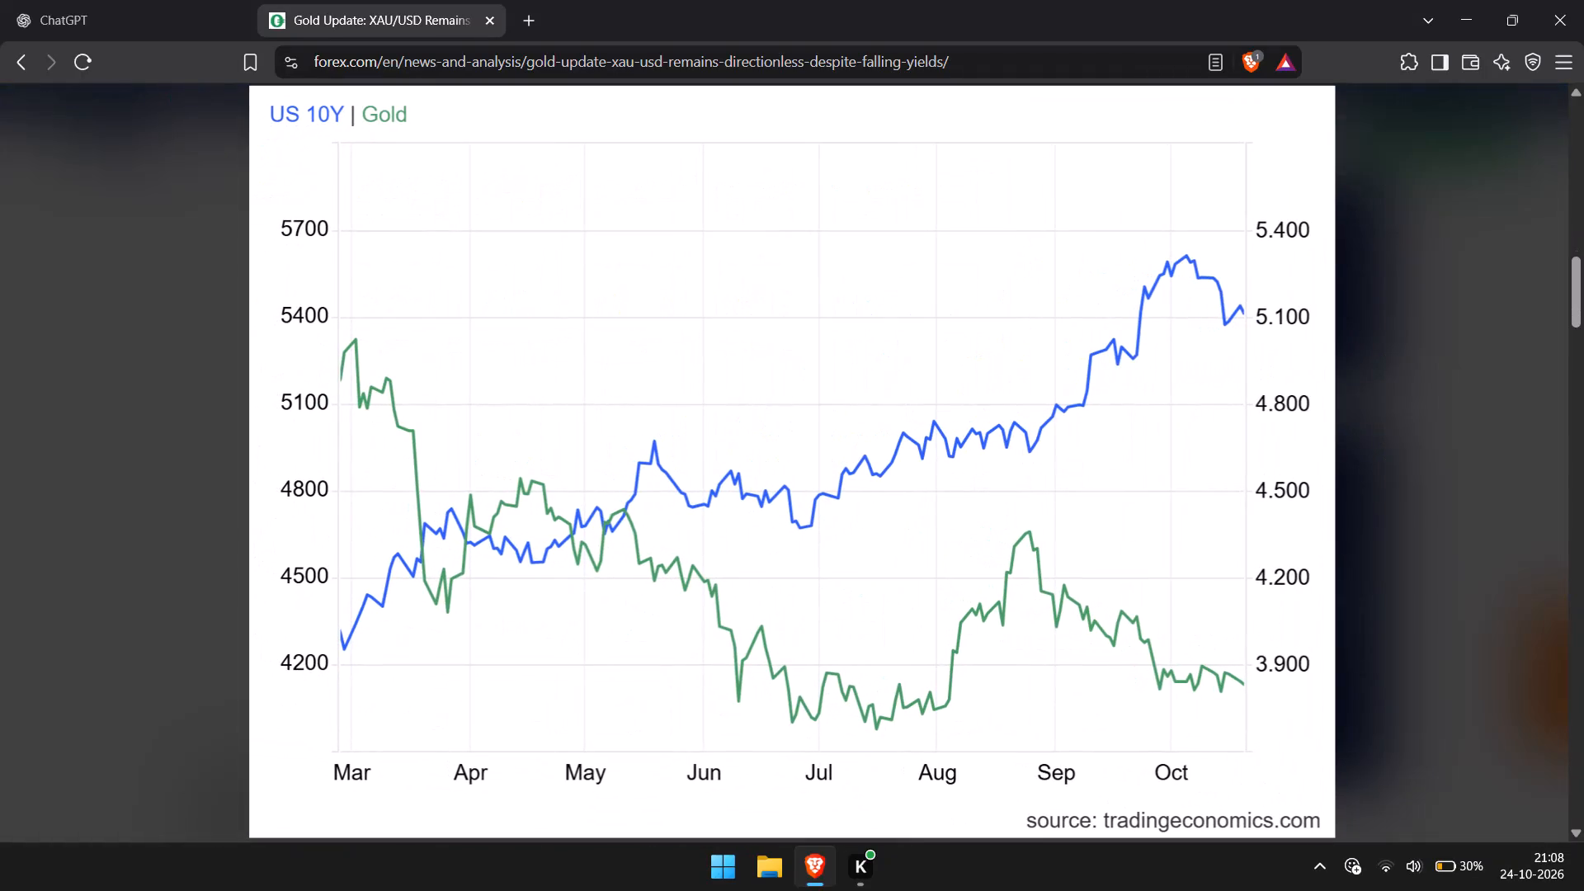
{"action": "left_click", "coordinate": [352, 537]}
{"action": "left_click", "coordinate": [352, 537]}
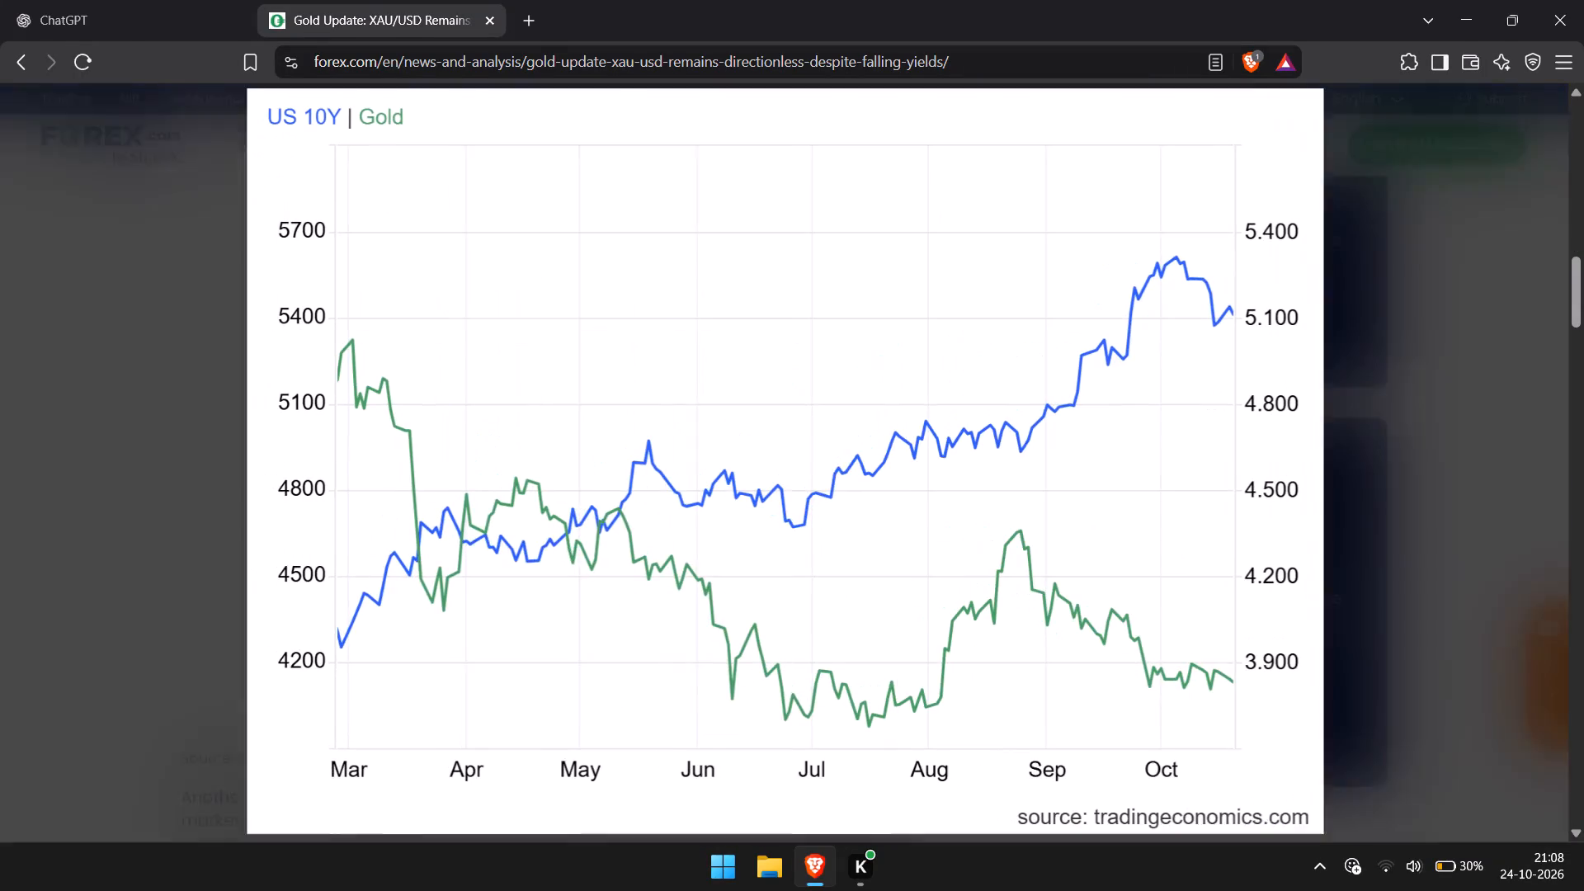
{"action": "scroll", "coordinate": [352, 537], "scroll_direction": "up", "scroll_amount": 1}
{"action": "left_click", "coordinate": [352, 537]}
Enlarge the US30 versus Gold chart further down the article and examine how the two lines compare.
{"action": "scroll", "coordinate": [352, 535], "scroll_direction": "down", "scroll_amount": 2}
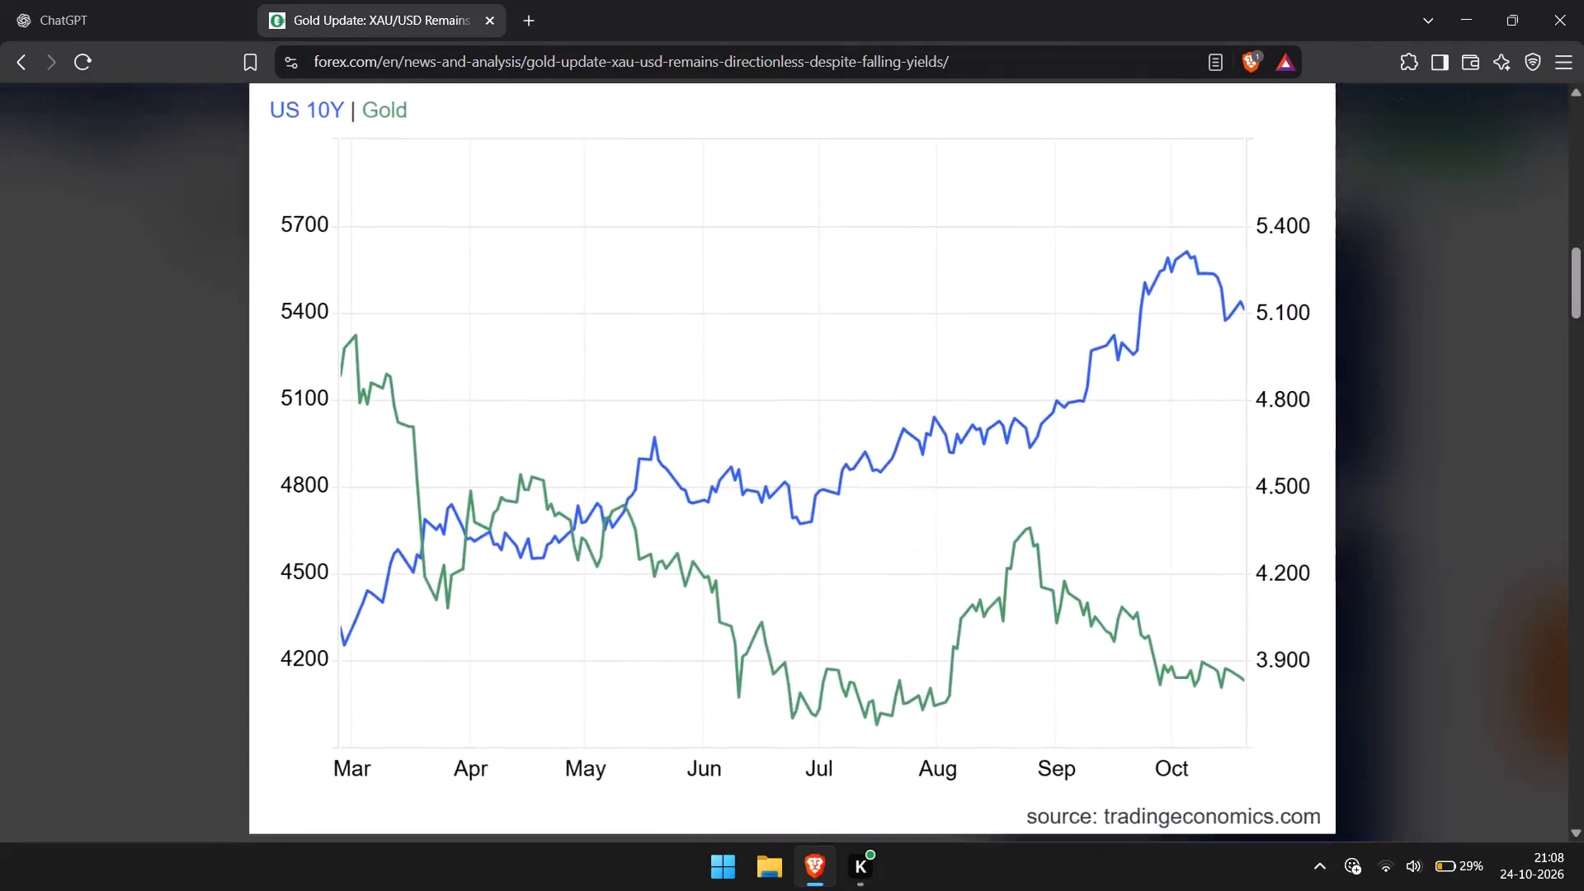
{"action": "scroll", "coordinate": [352, 535], "scroll_direction": "down", "scroll_amount": 7}
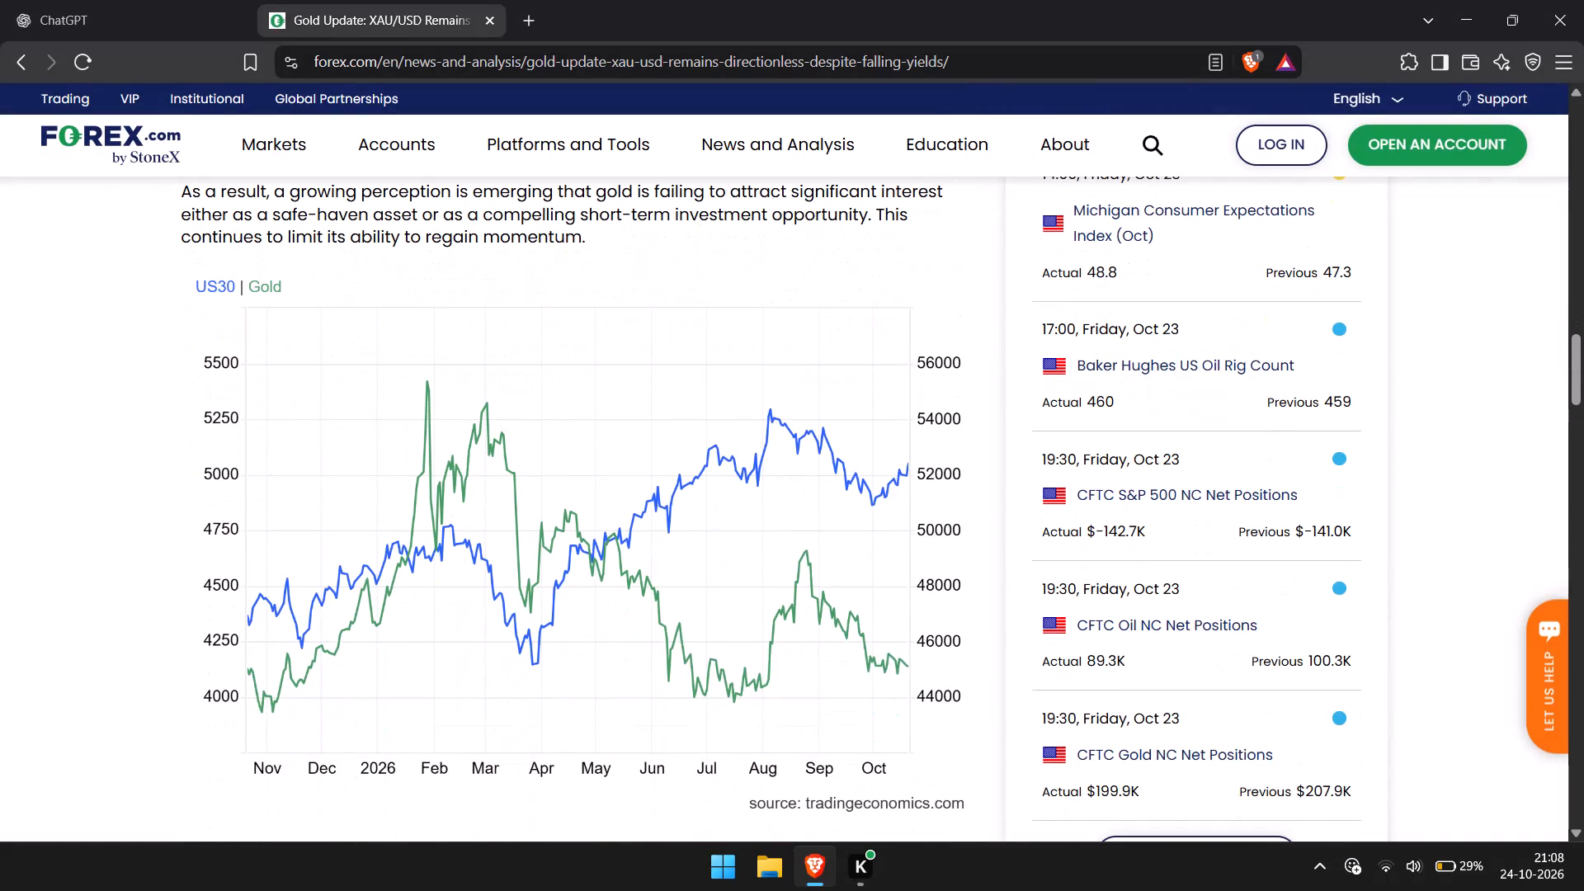
{"action": "left_click", "coordinate": [292, 342]}
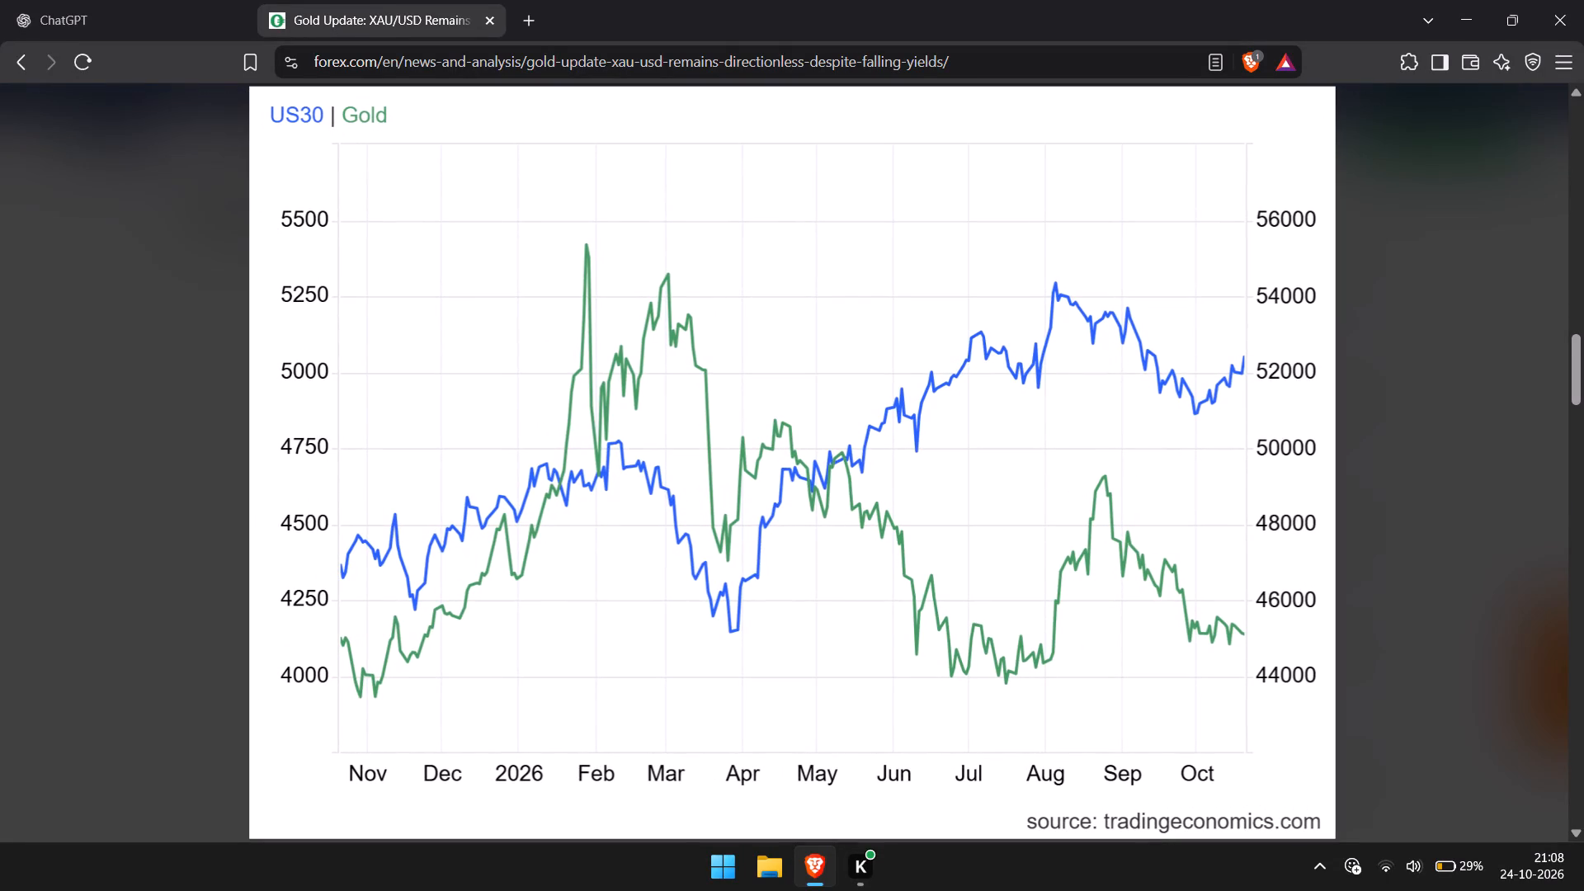
Read on past the GLD Net Fund Flows section and examine the enlarged Gold Technical Forecast chart's price levels, moving averages and indicators.
{"action": "scroll", "coordinate": [838, 450], "scroll_direction": "down", "scroll_amount": 7}
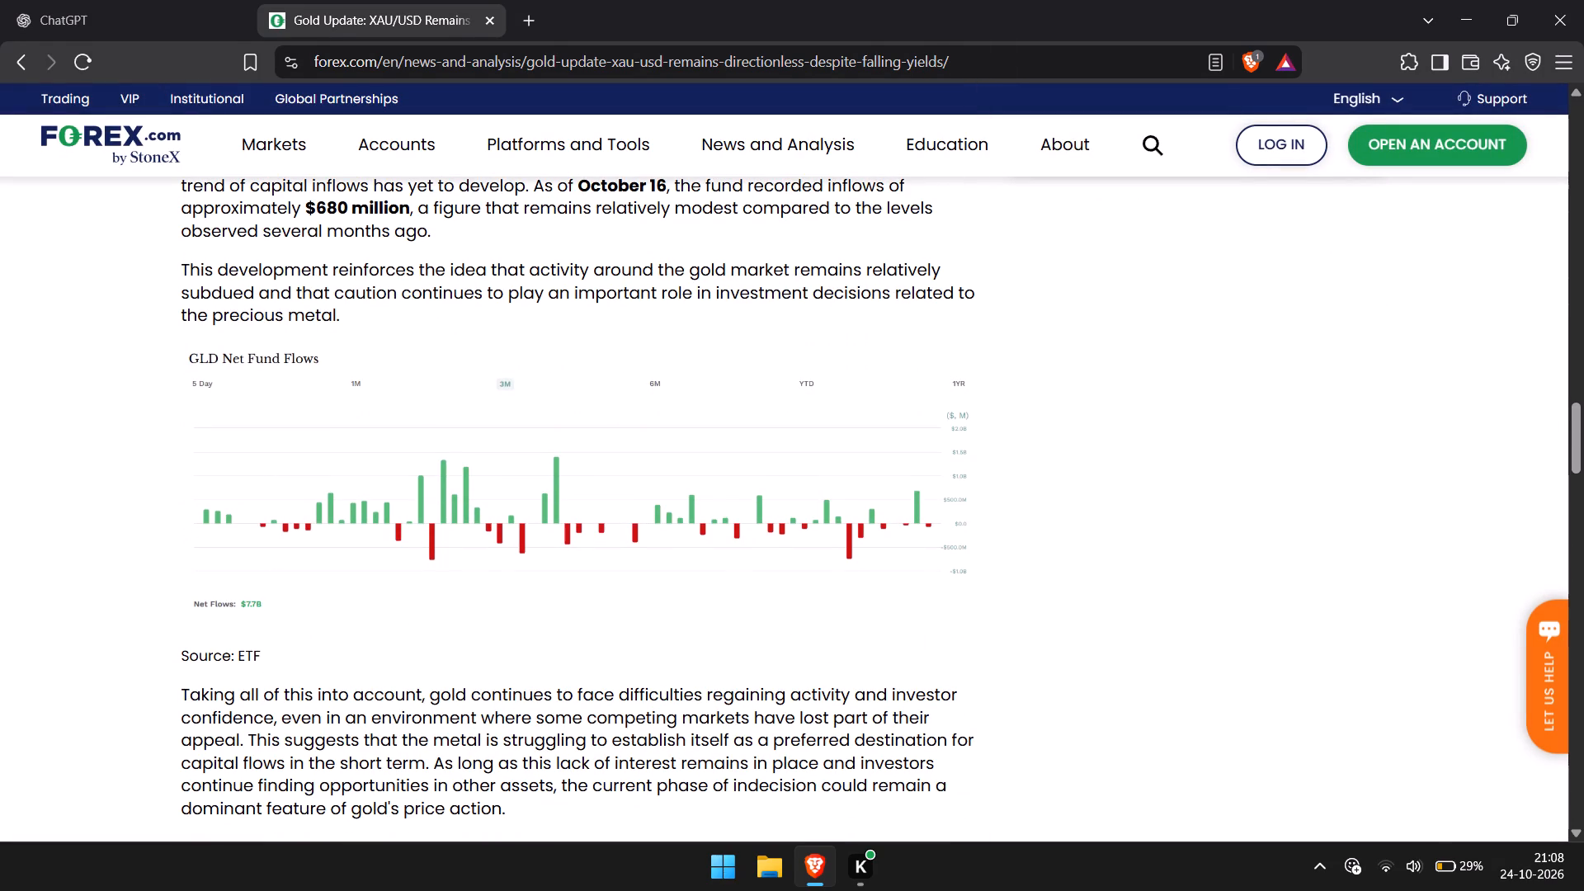
{"action": "scroll", "coordinate": [666, 508], "scroll_direction": "down", "scroll_amount": 5}
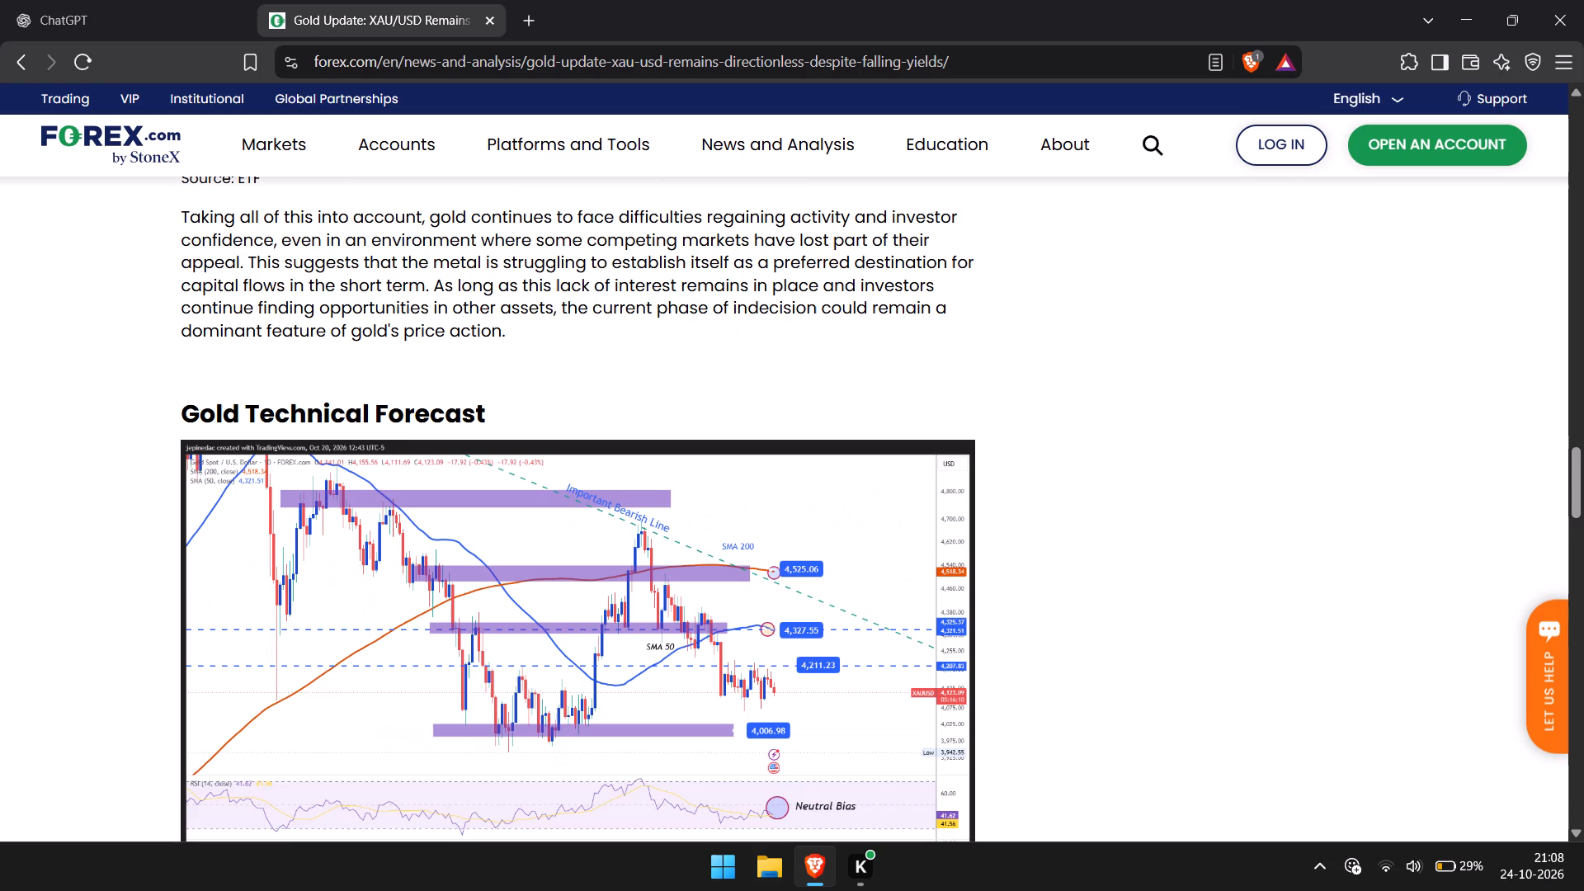
{"action": "scroll", "coordinate": [636, 507], "scroll_direction": "down", "scroll_amount": 1}
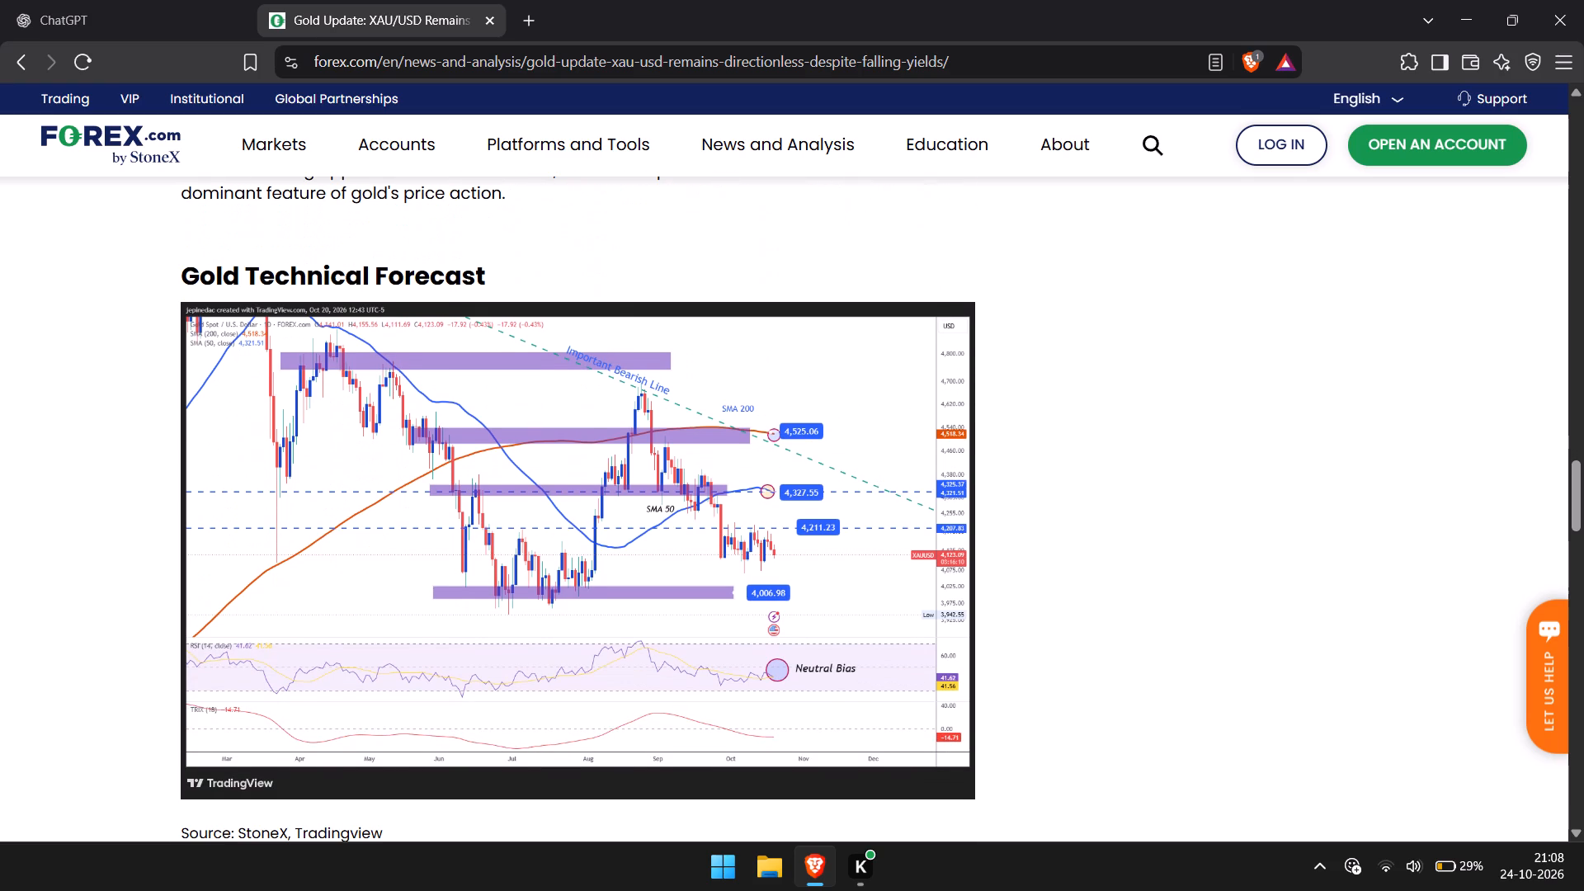
{"action": "left_click", "coordinate": [636, 507]}
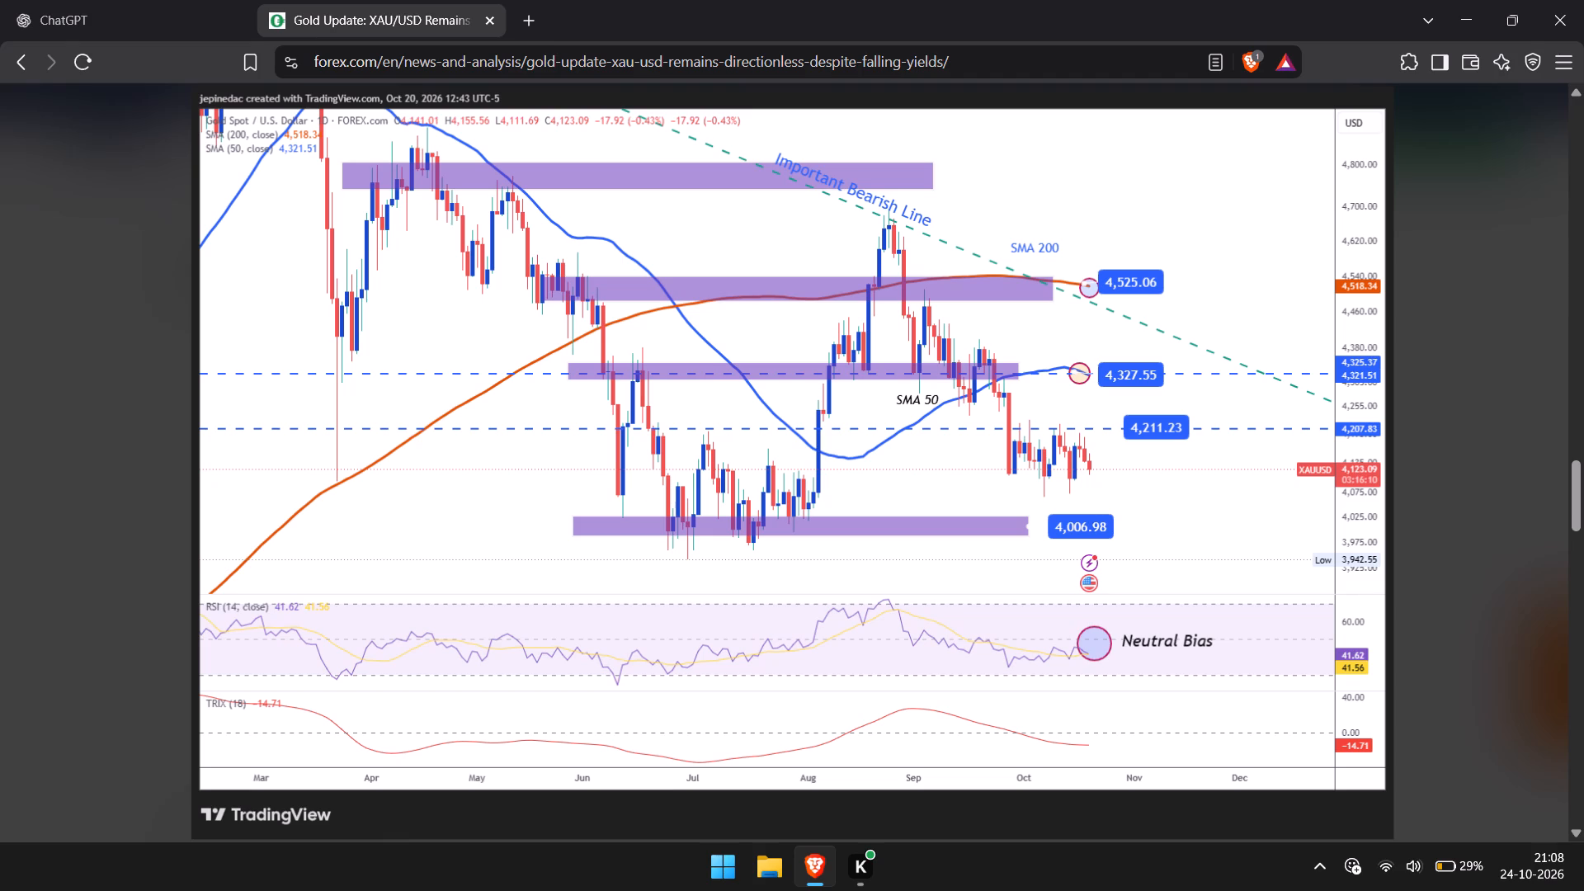
{"action": "left_click", "coordinate": [107, 575]}
{"action": "scroll", "coordinate": [432, 583], "scroll_direction": "down", "scroll_amount": 5}
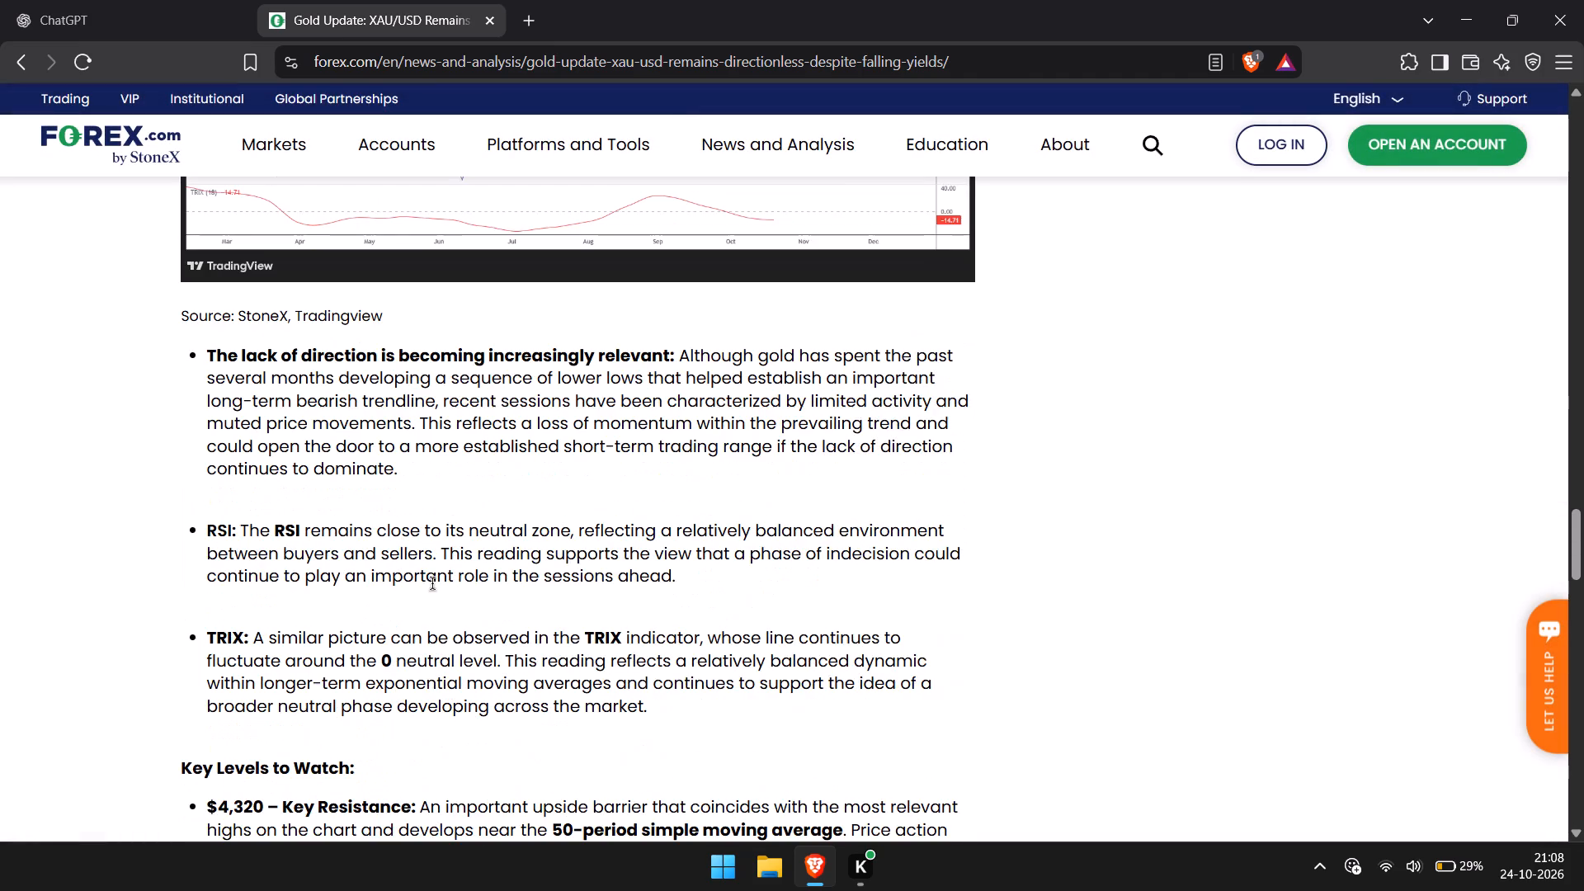
Skim the rest of the gold update article, from the RSI and TRIX notes through Key Levels to Watch and the closing disclaimer.
{"action": "scroll", "coordinate": [432, 583], "scroll_direction": "down", "scroll_amount": 16}
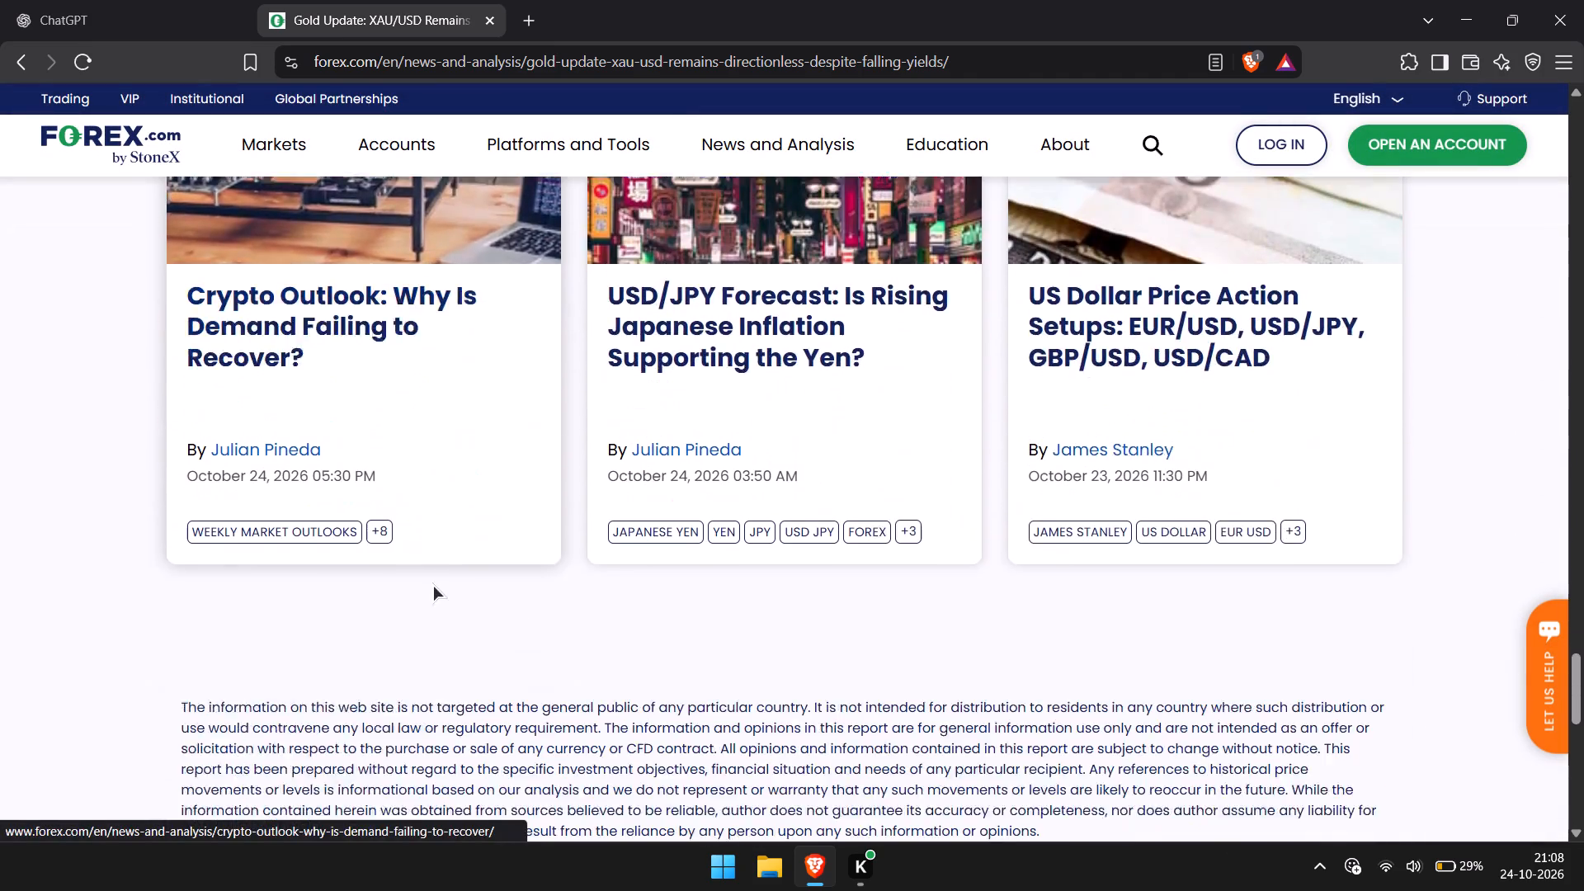
{"action": "scroll", "coordinate": [432, 583], "scroll_direction": "down", "scroll_amount": 1}
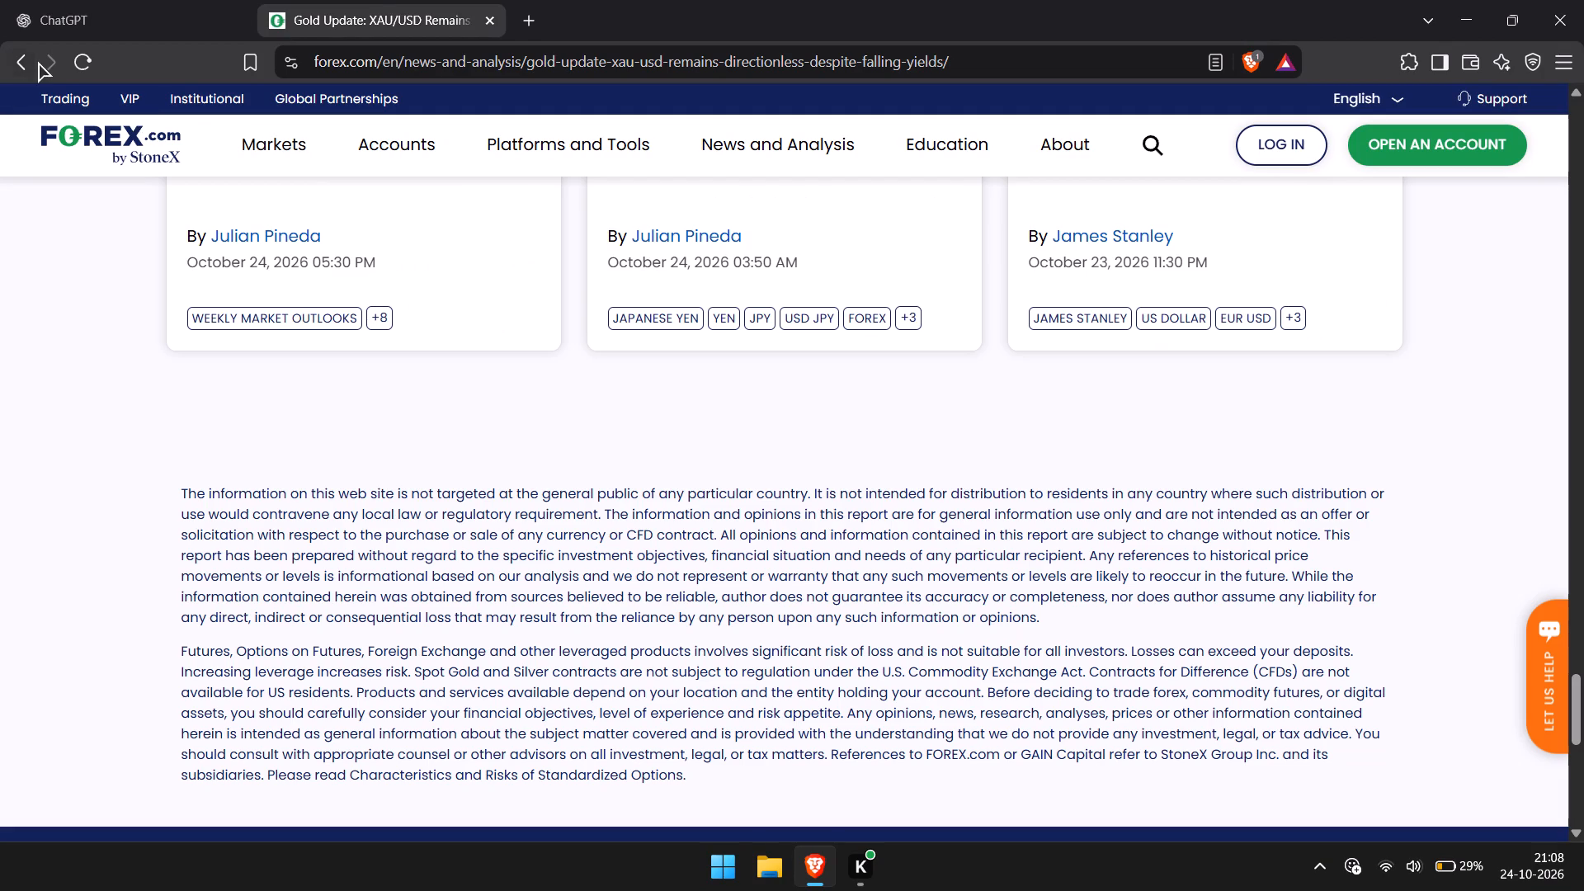
Return to the XAUUSD bias search results and open RoboForex's Gold (XAUUSD) forecast and price predictions article.
{"action": "left_click", "coordinate": [26, 54]}
{"action": "scroll", "coordinate": [218, 335], "scroll_direction": "down", "scroll_amount": 6}
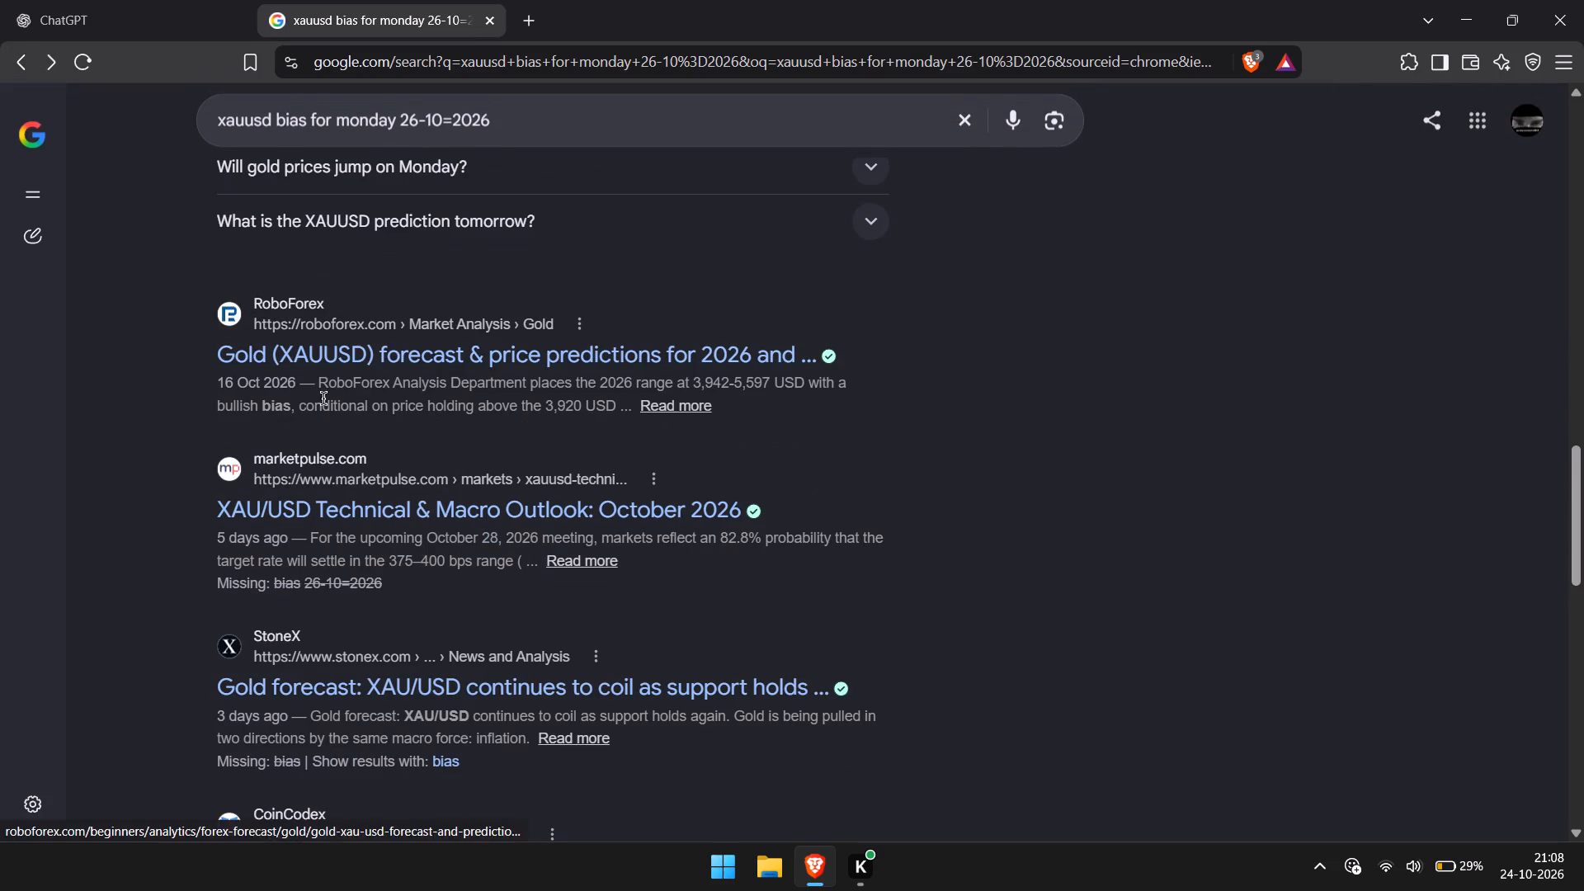
{"action": "left_click", "coordinate": [394, 349]}
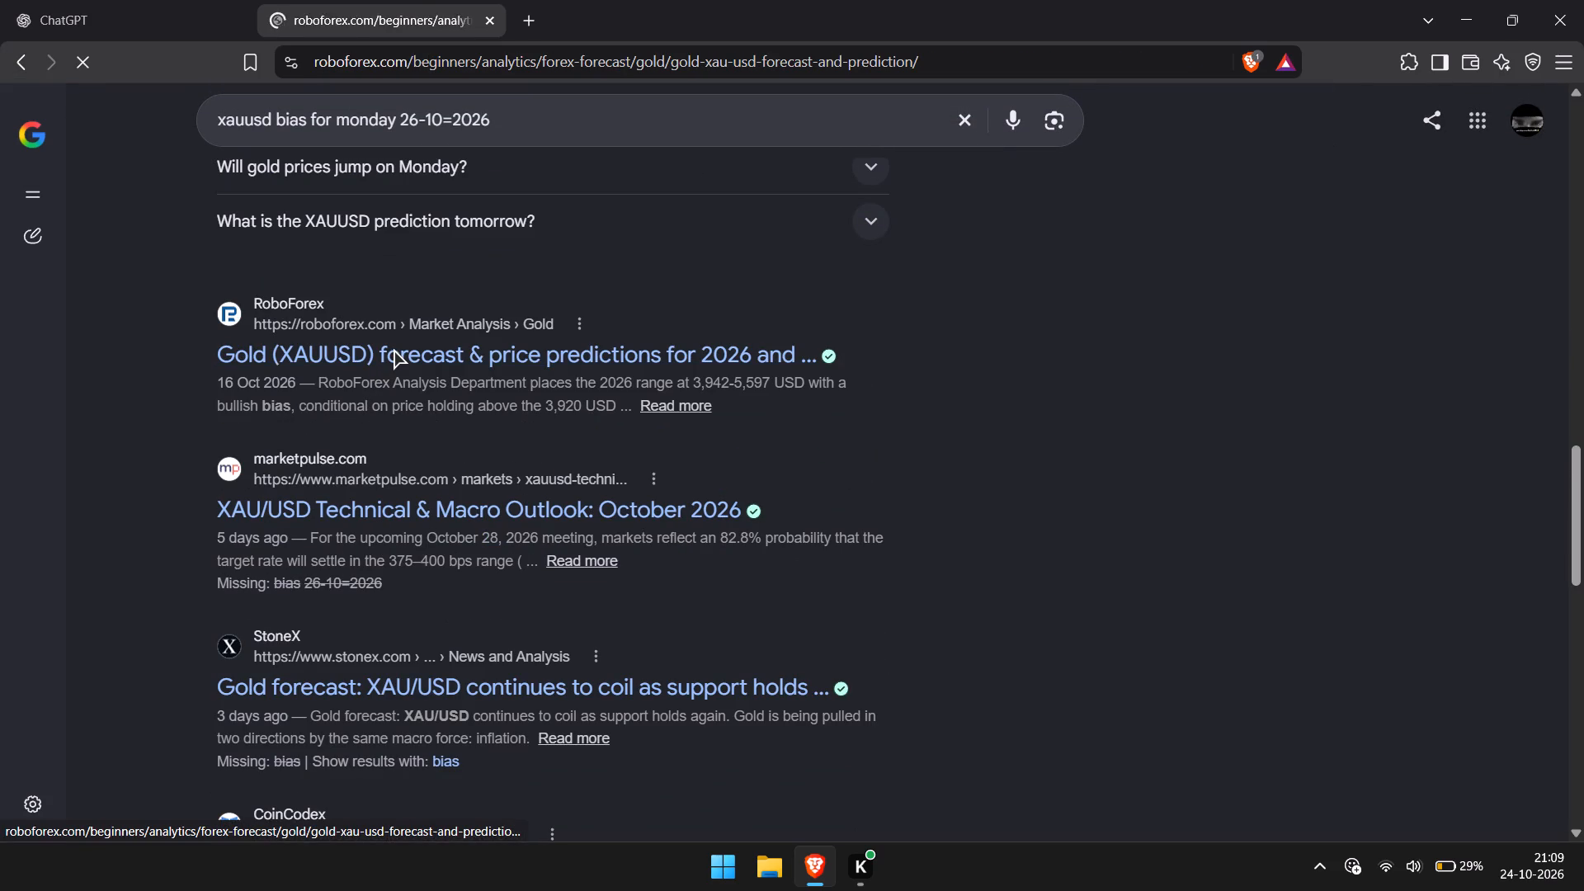
{"action": "right_click", "coordinate": [394, 349]}
{"action": "scroll", "coordinate": [394, 349], "scroll_direction": "down", "scroll_amount": 6}
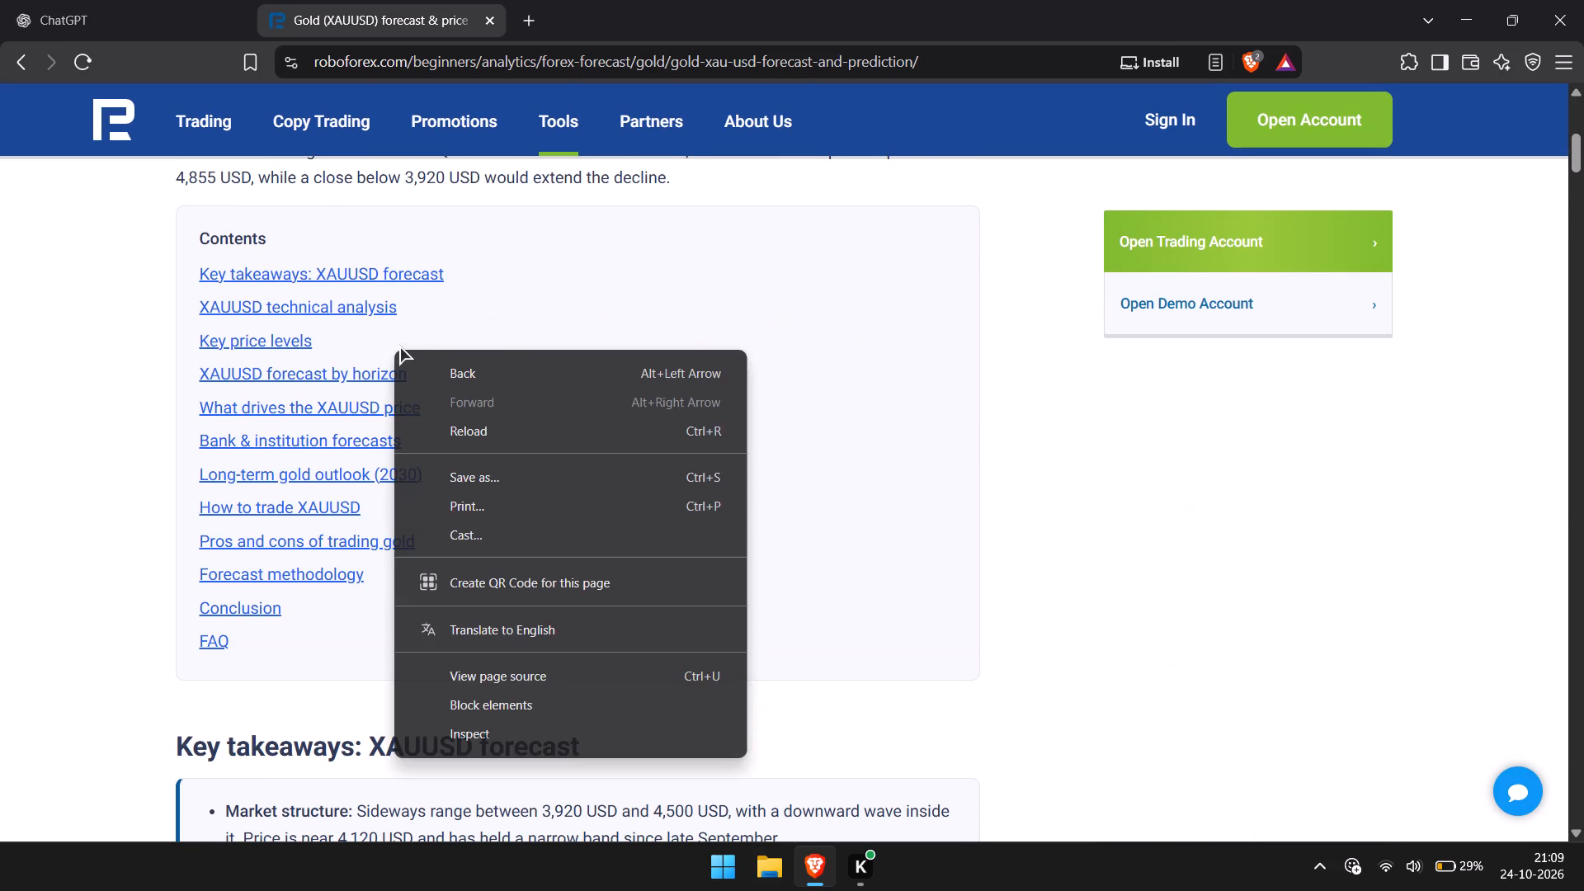
{"action": "scroll", "coordinate": [421, 340], "scroll_direction": "down", "scroll_amount": 1}
{"action": "left_click", "coordinate": [1332, 570]}
Read the RoboForex key takeaways, the bias table by horizon, and the XAUUSD technical analysis with its Indicator summary table.
{"action": "scroll", "coordinate": [1331, 557], "scroll_direction": "down", "scroll_amount": 12}
{"action": "scroll", "coordinate": [1331, 557], "scroll_direction": "up", "scroll_amount": 6}
{"action": "scroll", "coordinate": [1331, 557], "scroll_direction": "down", "scroll_amount": 4}
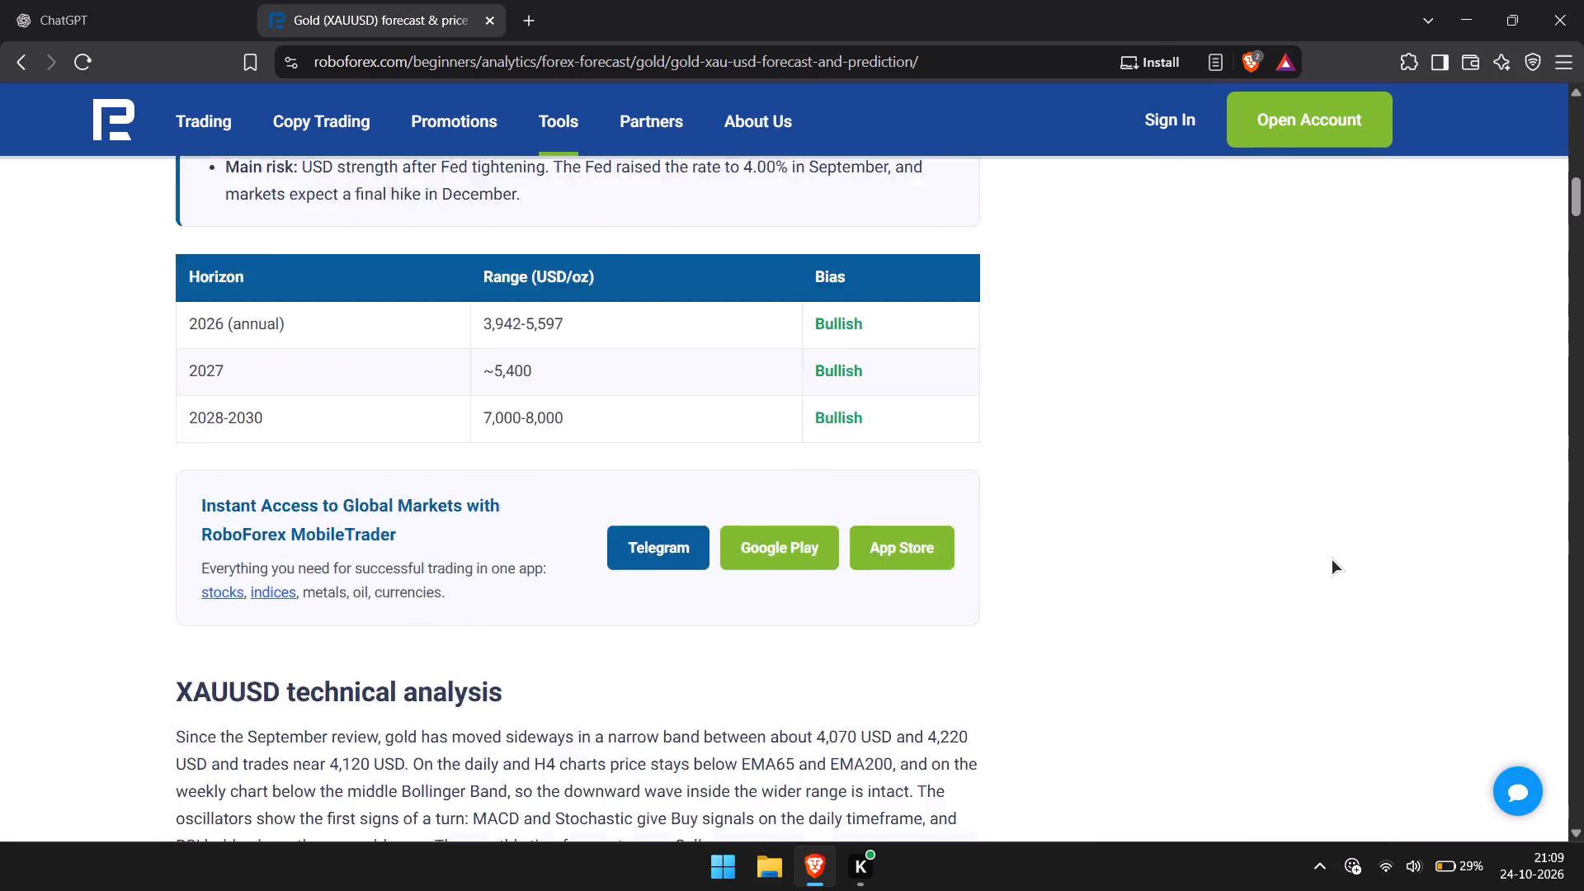
{"action": "scroll", "coordinate": [1331, 557], "scroll_direction": "down", "scroll_amount": 8}
{"action": "scroll", "coordinate": [1331, 557], "scroll_direction": "up", "scroll_amount": 5}
{"action": "scroll", "coordinate": [1331, 557], "scroll_direction": "down", "scroll_amount": 1}
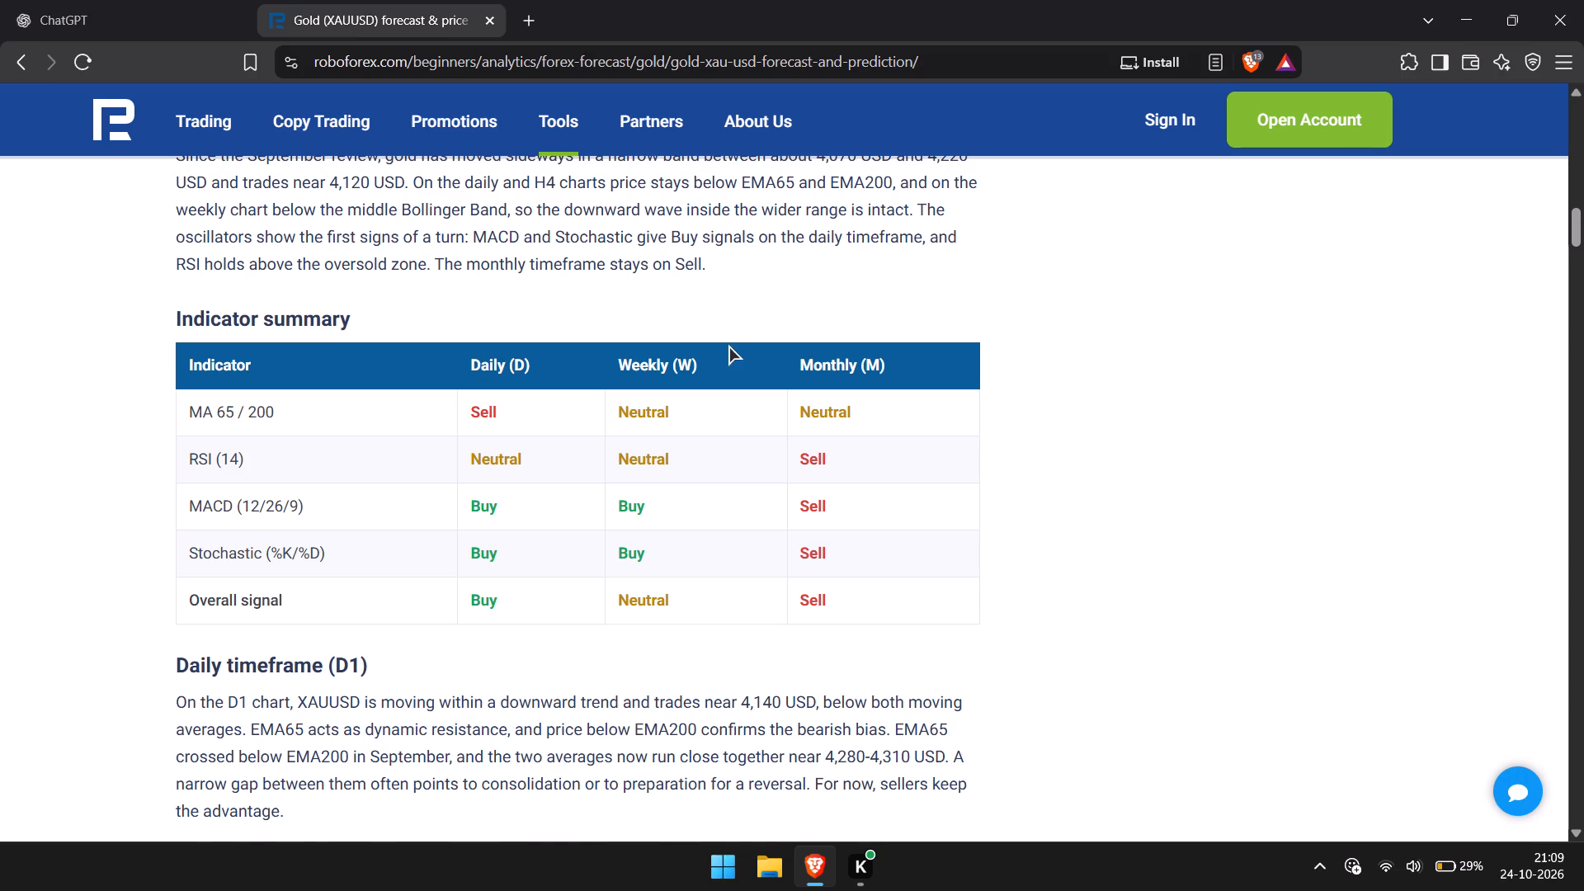
Enlarge the XAUUSD daily chart in the Daily timeframe (D1) section to examine price, moving averages, RSI and MACD.
{"action": "scroll", "coordinate": [728, 345], "scroll_direction": "down", "scroll_amount": 8}
{"action": "left_click", "coordinate": [723, 378]}
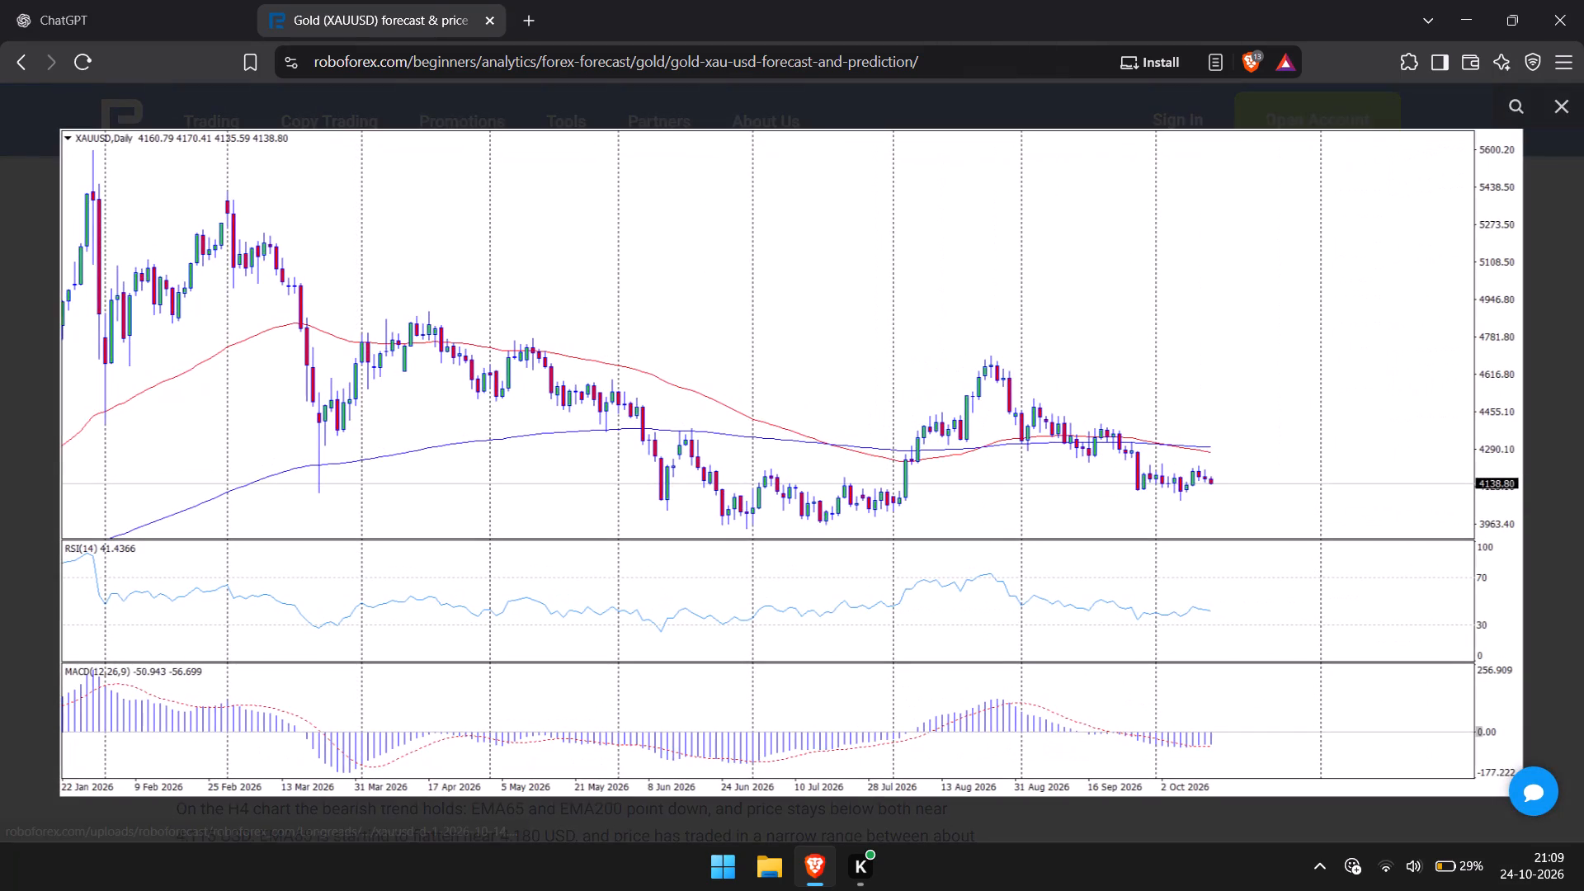